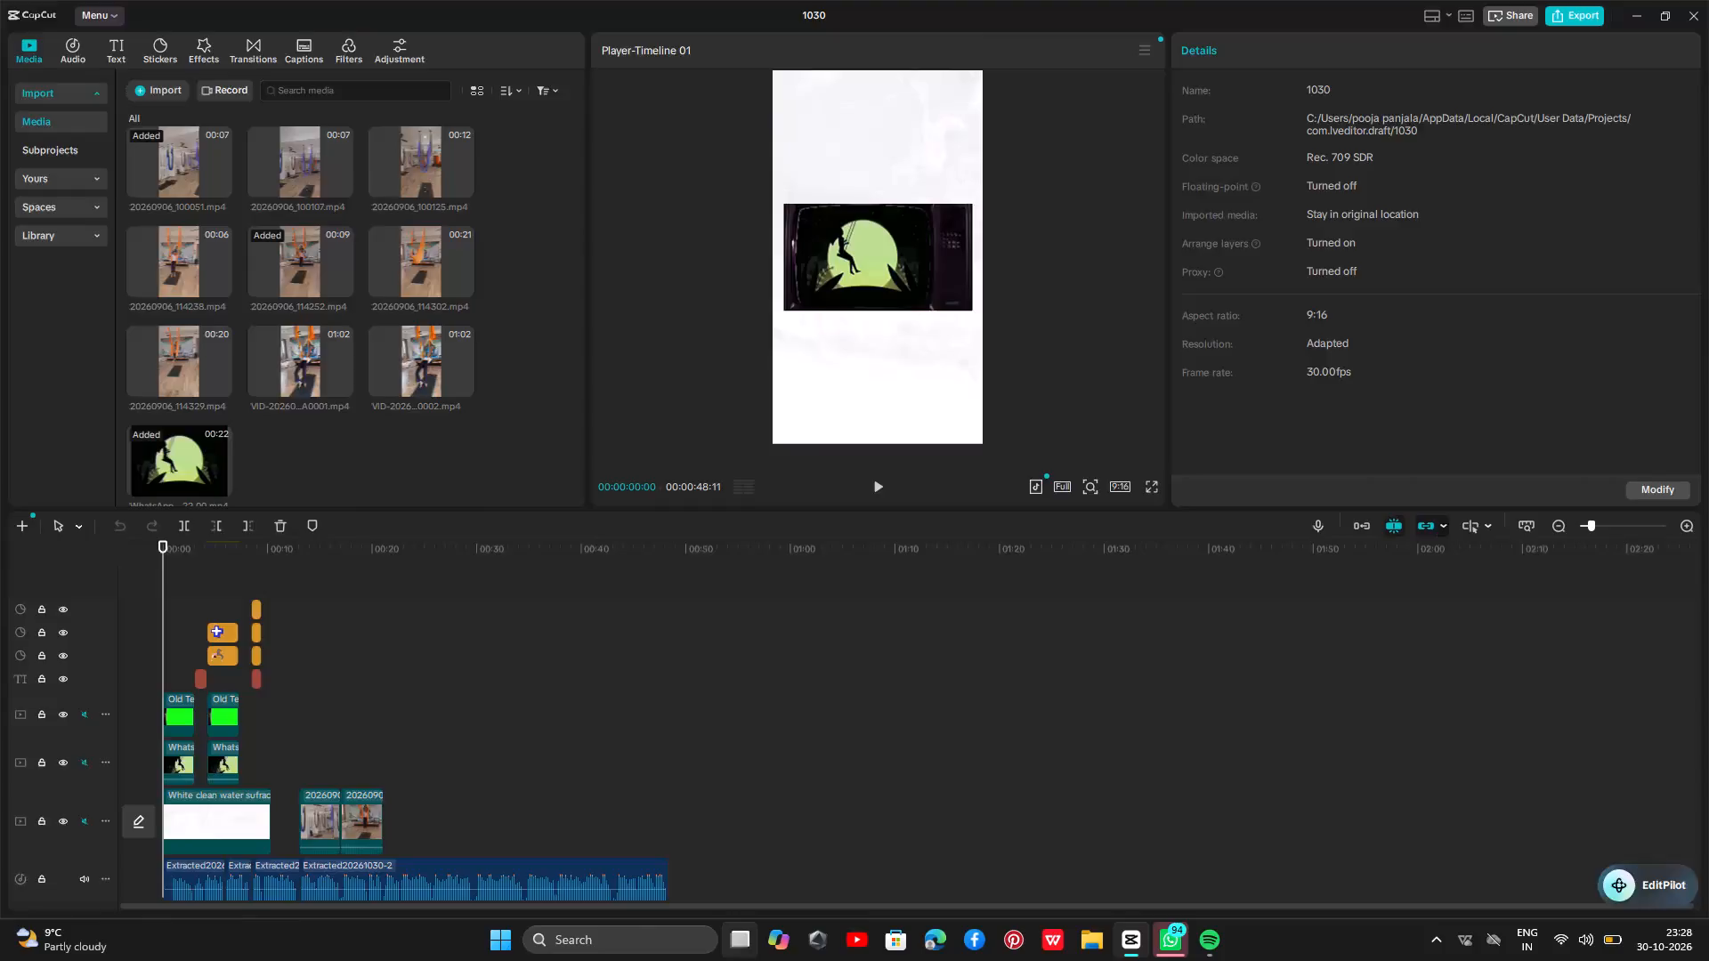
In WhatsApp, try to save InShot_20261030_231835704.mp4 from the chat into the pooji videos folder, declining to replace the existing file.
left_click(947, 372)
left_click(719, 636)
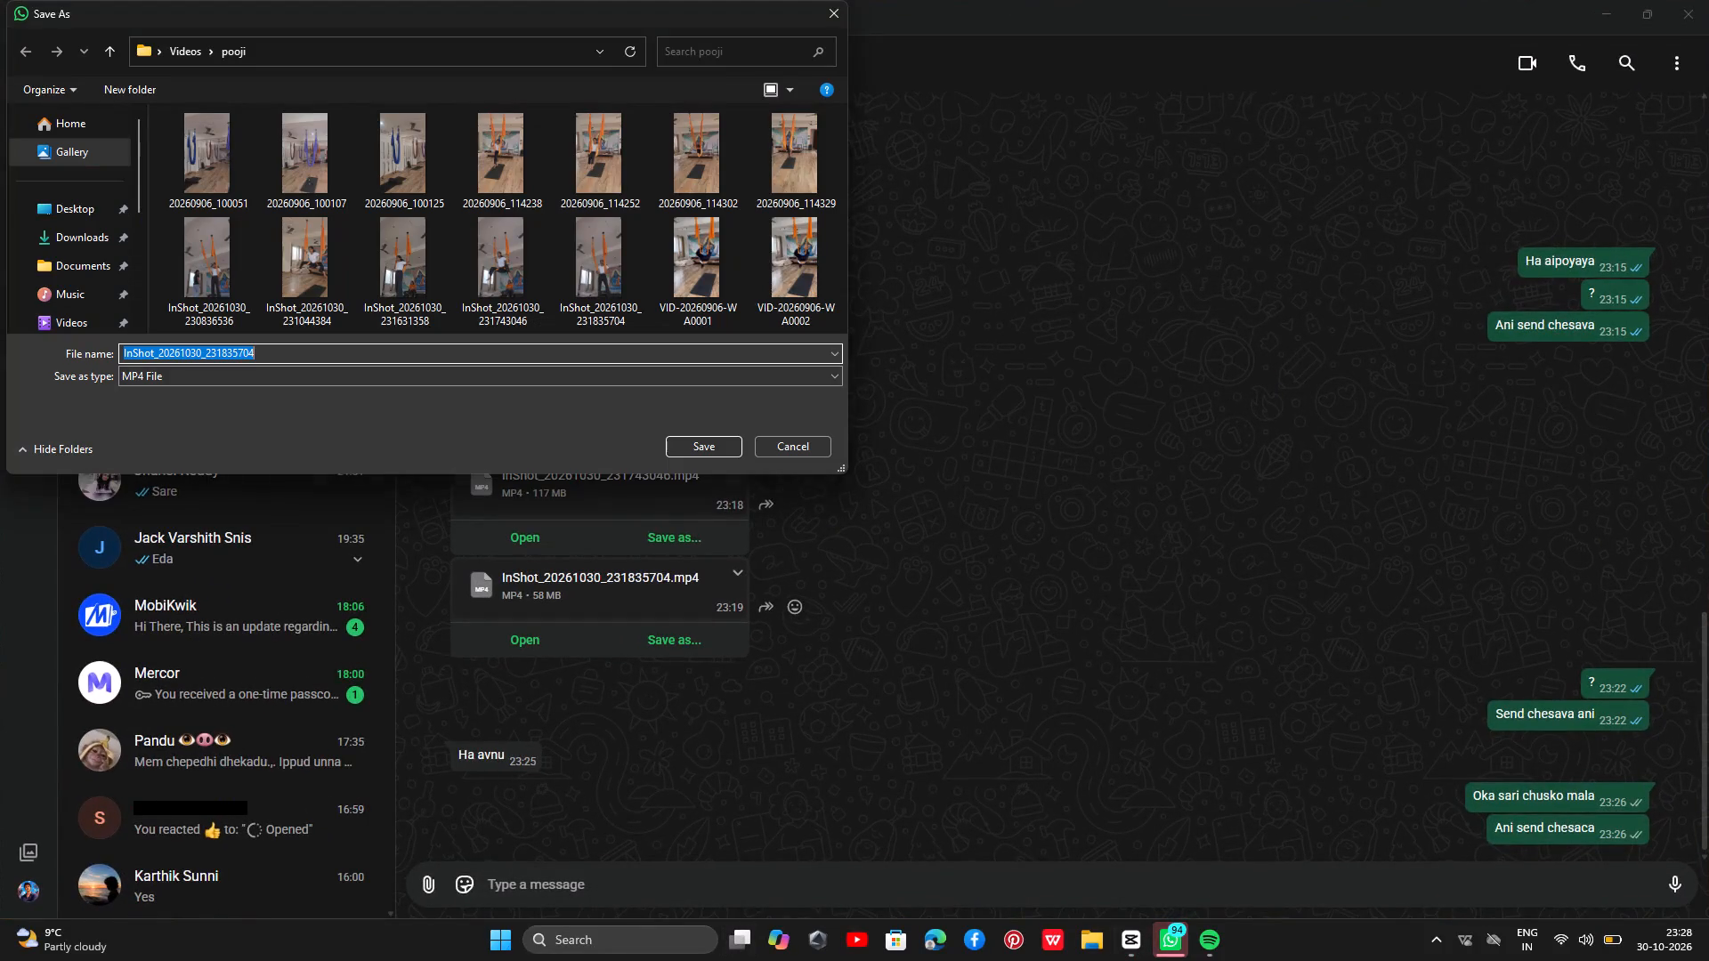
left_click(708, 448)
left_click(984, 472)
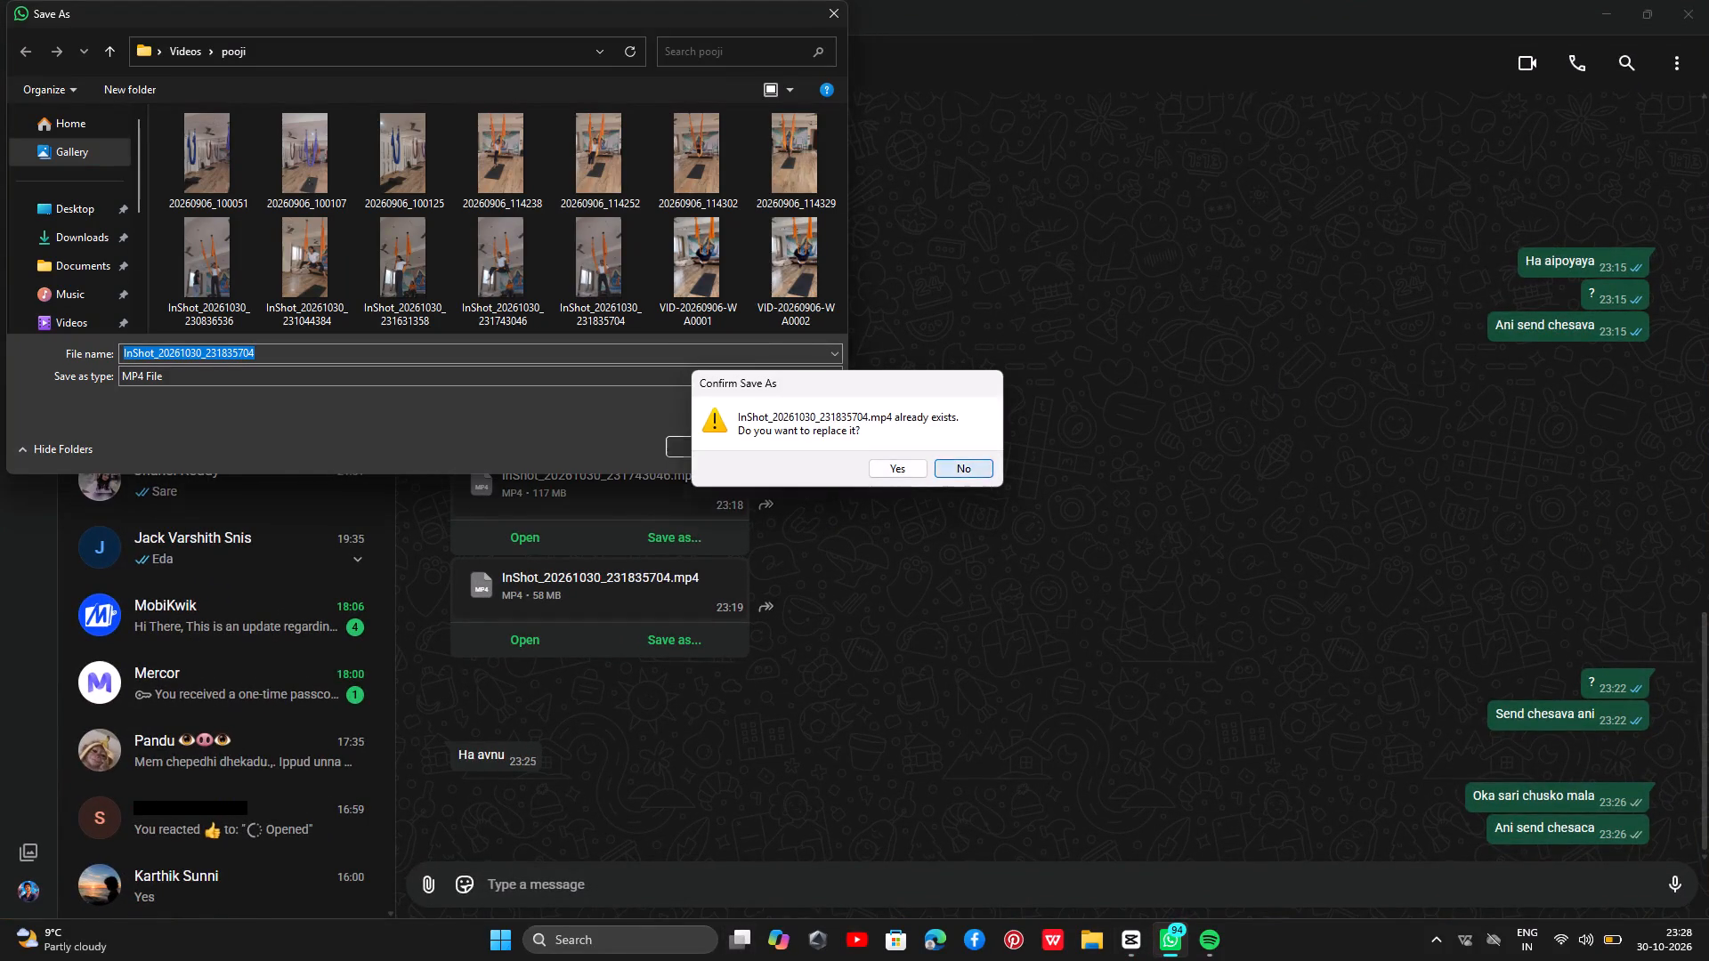
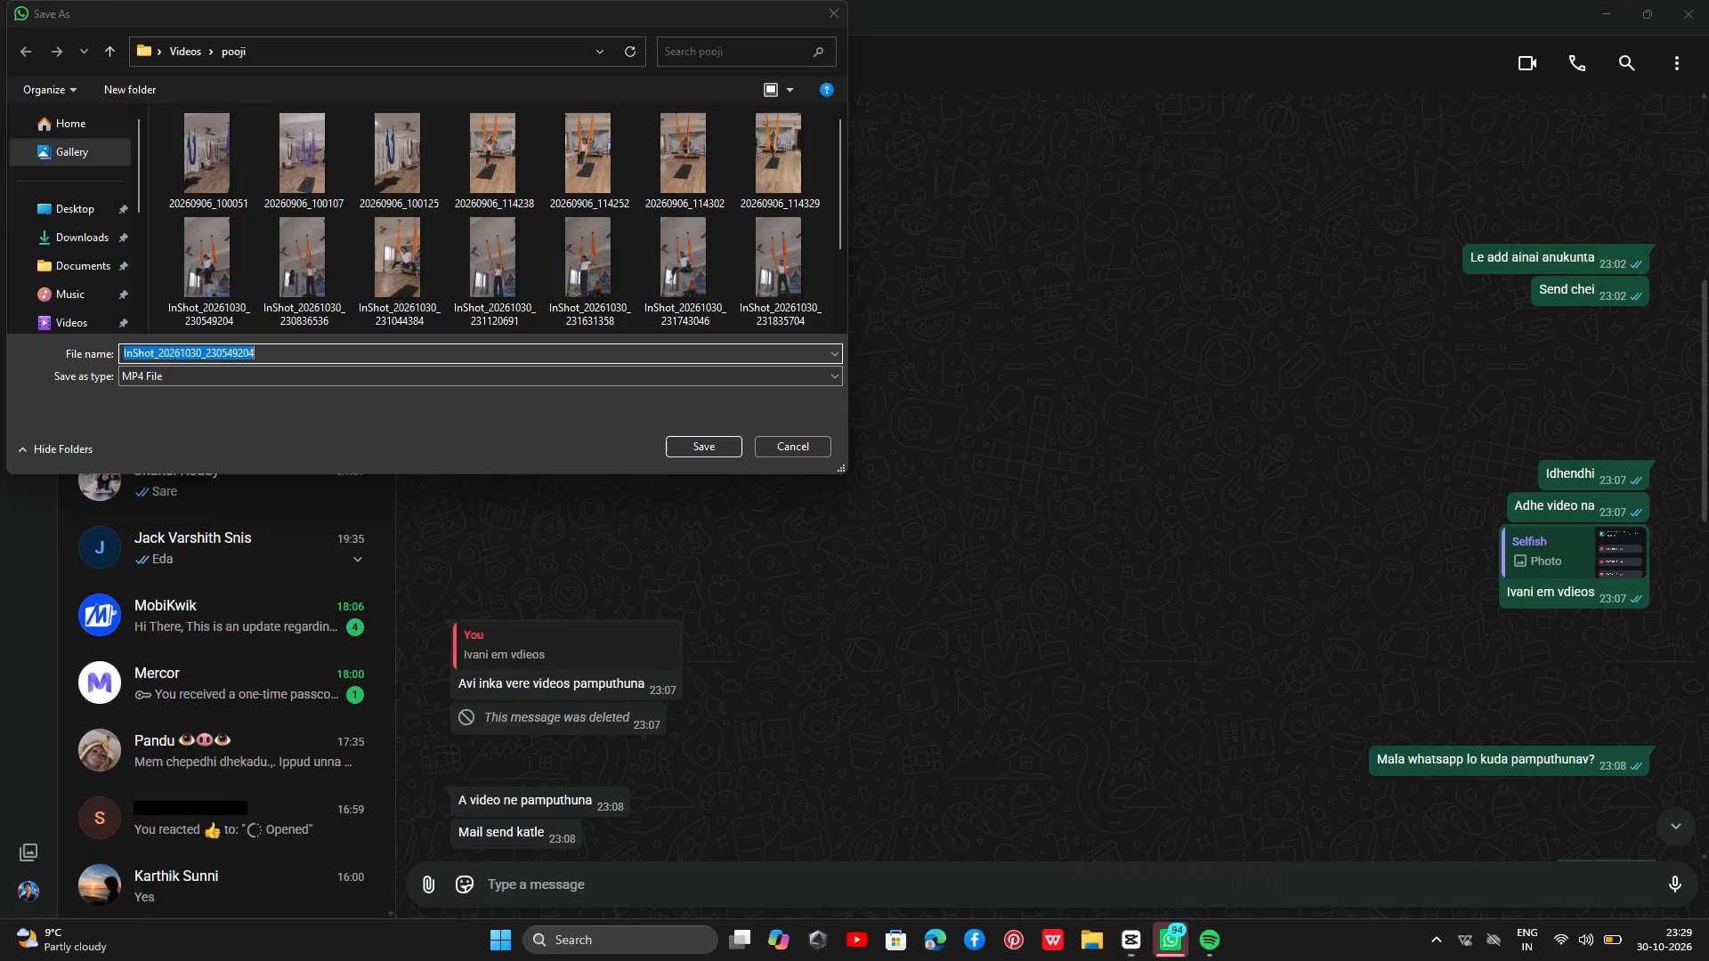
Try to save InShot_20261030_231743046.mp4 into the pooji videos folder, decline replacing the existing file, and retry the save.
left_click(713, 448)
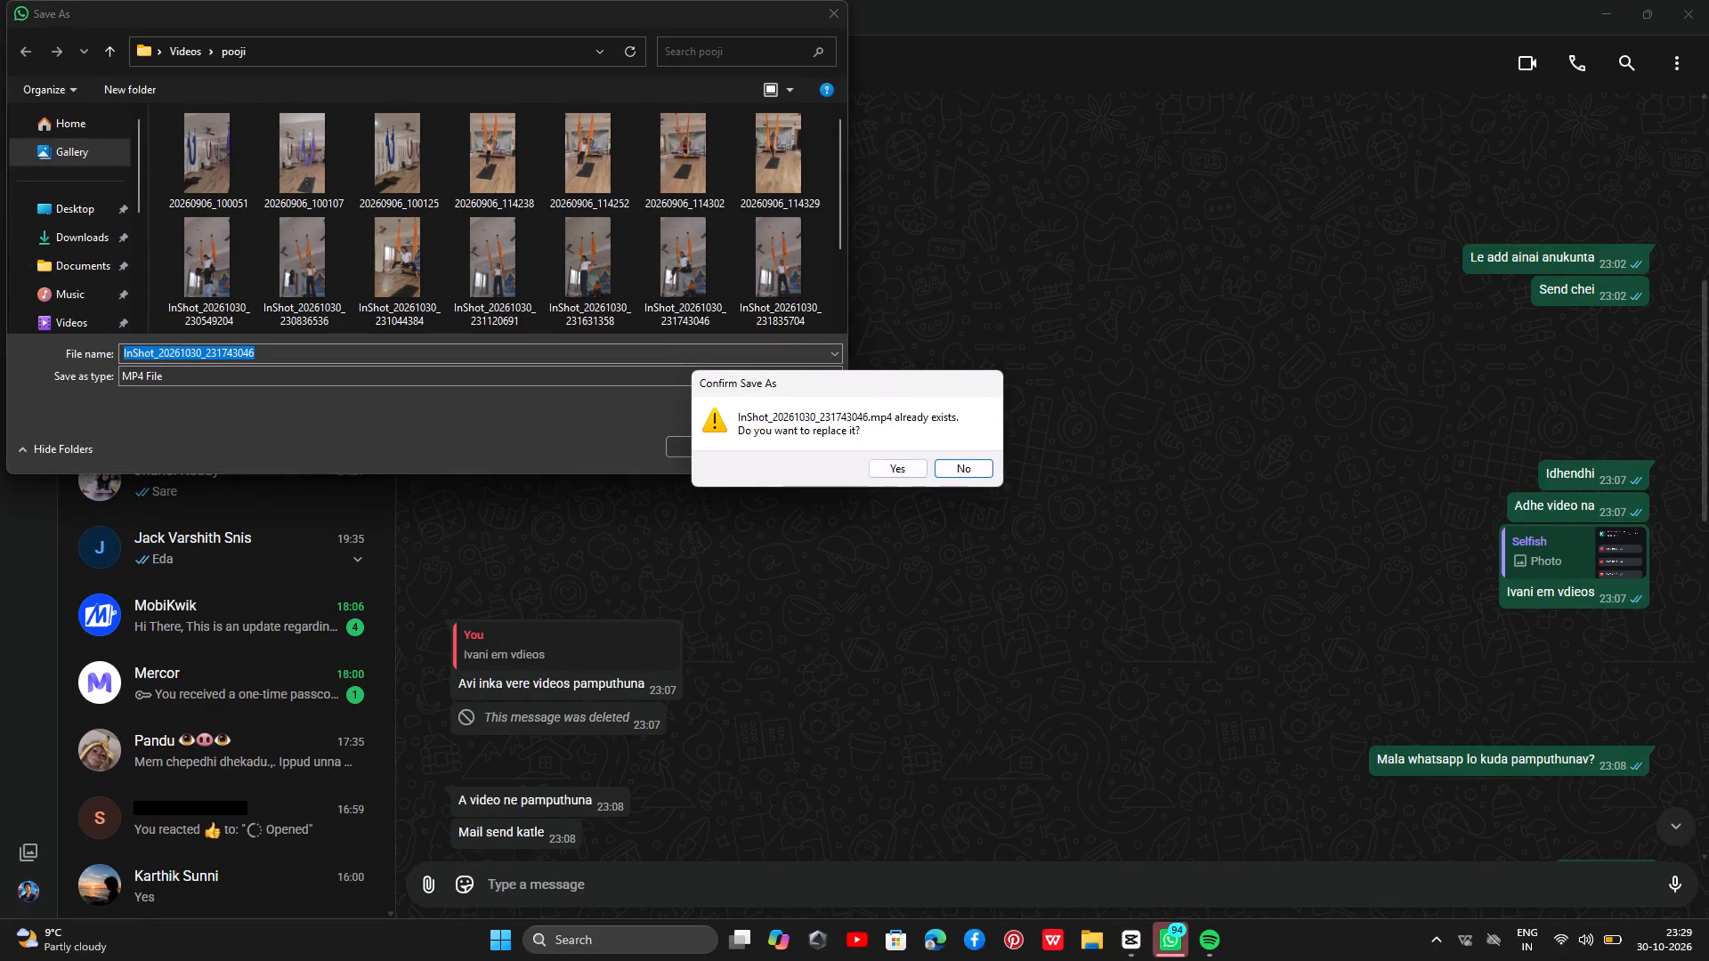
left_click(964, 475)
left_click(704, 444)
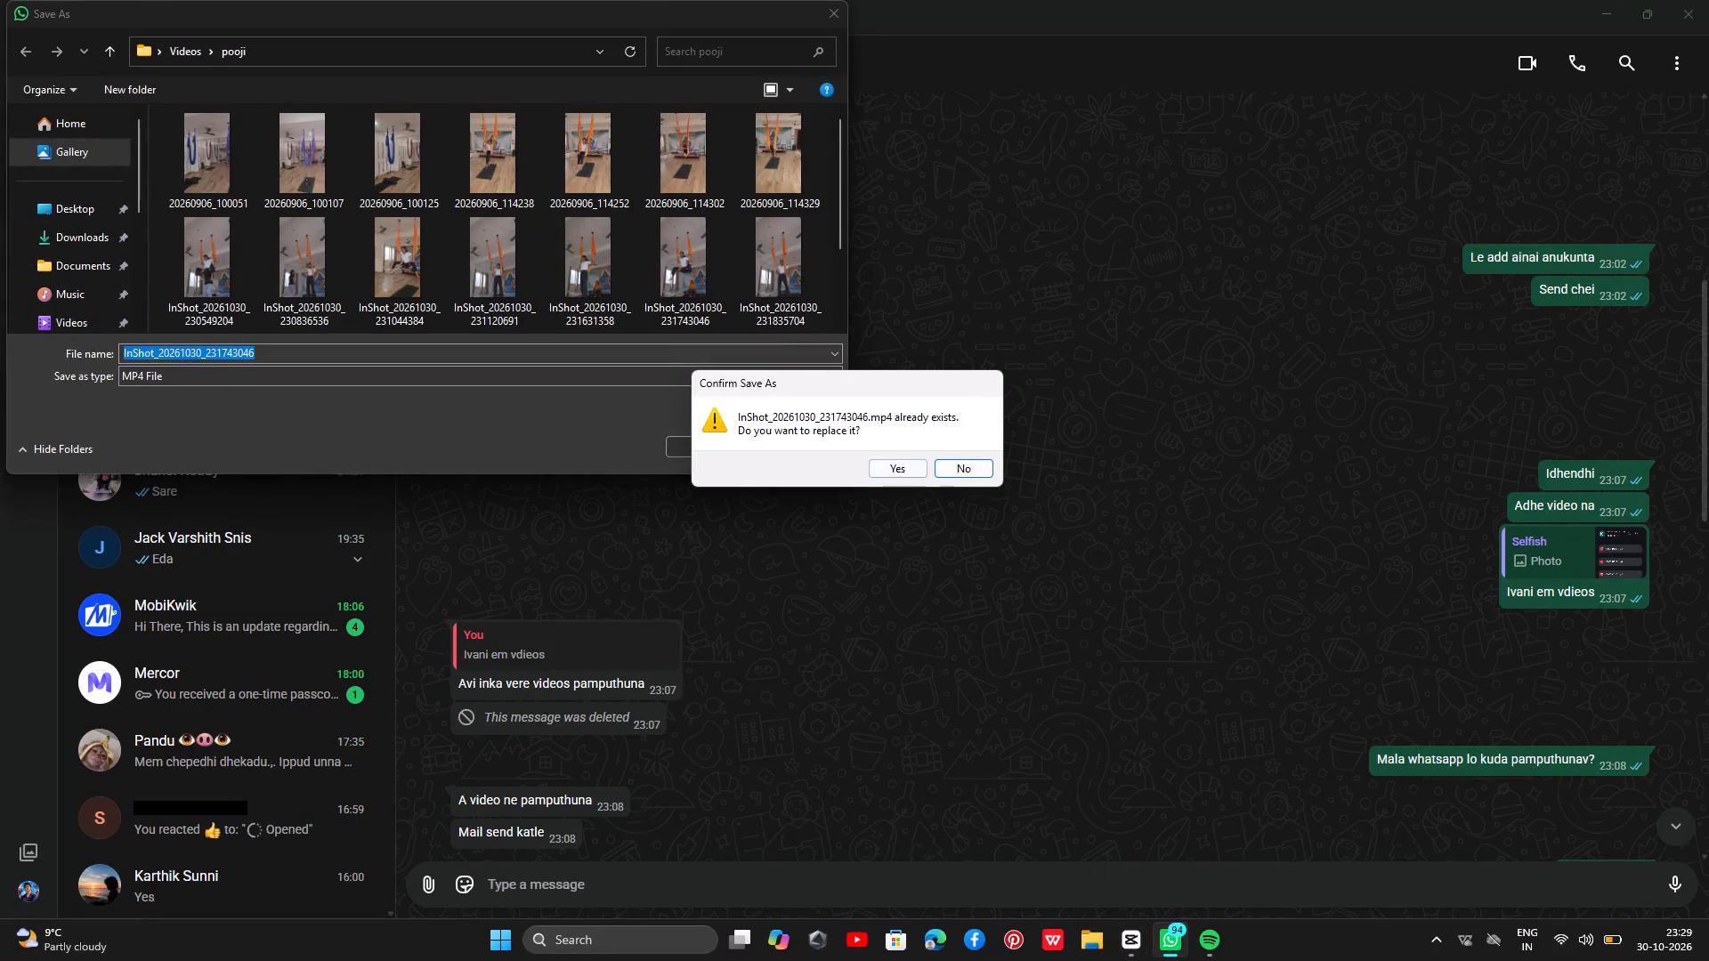
Decline replacing the existing InShot_20261030_231743046.mp4 in the pooji folder.
left_click(947, 466)
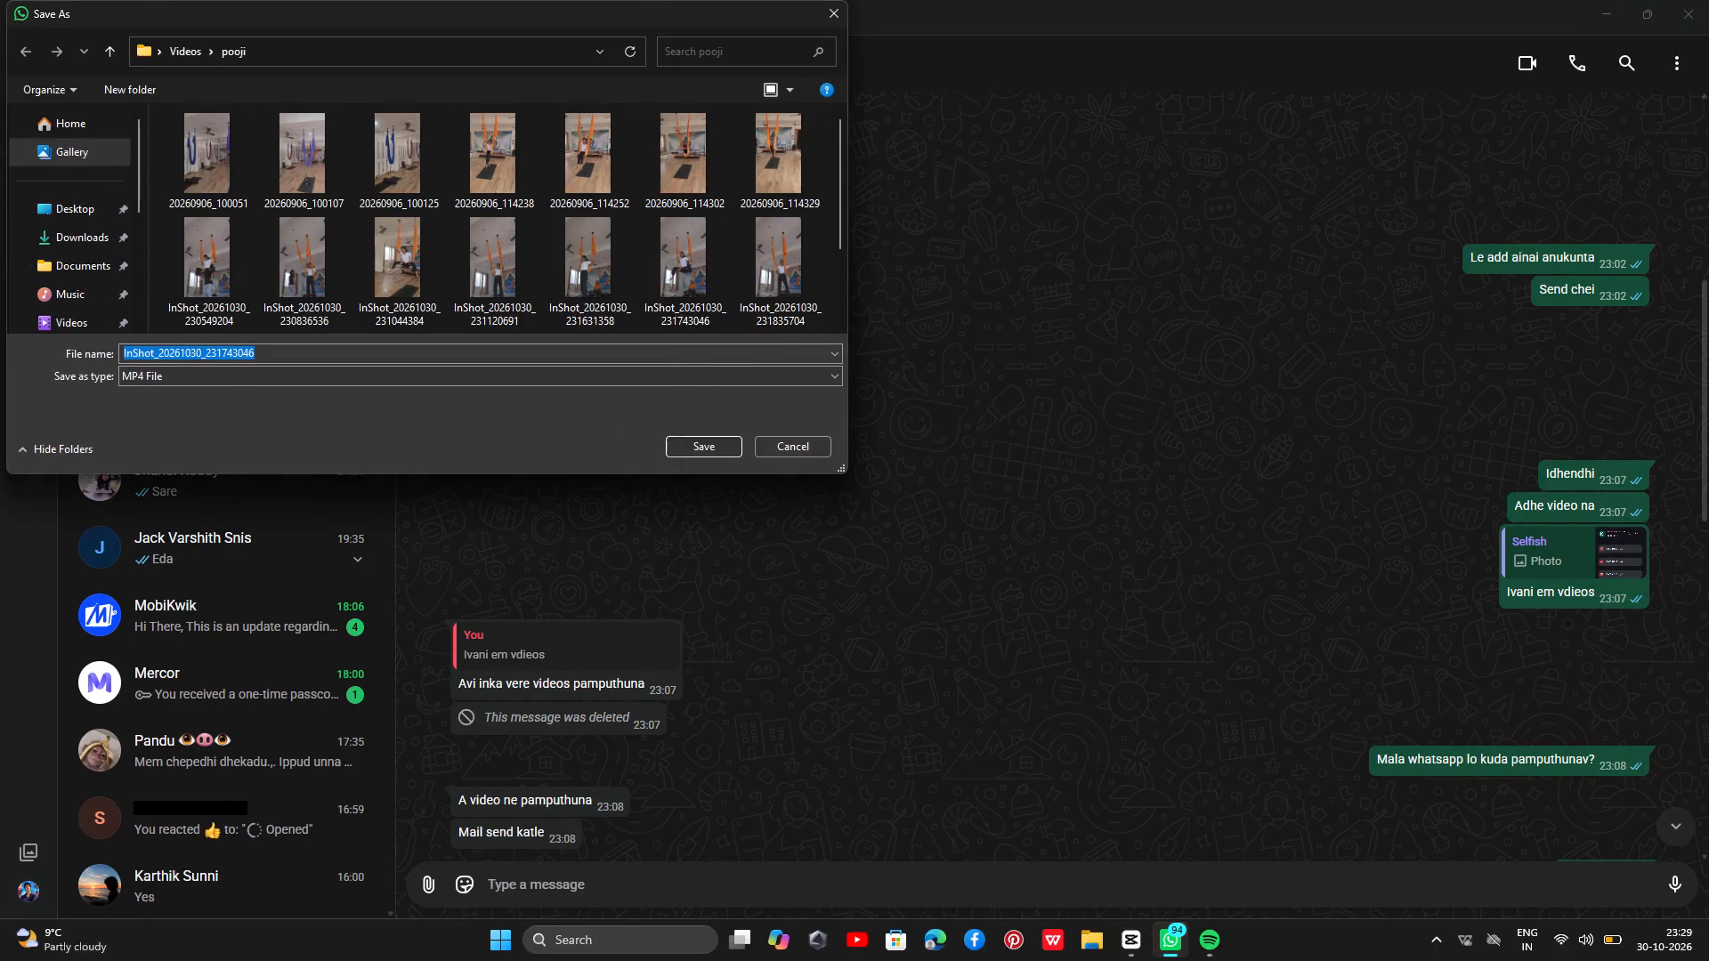
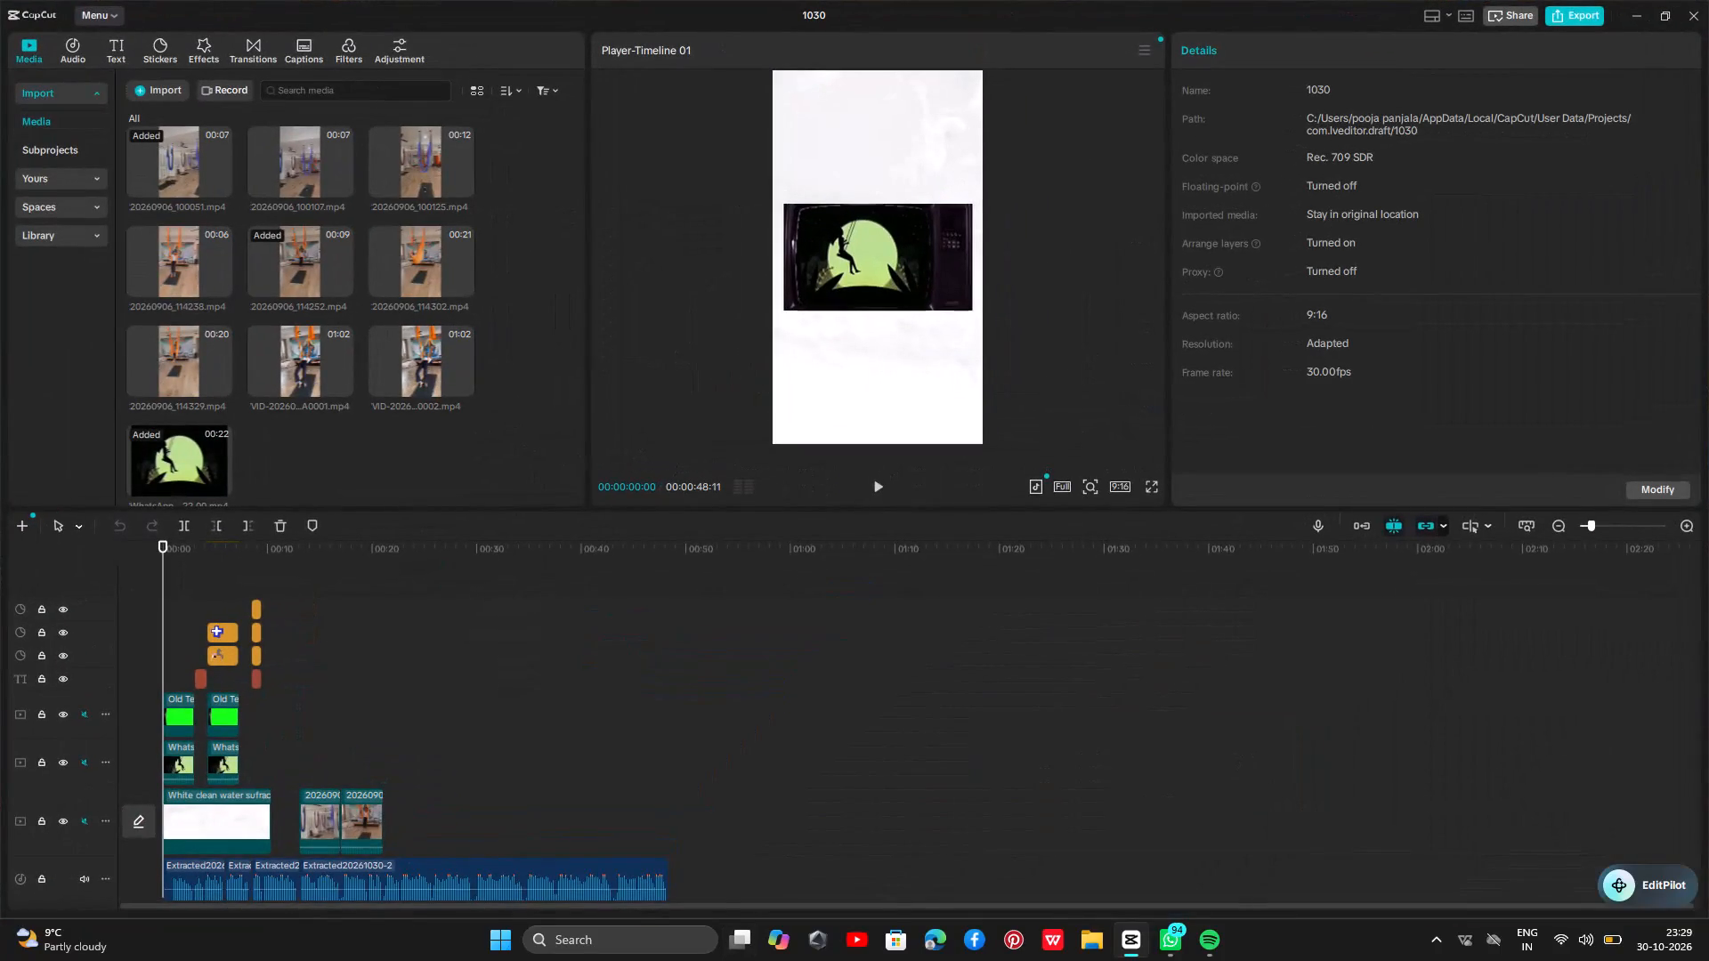
Switch to CapCut and import the saved InShot and VID videos from the device into project 1030.
left_click(183, 90)
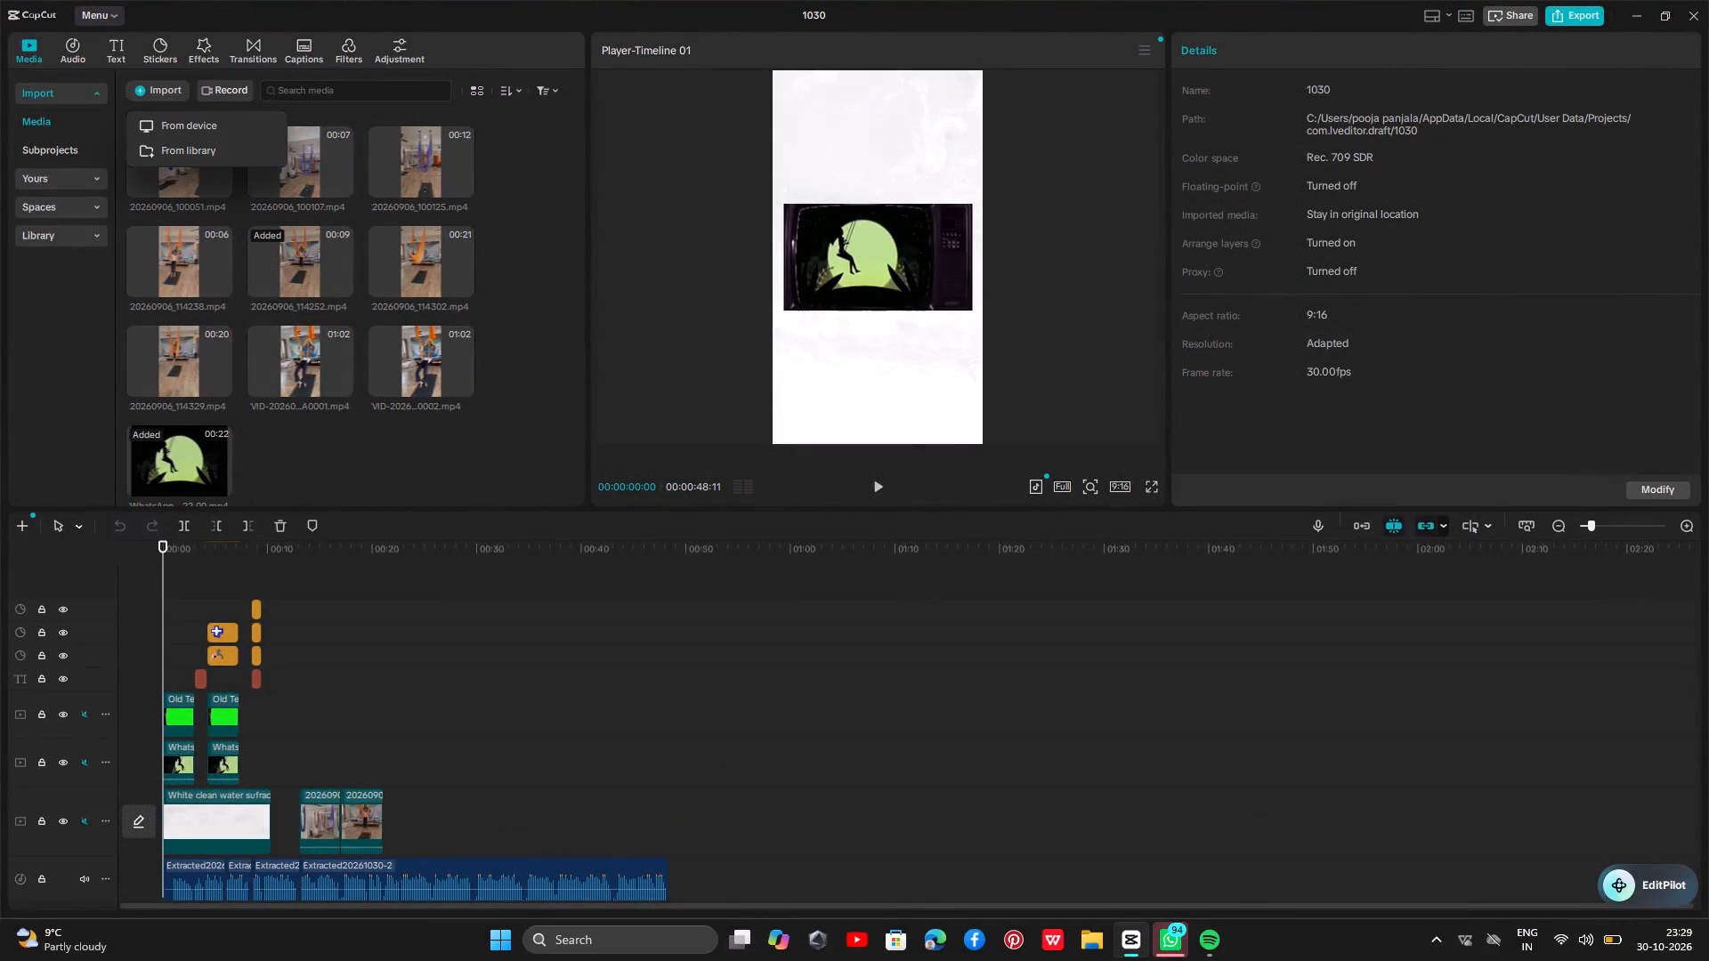
left_click(223, 120)
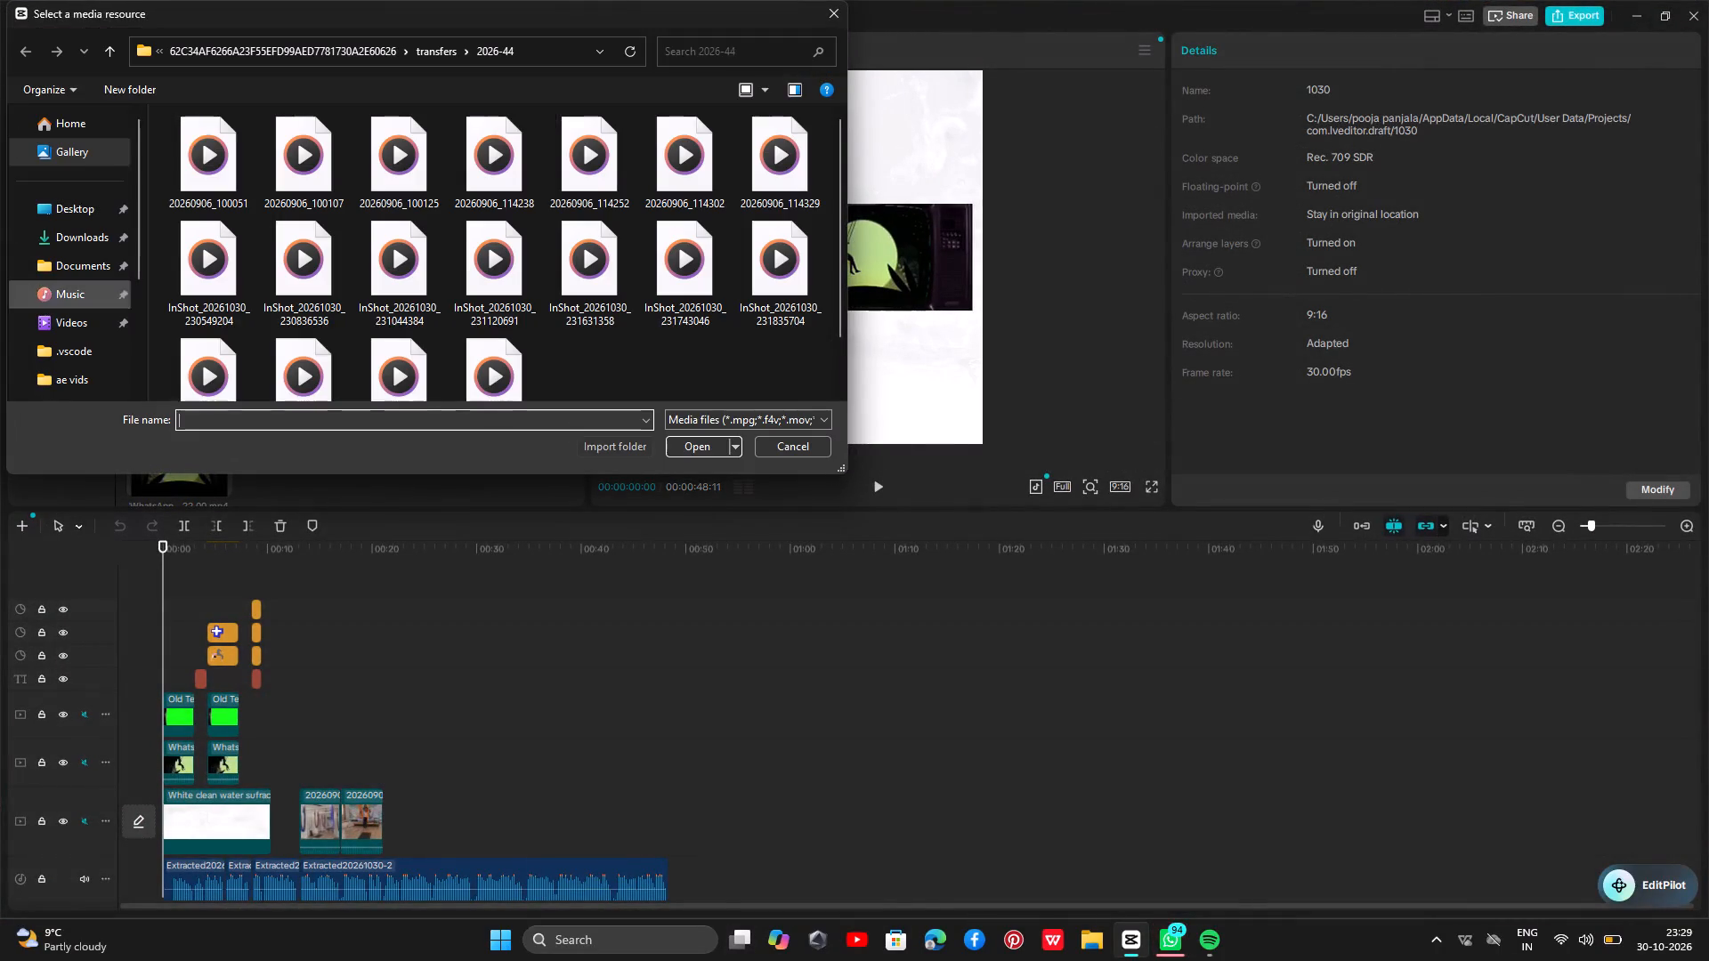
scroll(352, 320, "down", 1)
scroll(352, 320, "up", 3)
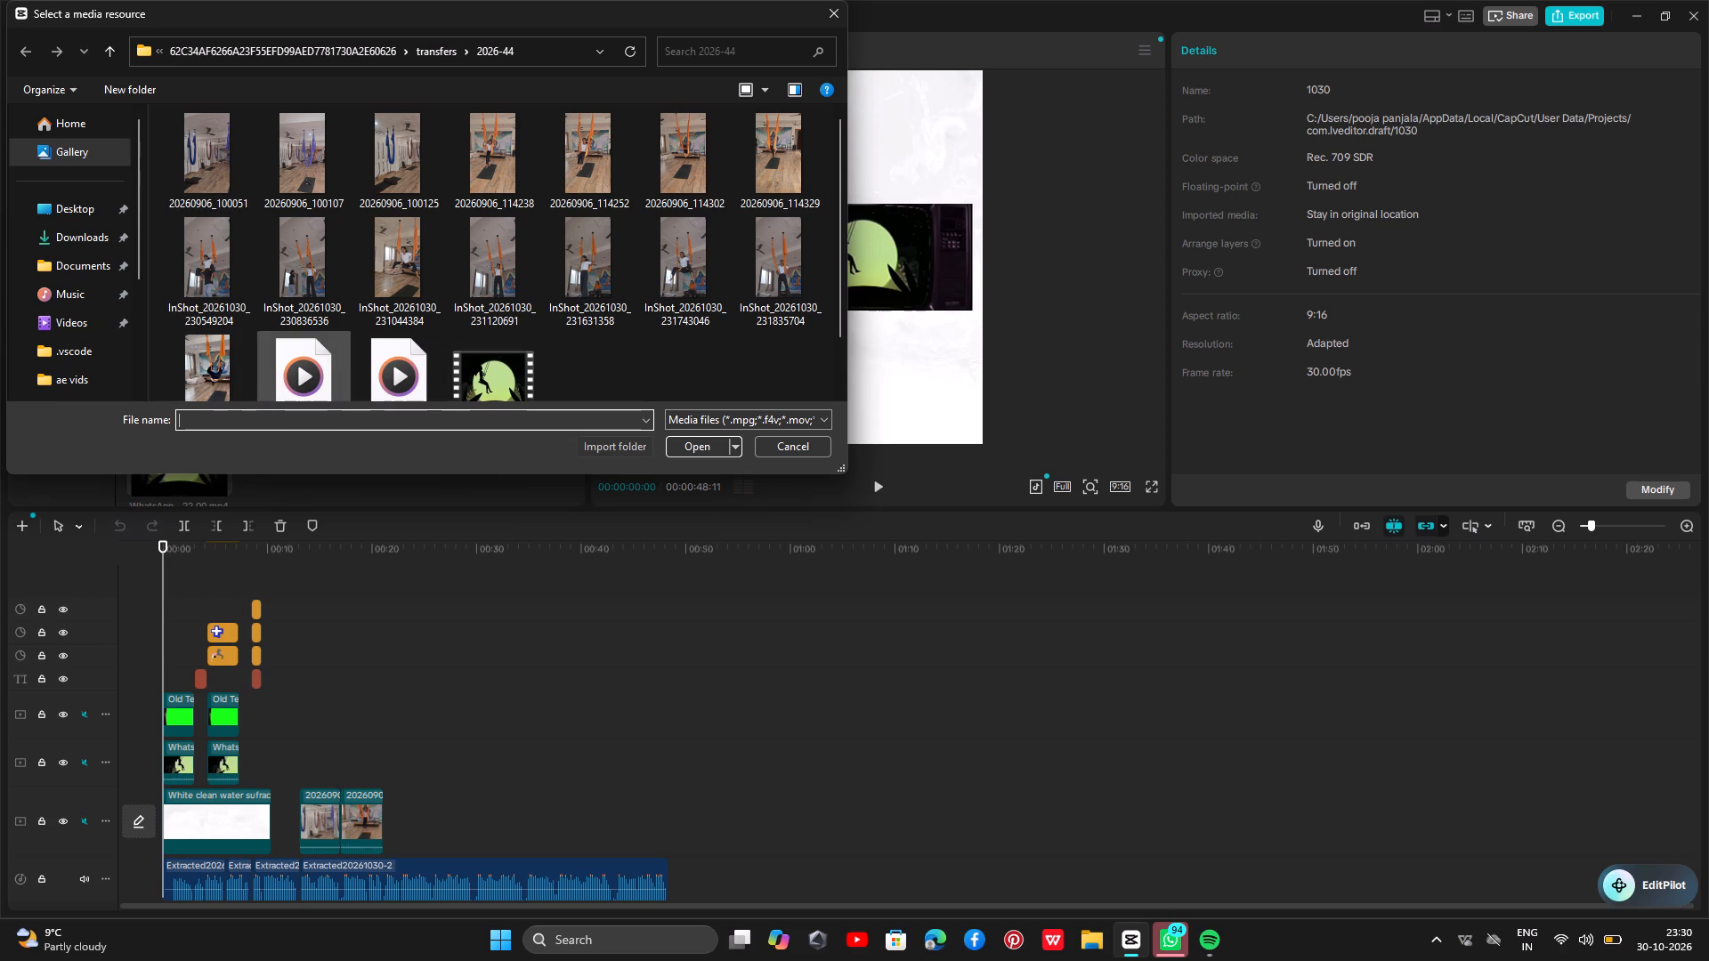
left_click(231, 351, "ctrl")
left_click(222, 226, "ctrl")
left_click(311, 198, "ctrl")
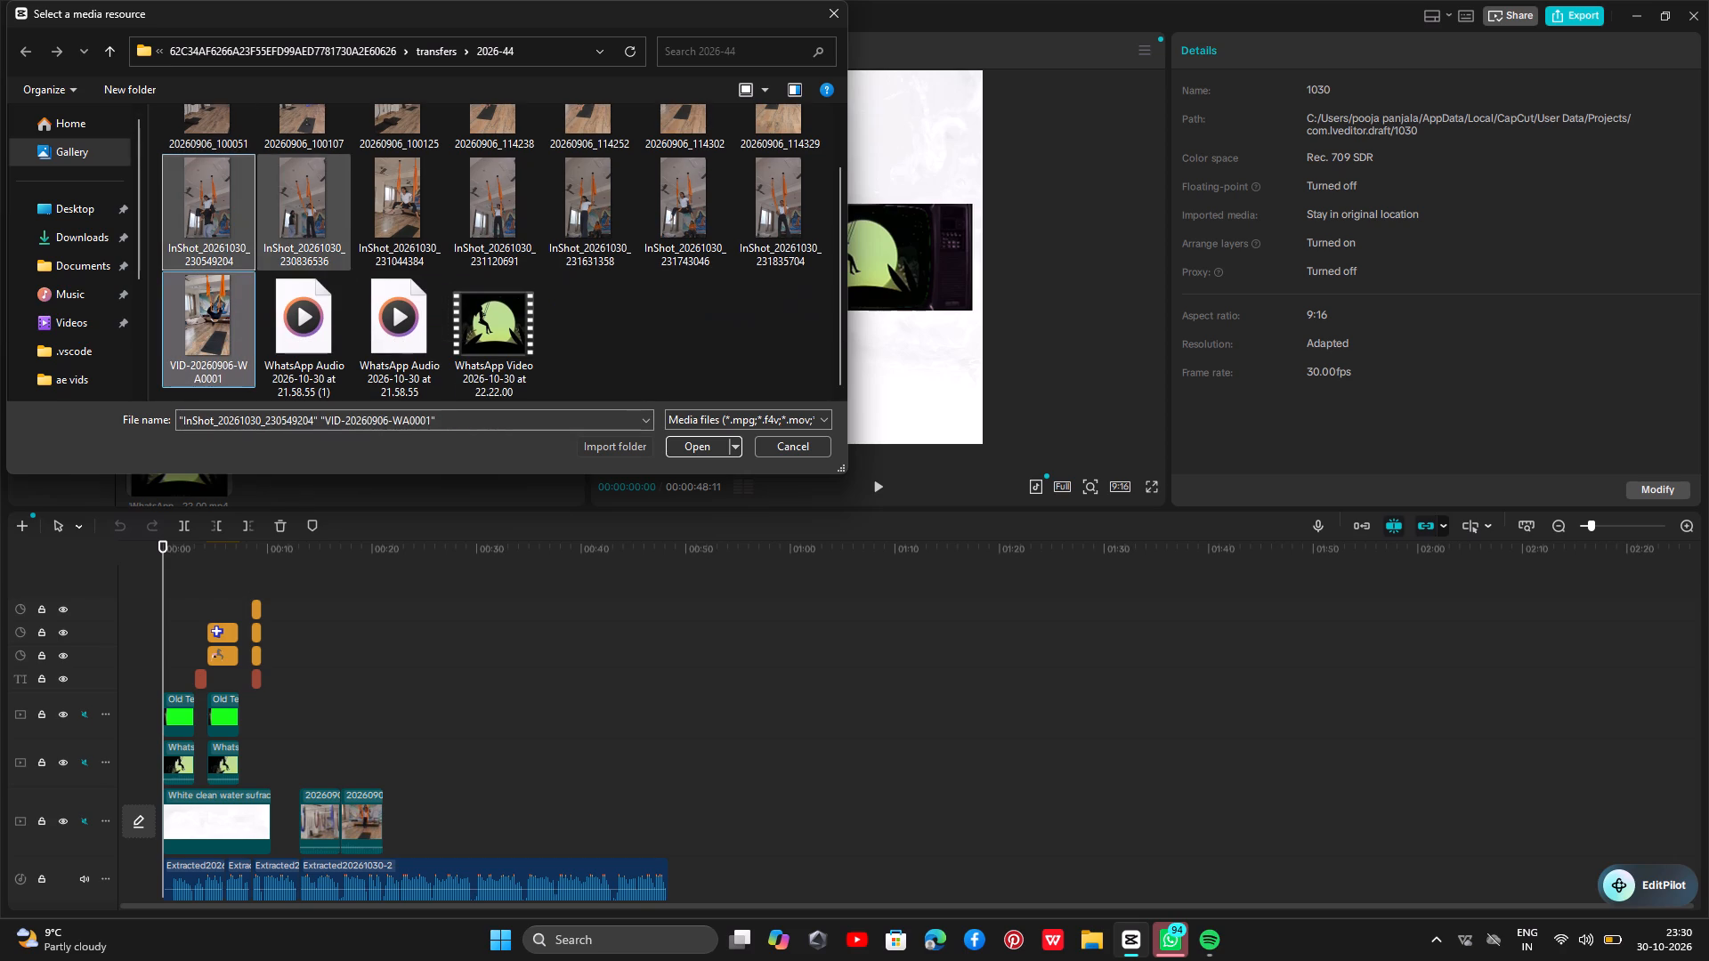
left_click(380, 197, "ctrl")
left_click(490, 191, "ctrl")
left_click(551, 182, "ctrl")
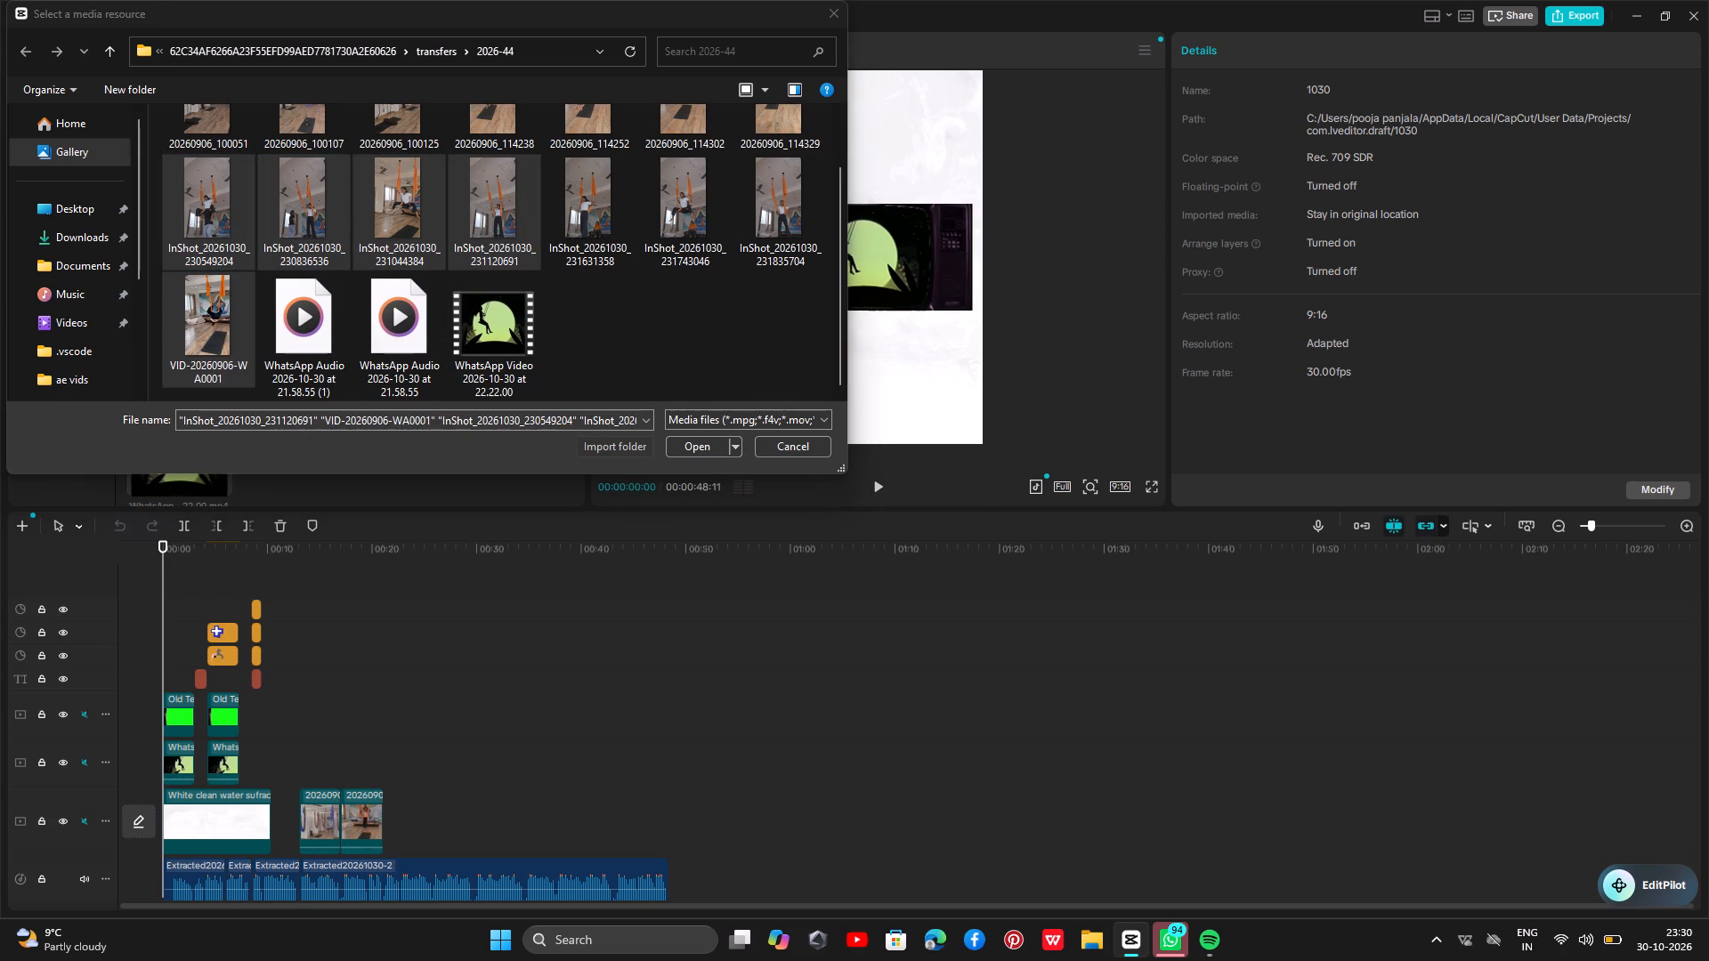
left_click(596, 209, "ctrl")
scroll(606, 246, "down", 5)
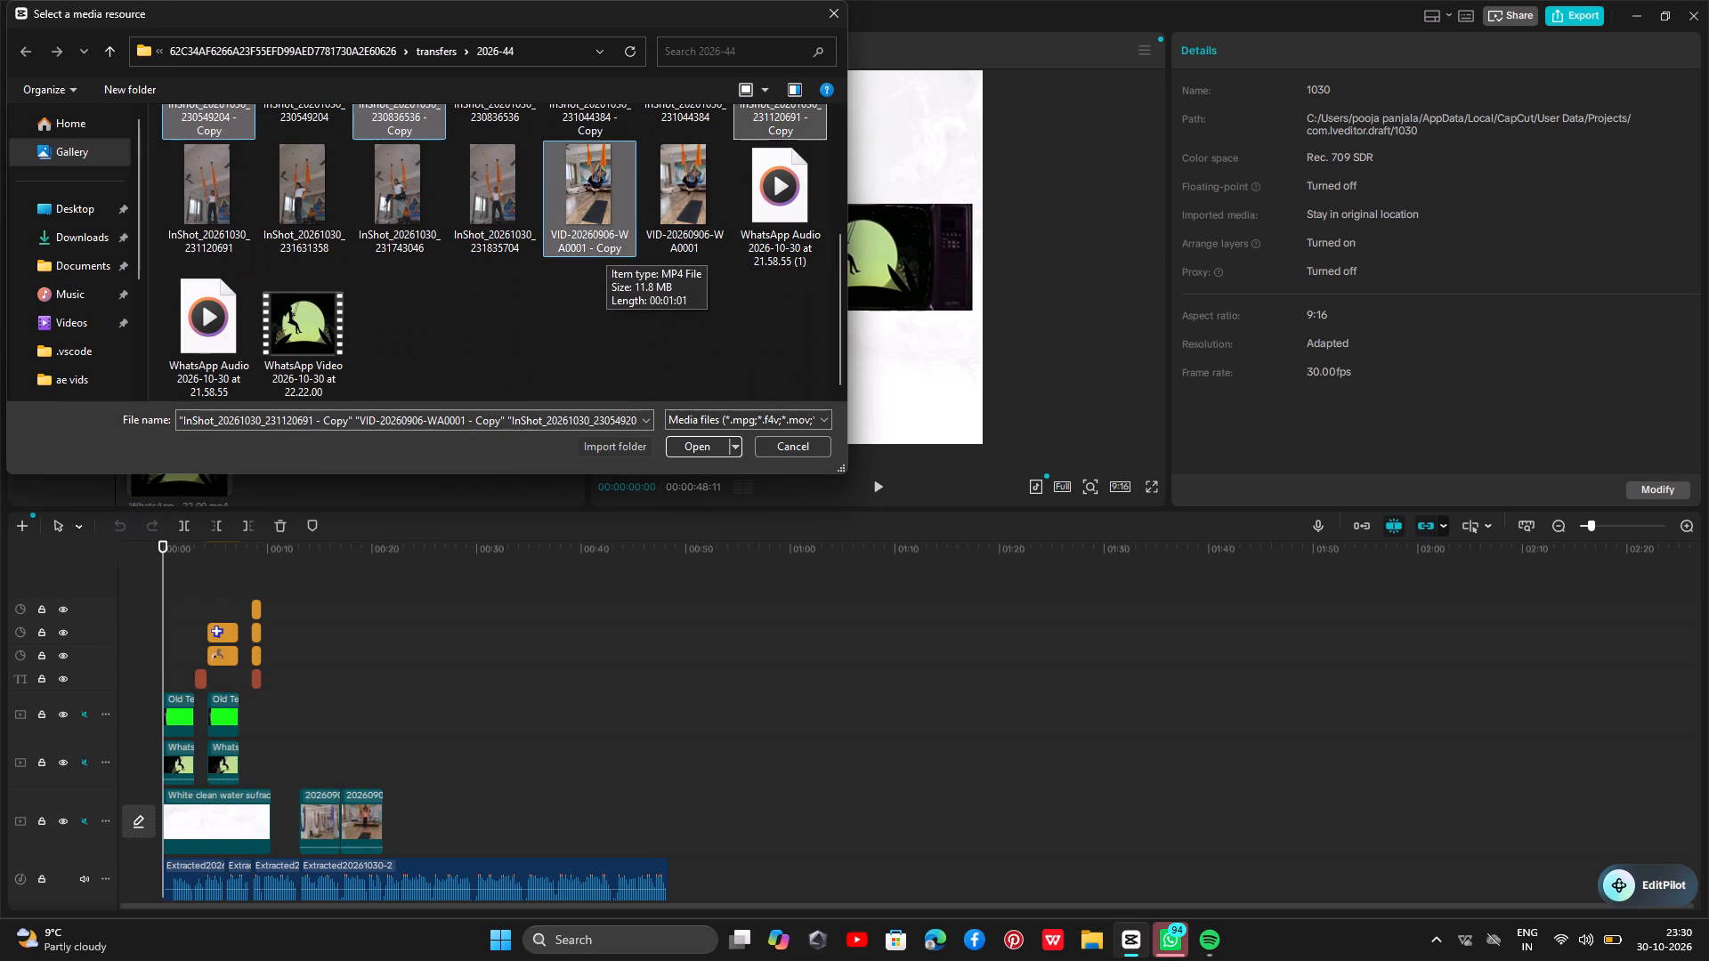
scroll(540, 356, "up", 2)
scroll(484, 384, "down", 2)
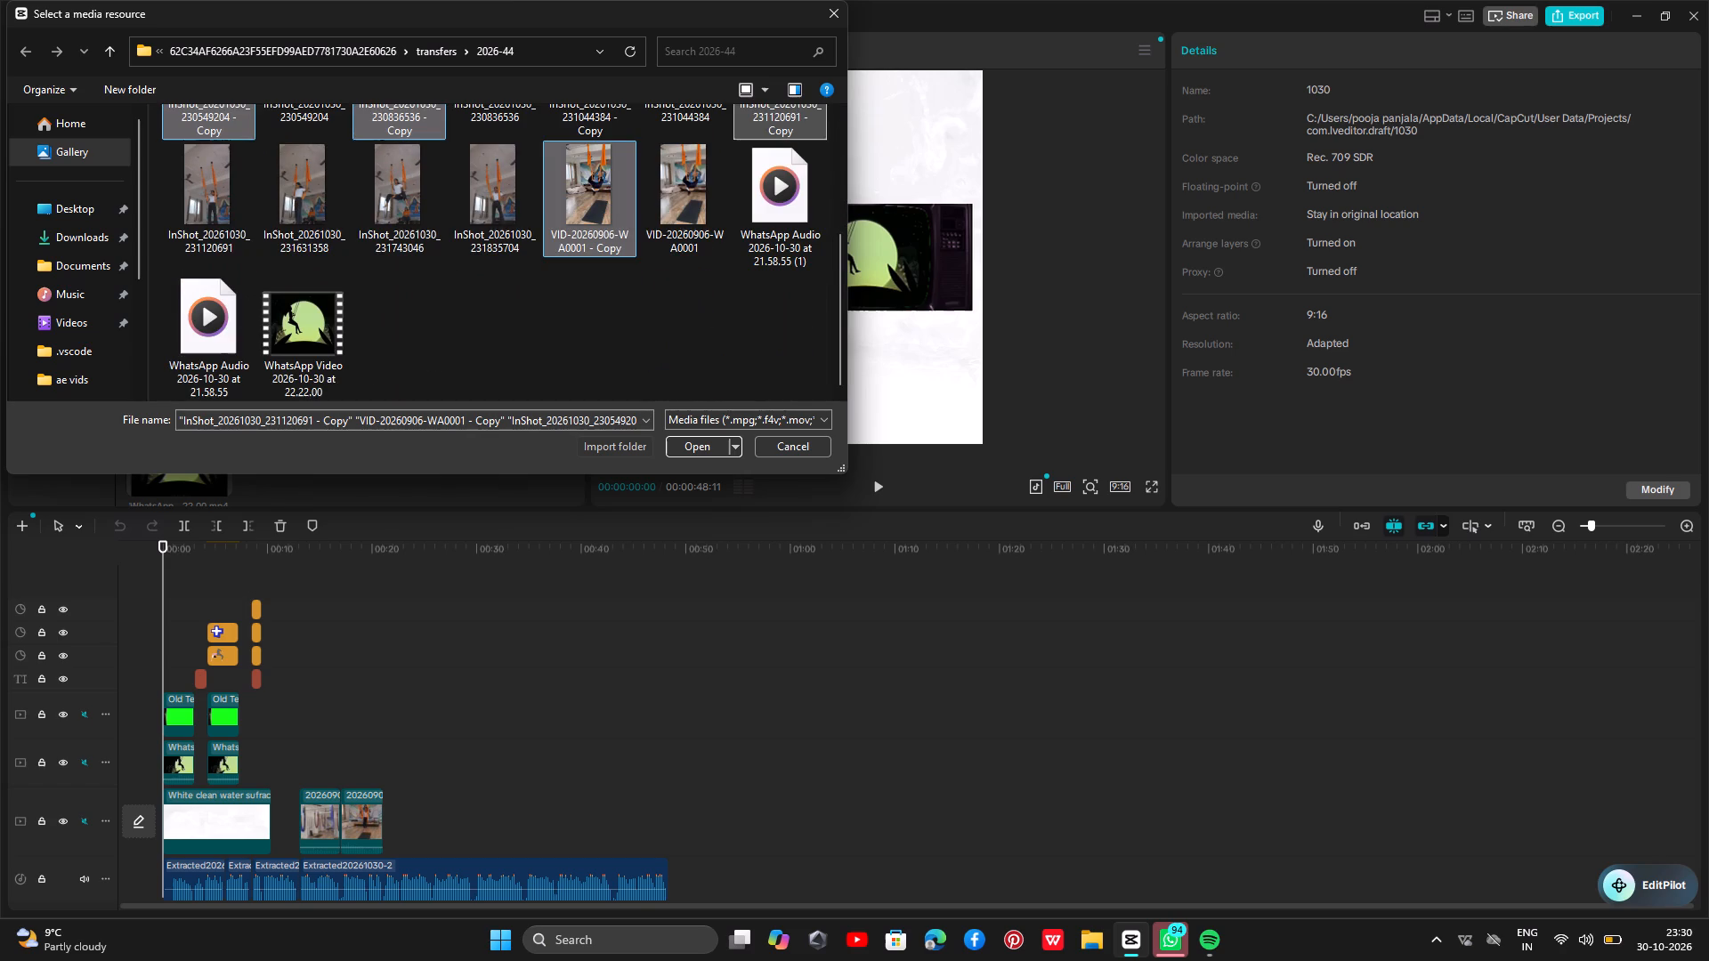
Import all media from the 2026-44 folder except the two WhatsApp Audio files and the WhatsApp Video file.
key("ctrl+a")
left_click(290, 319, "ctrl")
left_click(226, 331, "ctrl")
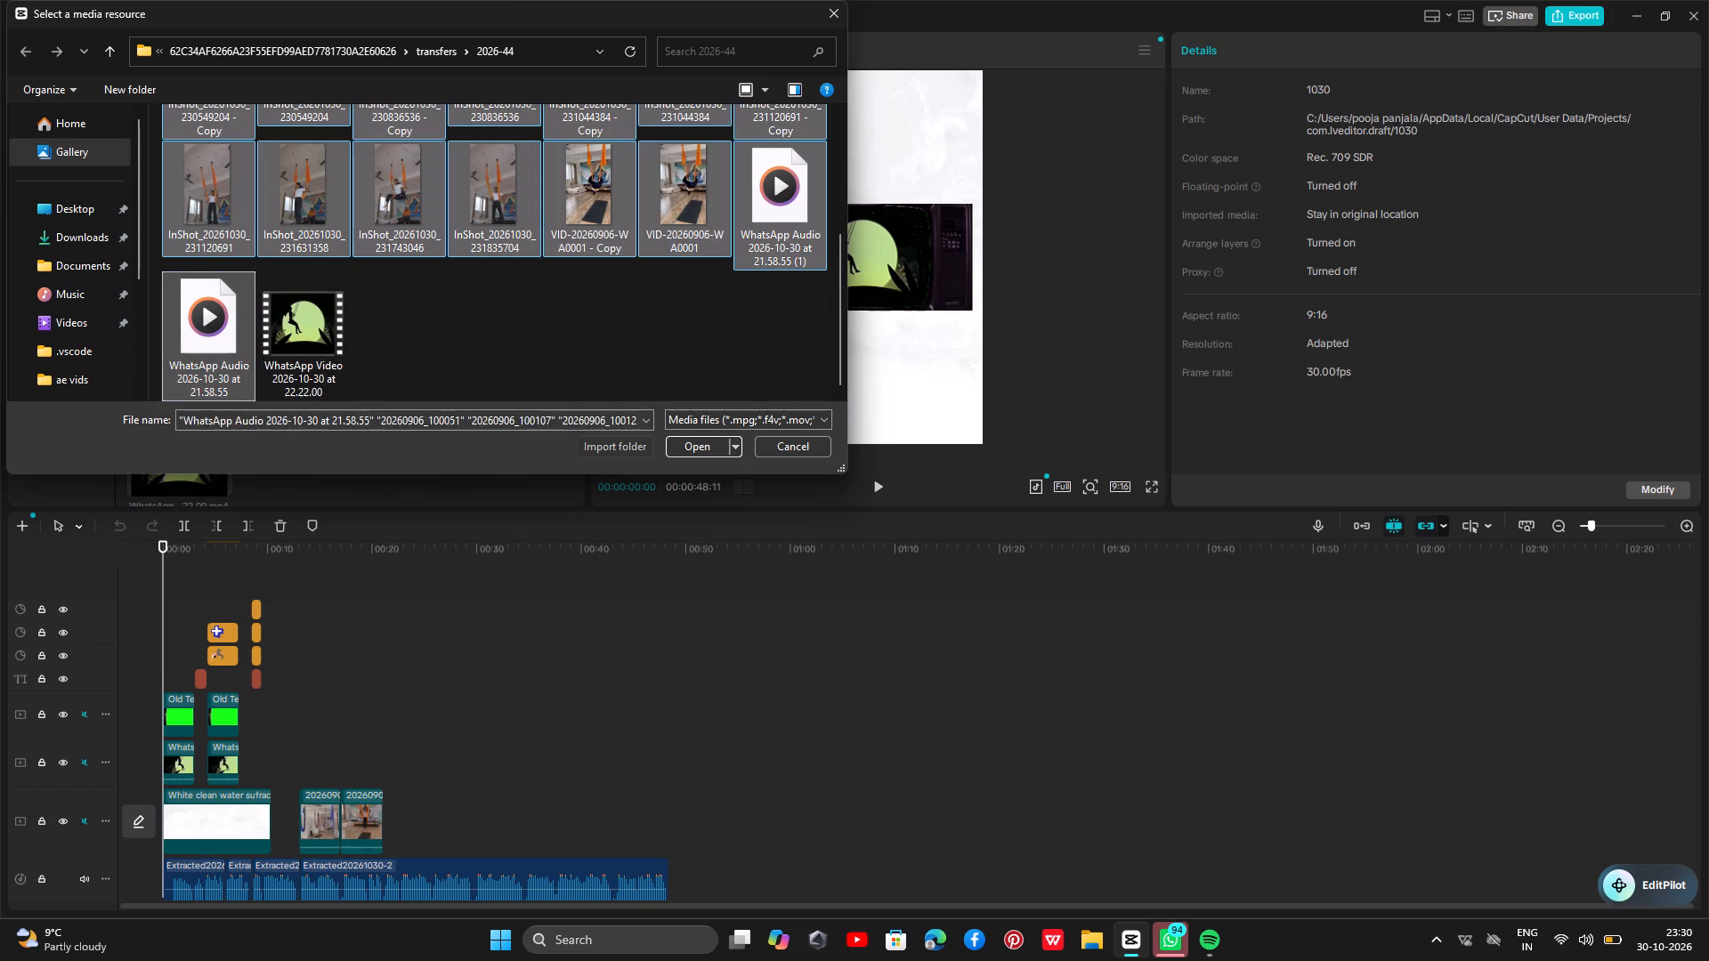
left_click(752, 207, "ctrl")
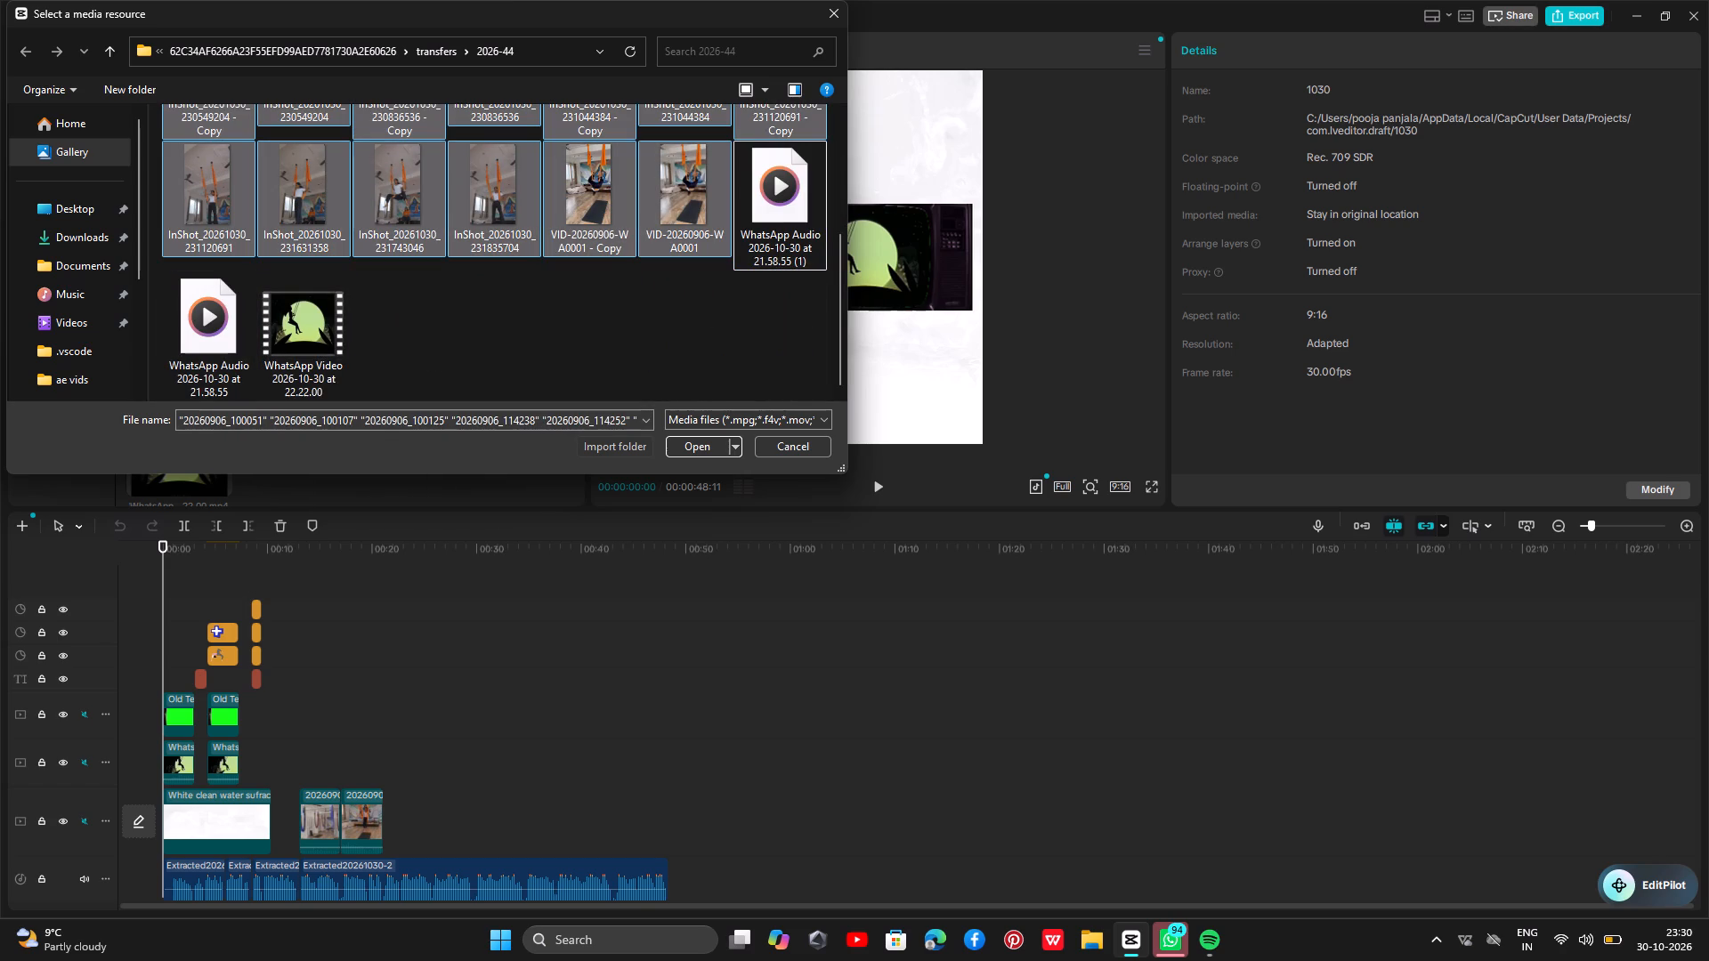
left_click(712, 456)
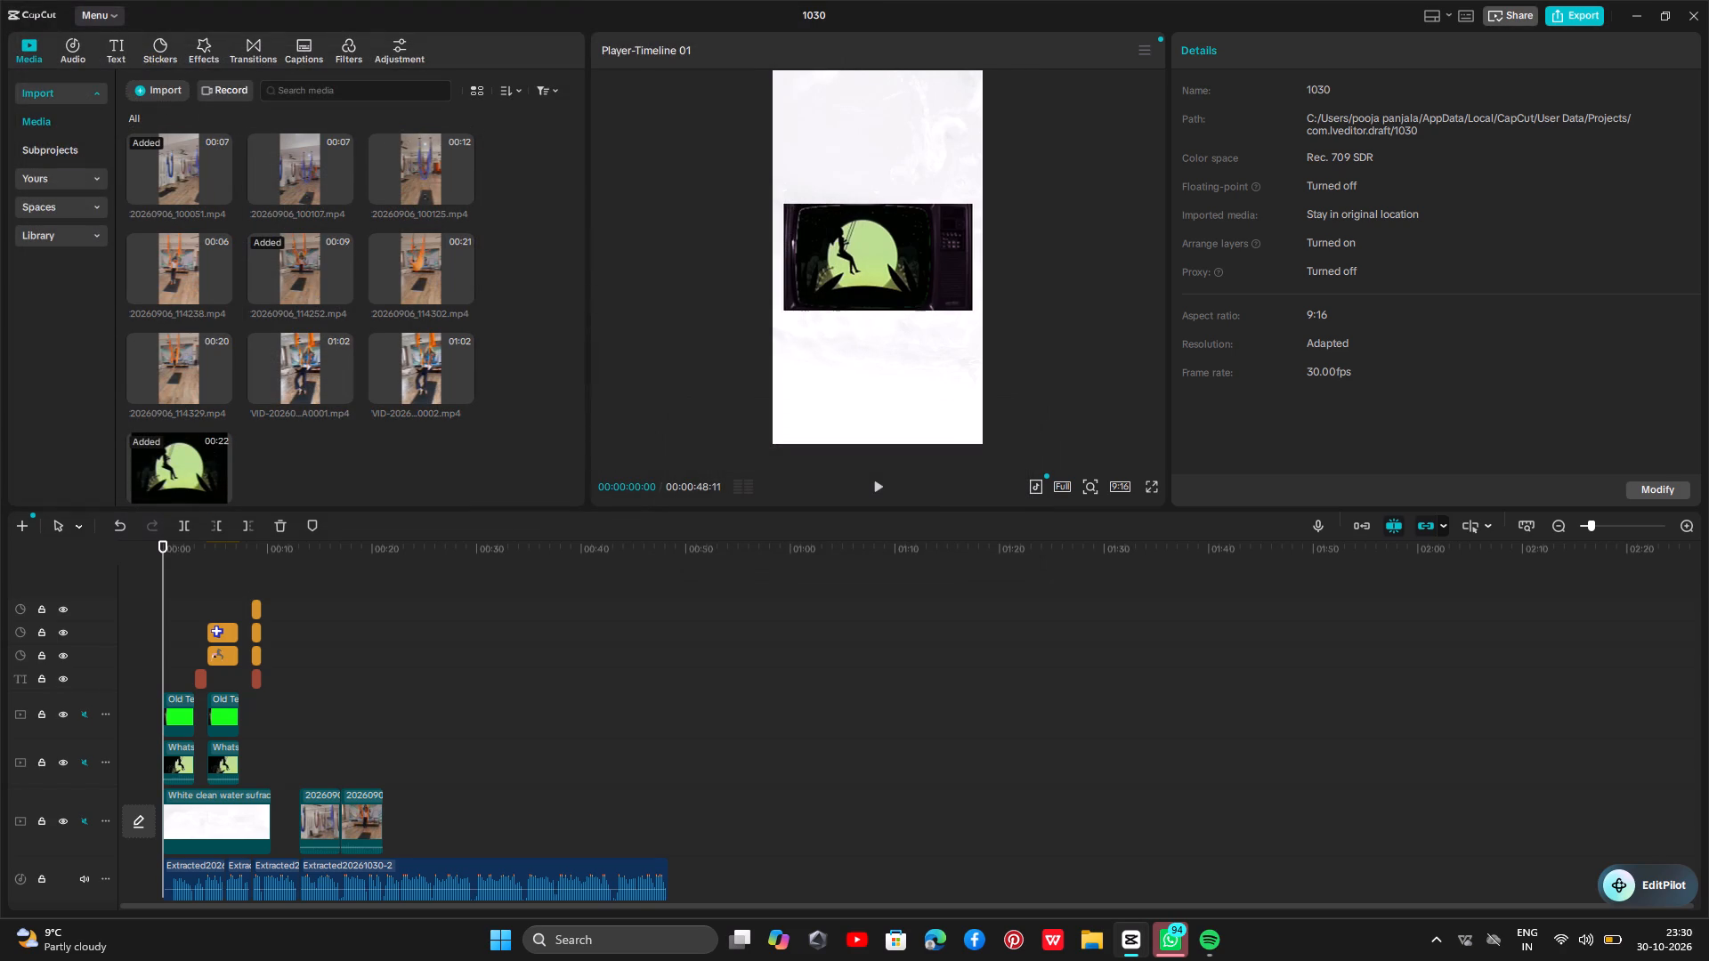
Look over the imported clips in the media library and play the timeline from the beginning to review the current edit.
scroll(227, 347, "down", 5)
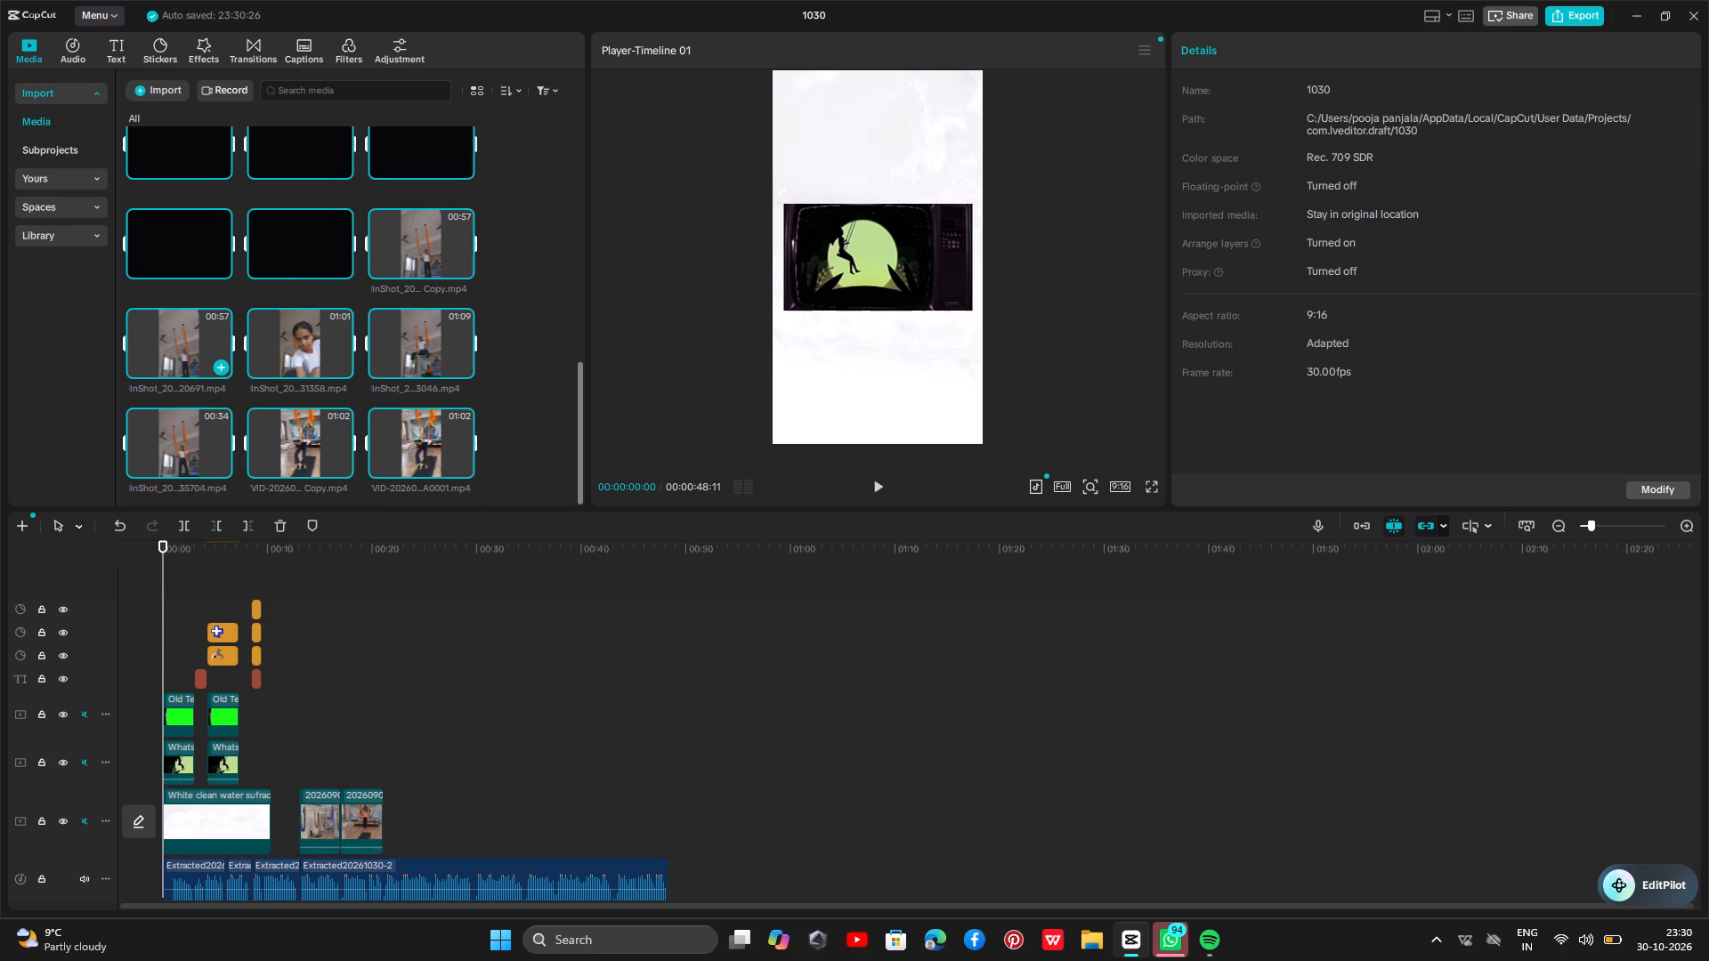
scroll(215, 376, "down", 9)
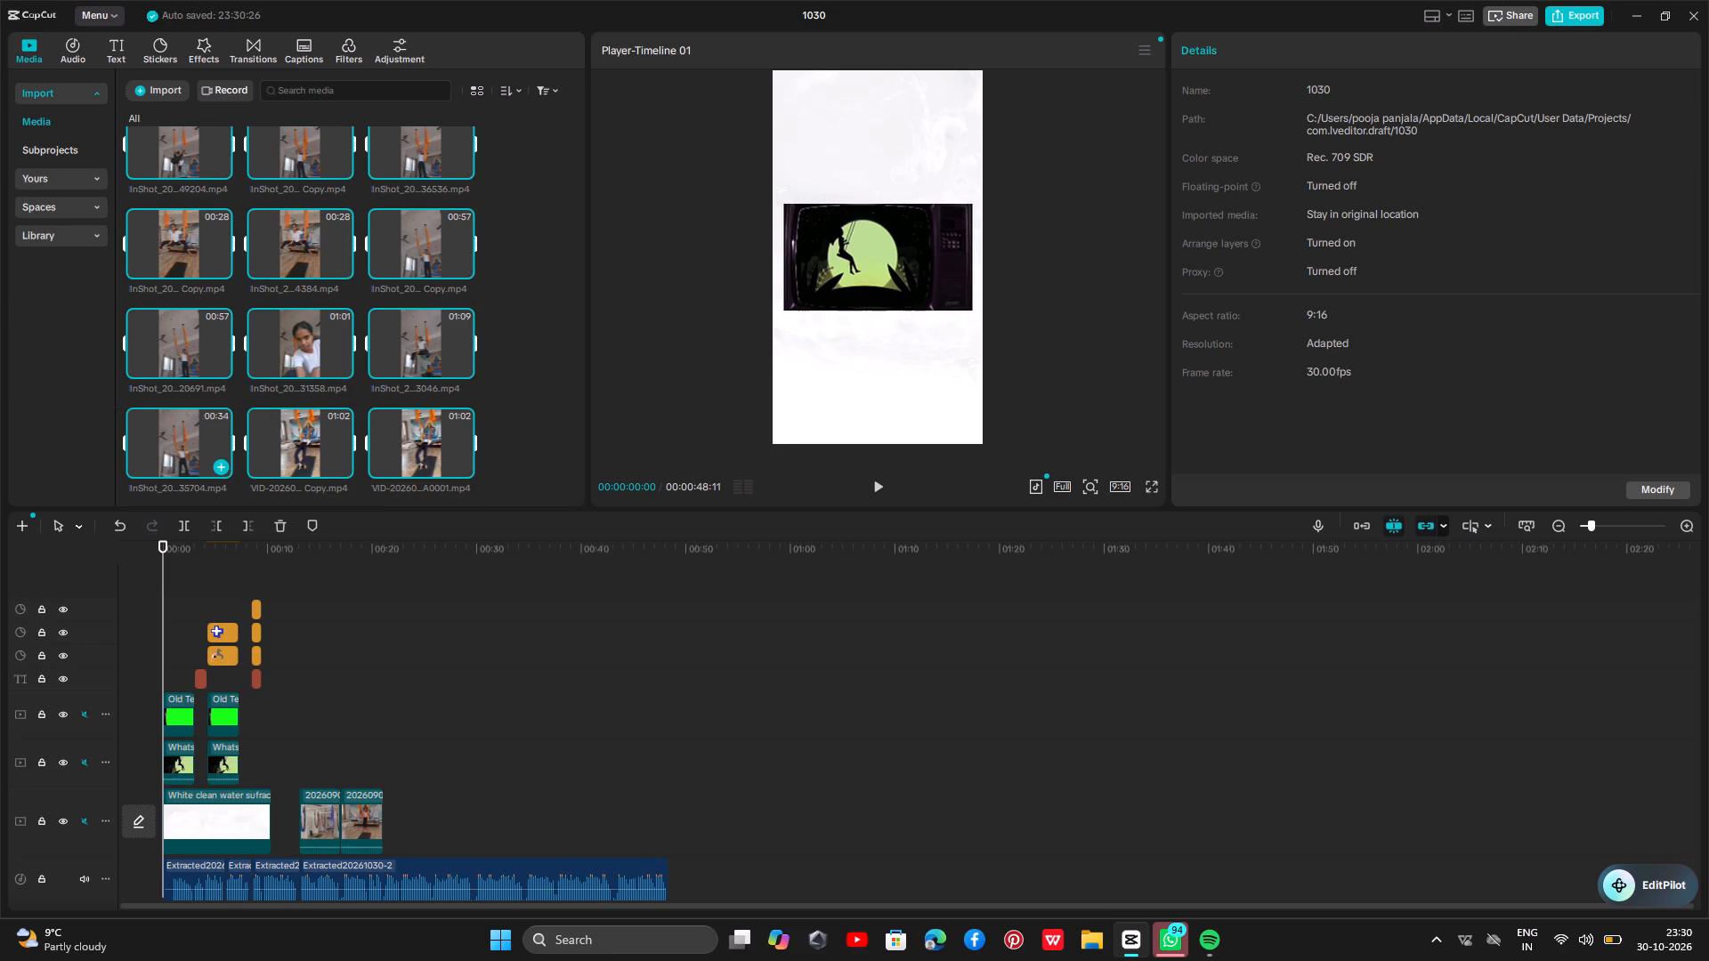
scroll(304, 454, "up", 2)
left_click(188, 580)
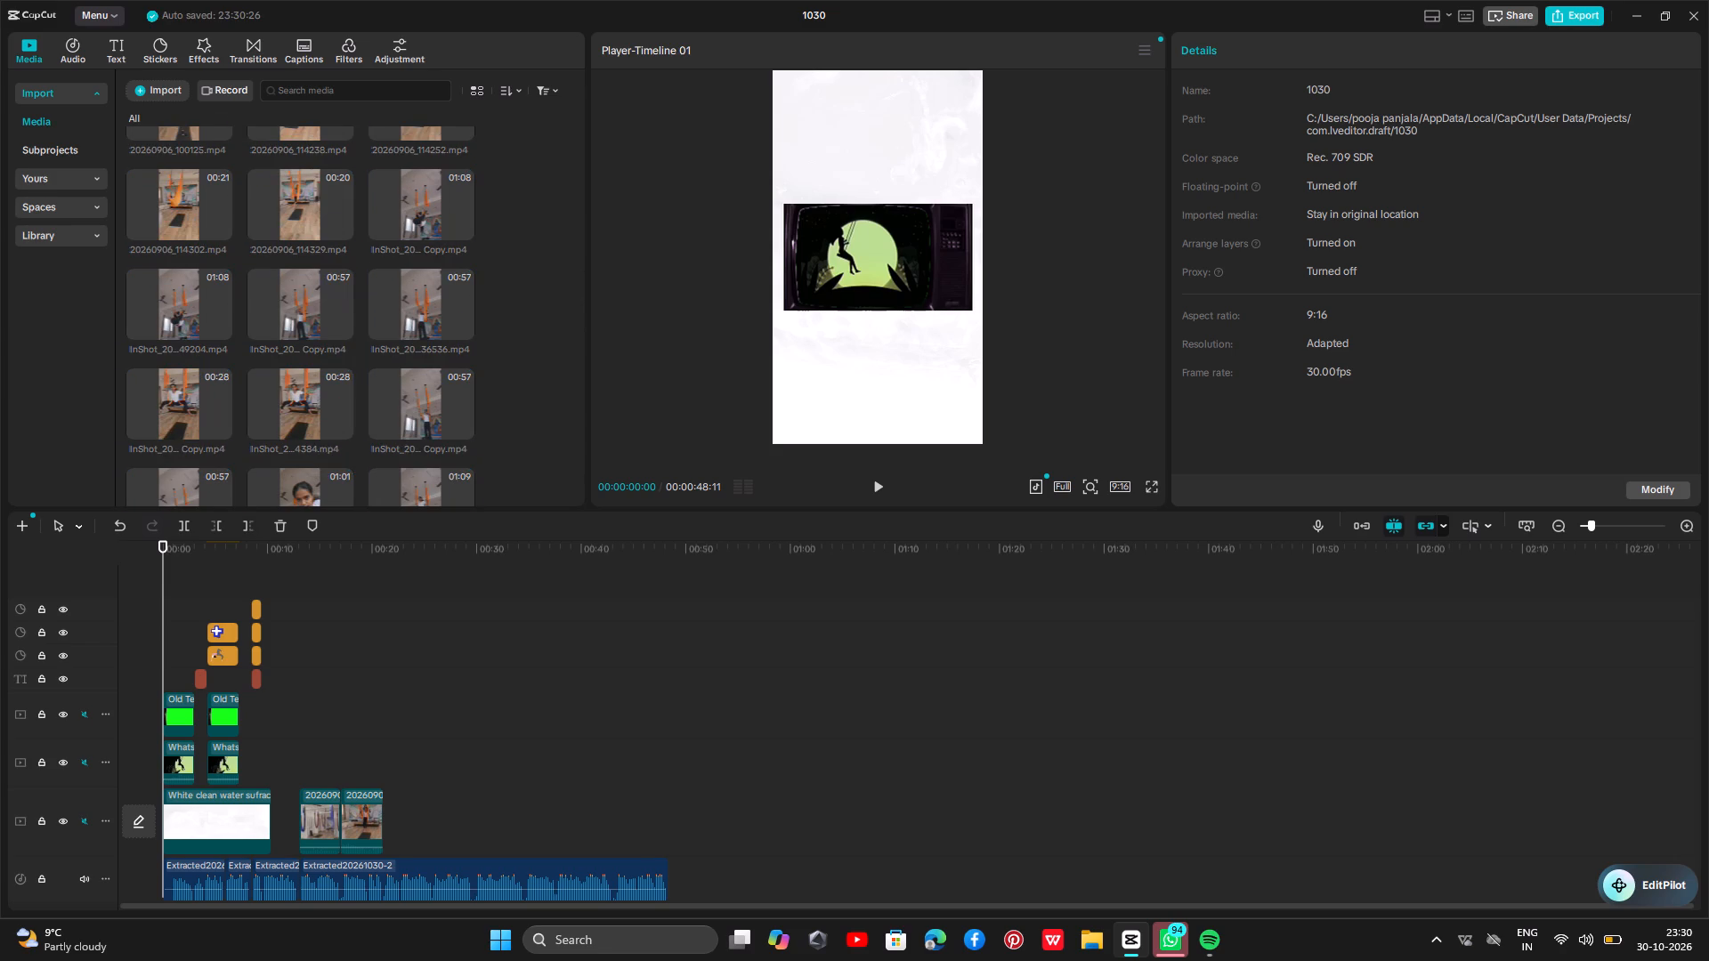
left_click_drag(188, 580, 155, 588)
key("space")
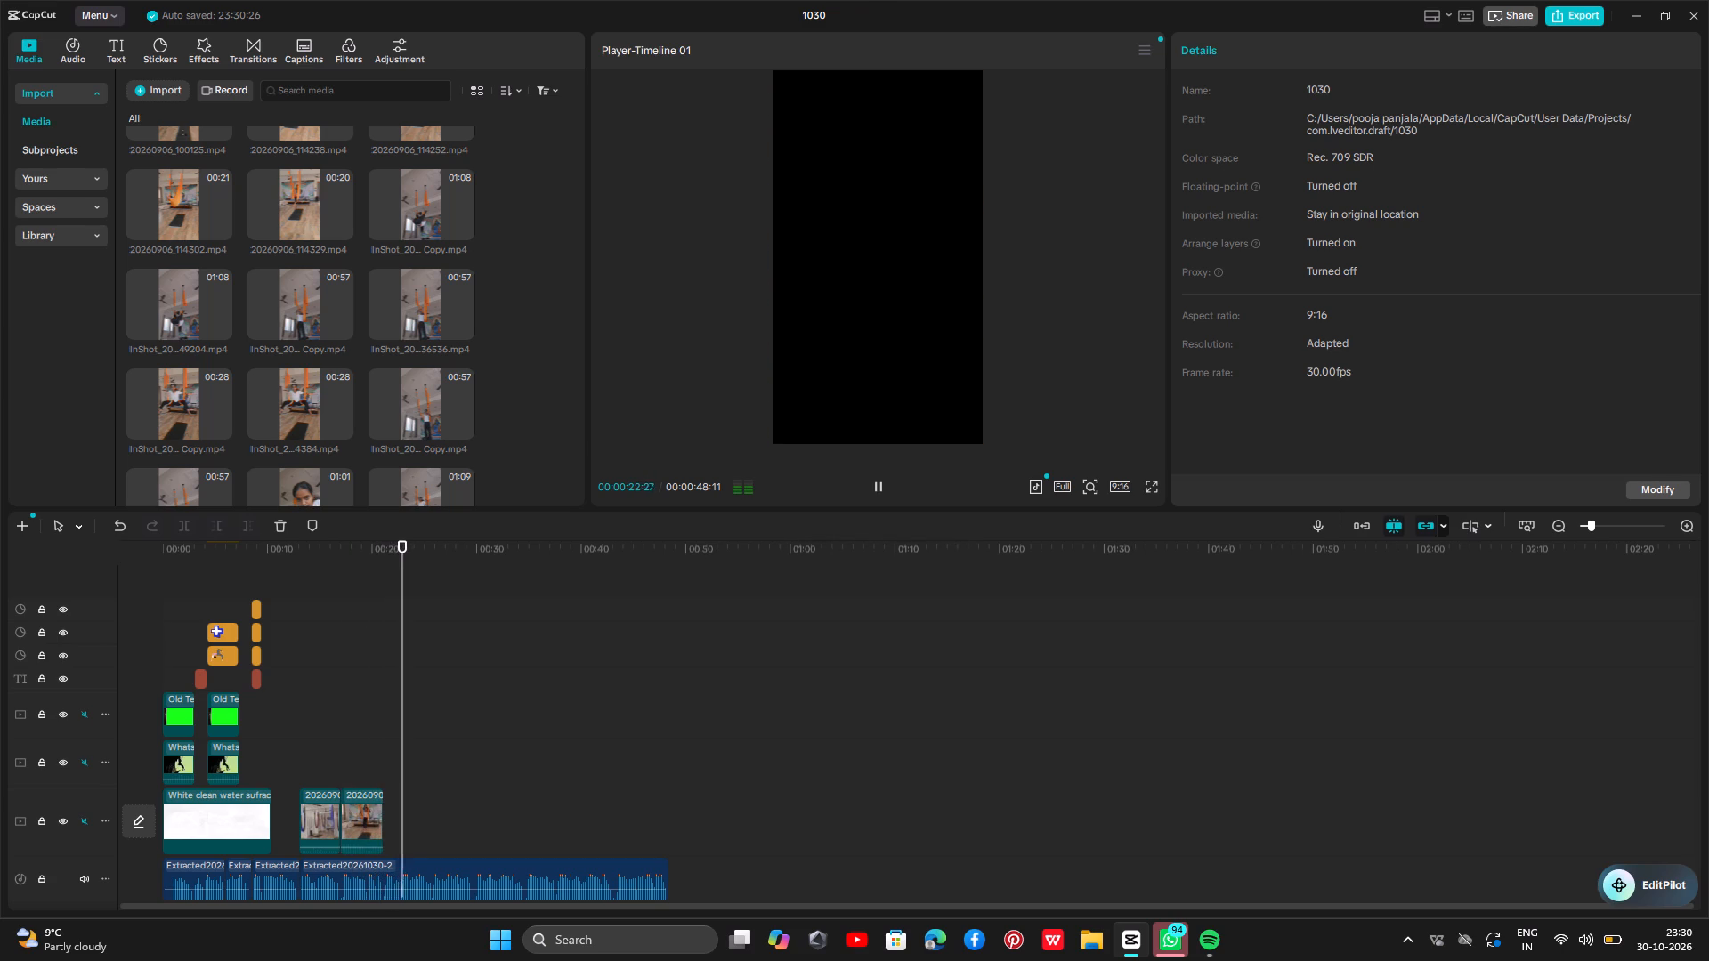
Stop the timeline playback near 20 seconds and preview the imported VID and InShot clips at the end of the media library.
left_click(378, 747)
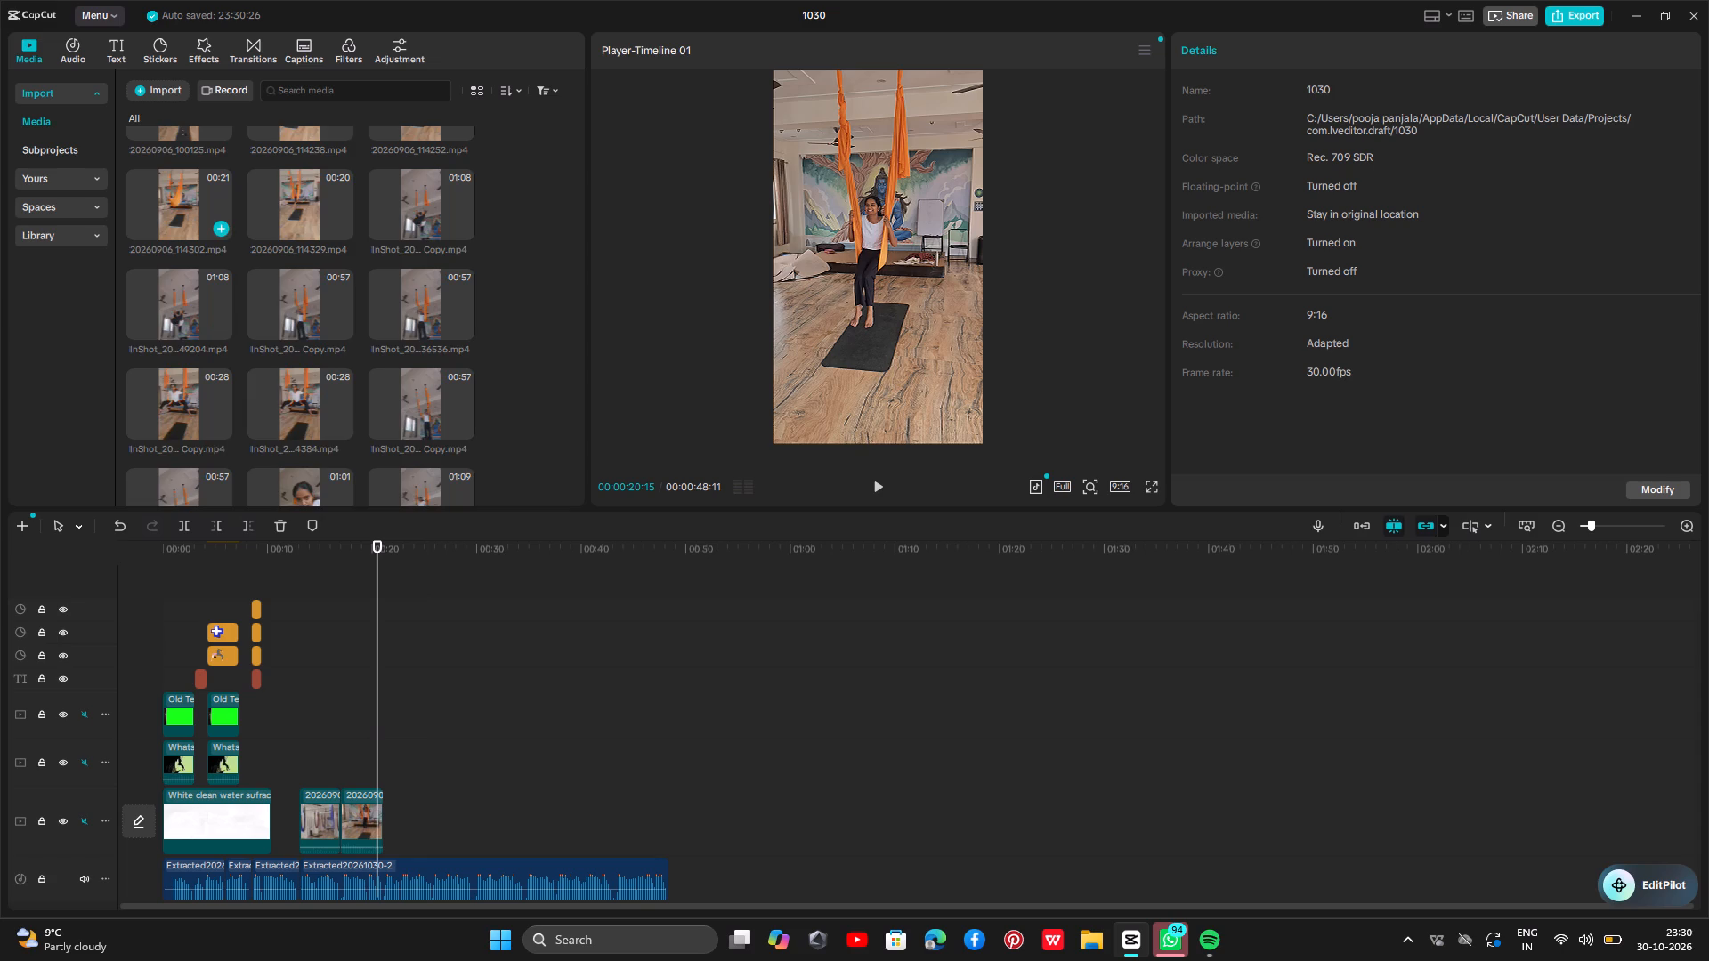
scroll(182, 164, "up", 11)
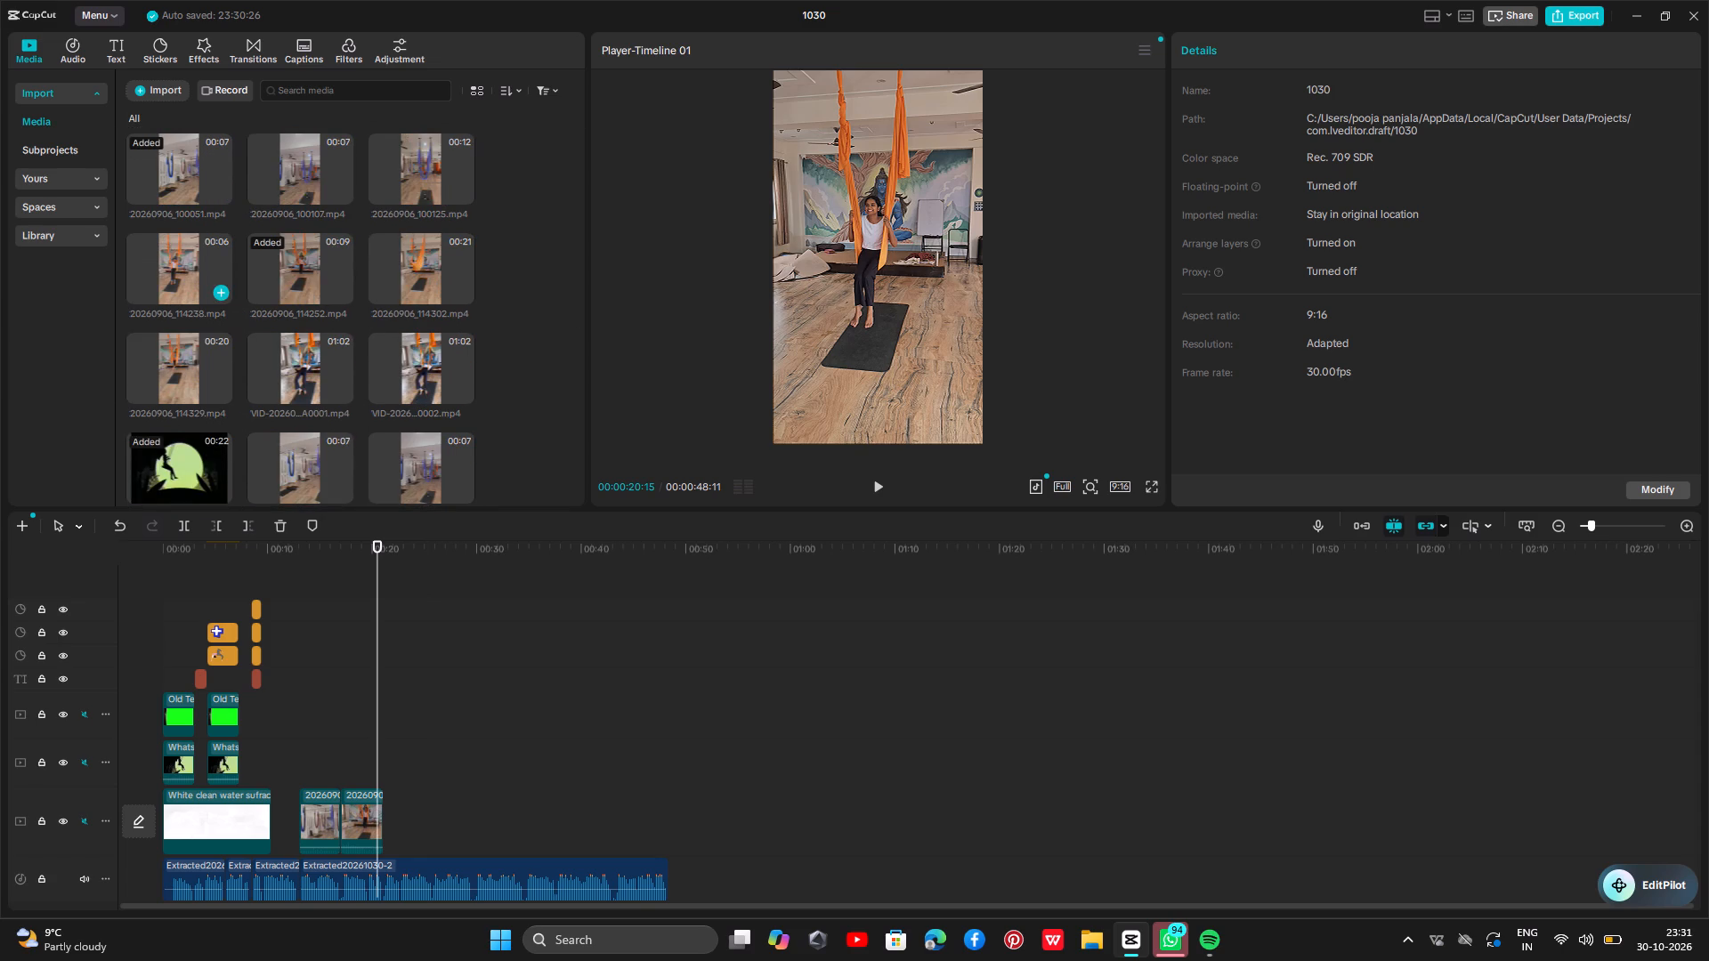
scroll(183, 329, "down", 9)
left_click(411, 450)
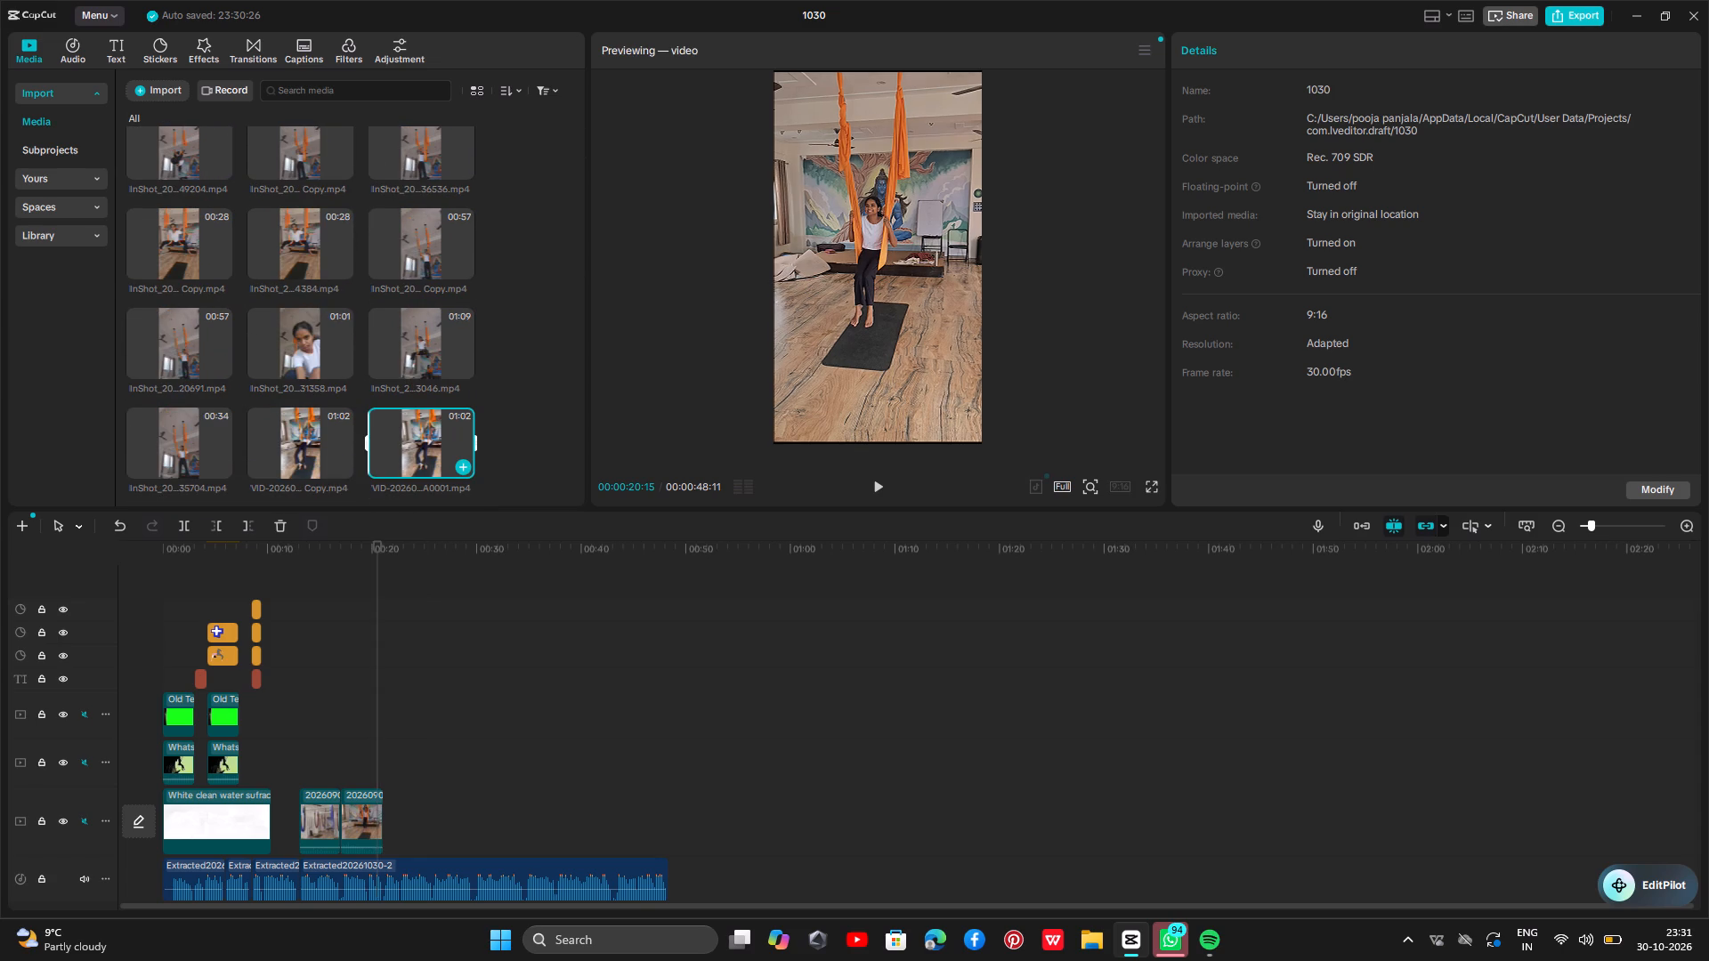
left_click(293, 444)
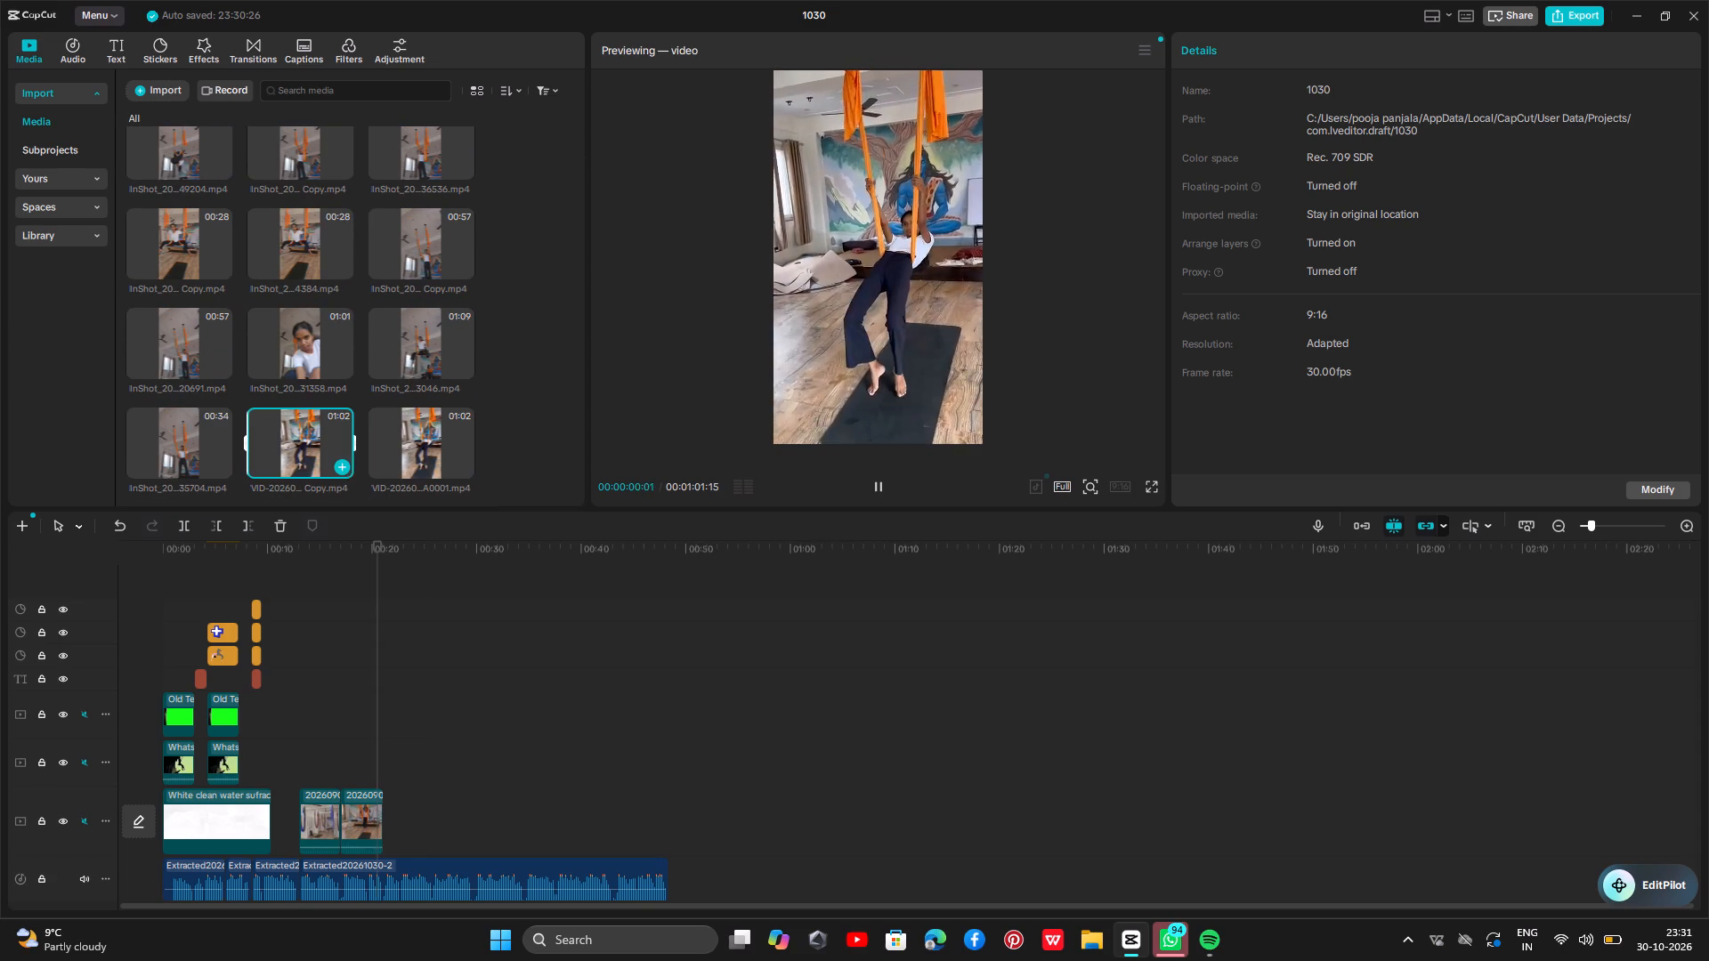
left_click(192, 437)
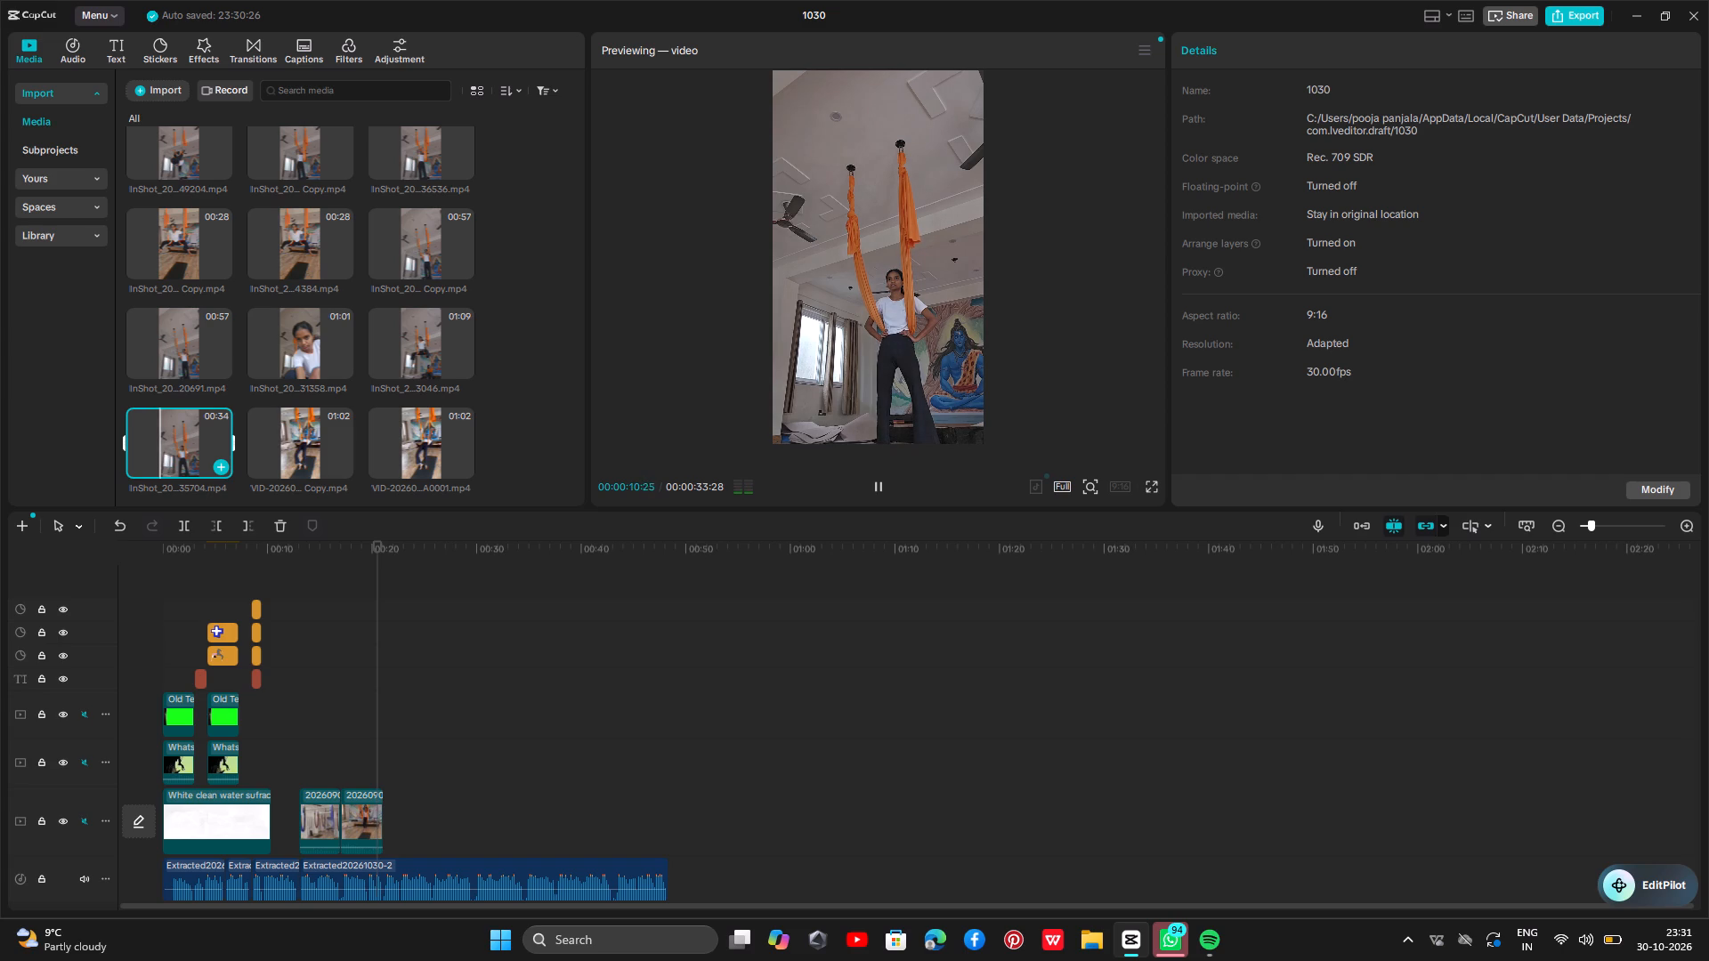
left_click_drag(445, 341, 458, 335)
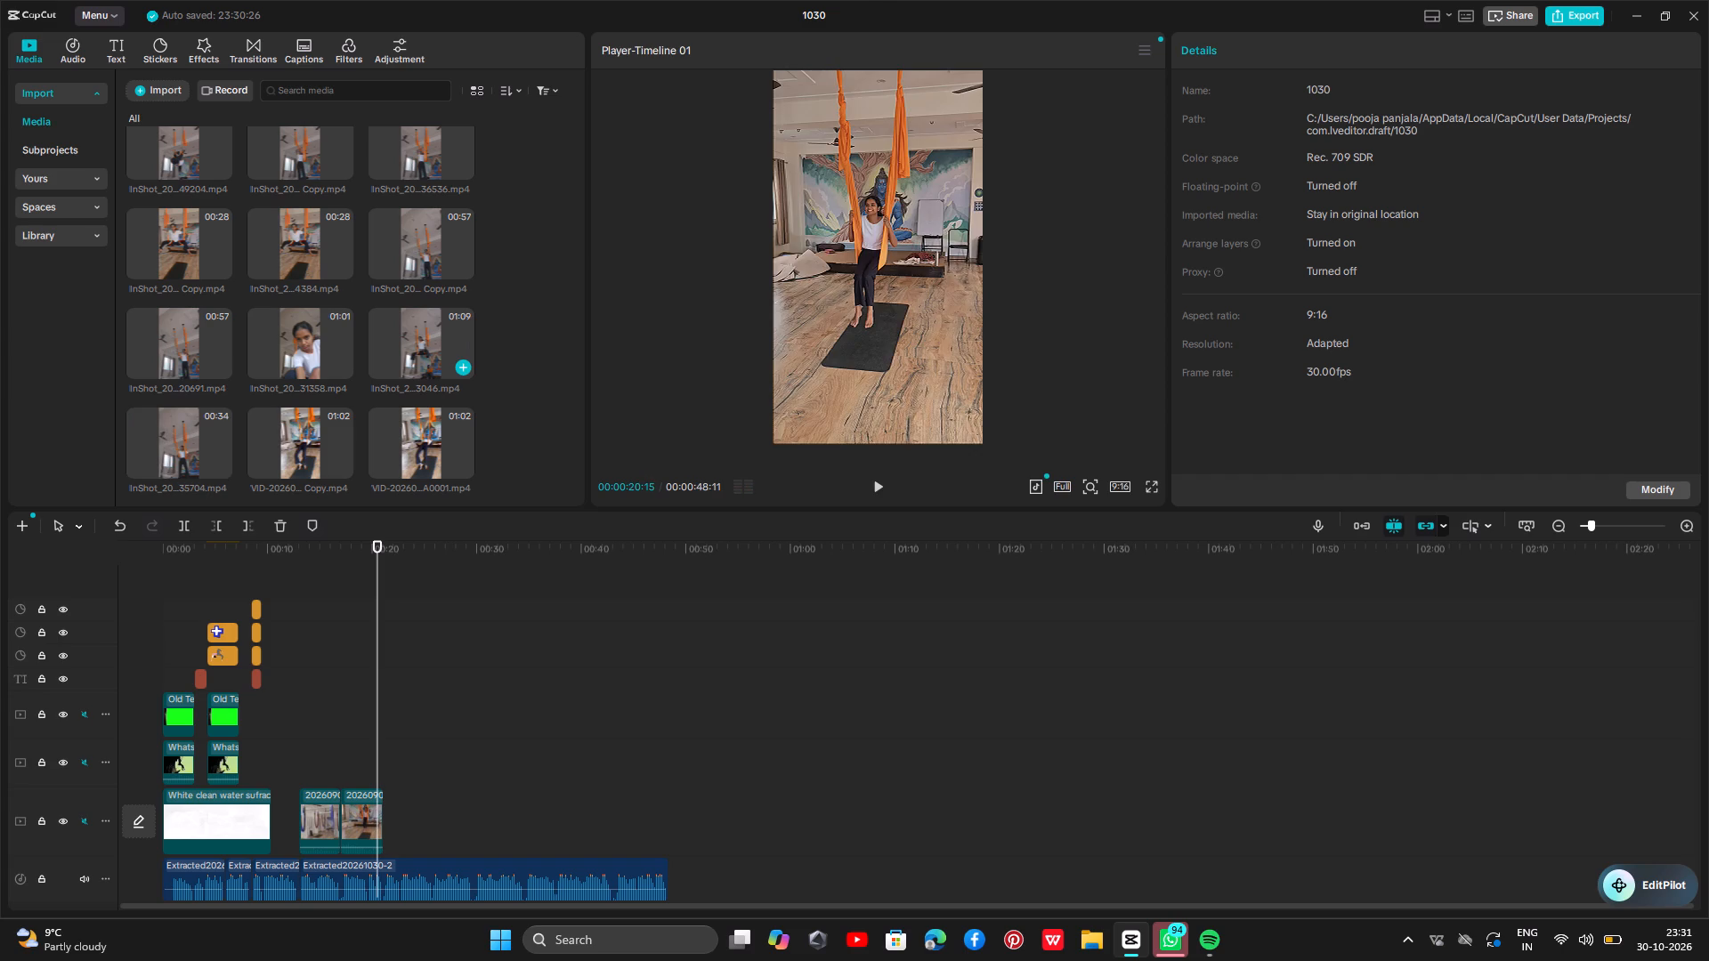
left_click(407, 353)
left_click(406, 353)
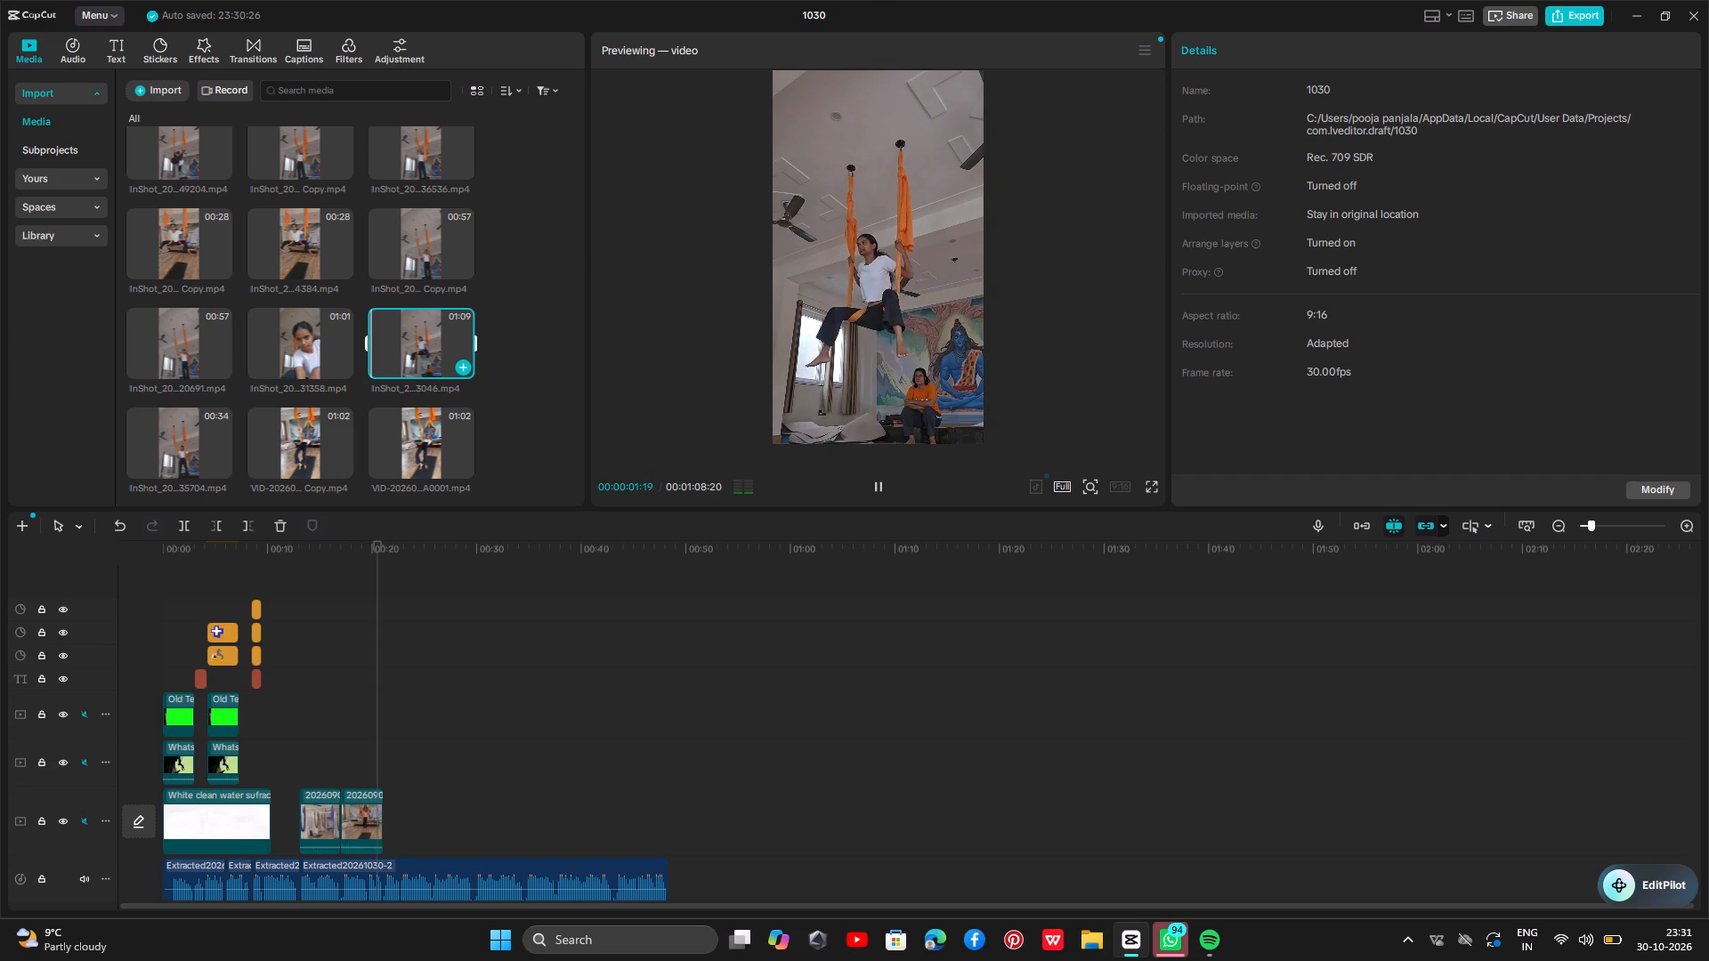
left_click(301, 360)
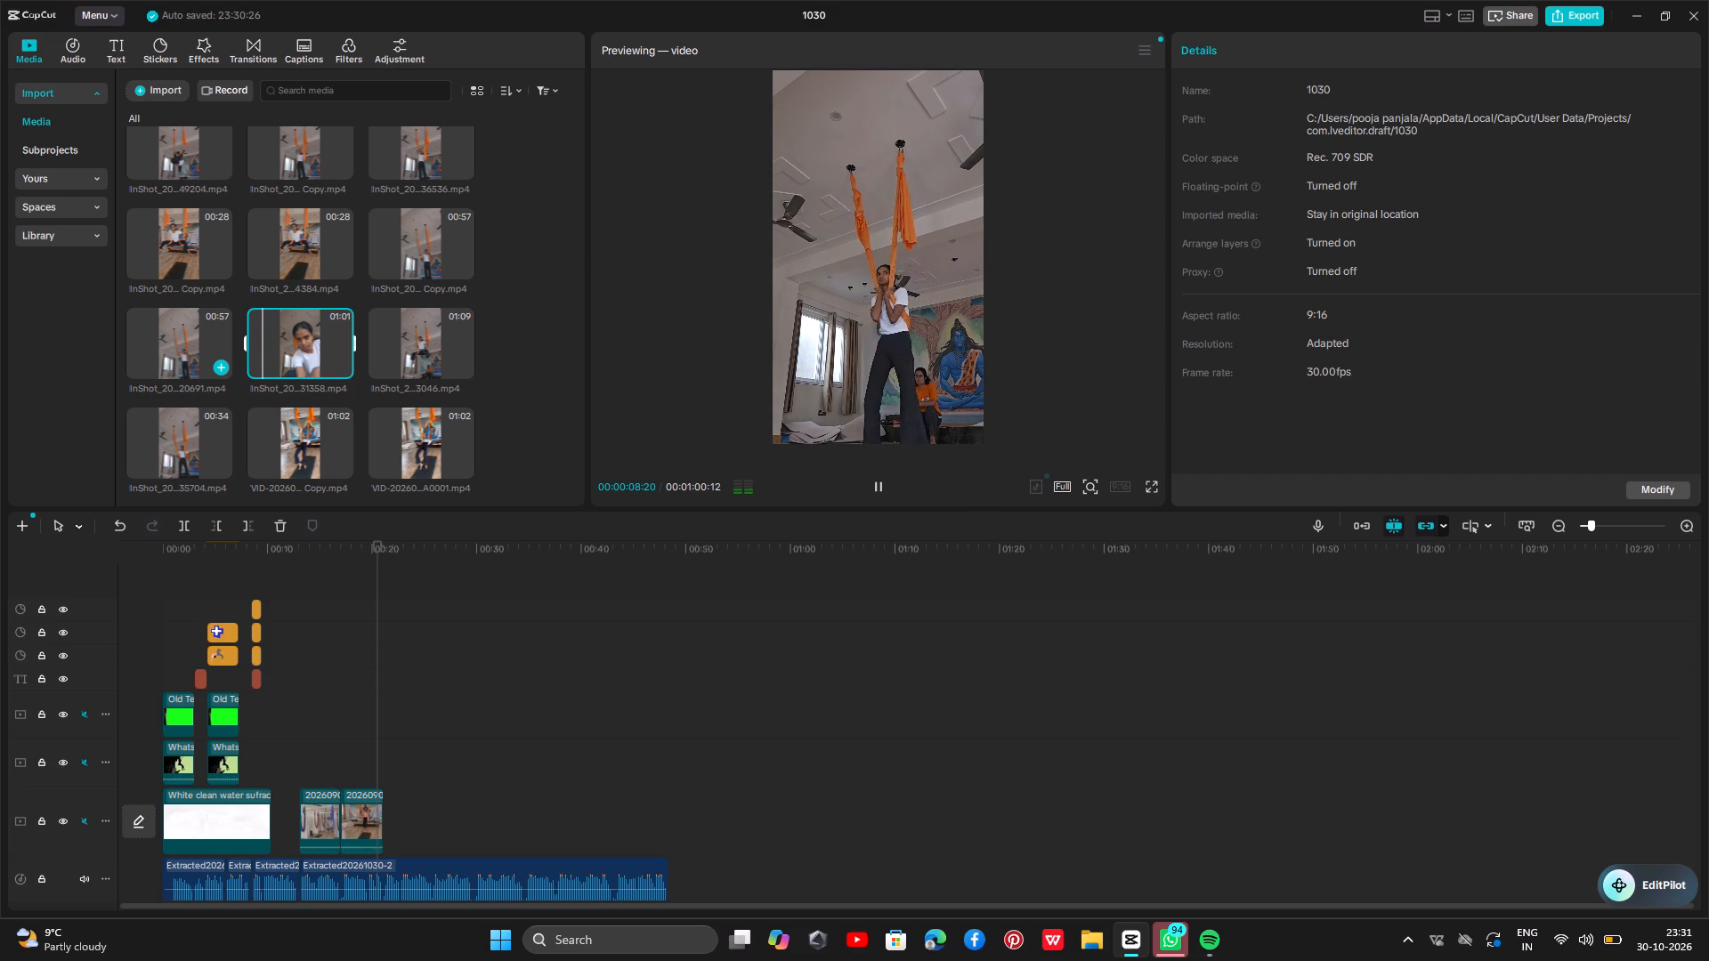
Preview the 01:08 InShot clip whose name ends in 49204, checking its opening seconds and several other moments.
scroll(315, 281, "up", 2)
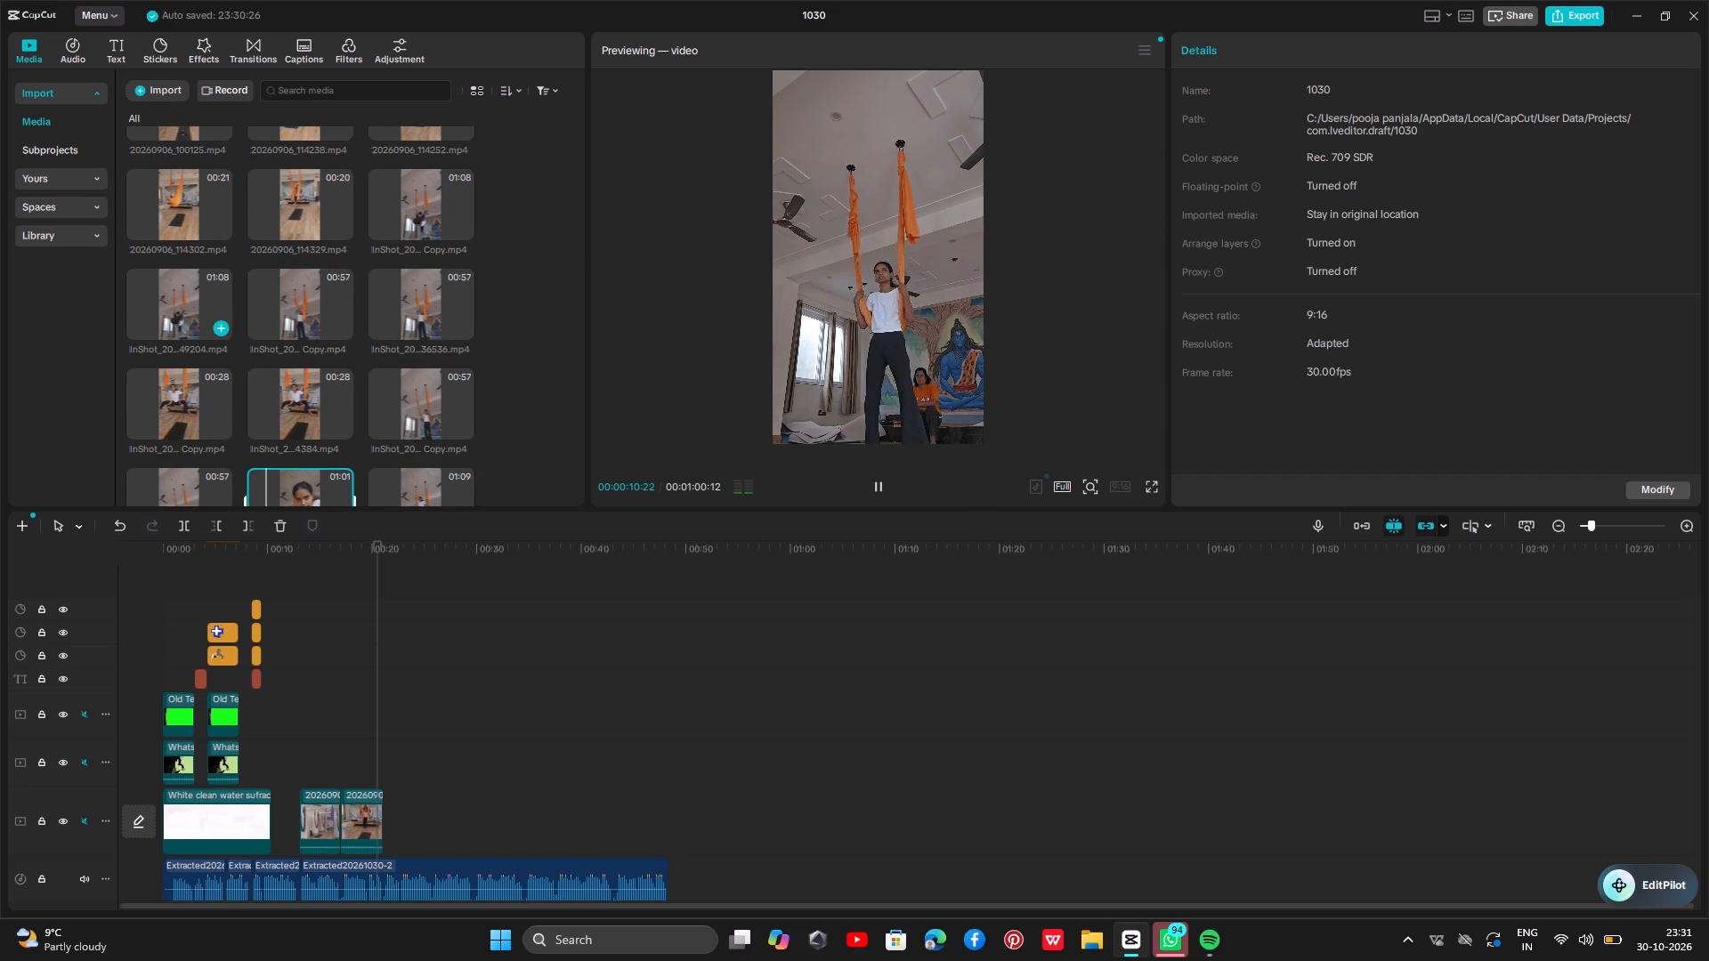
left_click(180, 309)
scroll(181, 309, "up", 1)
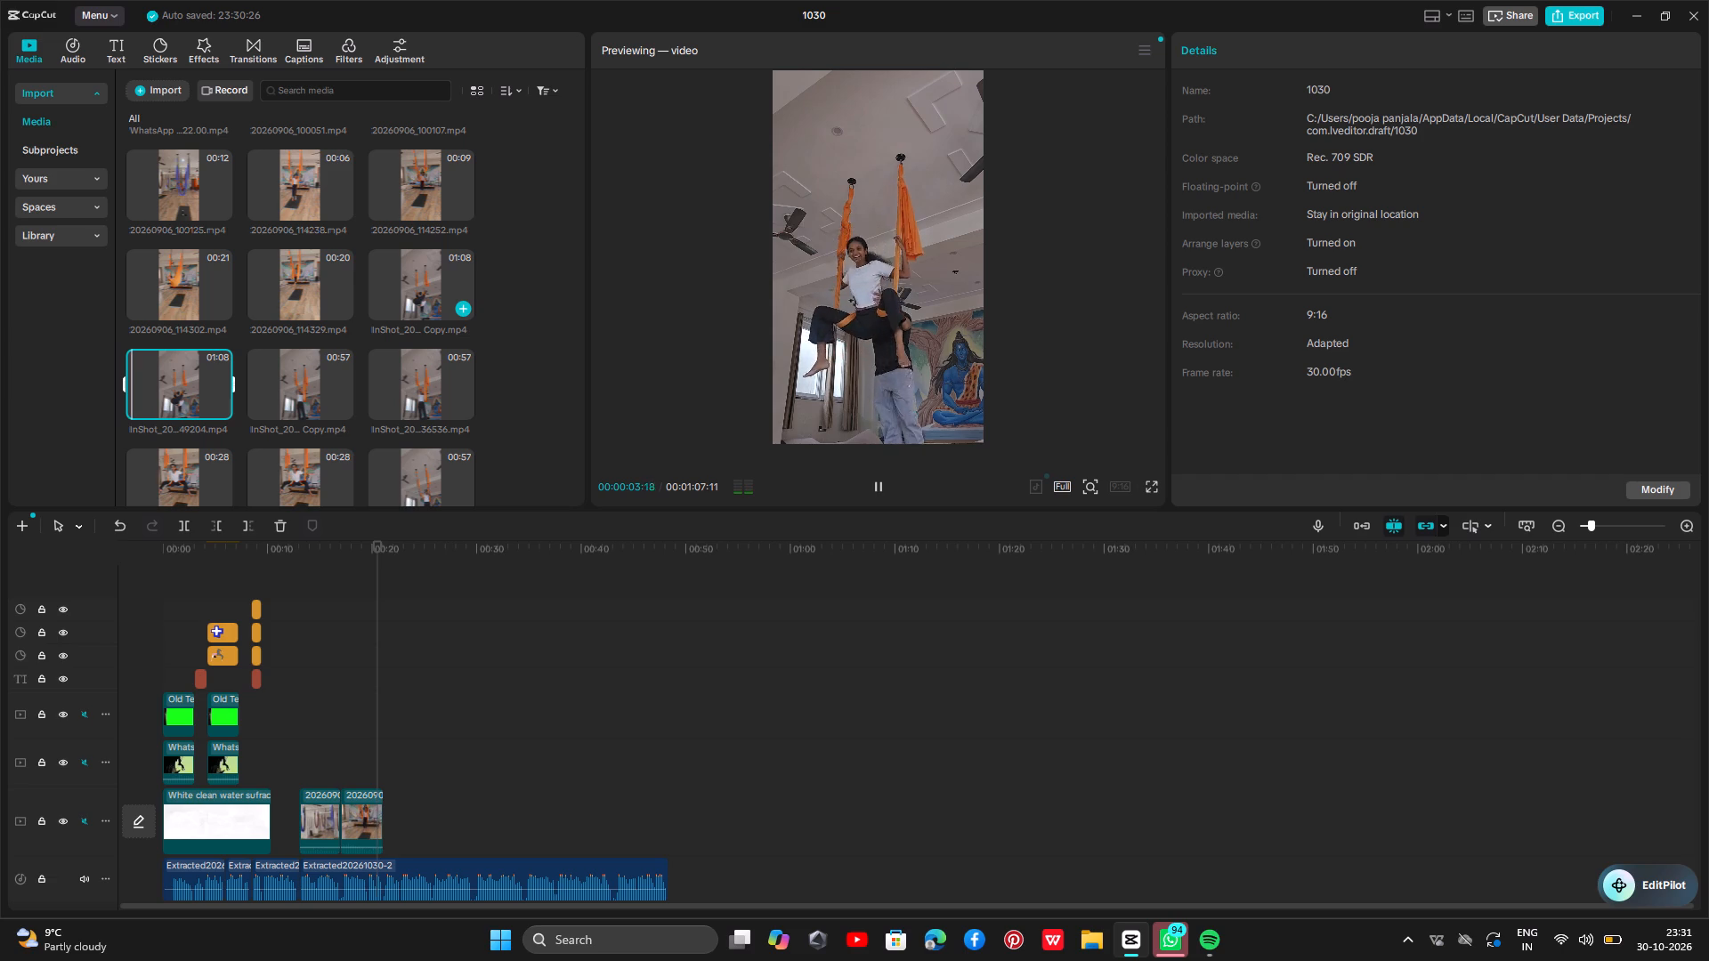
left_click(158, 377)
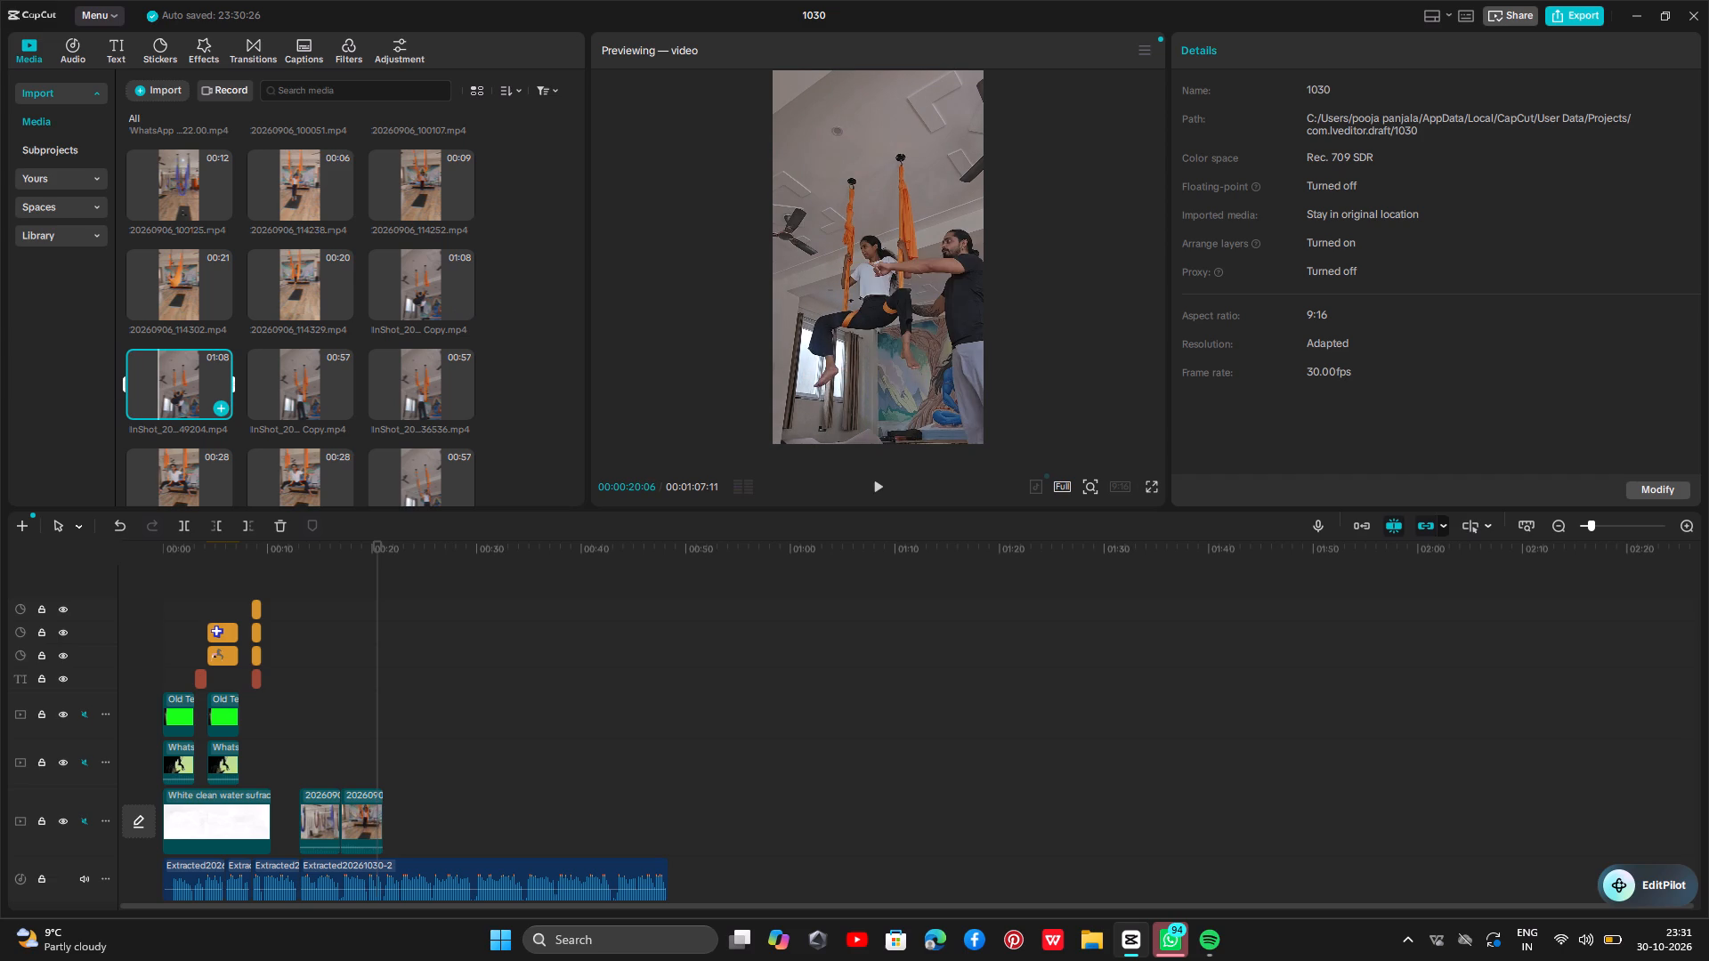
left_click(145, 384)
left_click(136, 384)
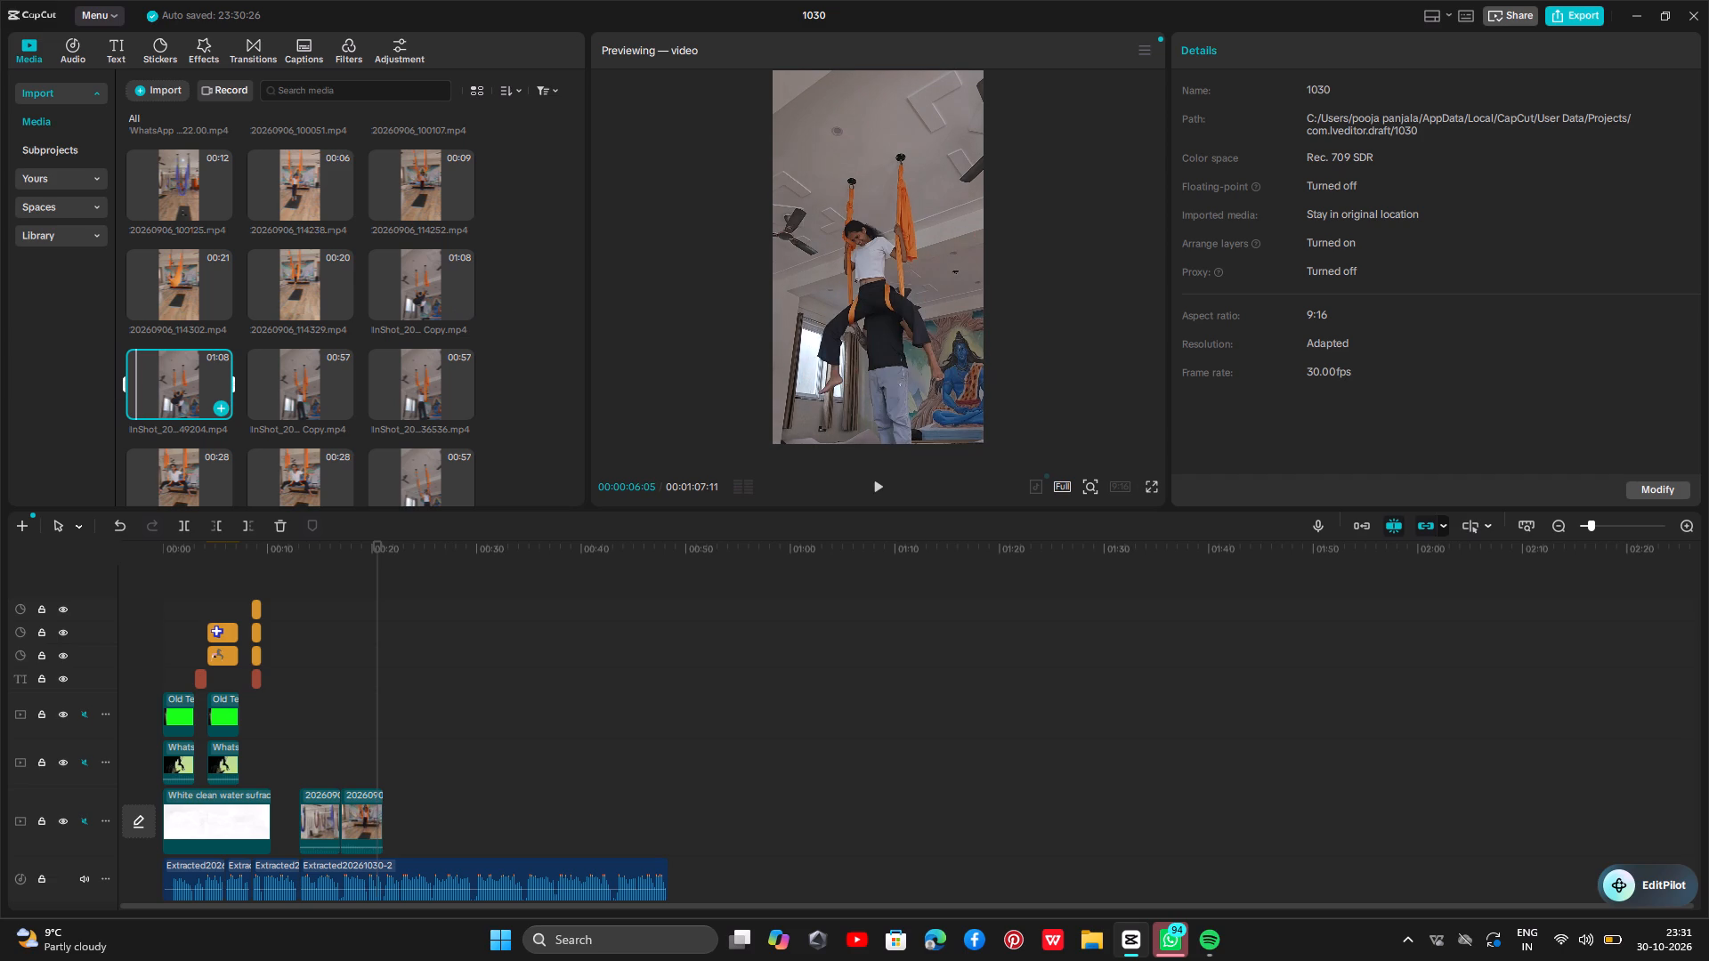
left_click(129, 384)
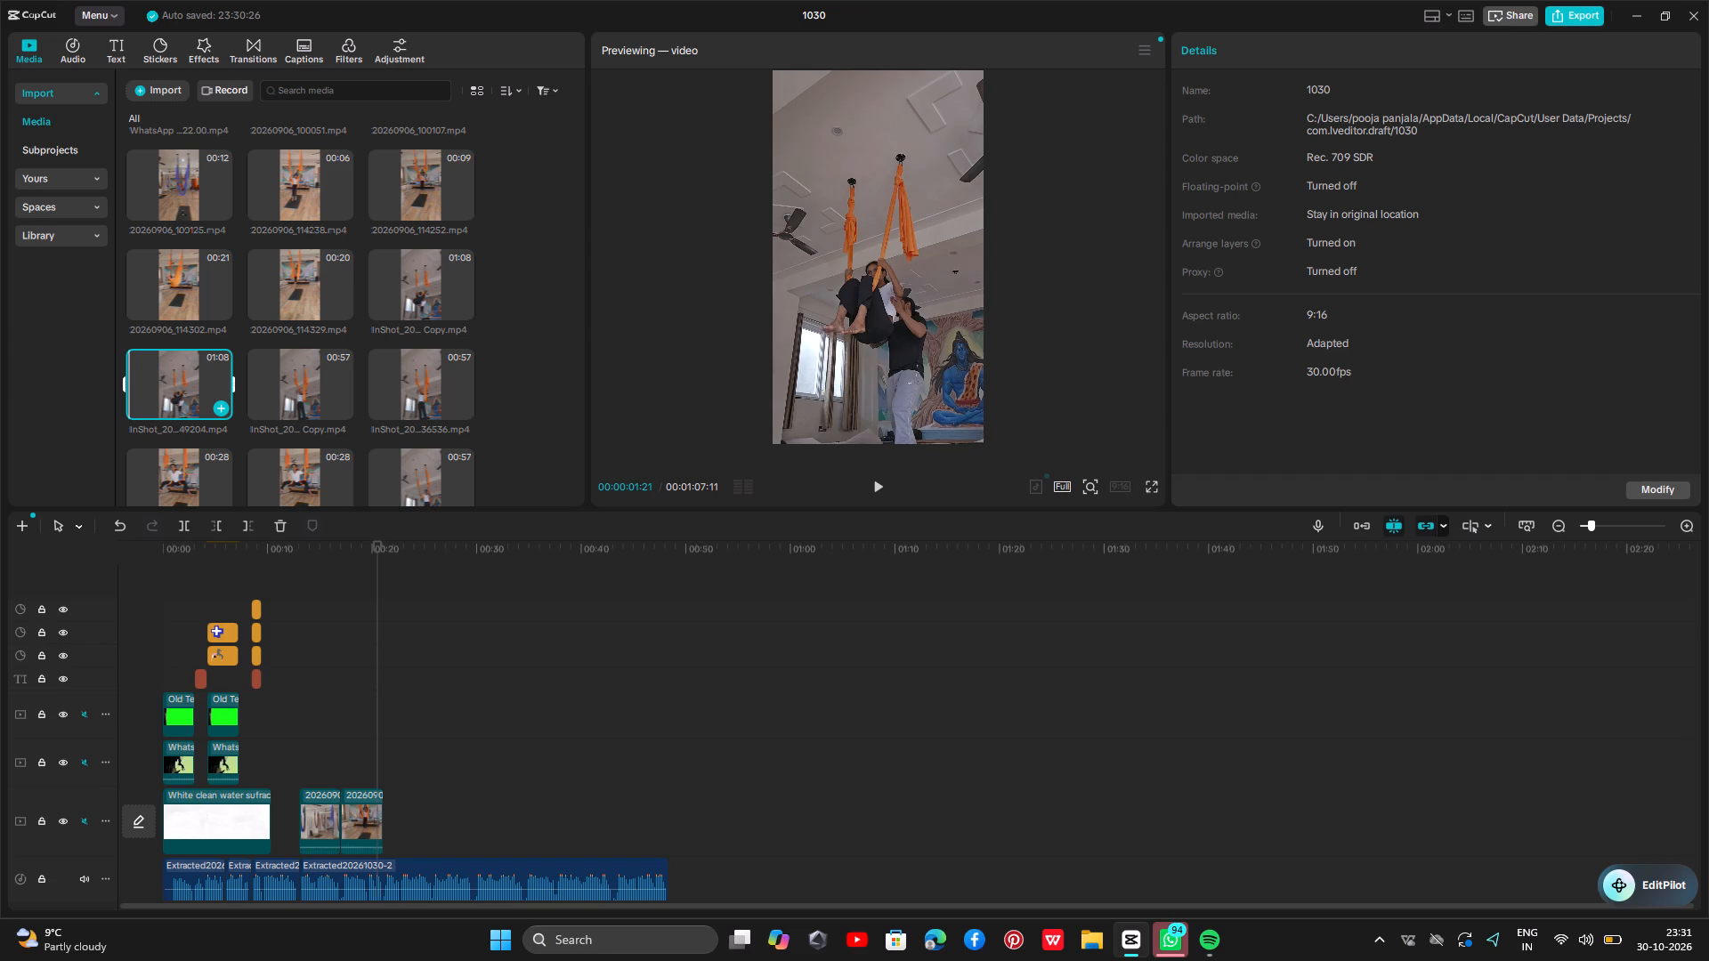
left_click(195, 408)
left_click(131, 403)
left_click(201, 278)
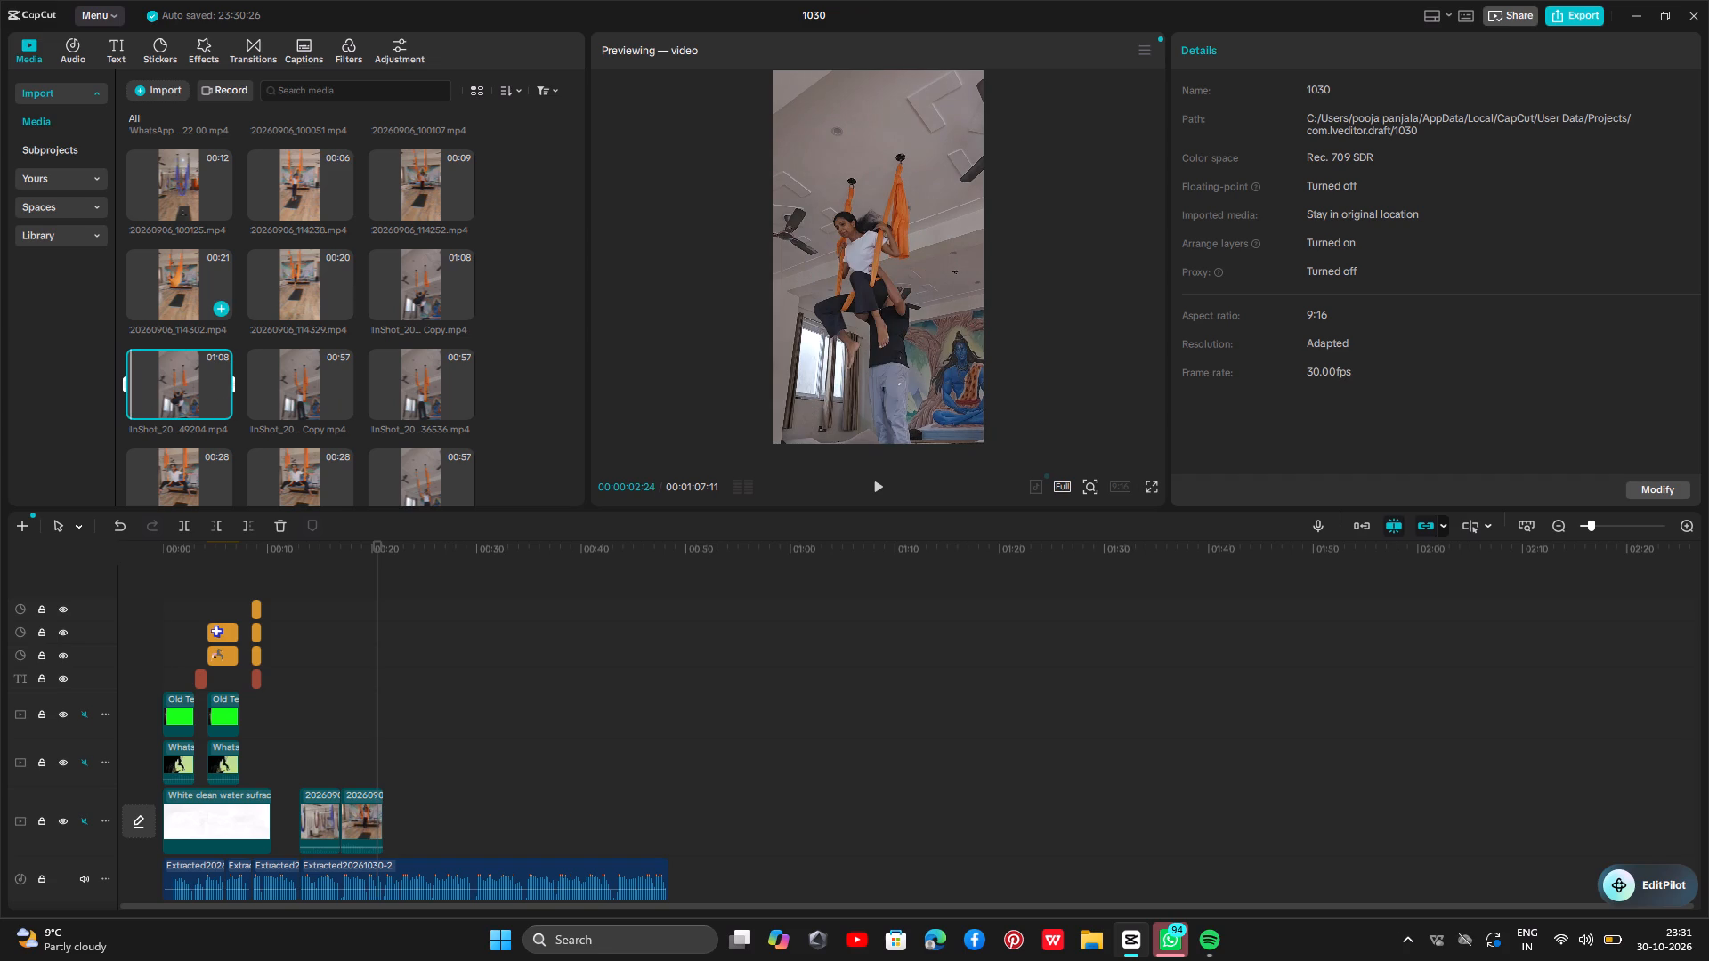
left_click(157, 389)
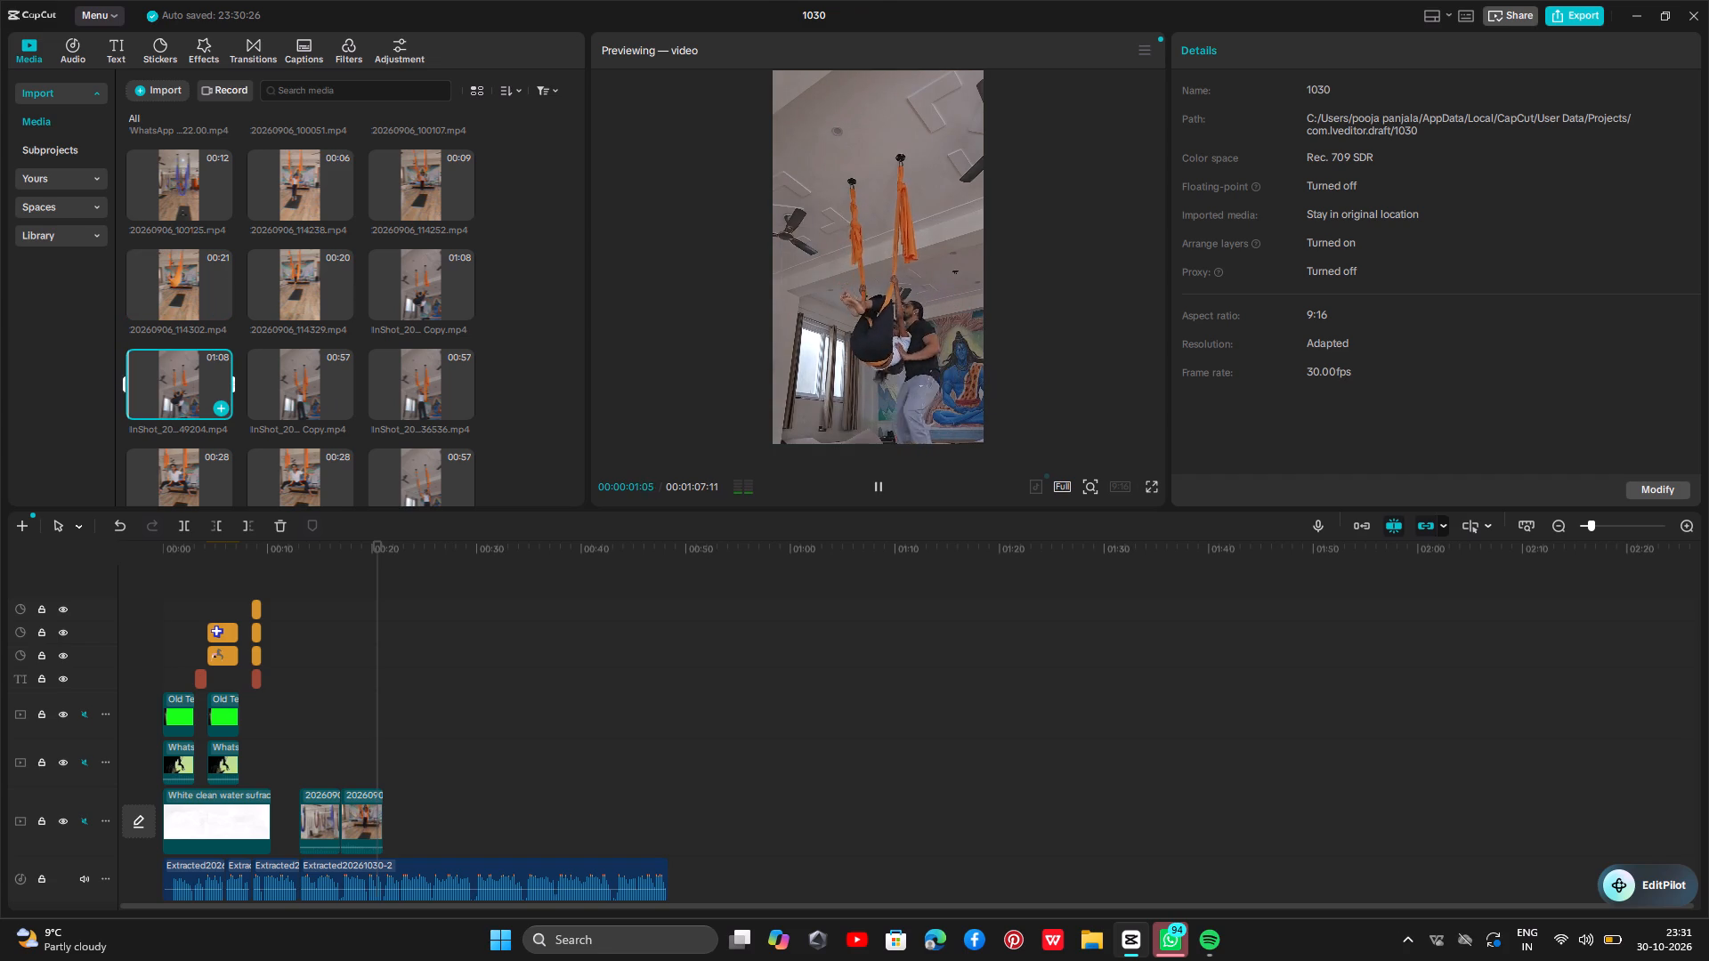
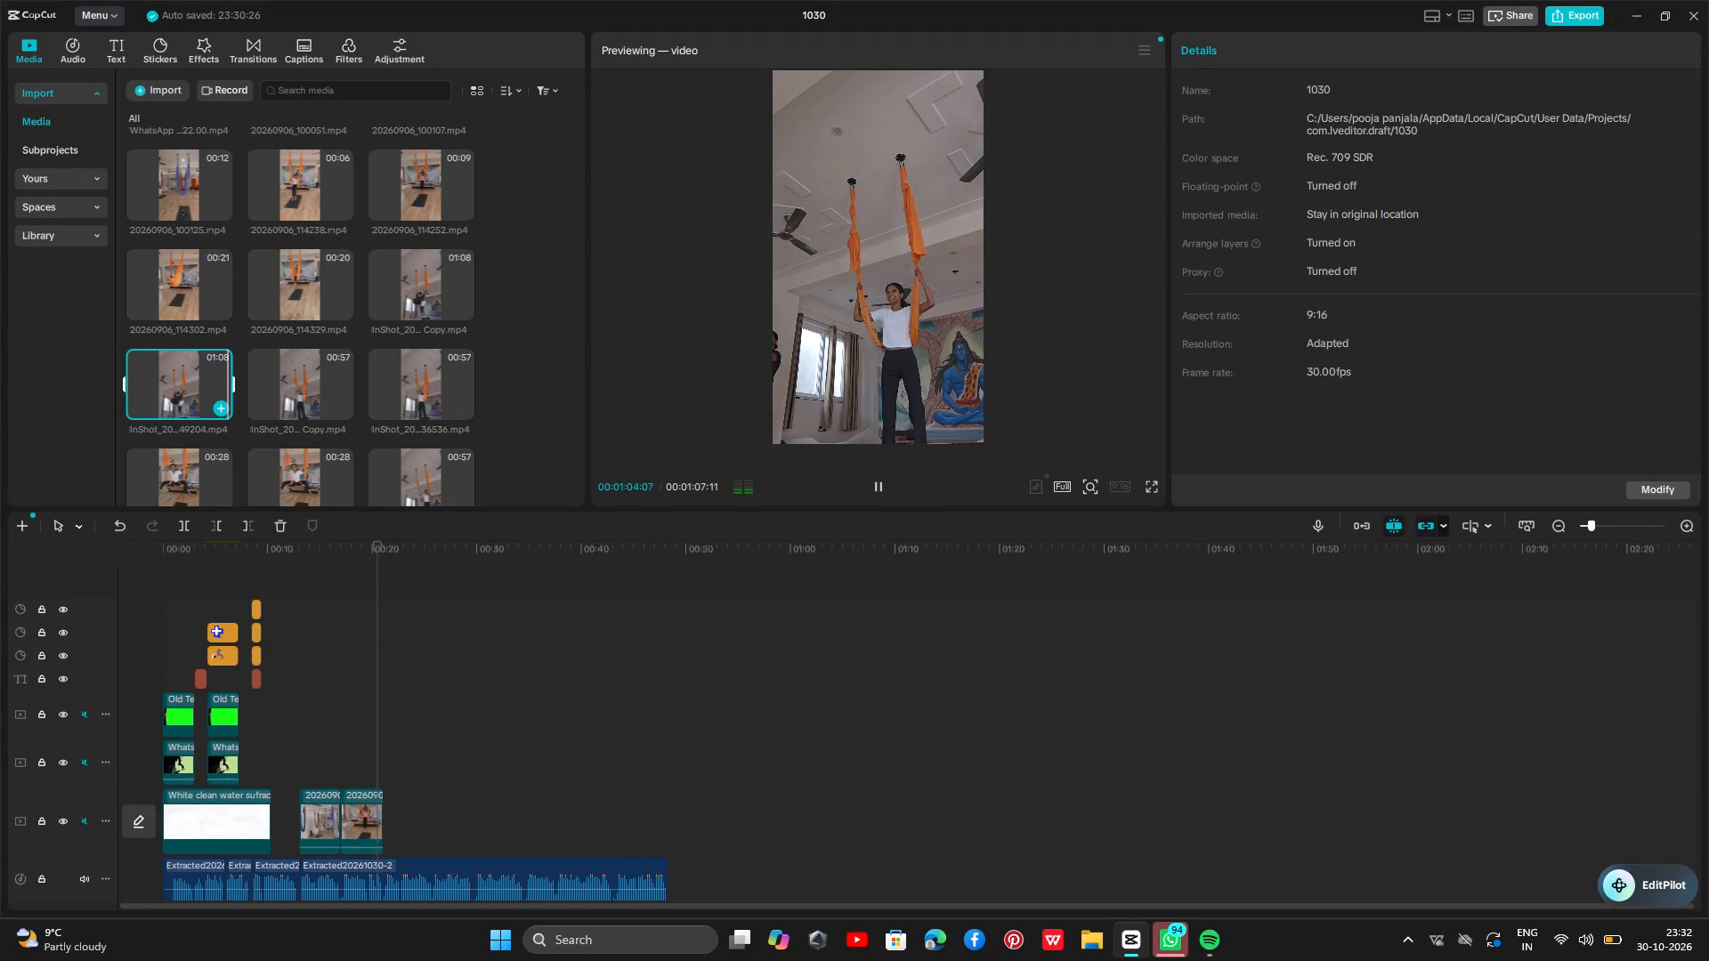
Place the 01:08 InShot clip whose name ends in 49204 on the overlay track above the main track, starting at about 15 seconds.
left_click_drag(189, 386, 198, 426)
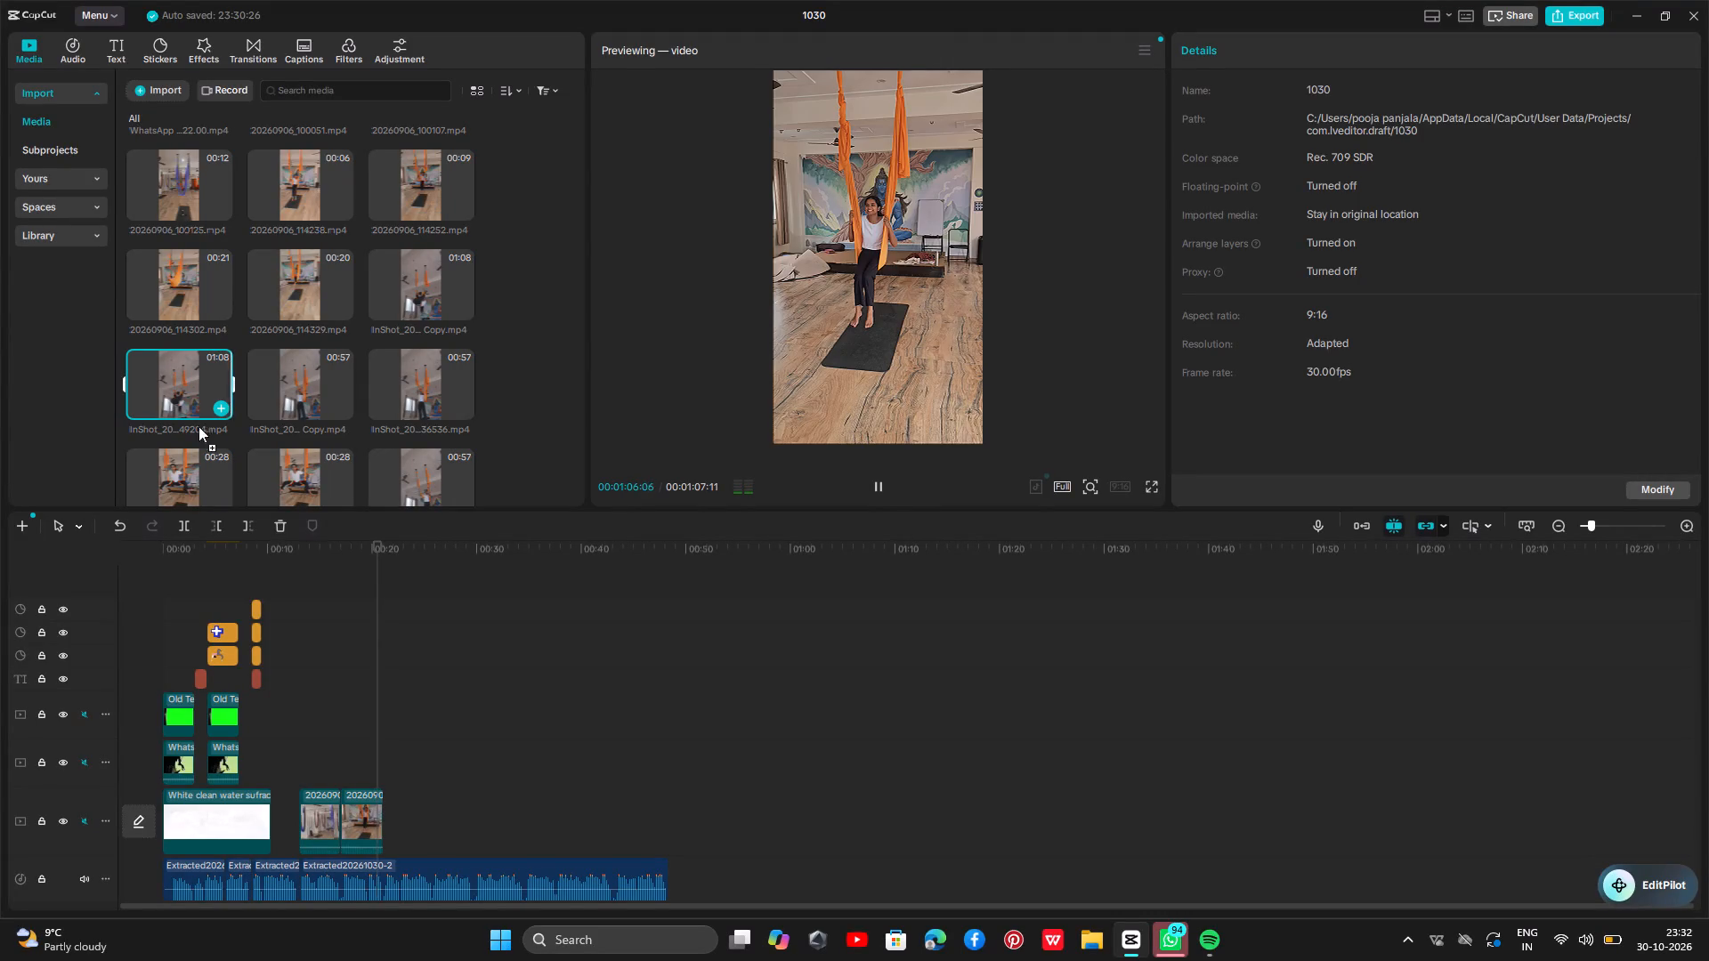
left_click_drag(198, 426, 332, 747)
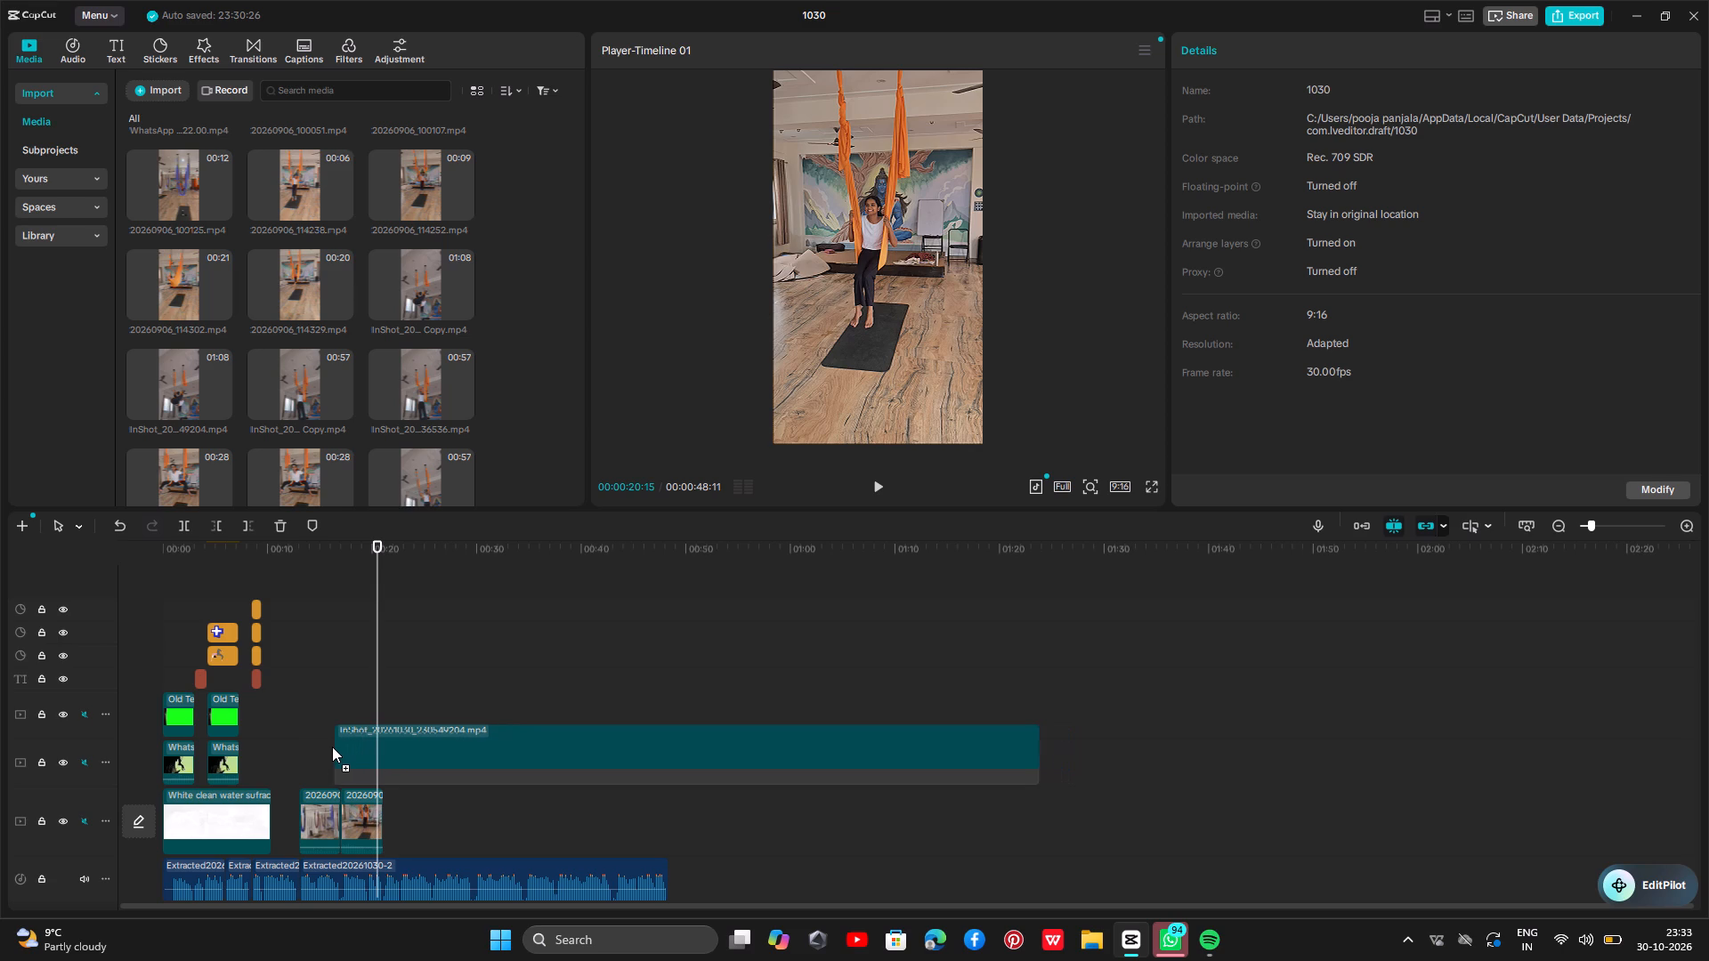
left_click_drag(332, 747, 323, 747)
left_click_drag(301, 748, 288, 752)
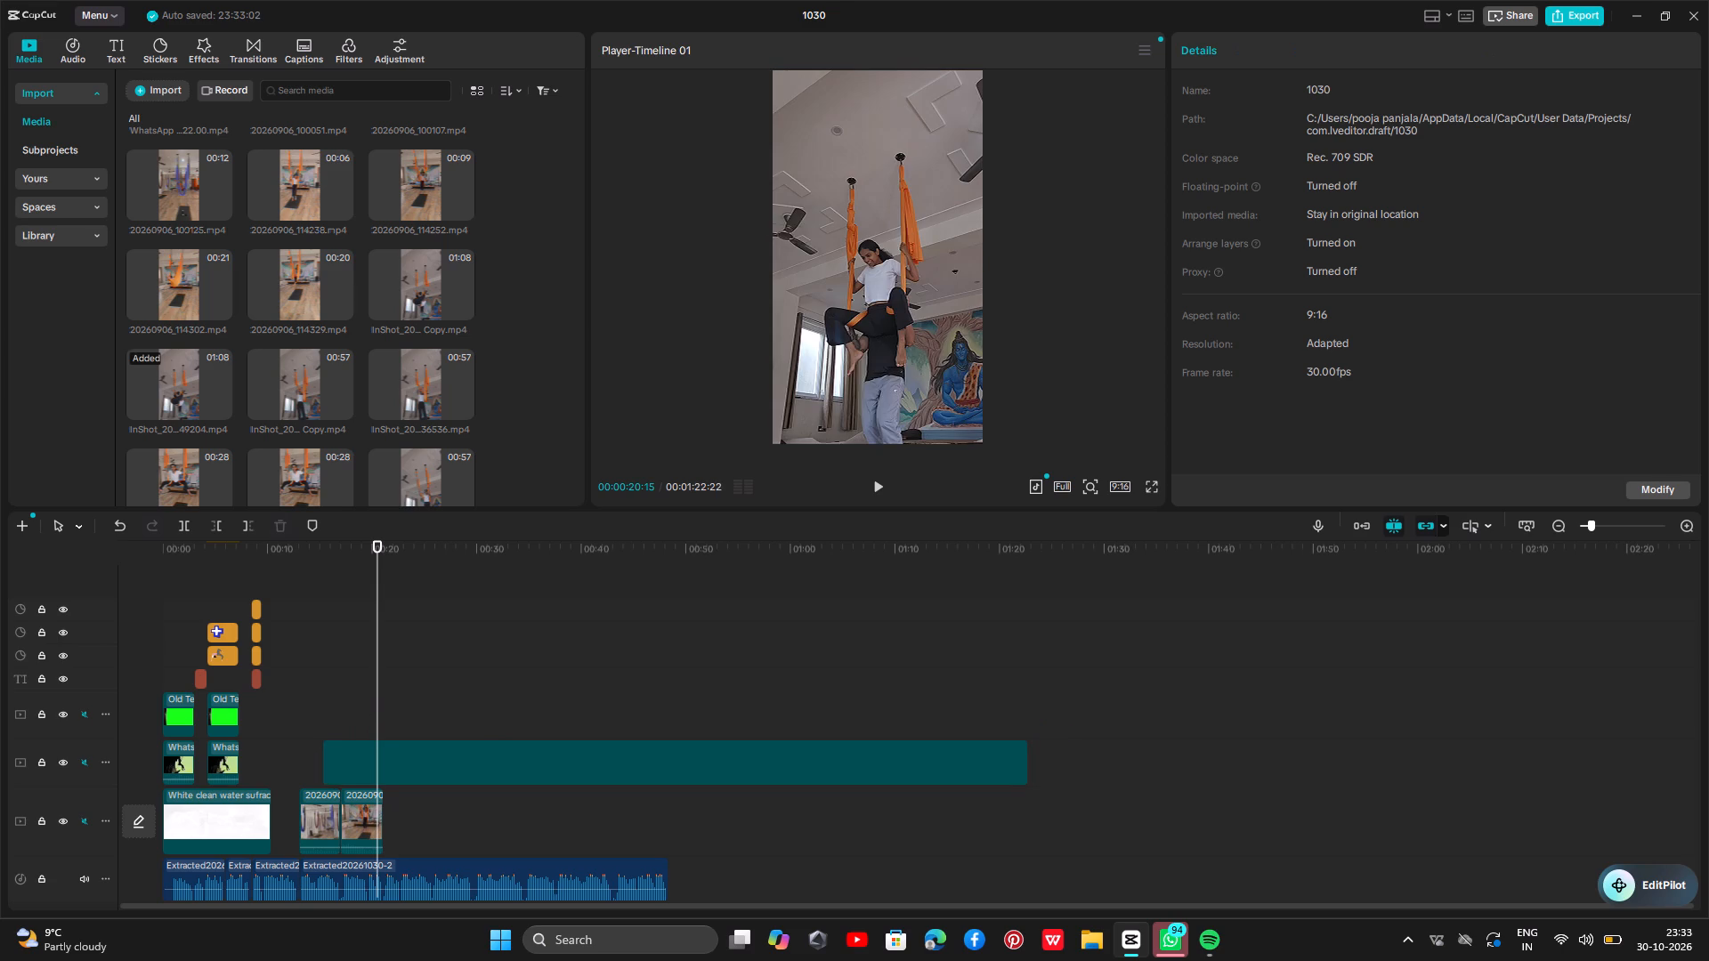
Play and skip through the placed InShot clip from about 20 to 40 seconds on the timeline, looking for usable footage.
key("space")
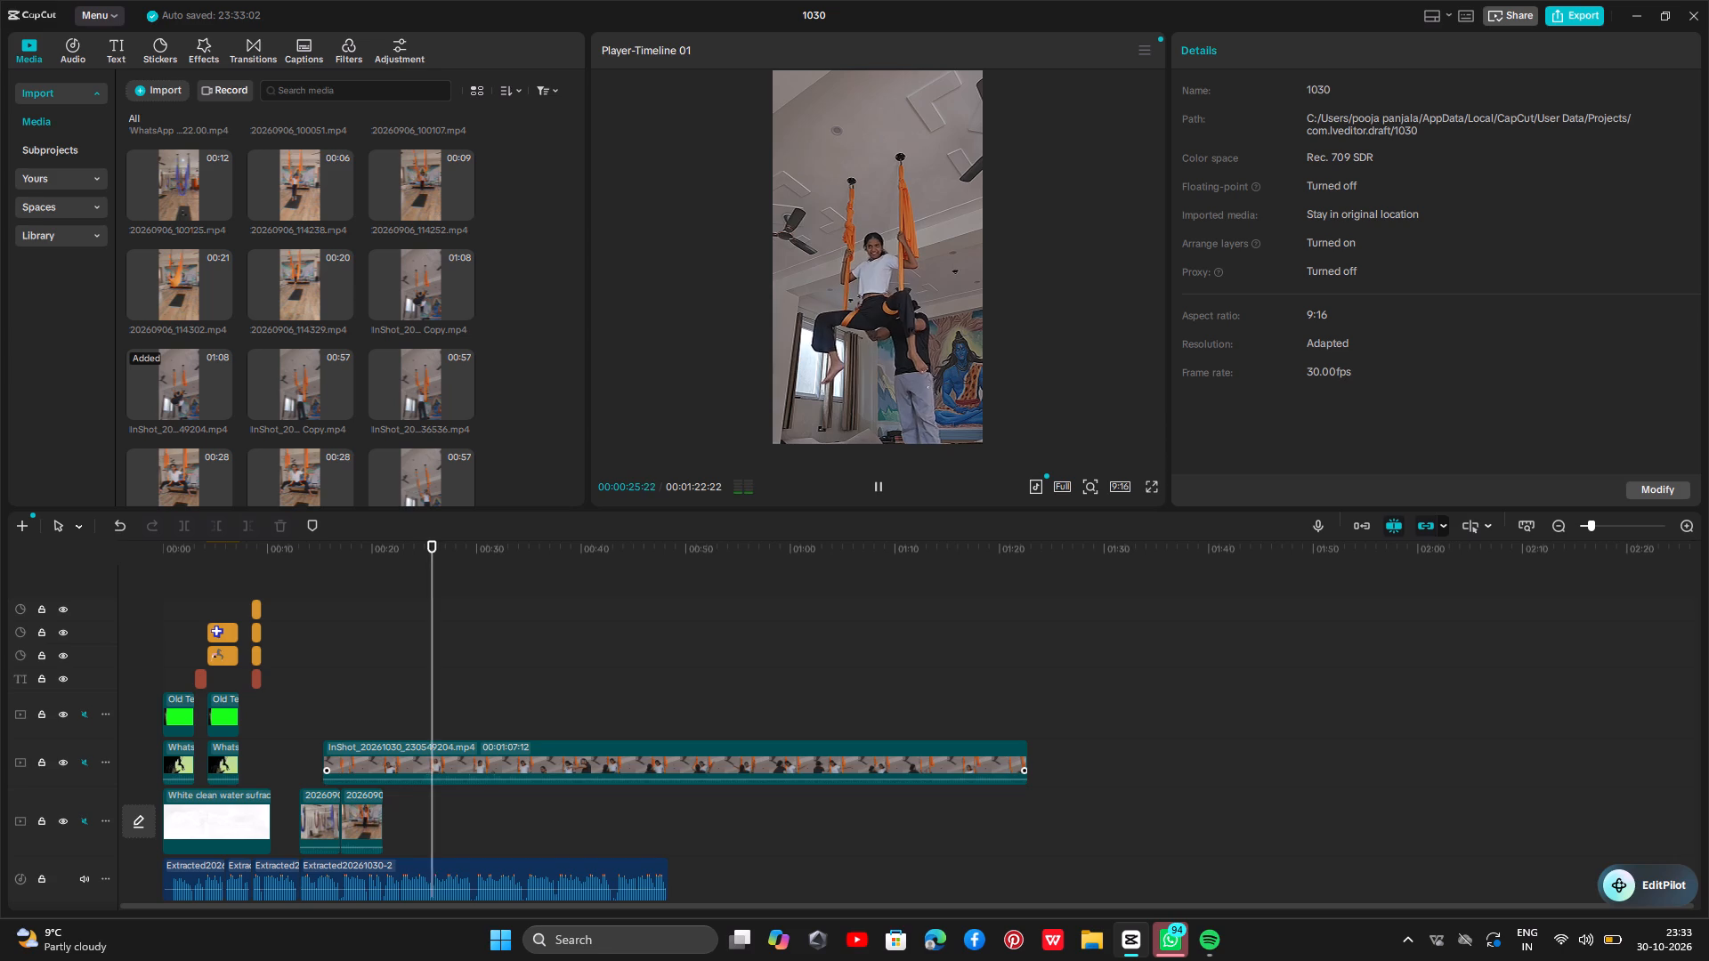
left_click(484, 712)
key("space")
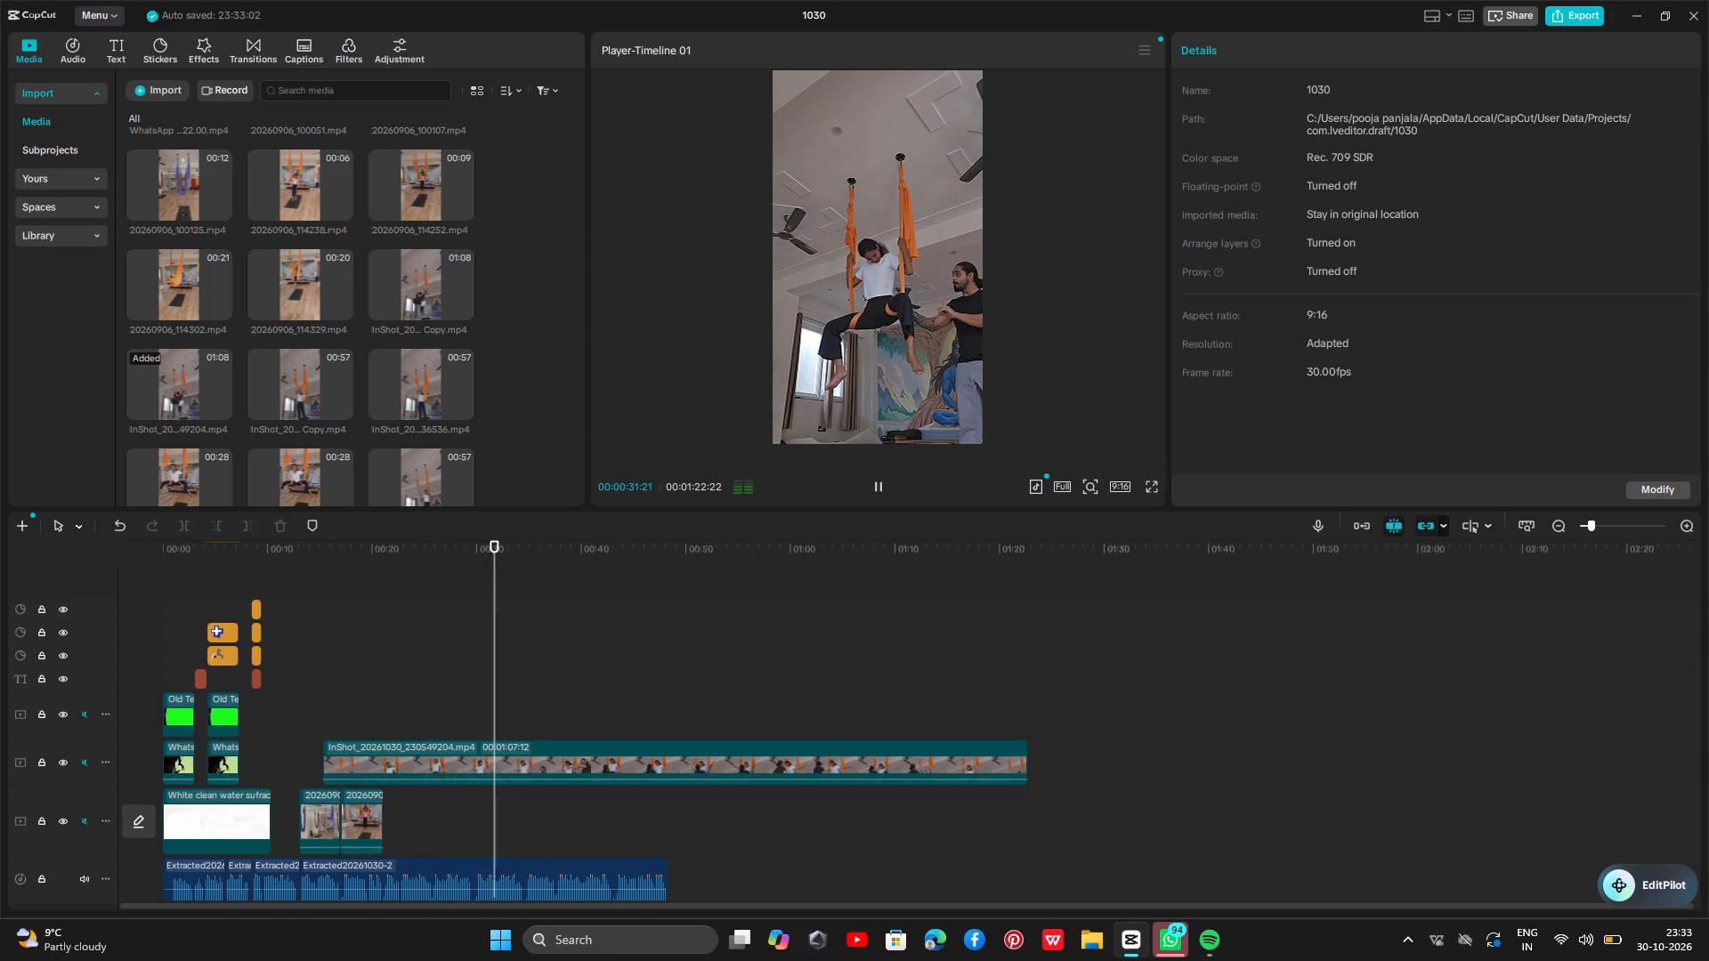
left_click(505, 712)
key("space")
left_click(541, 721)
key("space")
key("space")
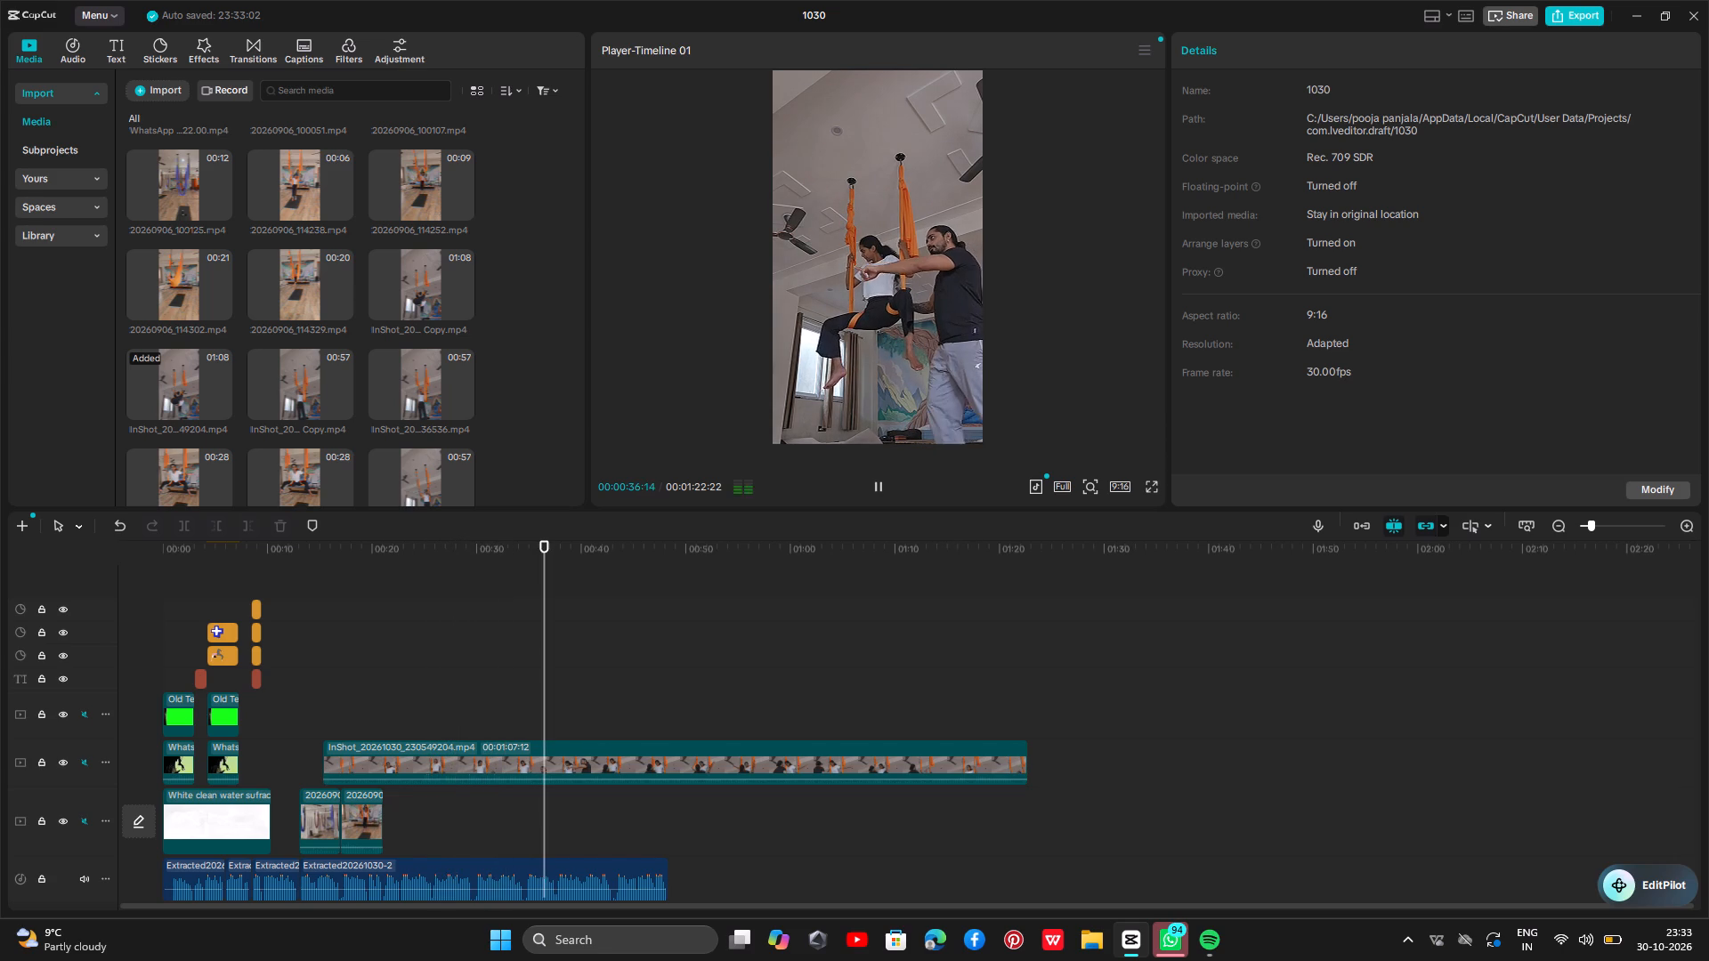
key("space")
key("space")
left_click(564, 729)
left_click(589, 729)
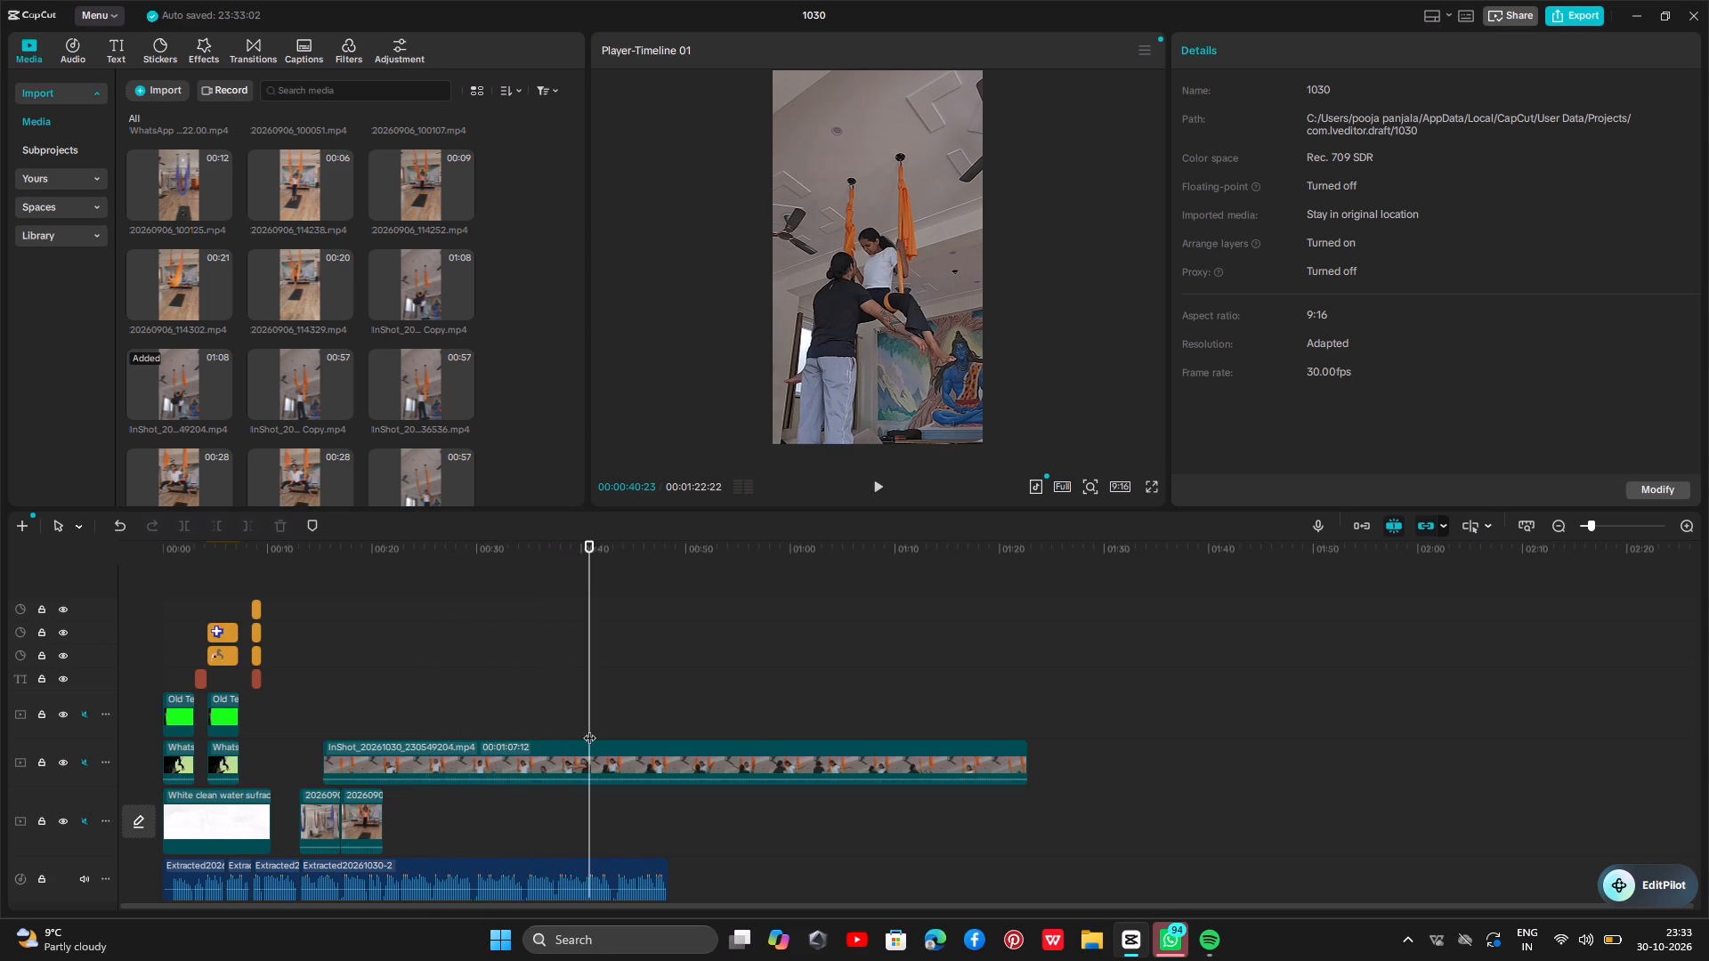
Step through the InShot clip from about 40 to 60 seconds on the timeline to find where the usable part begins.
left_click(589, 729)
left_click(598, 730)
left_click(598, 730)
left_click(616, 733)
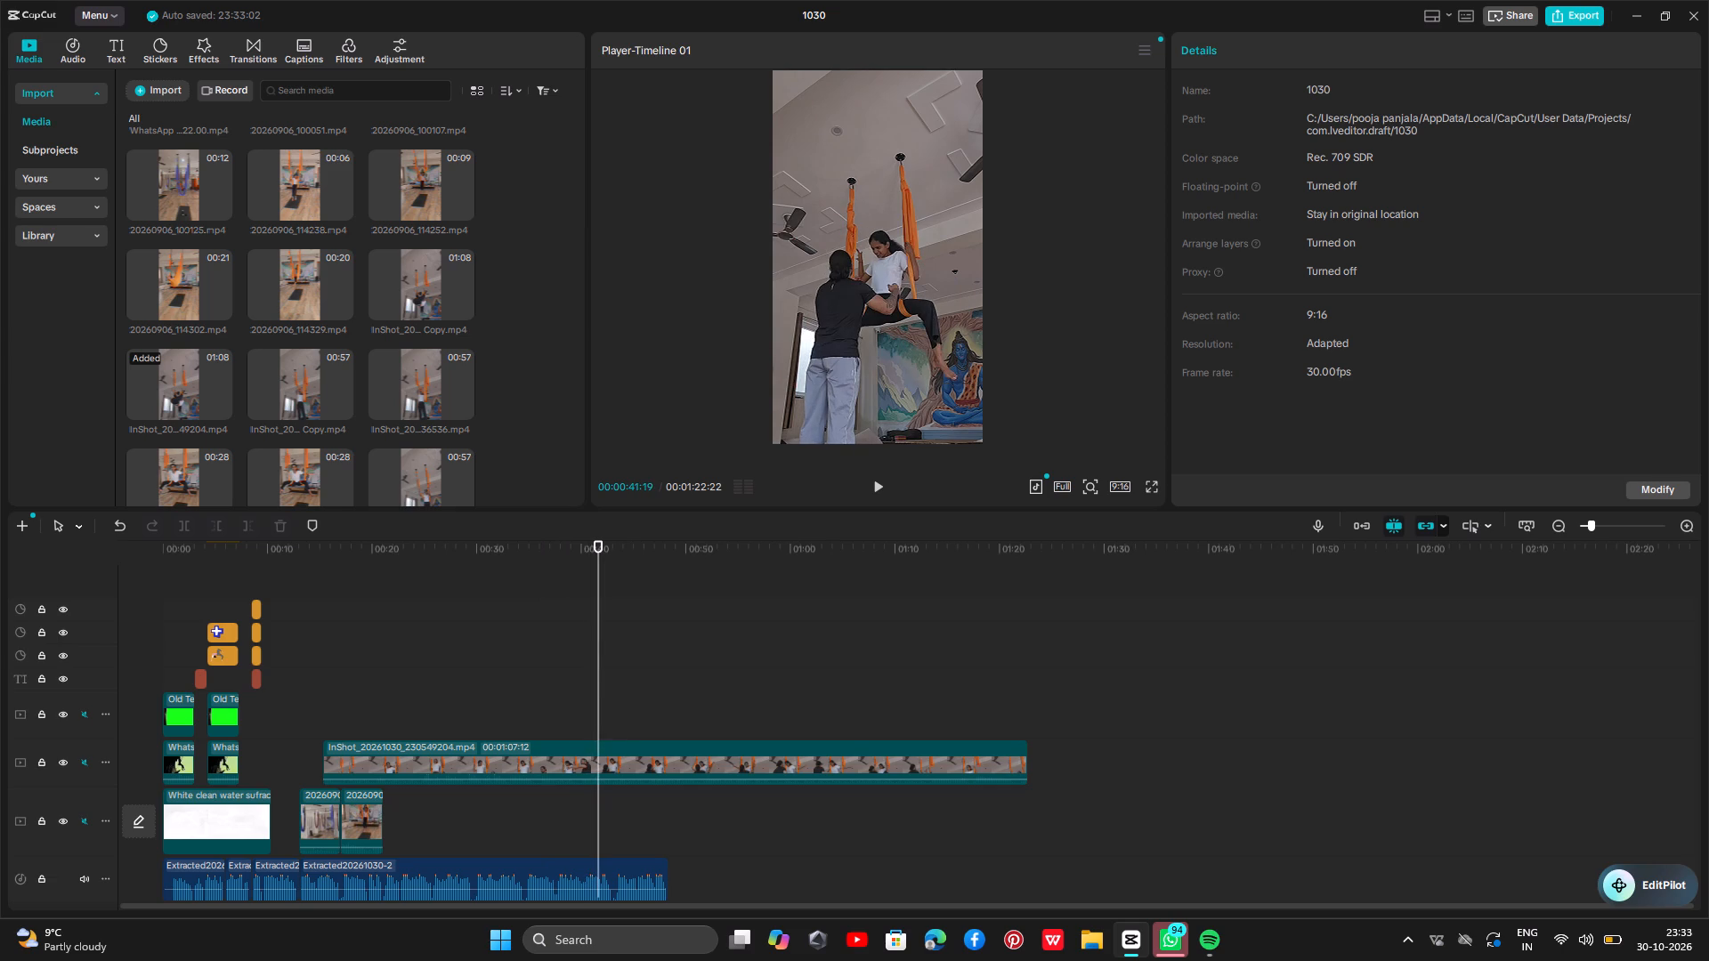
left_click(616, 733)
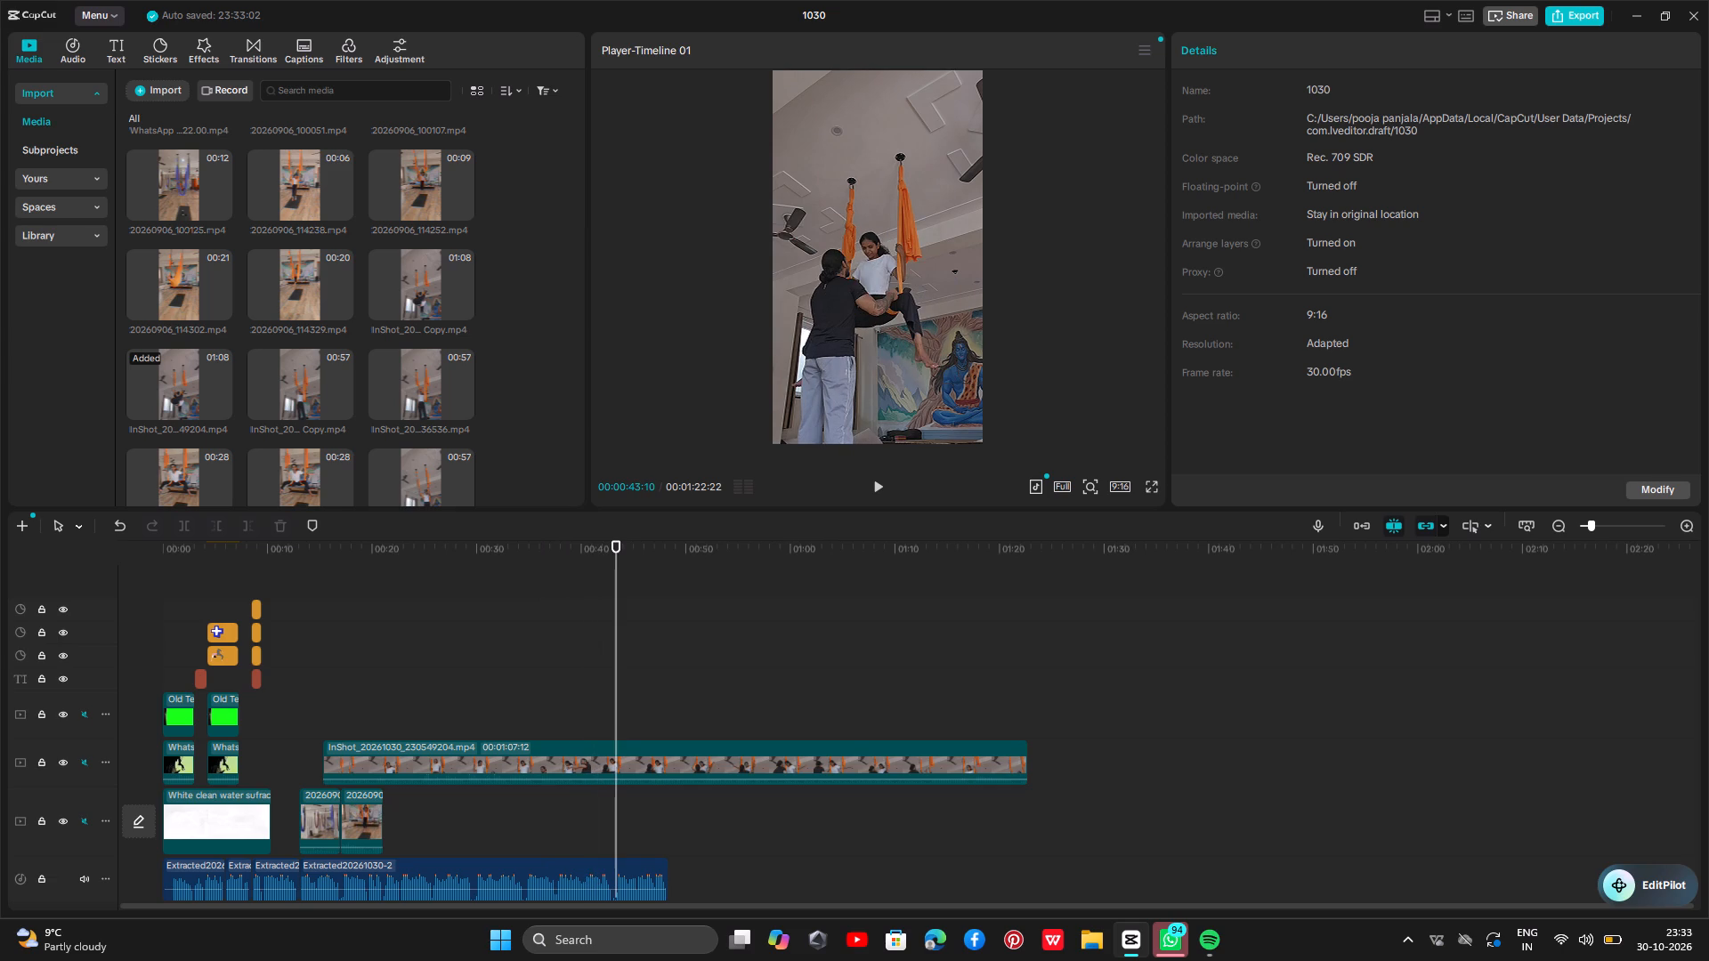
left_click(635, 723)
left_click(650, 722)
left_click(660, 719)
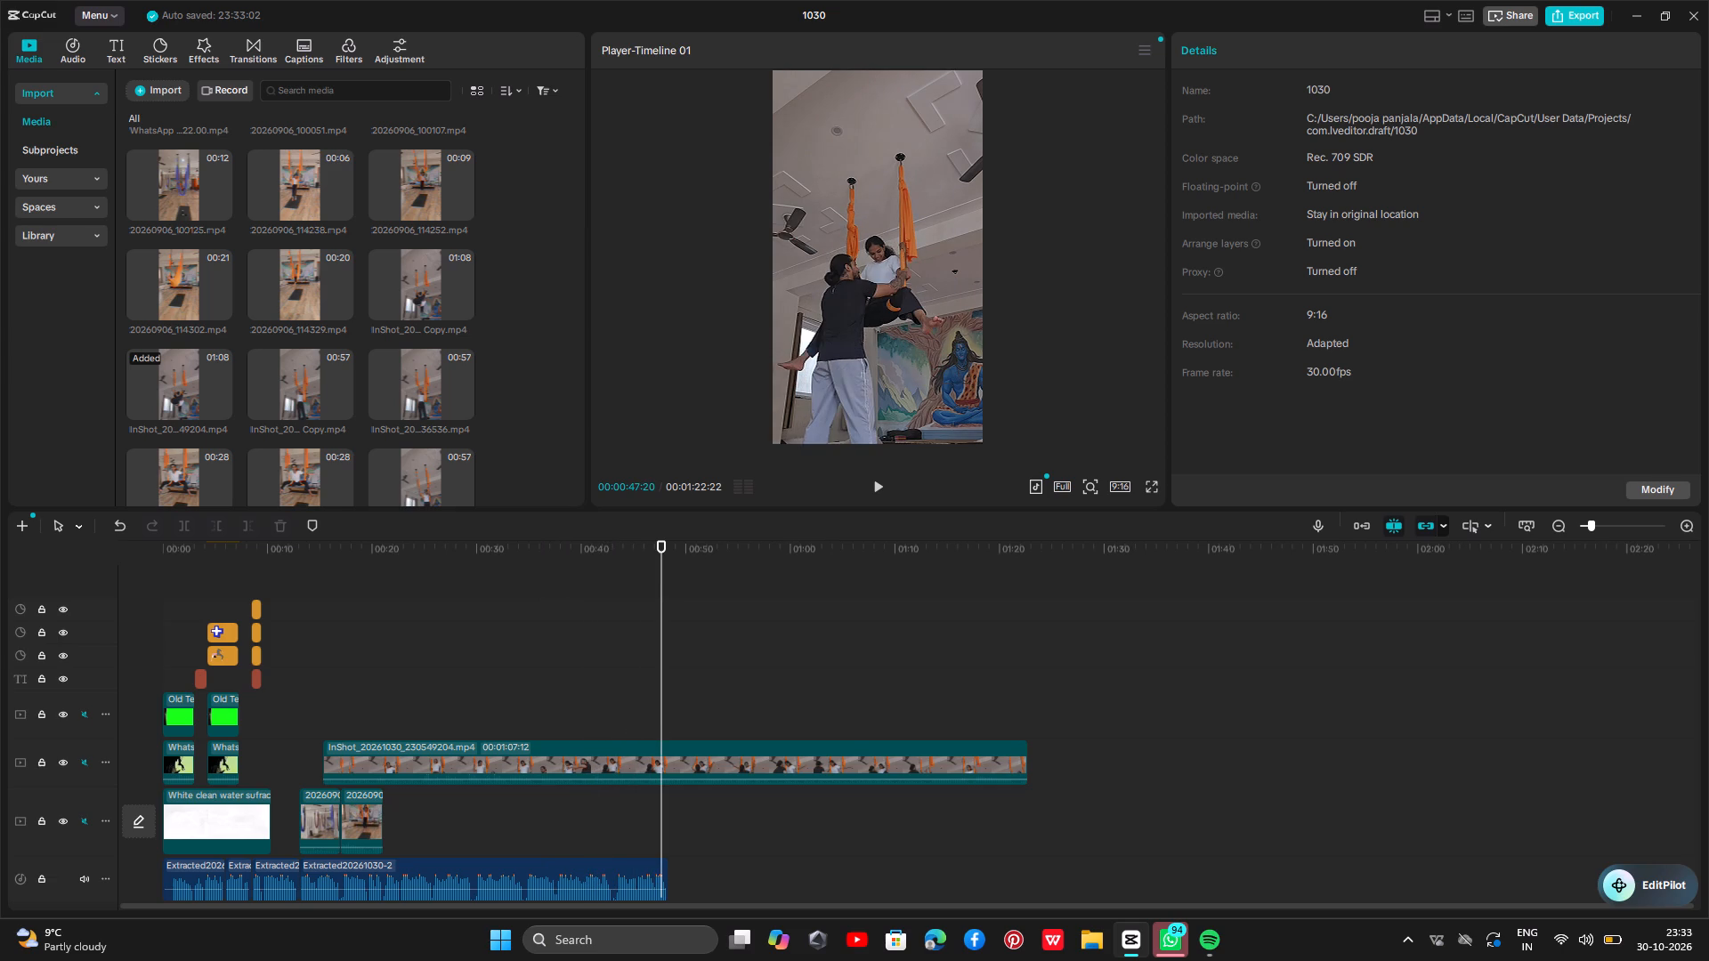
left_click(677, 720)
left_click(701, 718)
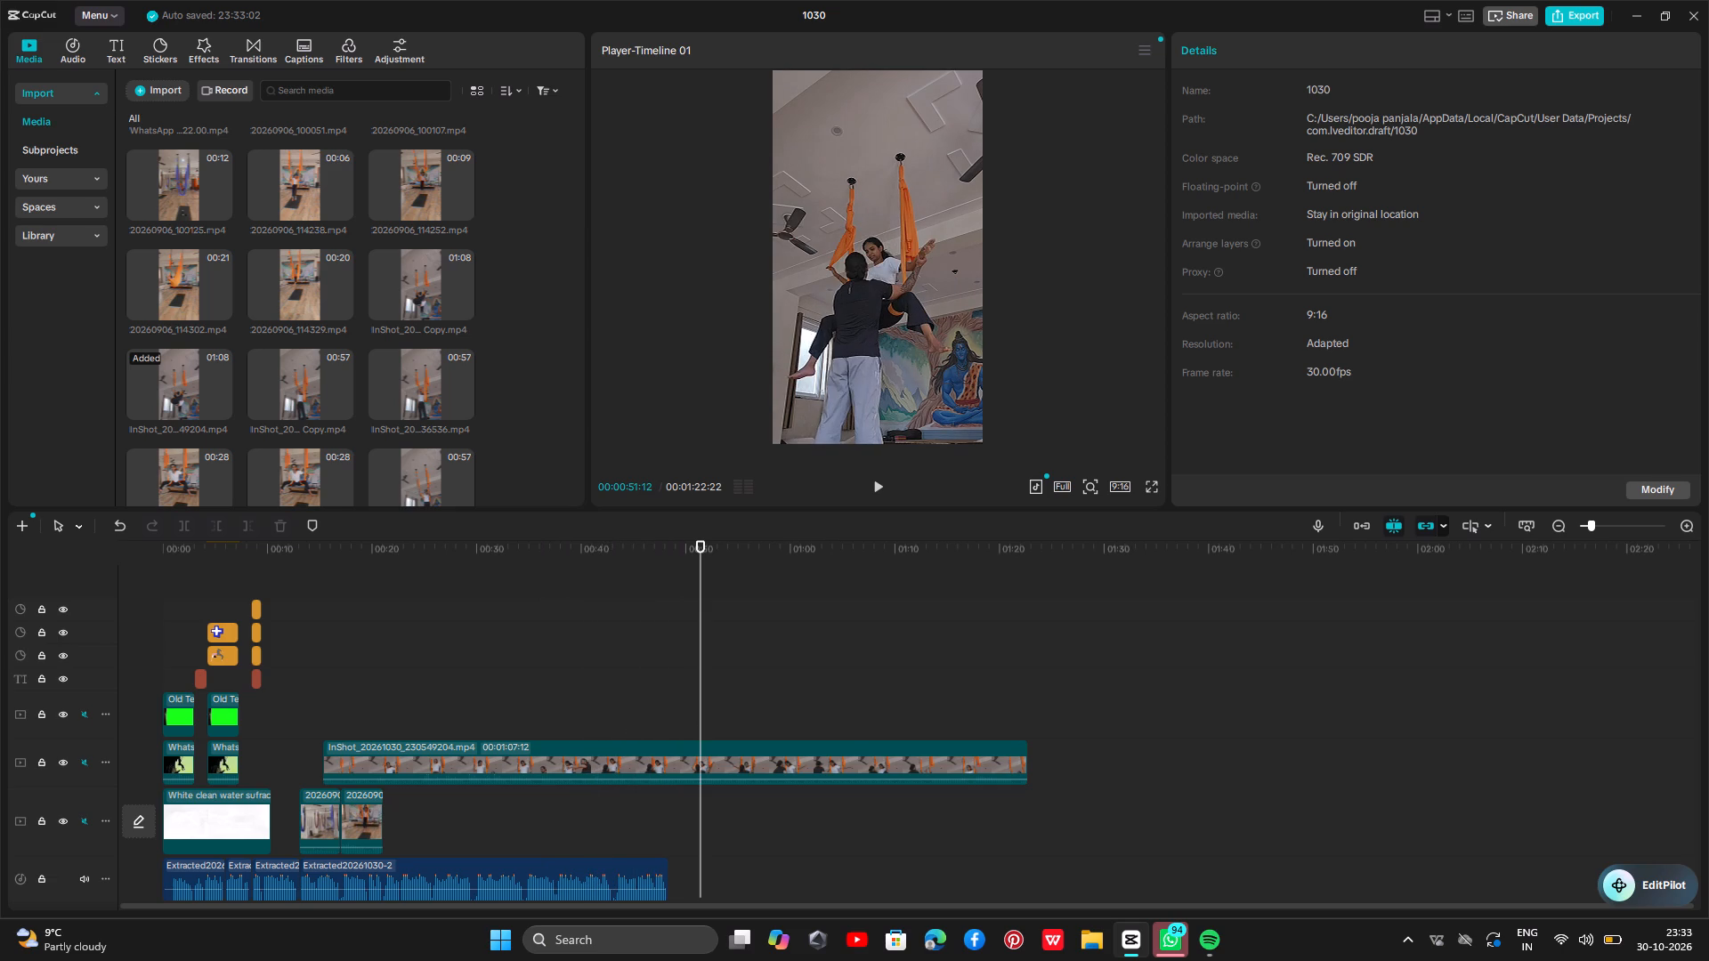
left_click(728, 723)
left_click(742, 718)
left_click(785, 720)
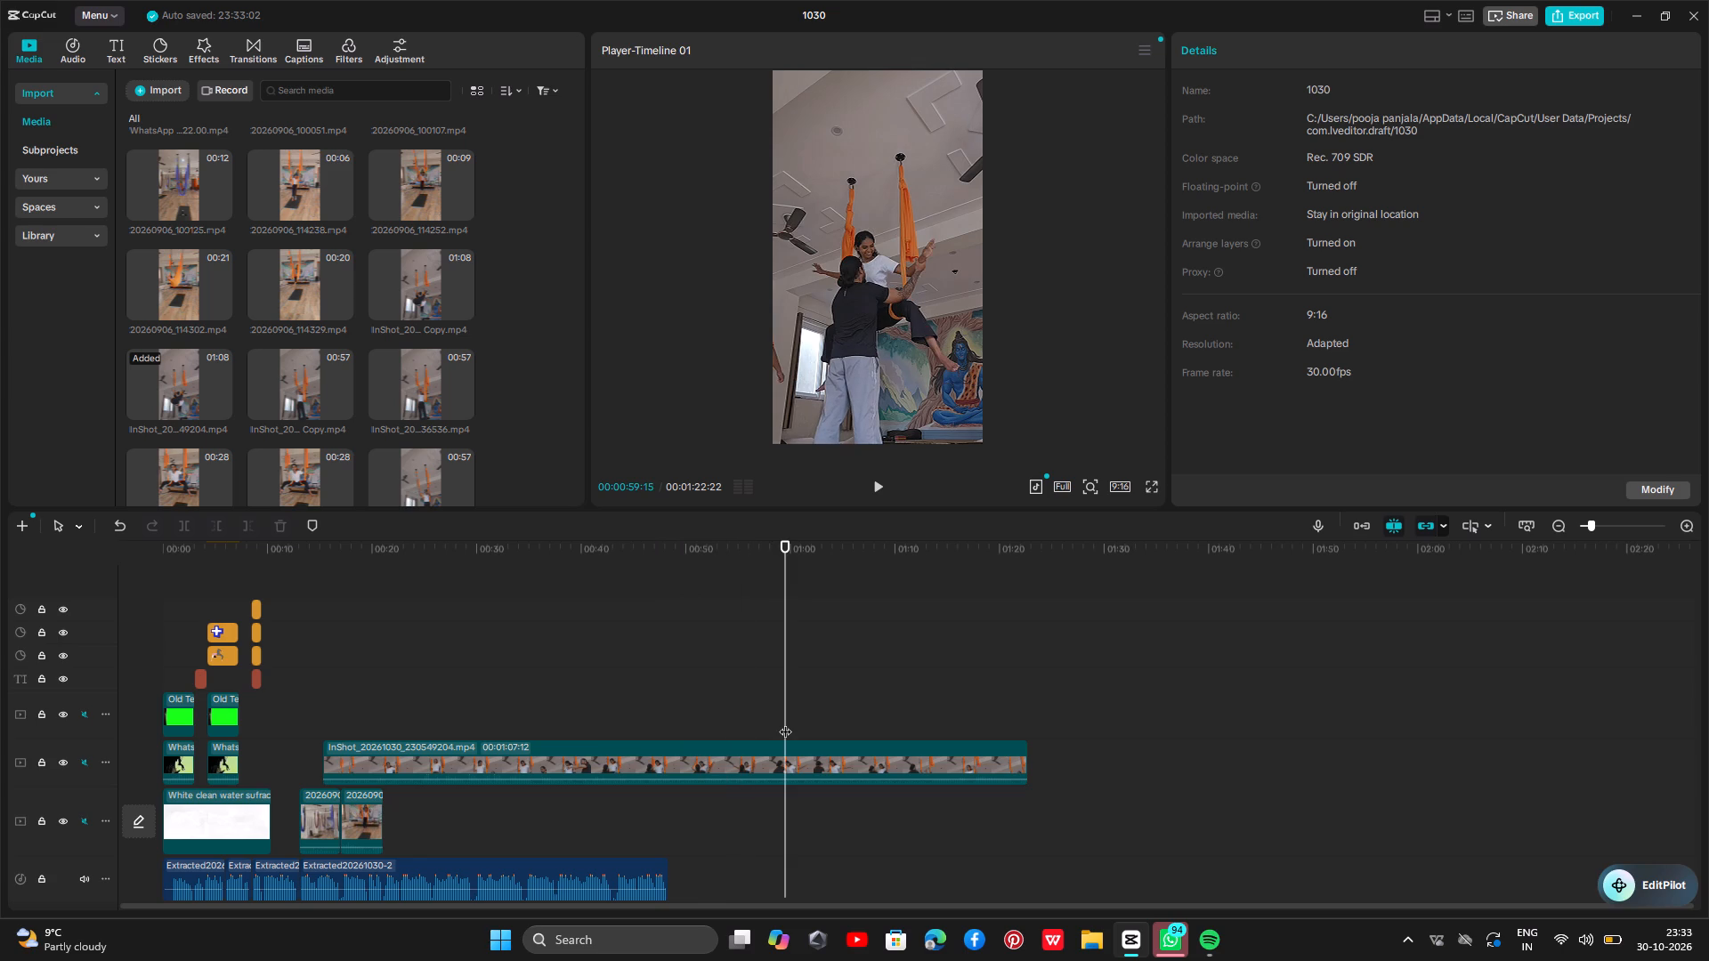
left_click(779, 719)
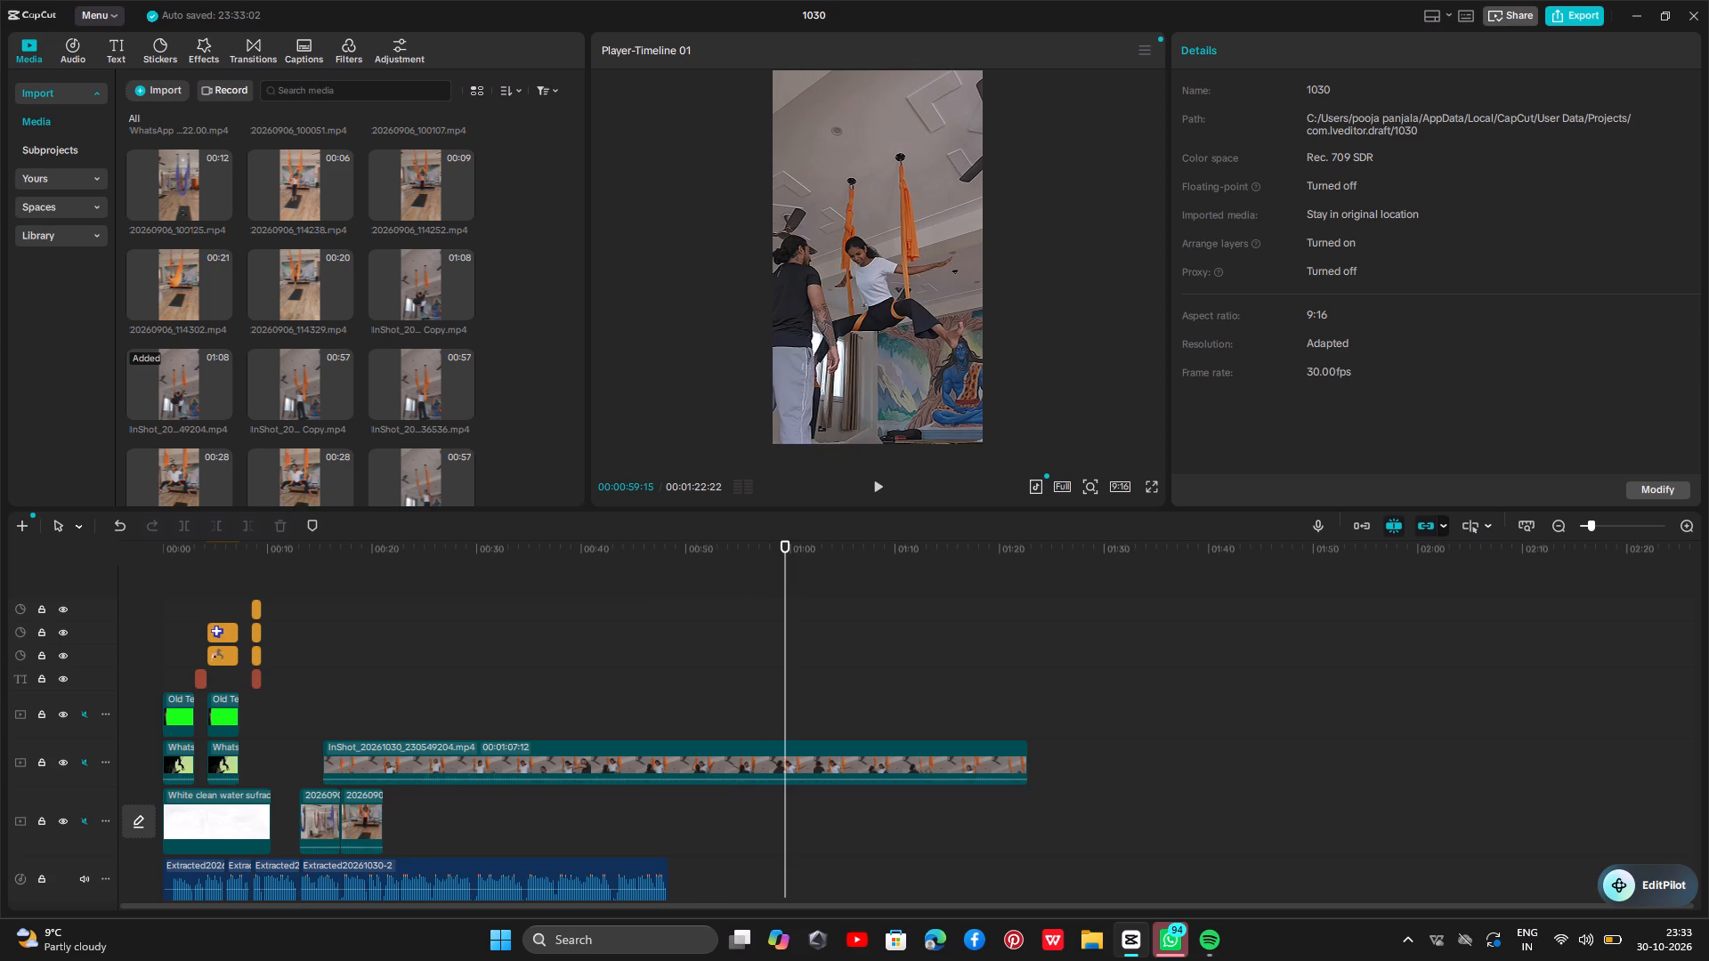
left_click(769, 721)
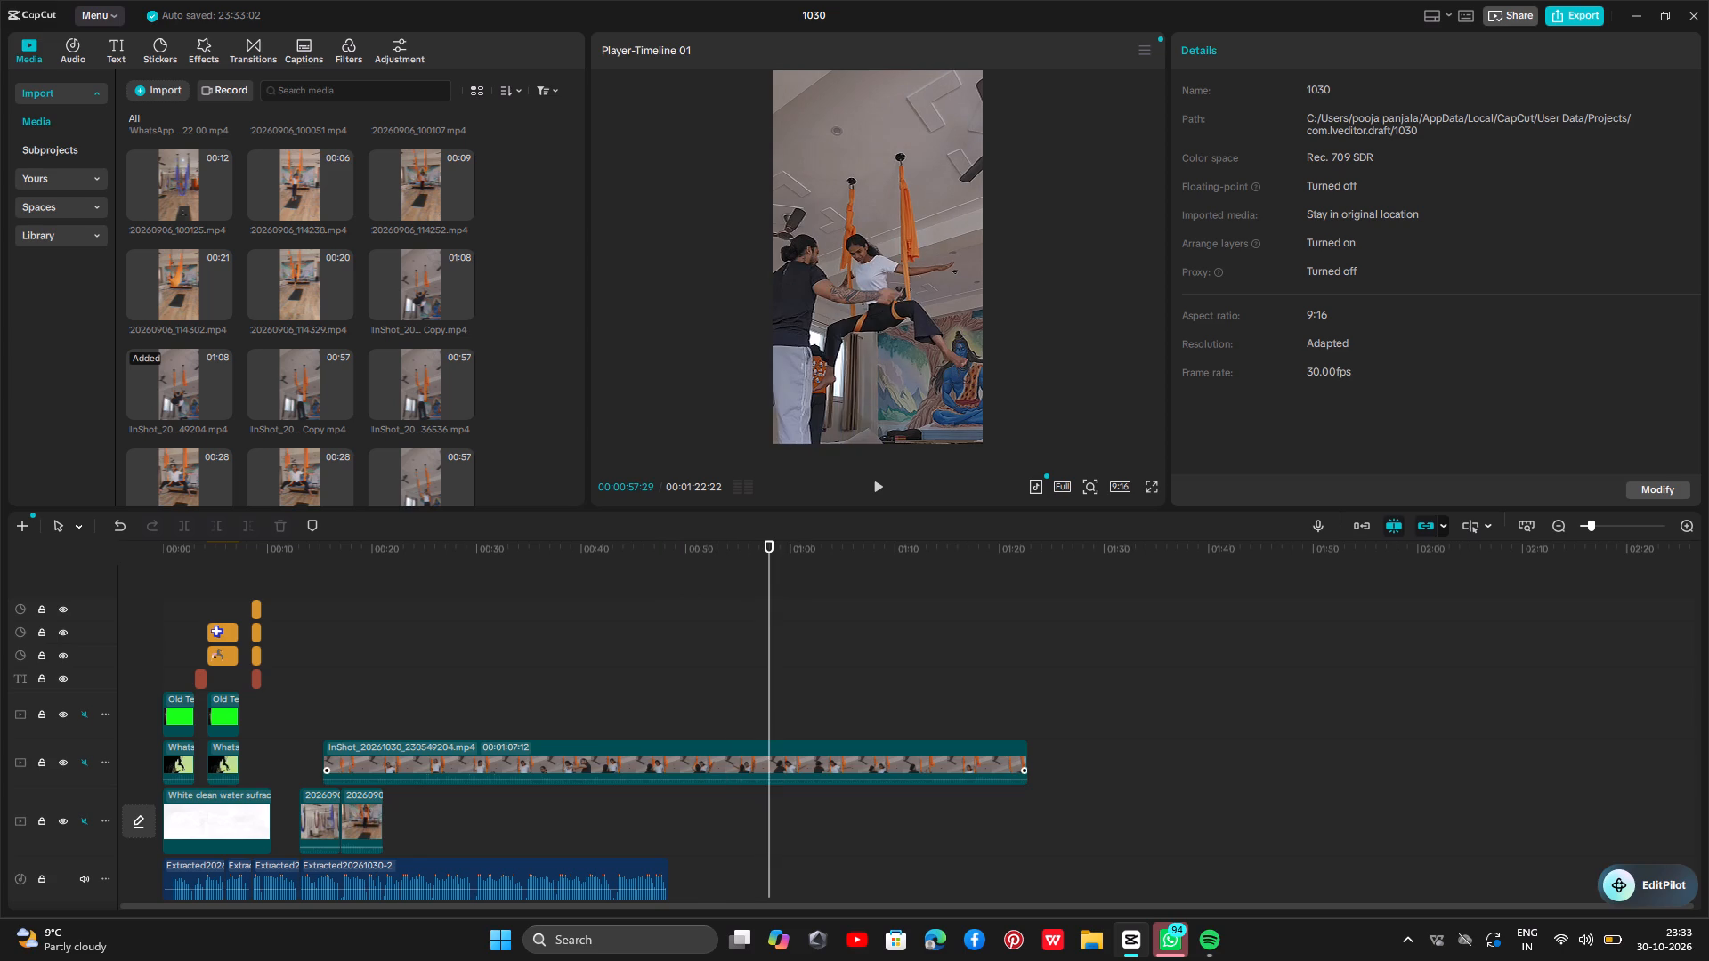
Split the InShot clip at 00:00:55:00 and delete the part before the cut.
left_click(740, 754)
left_click(738, 712)
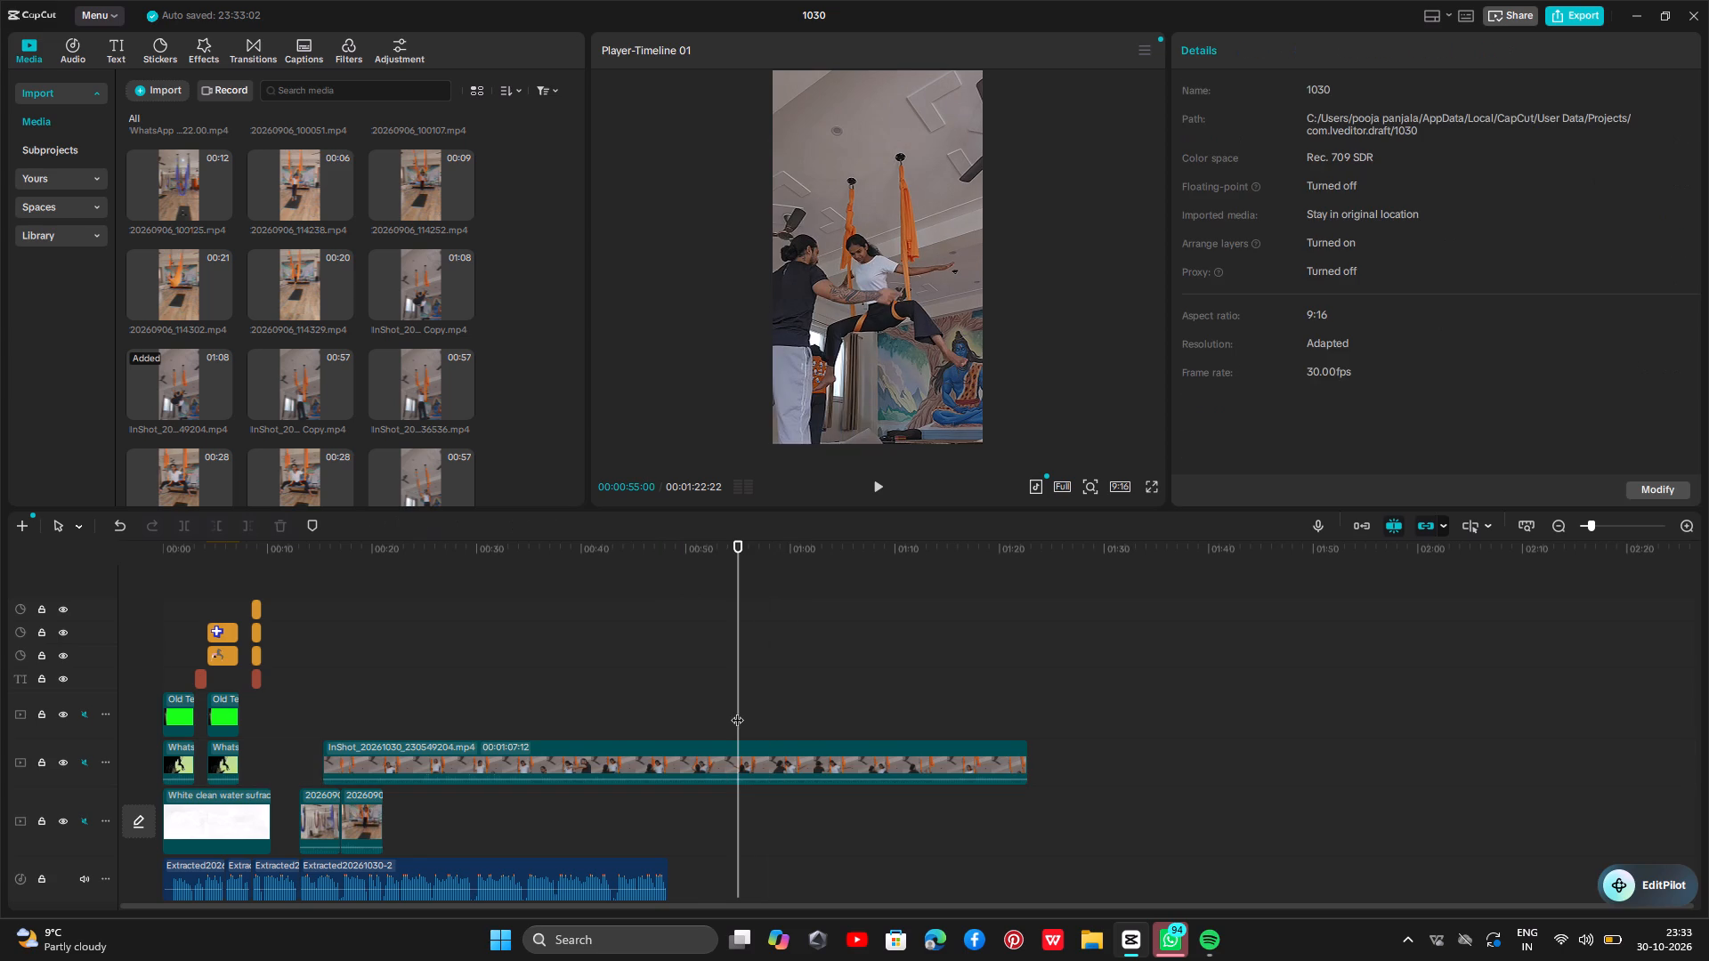
key("ctrl+b")
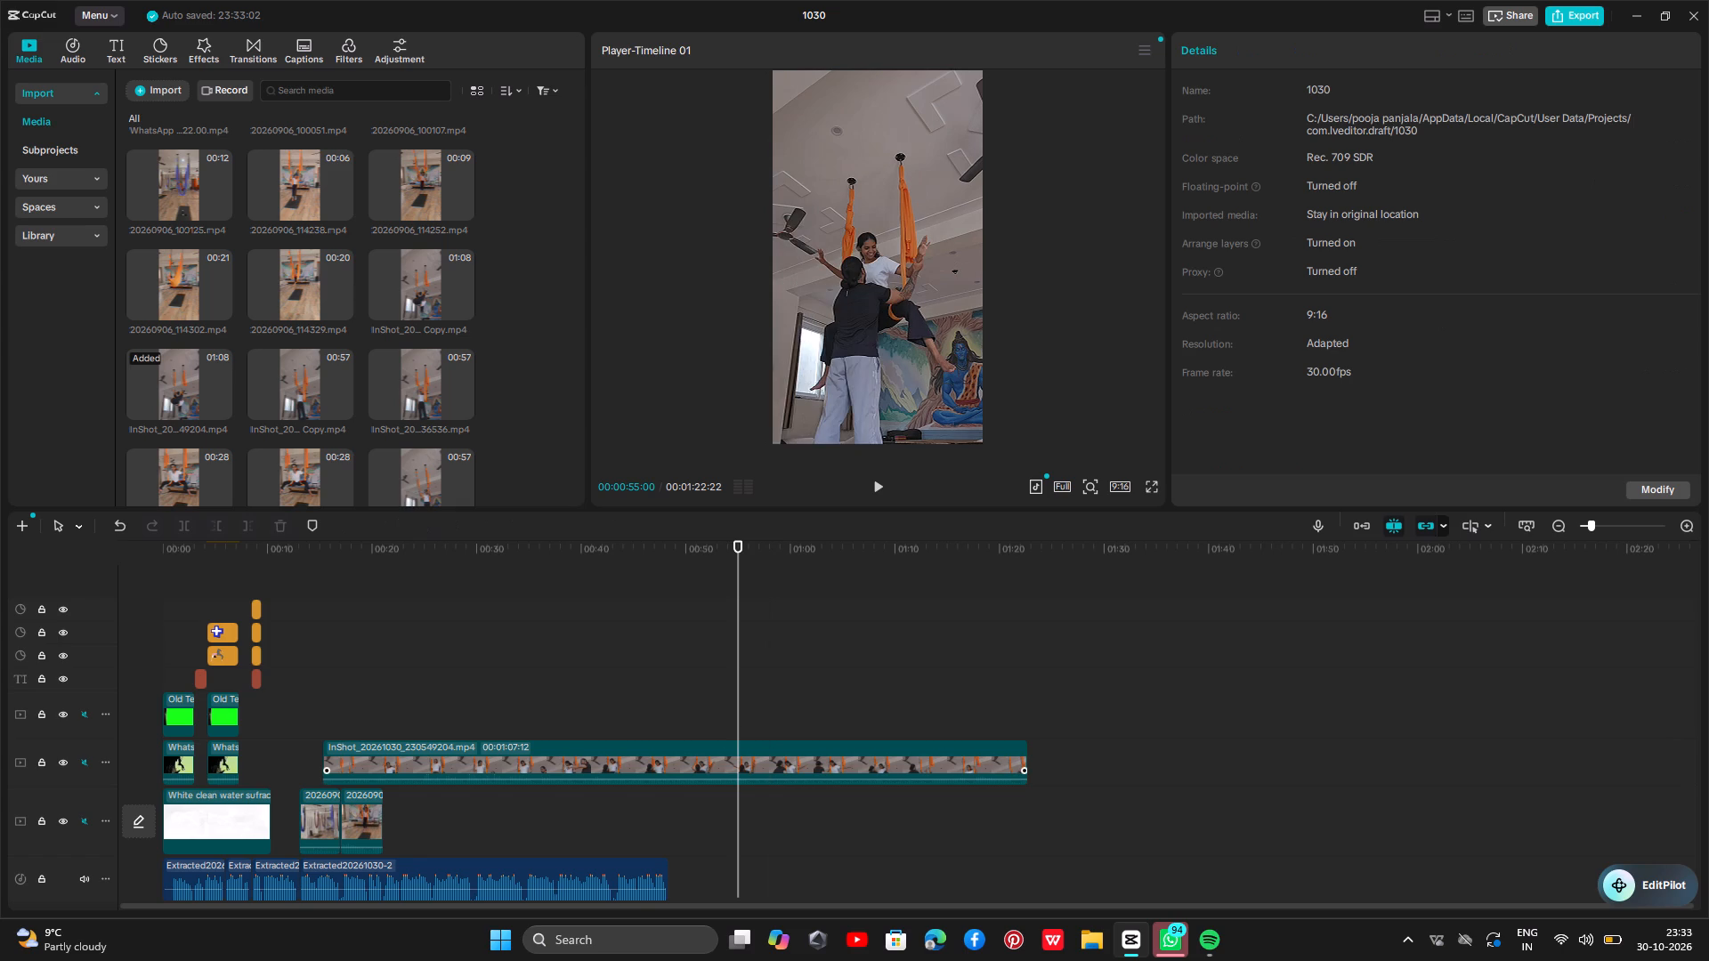
left_click(725, 764)
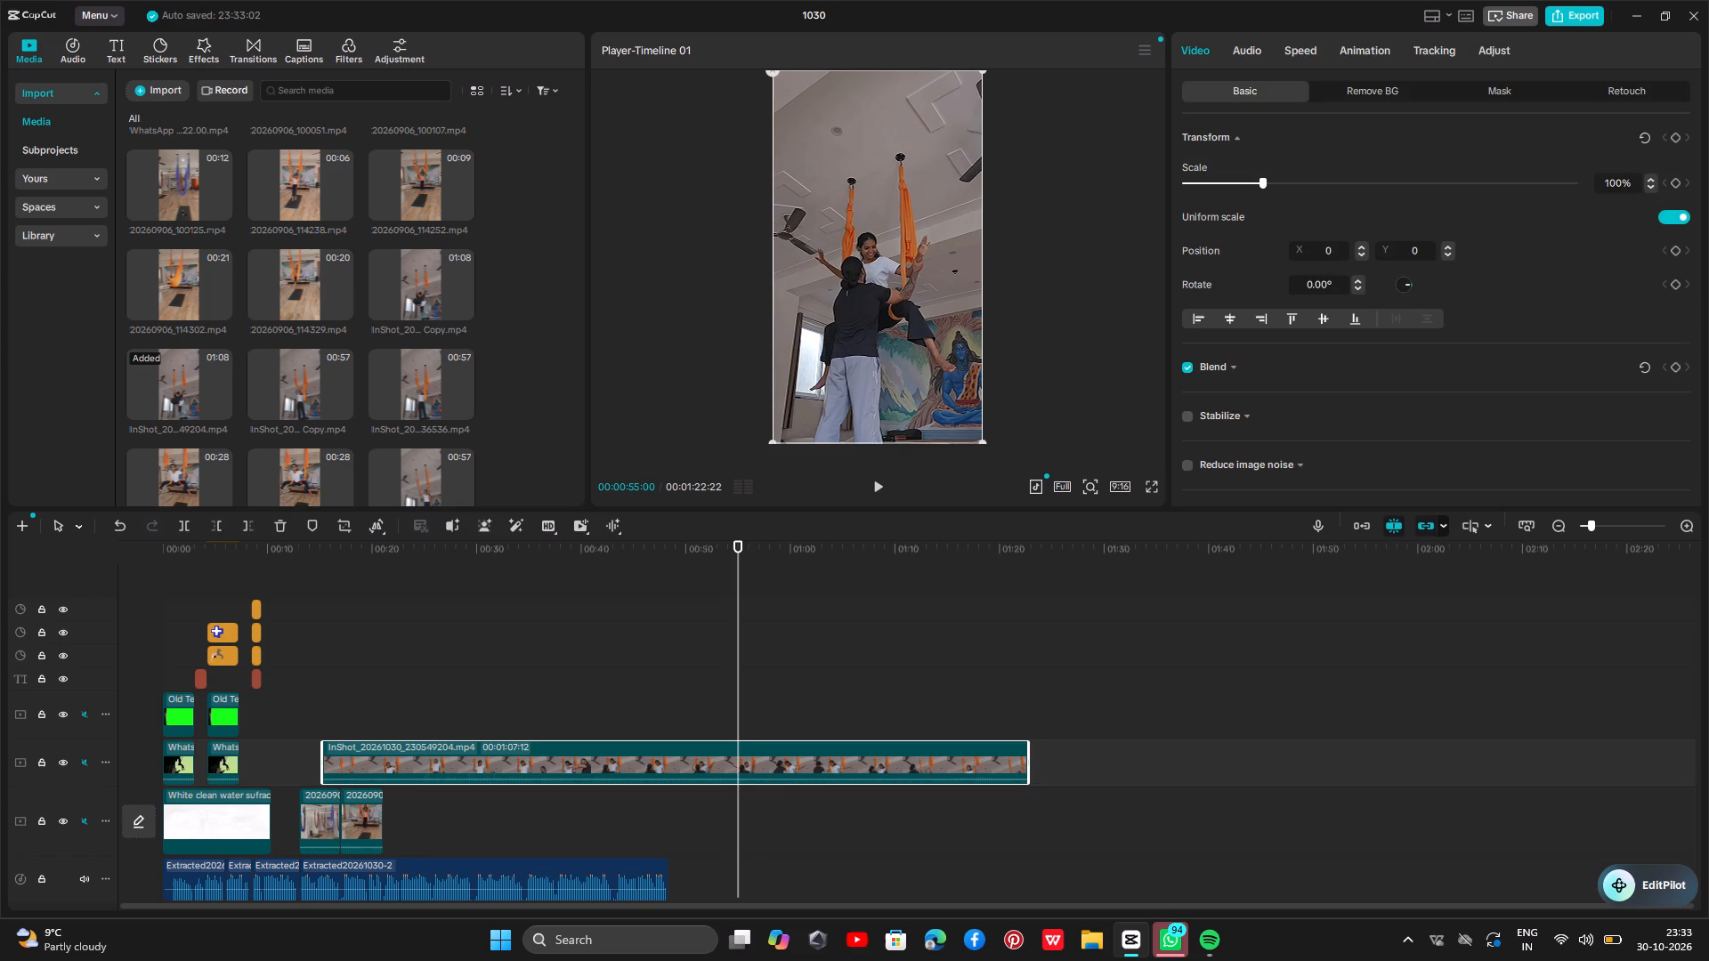
key("ctrl+b")
left_click(725, 764)
key("BackSpace")
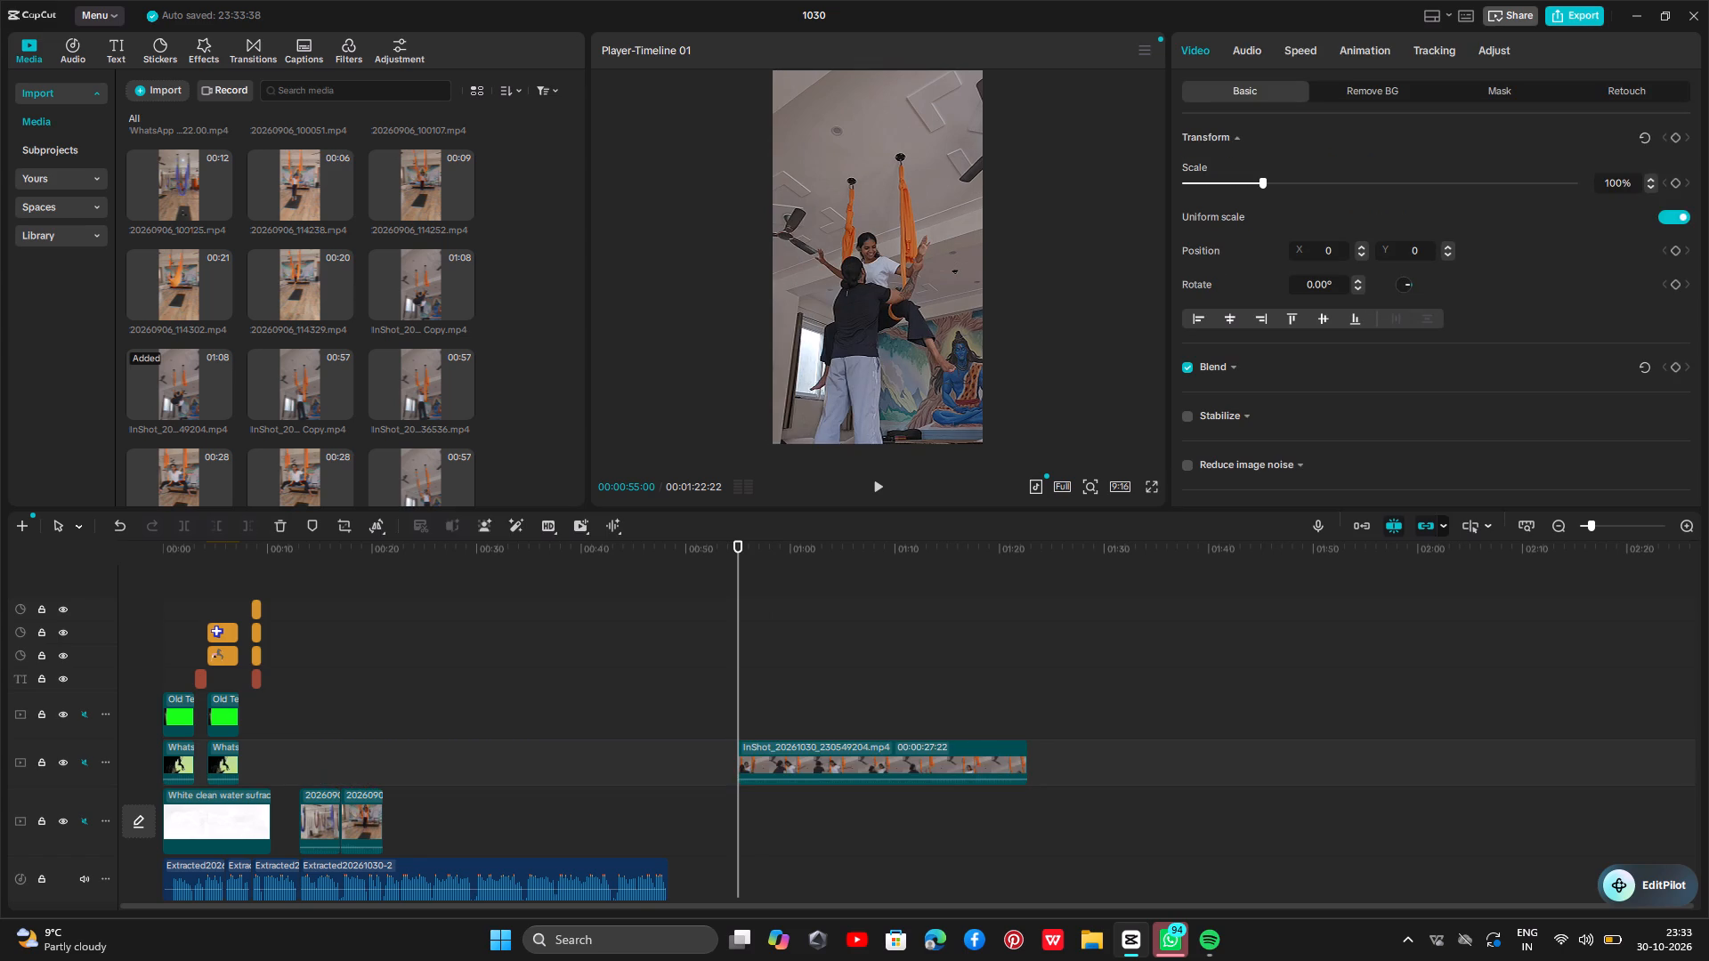
Move the remaining InShot segment earlier on a track above the main one, starting where the second 20260906 clip ends.
left_click_drag(825, 745, 474, 733)
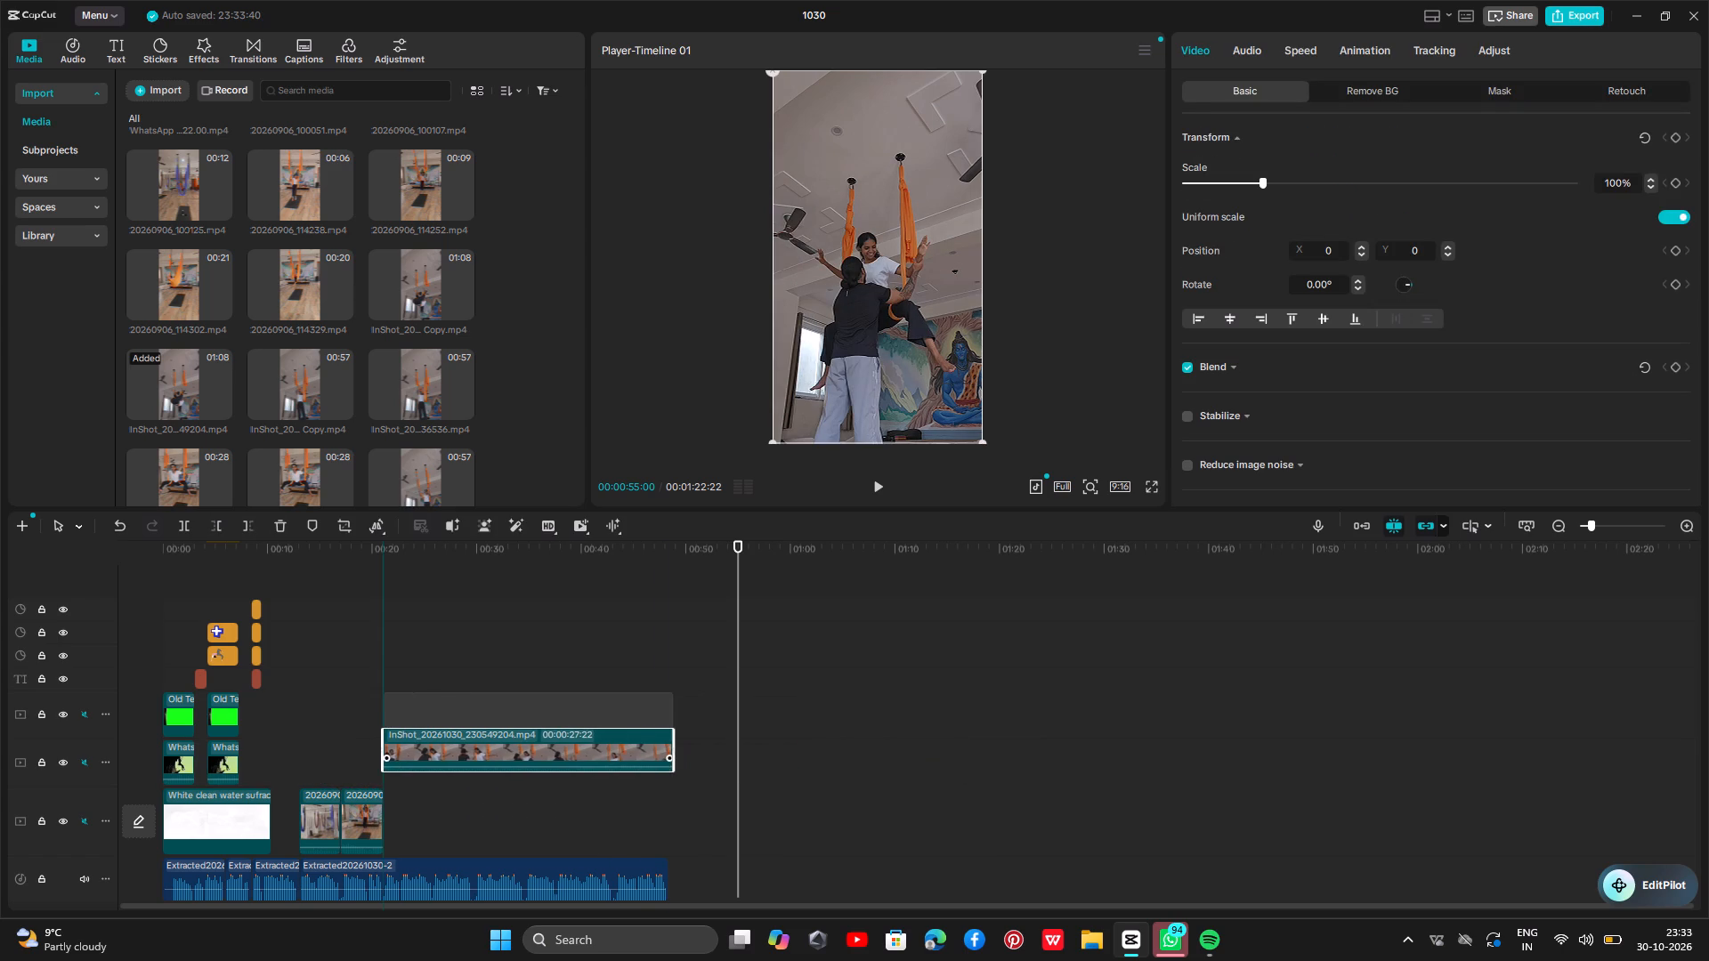
left_click_drag(474, 733, 466, 739)
Play the sequence from about 13 seconds and trim the InShot segment's start so it lasts 00:00:26:16.
left_click(292, 665)
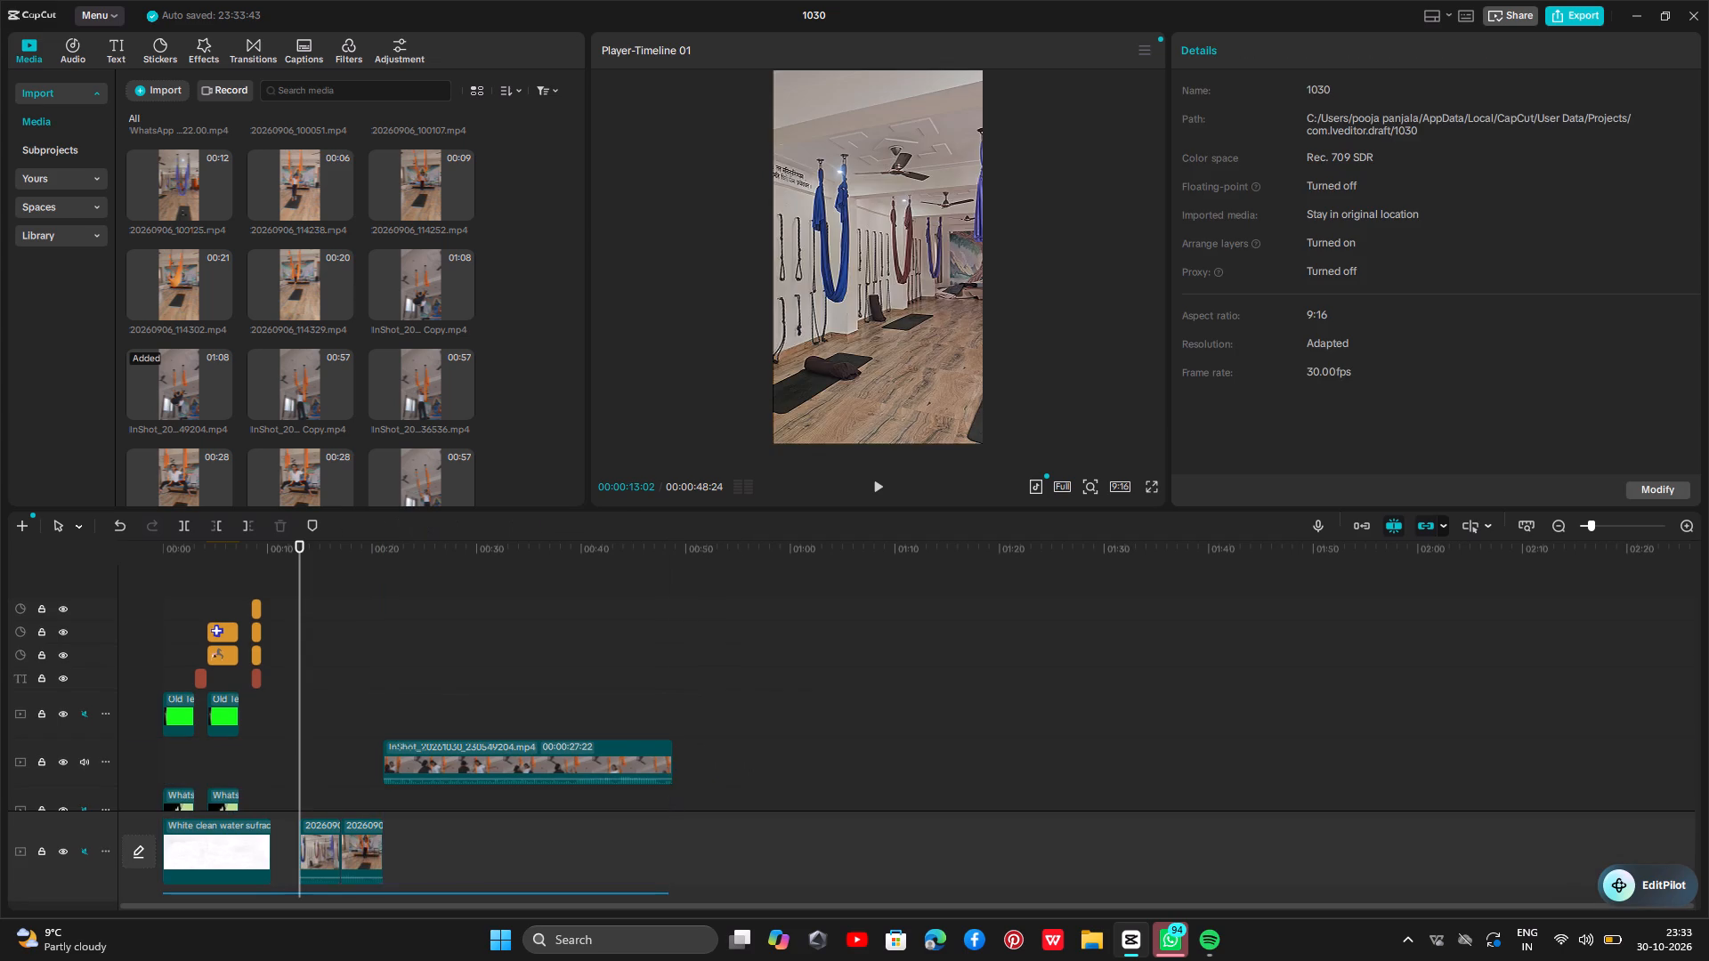
key("space")
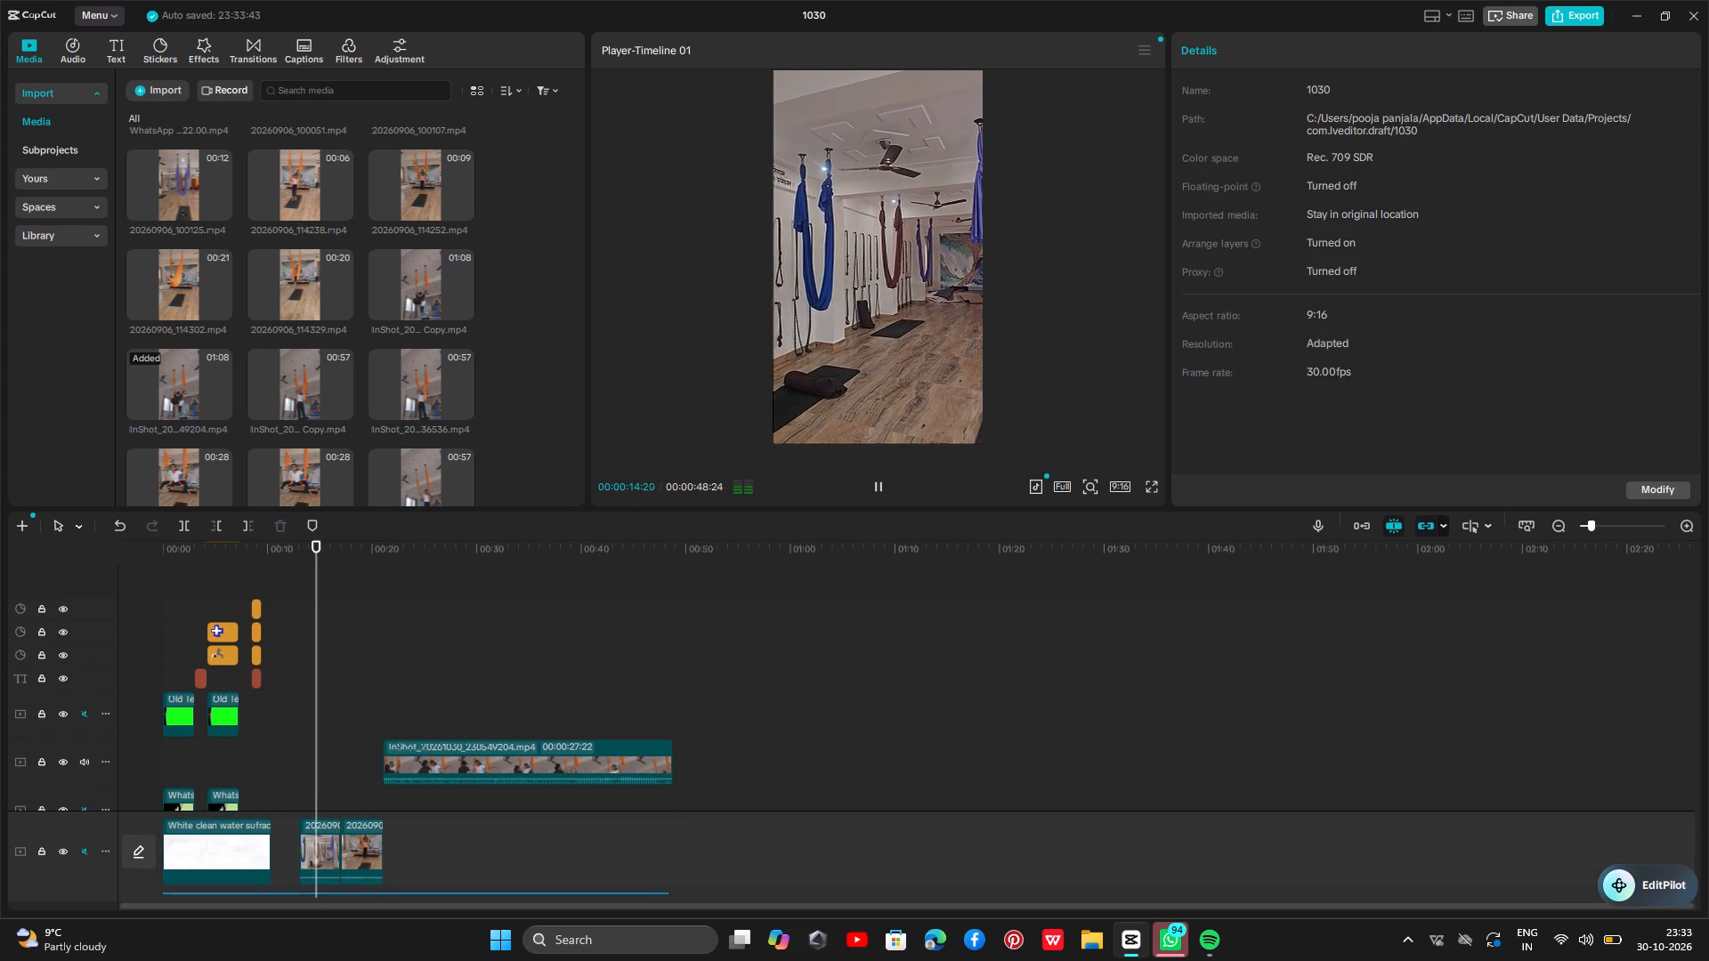
left_click(367, 718)
key("space")
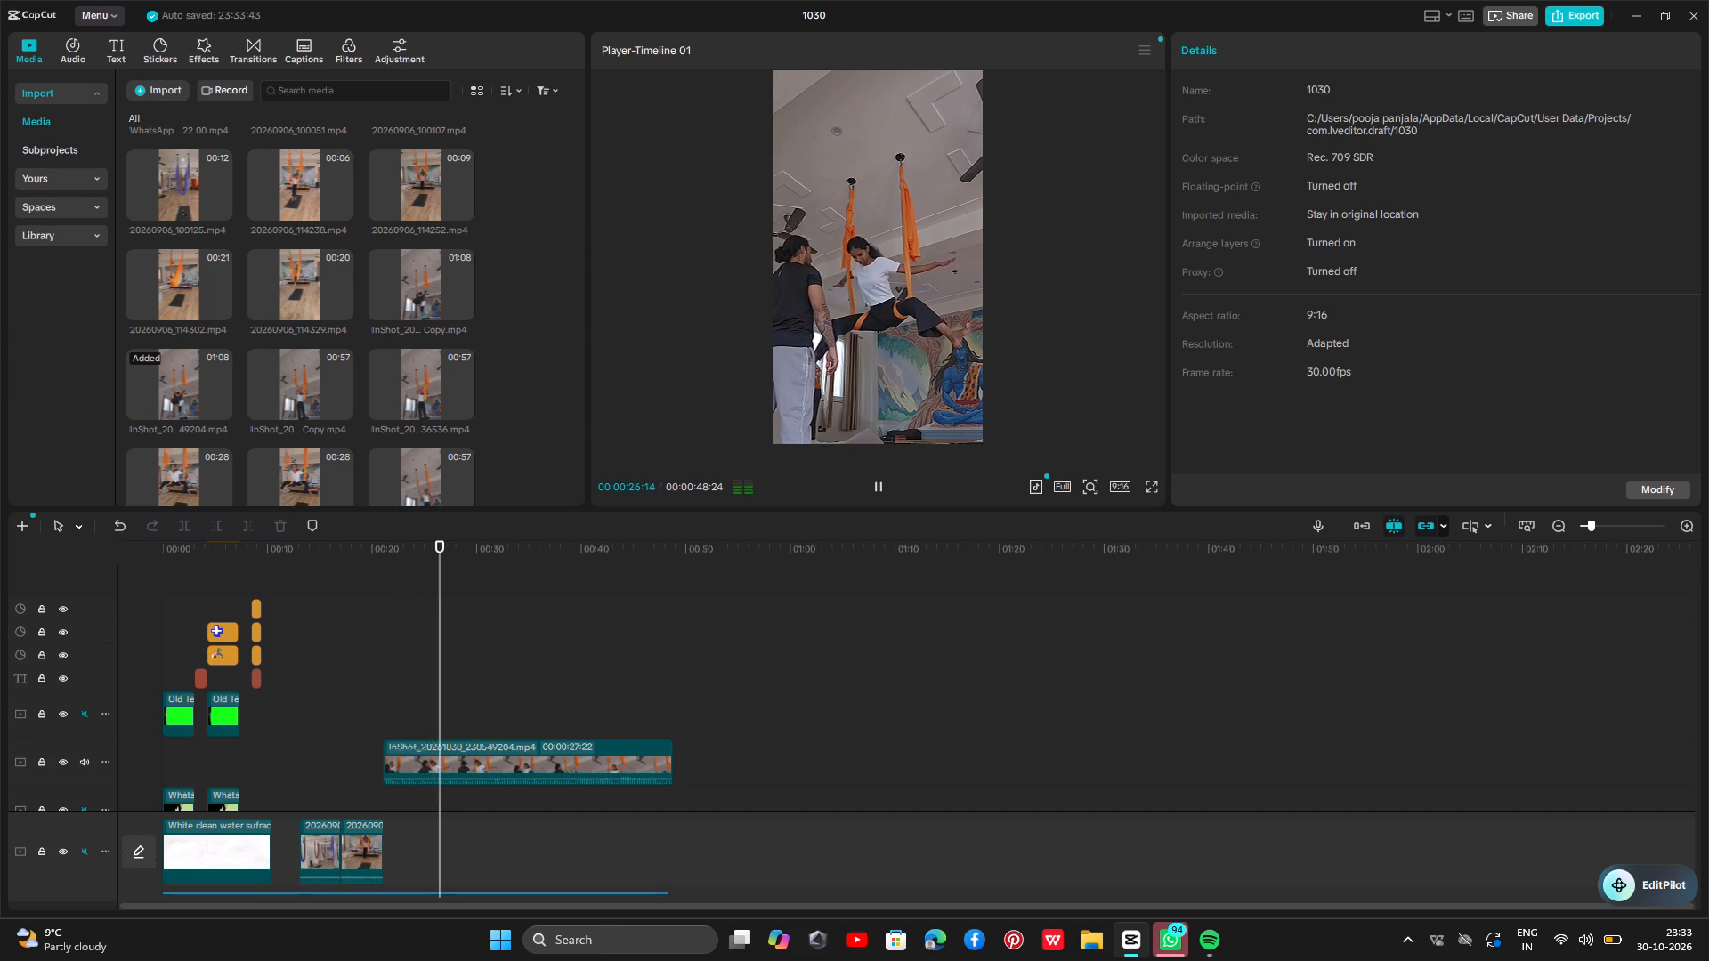
left_click(390, 761)
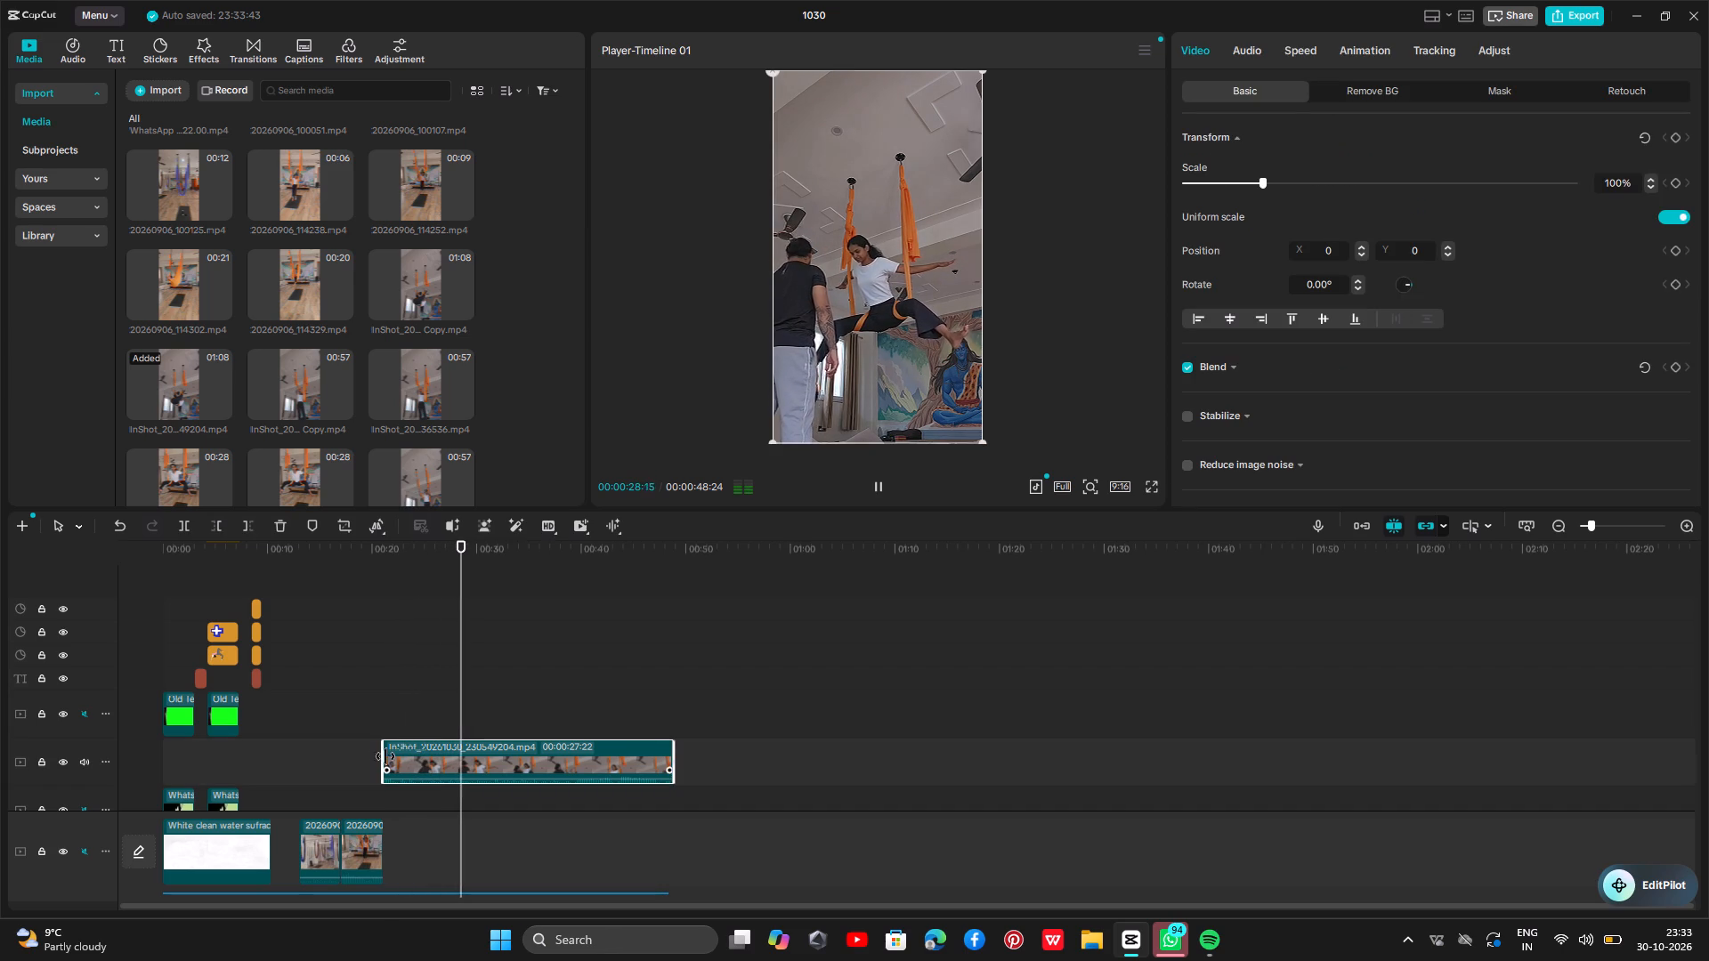
left_click_drag(381, 755, 396, 755)
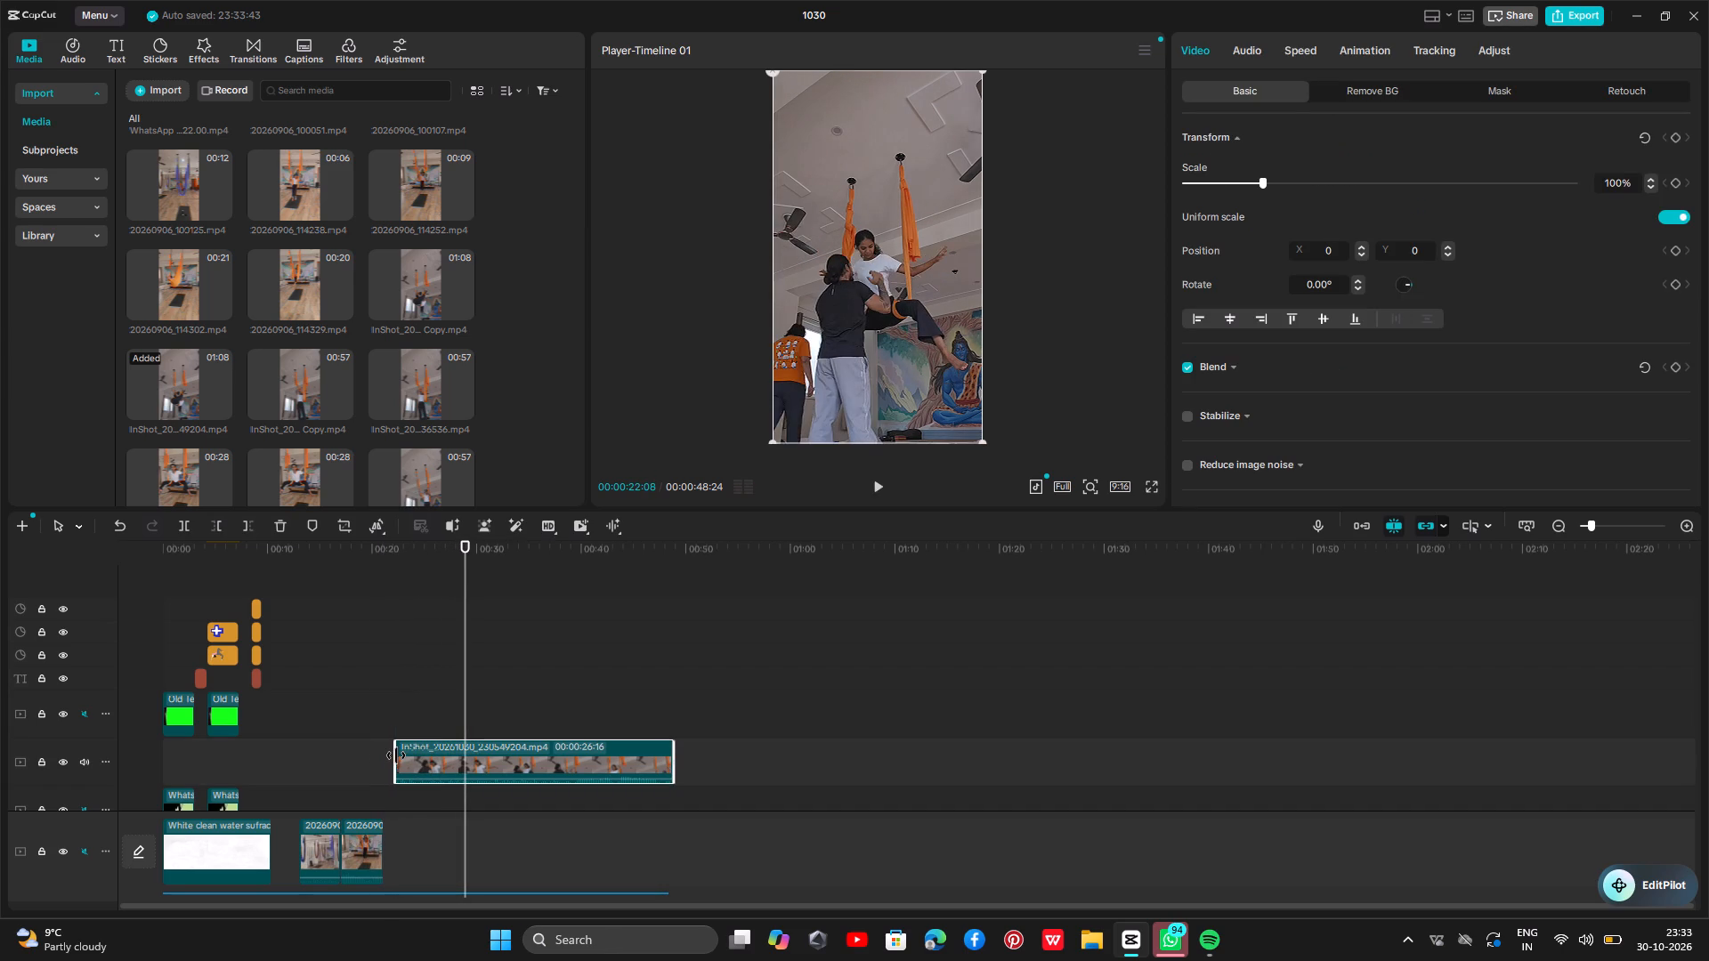
left_click_drag(396, 755, 397, 755)
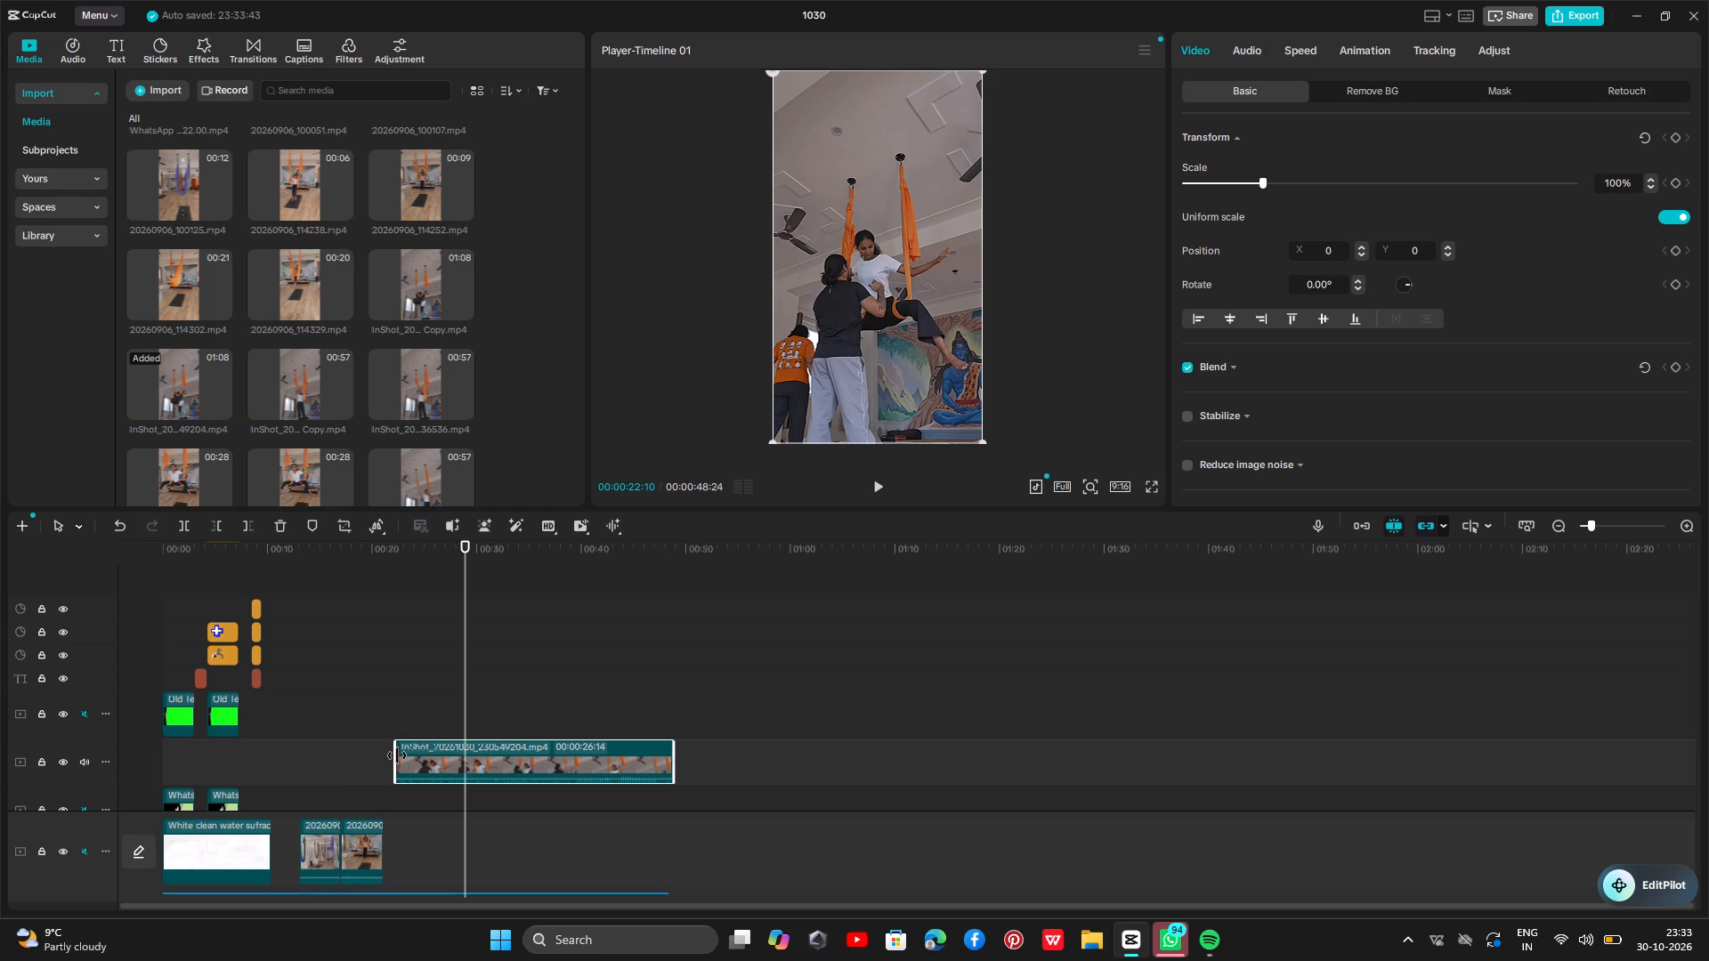
left_click_drag(397, 755, 396, 757)
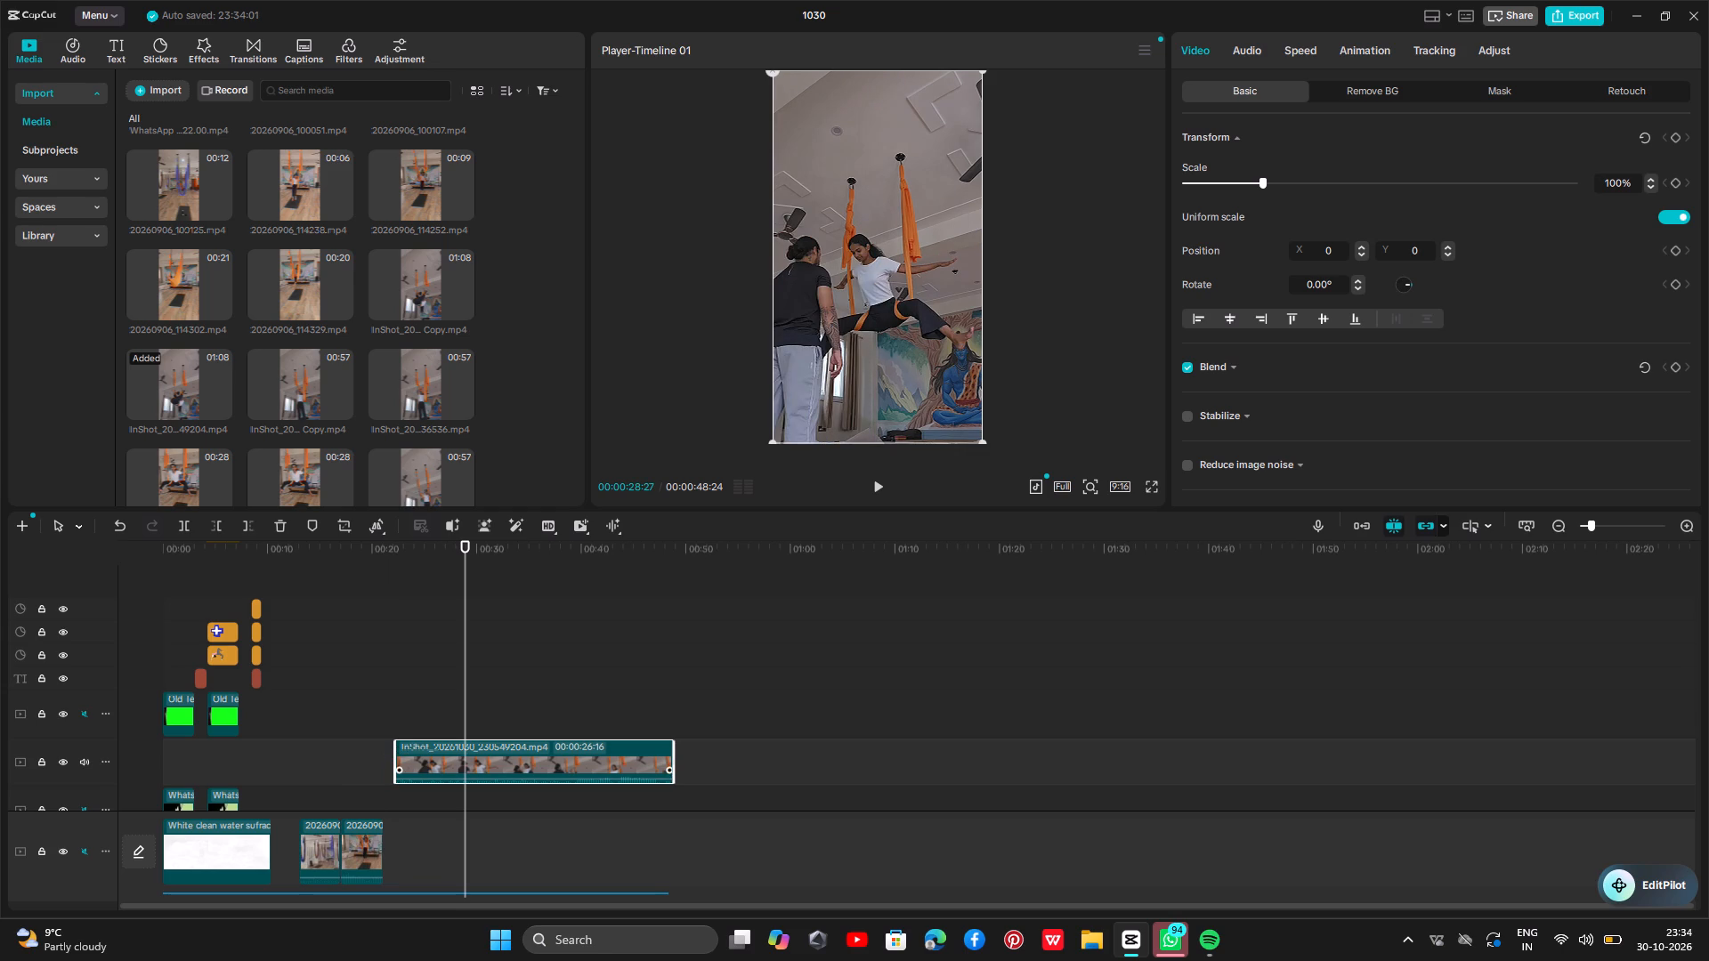
Move the trimmed InShot segment onto the main track, directly after the second 20260906 clip.
left_click_drag(464, 739, 458, 820)
left_click_drag(450, 753, 452, 753)
left_click_drag(452, 753, 437, 839)
Play through the joined clips and split the InShot segment on the main track at 00:00:25:22.
left_click(342, 763)
key("space")
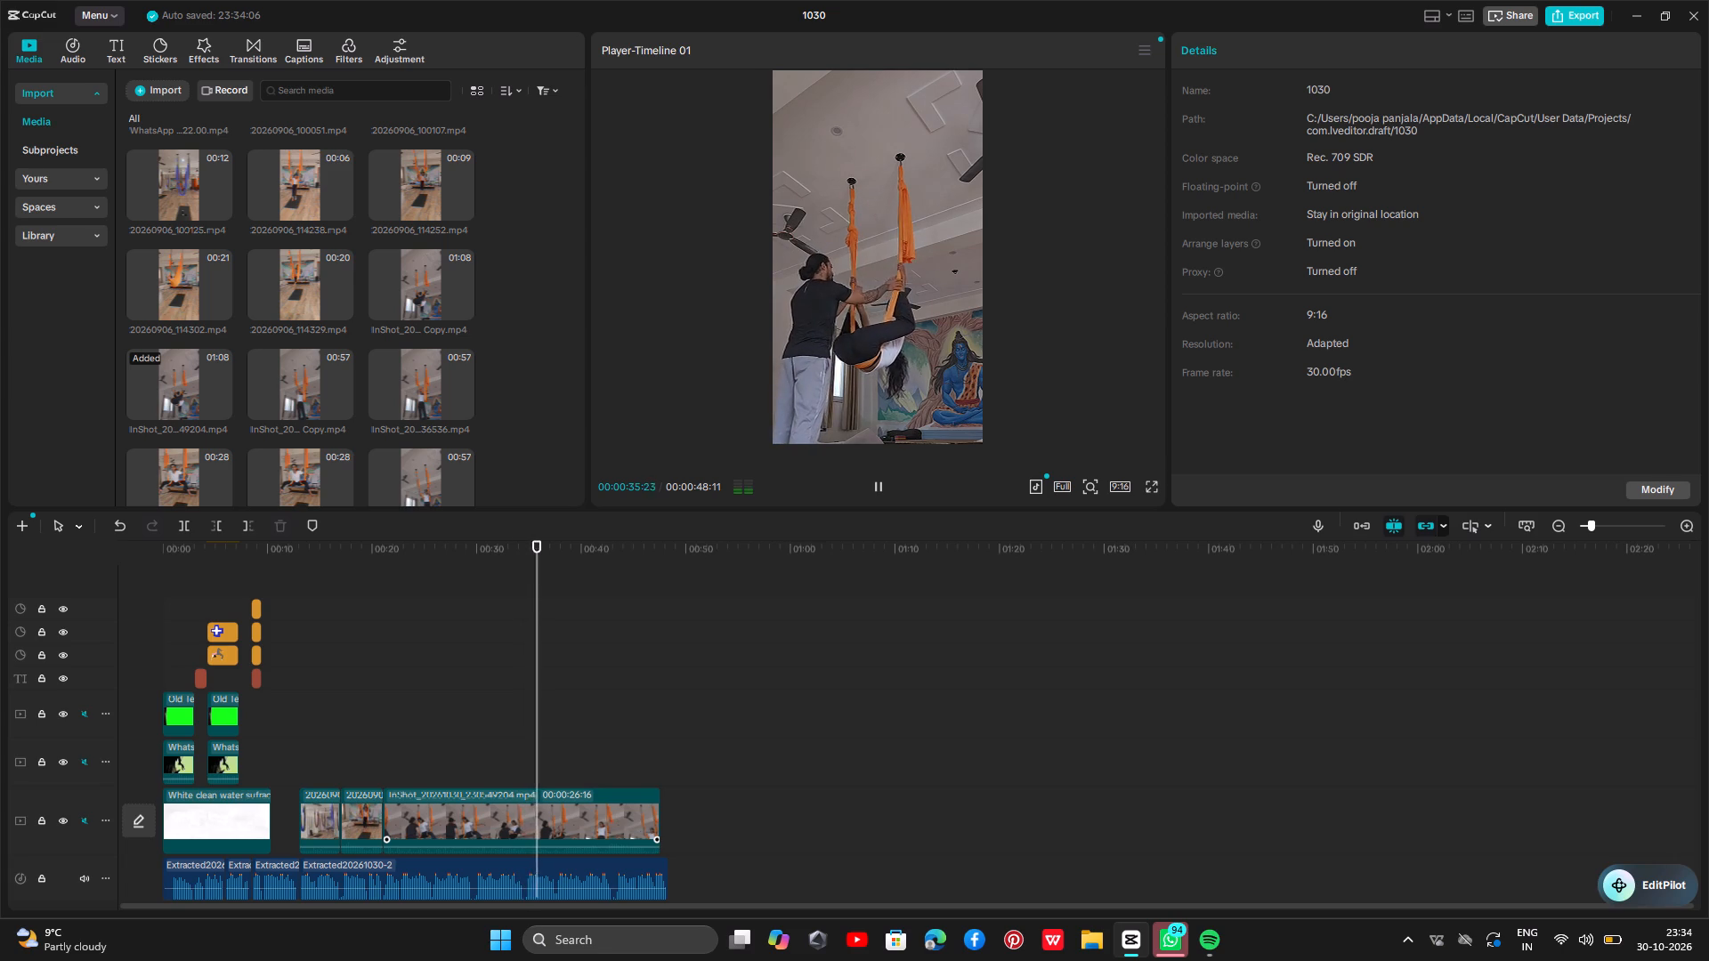
left_click(360, 758)
key("space")
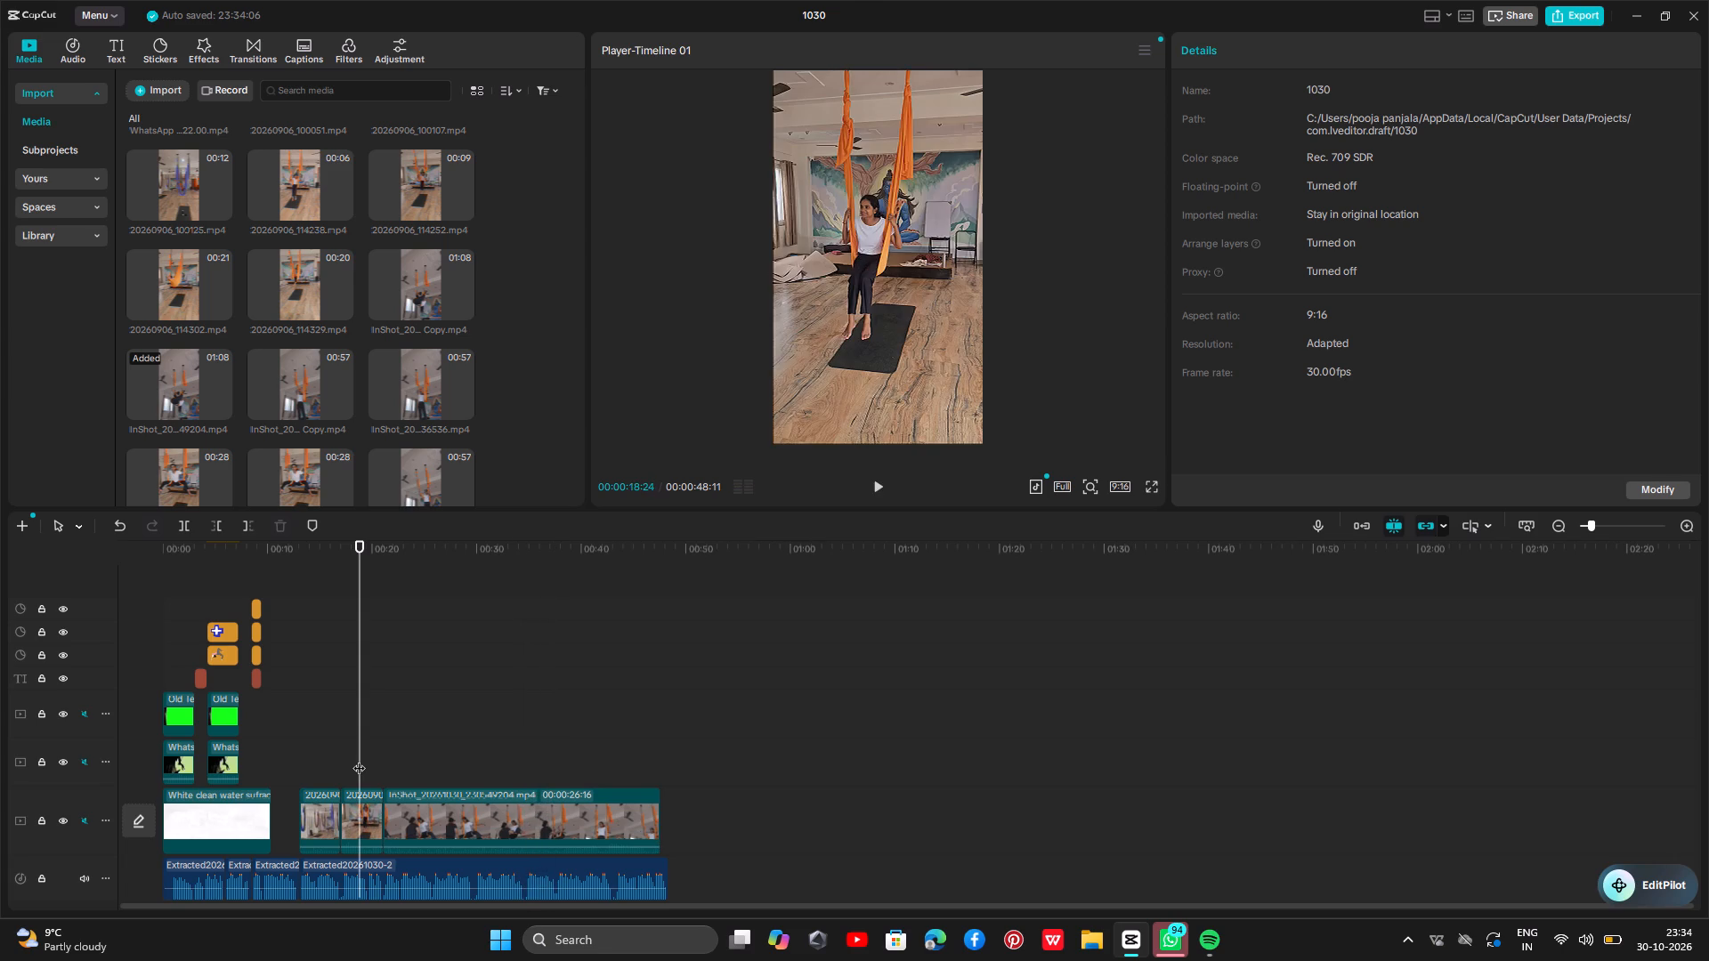
key("space")
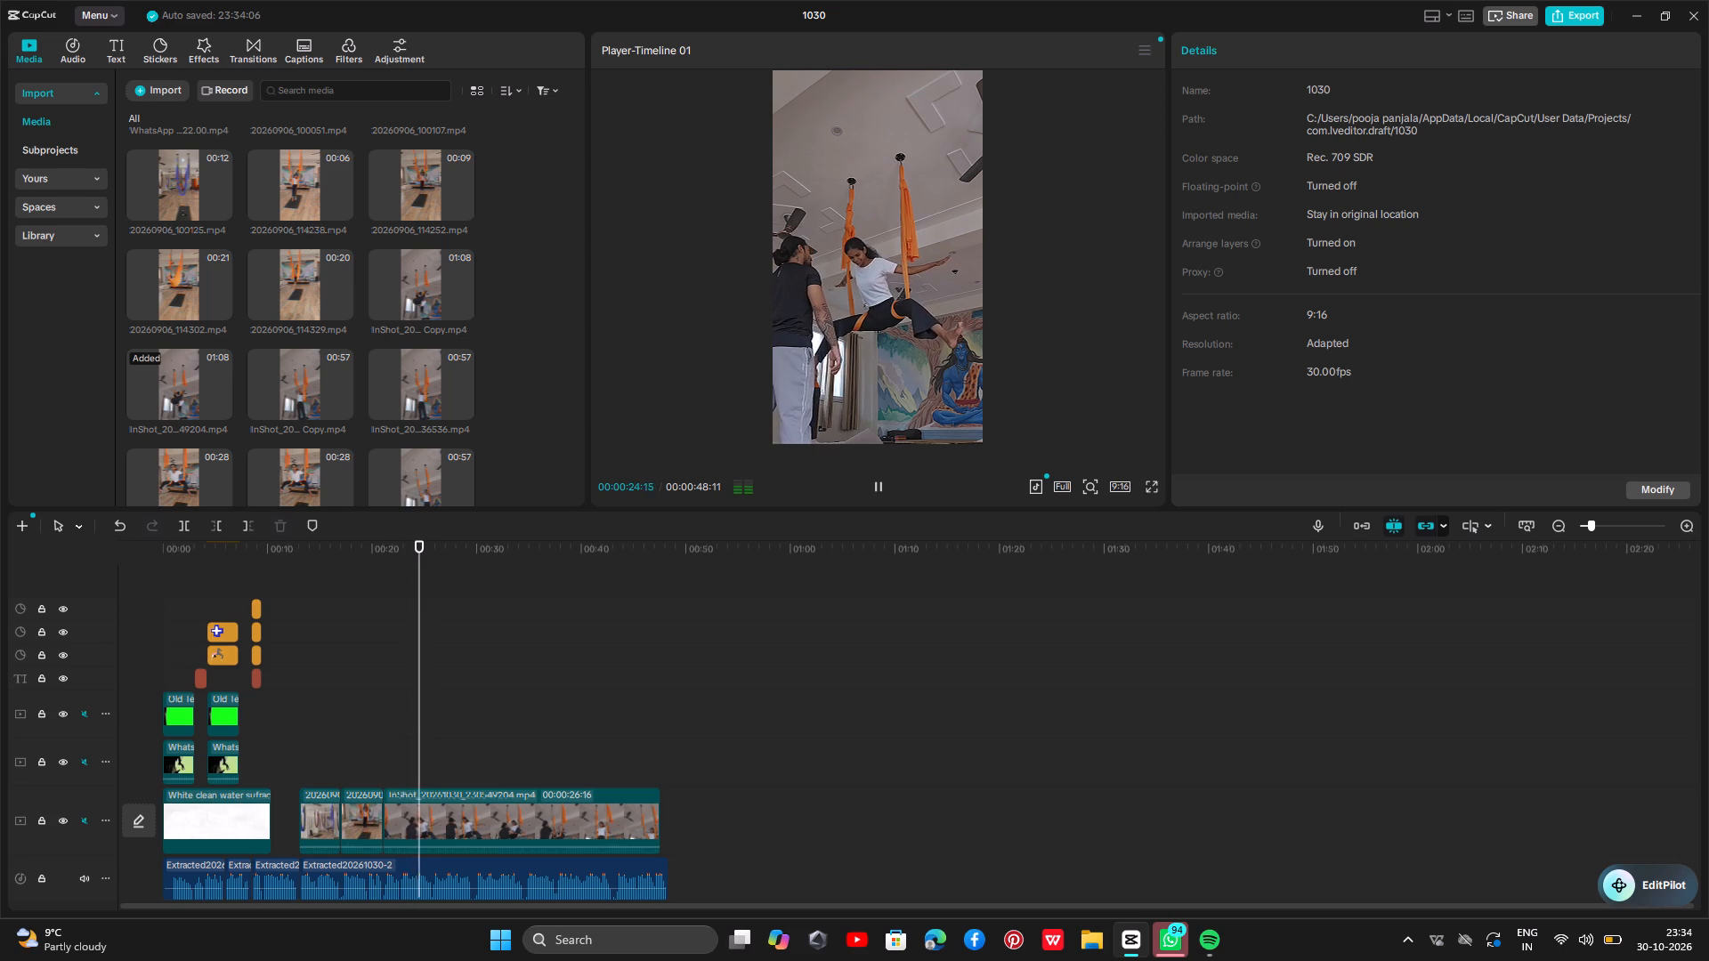
key("space")
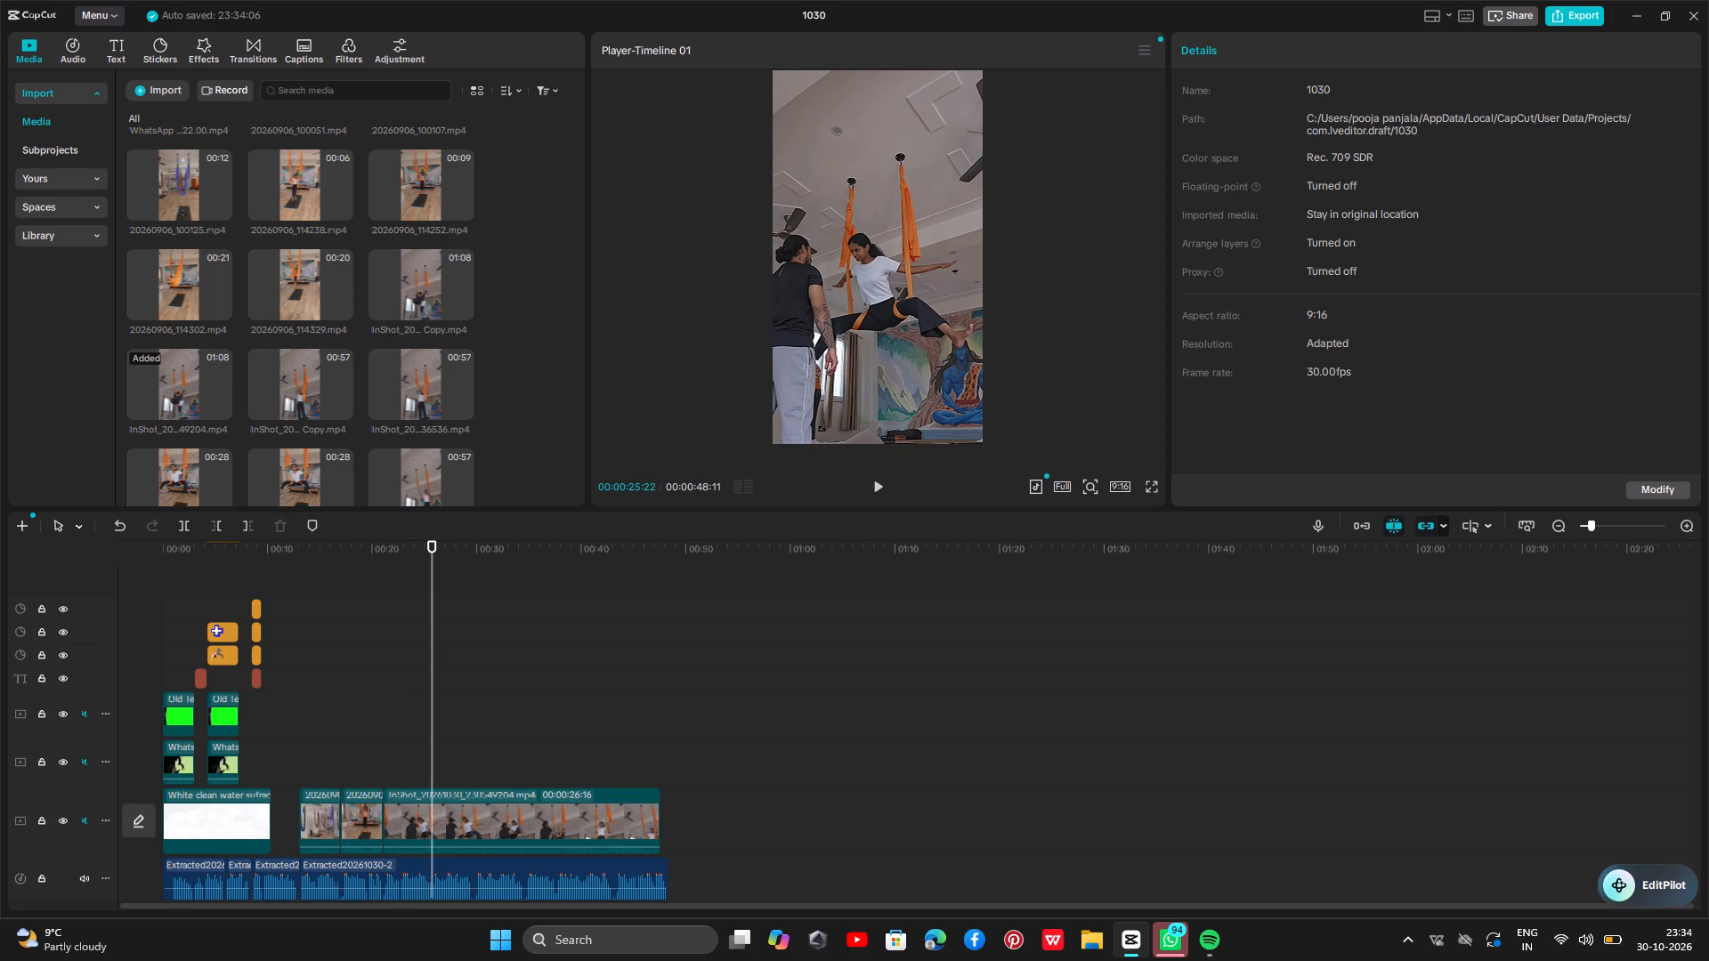
left_click(440, 812)
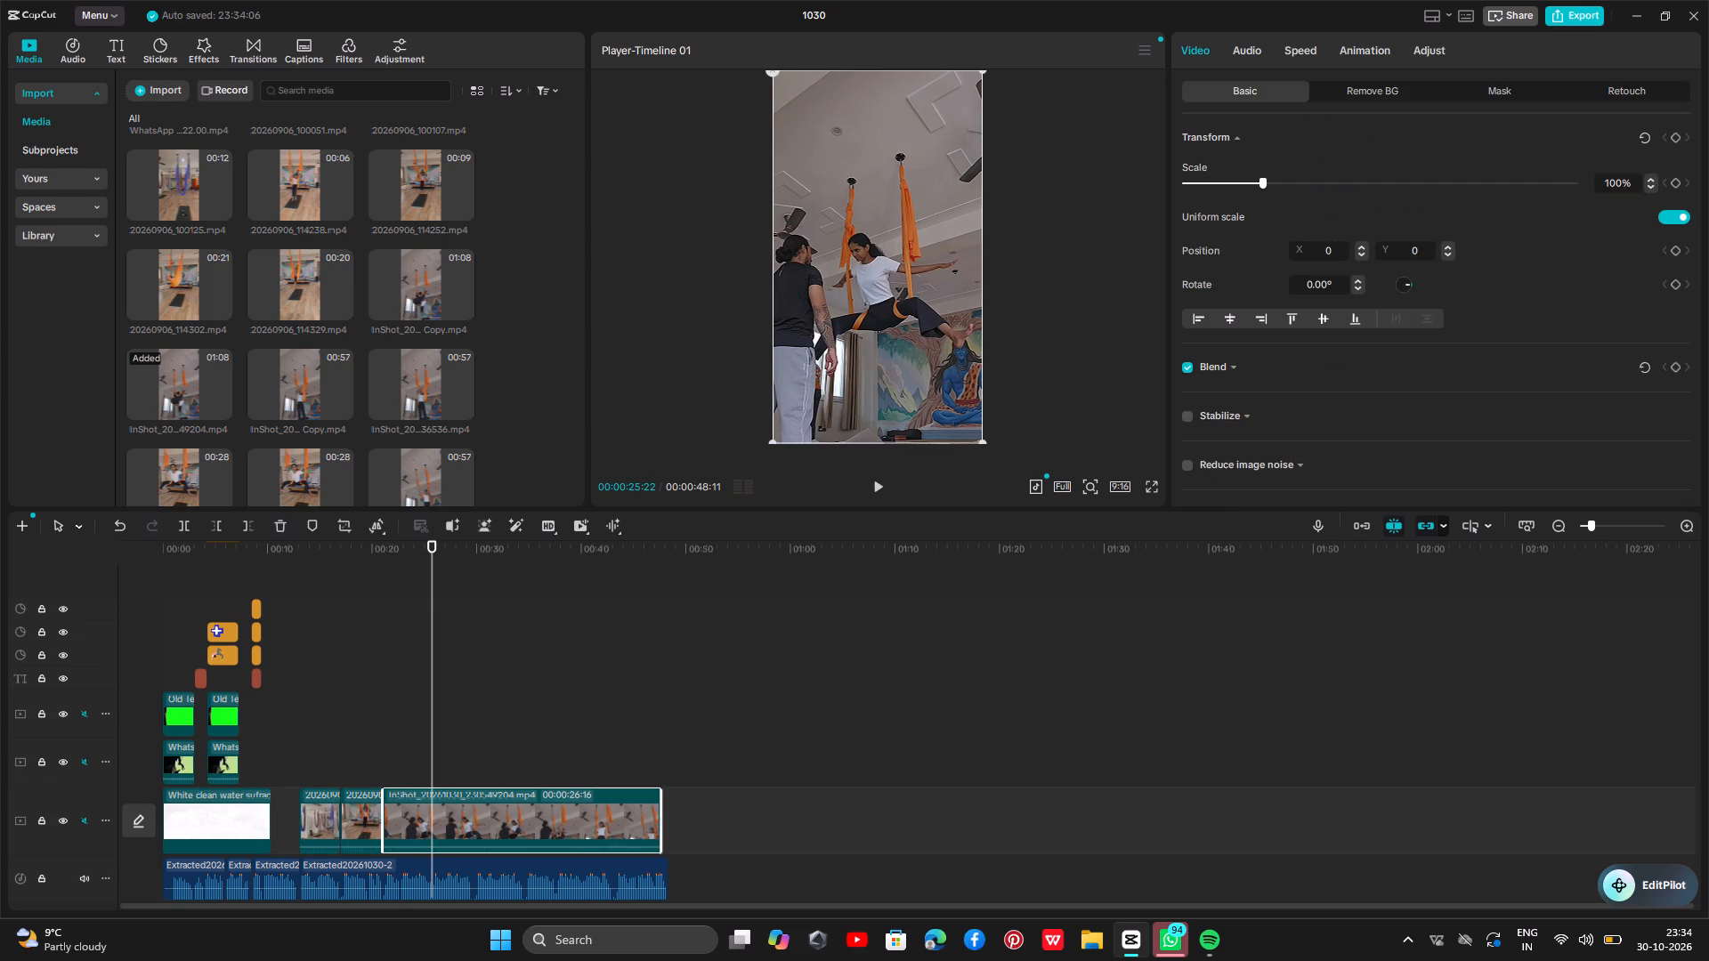
key("ctrl+b")
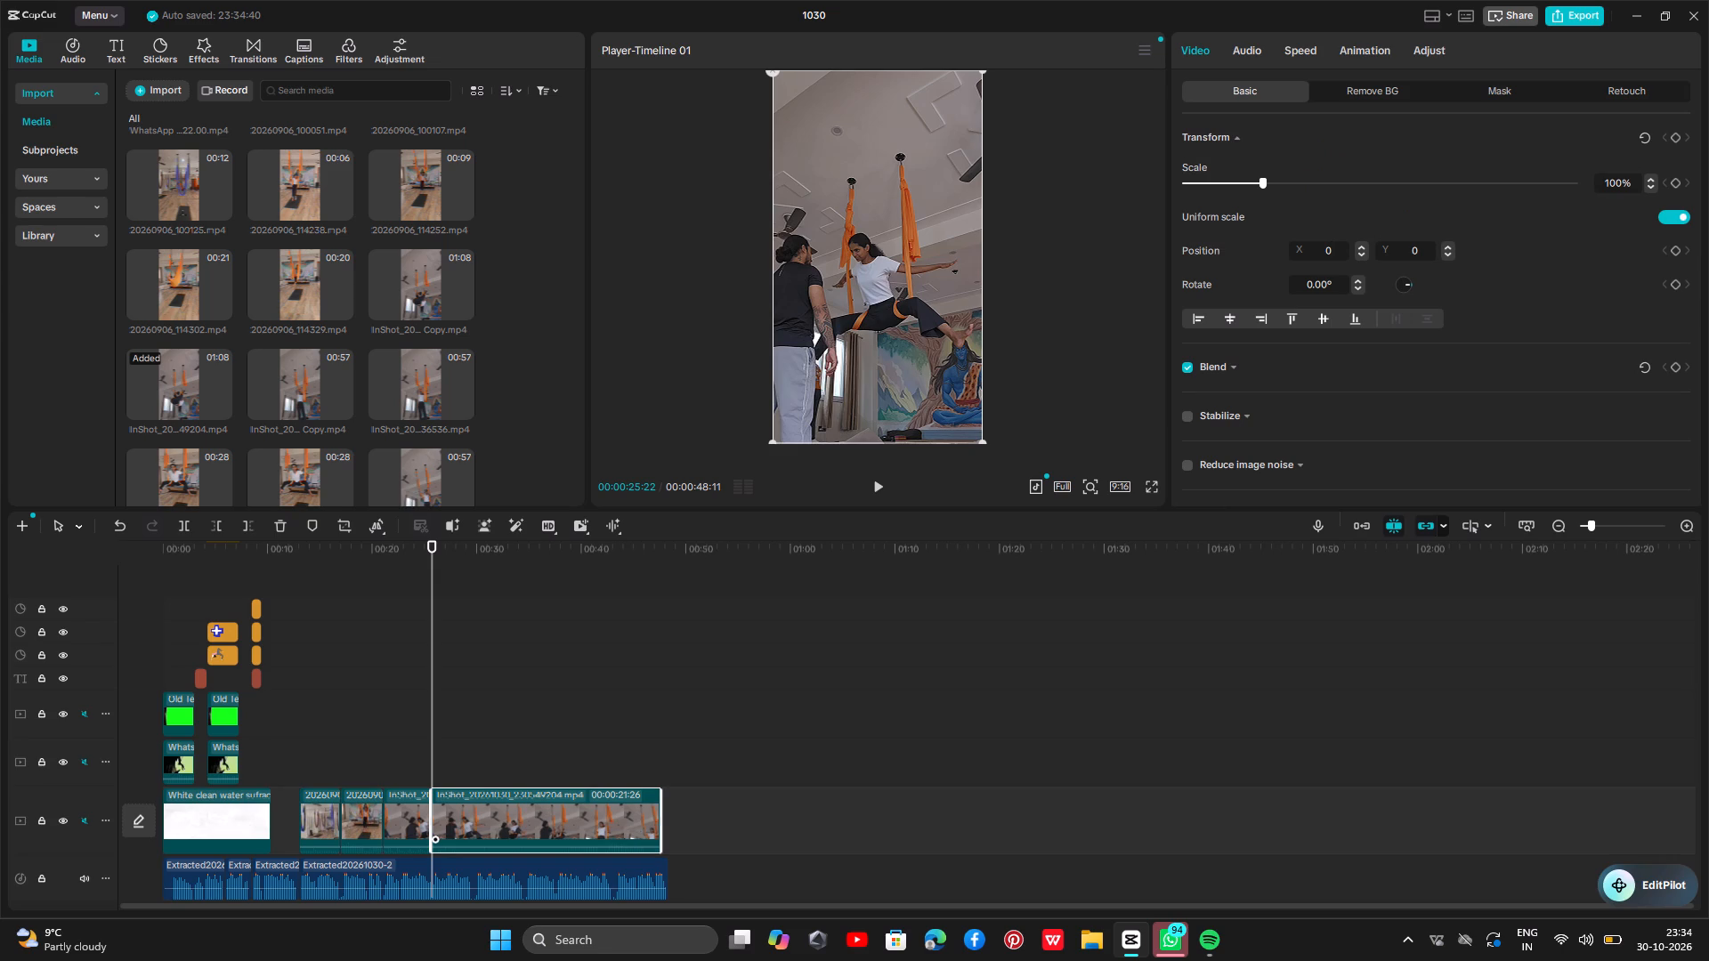
Review the InShot segment after the 00:00:25:22 split, delete it from the main track, and replay the remaining clip's end.
key("space")
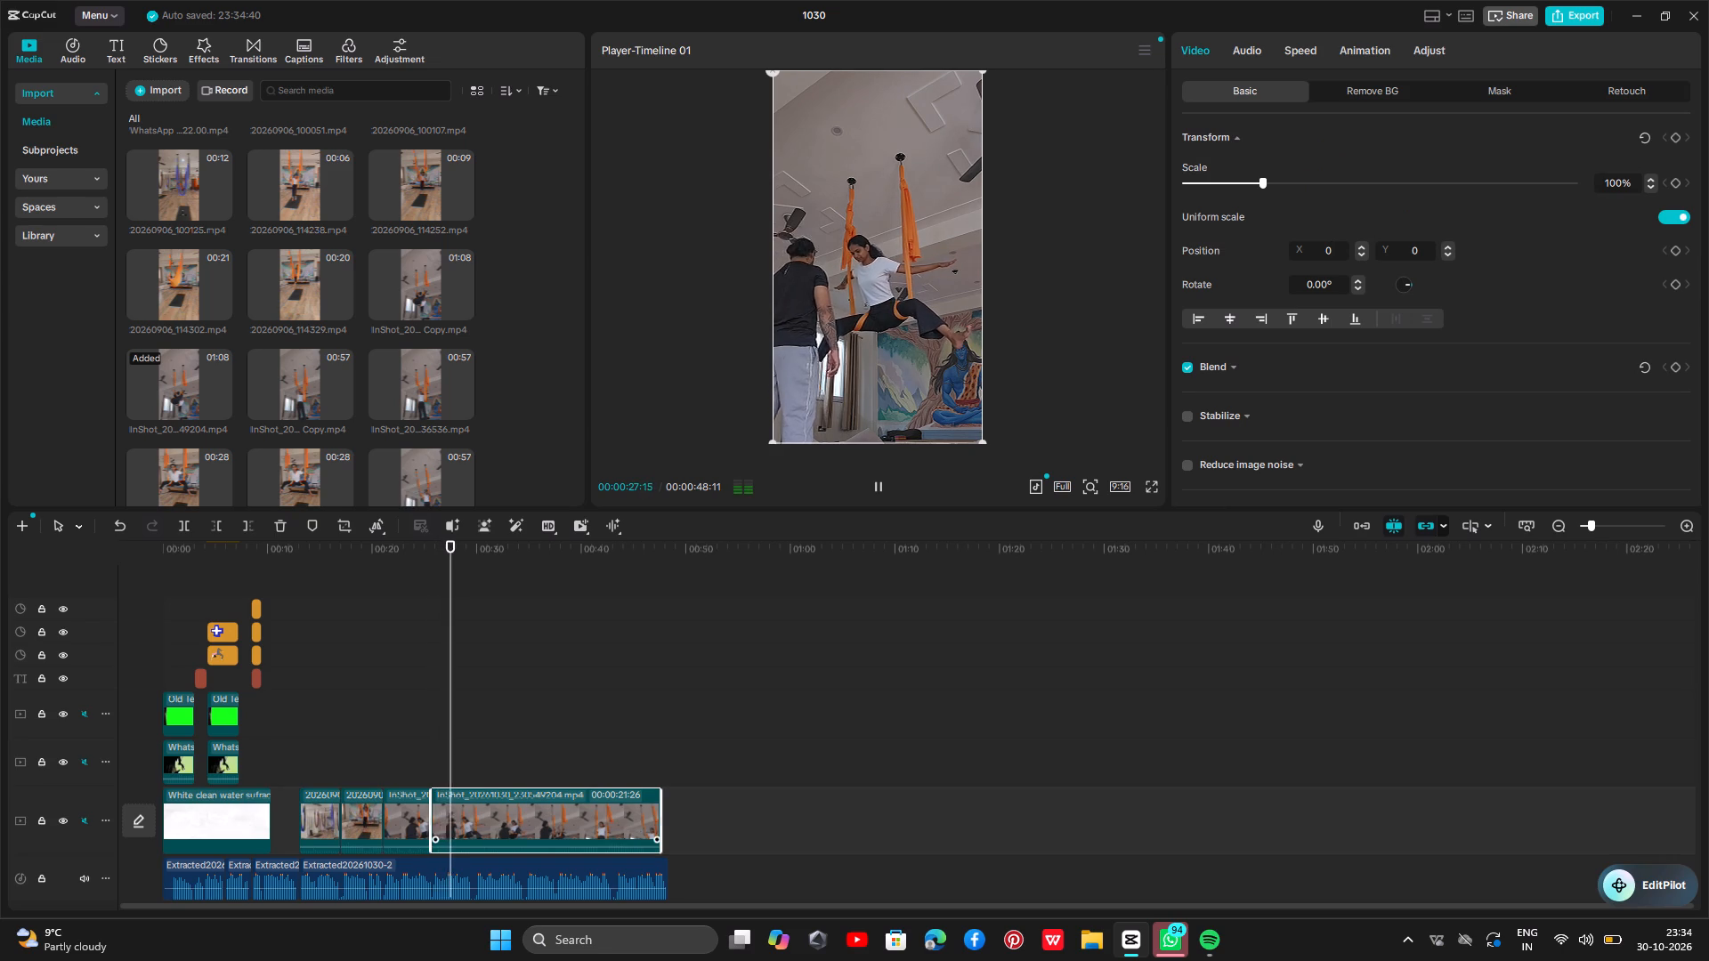
left_click(509, 765)
key("space")
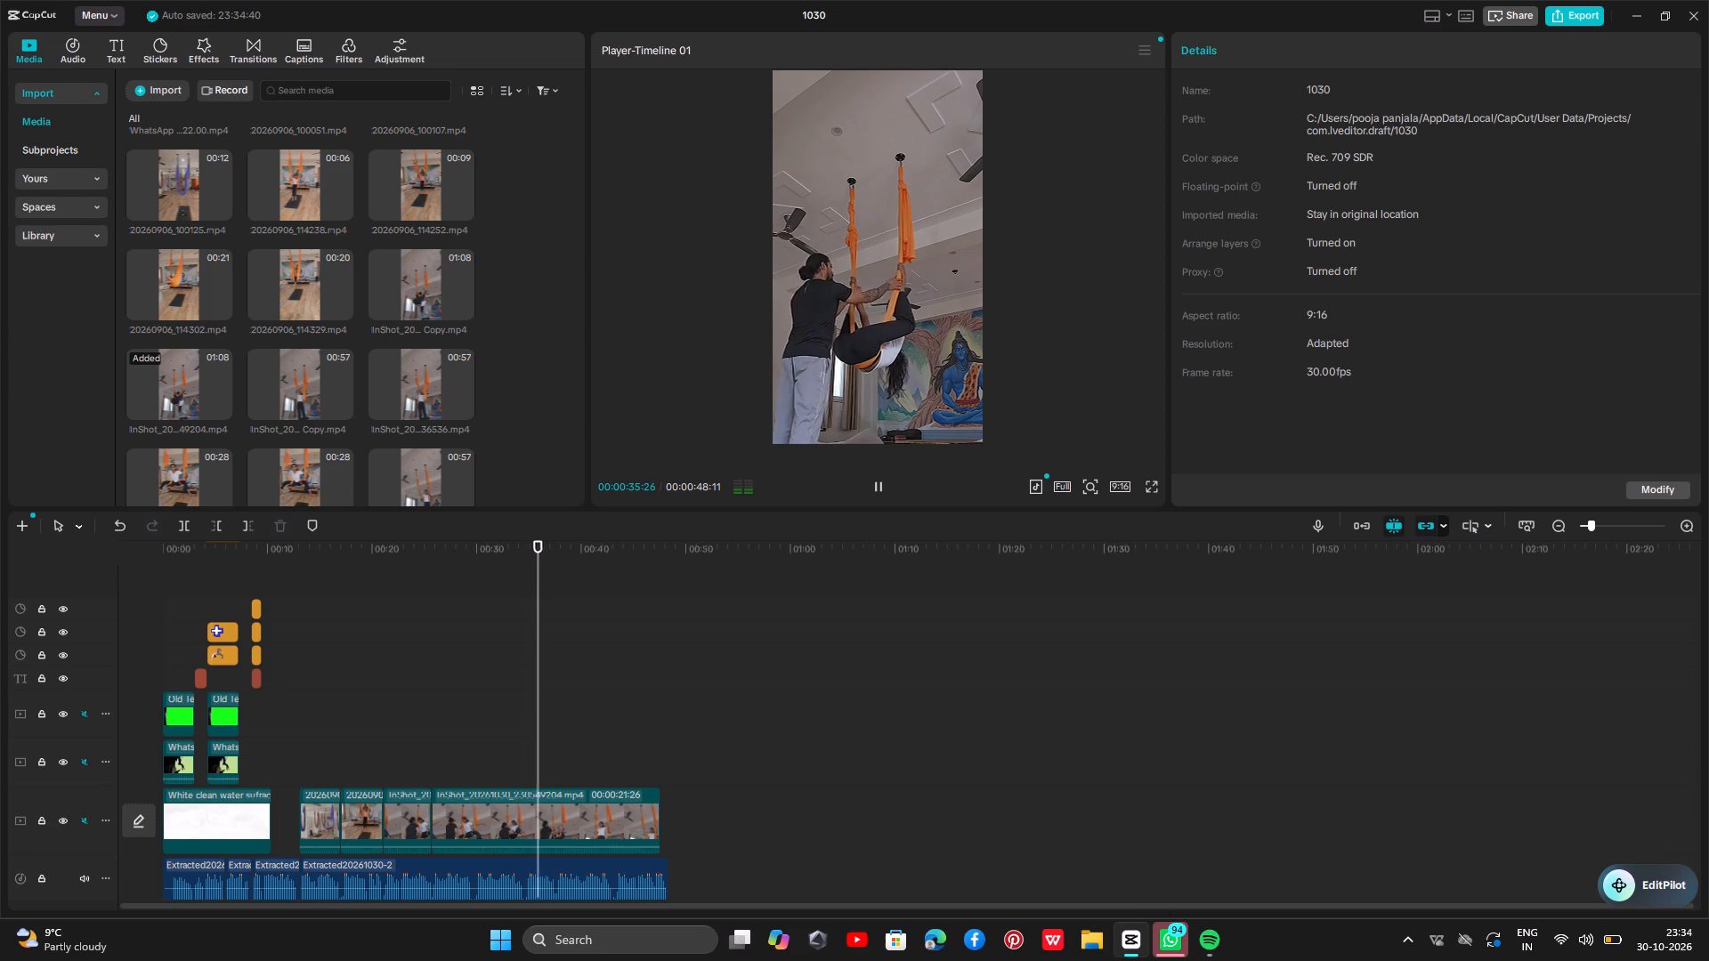
left_click(562, 757)
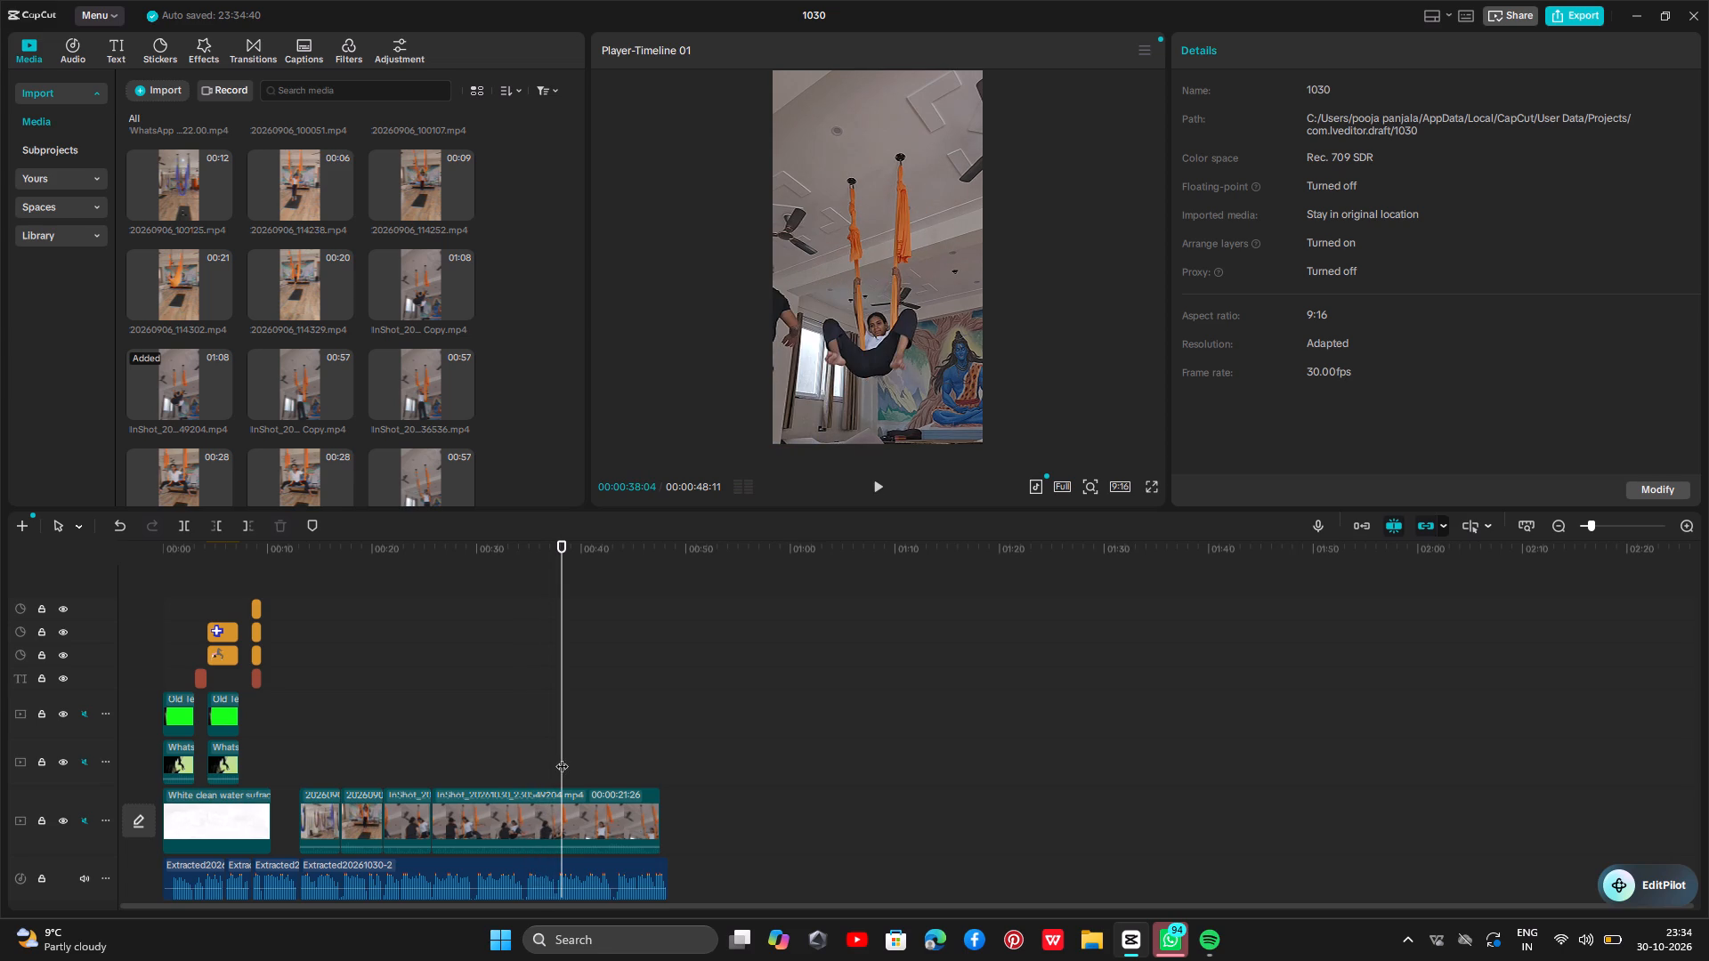
left_click(595, 762)
key("space")
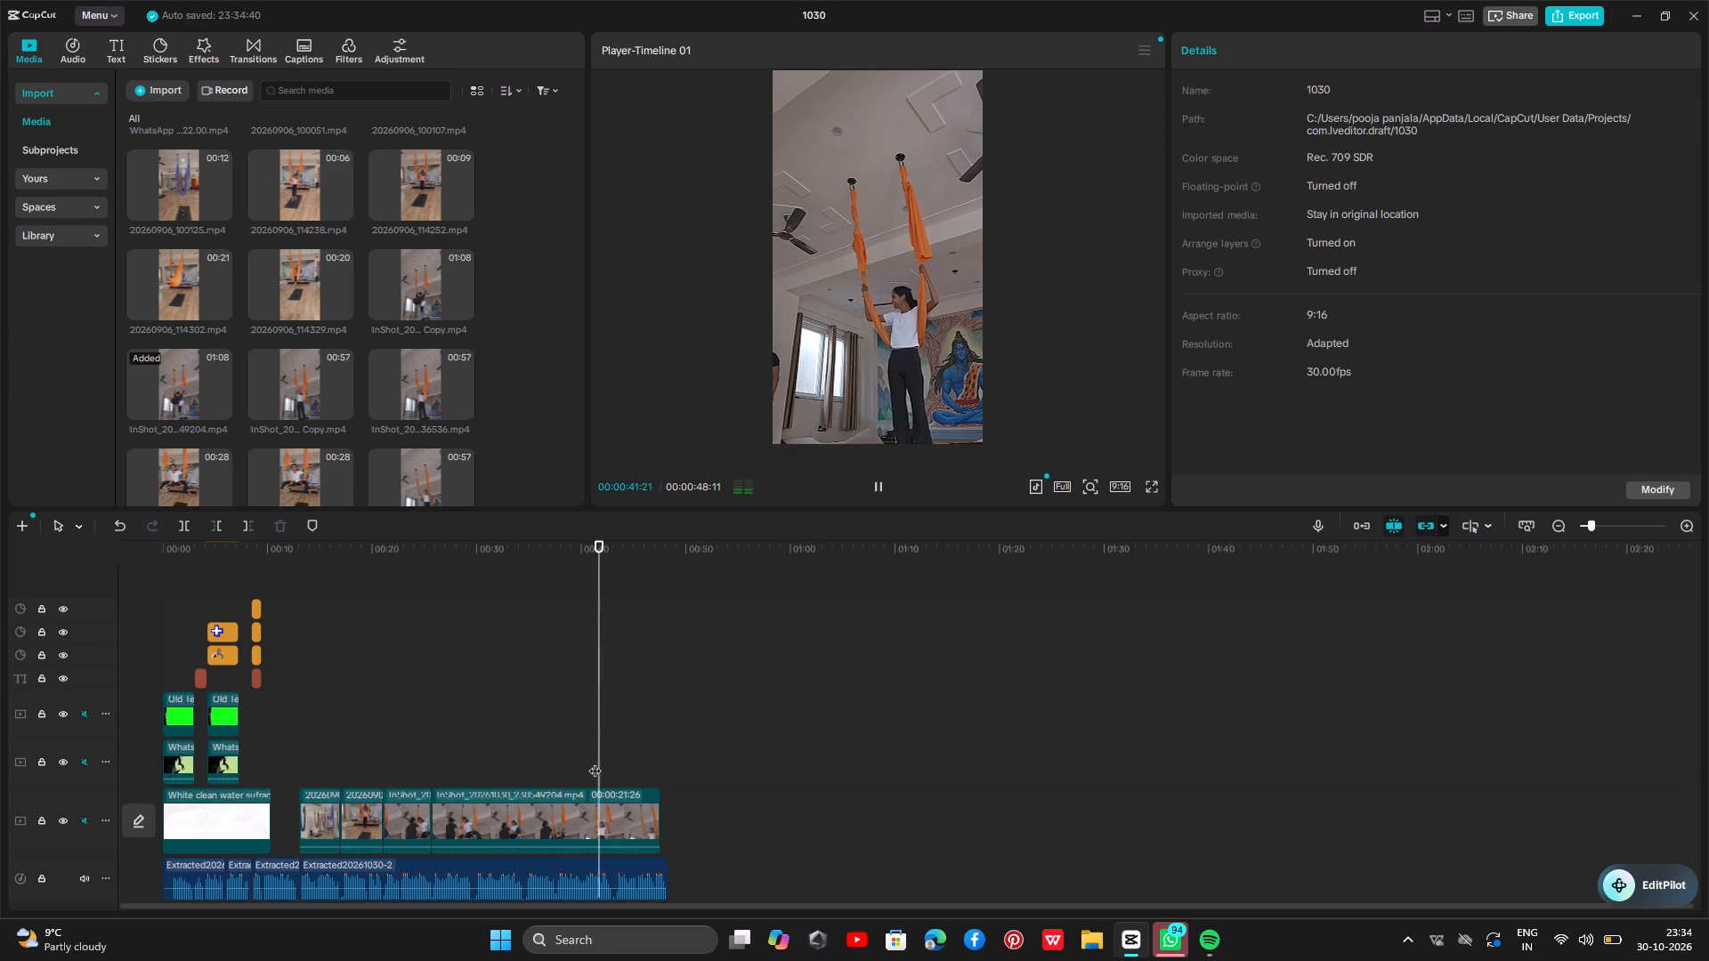
key("space")
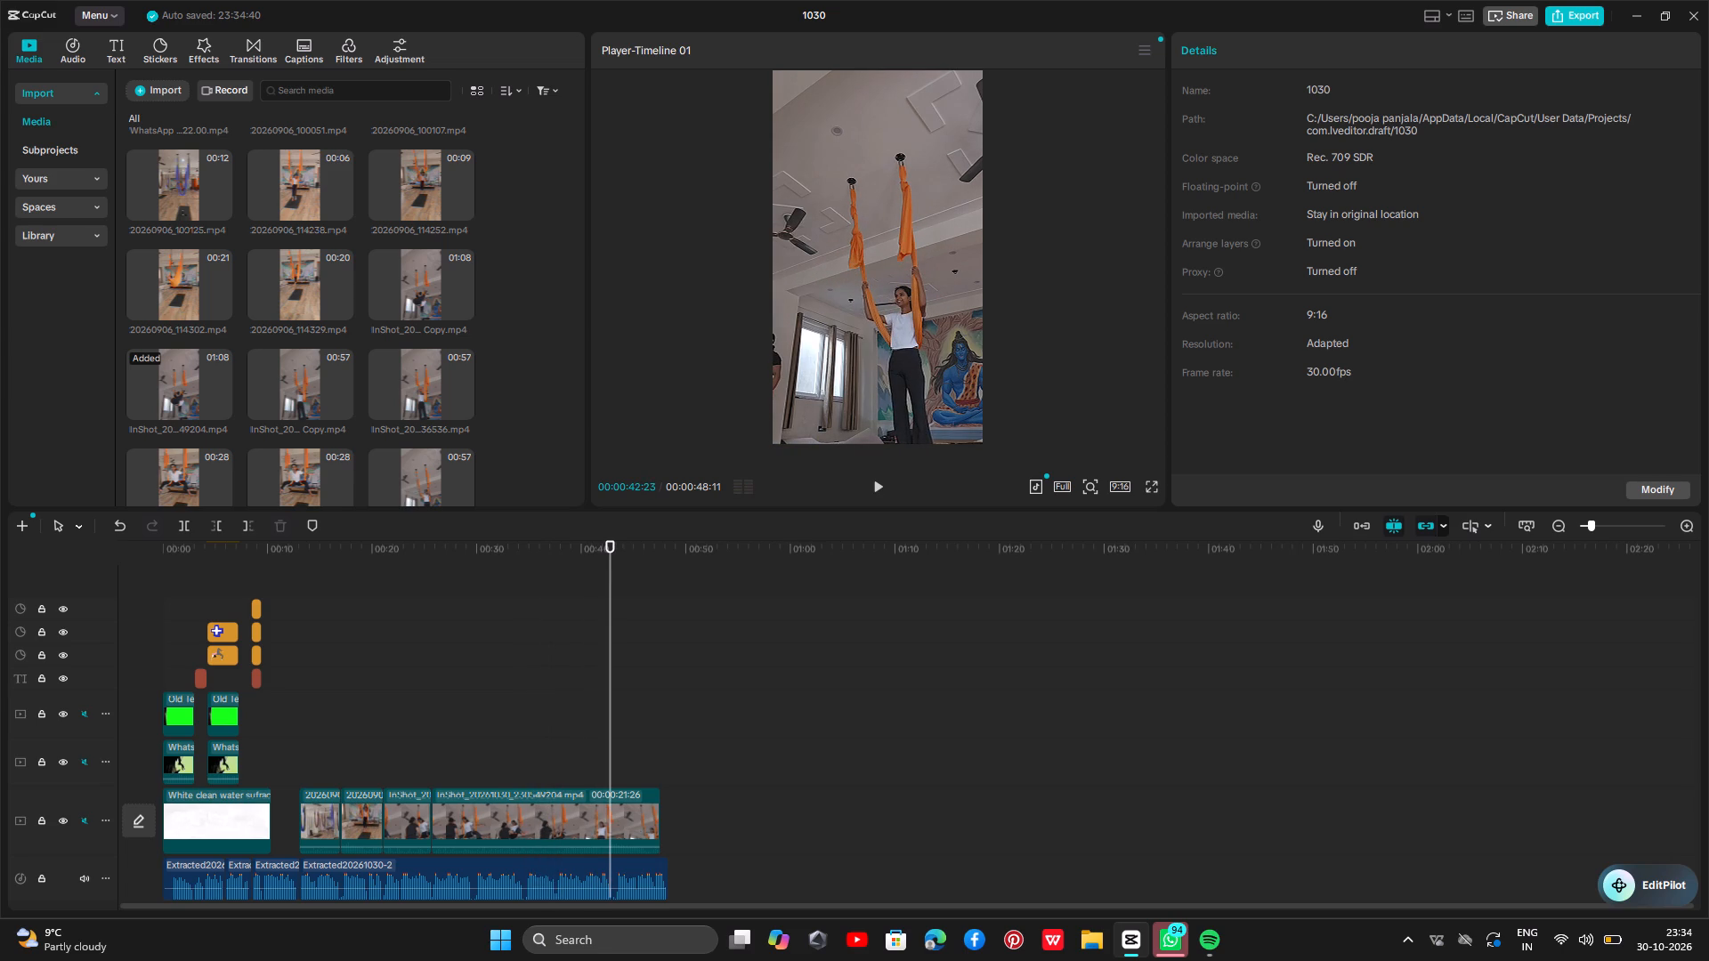
left_click(555, 754)
key("space")
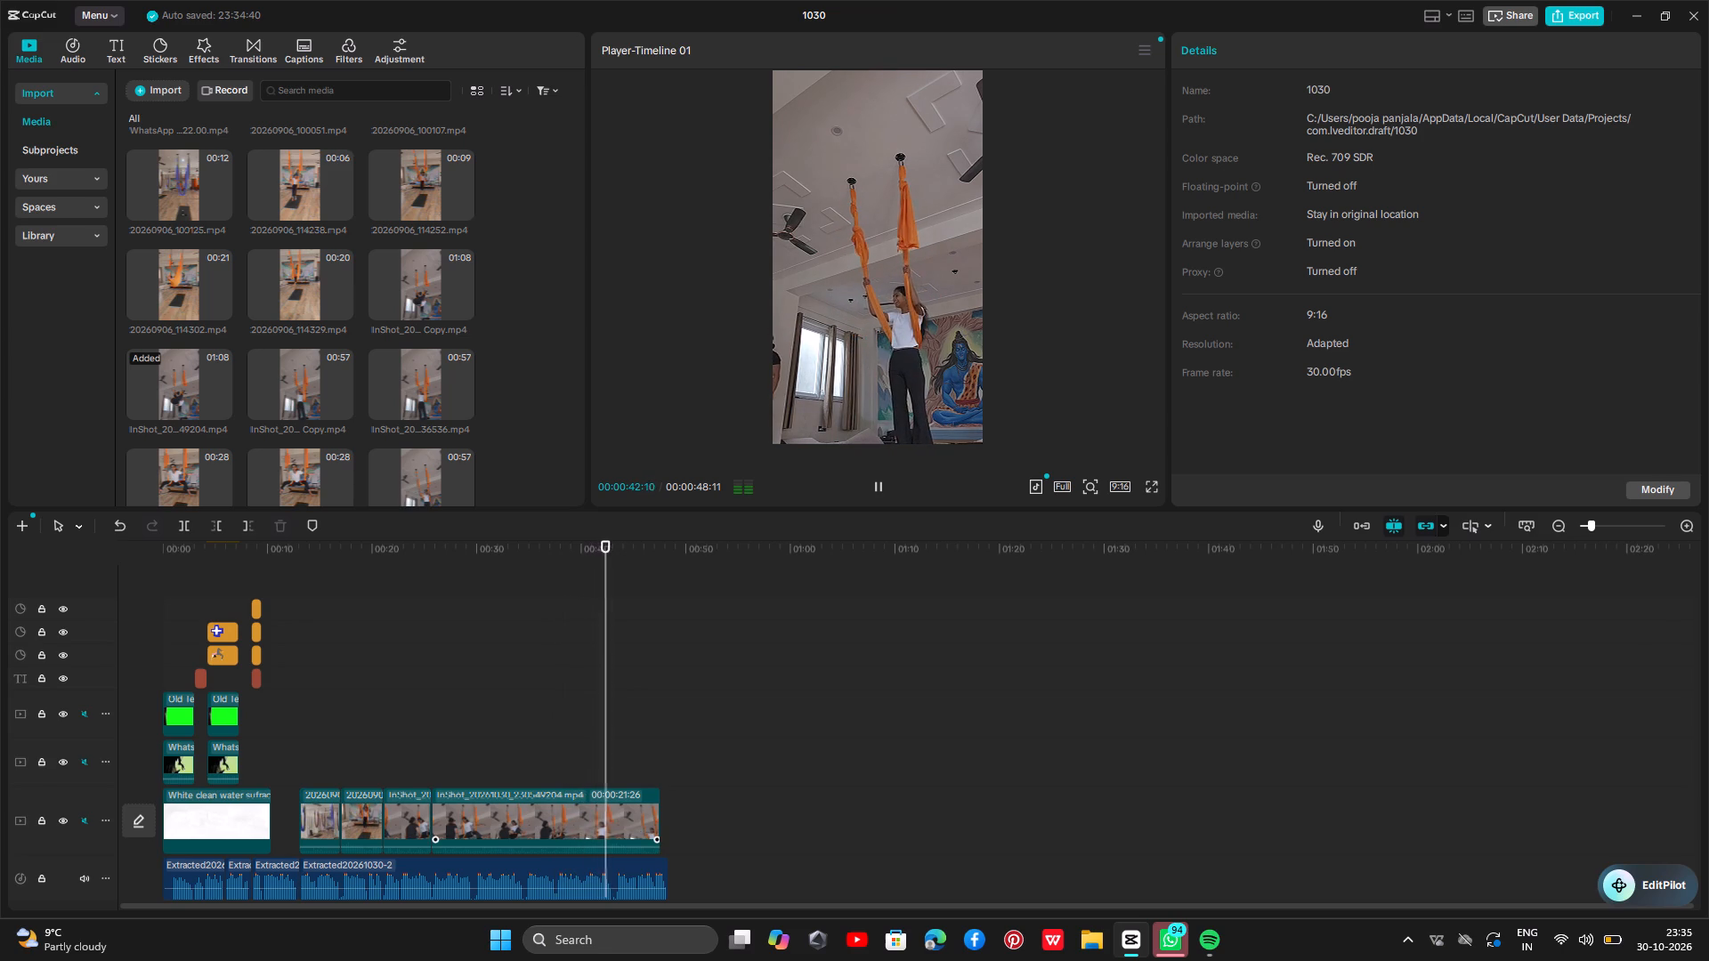
key("space")
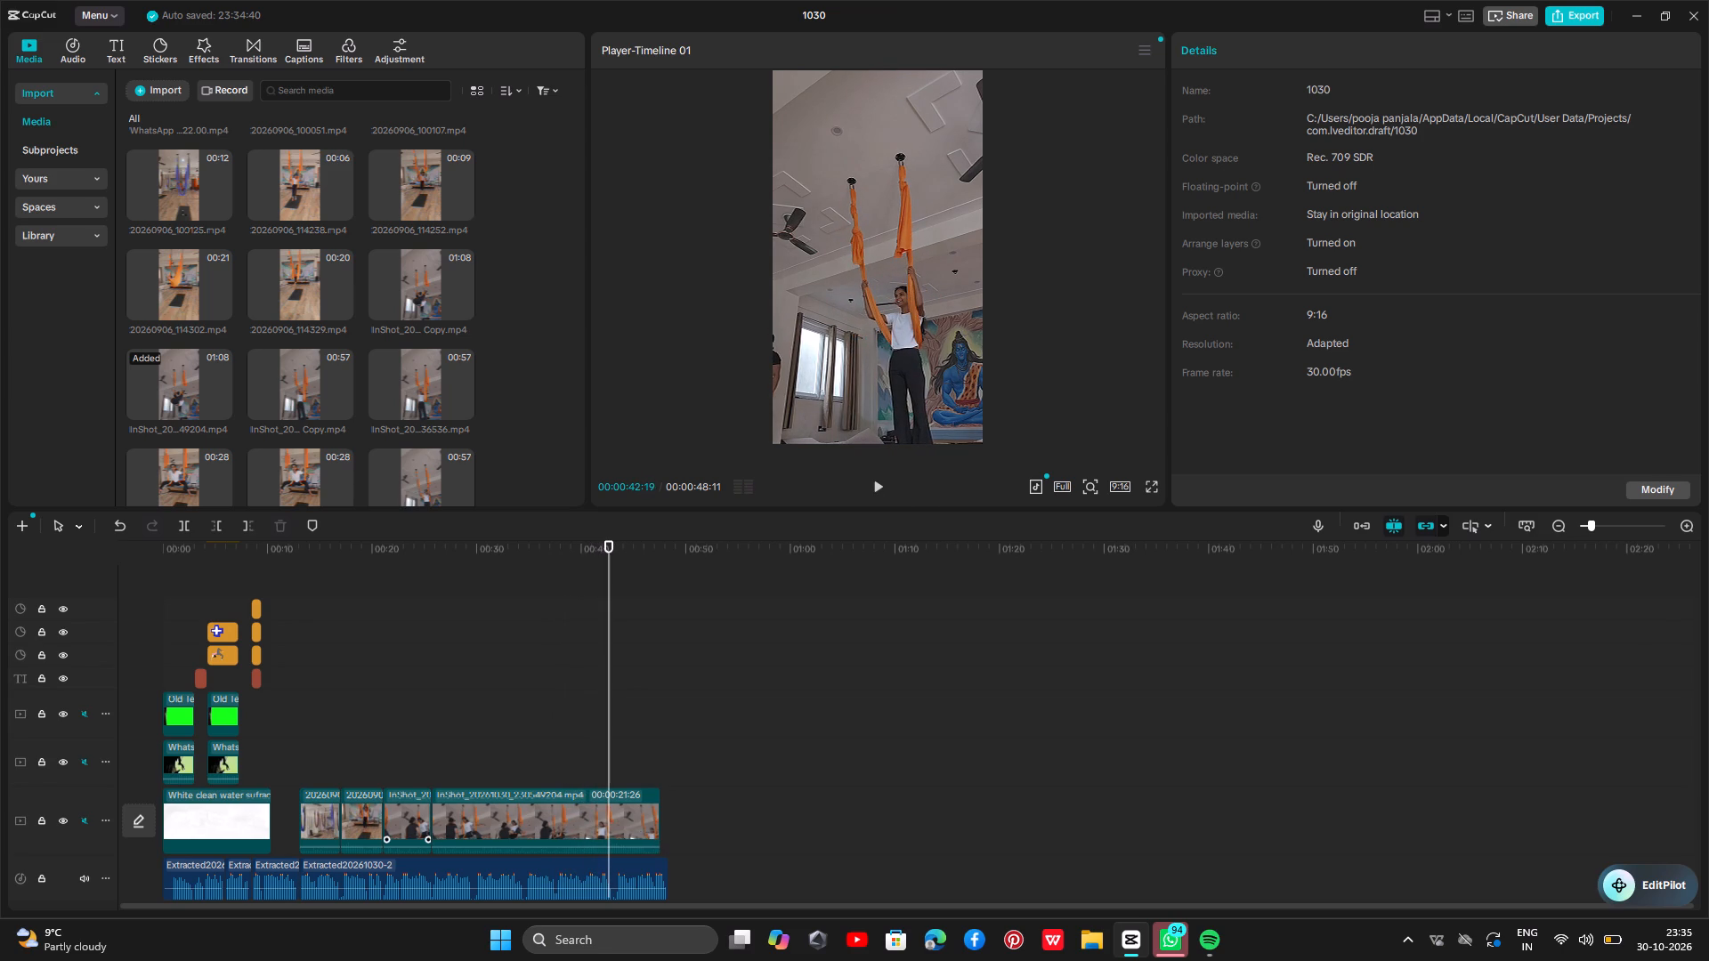
left_click(494, 826)
key("BackSpace")
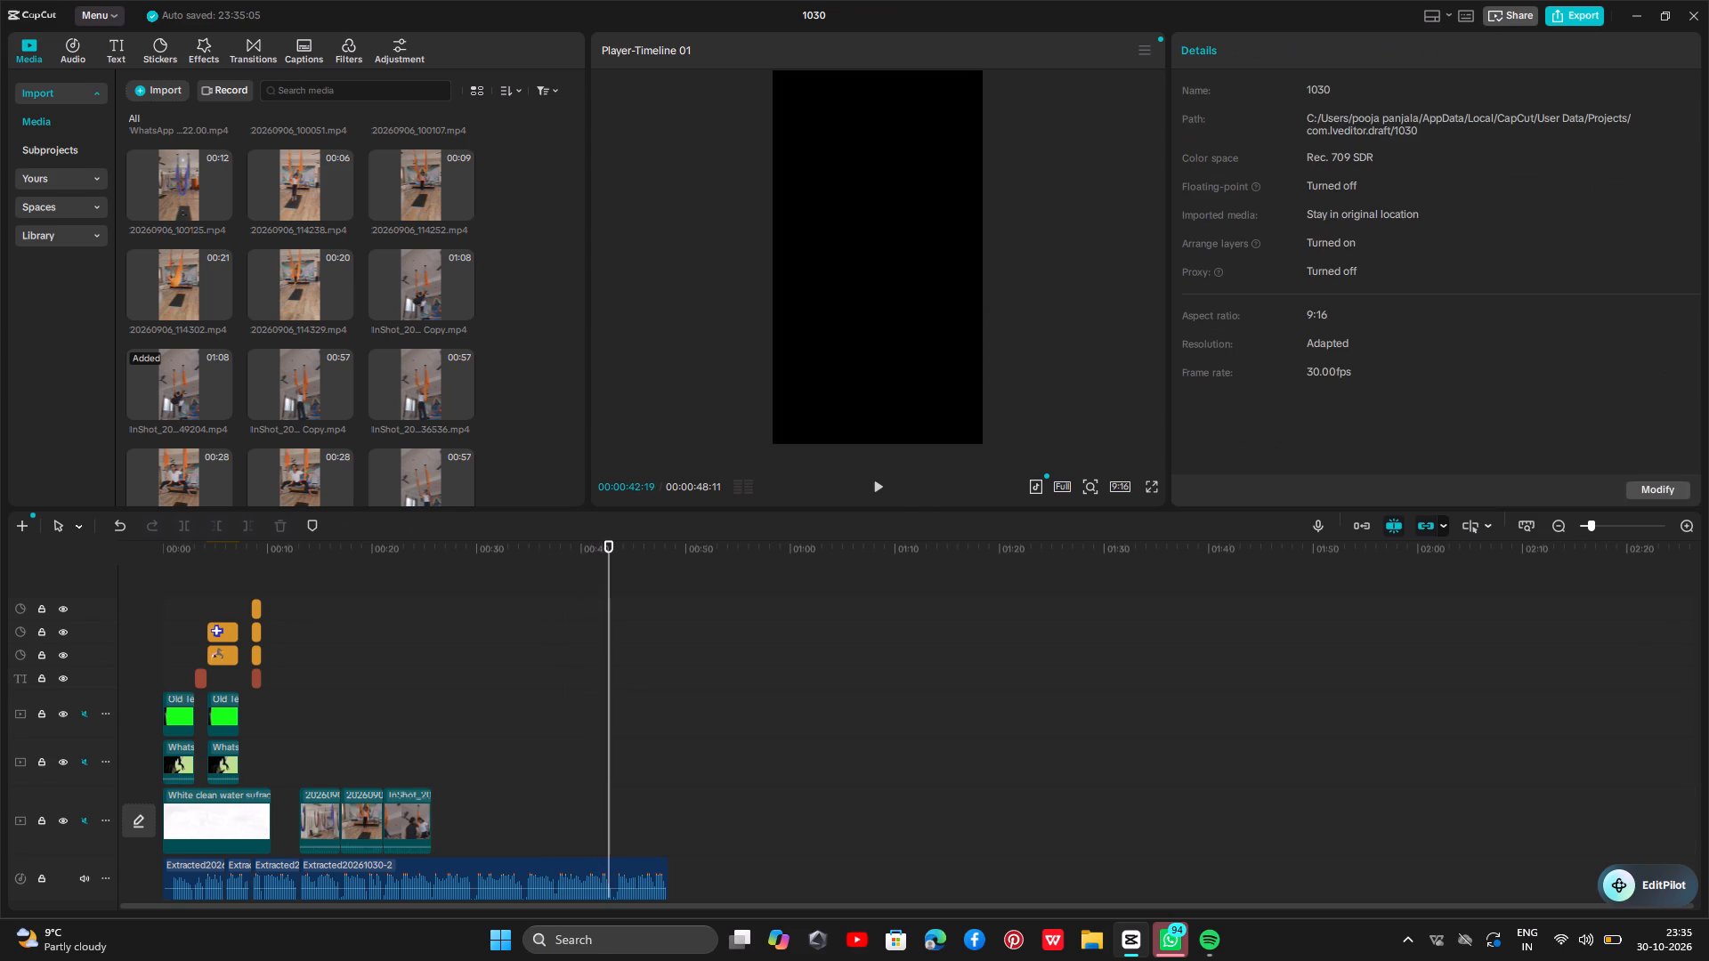
left_click(409, 779)
key("space")
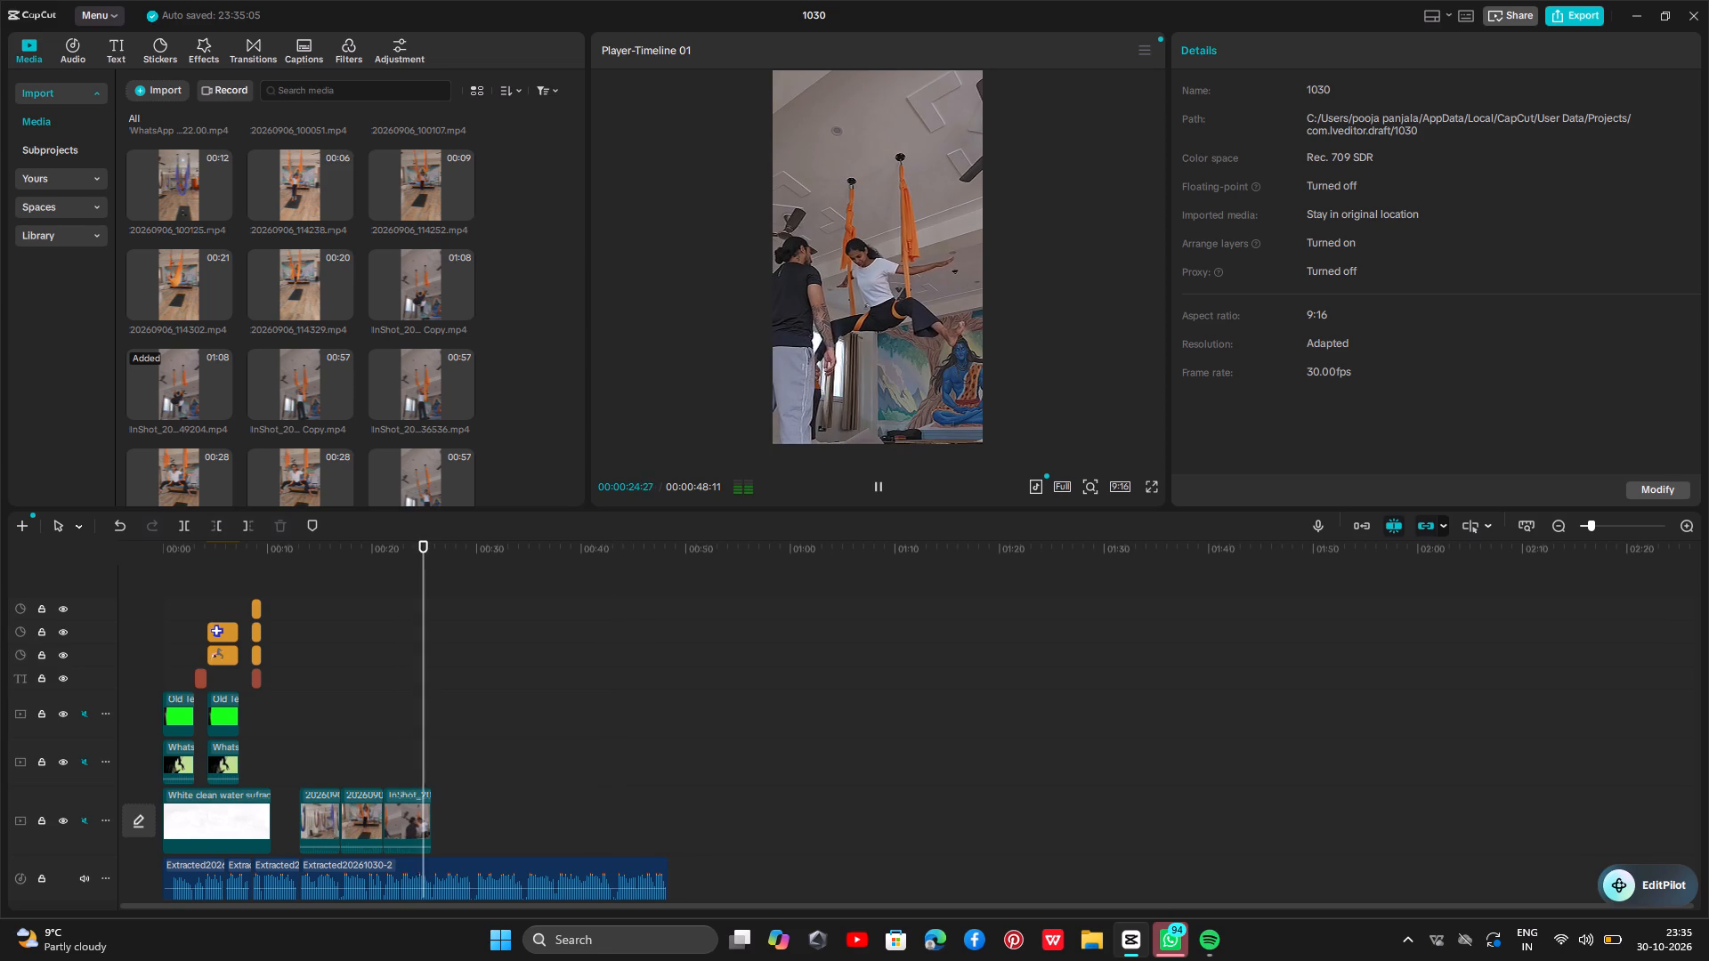
key("space")
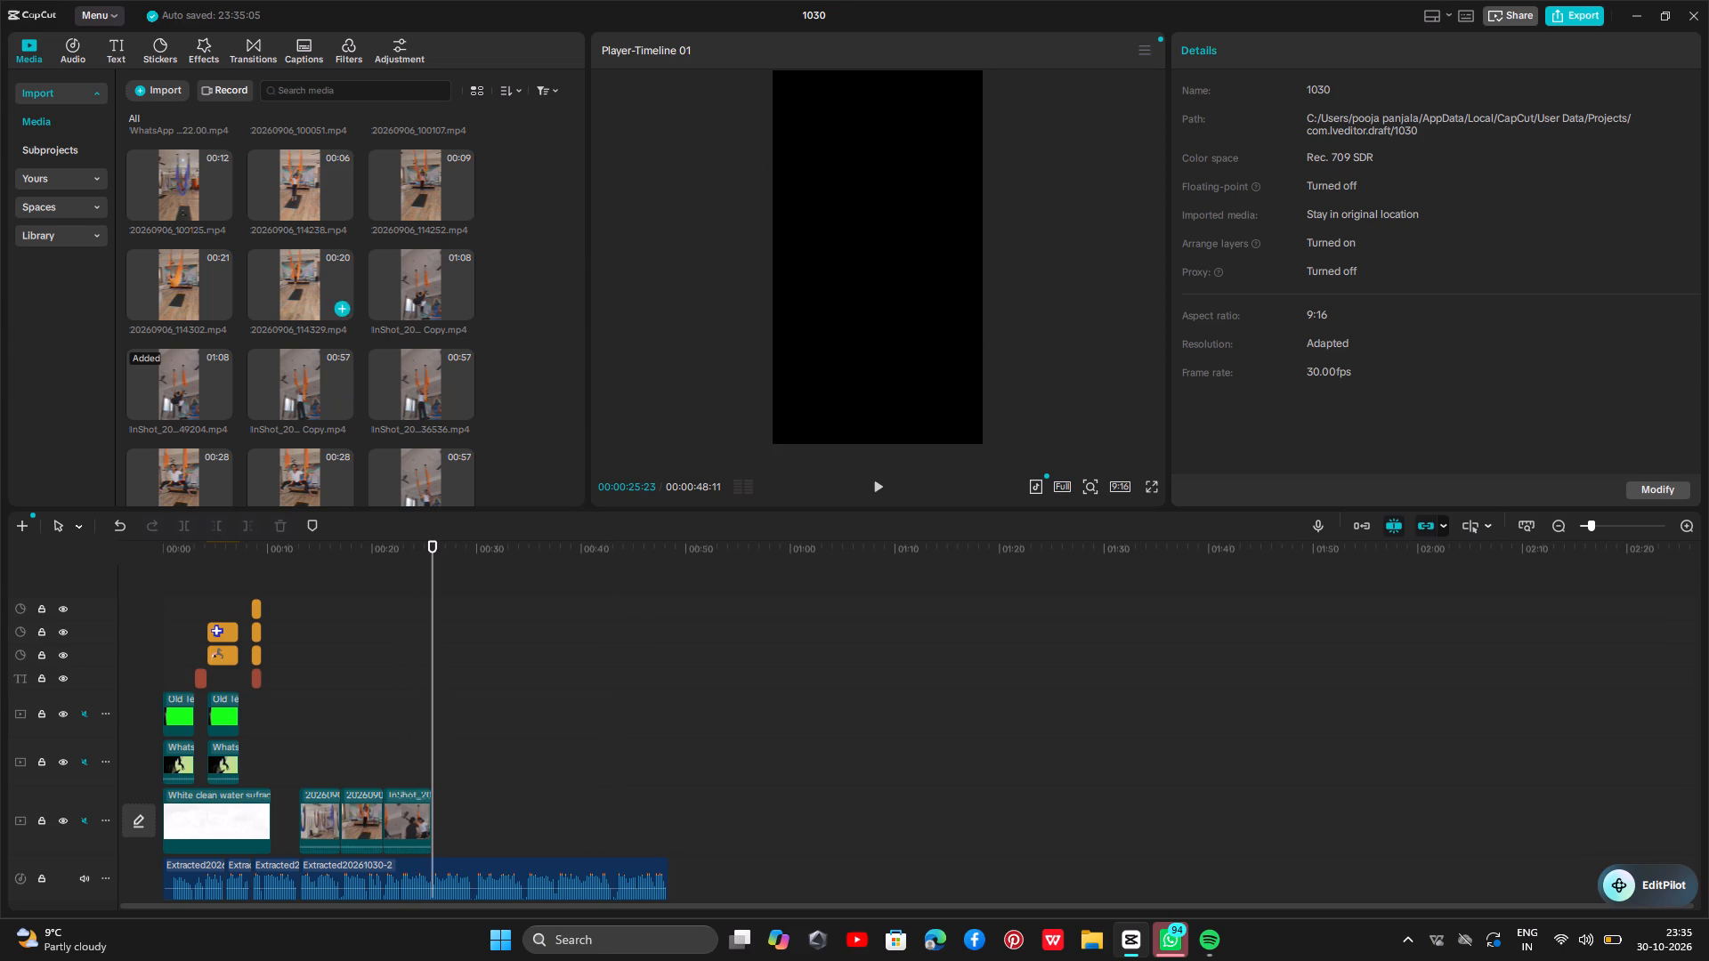
Preview the imported 20260906_114238, 20260906_114302 and 20260906_114329 clips in the media library.
left_click(294, 197)
scroll(263, 222, "up", 3)
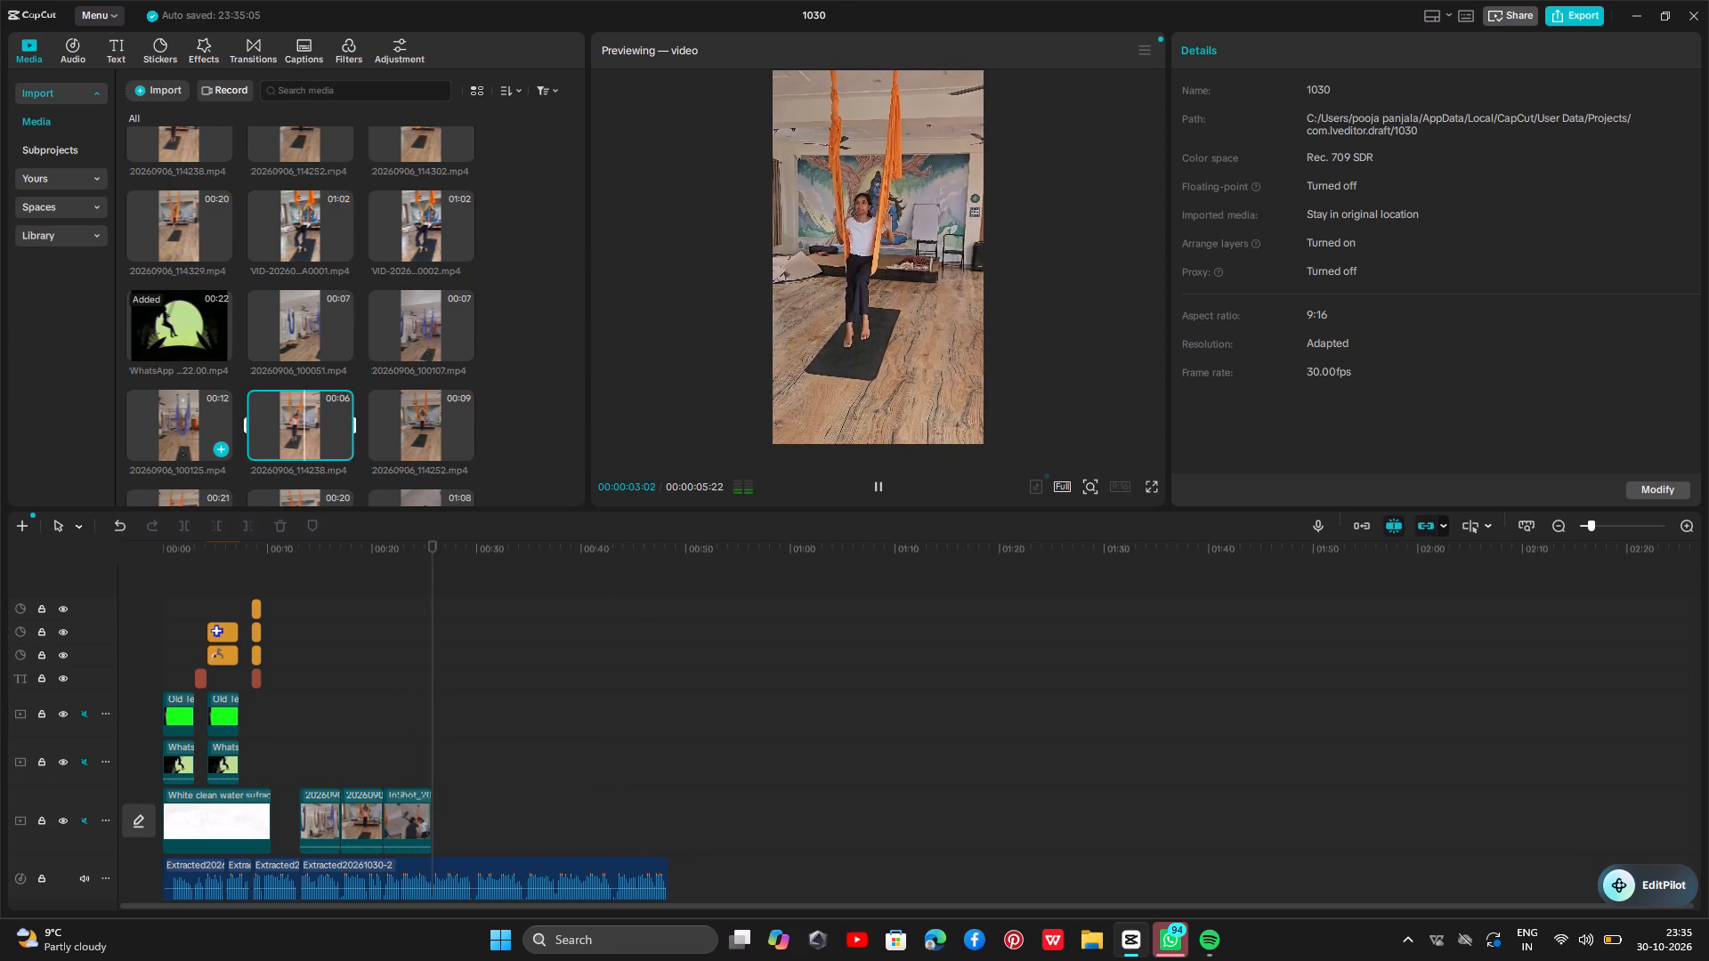
scroll(253, 390, "down", 1)
left_click_drag(162, 428, 130, 432)
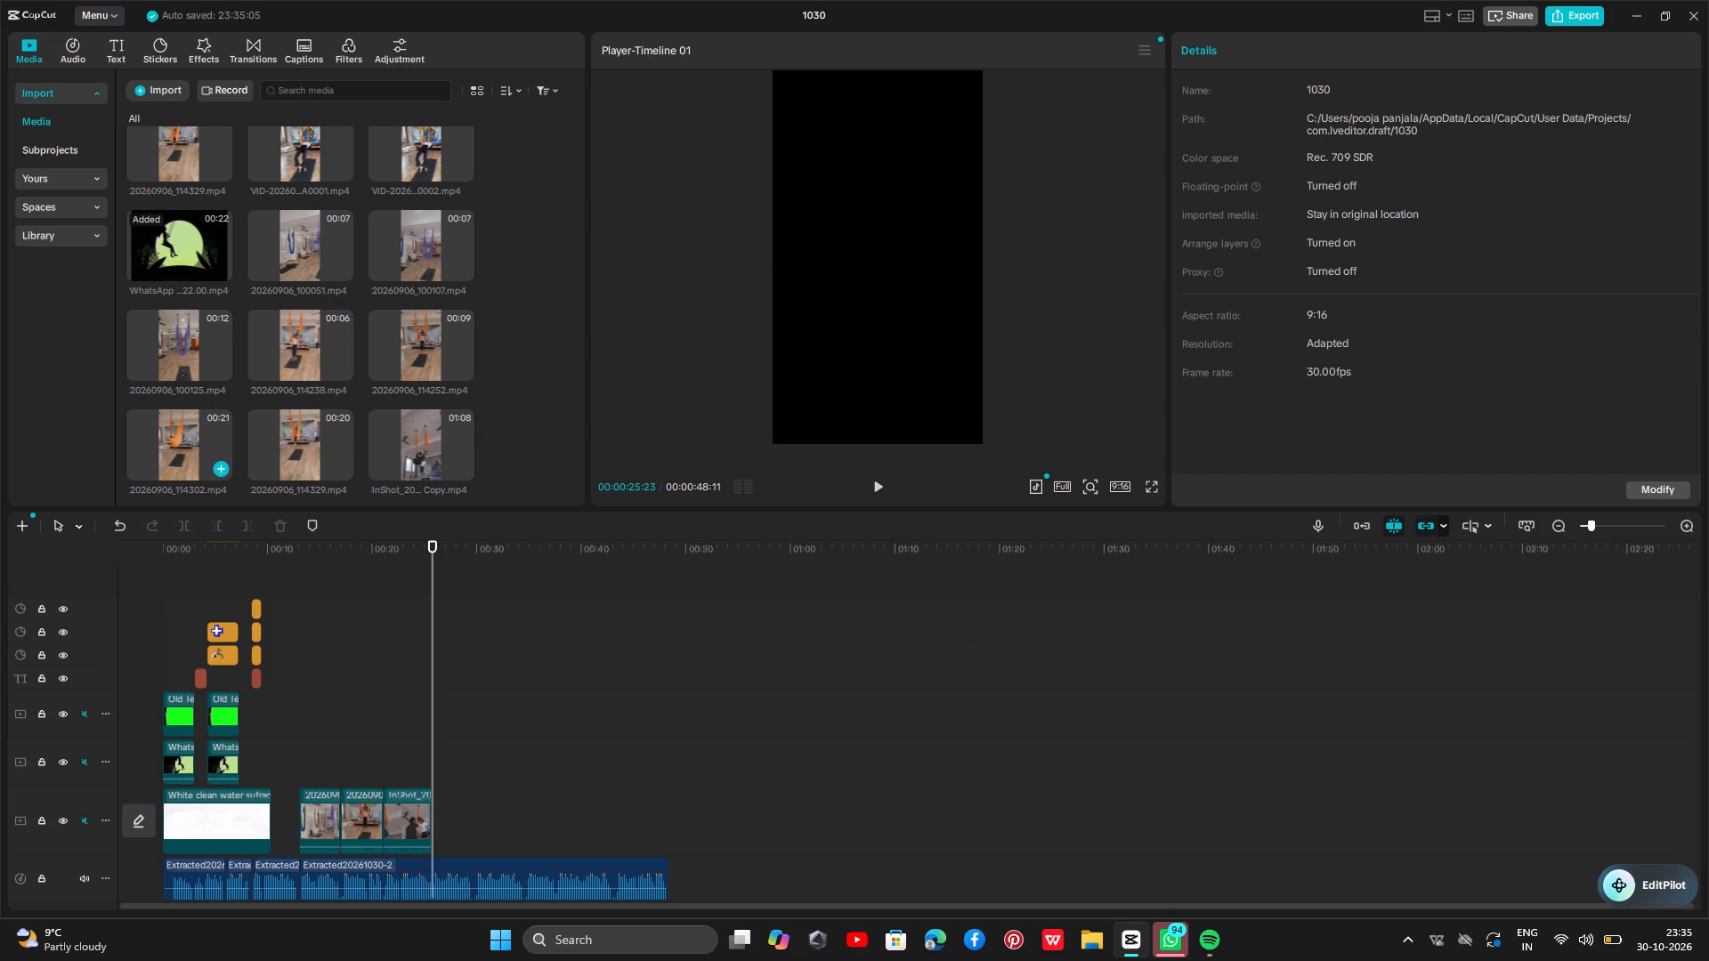
left_click(179, 433)
scroll(255, 433, "down", 1)
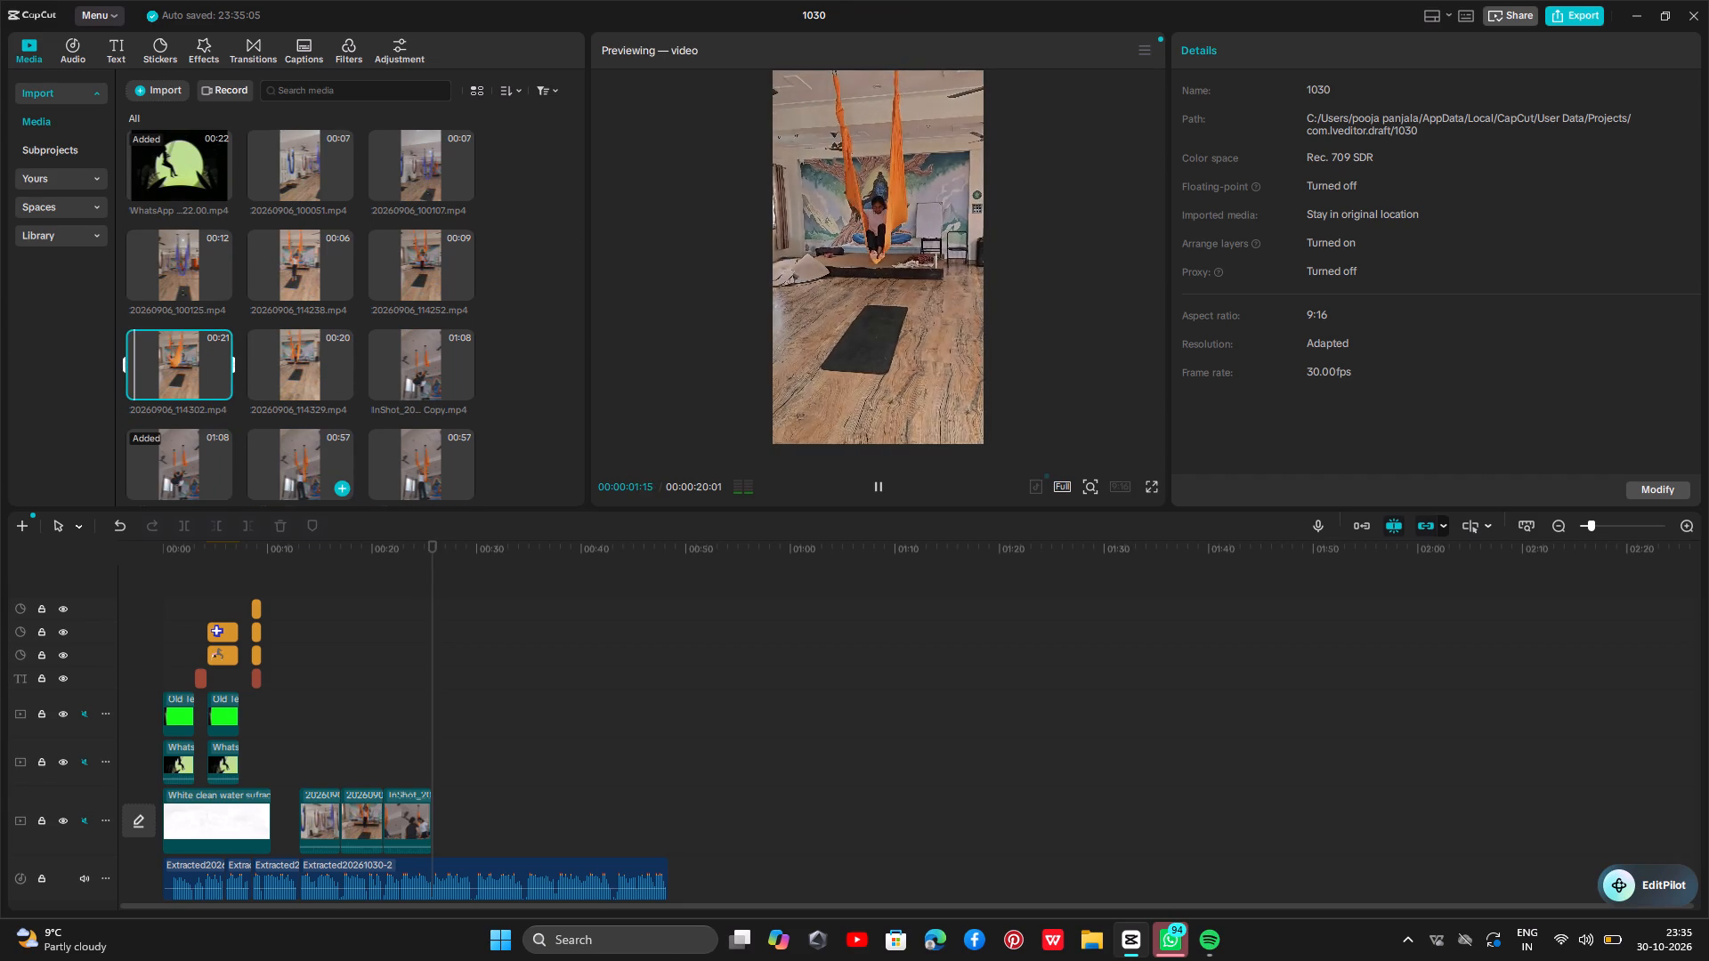
left_click(291, 361)
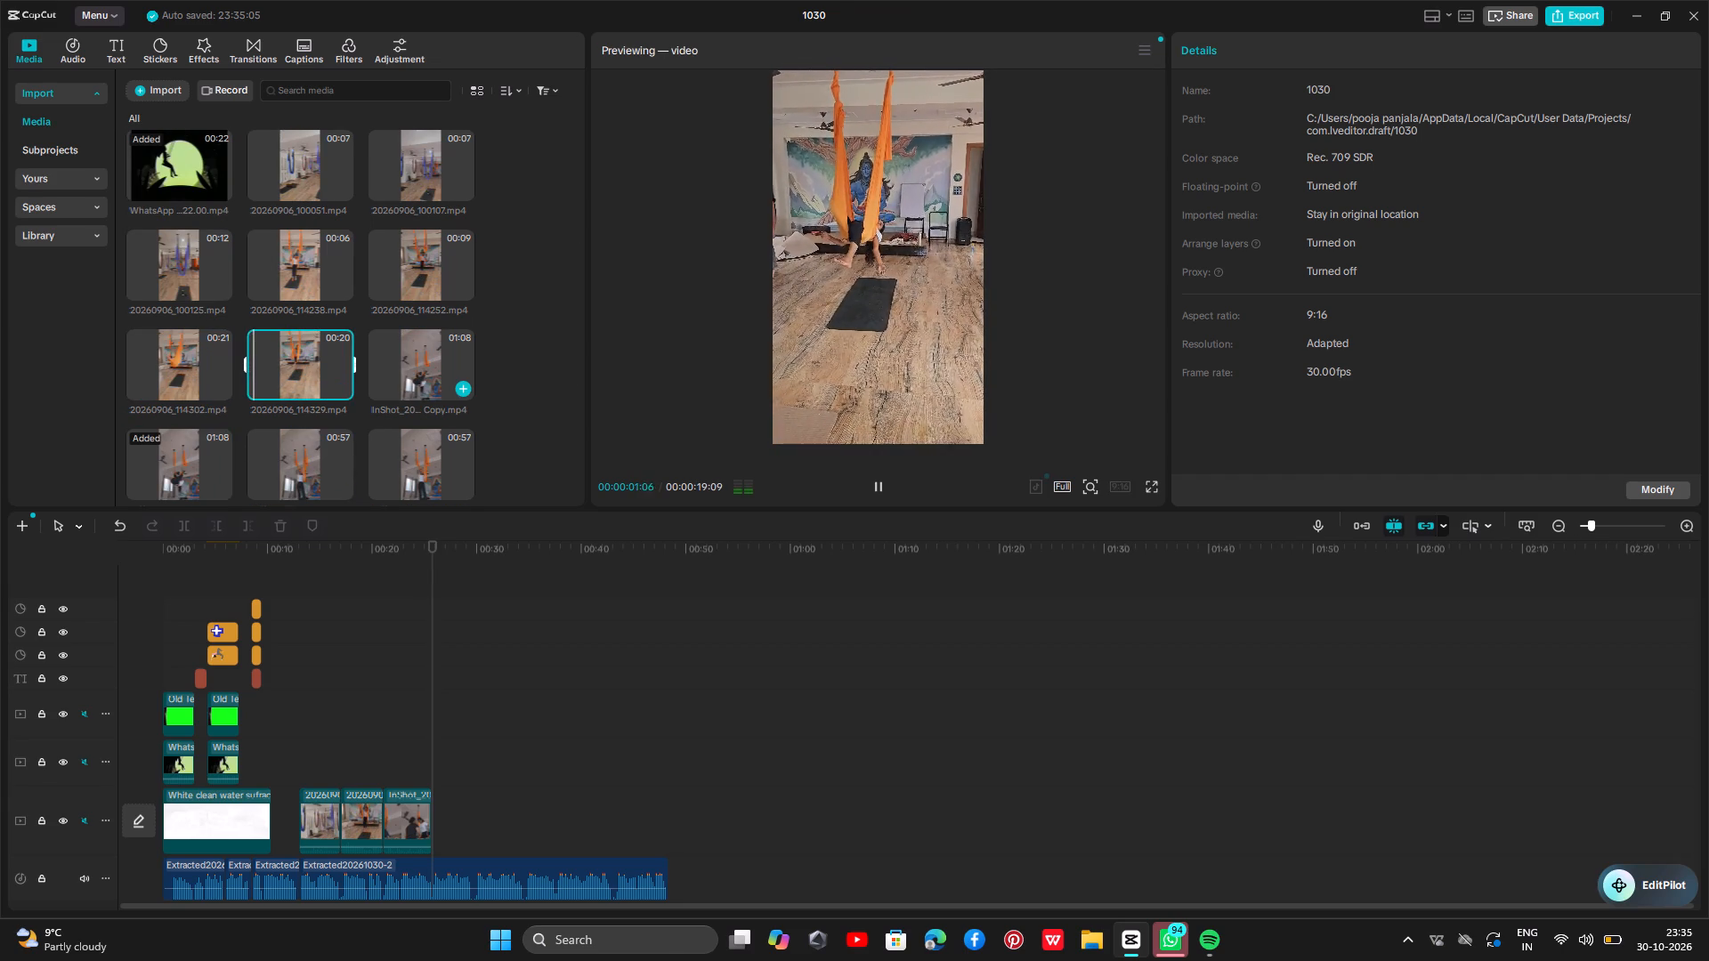
Preview the imported InShot clips in the media library, including the 01:08, 00:57, 00:28 and 01:09 ones, as candidates for the next shot.
left_click(409, 359)
scroll(401, 364, "down", 2)
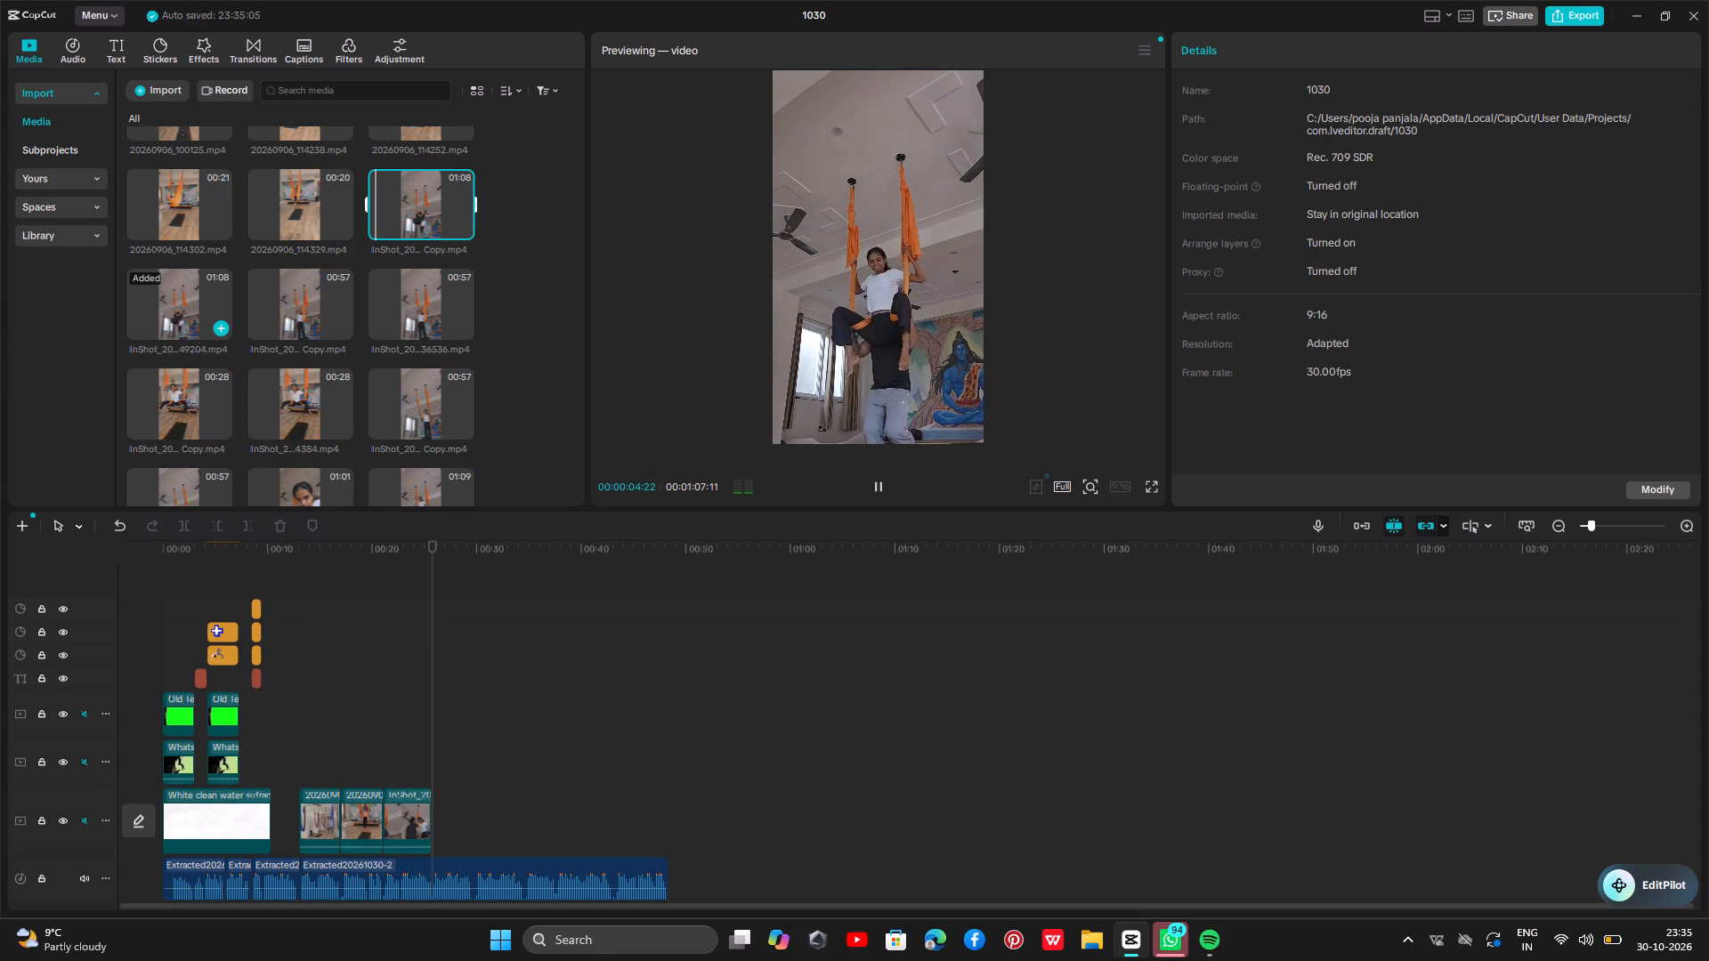
left_click(273, 312)
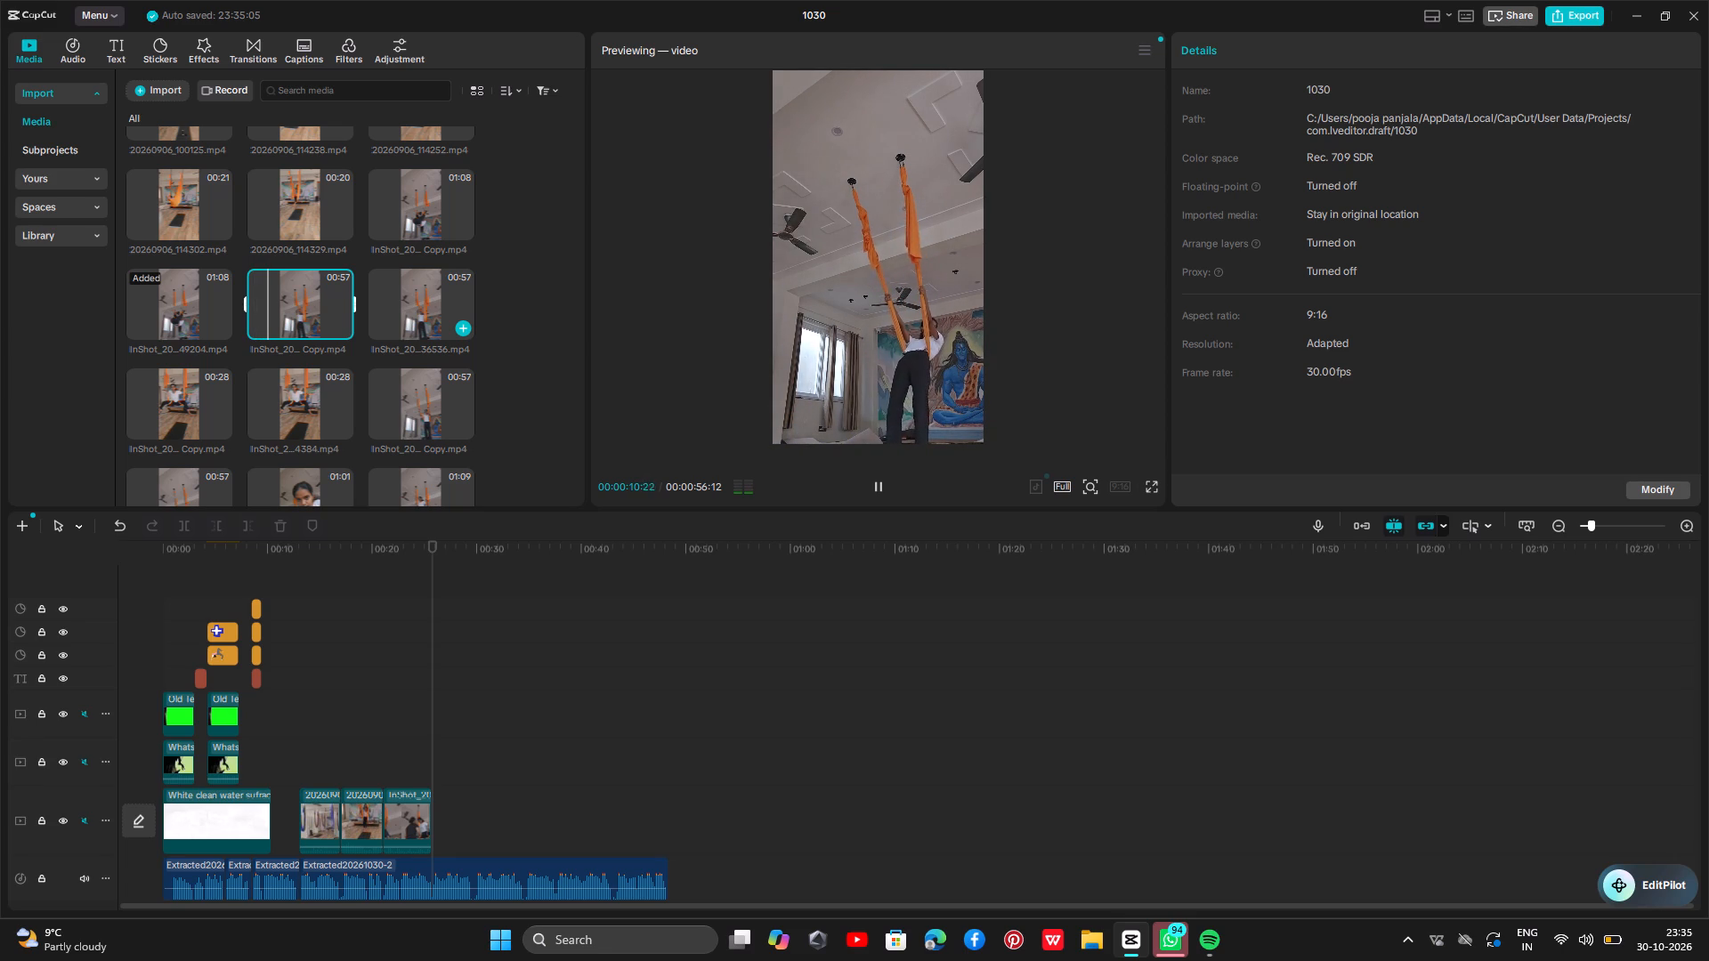
left_click(419, 316)
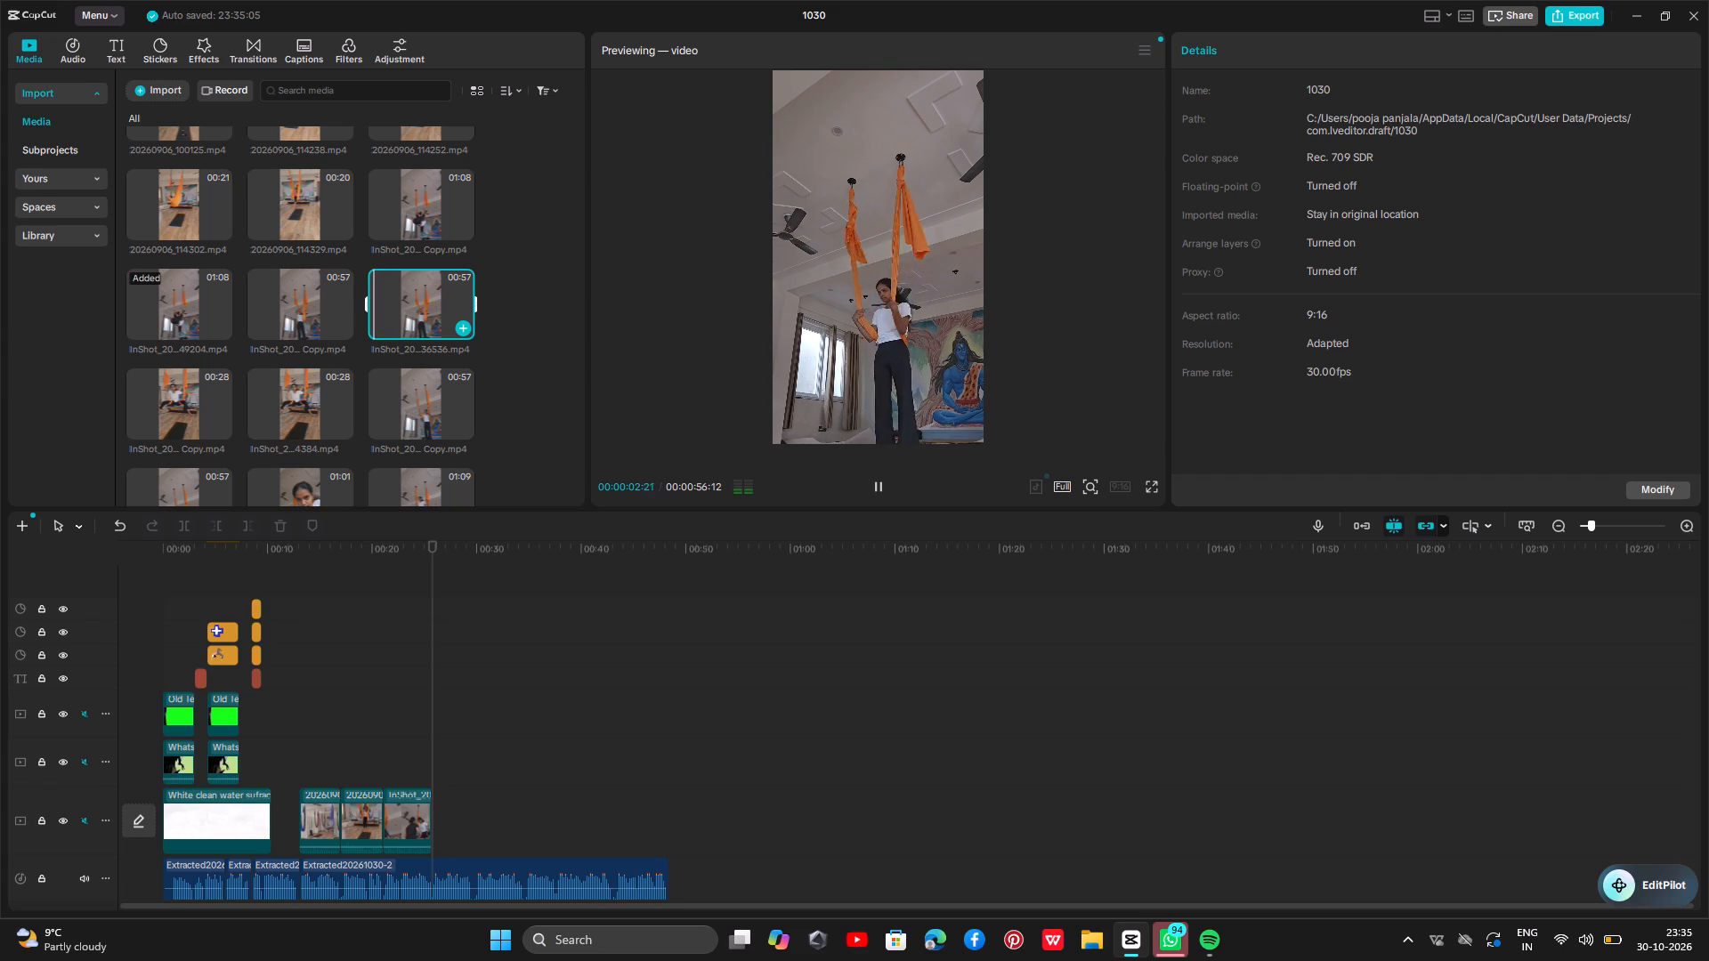
left_click(208, 404)
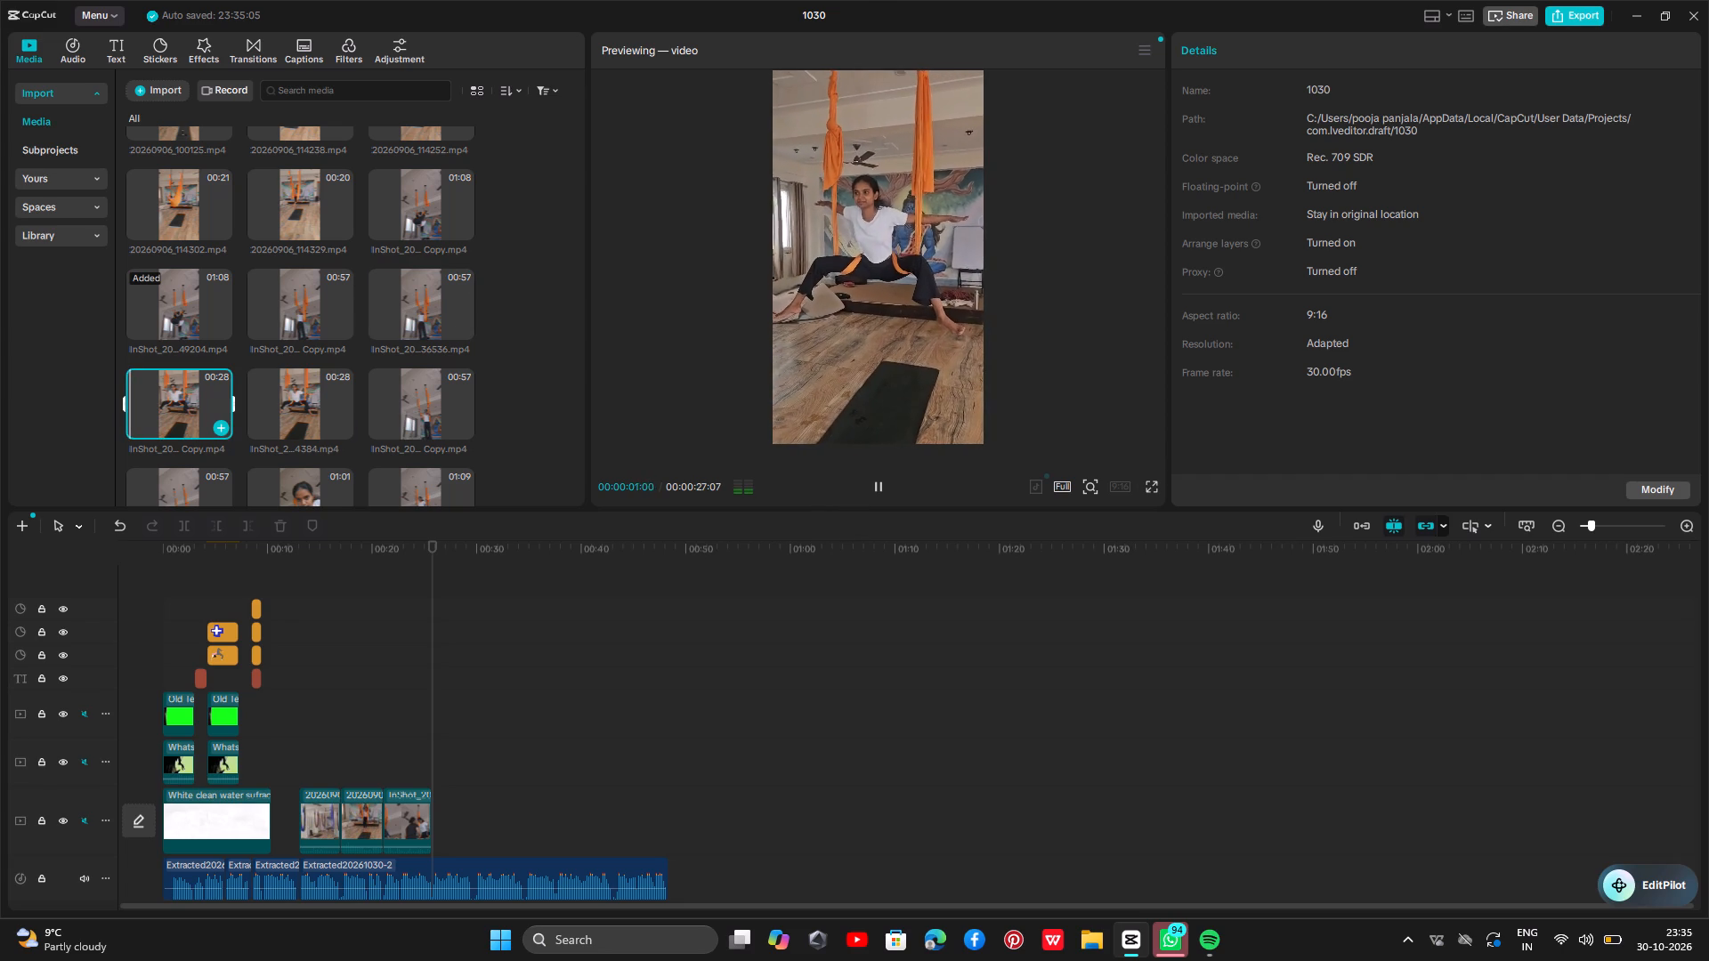
left_click(292, 418)
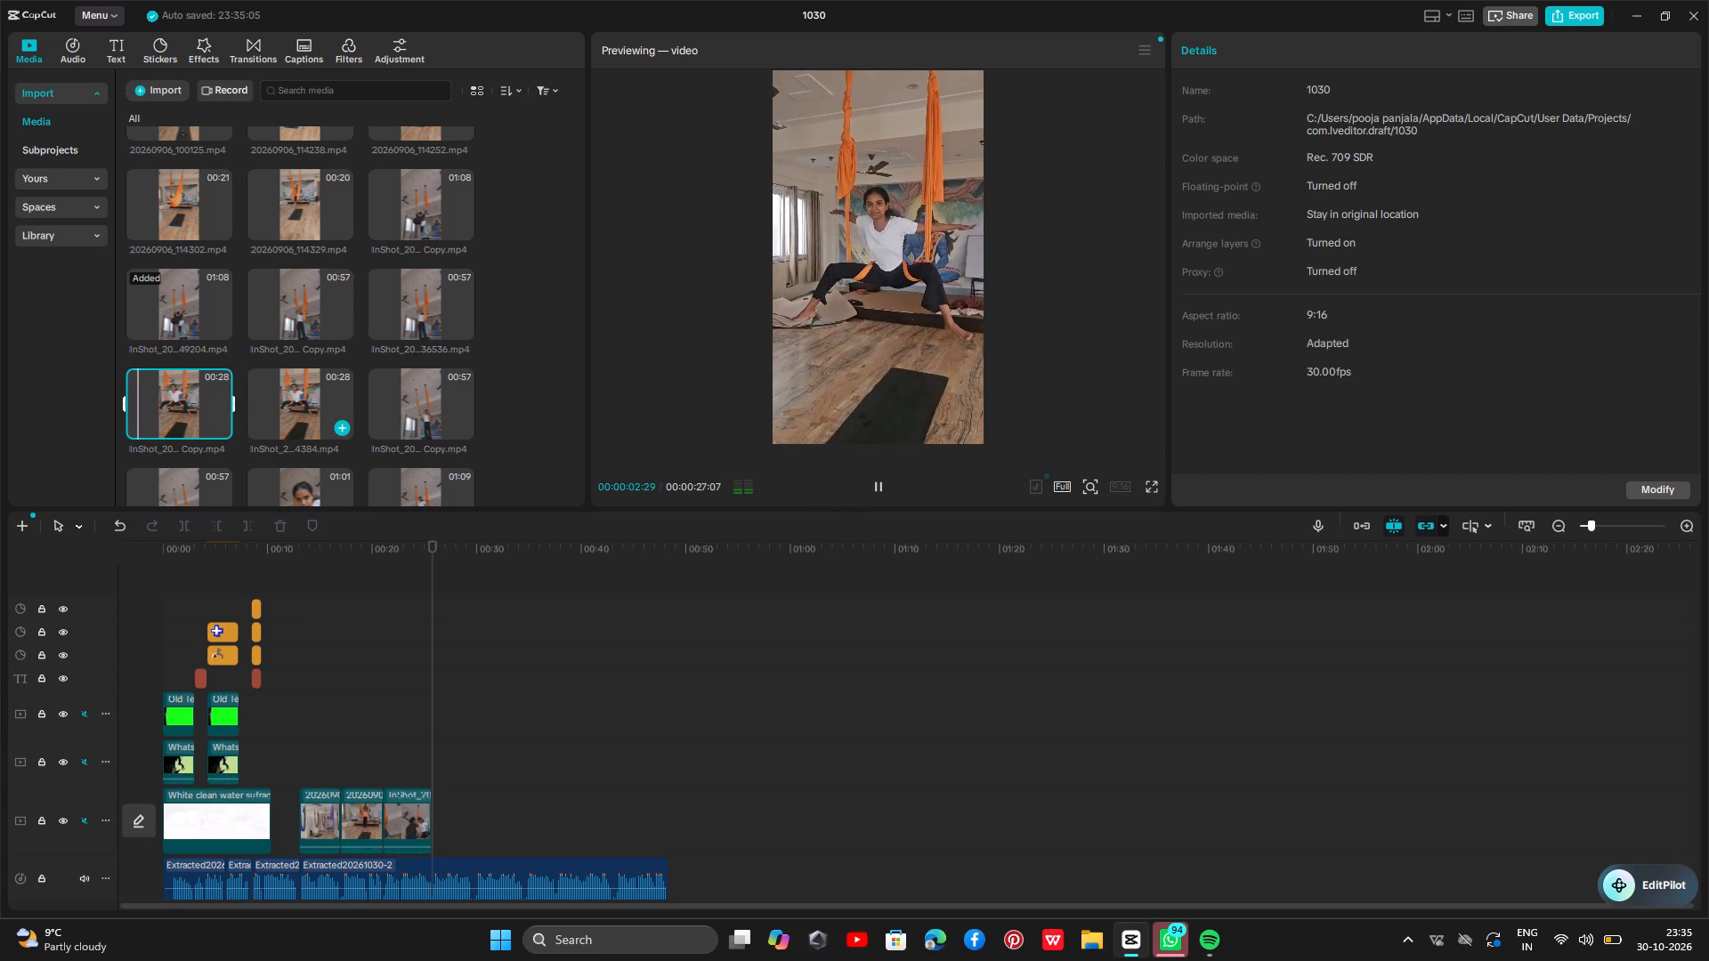
left_click(455, 411)
scroll(401, 414, "down", 1)
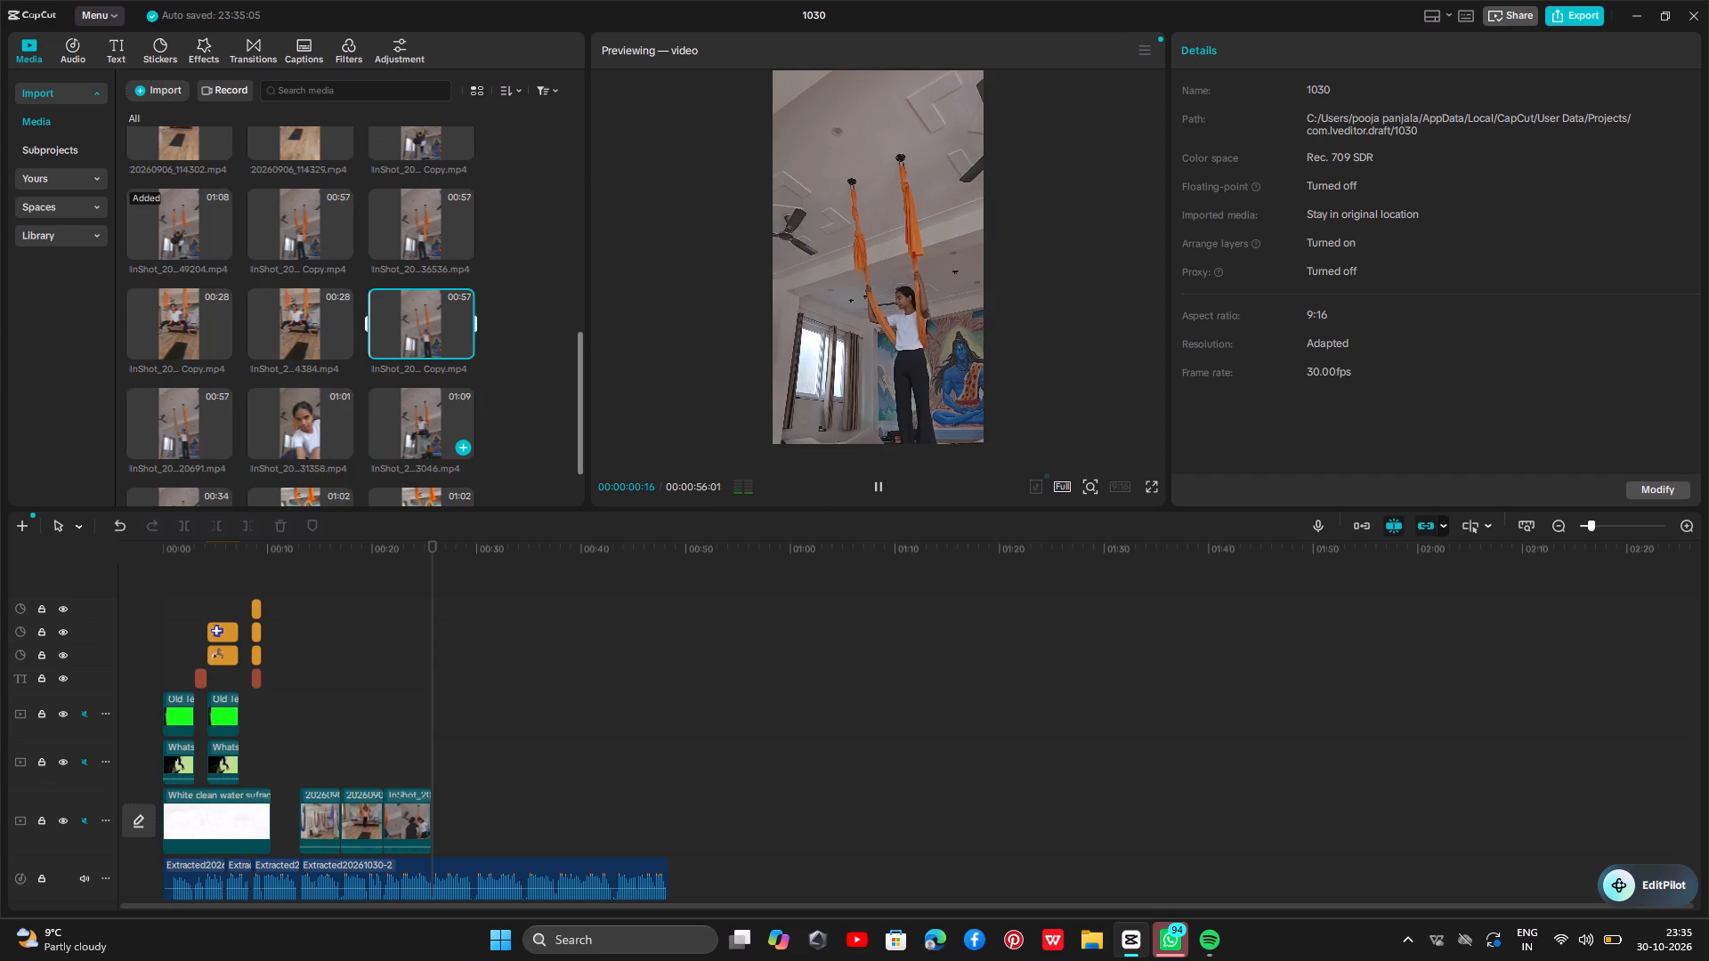
scroll(354, 424, "down", 3)
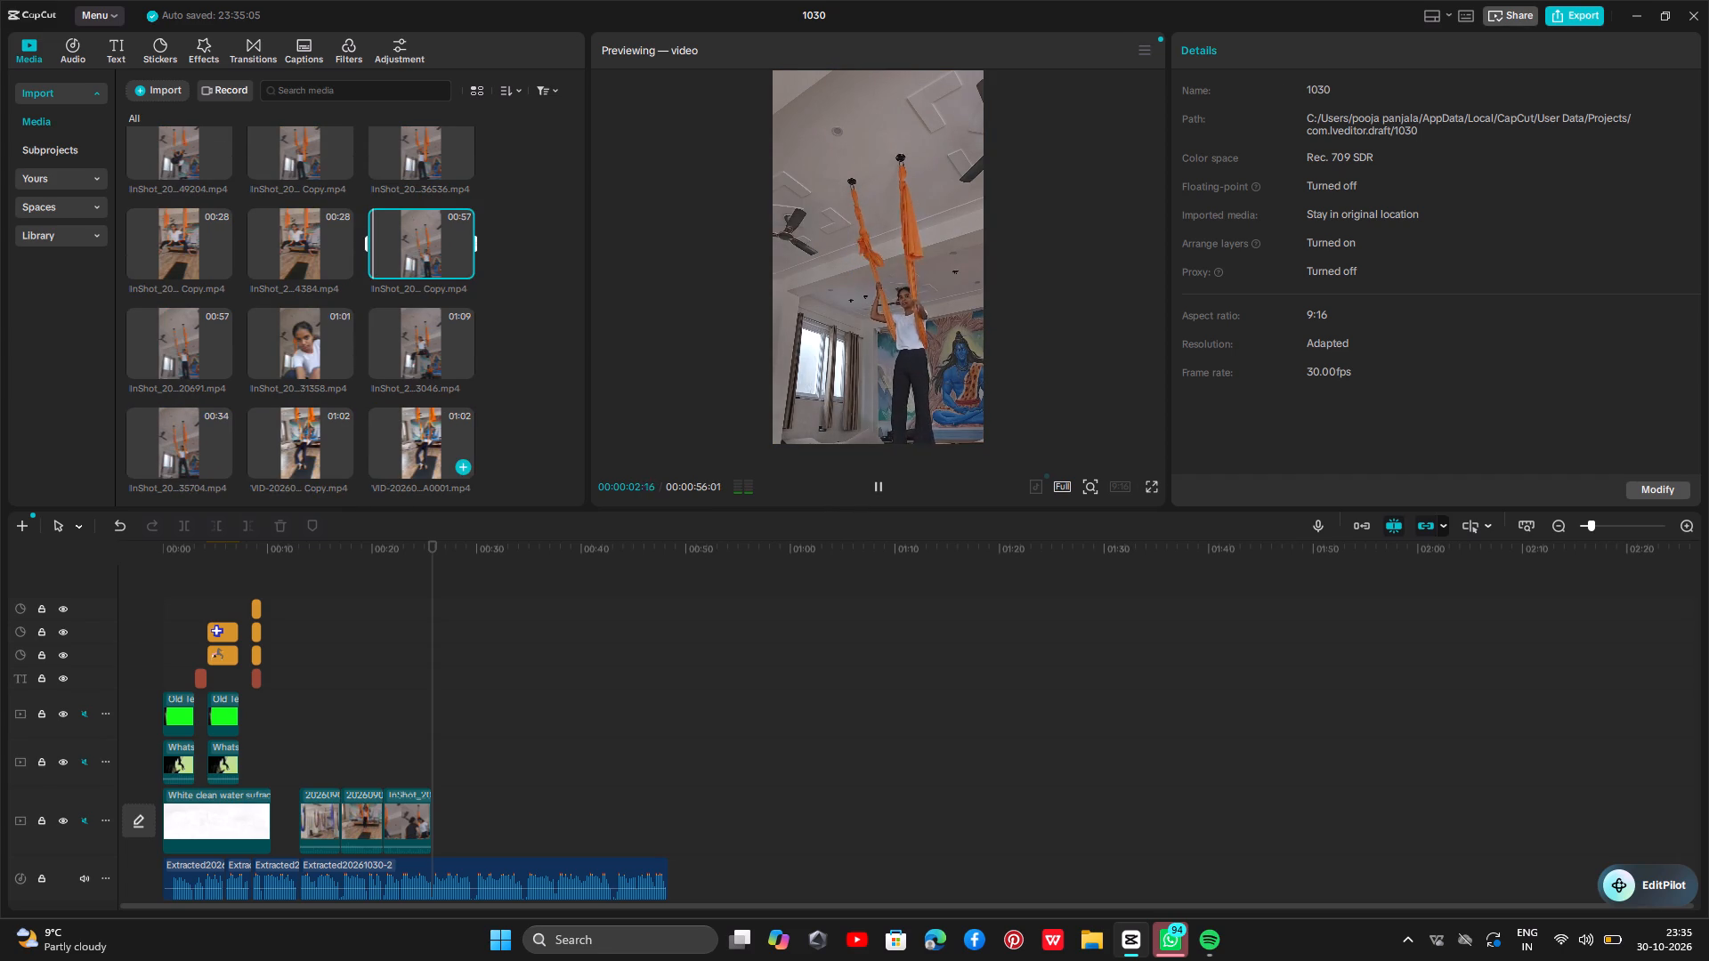
left_click(402, 362)
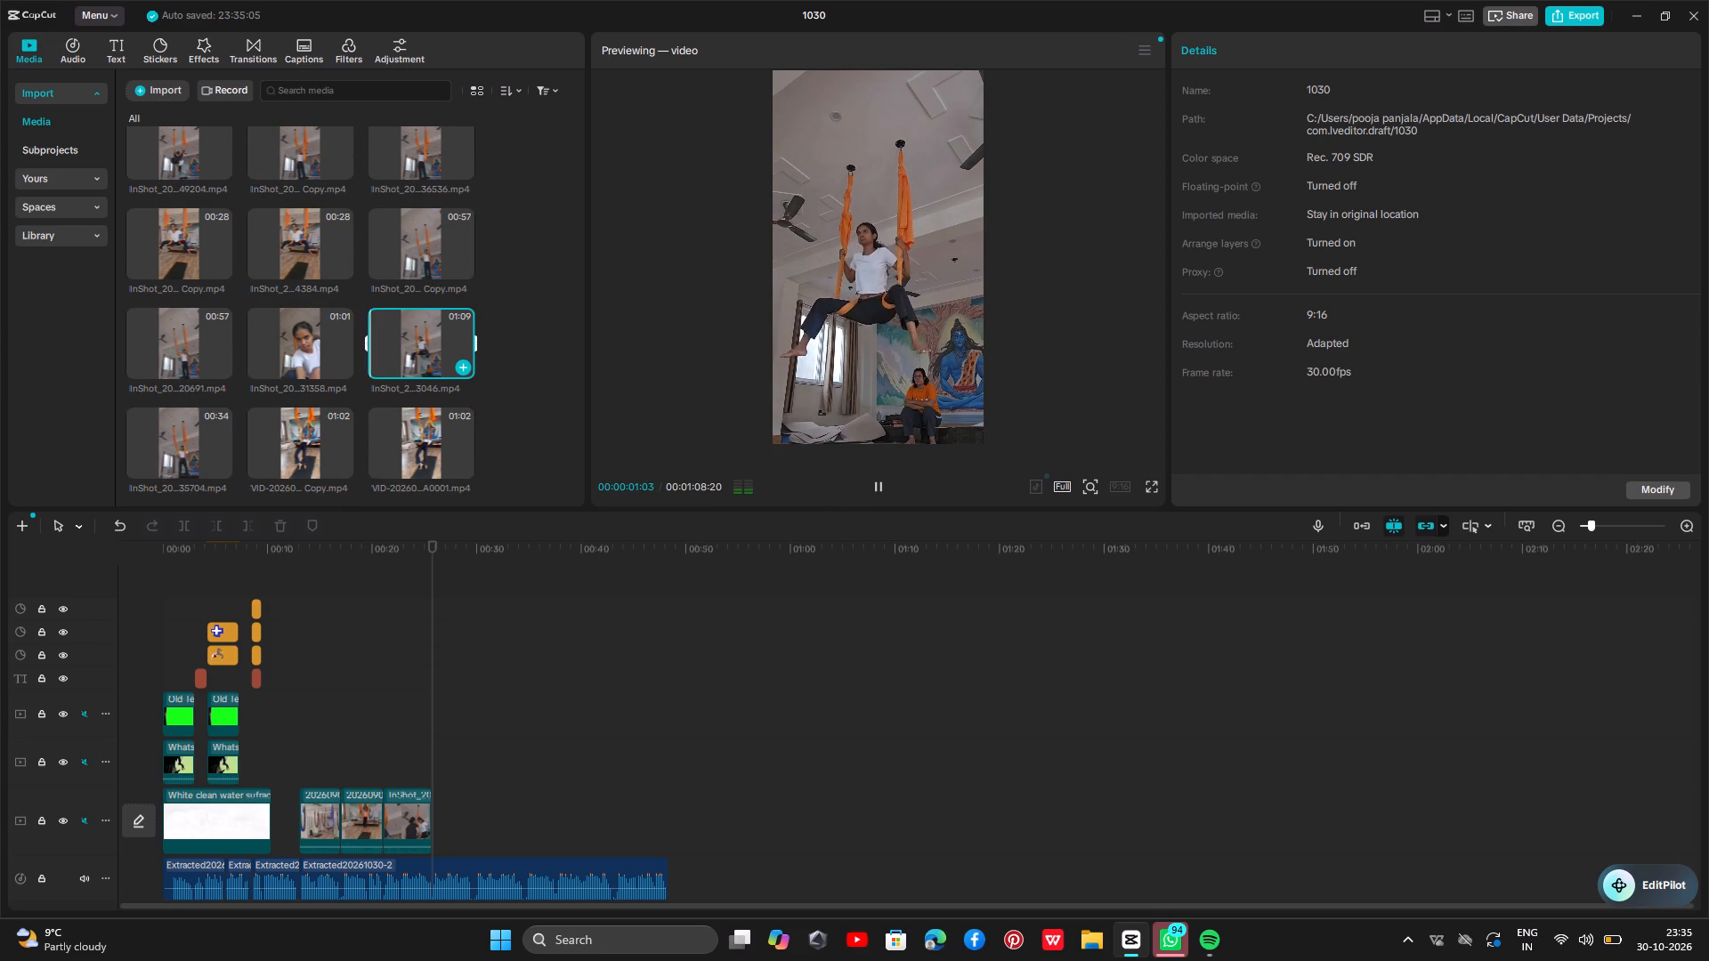
scroll(402, 362, "up", 1)
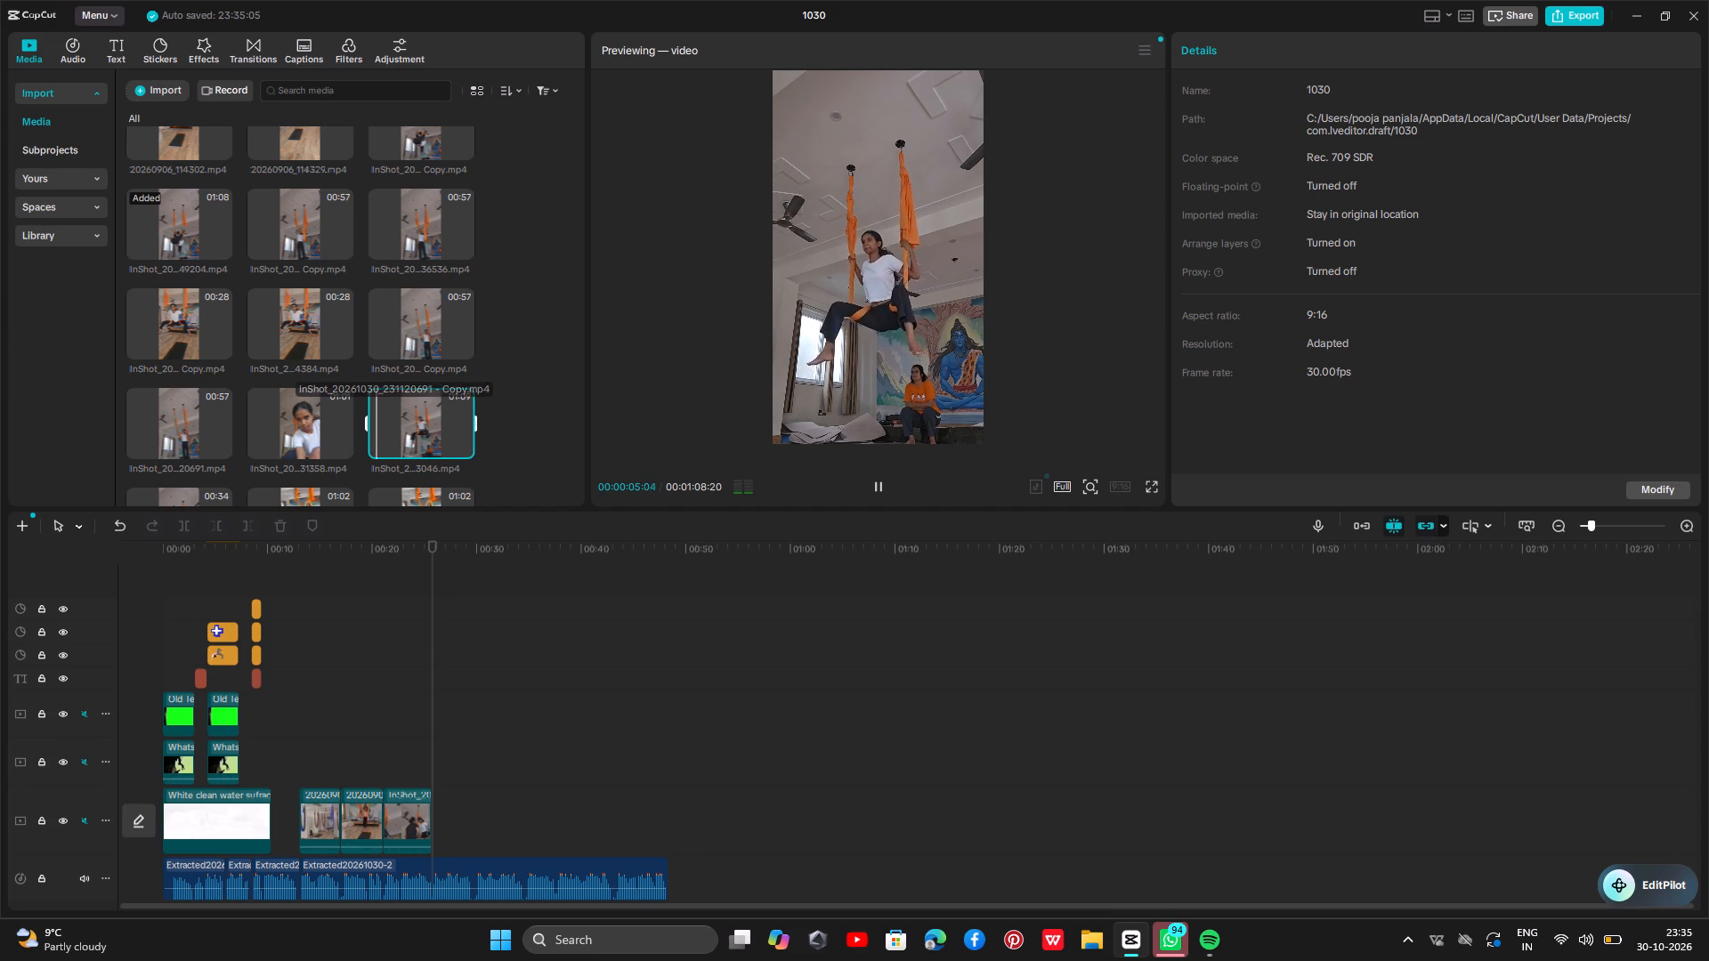
left_click(411, 349)
scroll(409, 349, "up", 1)
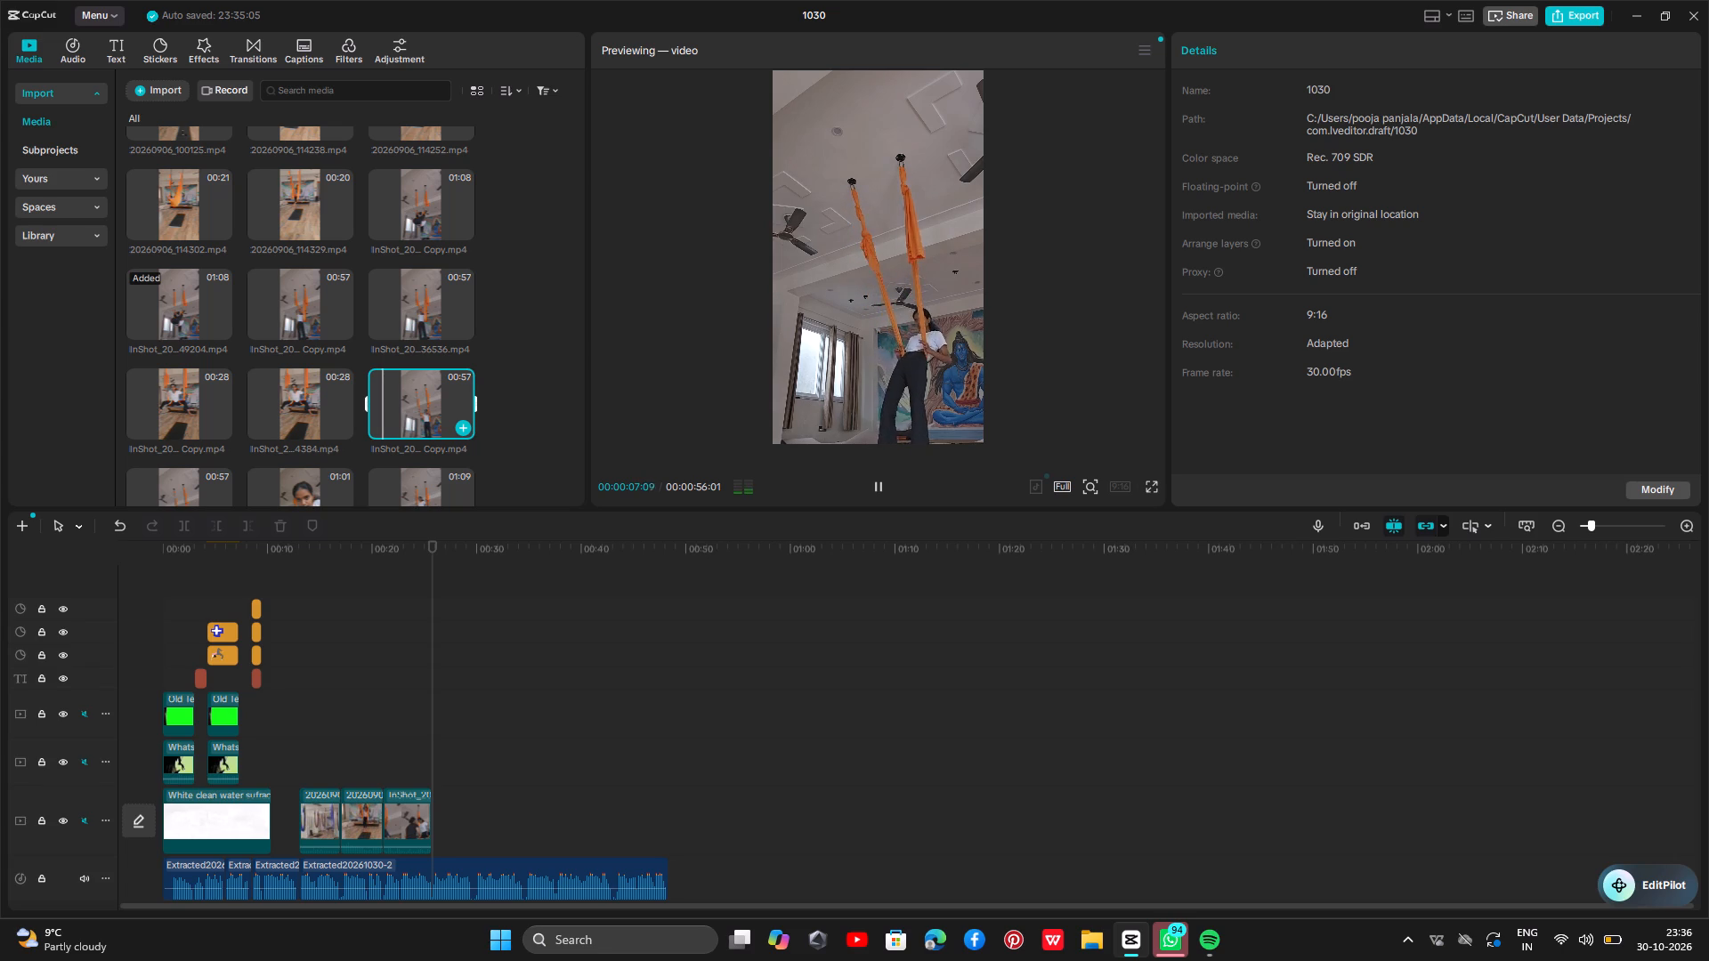
Add the 00:57 InShot clip ending in 36536 to the track above the main one, starting at about 26 seconds.
left_click(410, 290)
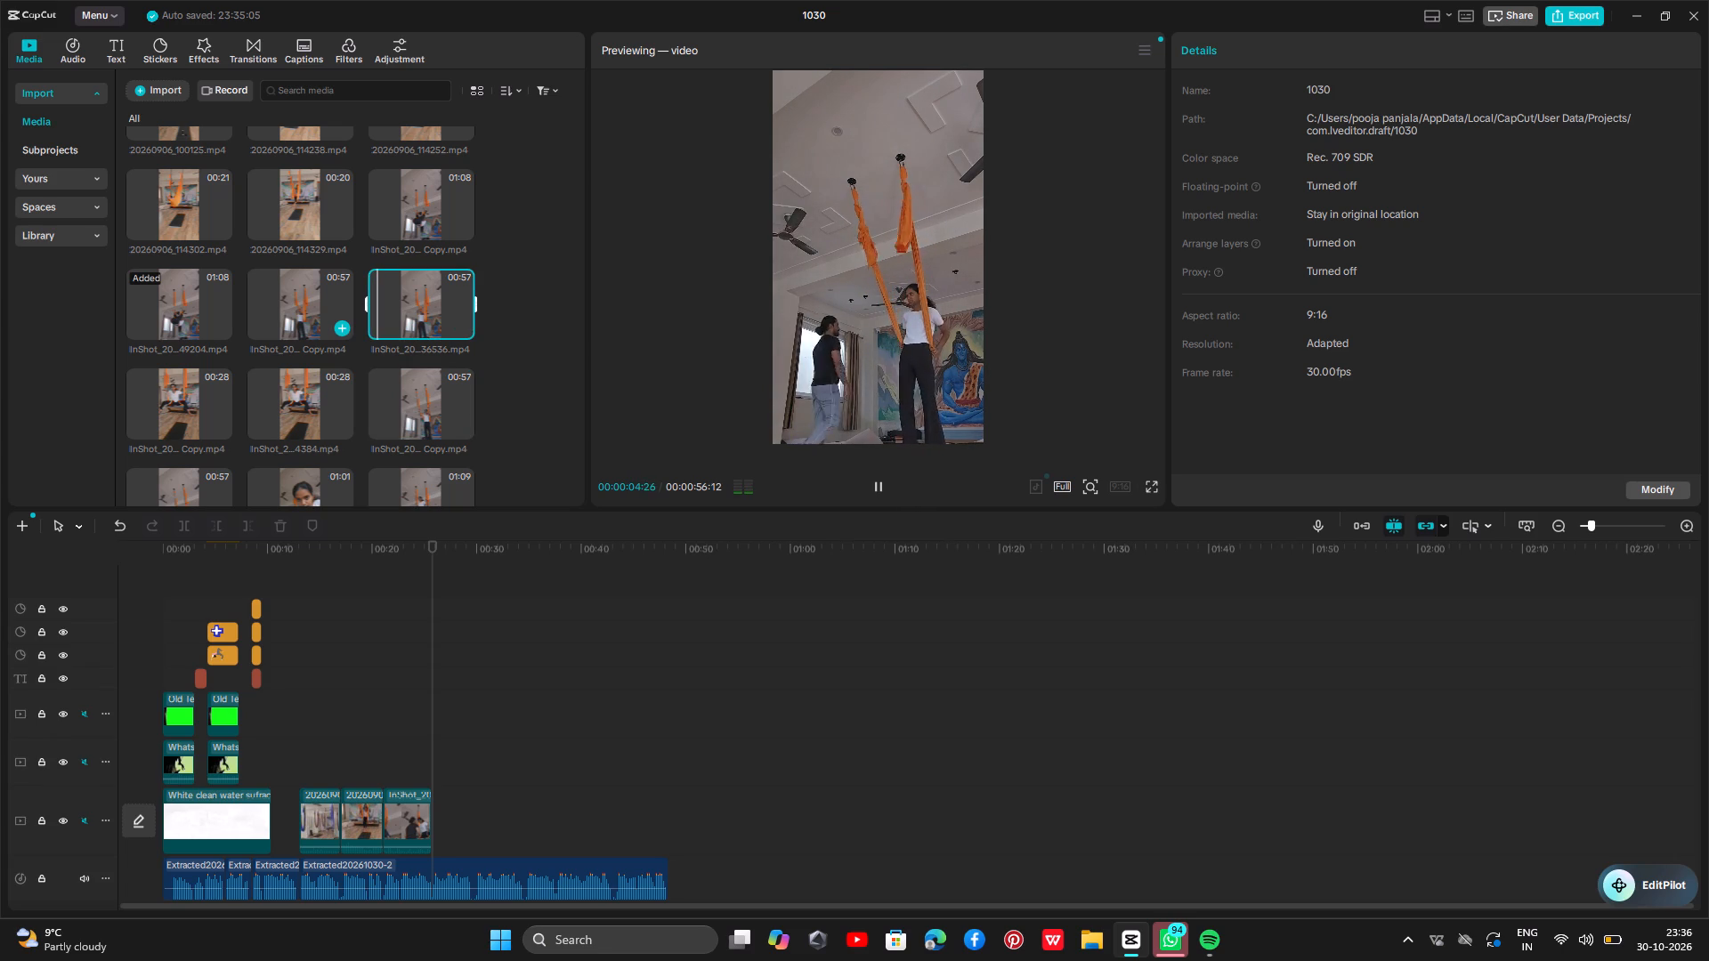
left_click(370, 704)
key("space")
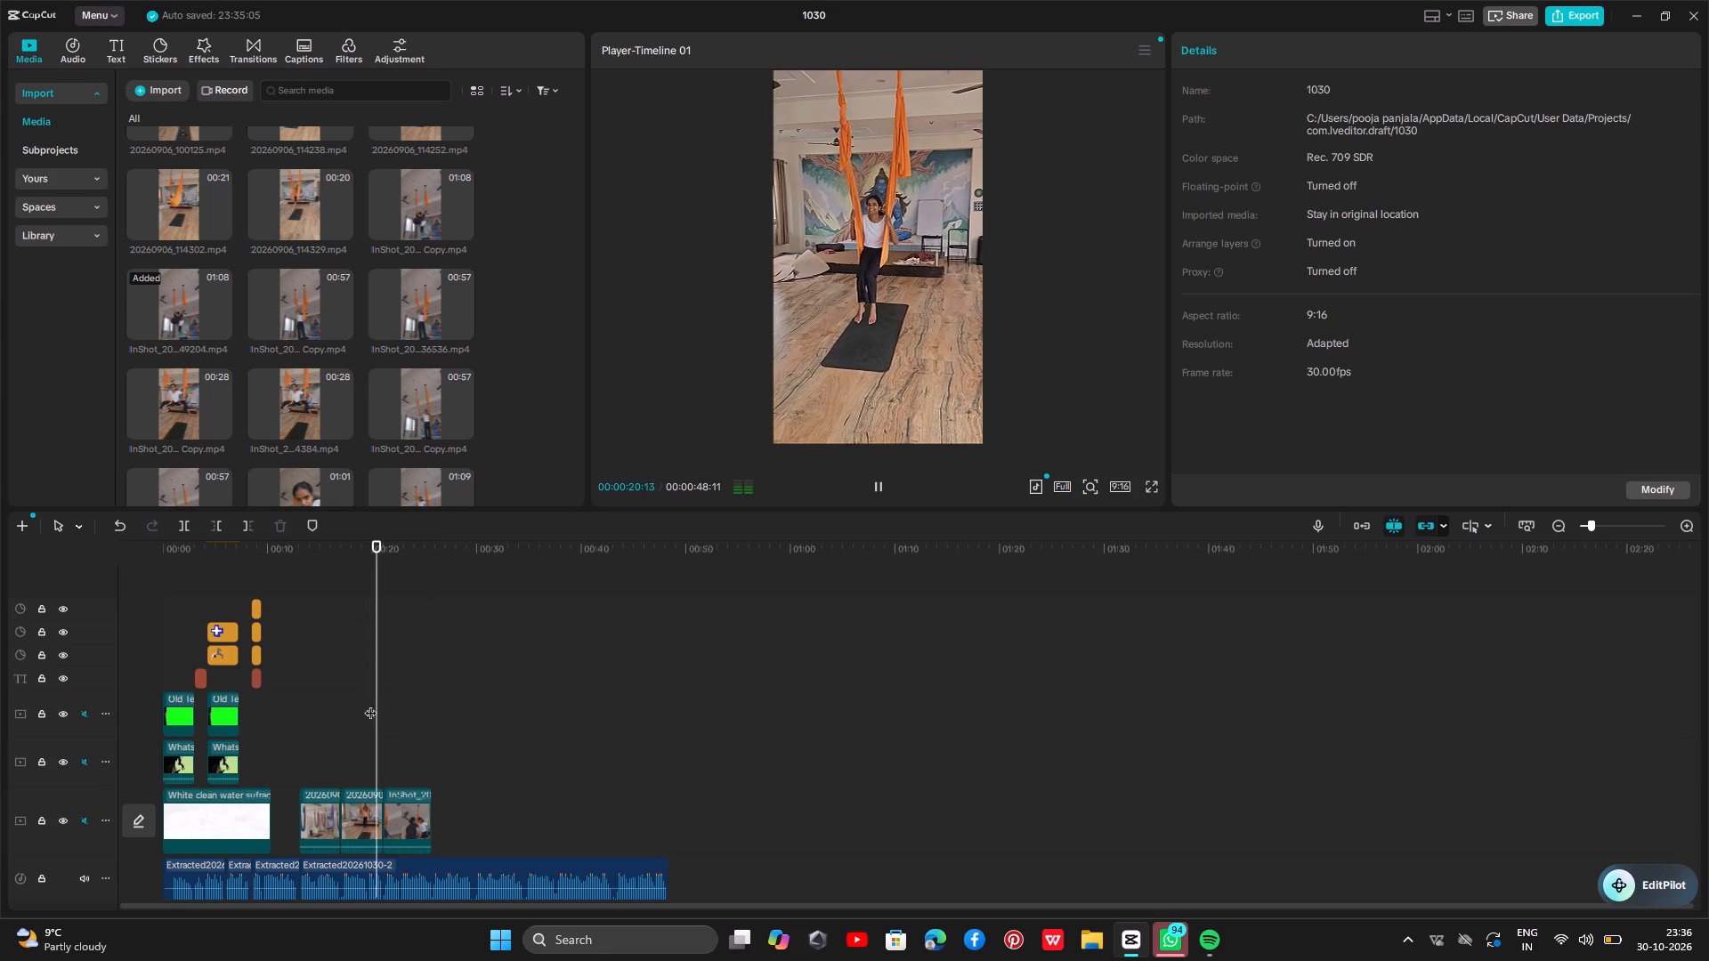
left_click(435, 303)
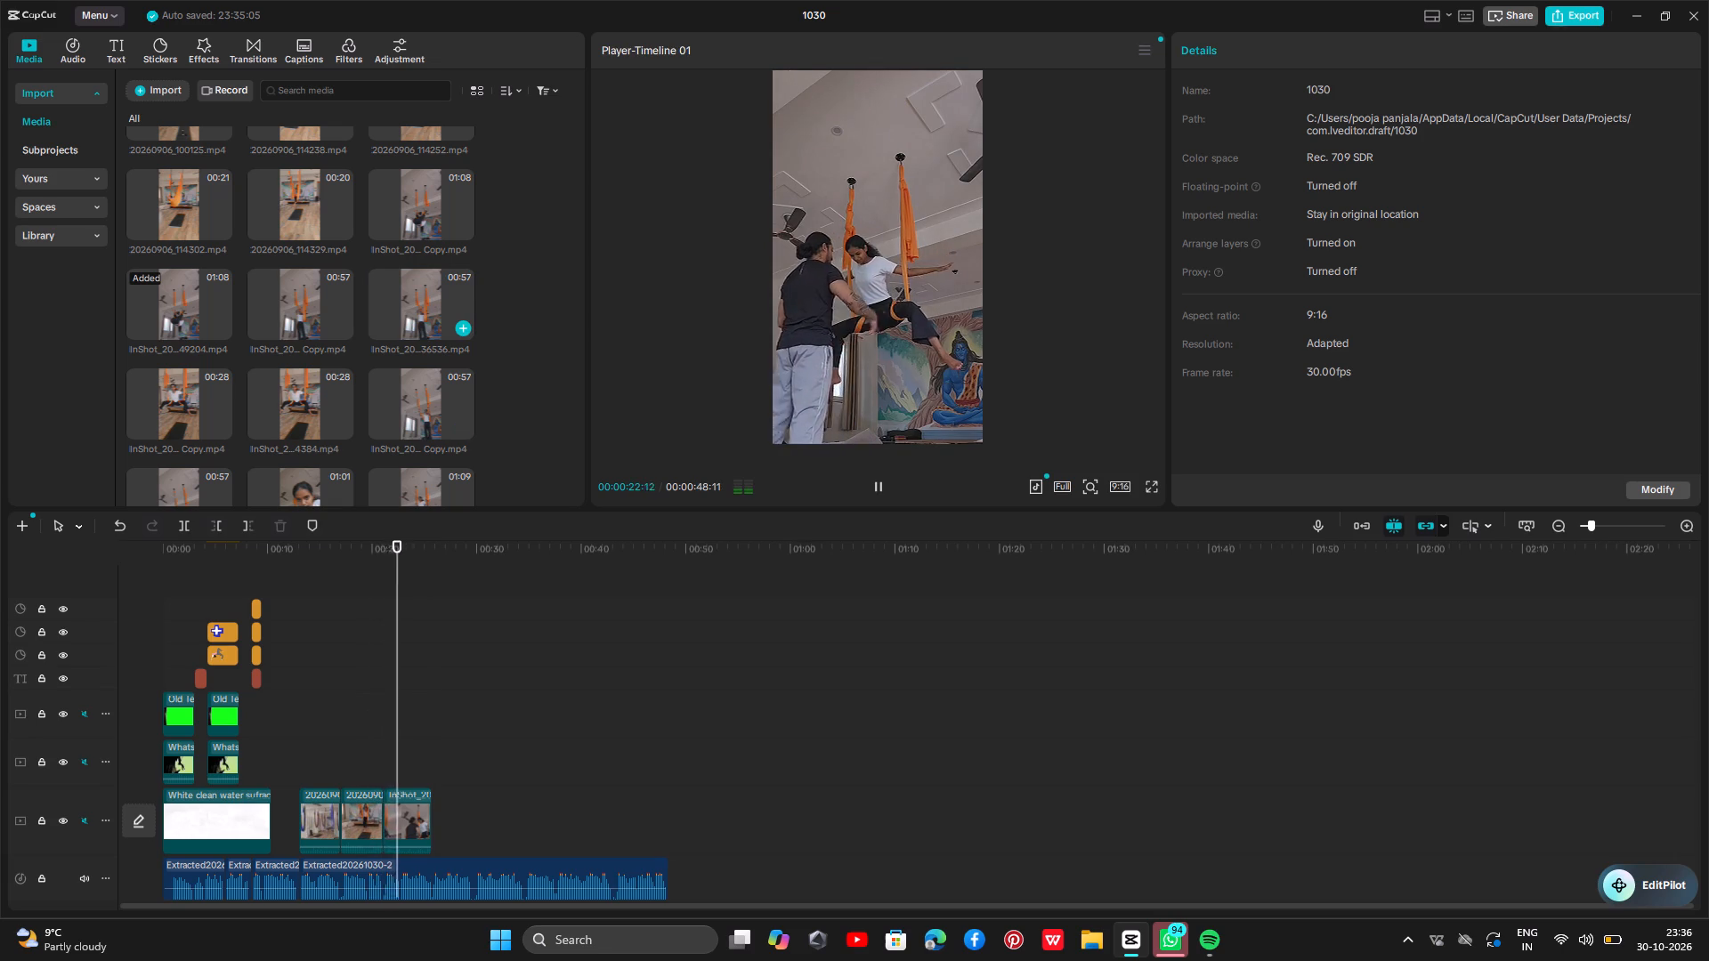
left_click_drag(435, 303, 439, 760)
Scrub through the newly added InShot clip to its end and play its opening from about 26 seconds with the audio.
left_click(428, 700)
left_click_drag(428, 700, 458, 700)
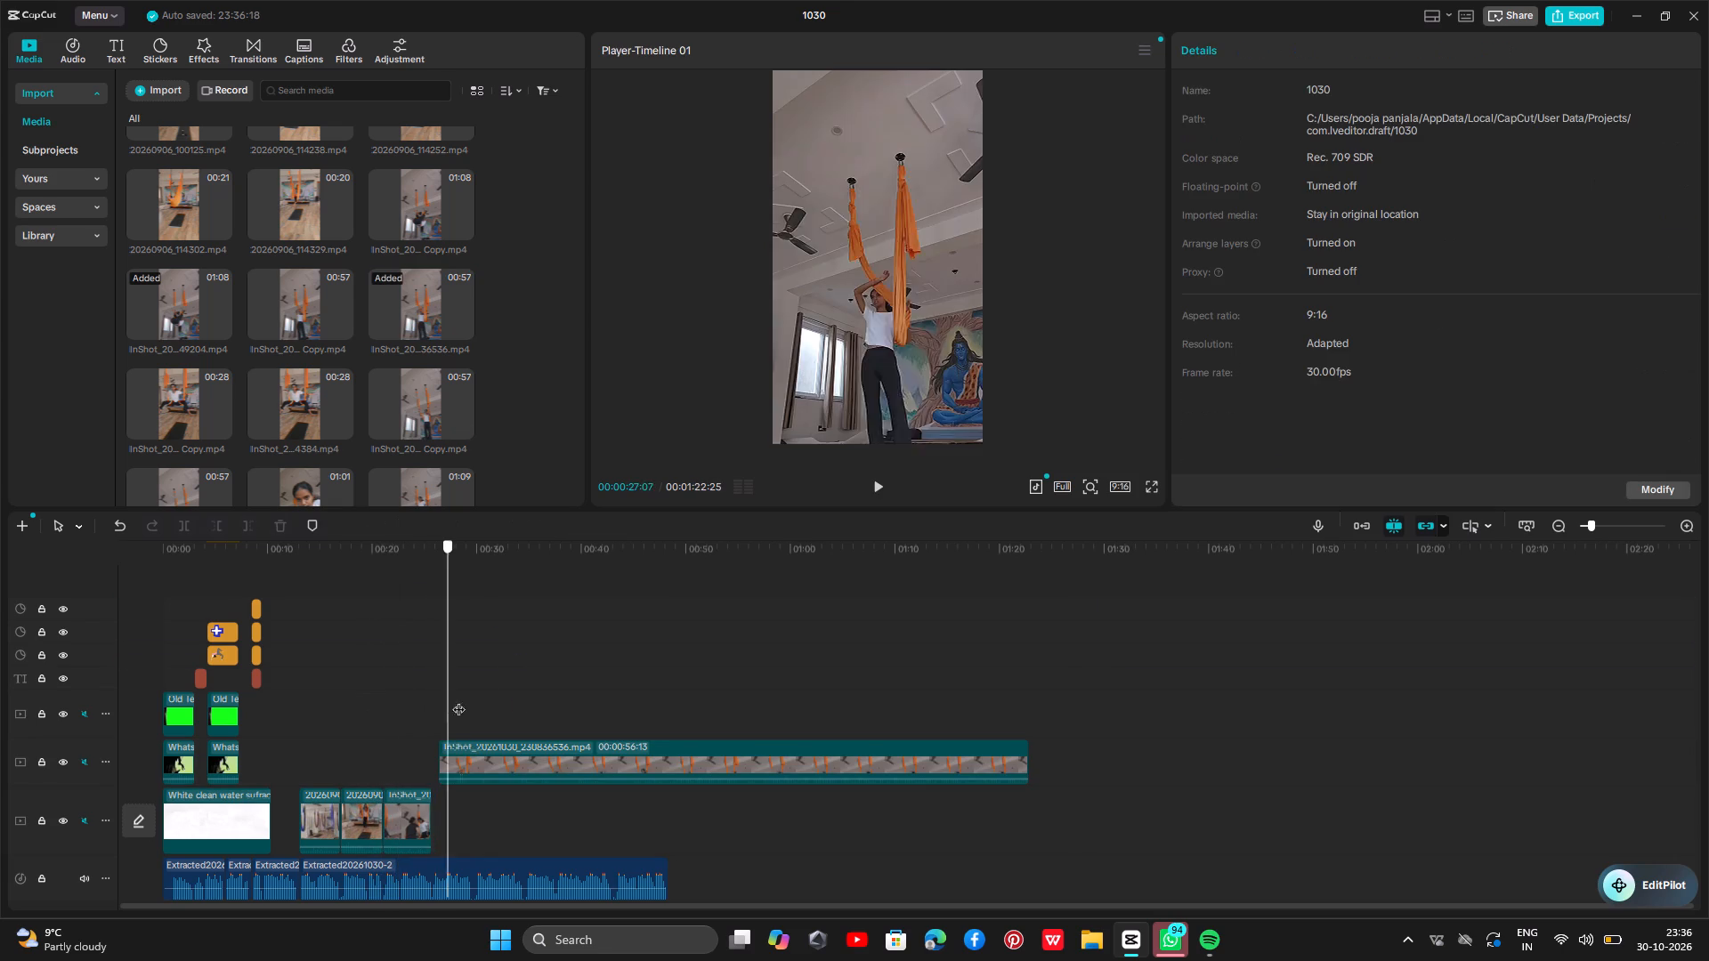
left_click_drag(458, 700, 806, 711)
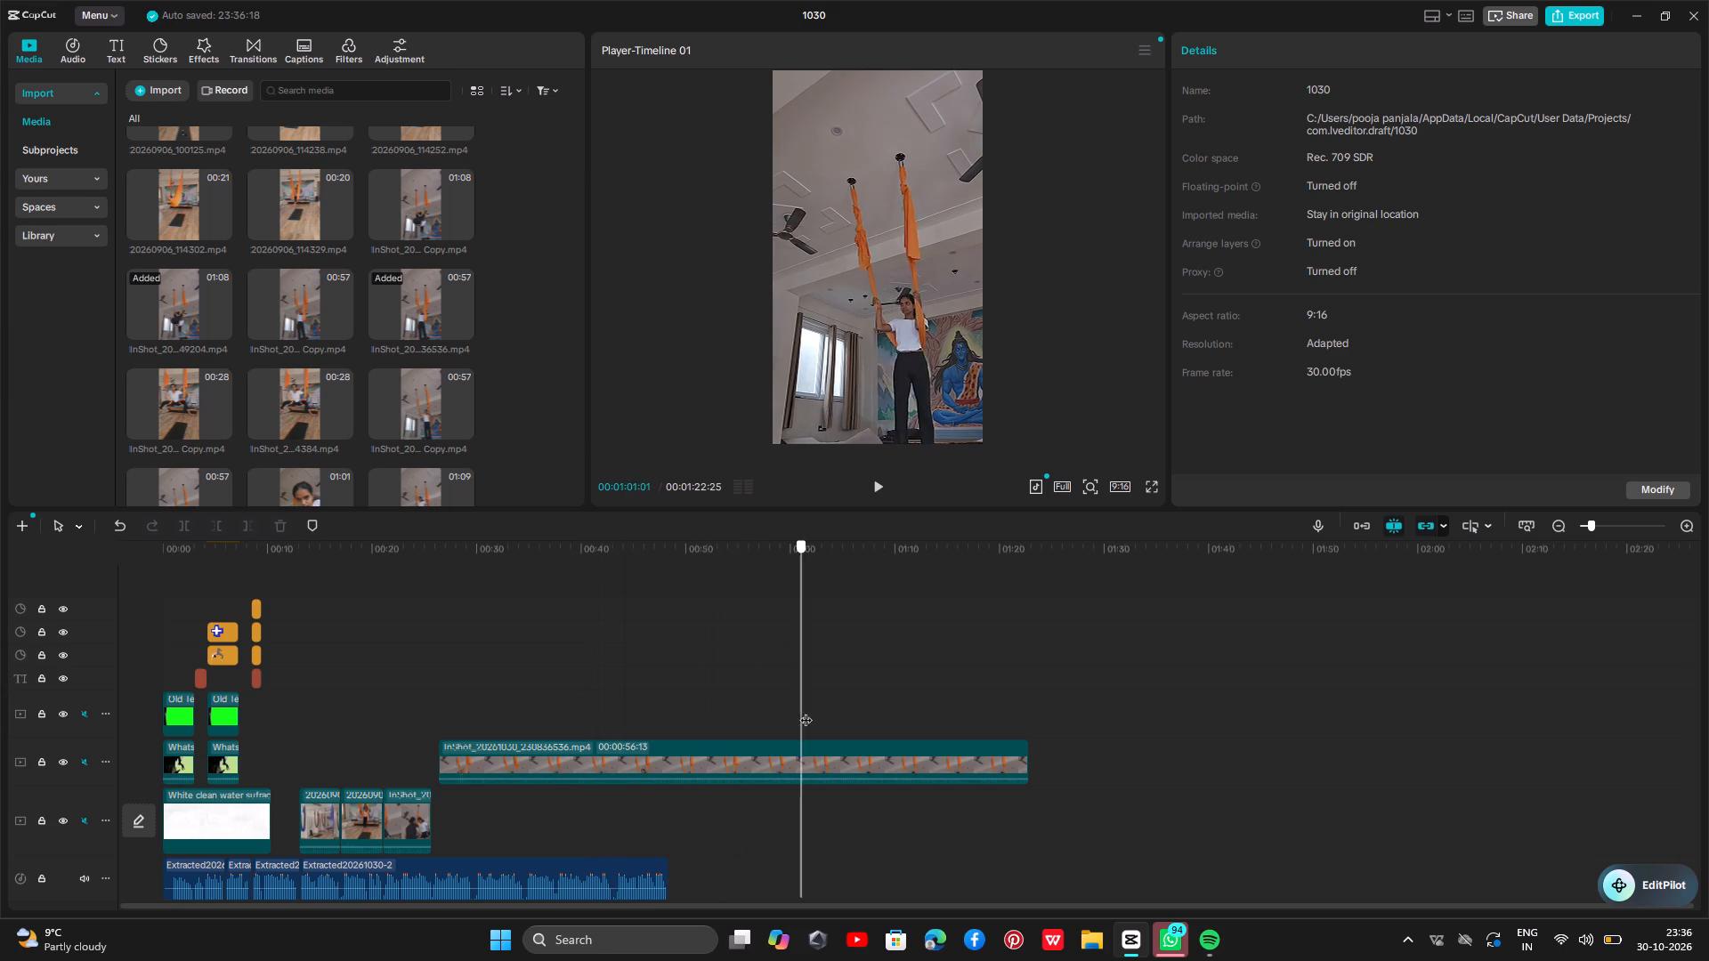
left_click_drag(806, 711, 1024, 717)
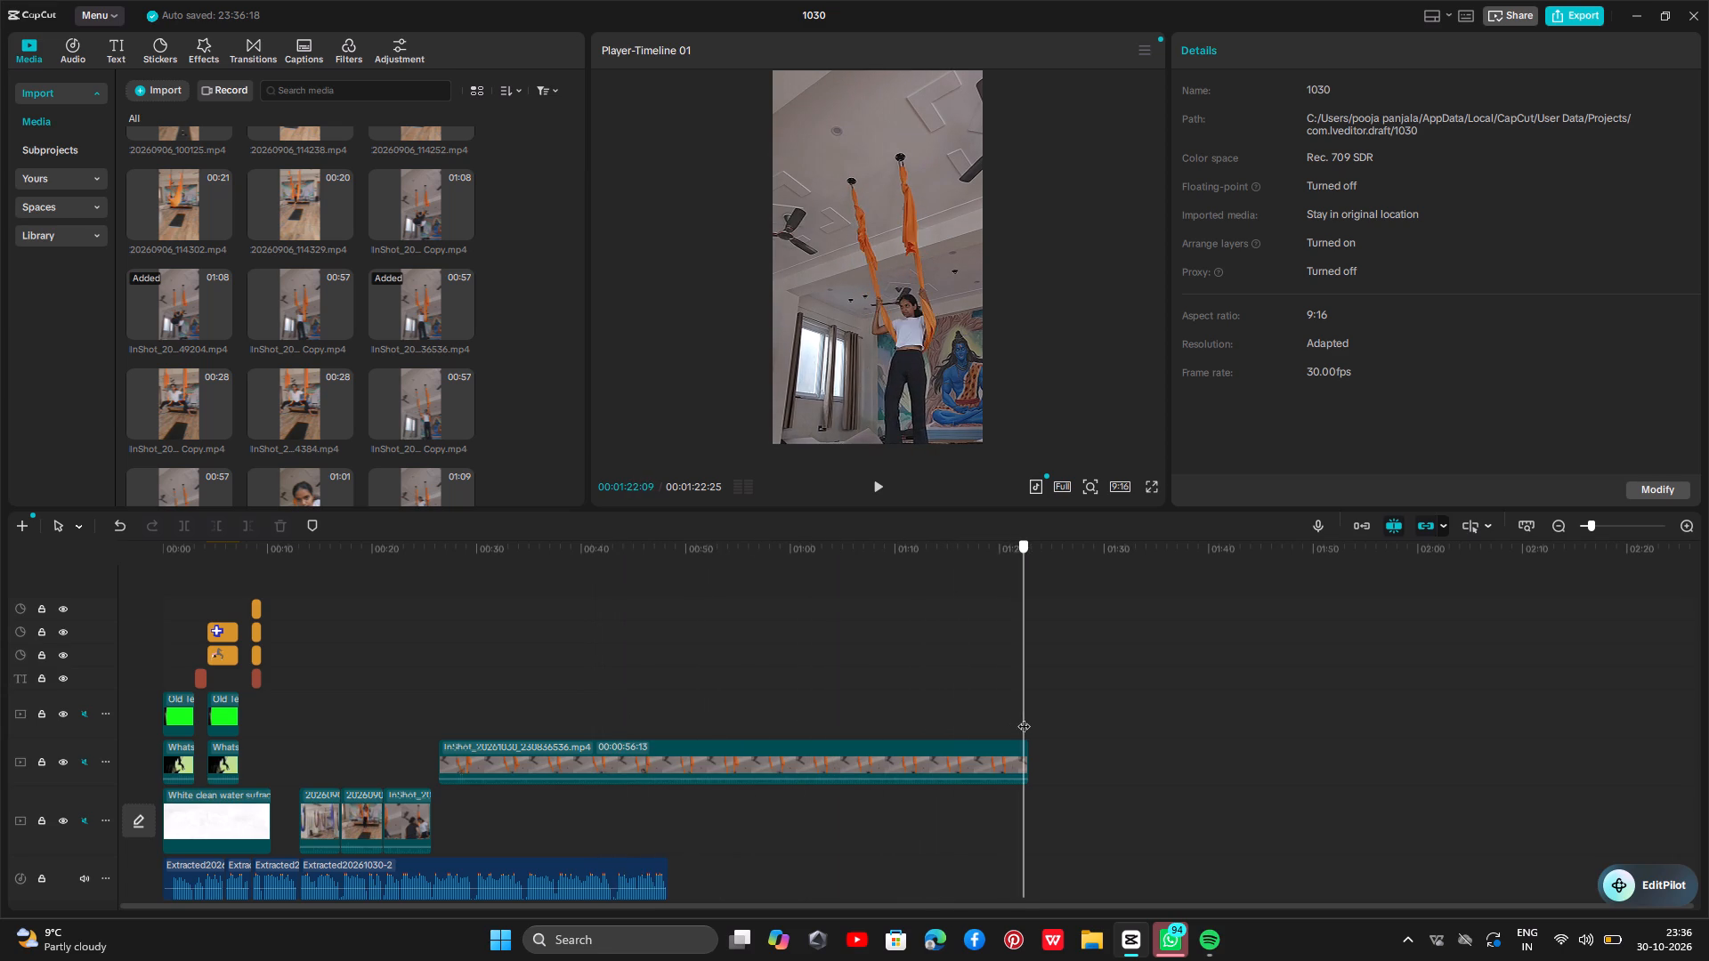
left_click_drag(1024, 717, 480, 832)
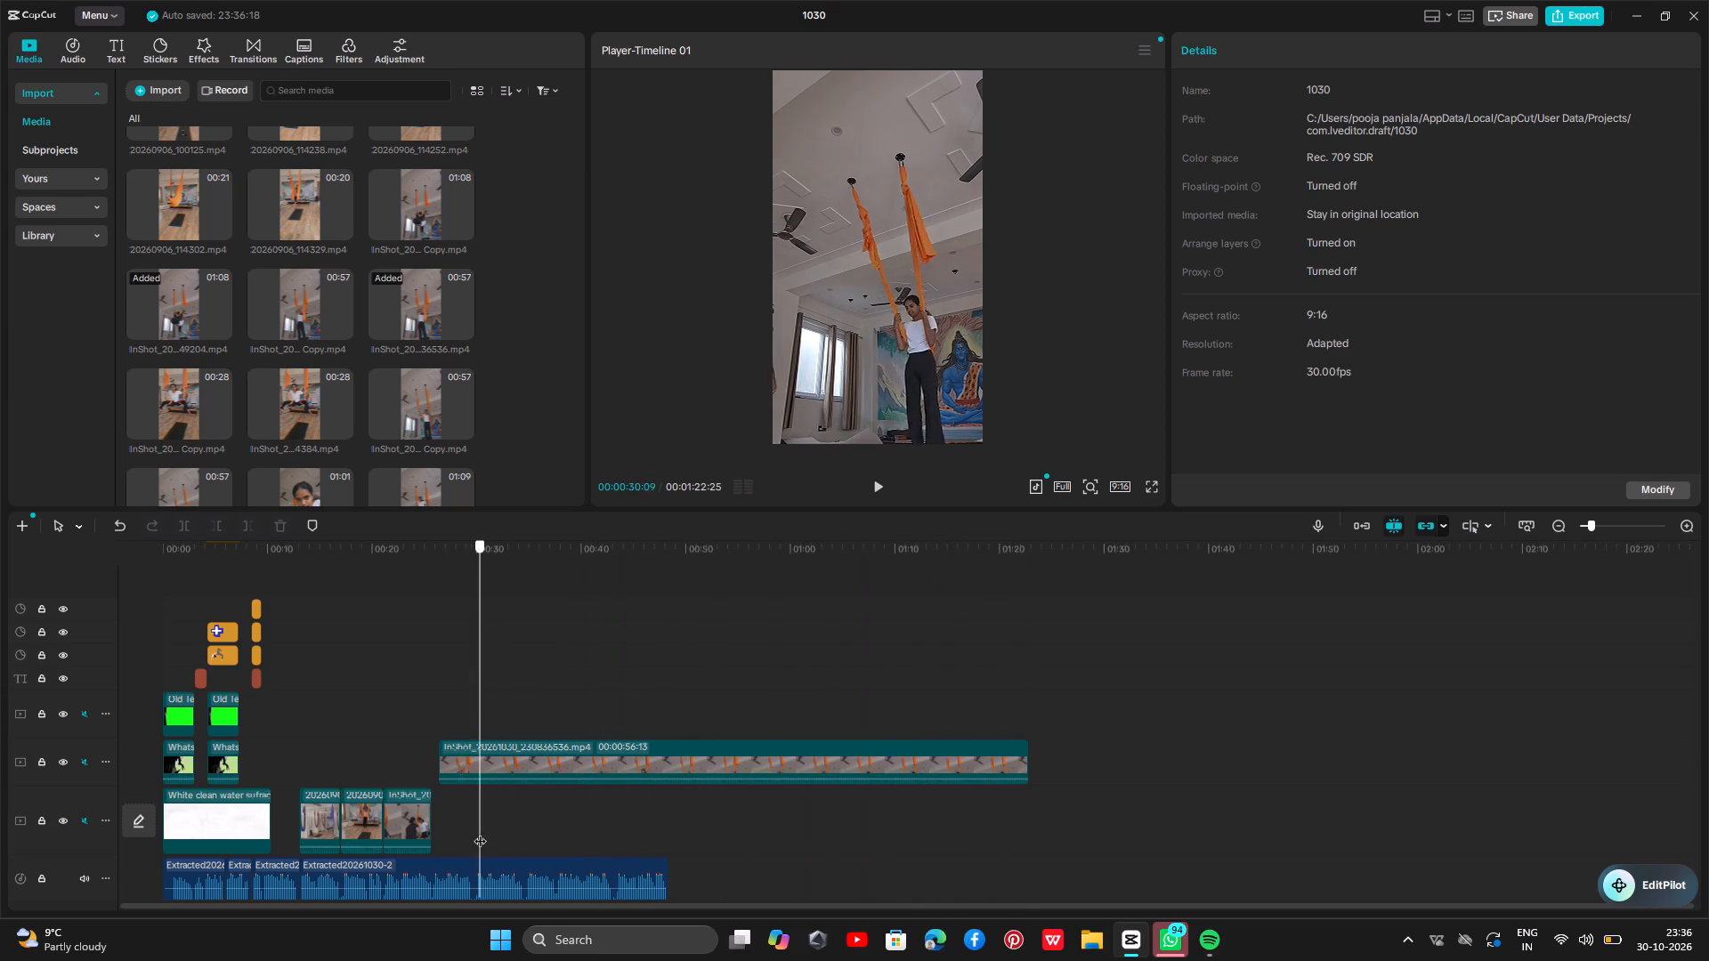
left_click_drag(480, 832, 433, 865)
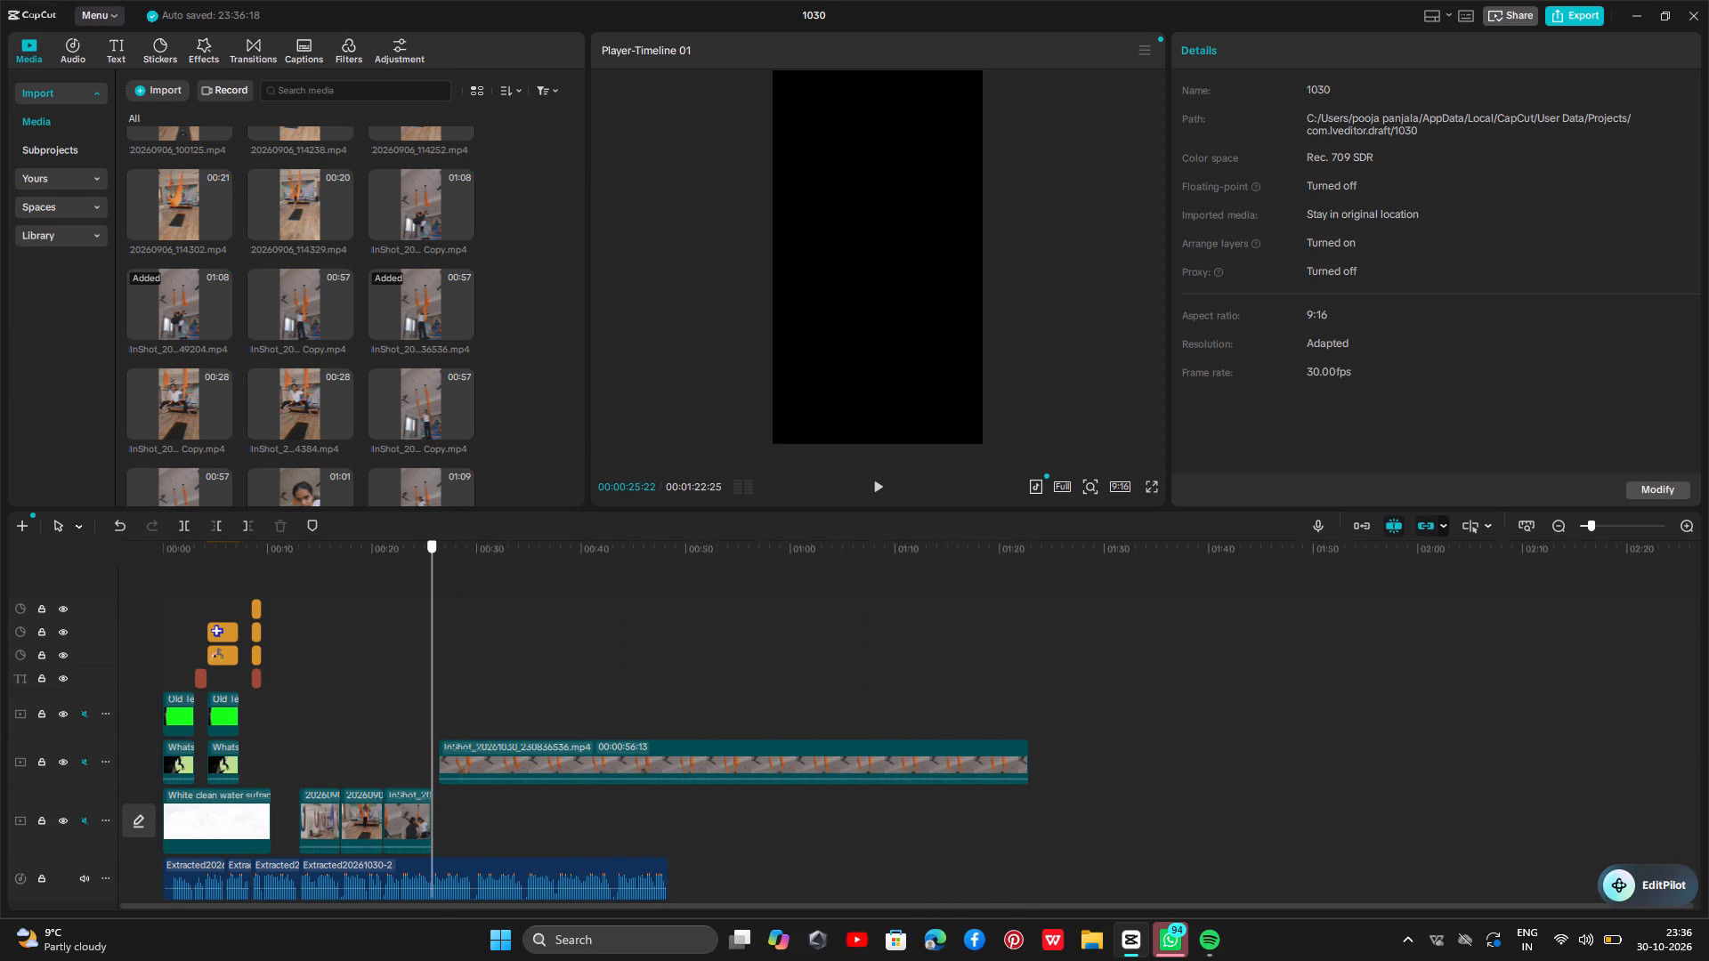
left_click_drag(433, 865, 441, 865)
left_click(441, 865)
key("space")
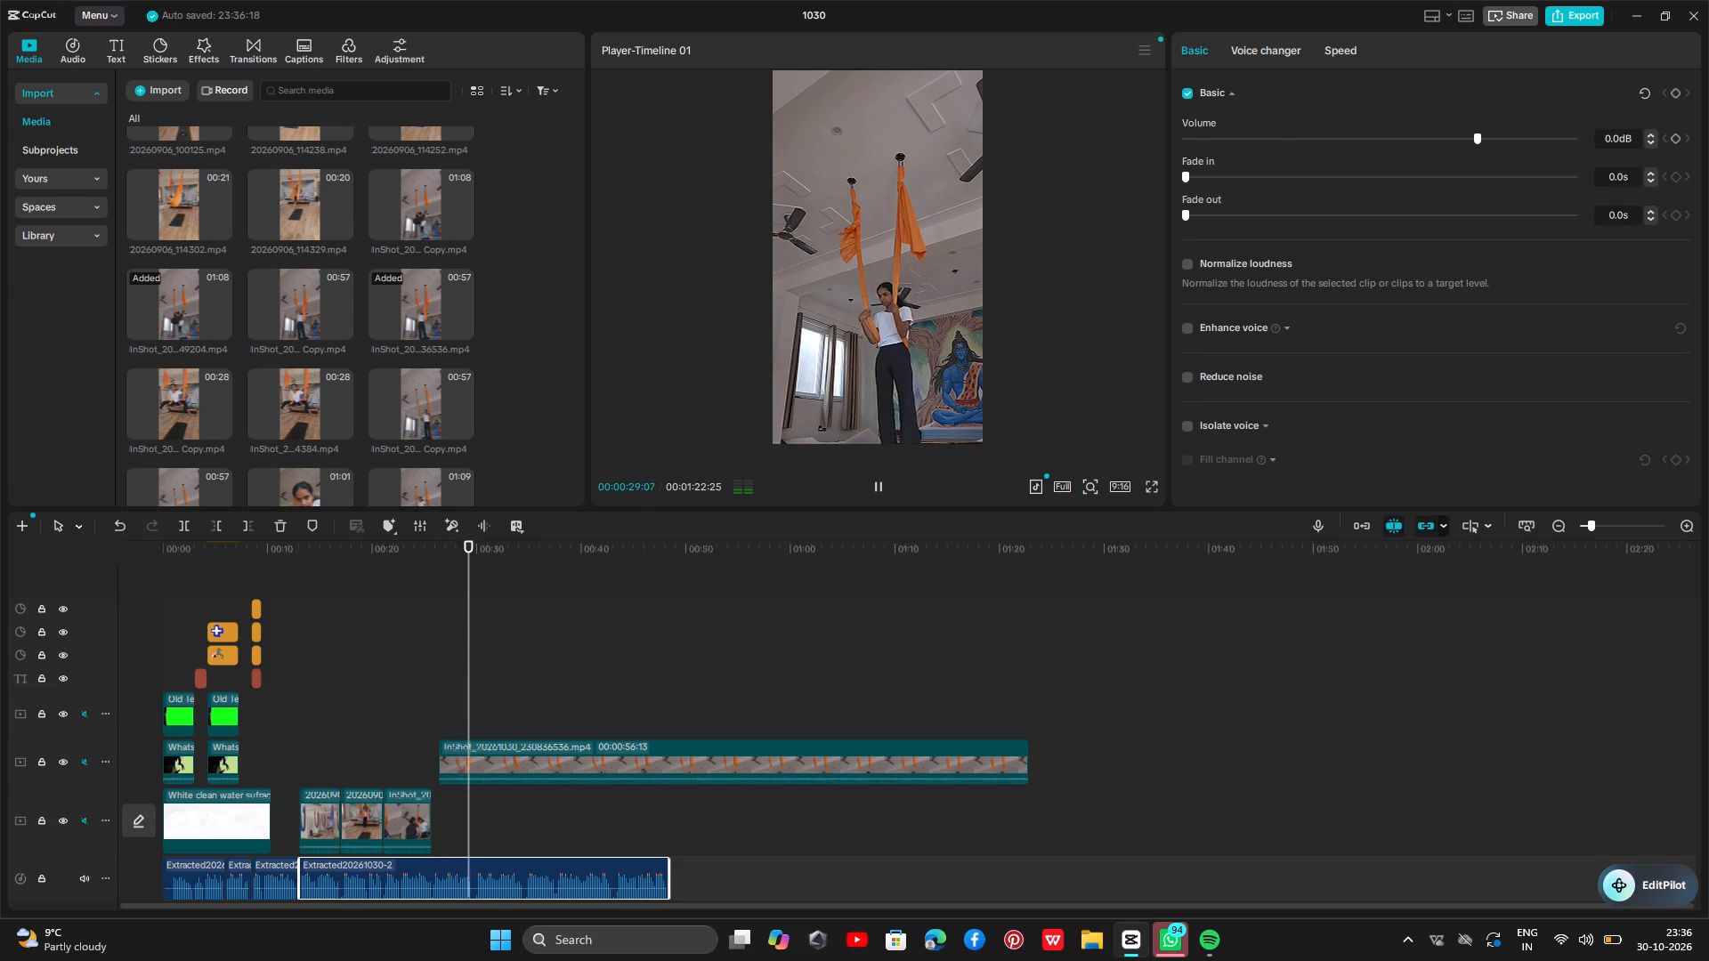
key("space")
scroll(369, 458, "up", 2)
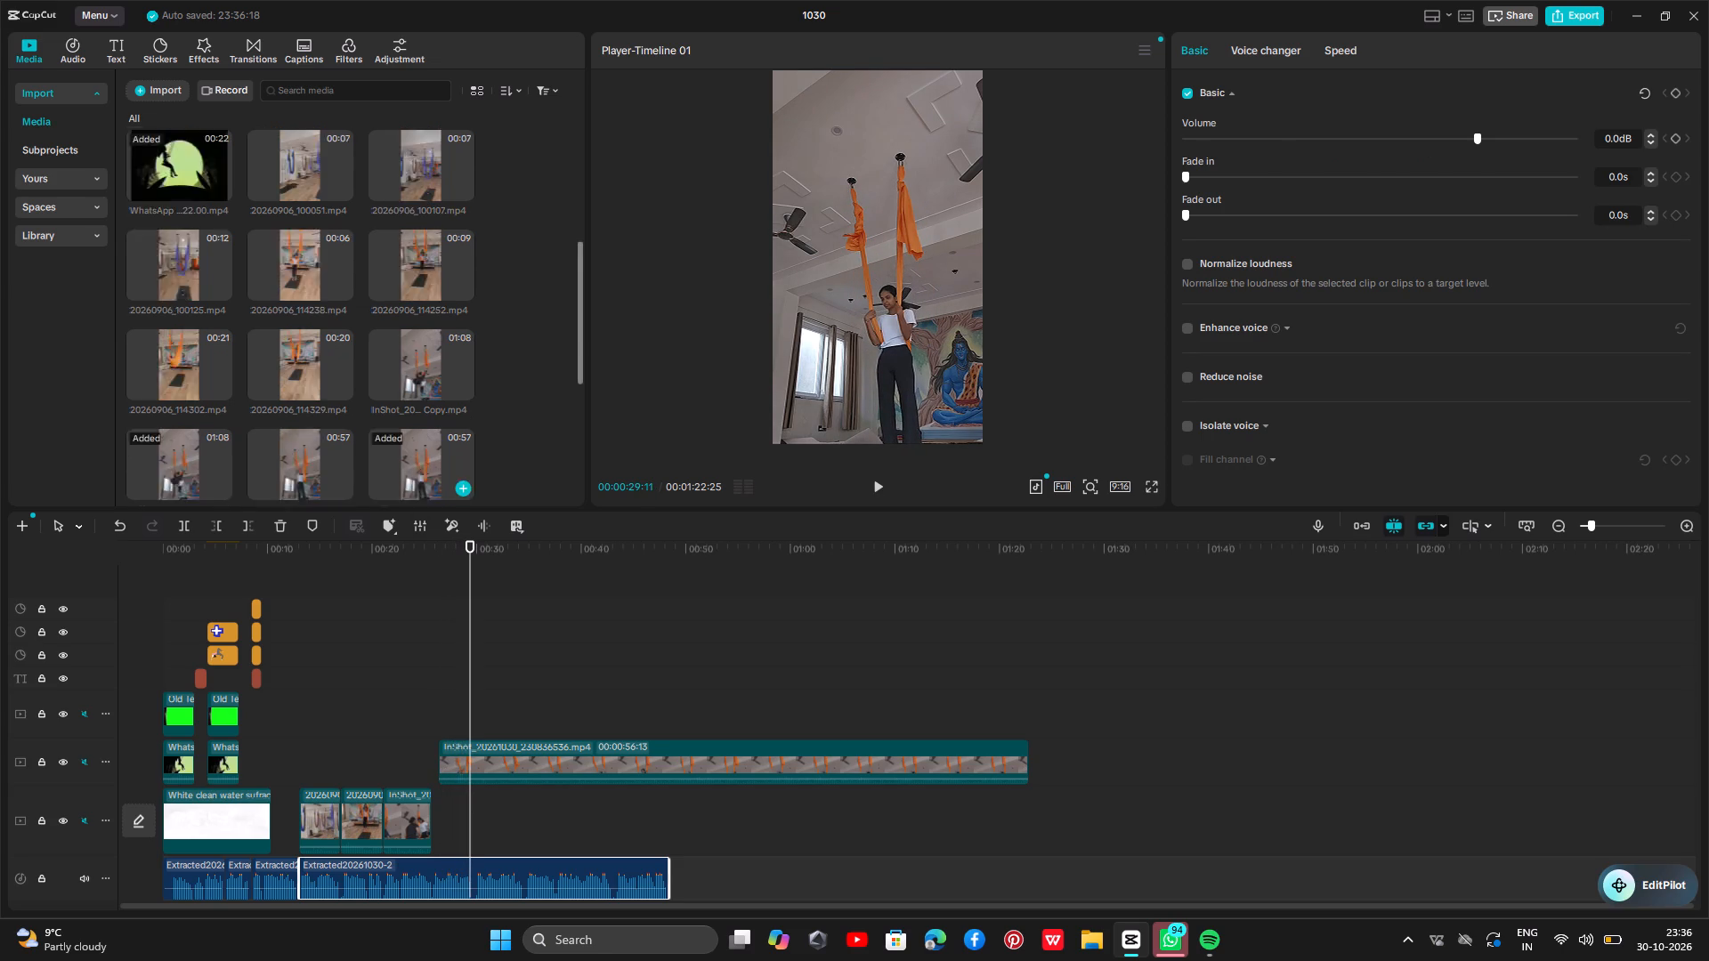
scroll(369, 458, "up", 1)
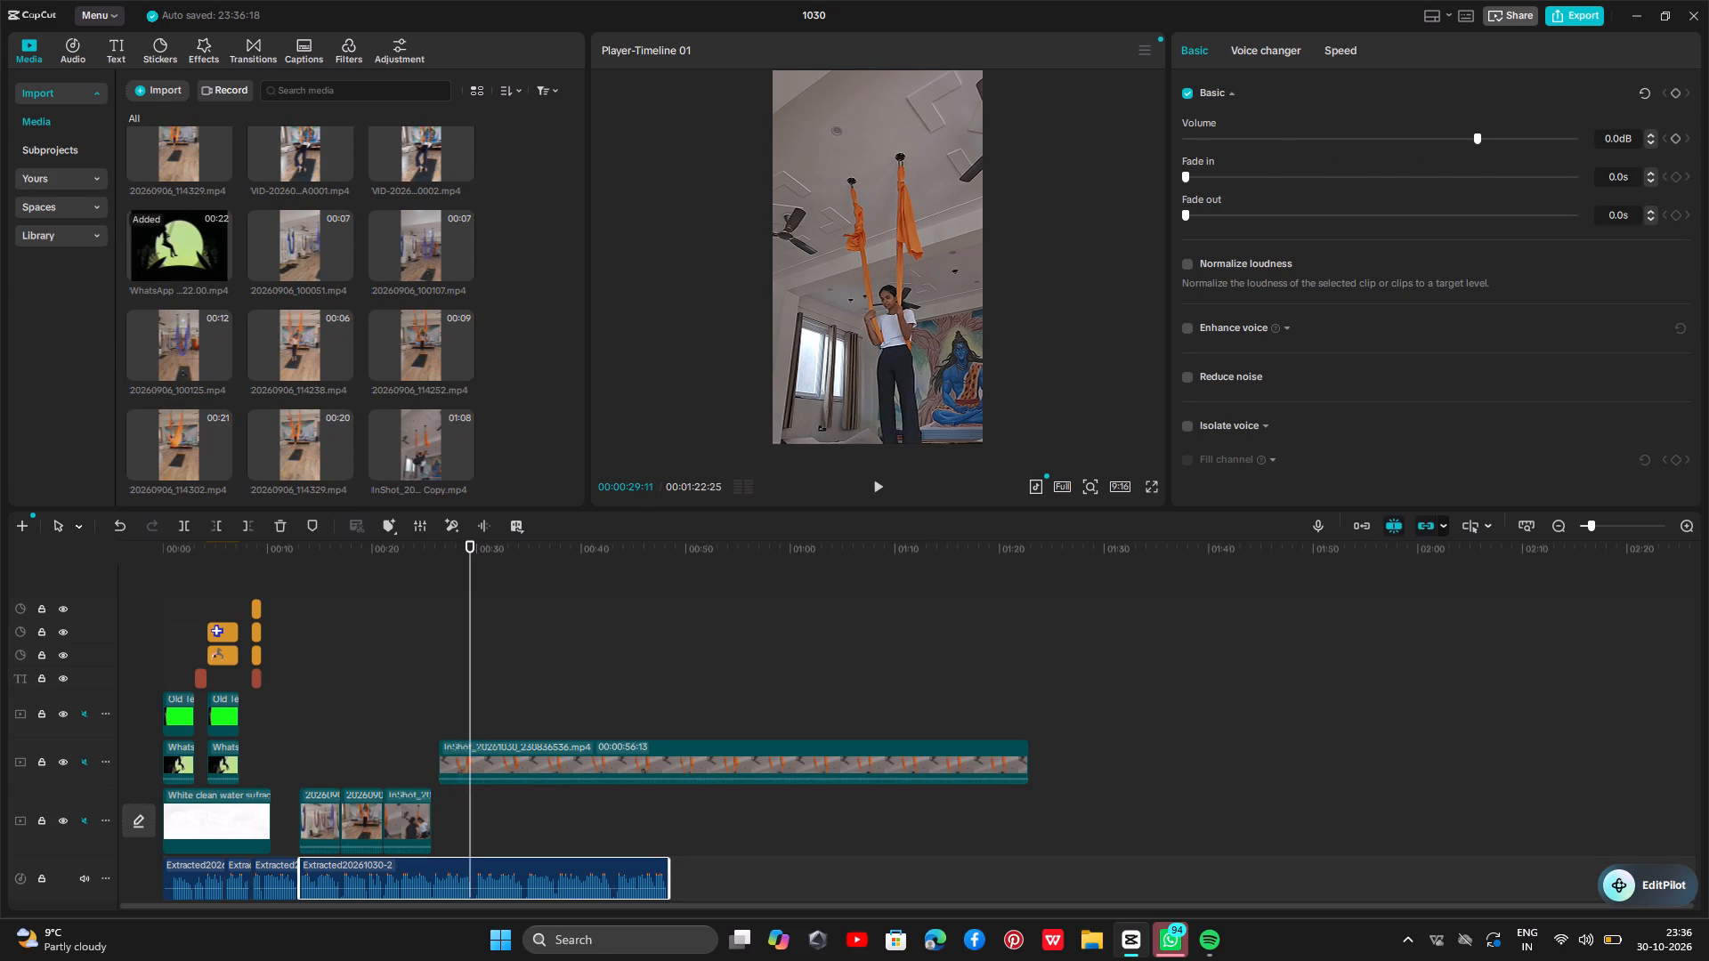
Add the 00:34 InShot clip ending in 35704 to the main track, directly after the last InShot clip at about 26 seconds.
scroll(400, 367, "down", 4)
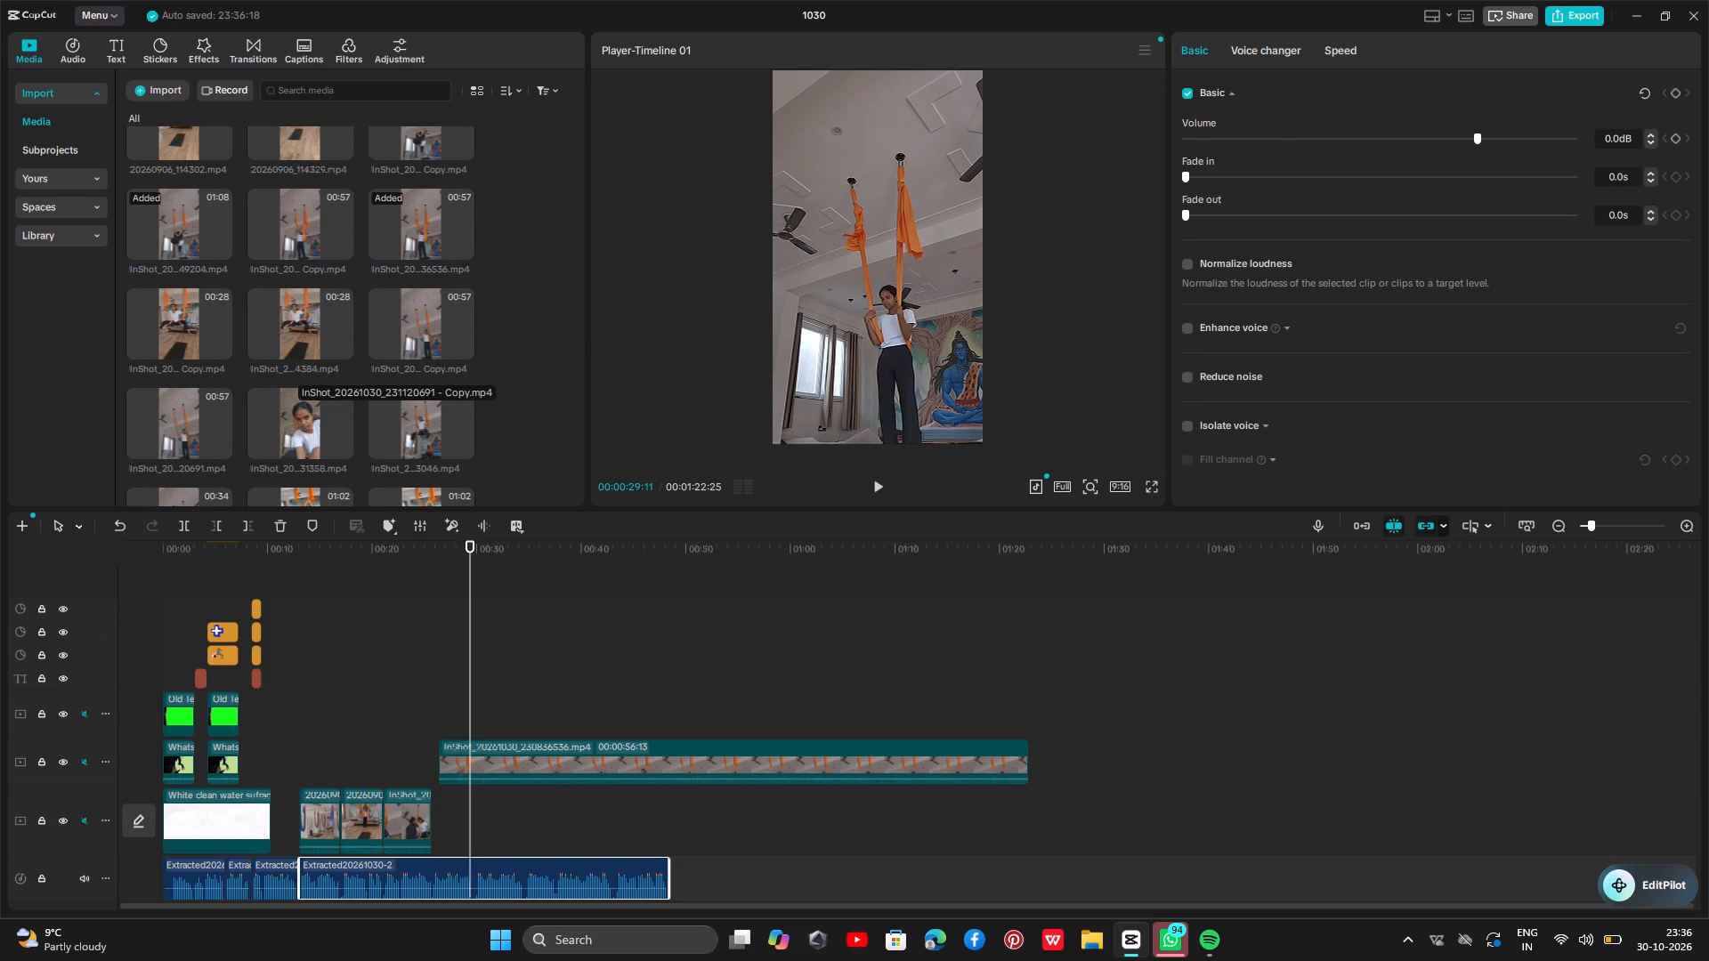
scroll(388, 368, "up", 1)
left_click(417, 316)
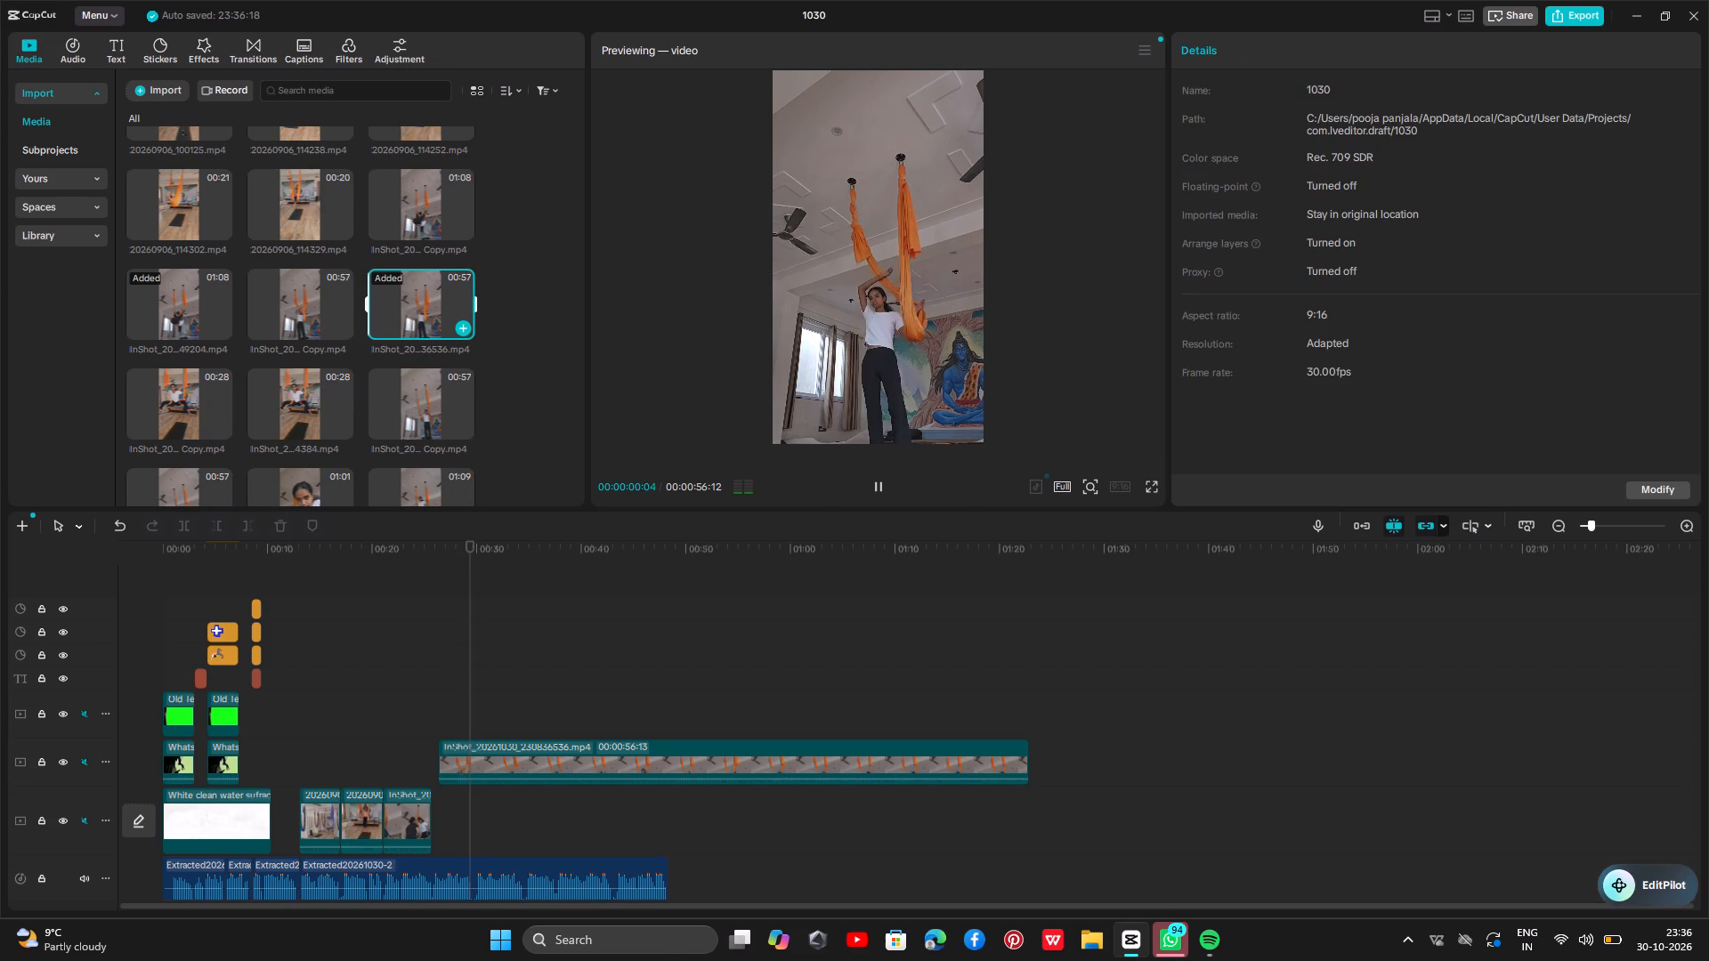
left_click(314, 309)
scroll(313, 309, "down", 6)
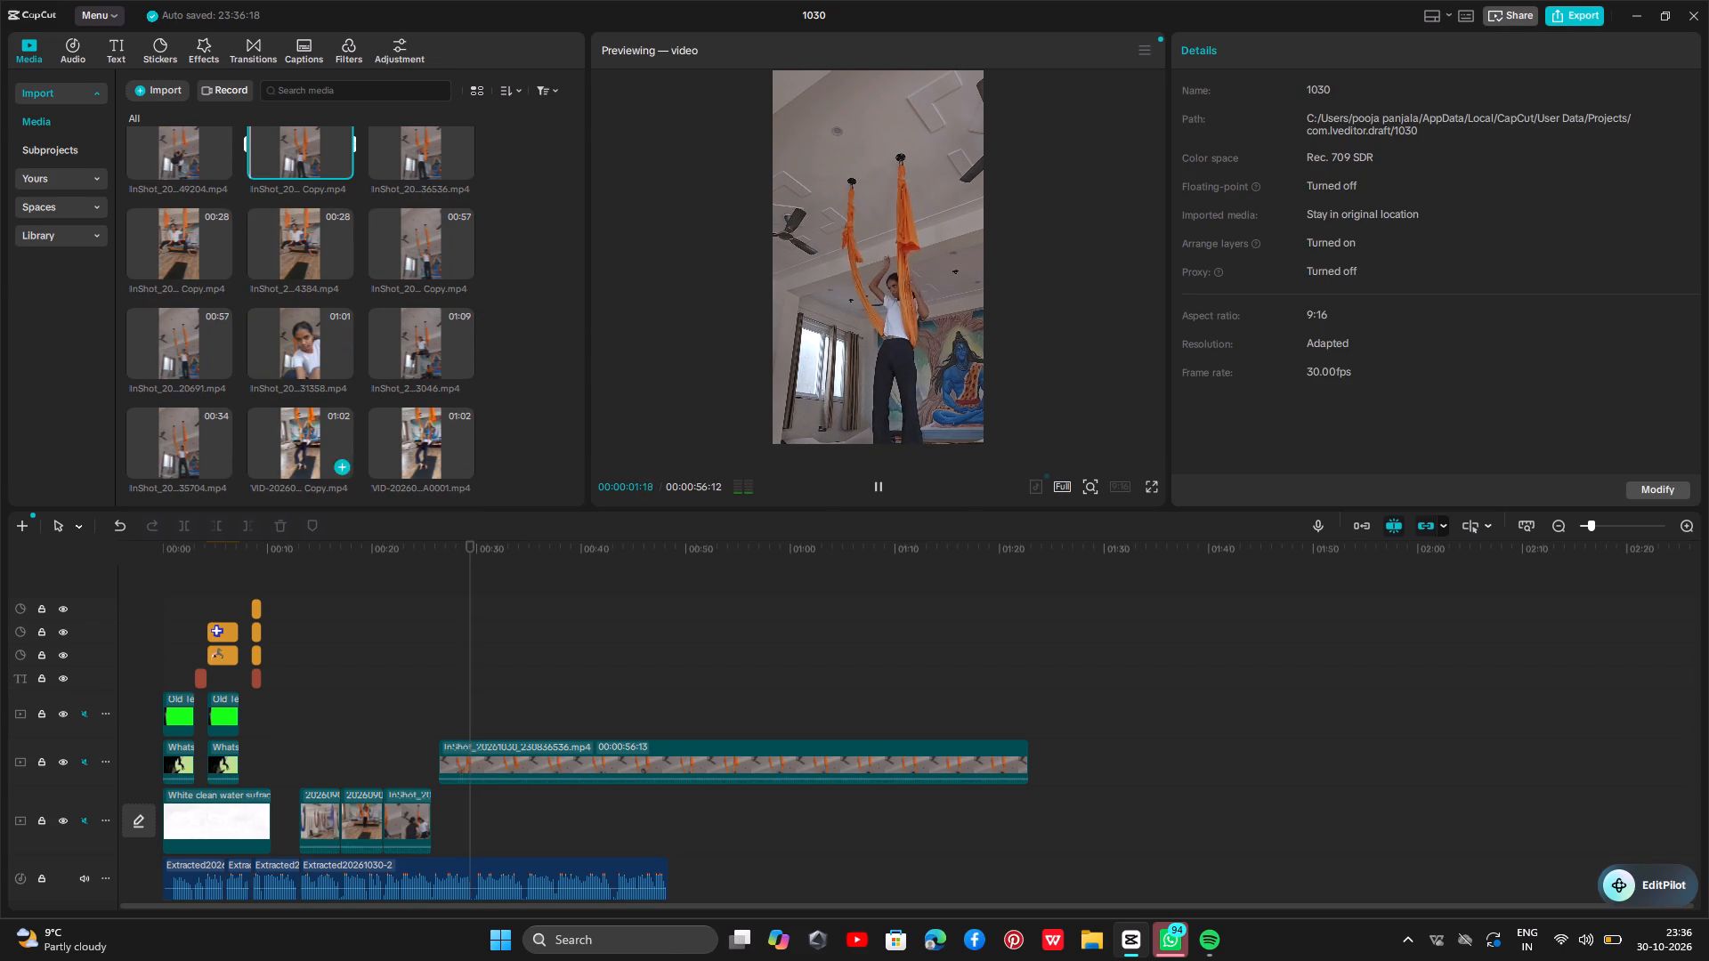
left_click(191, 448)
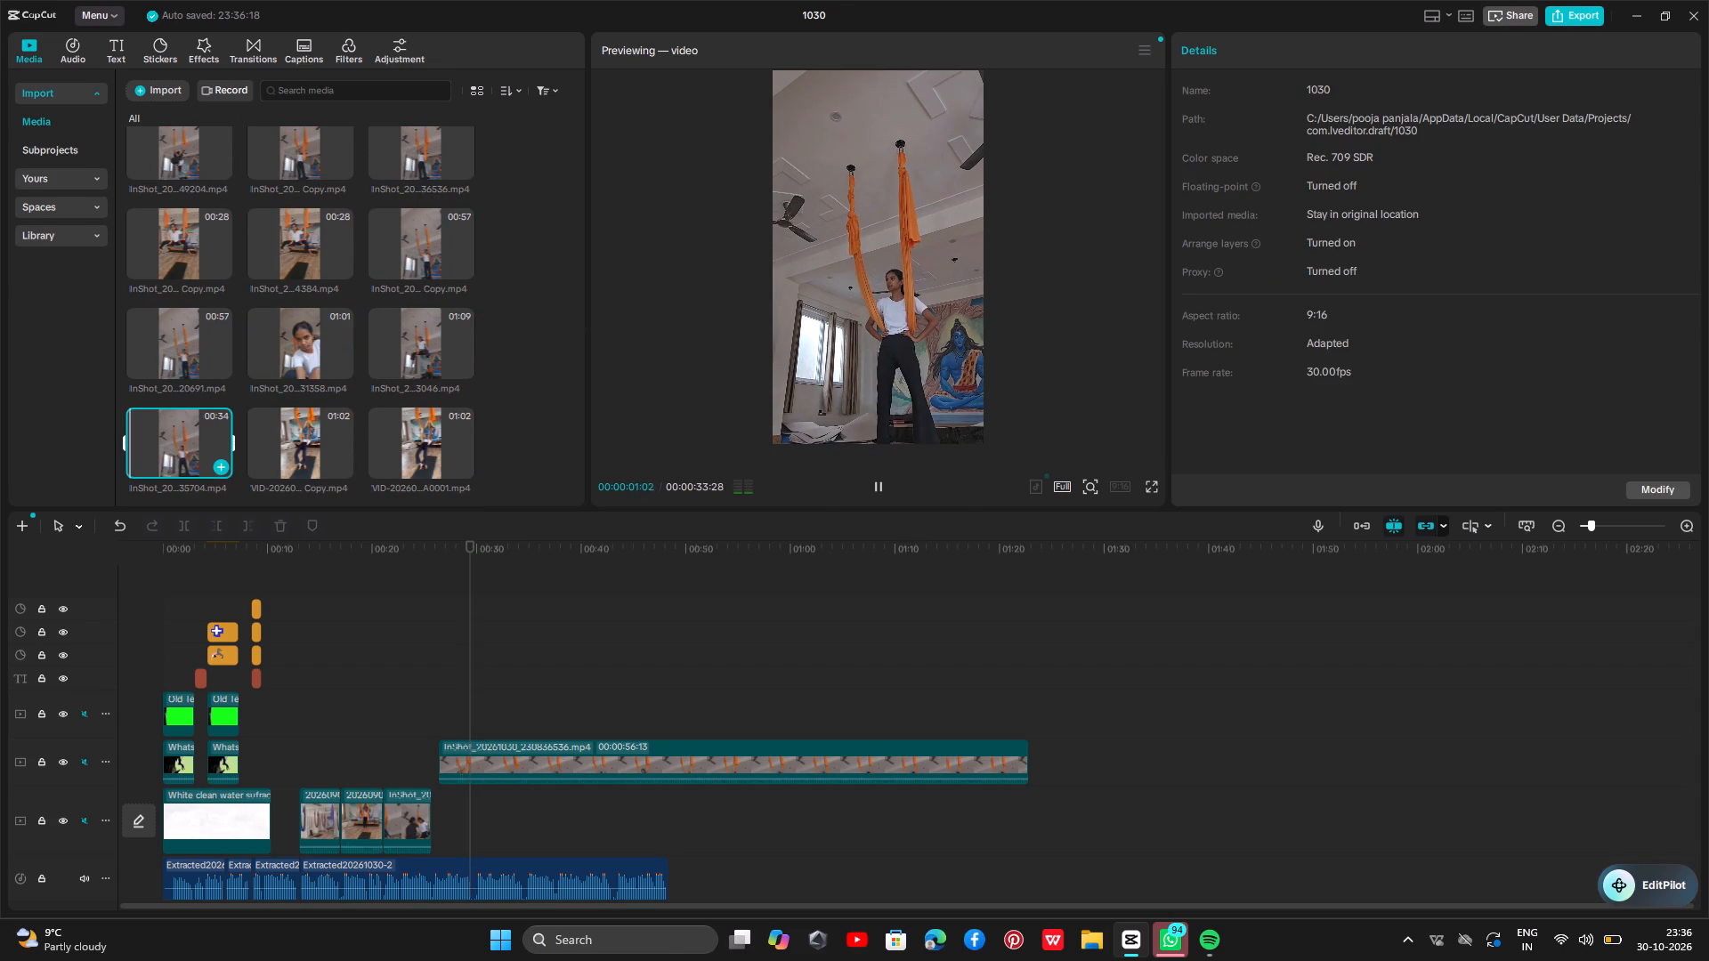
left_click_drag(191, 448, 426, 736)
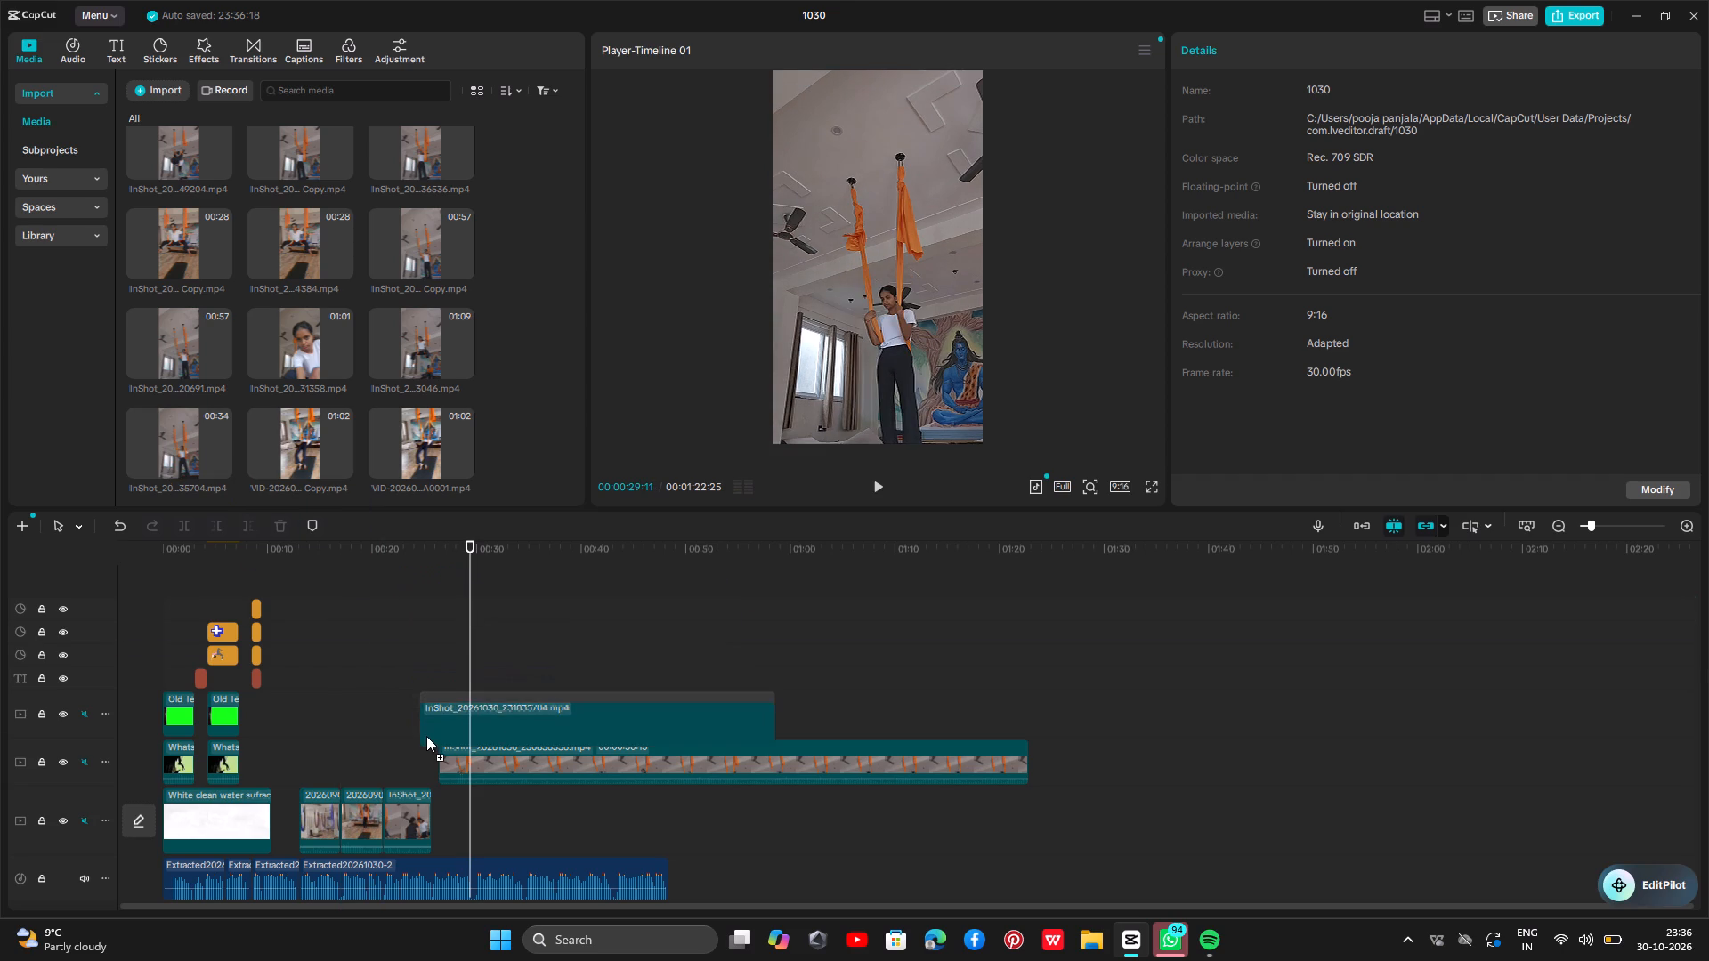
left_click_drag(426, 736, 431, 813)
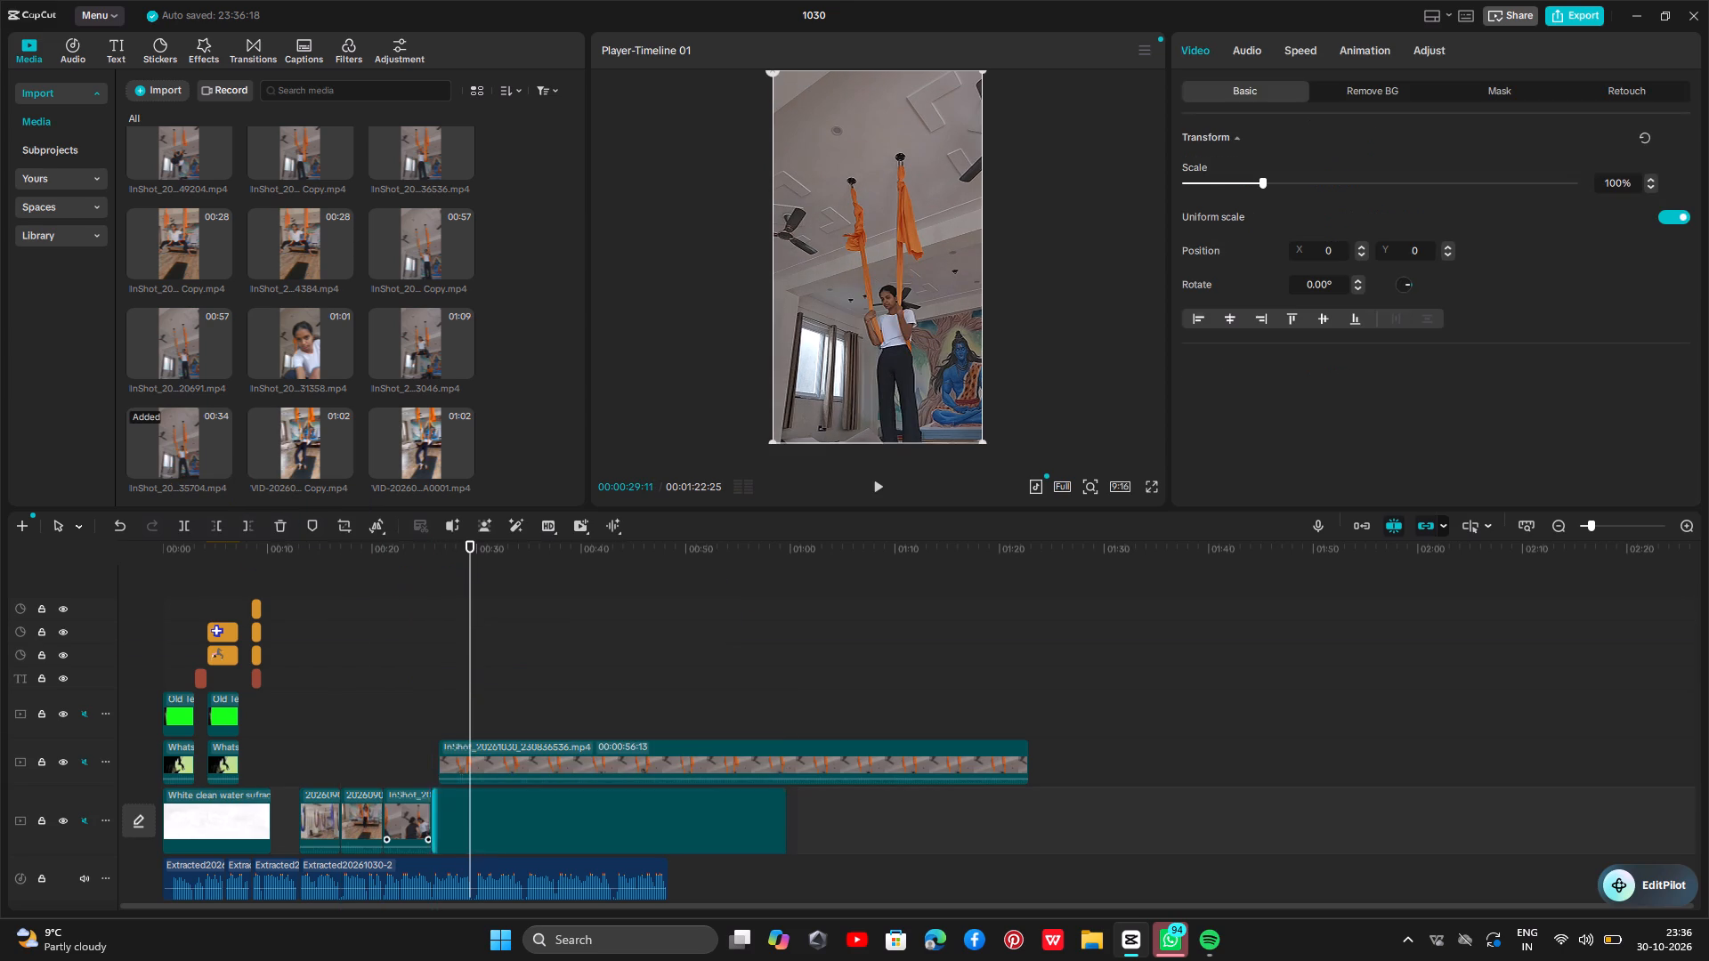
Delete the 00:57 InShot clip ending in 36536 from the track above the main one.
left_click(543, 749)
key("BackSpace")
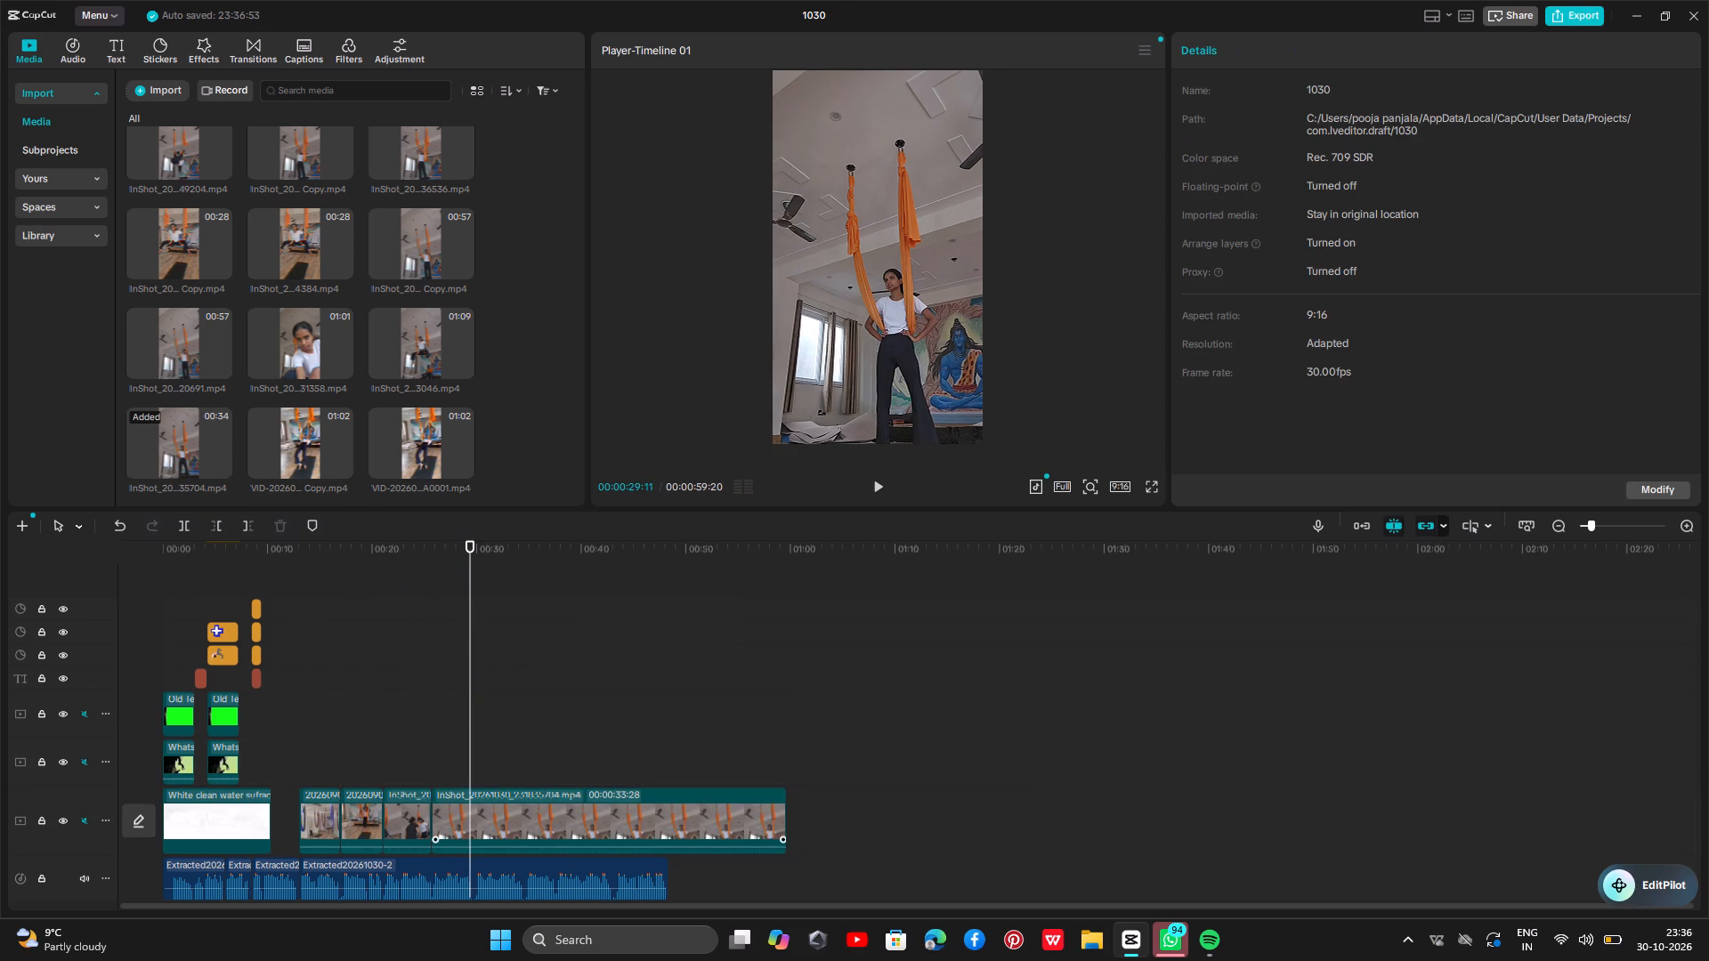
Play the transition into the newly added 00:34 InShot clip with the audio, starting from about 23 to 24 seconds.
left_click(418, 768)
key("space")
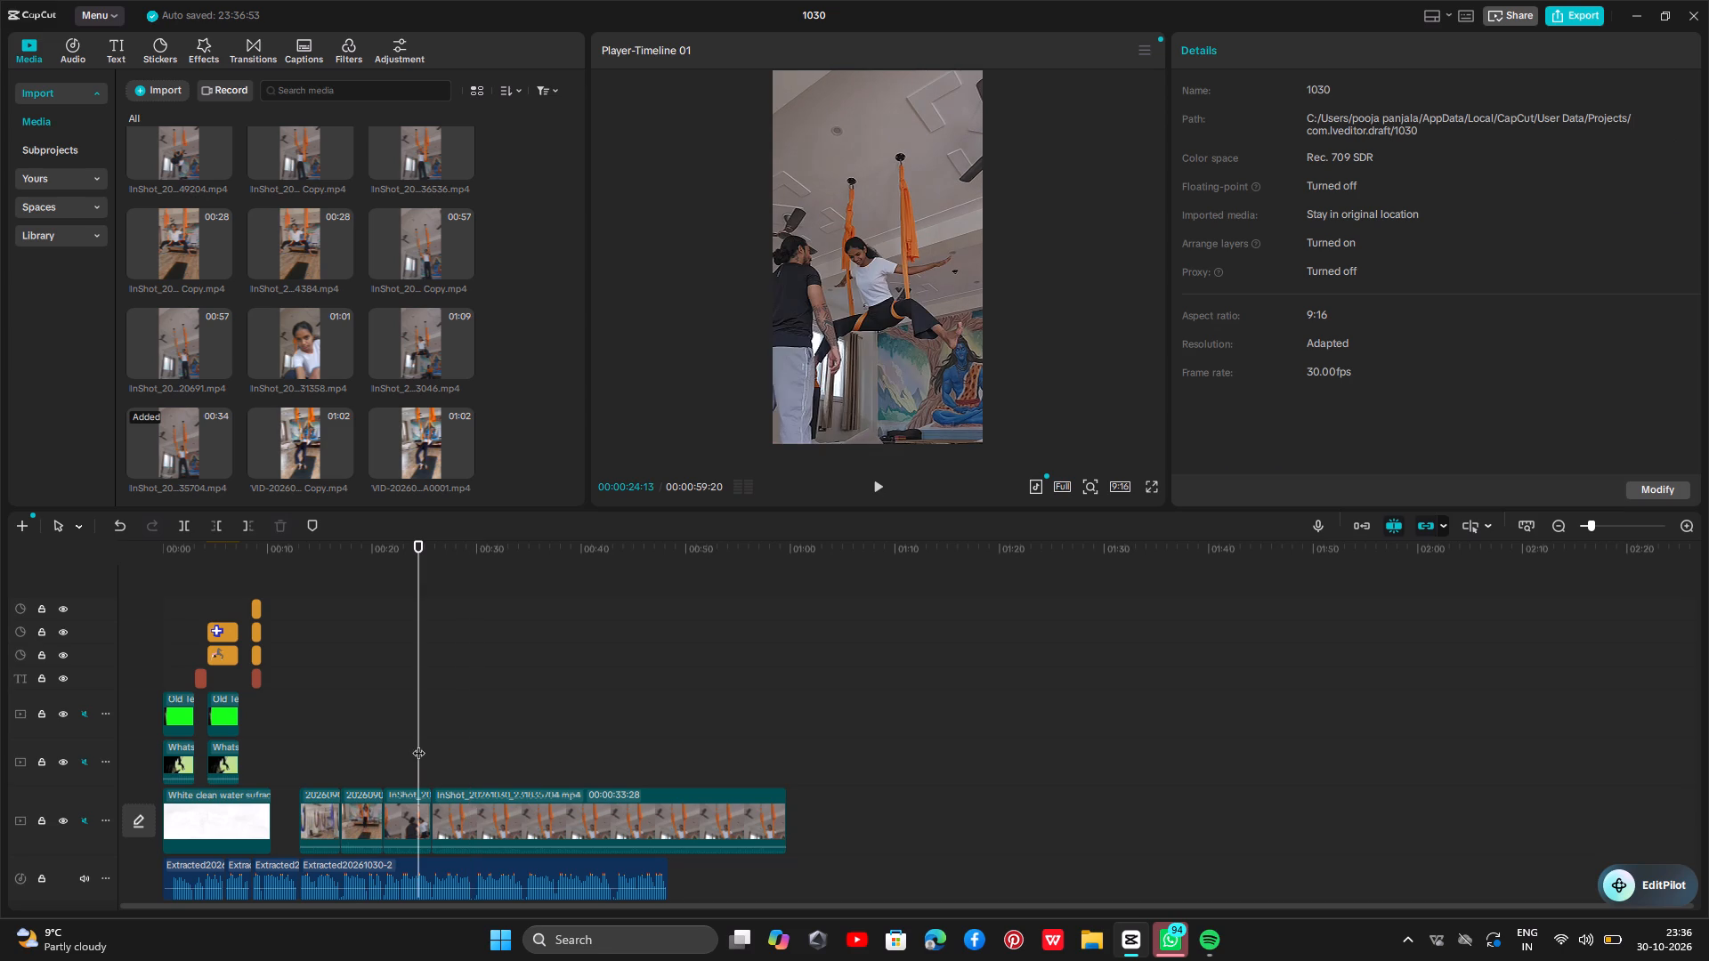
key("space")
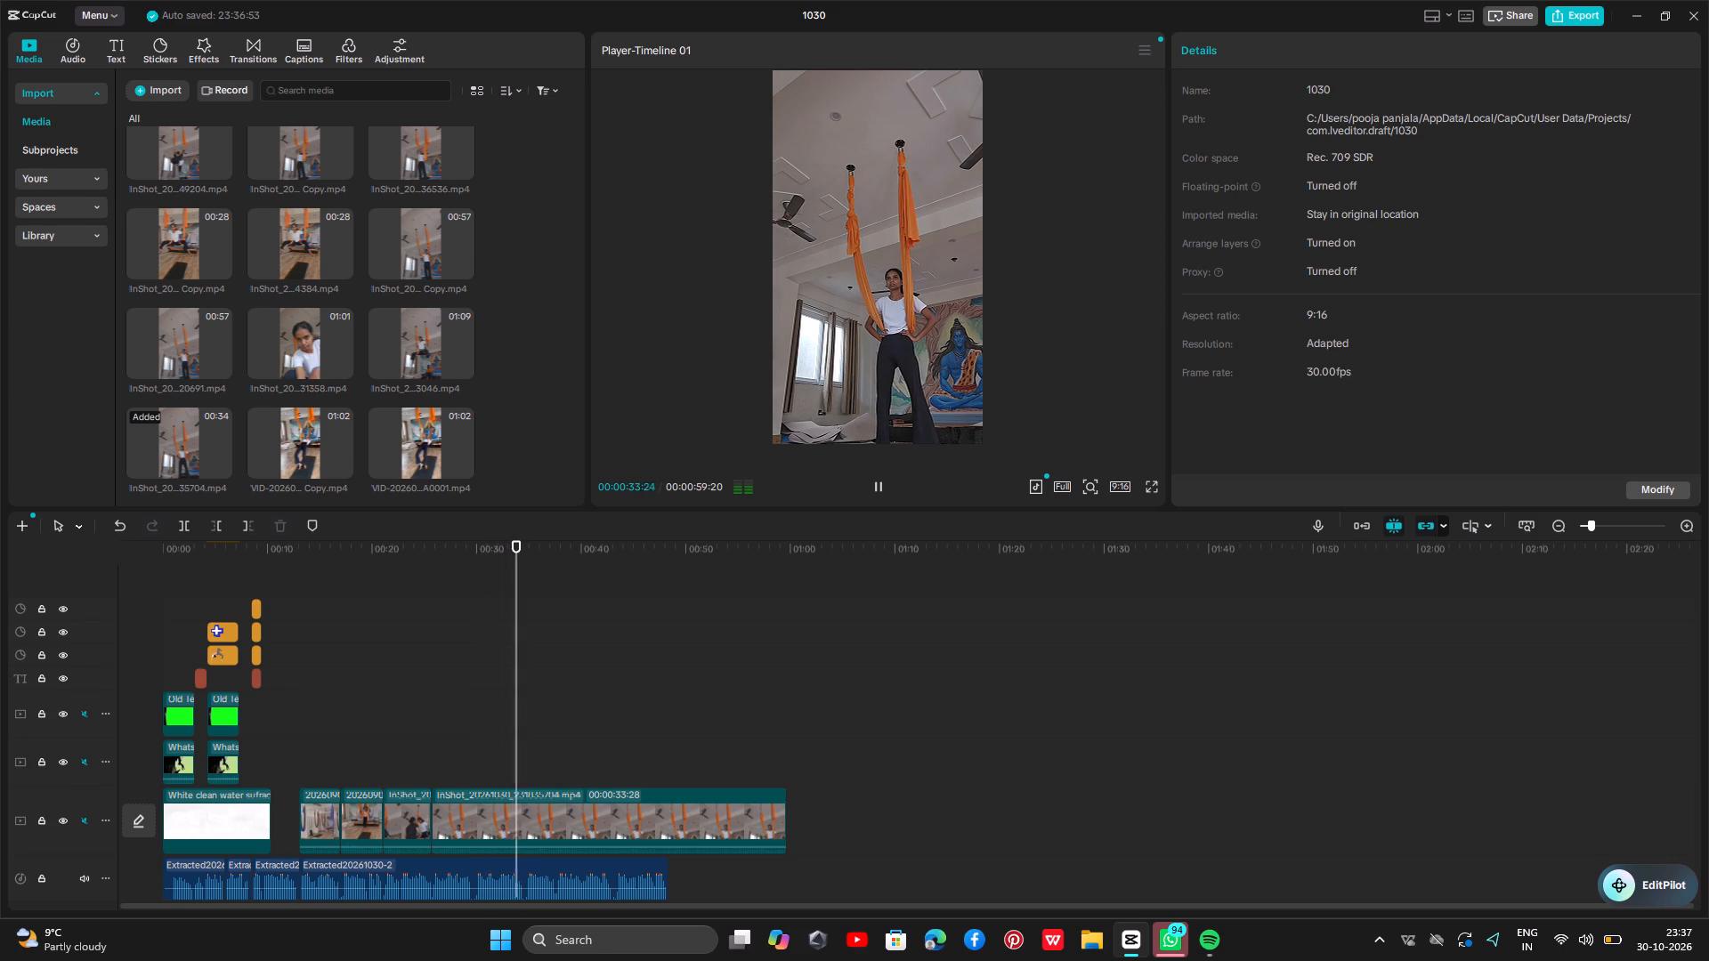
key("space")
left_click(406, 759)
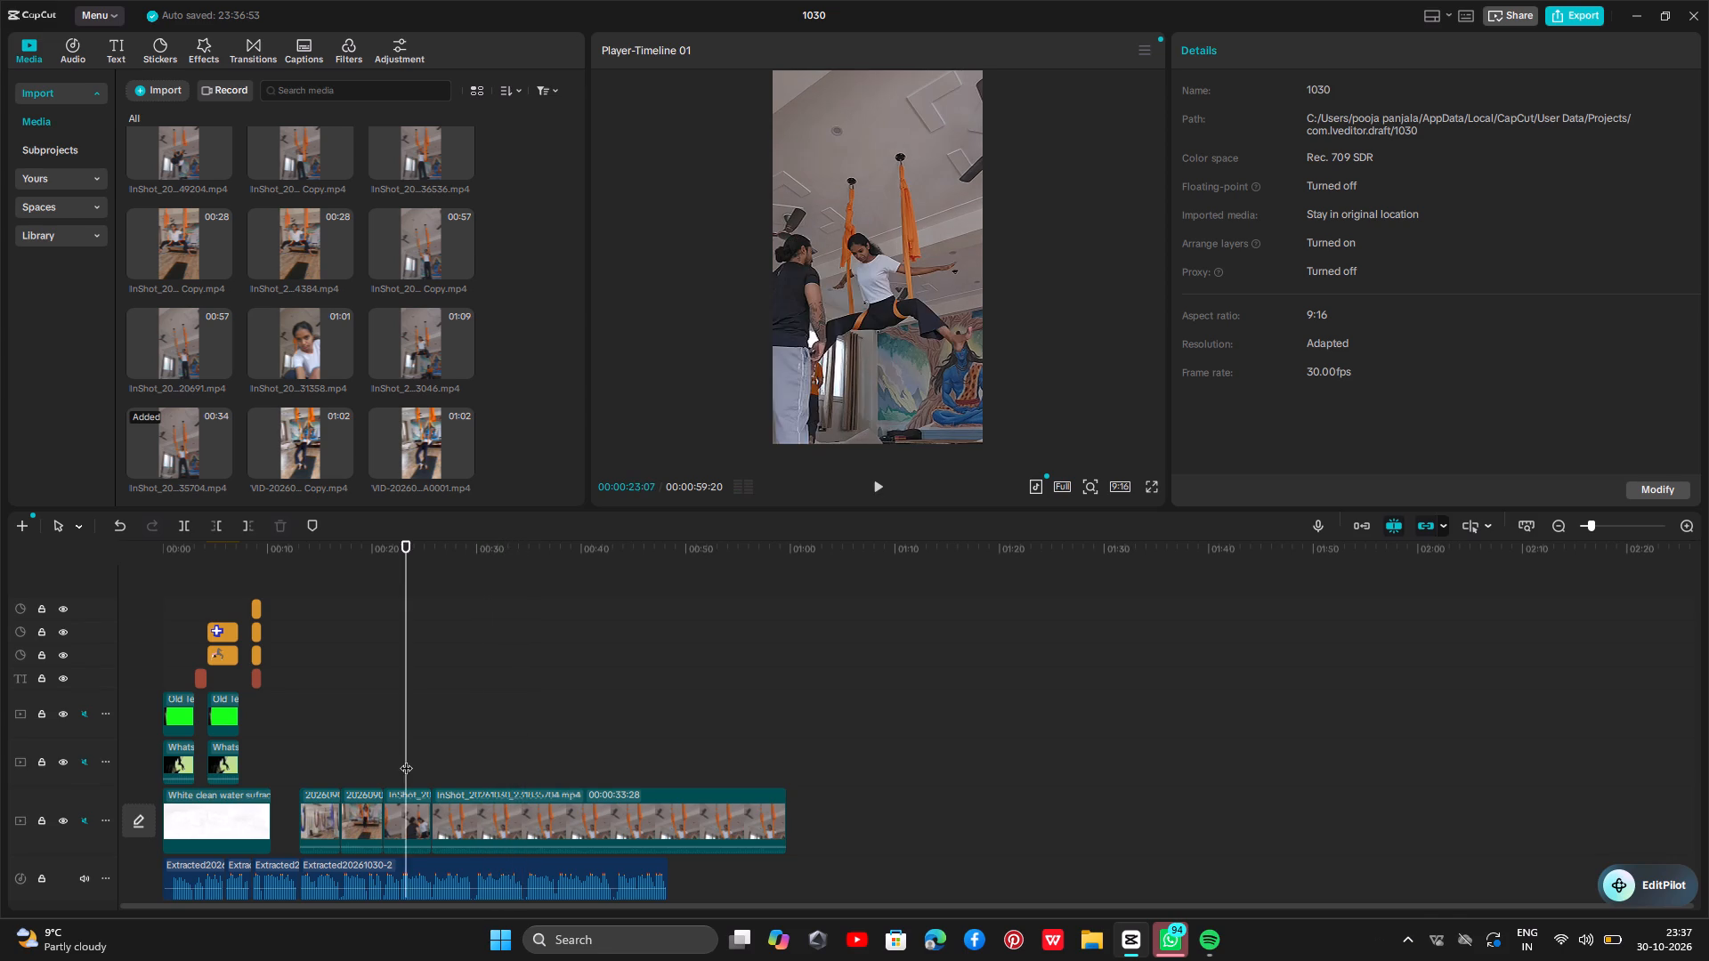
key("space")
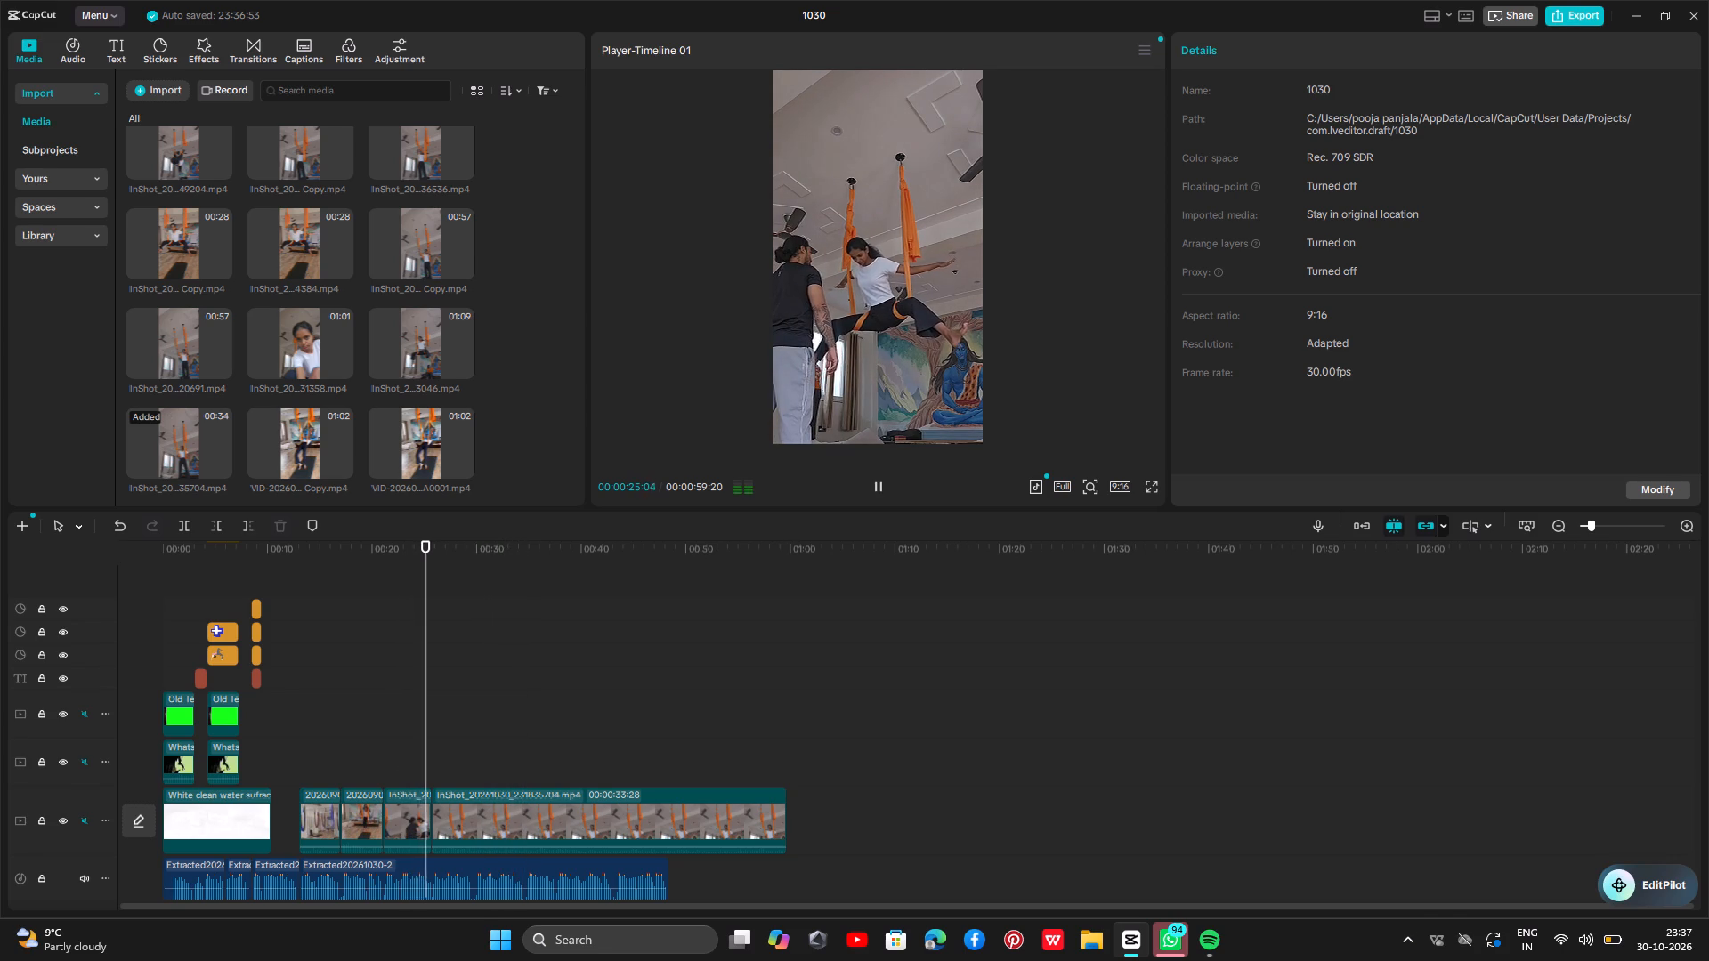
key("space")
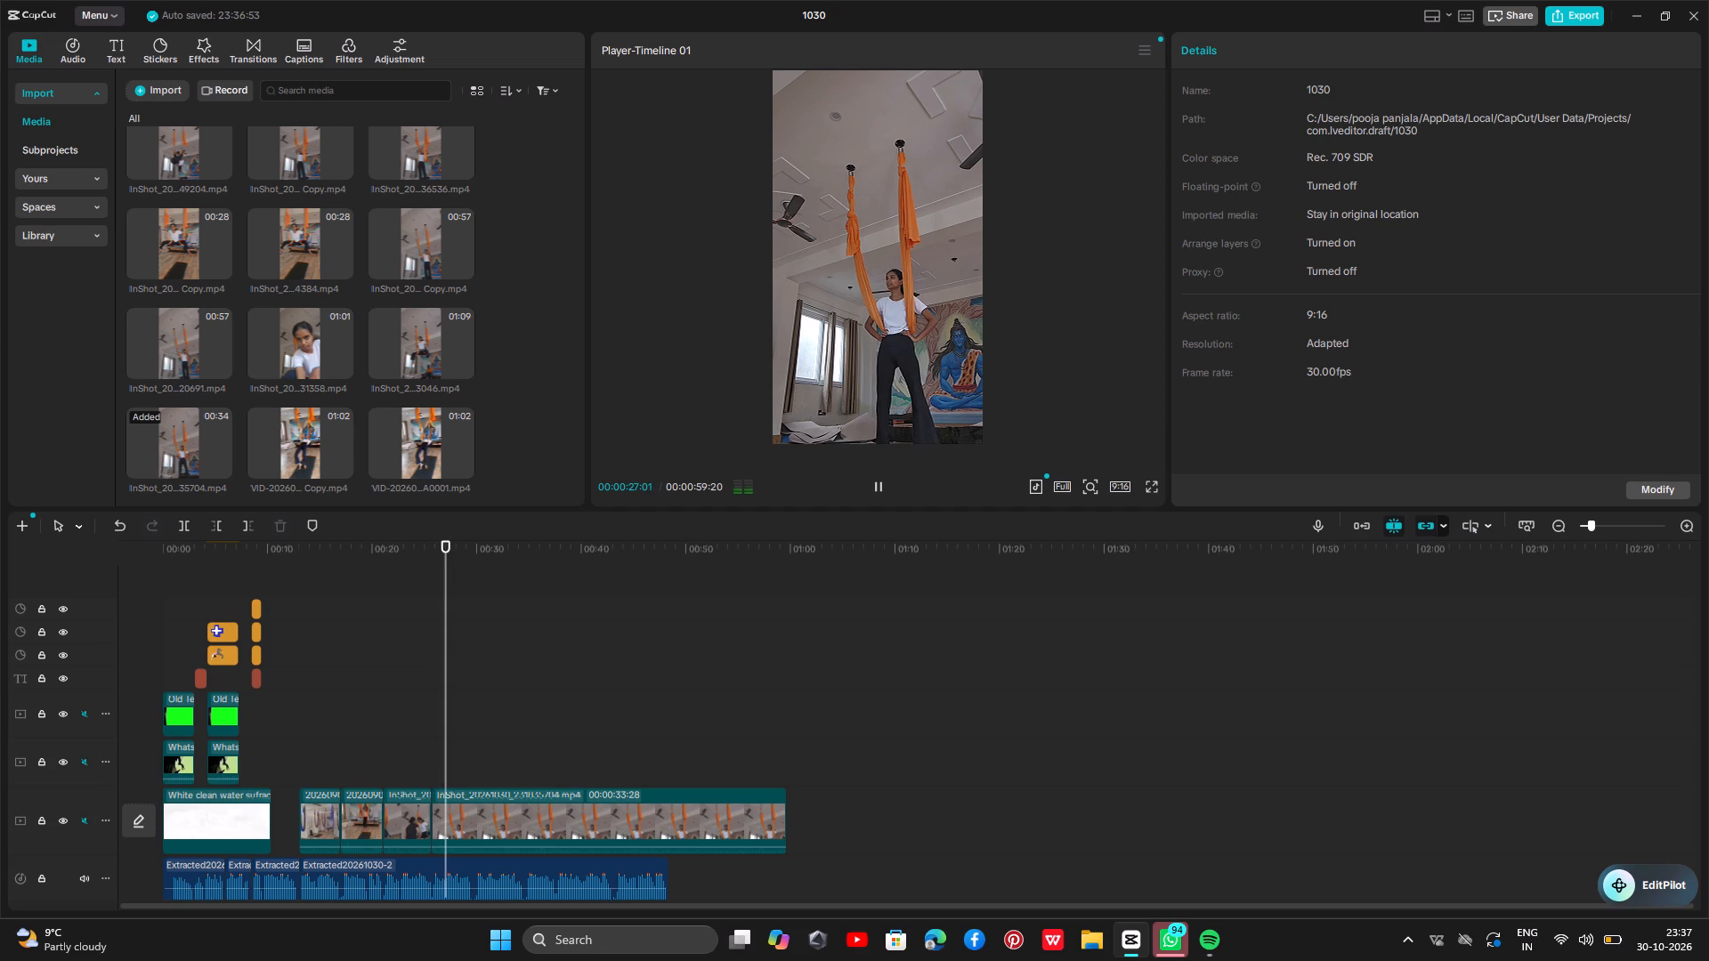
Preview the 01:08 and 01:09 InShot clips, both 01:02 VID clips and the 00:34 InShot clip in the media library.
scroll(286, 451, "up", 1)
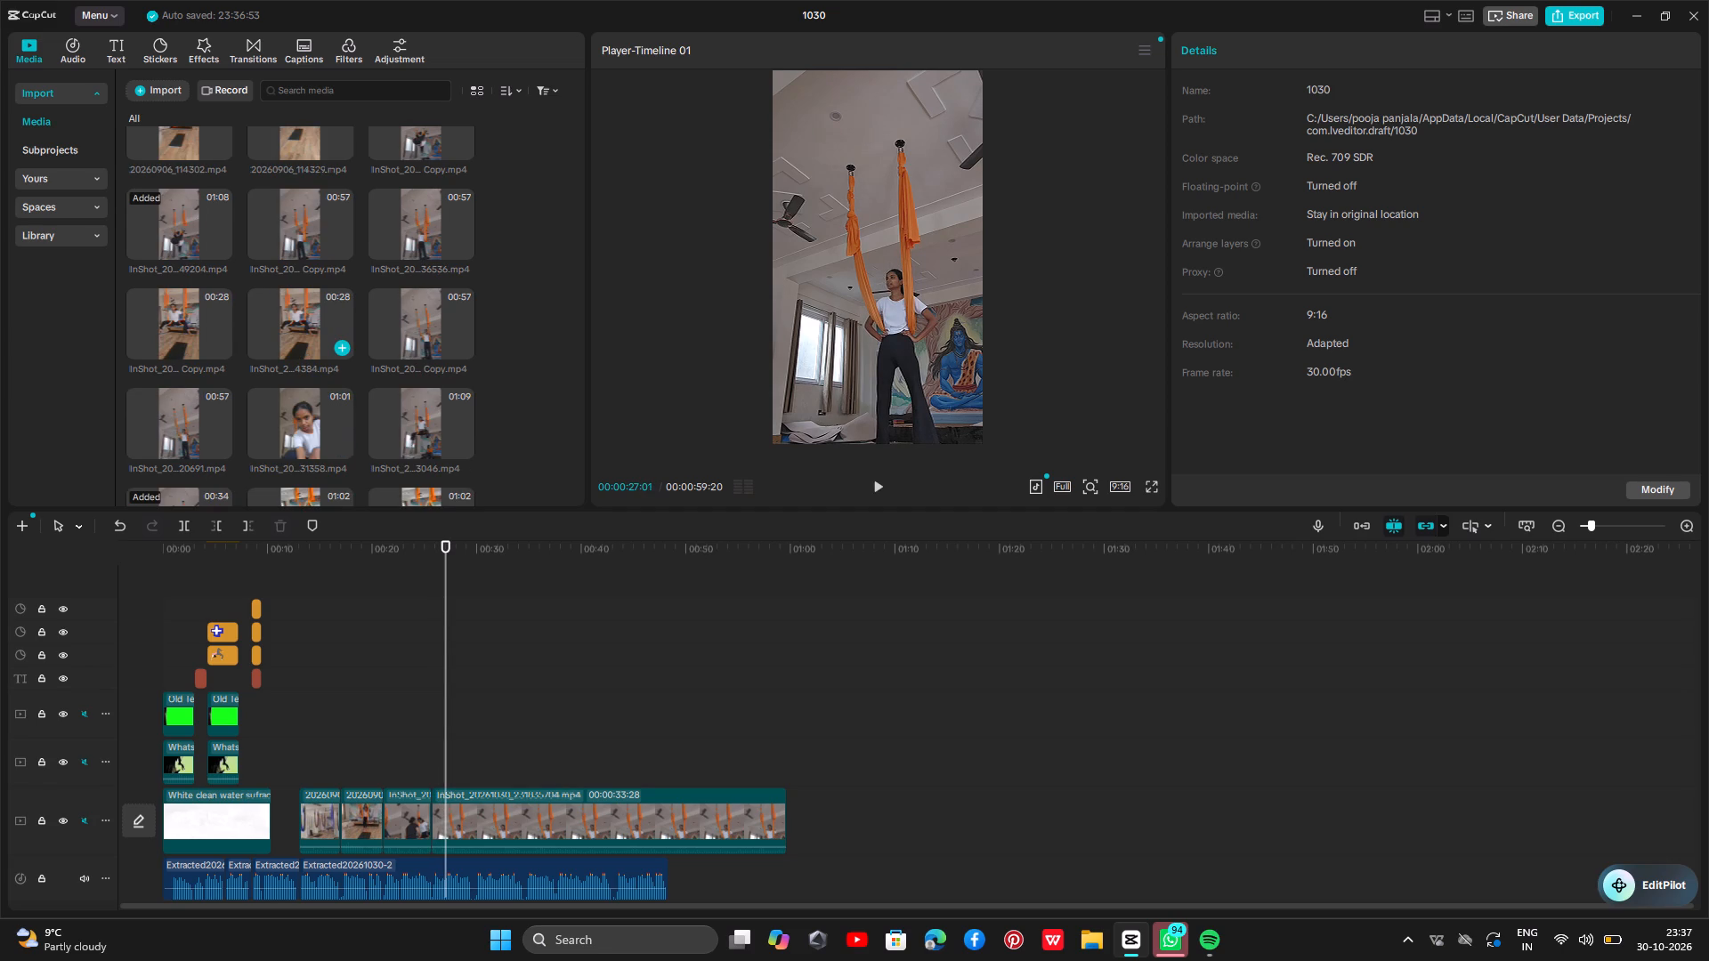
left_click(170, 230)
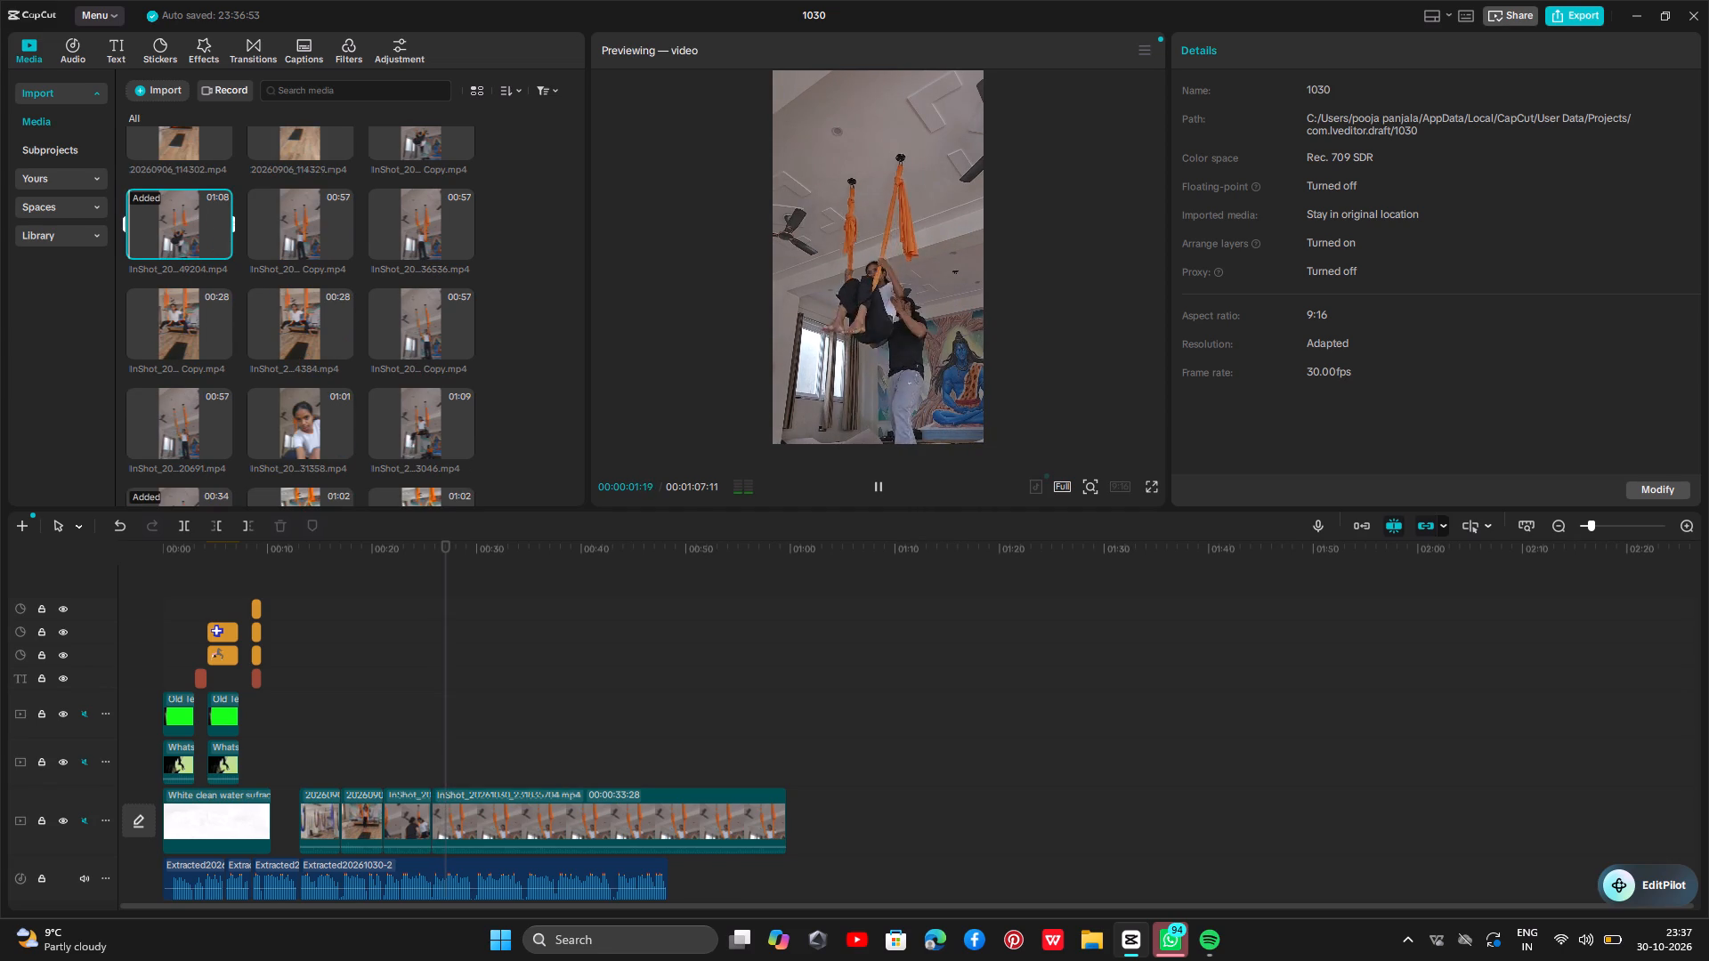
scroll(204, 412, "down", 2)
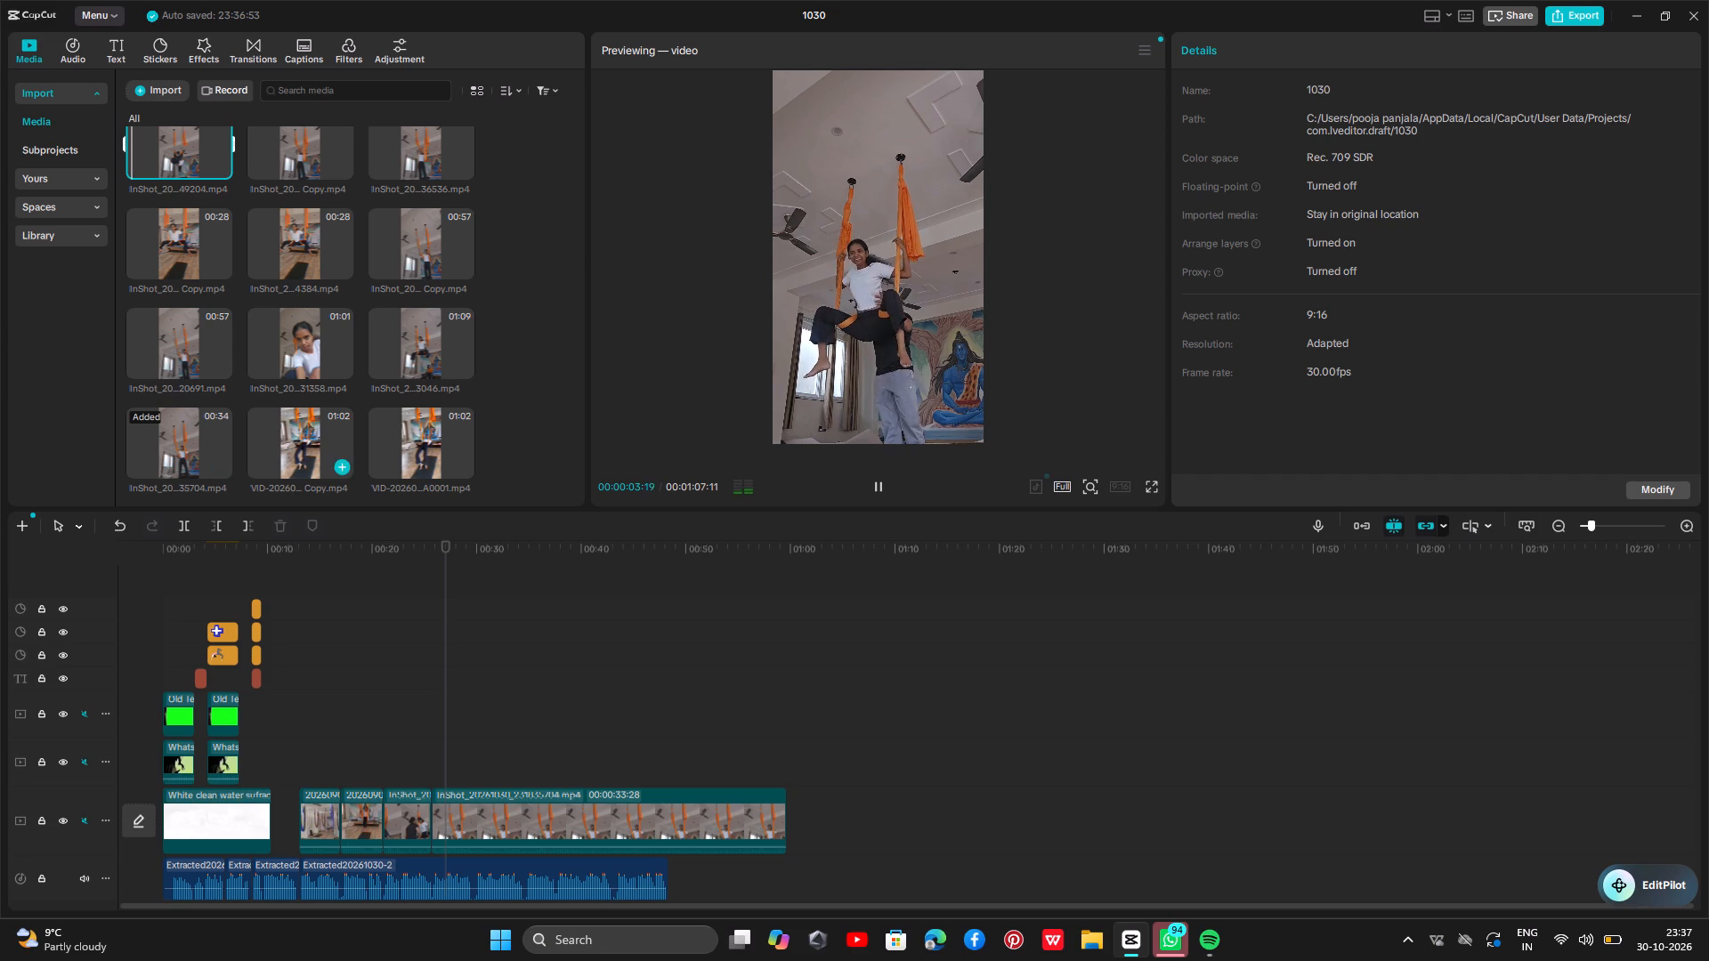
left_click(413, 443)
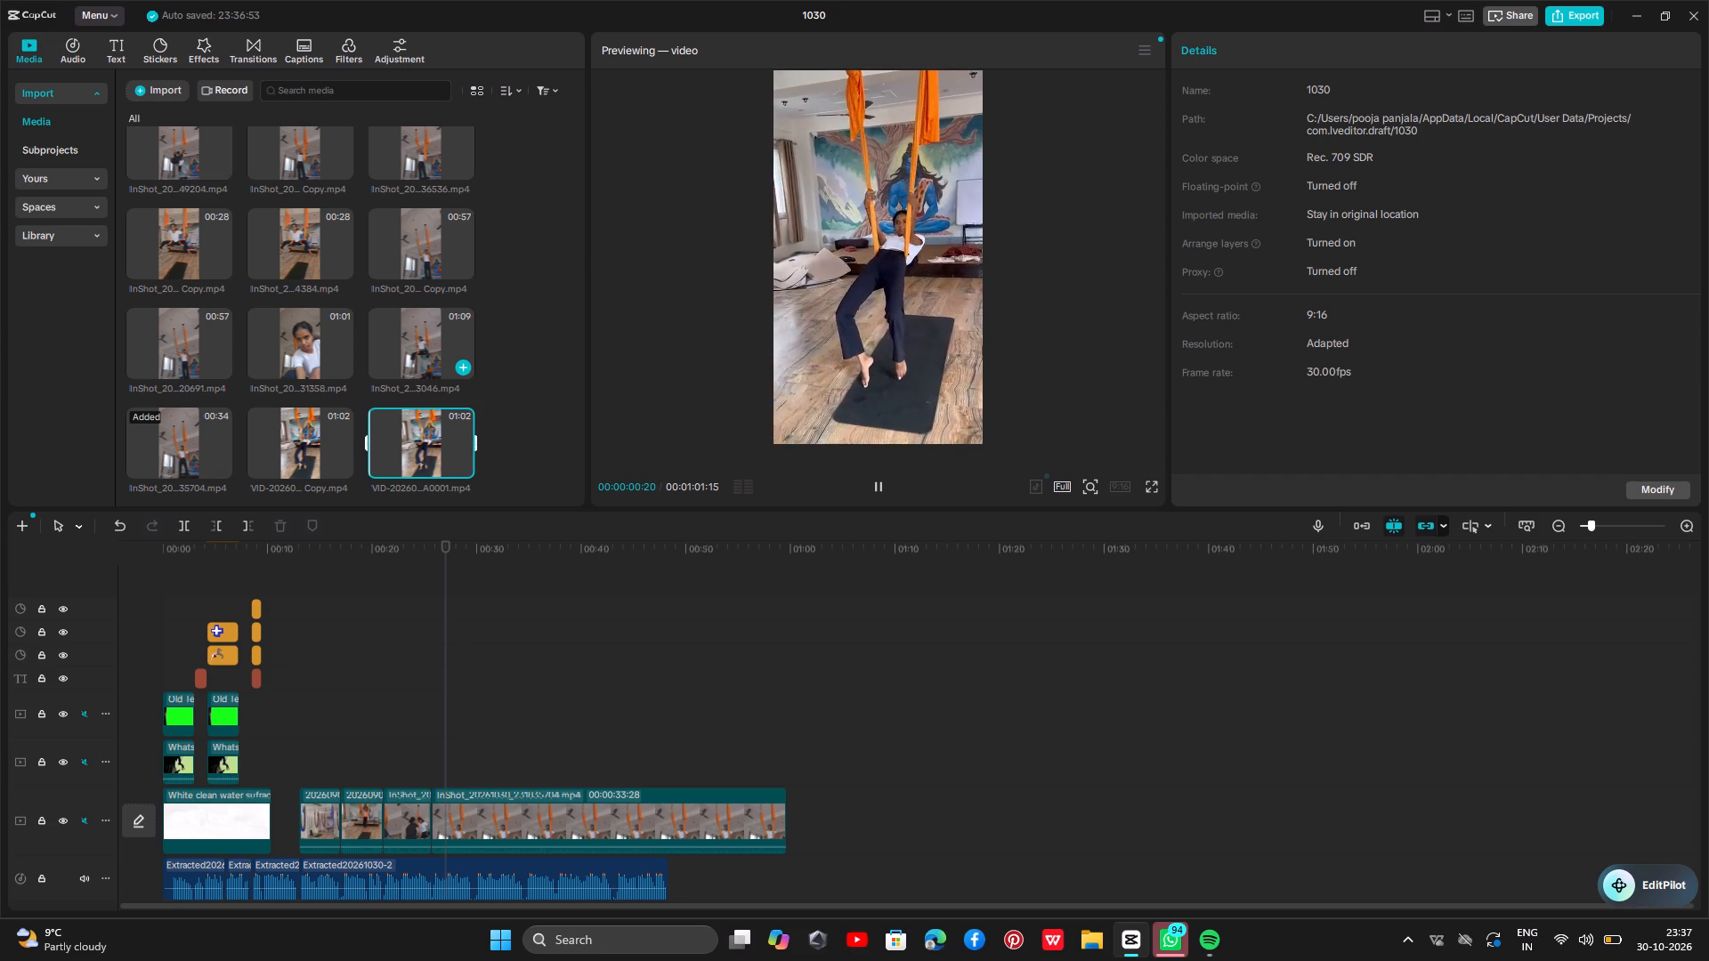
left_click(432, 335)
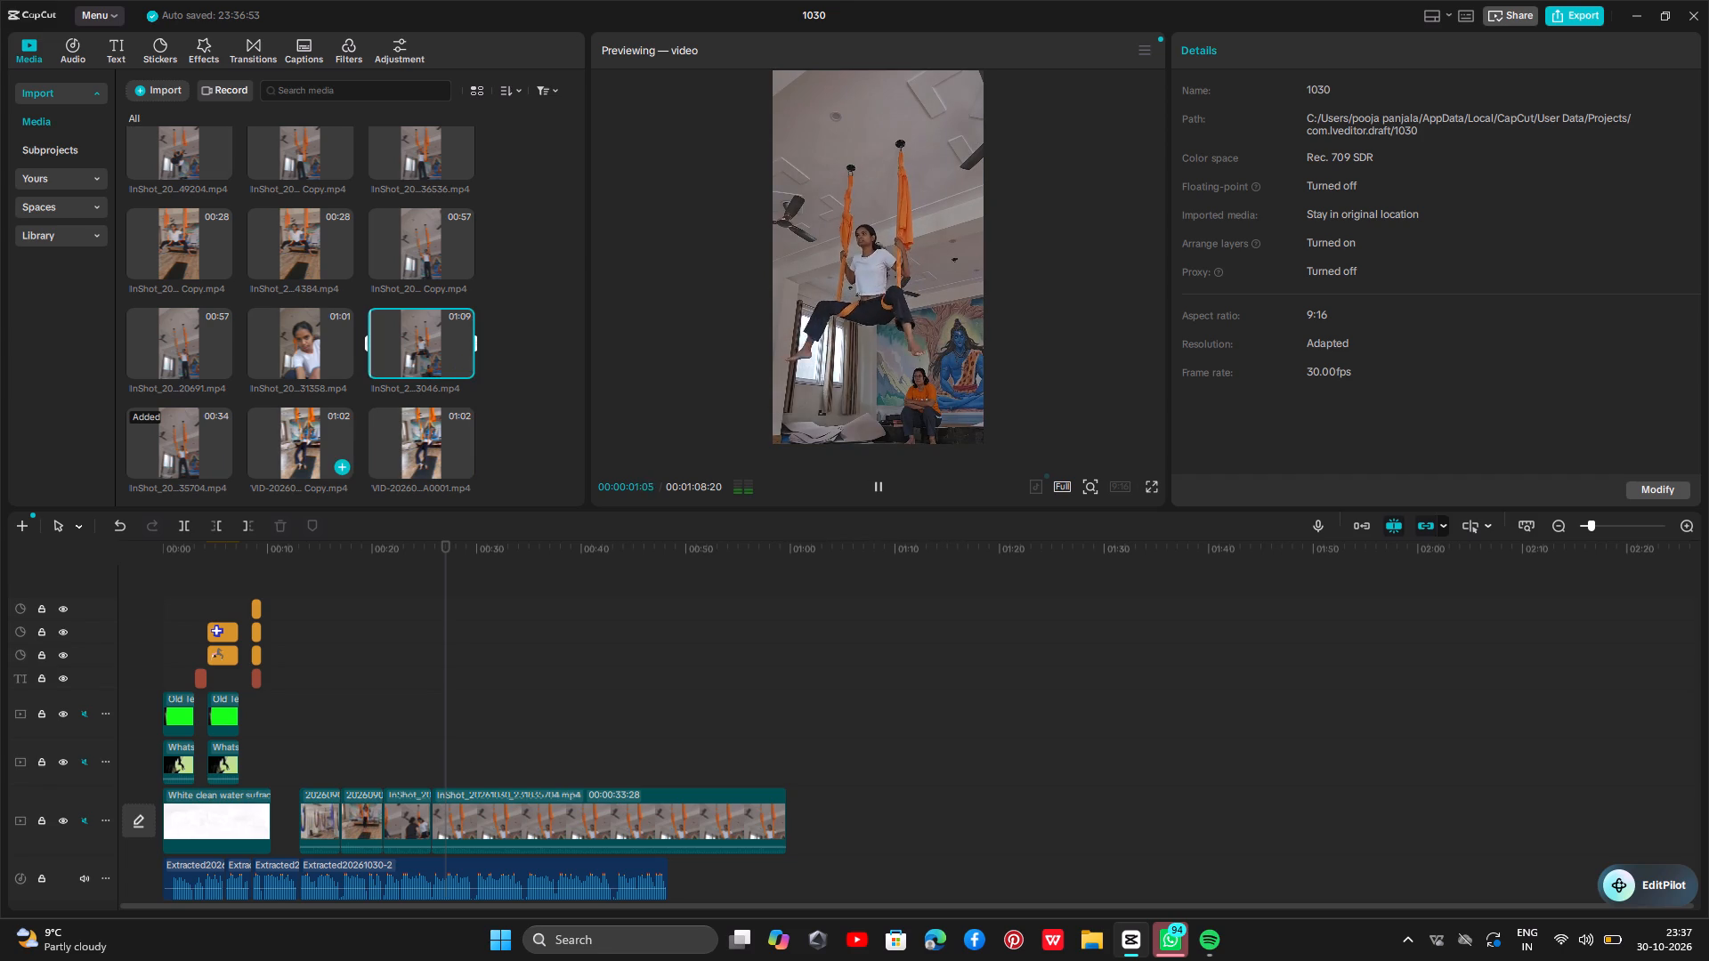
left_click(295, 464)
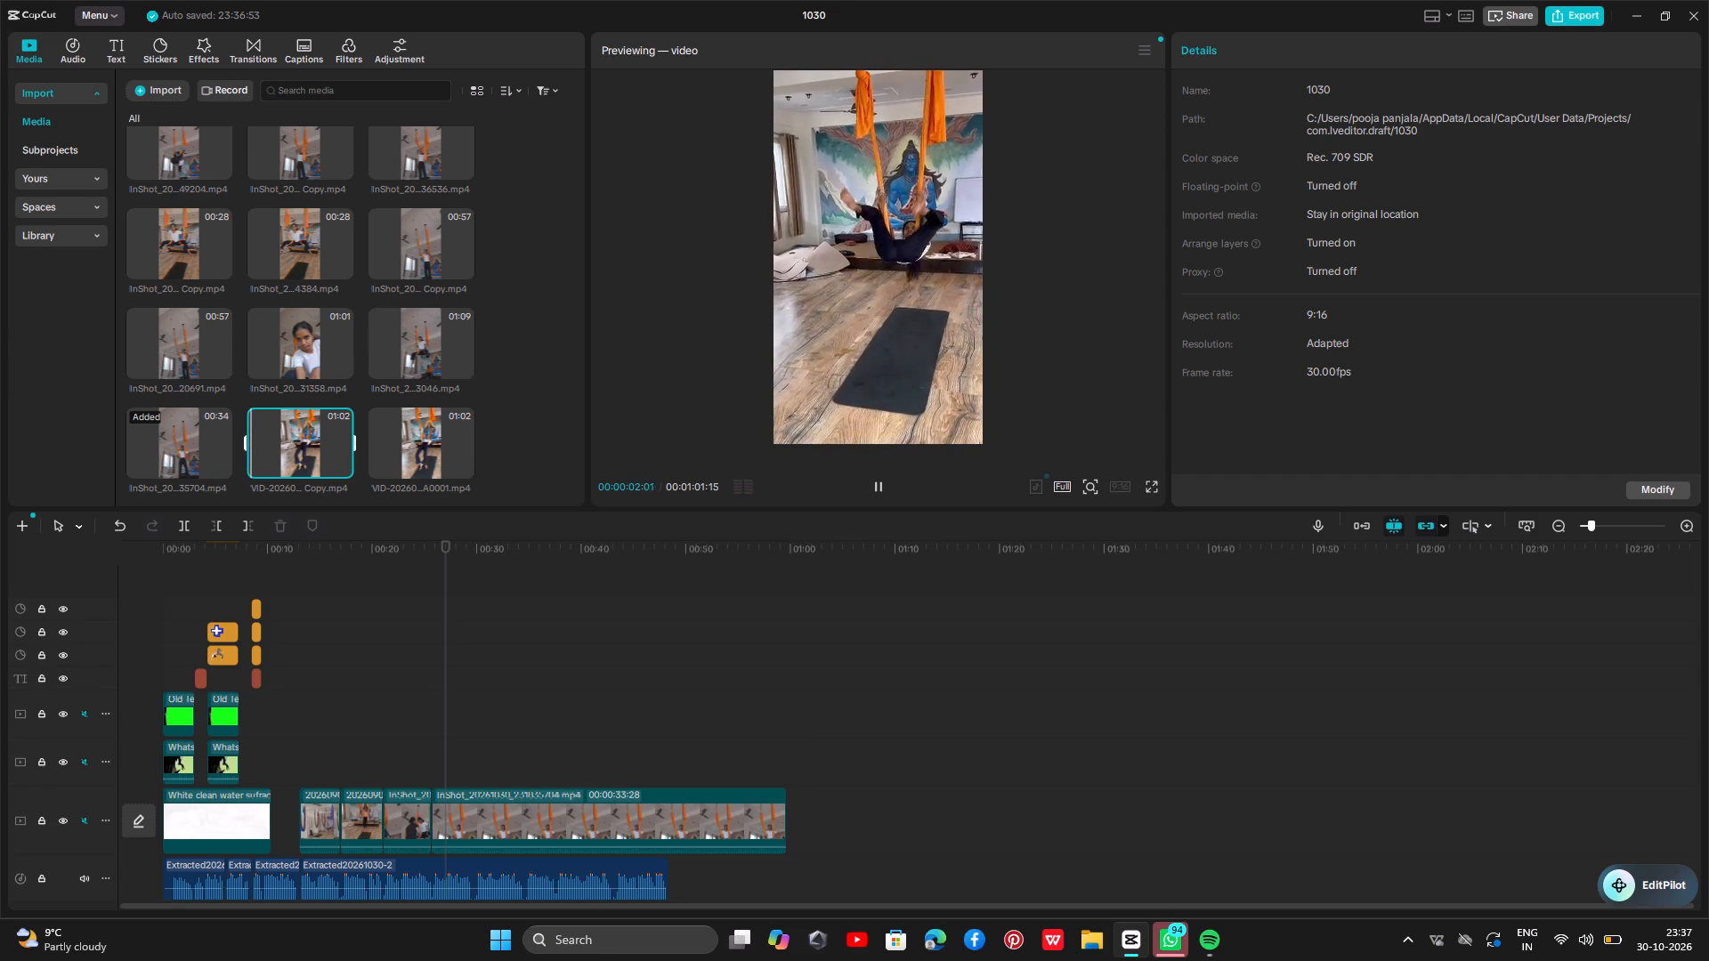
left_click(159, 475)
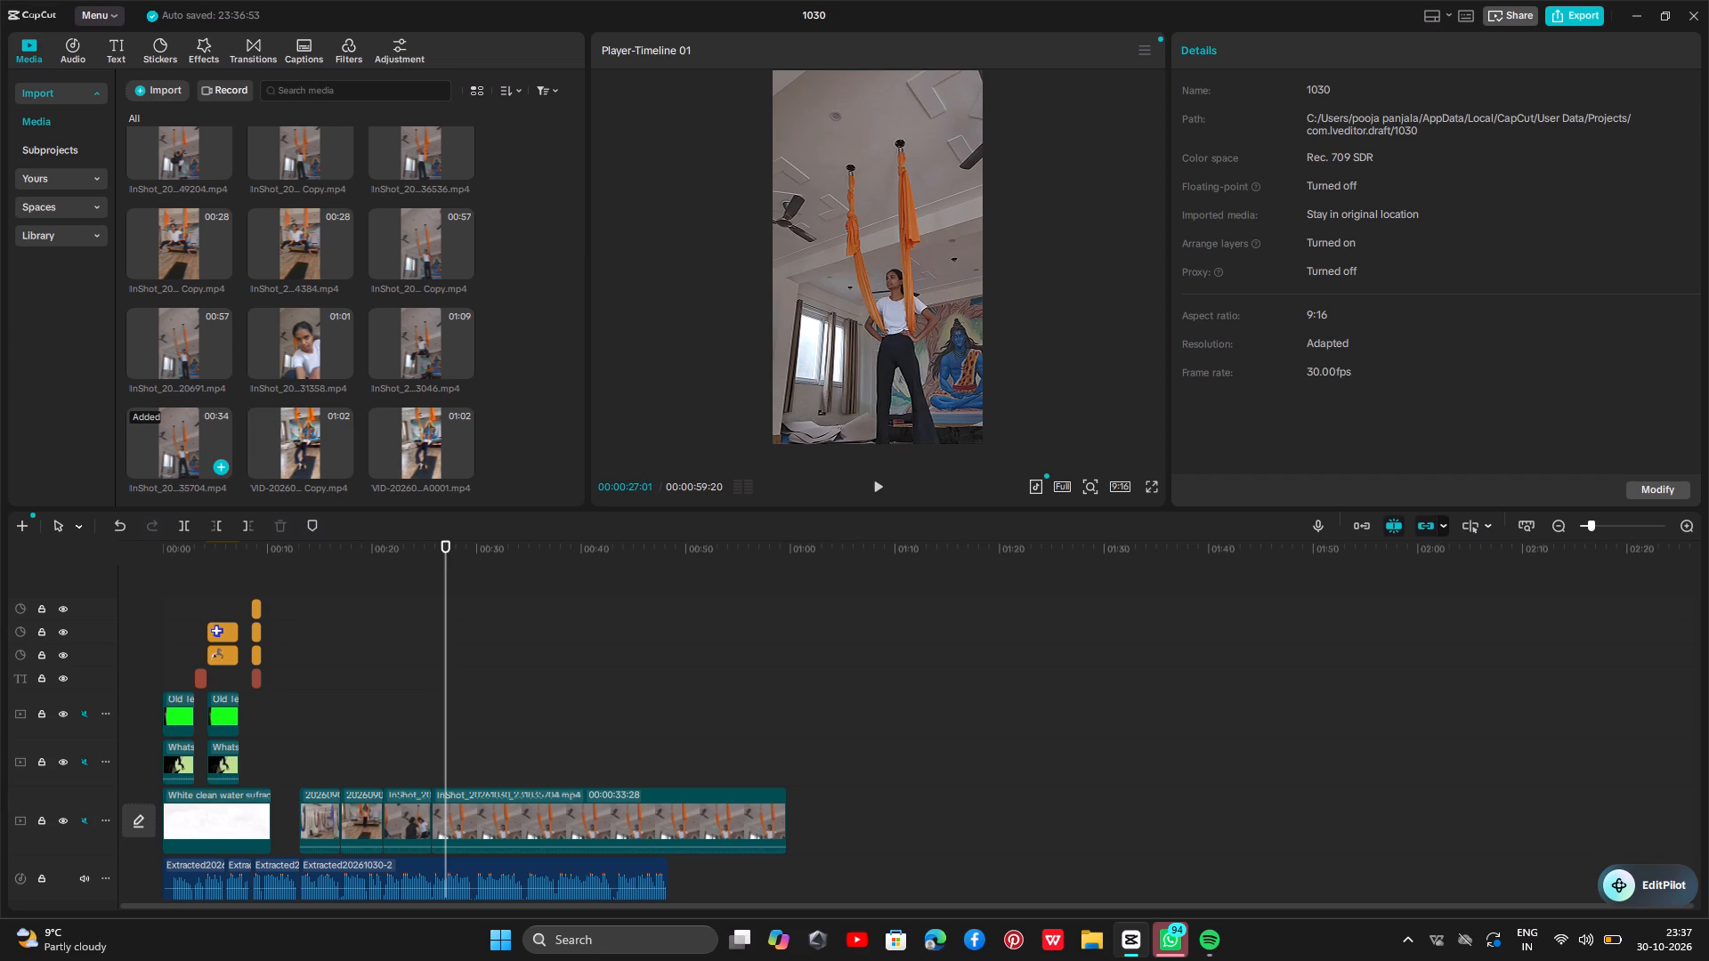
left_click(155, 464)
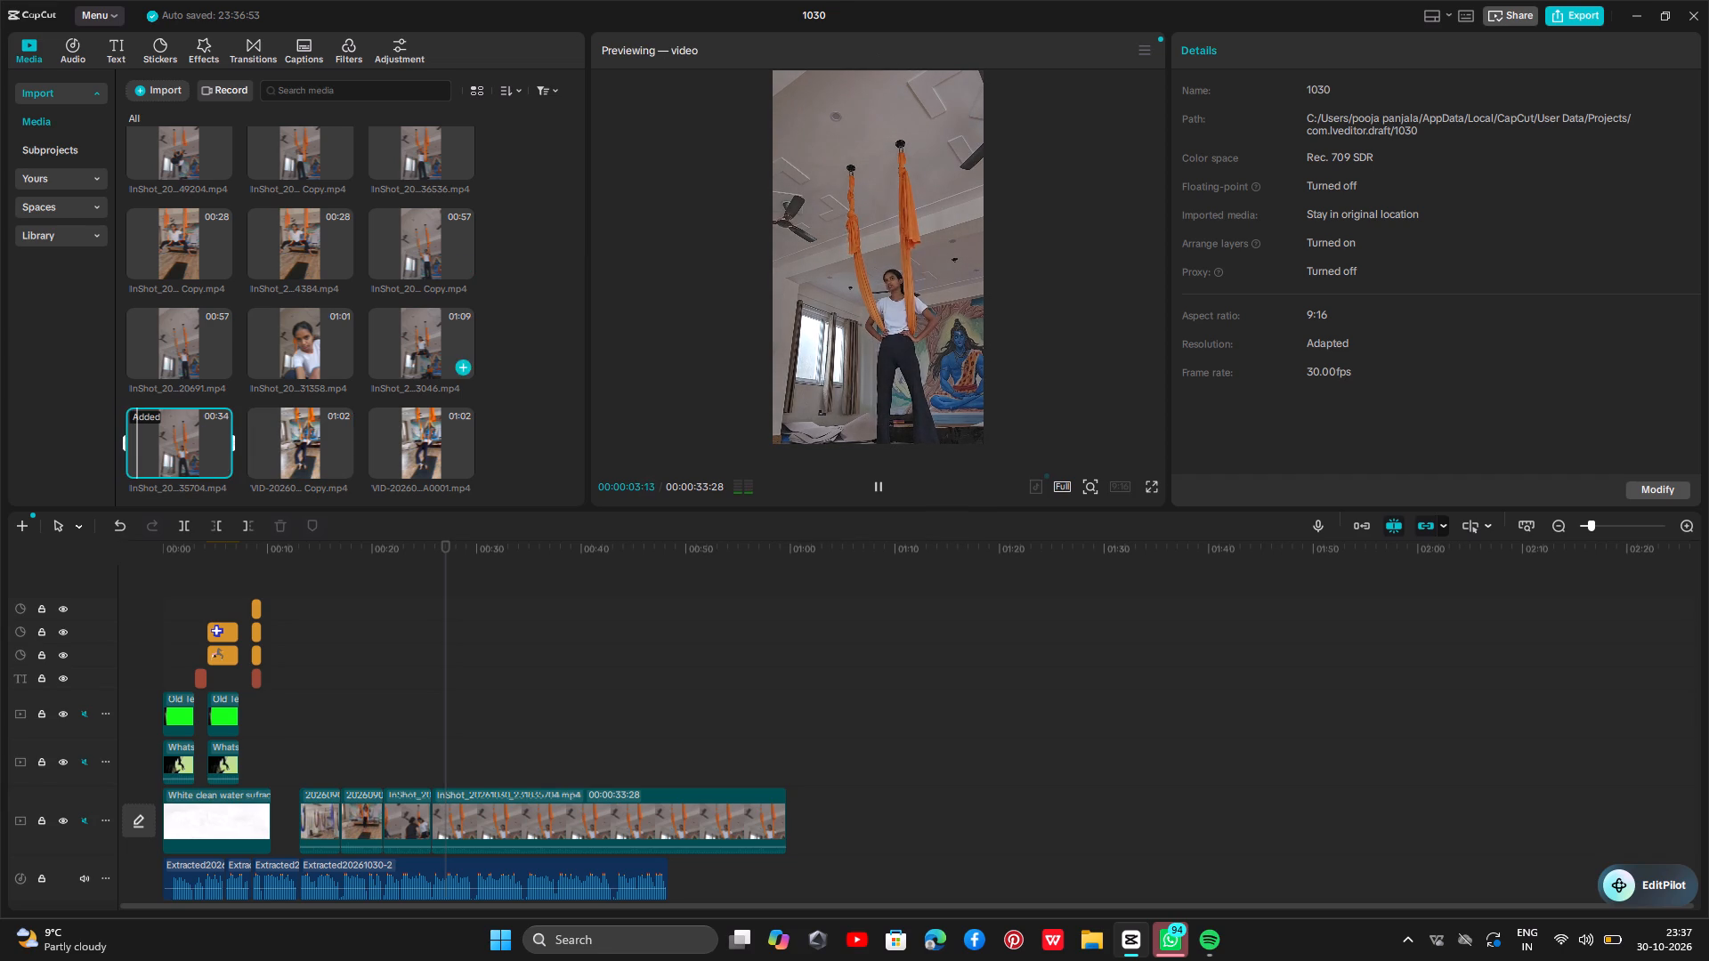
Preview the 01:01 InShot clip ending in 31358 in the media library, checking several points along its length.
left_click(315, 347)
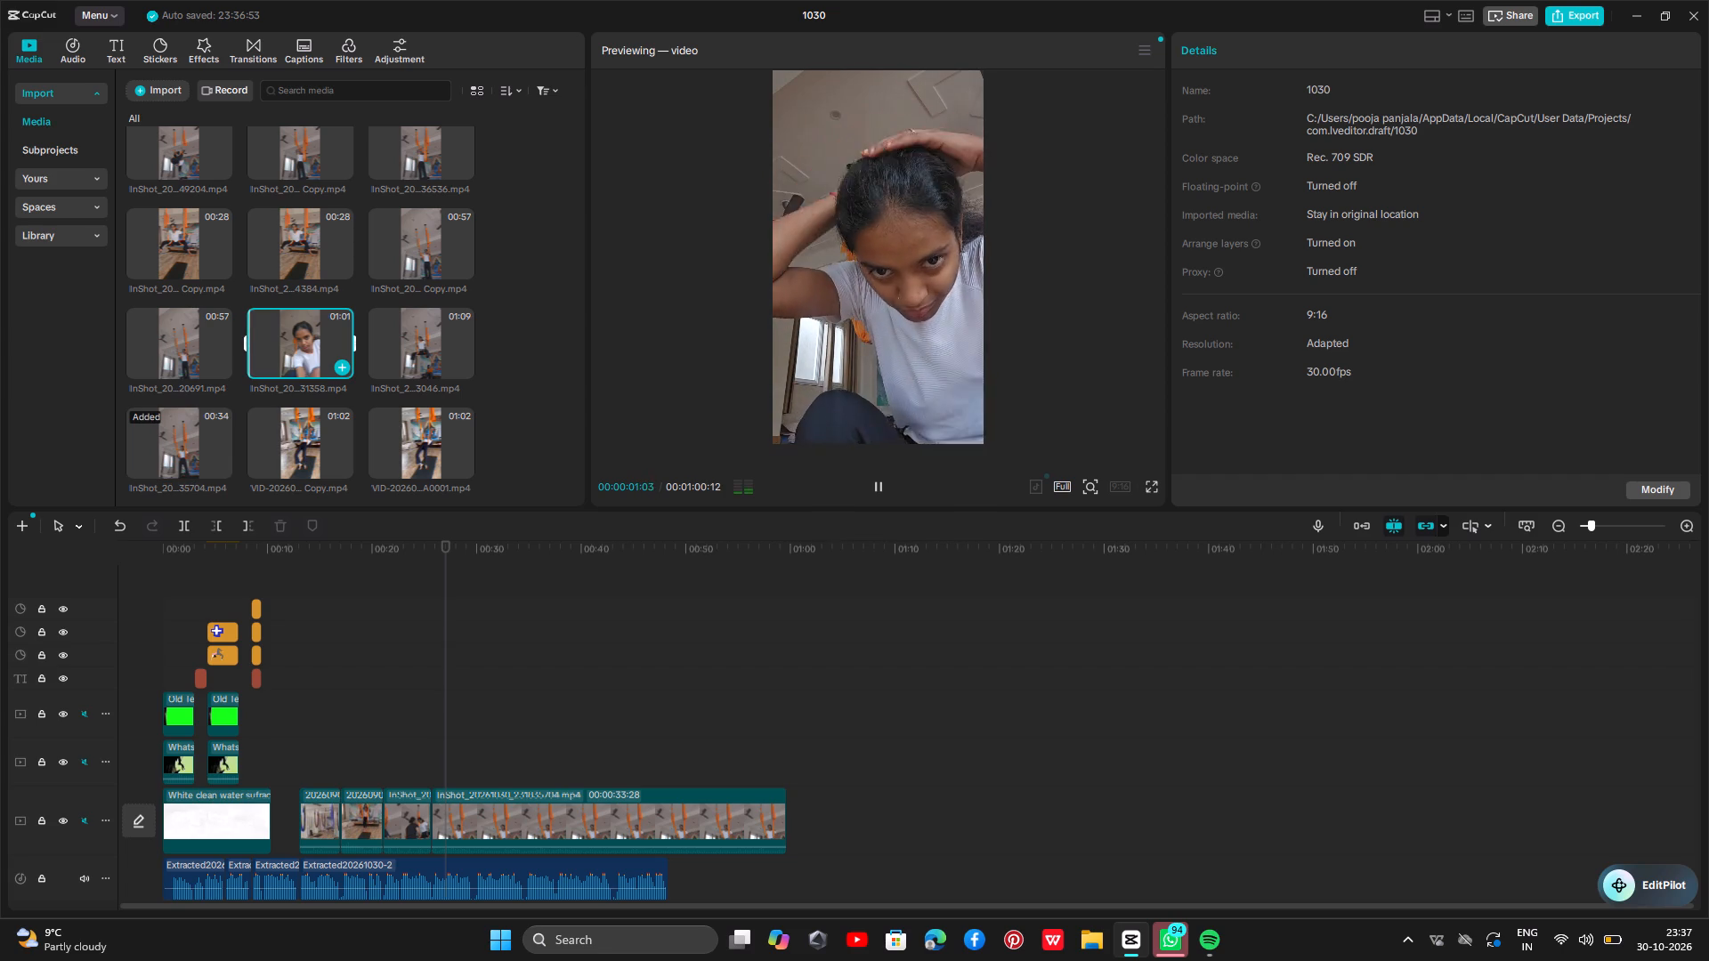
left_click(312, 337)
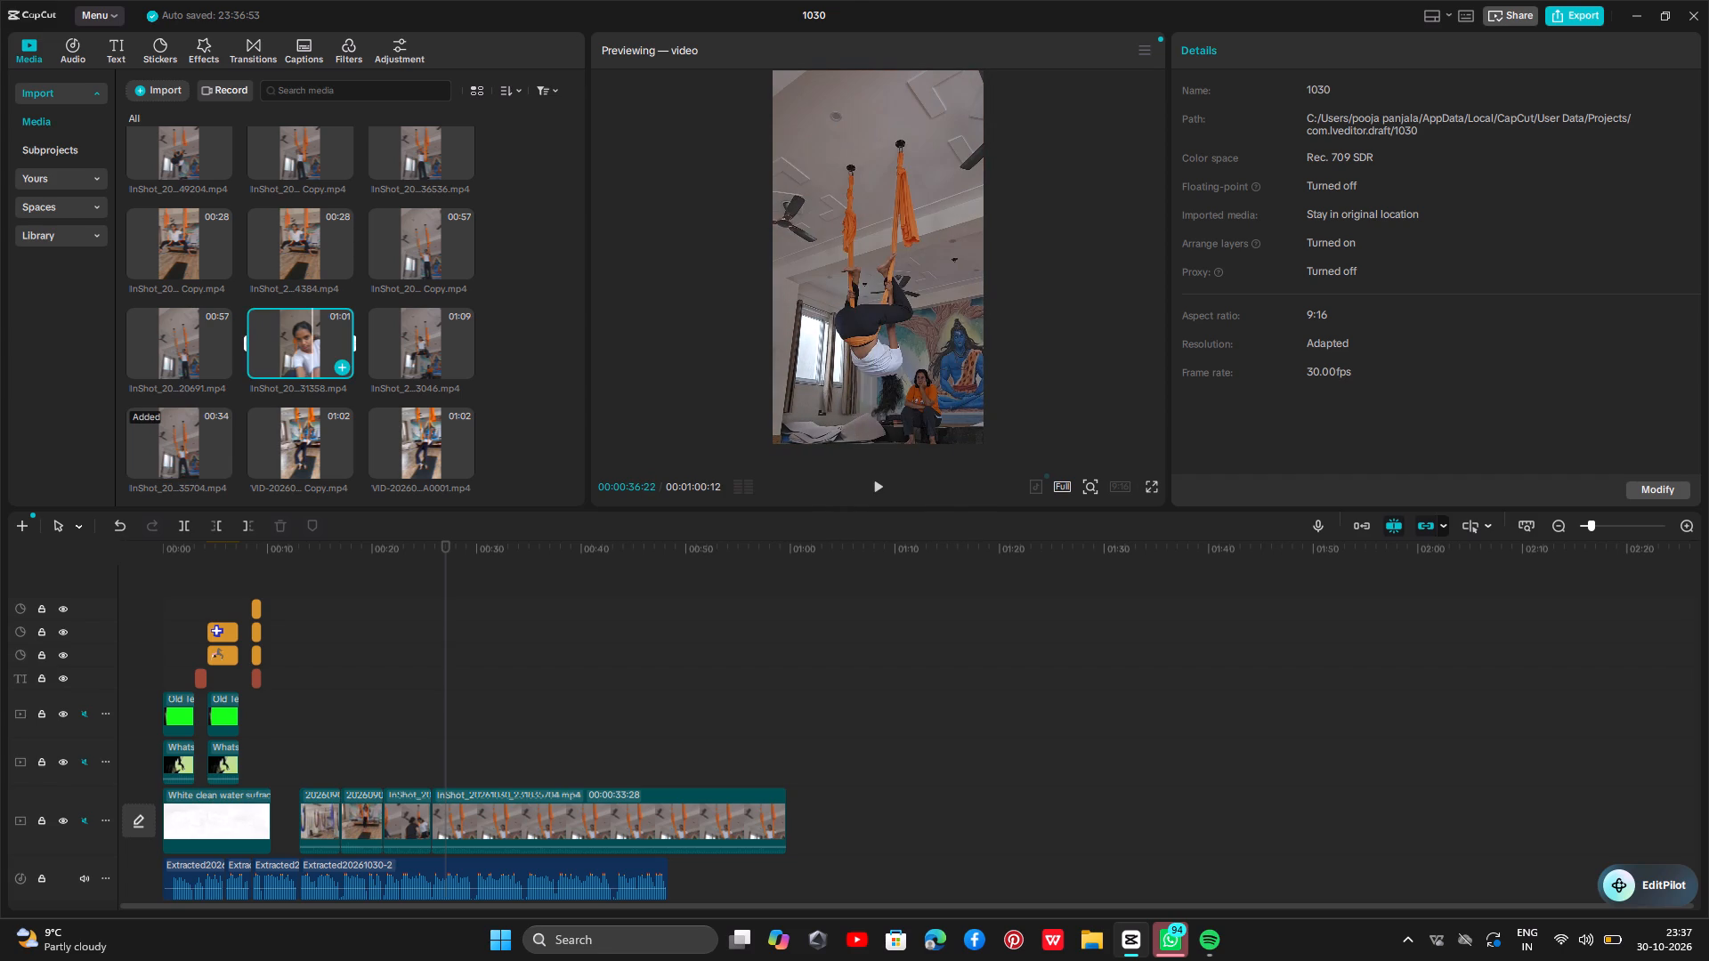
left_click_drag(288, 325, 295, 305)
left_click(279, 343)
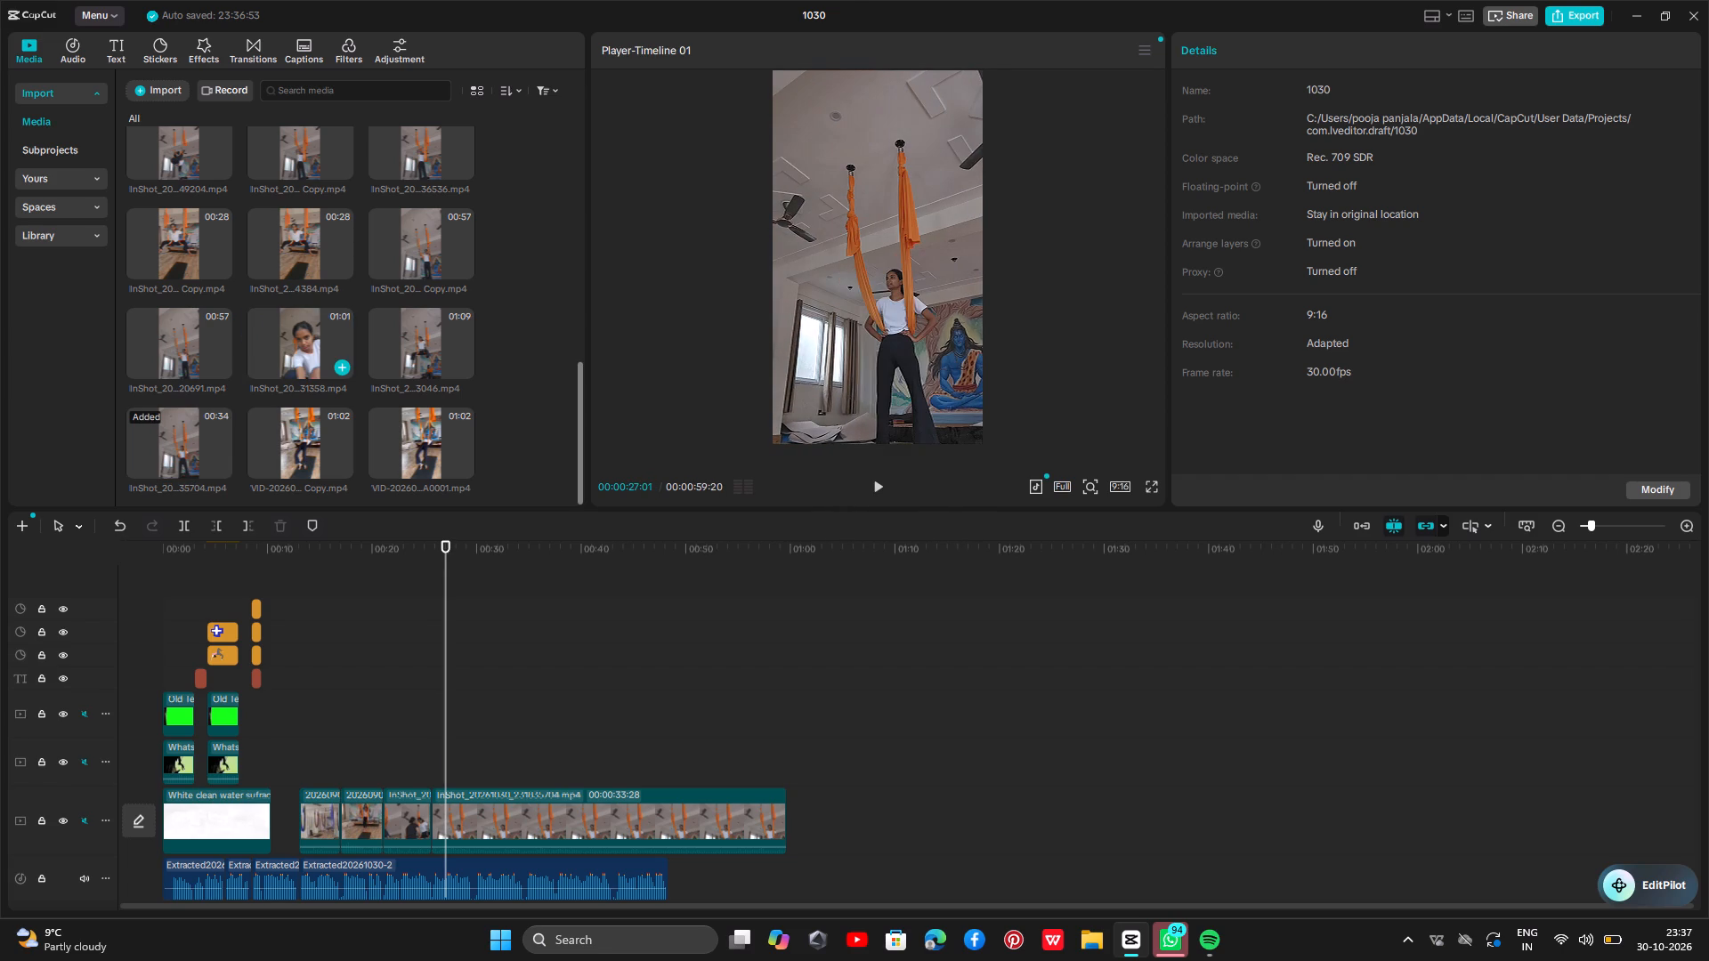
left_click(303, 346)
left_click(274, 348)
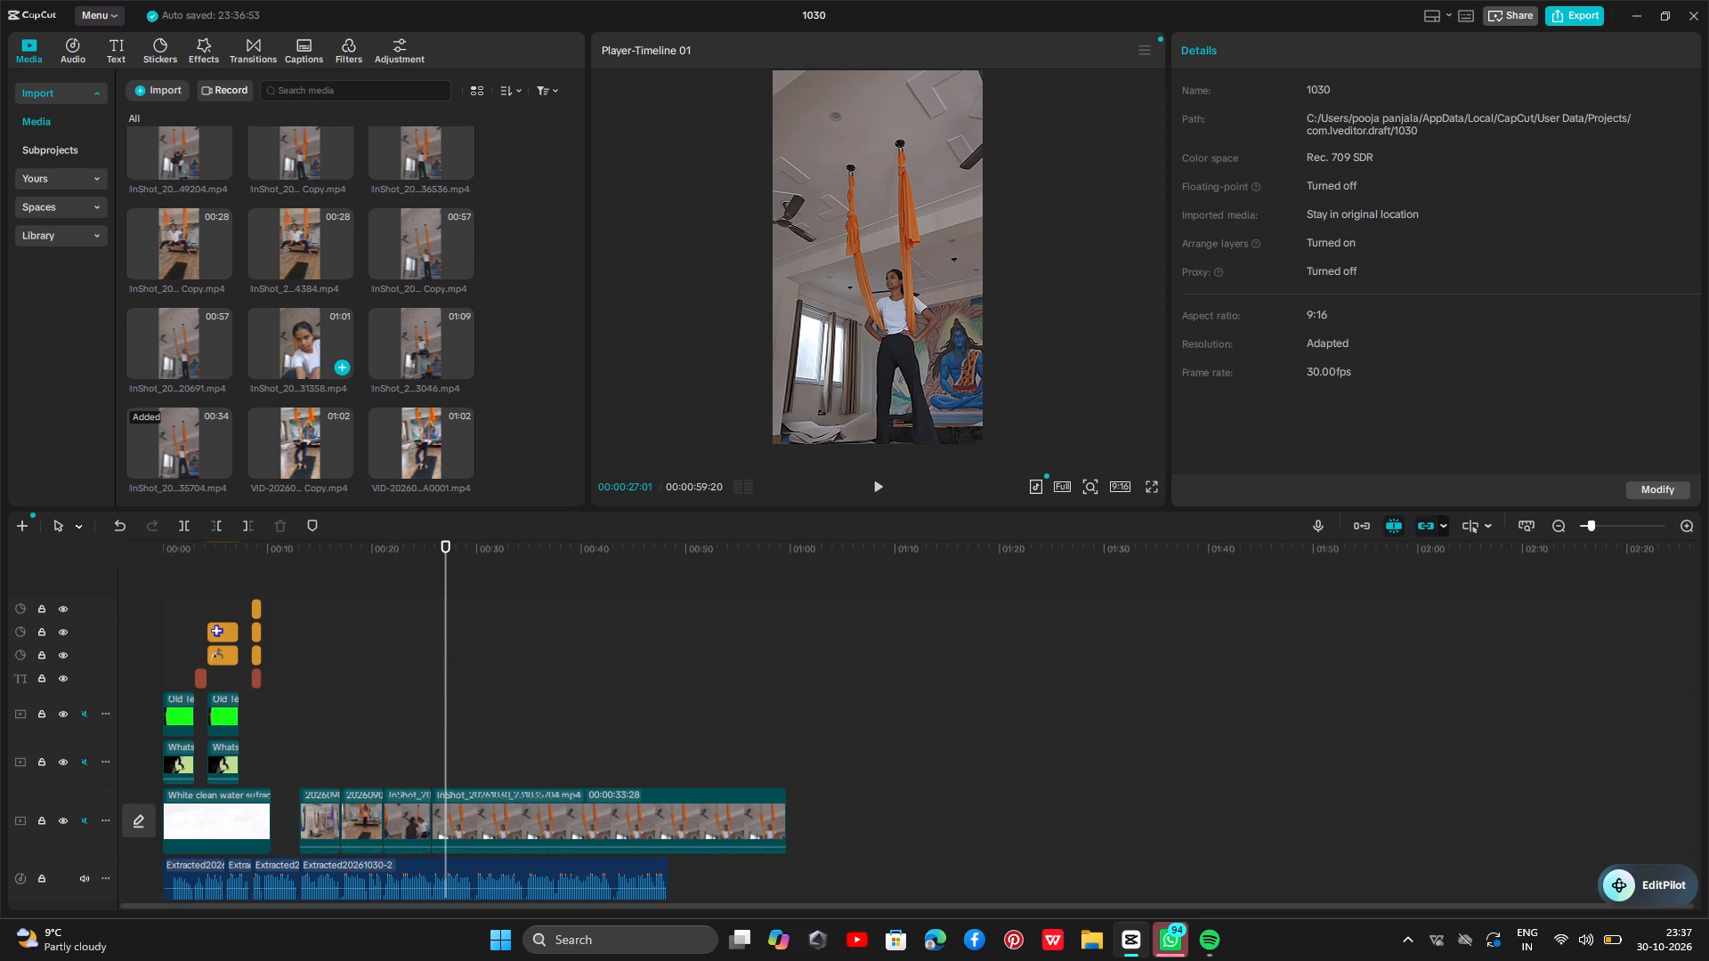
left_click(282, 348)
left_click(281, 345)
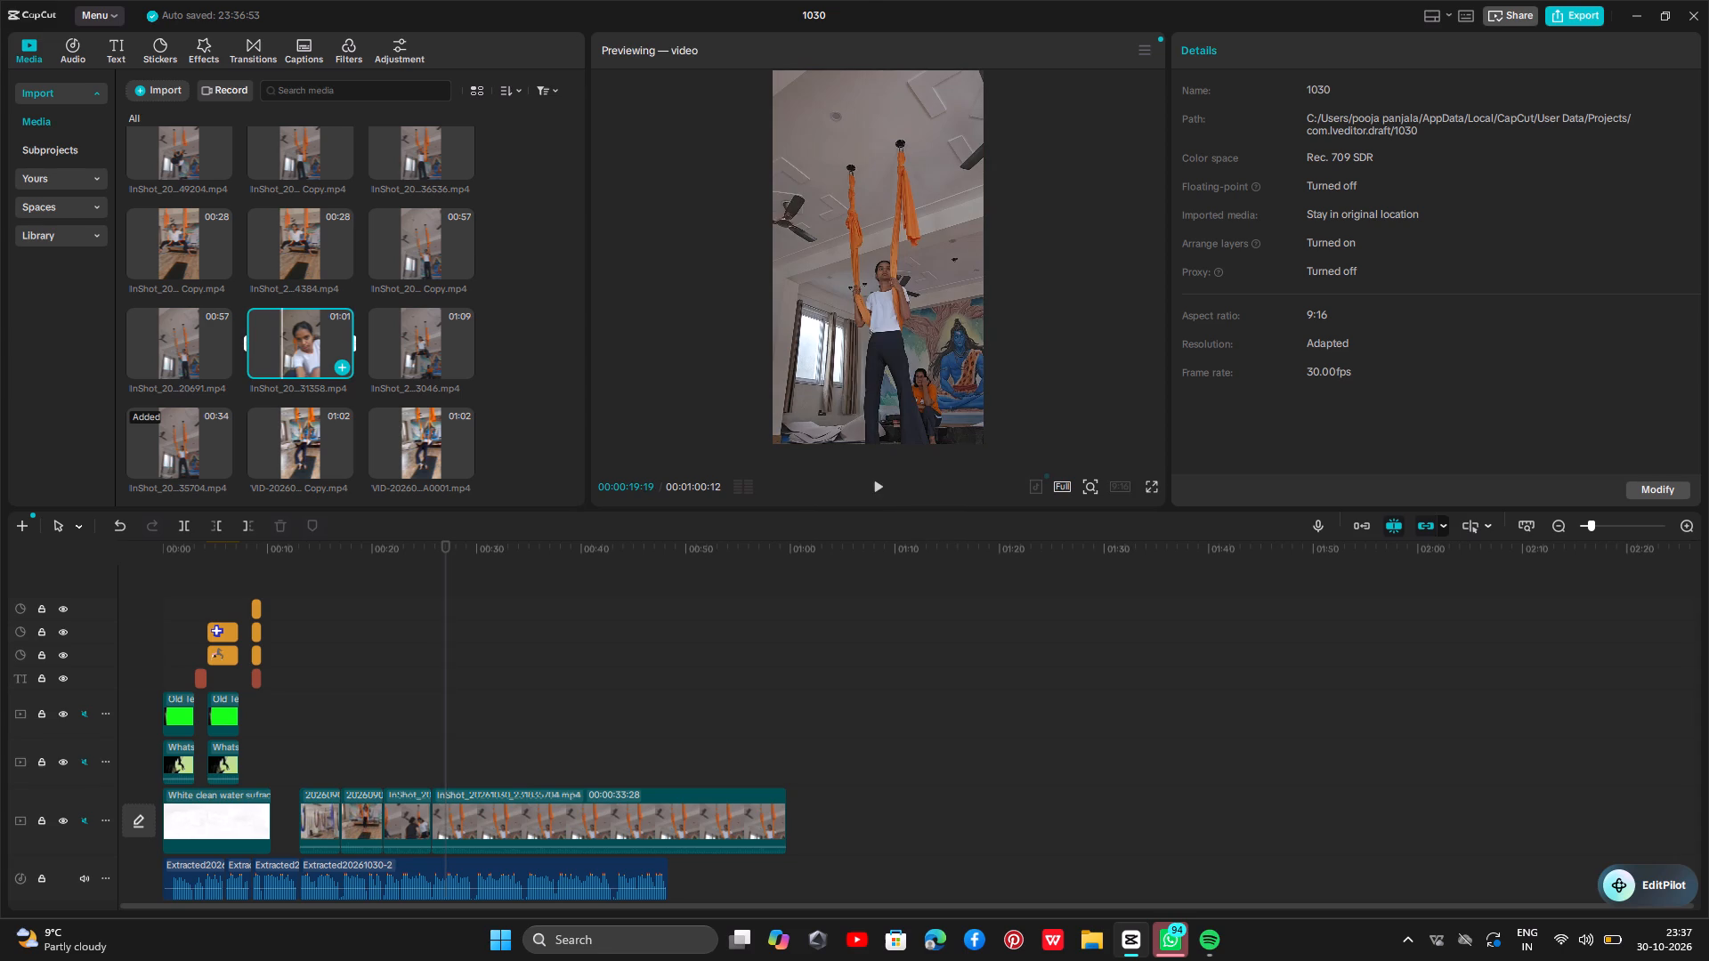
left_click(284, 340)
left_click(284, 340)
left_click(284, 340)
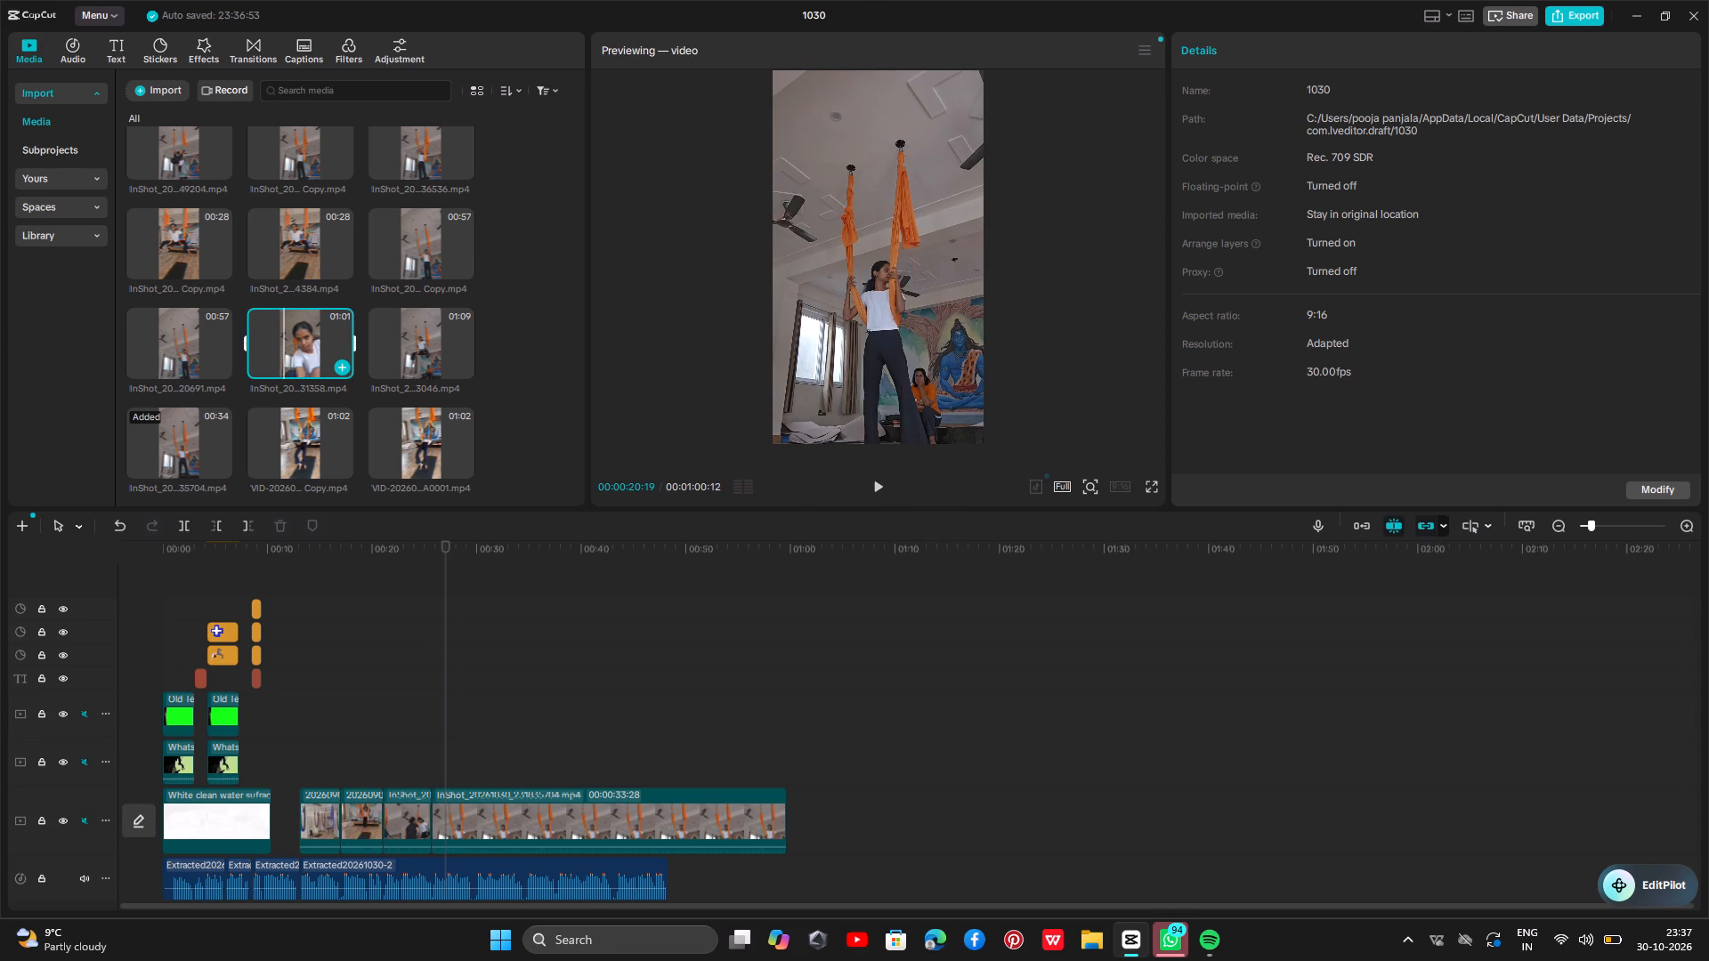
left_click(300, 341)
left_click(313, 343)
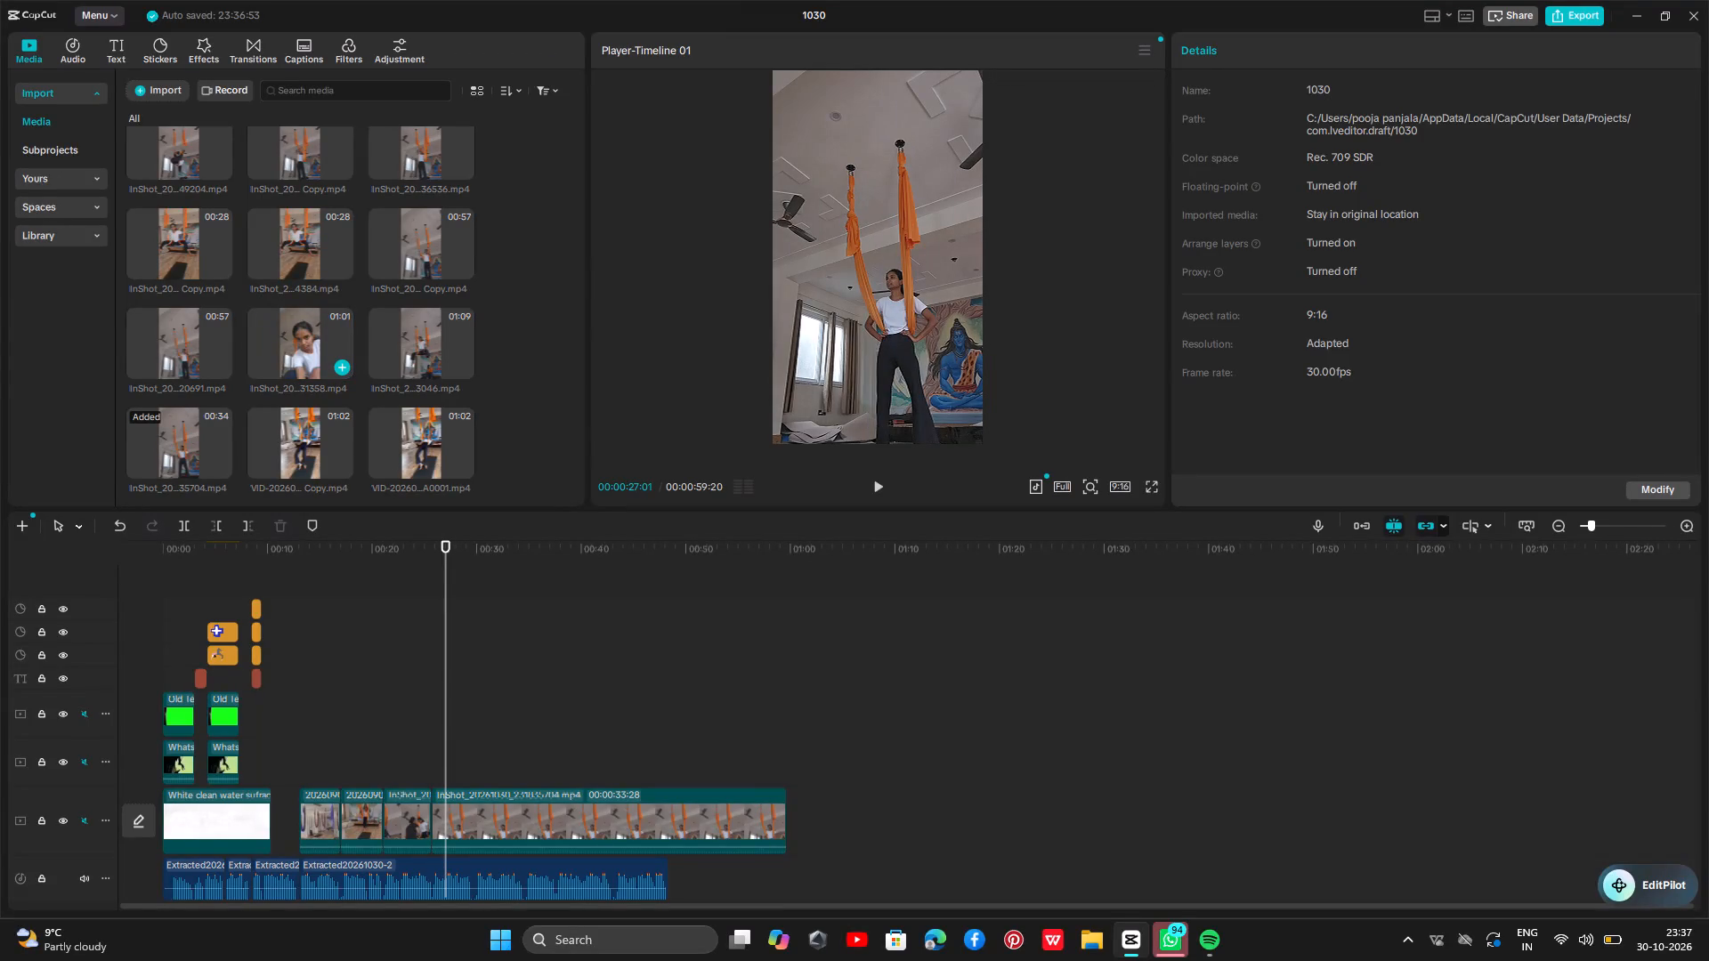
left_click(320, 346)
left_click(330, 335)
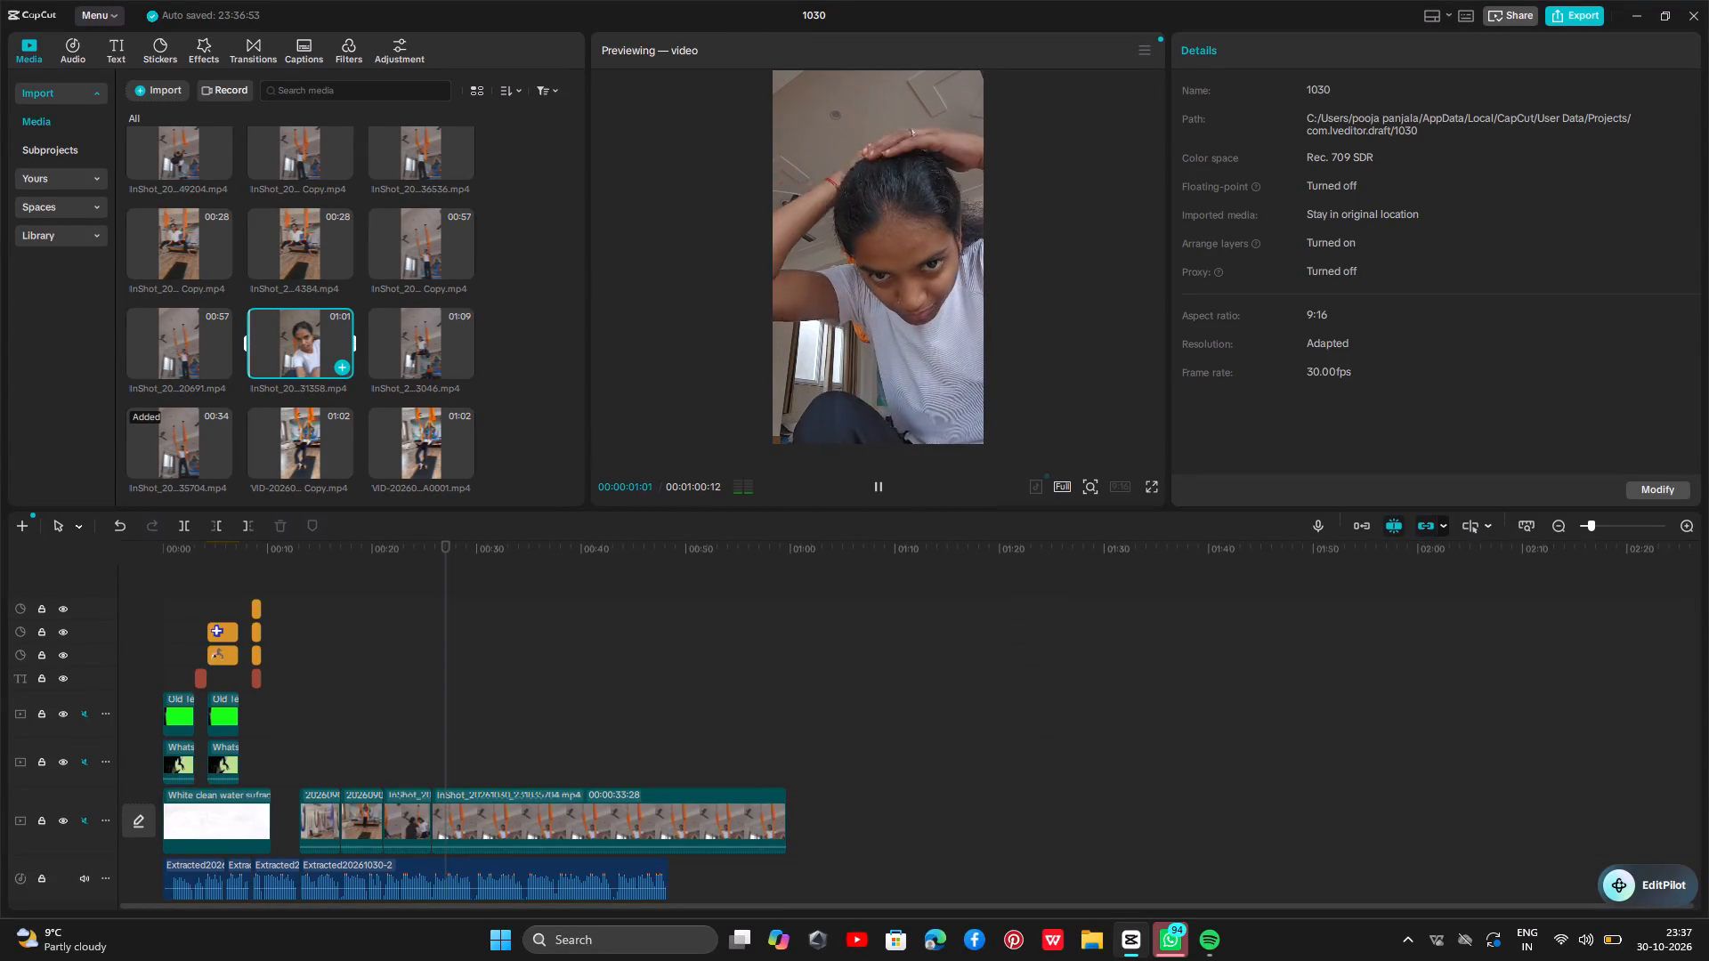
left_click(338, 335)
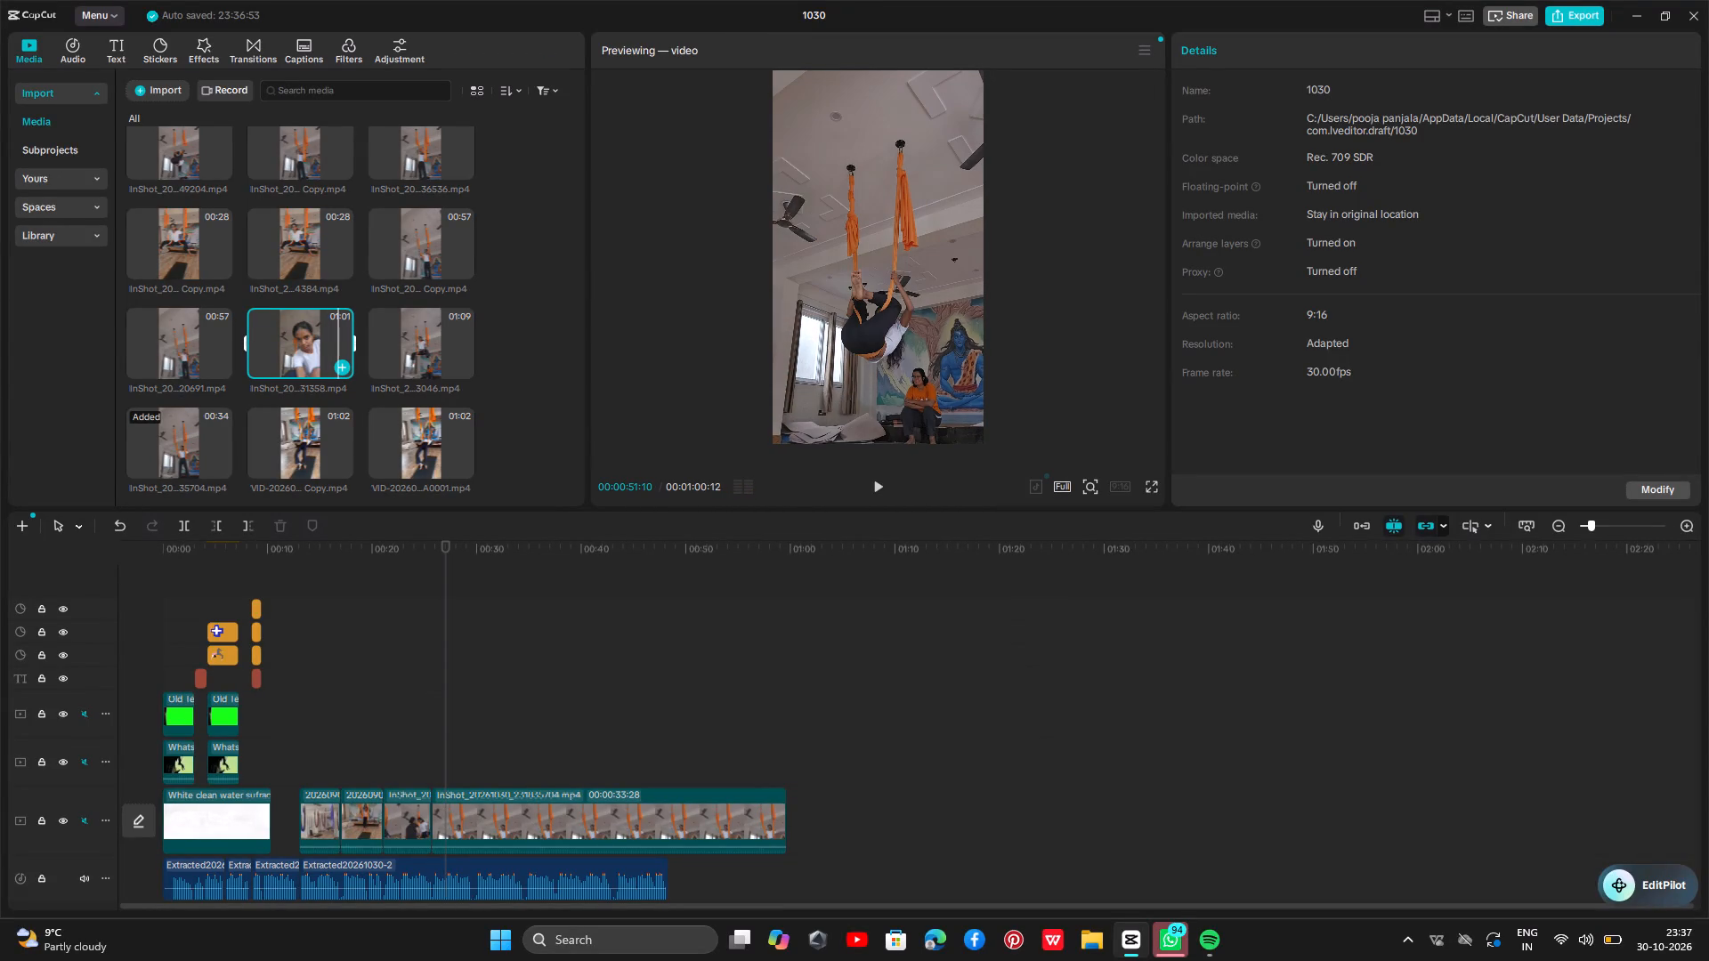
Preview the 01:09 InShot clip ending in 3046, the 00:57 one ending in 20691 and 20260906_114329 in the media library.
left_click(418, 335)
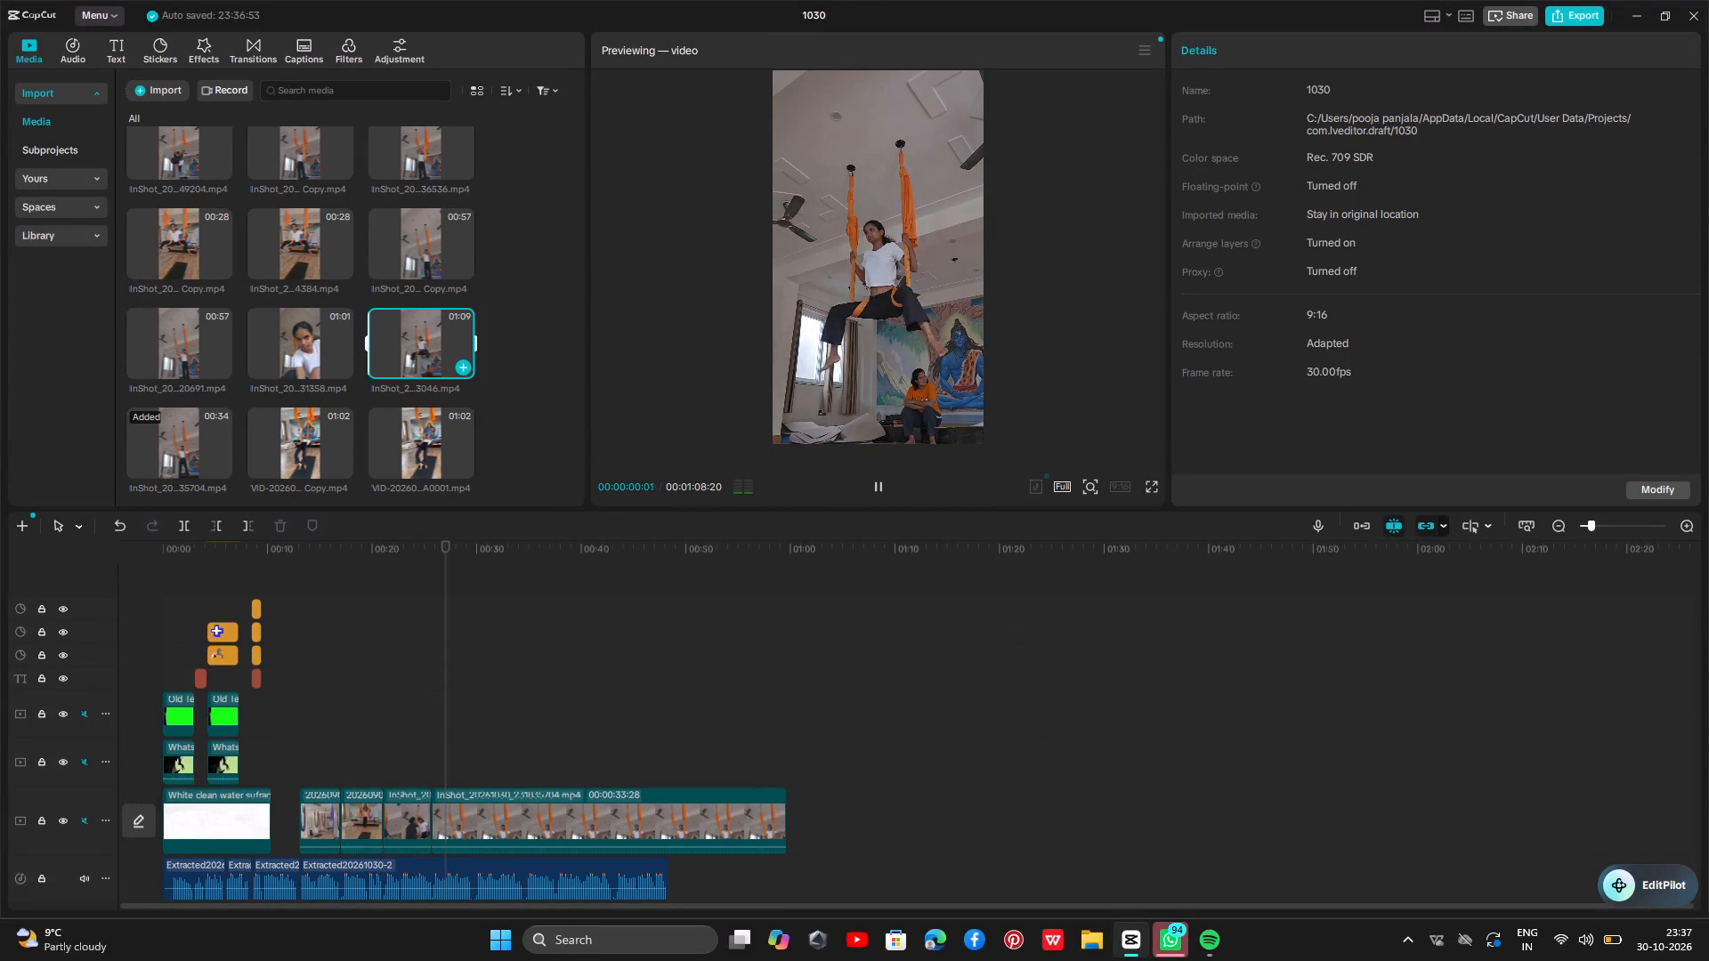
left_click(419, 335)
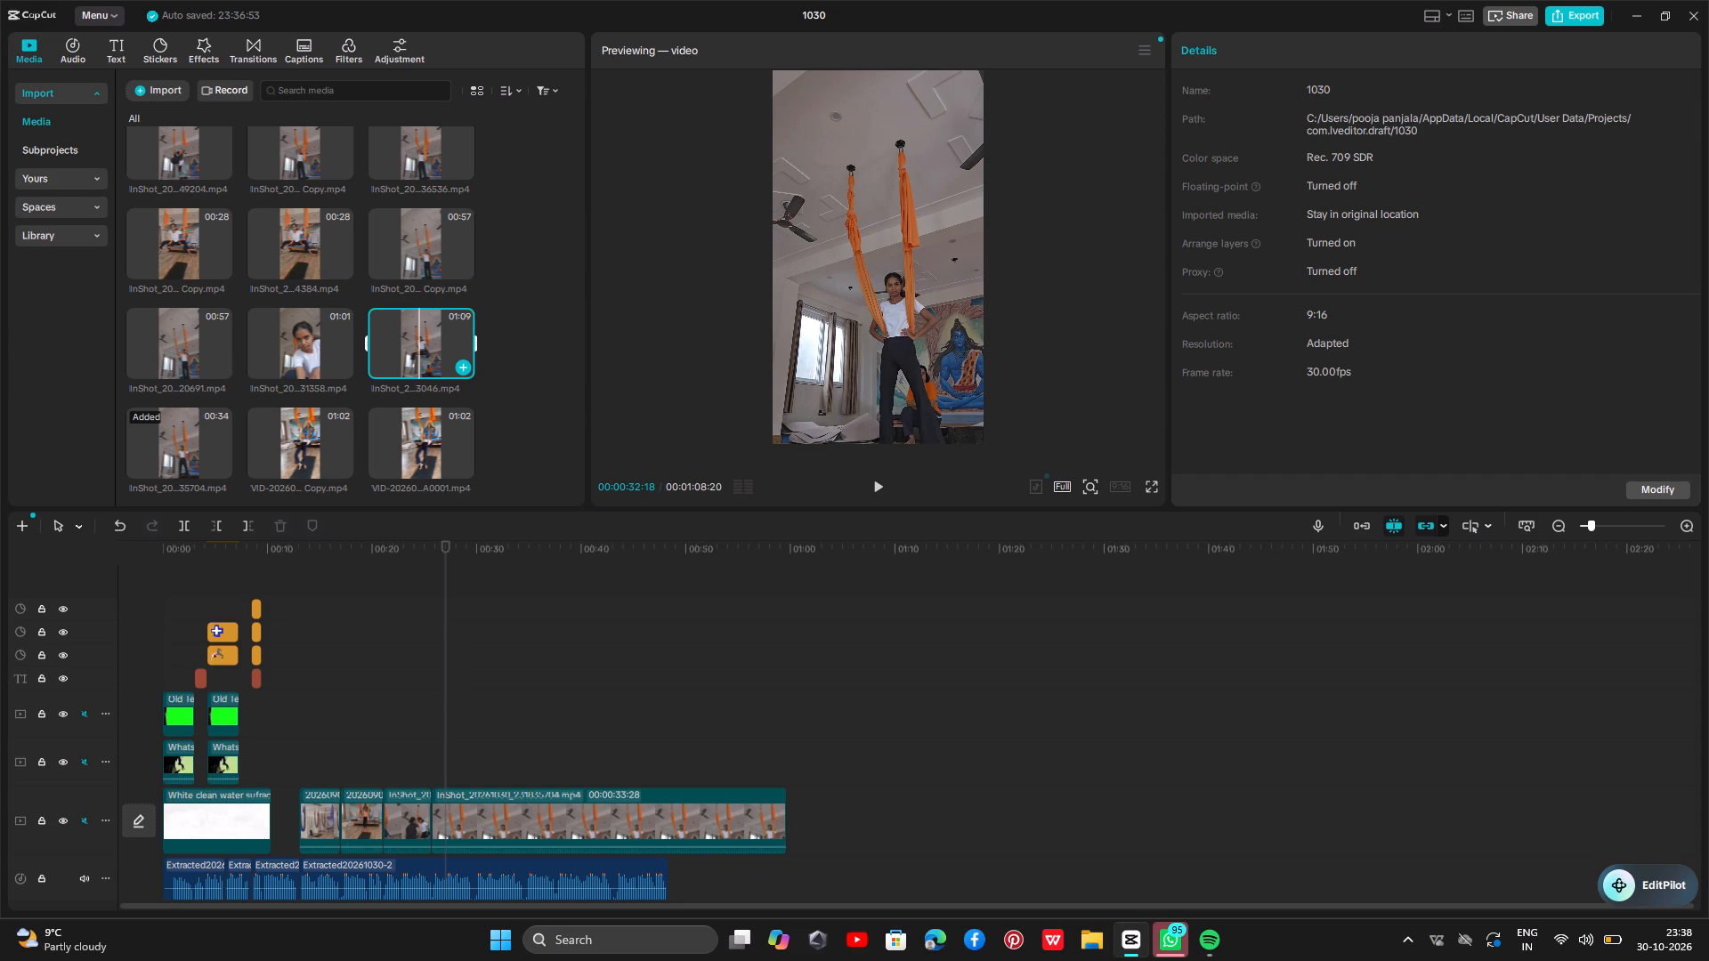
left_click(389, 353)
left_click(176, 329)
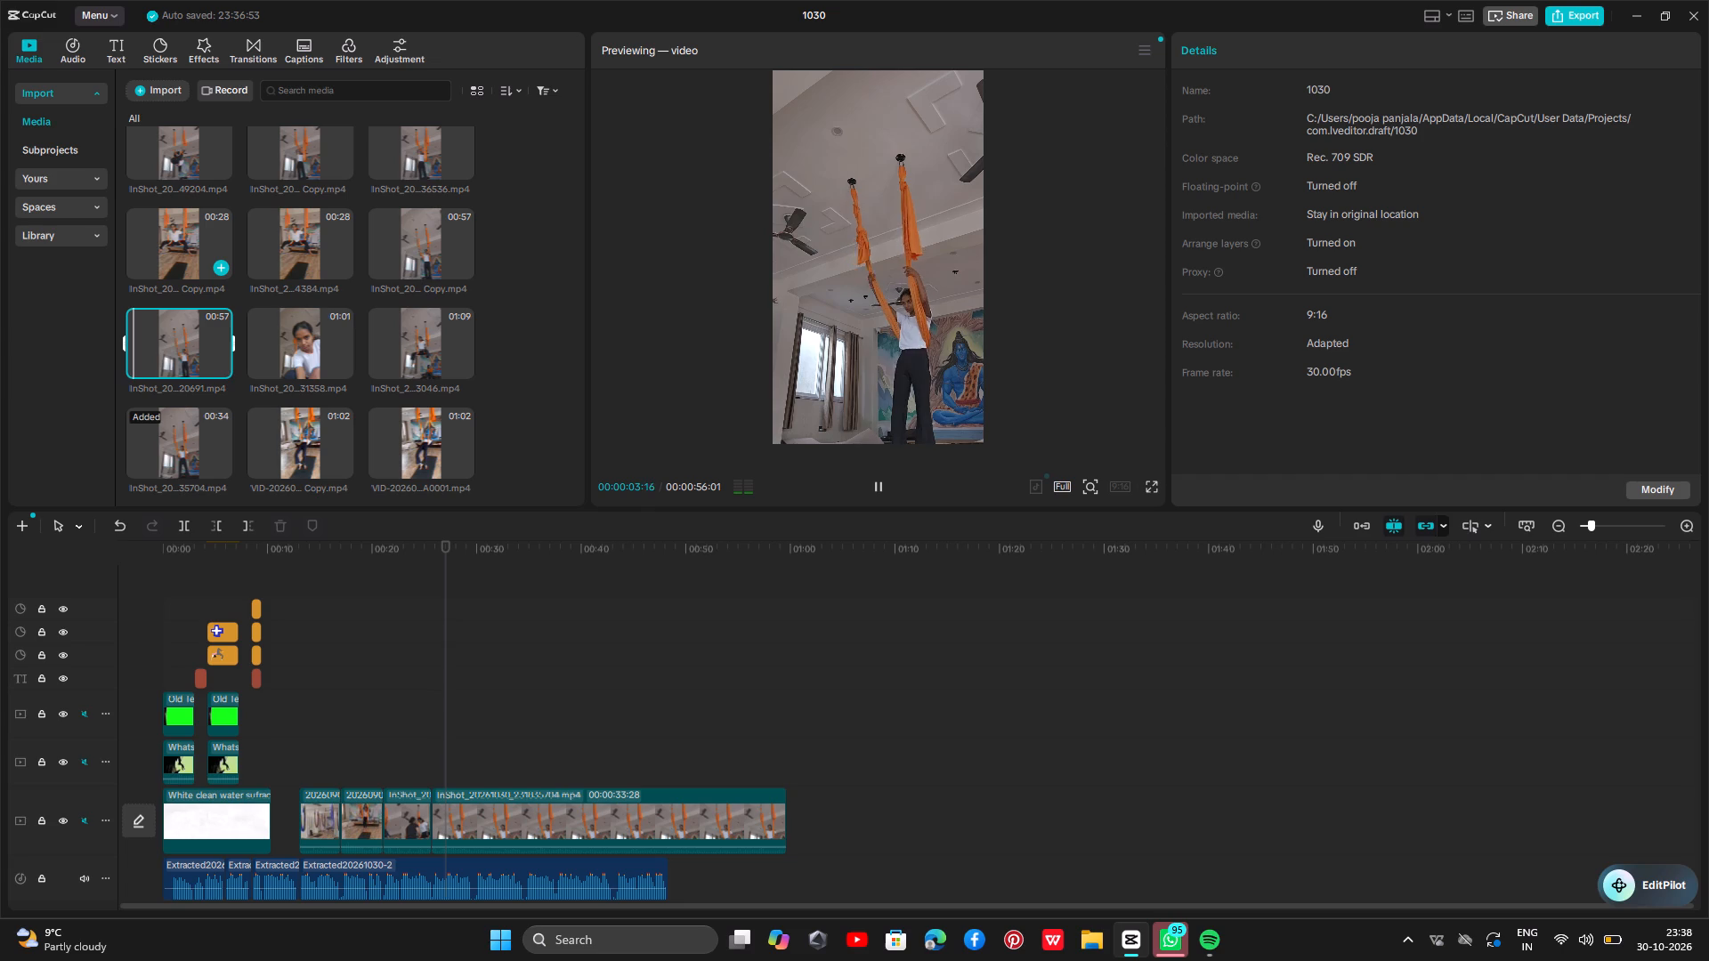
scroll(208, 240, "up", 10)
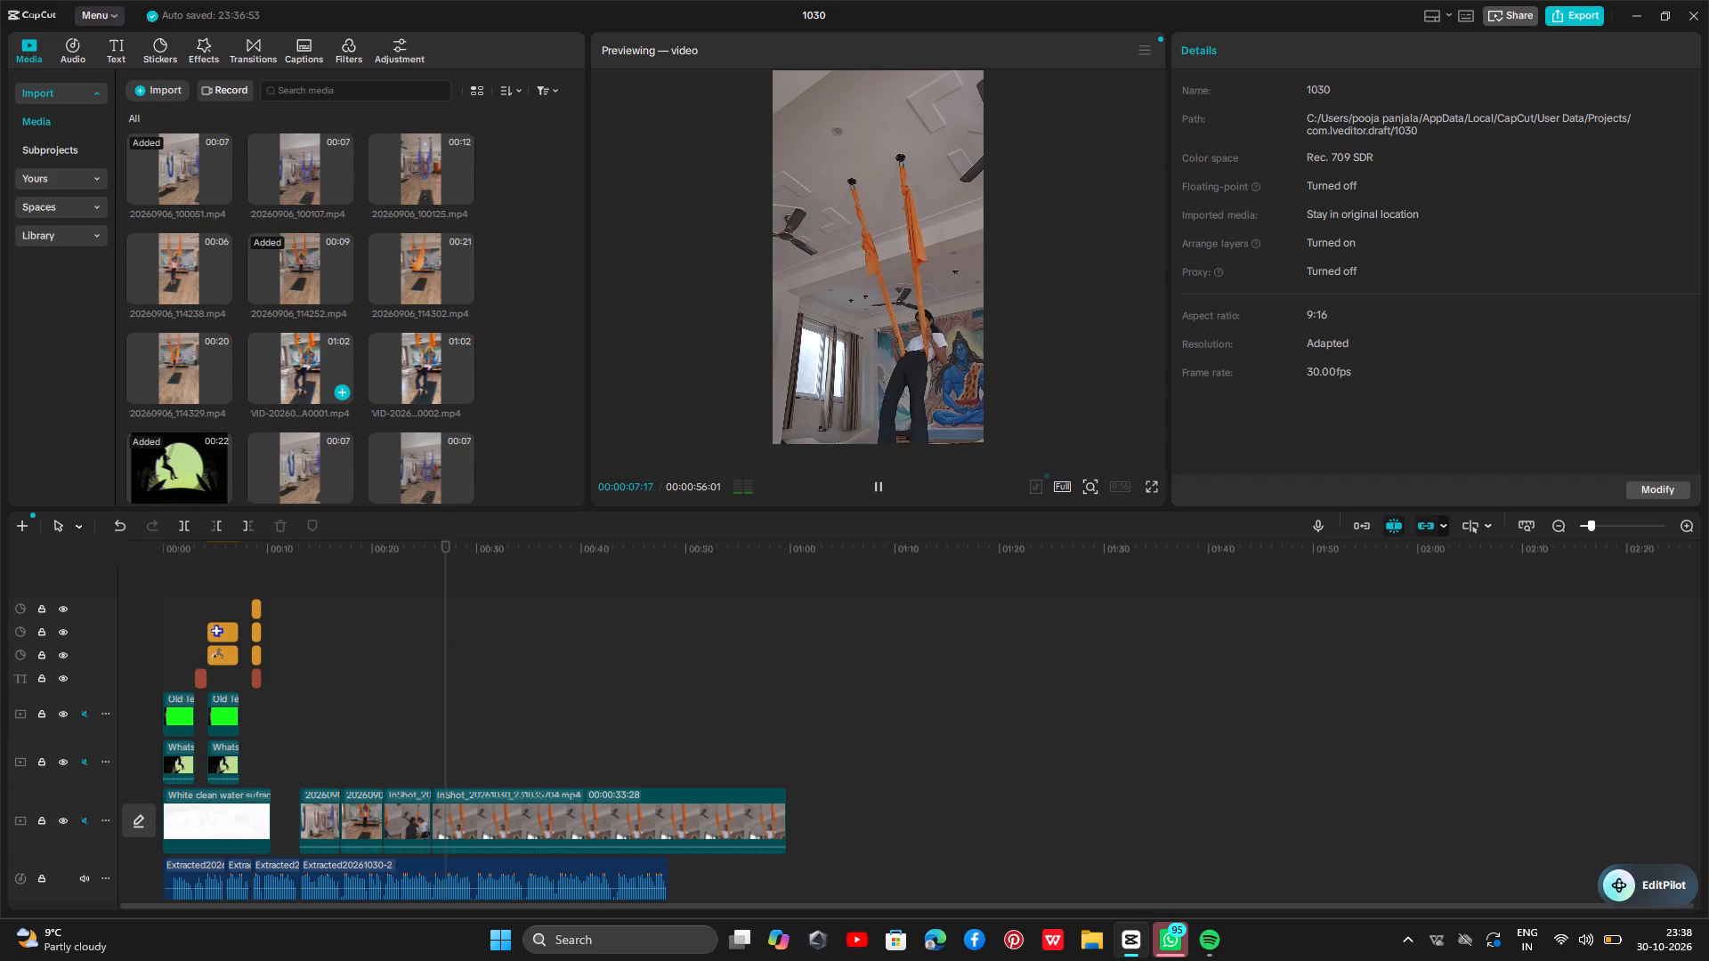
left_click(200, 376)
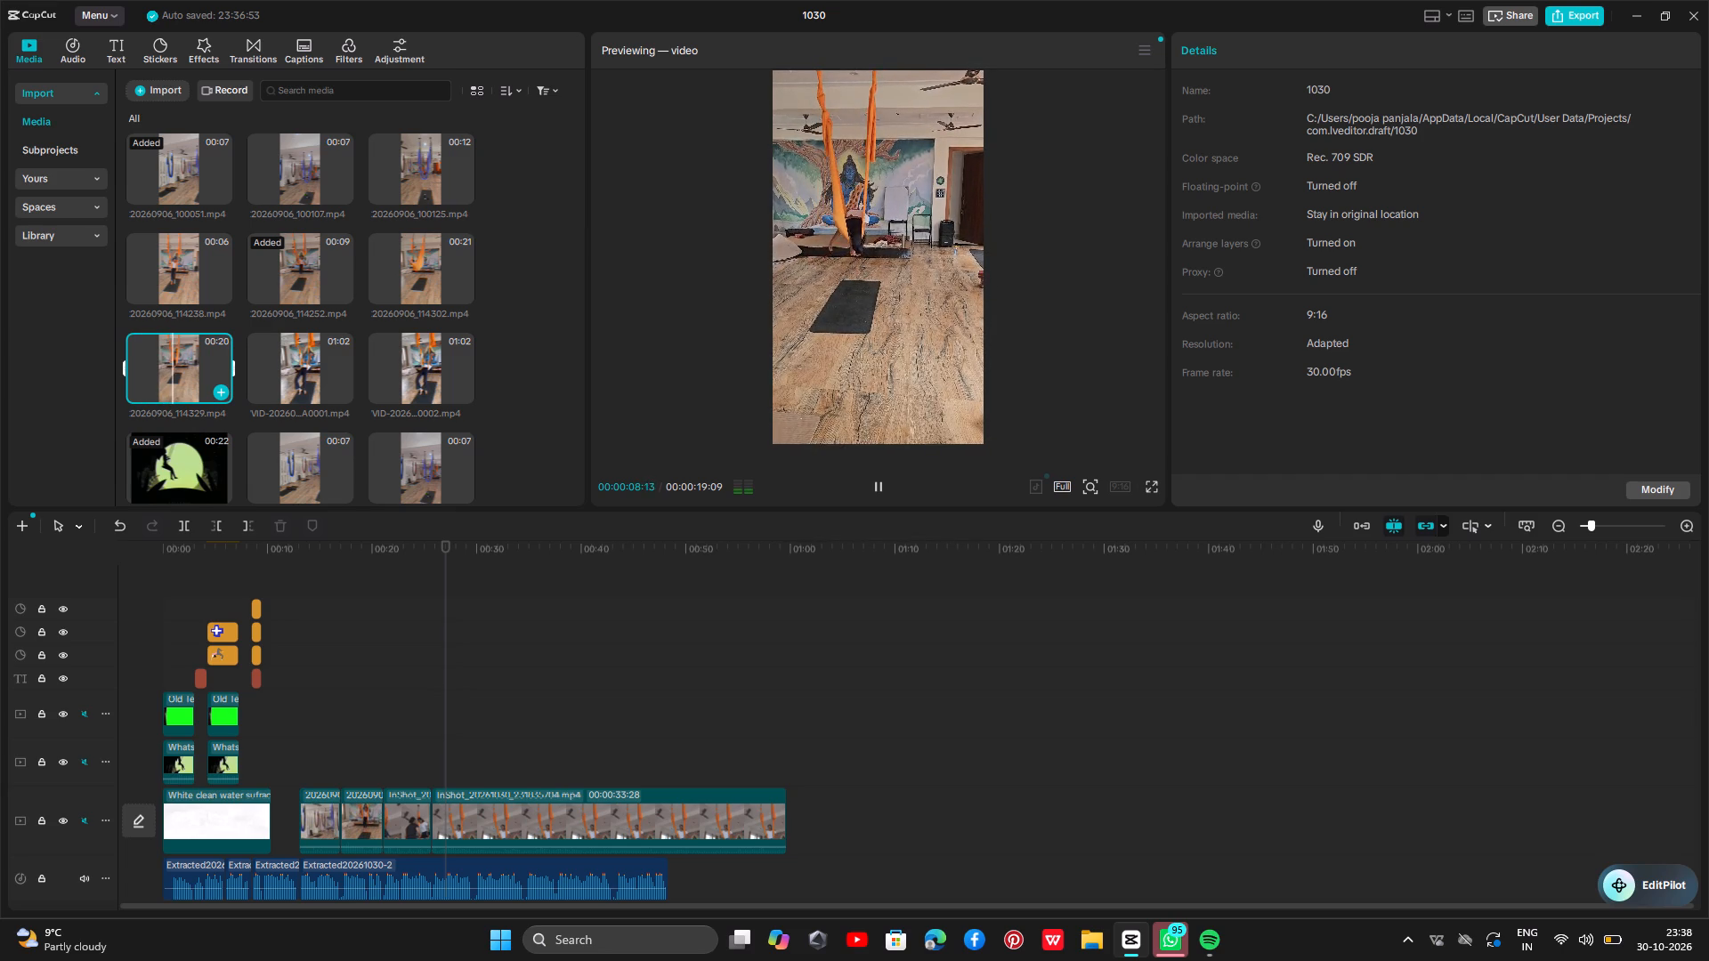
Preview 20260906_114329 and the opening seconds of the 00:57 InShot clip ending in 20691 in the media library.
left_click(199, 376)
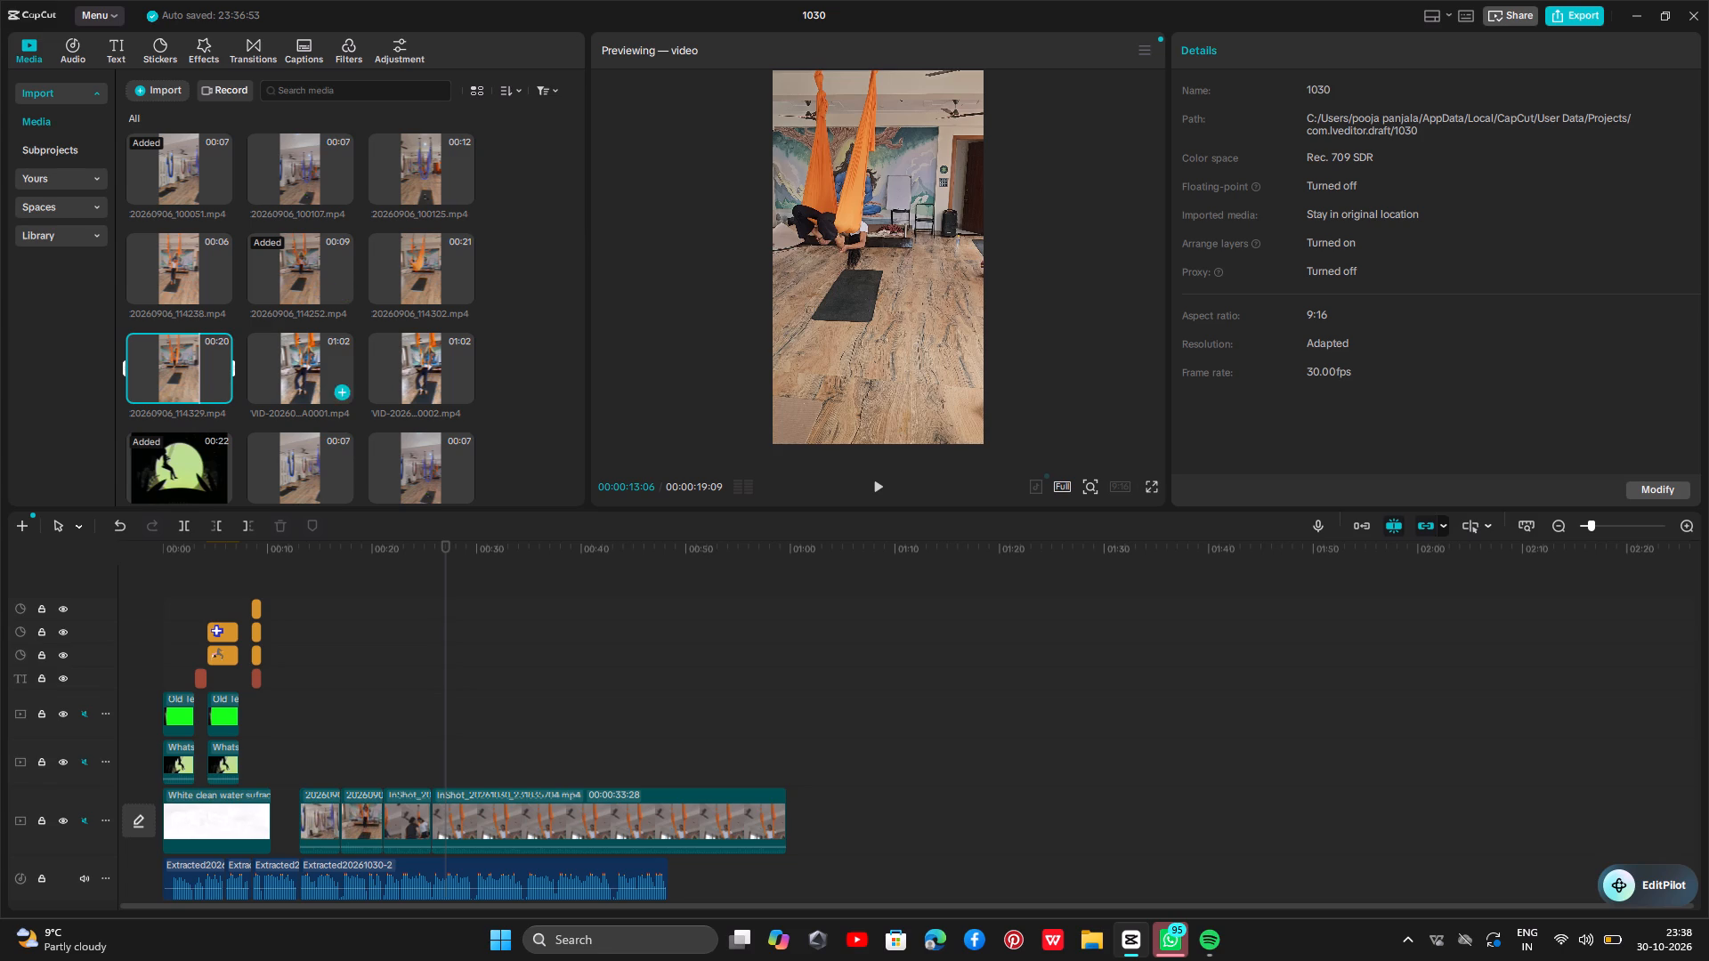
scroll(320, 447, "down", 8)
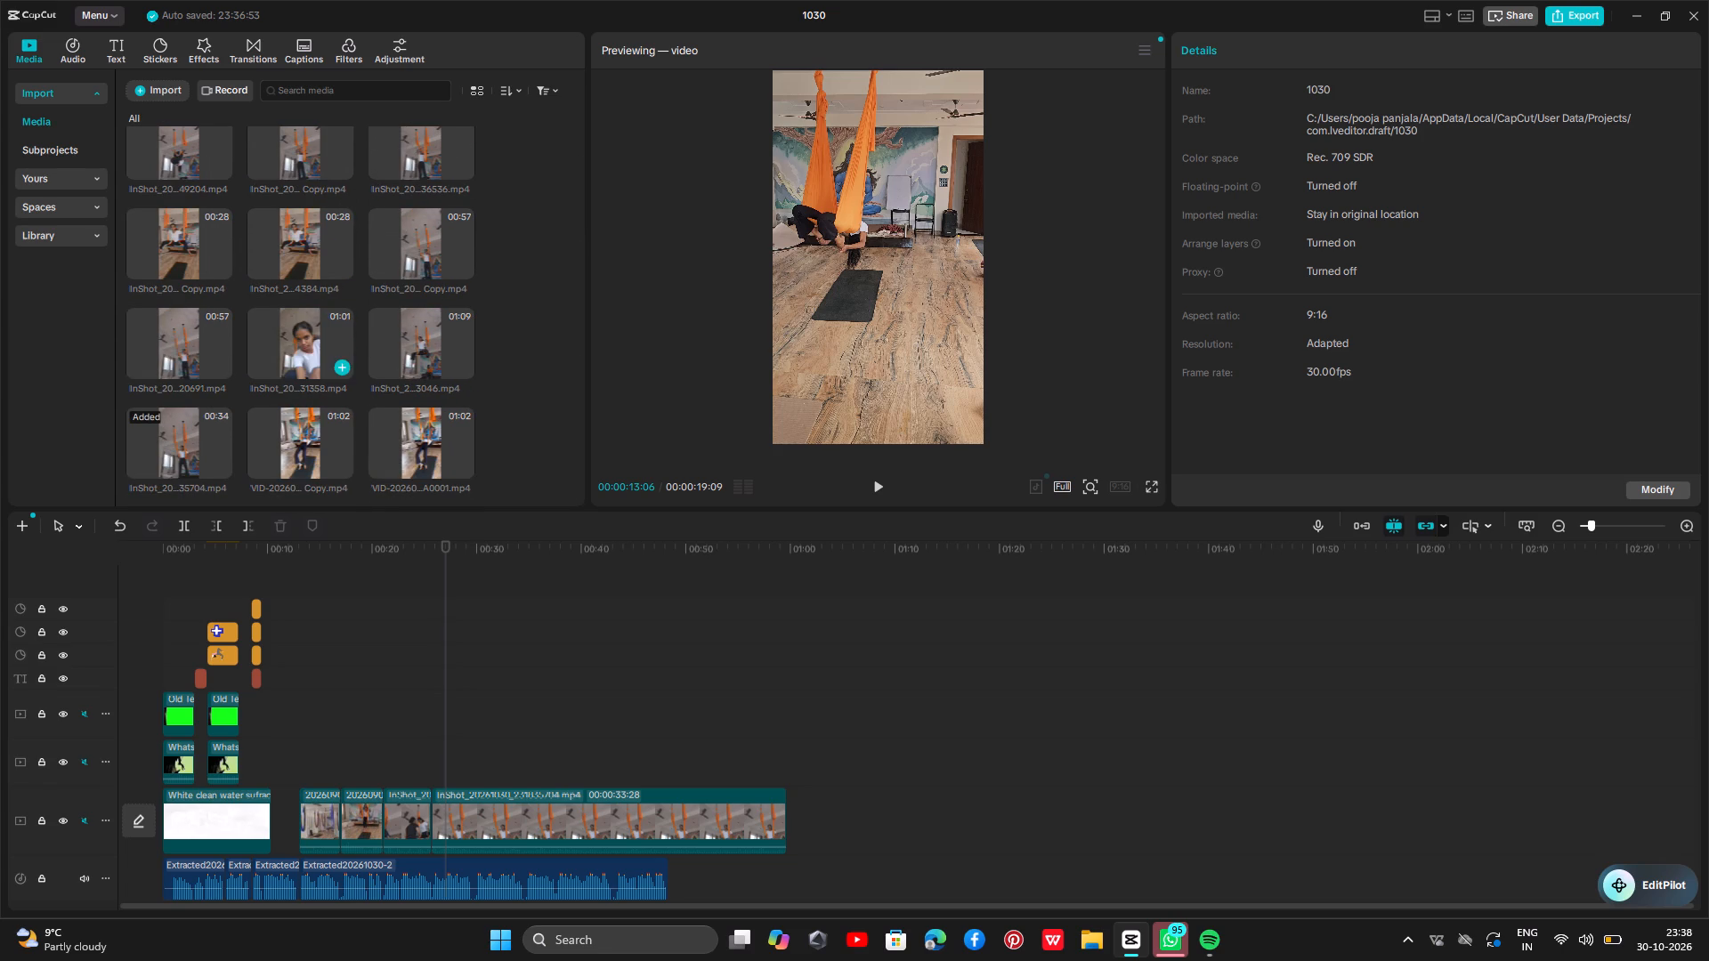
left_click(171, 349)
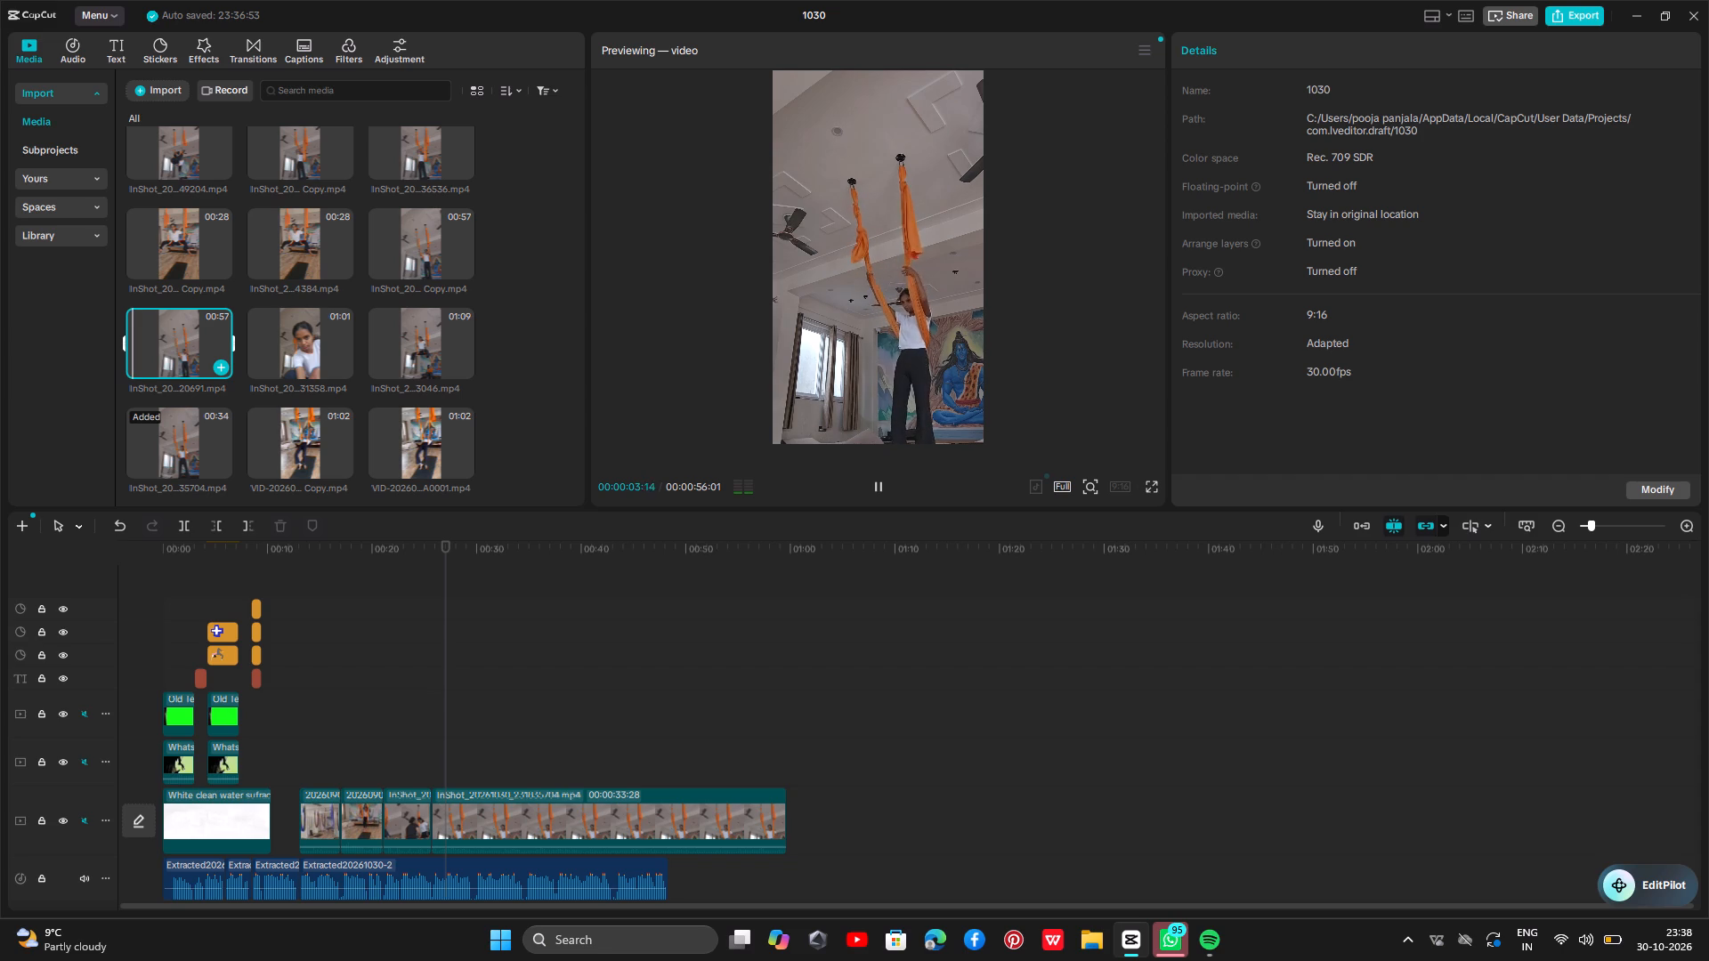
left_click(142, 347)
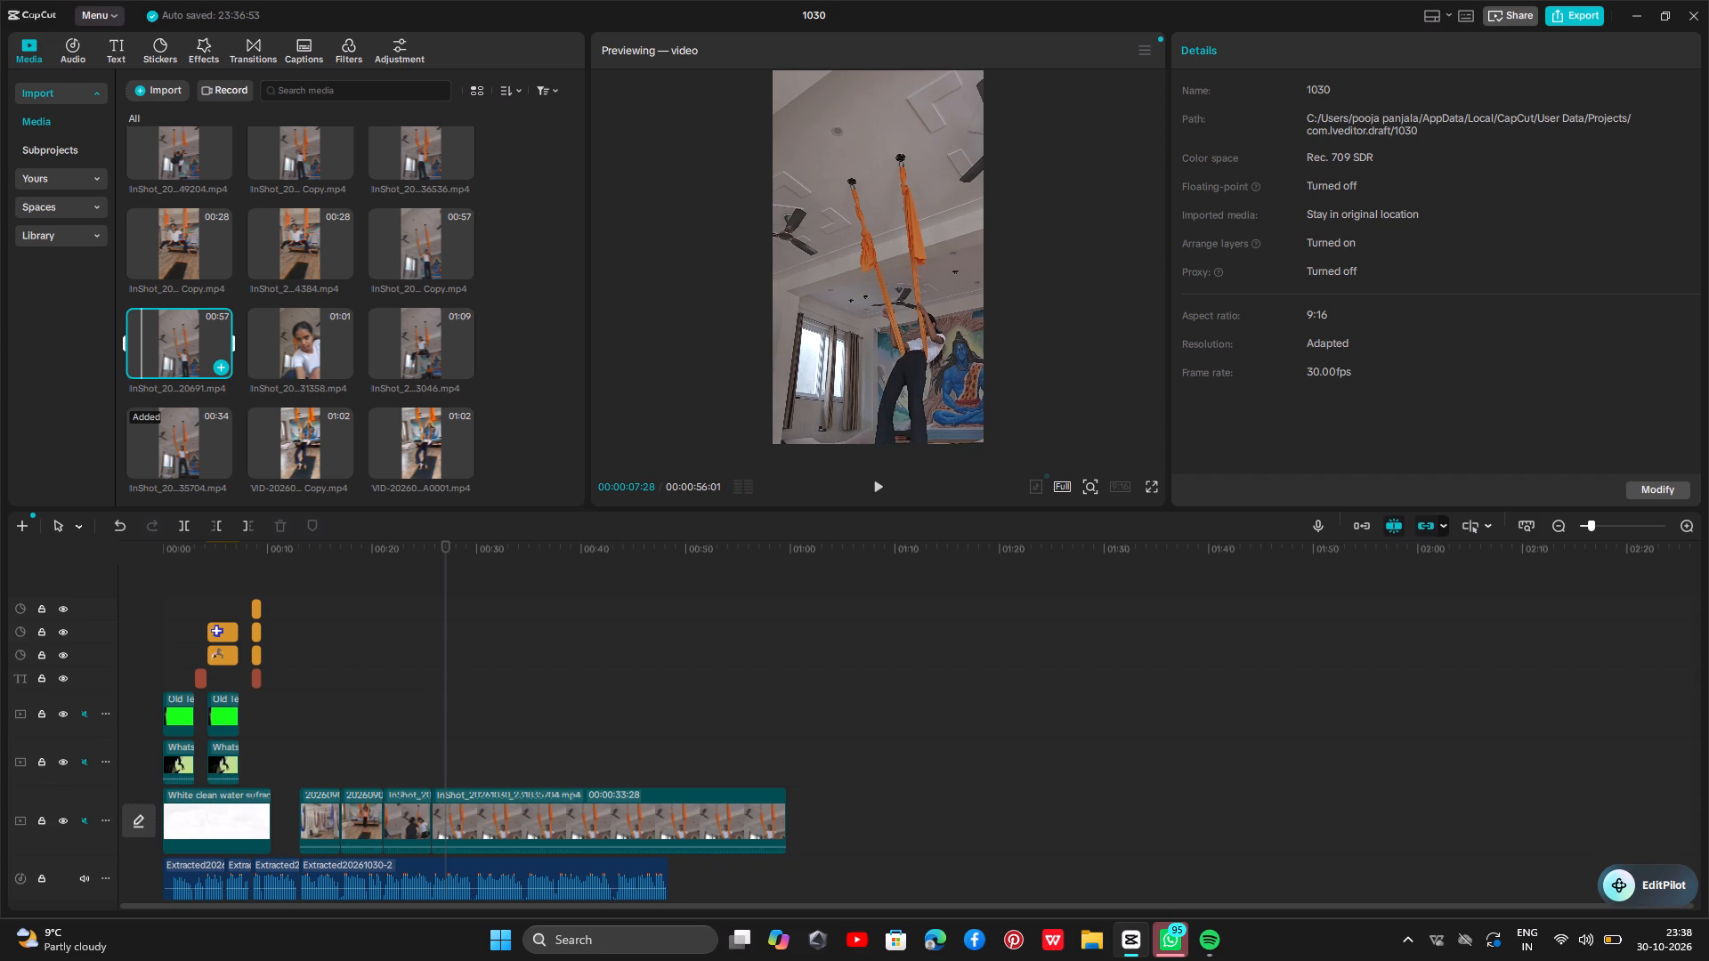
left_click(134, 356)
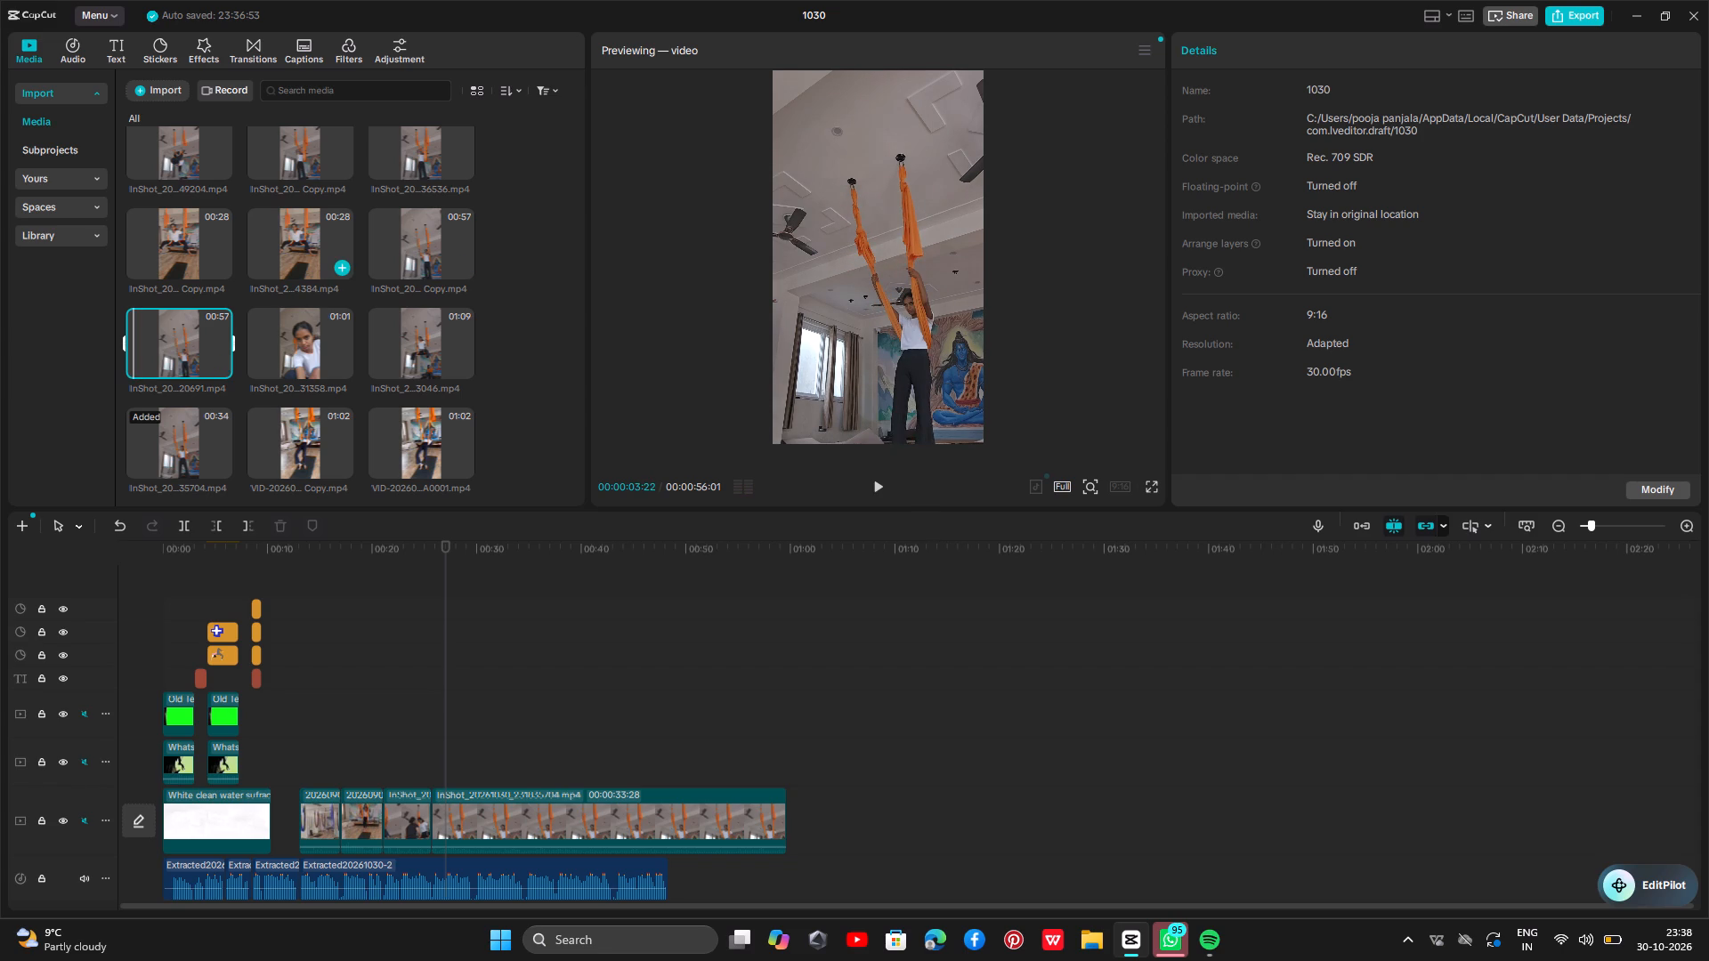
scroll(305, 259, "up", 1)
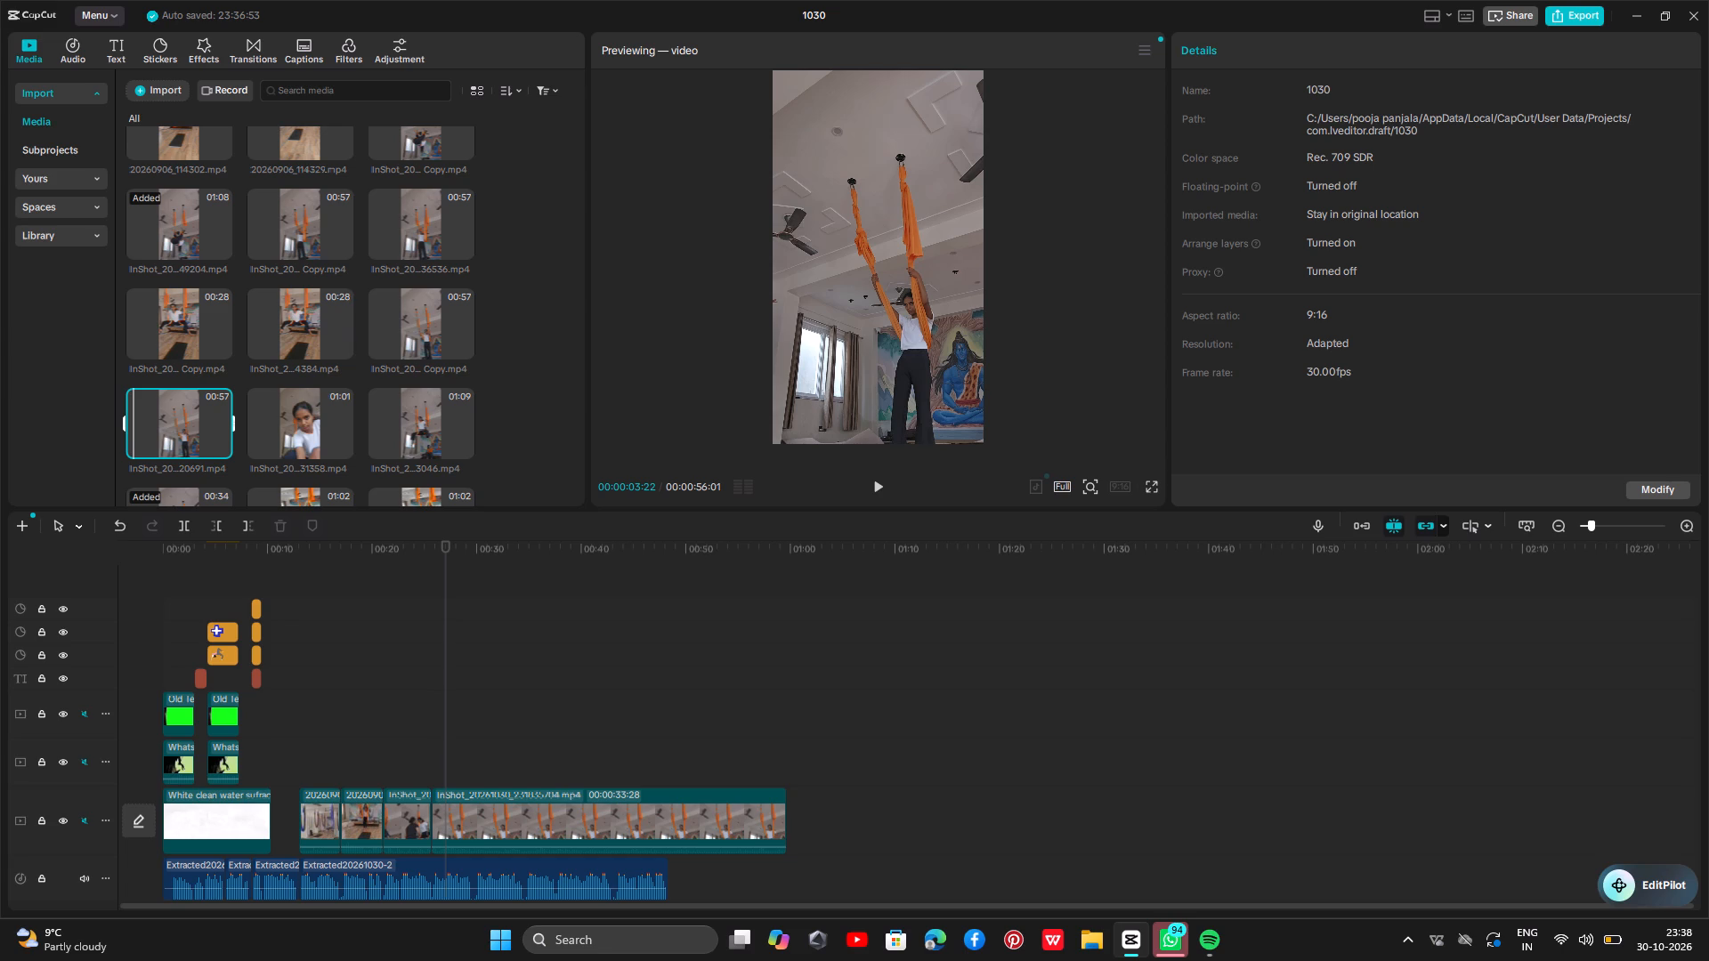
Play the transition into the 00:34 InShot clip twice from about 24 to 25 seconds while browsing the media library for a replacement.
key("space")
left_click(416, 723)
key("space")
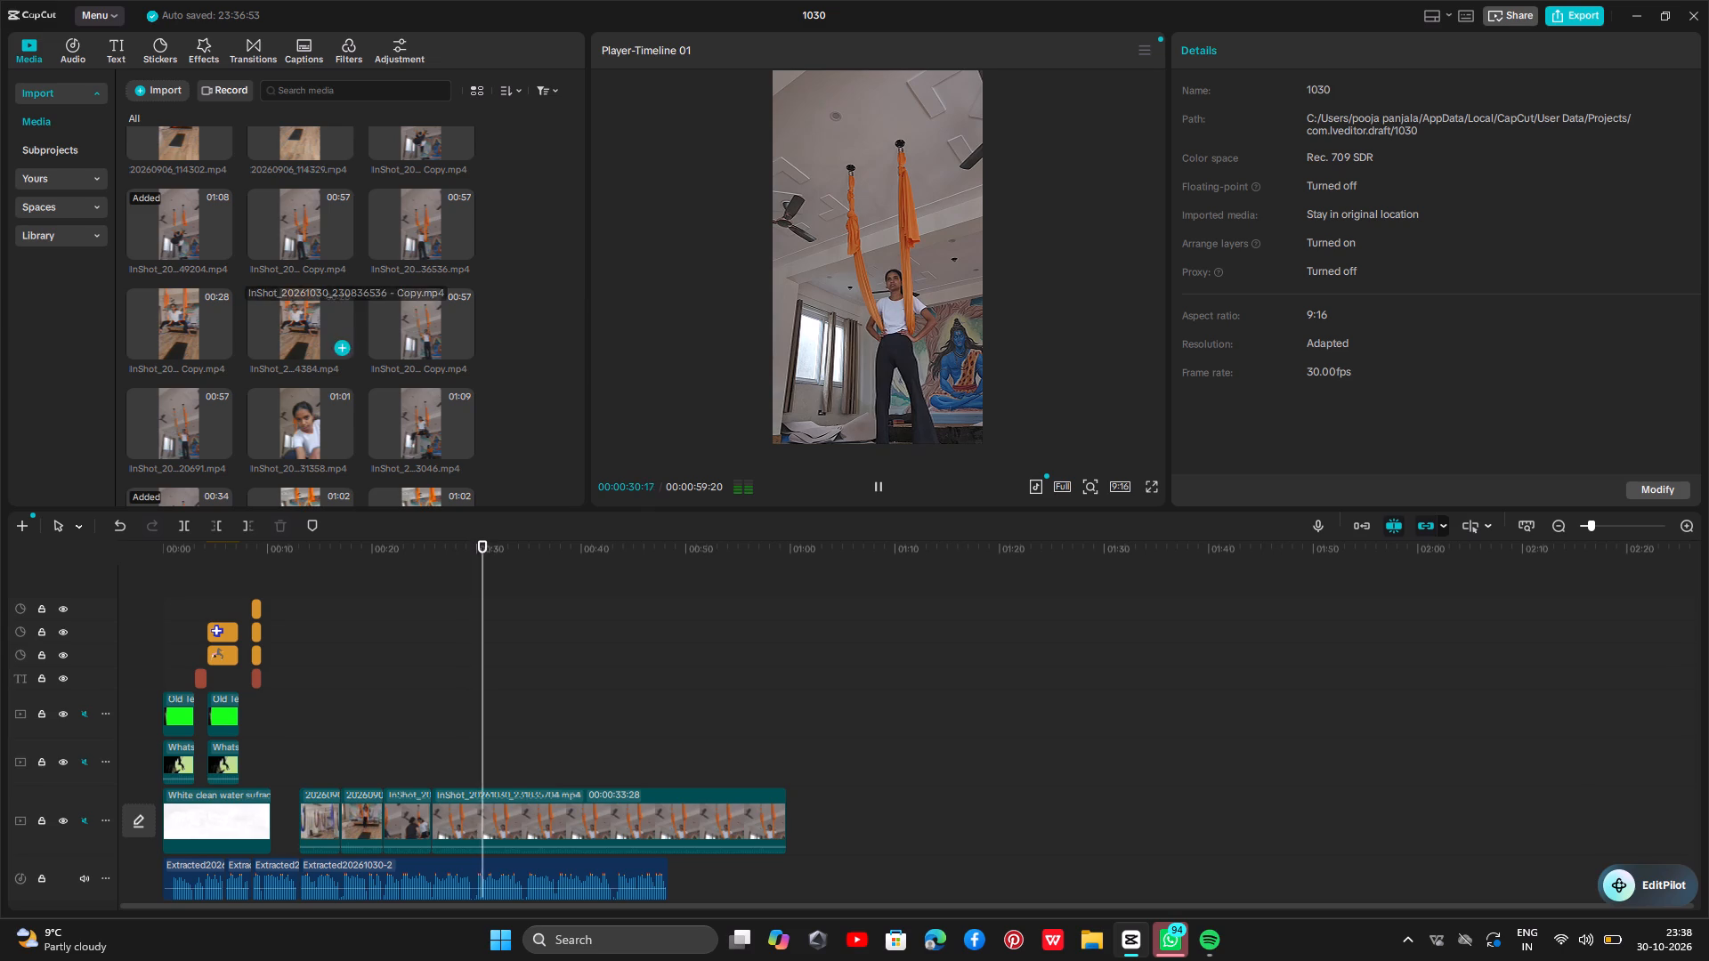
scroll(351, 402, "down", 2)
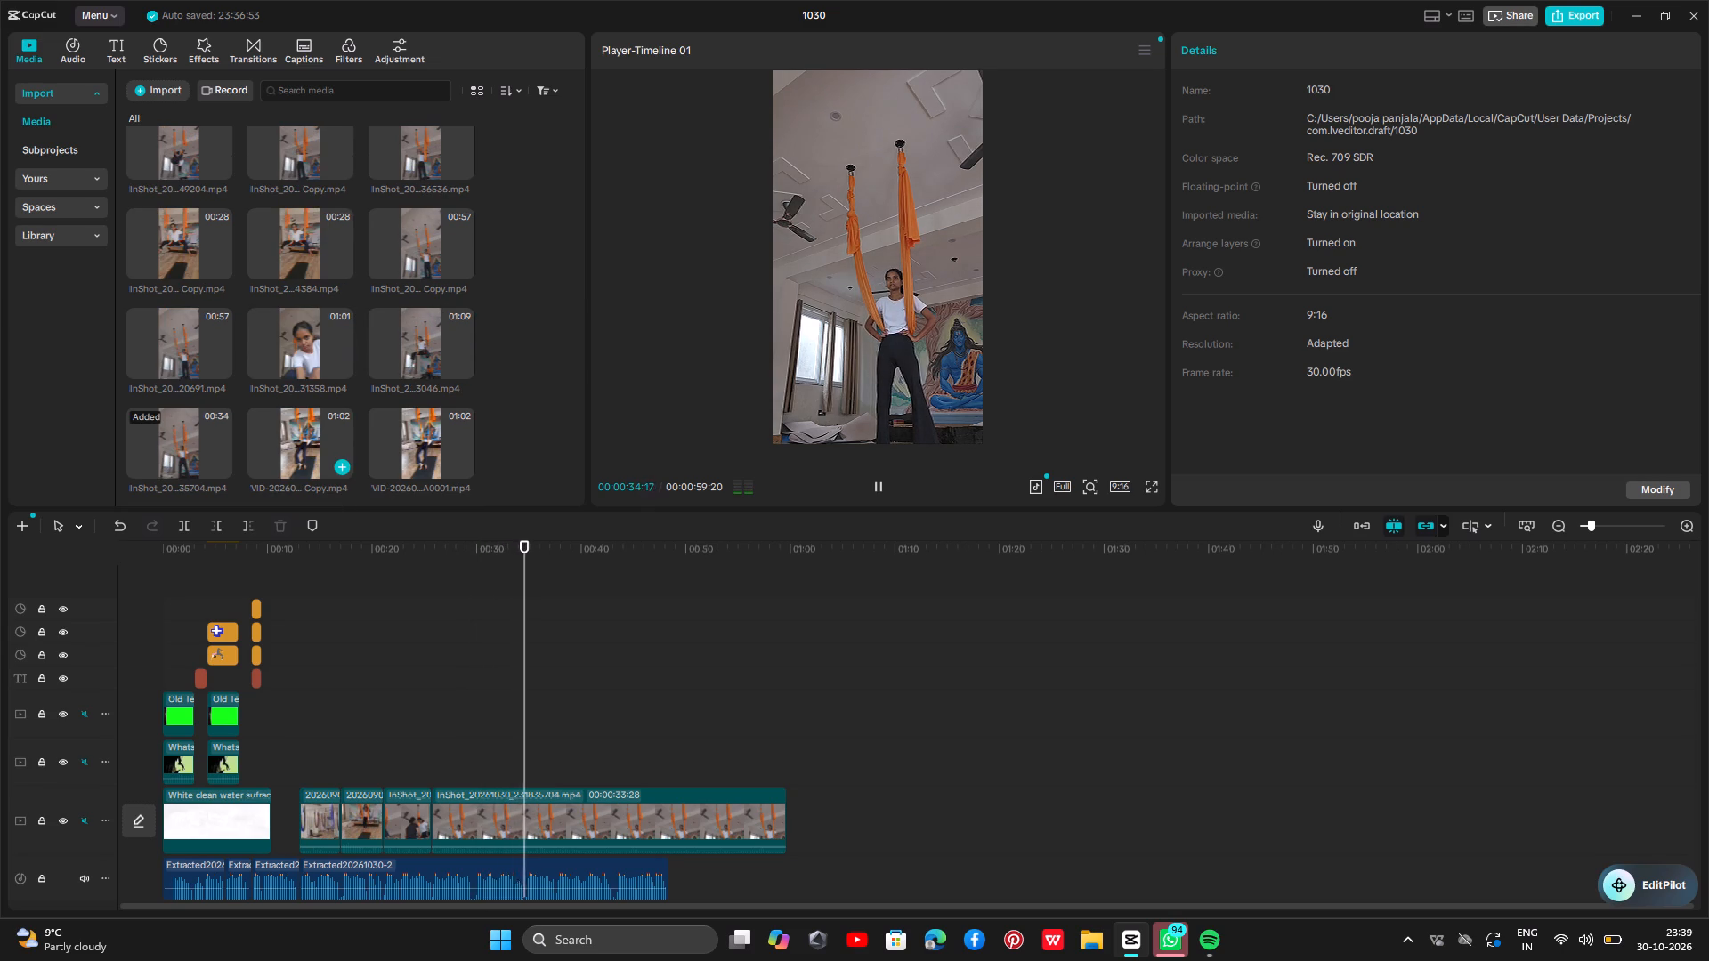
scroll(305, 432, "down", 1)
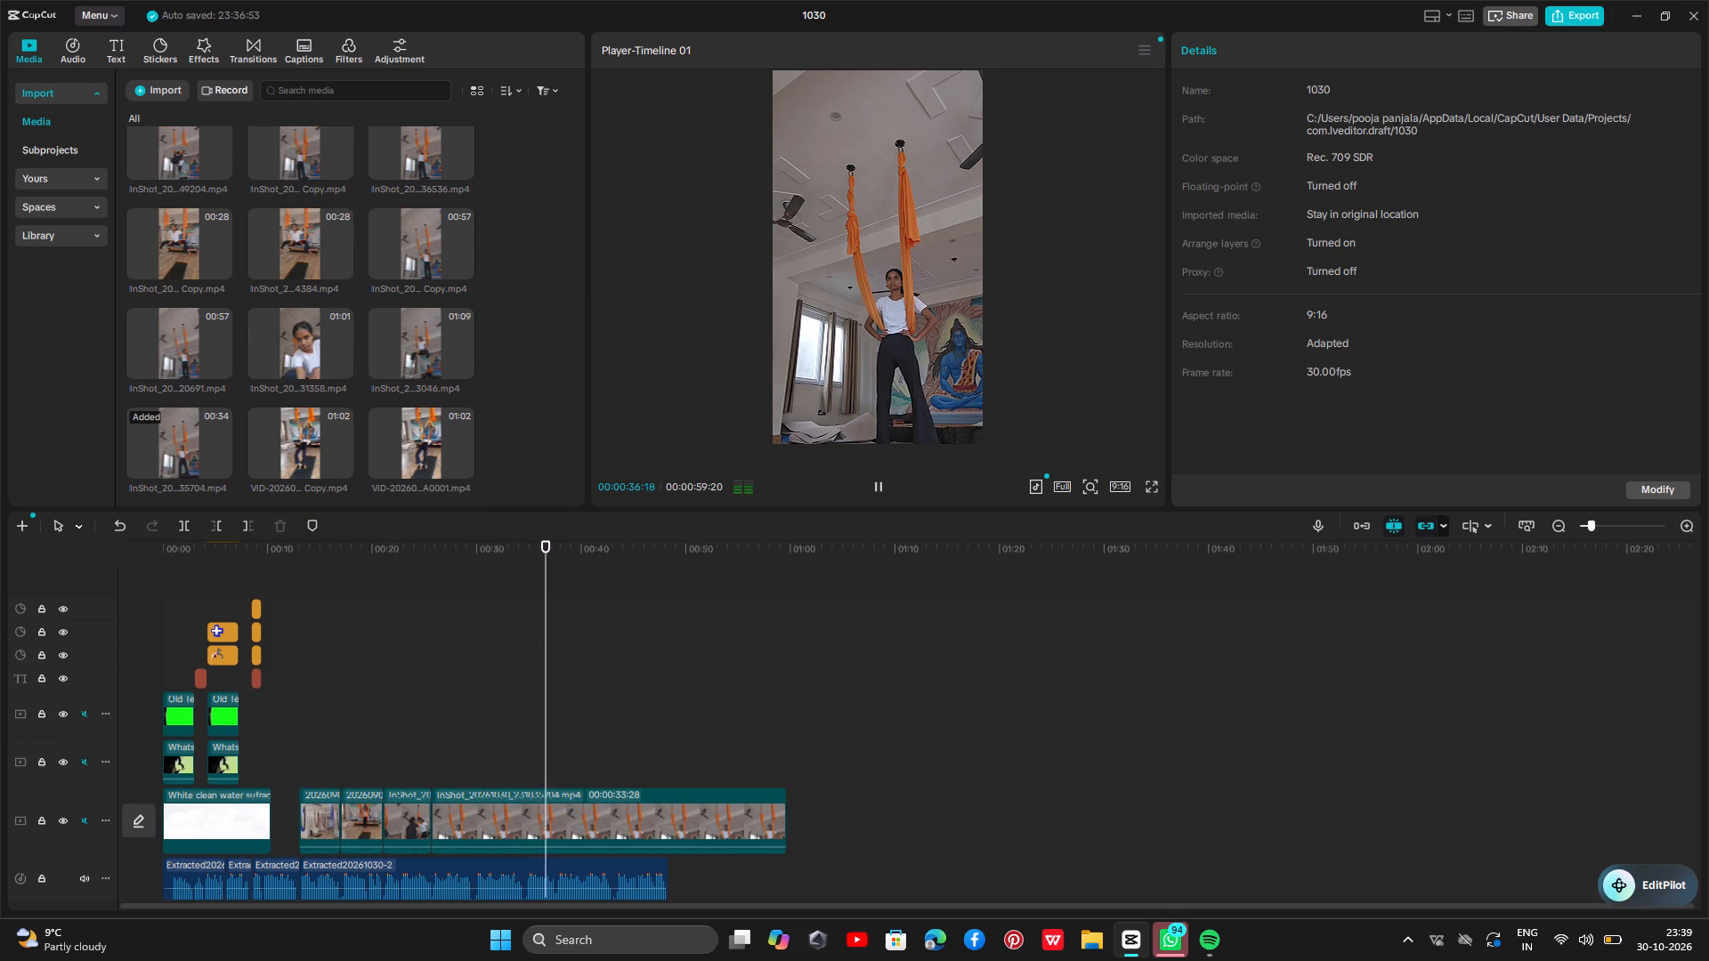
left_click(425, 738)
key("space")
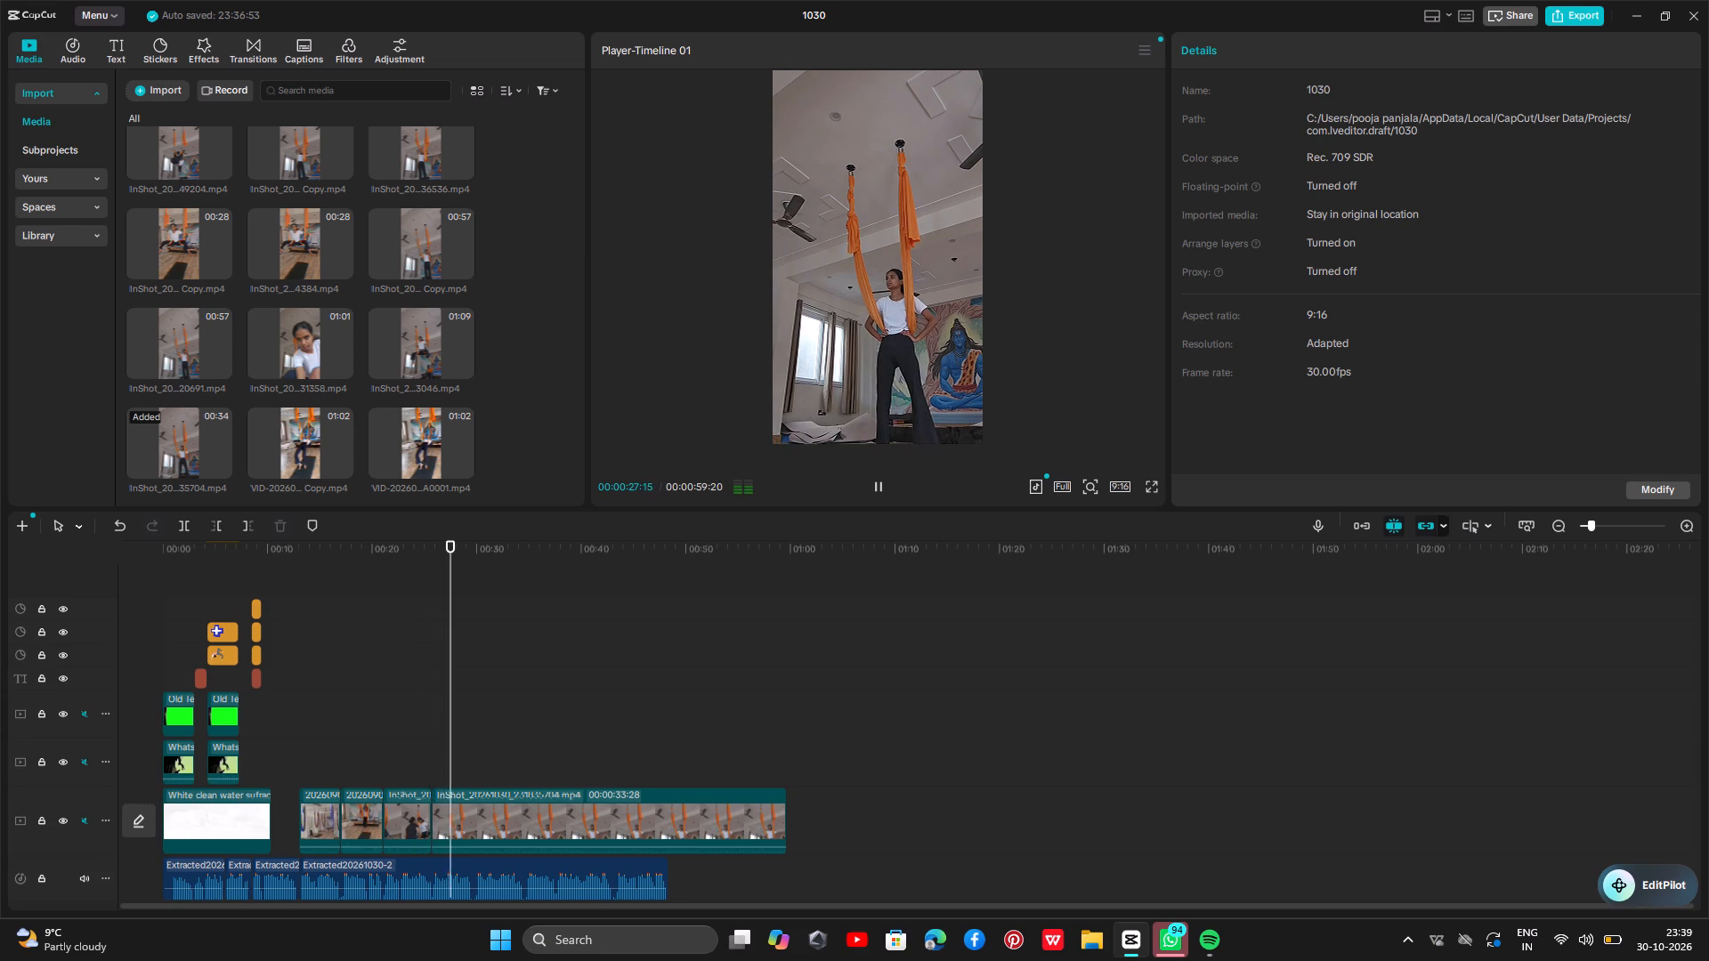
scroll(296, 349, "up", 4)
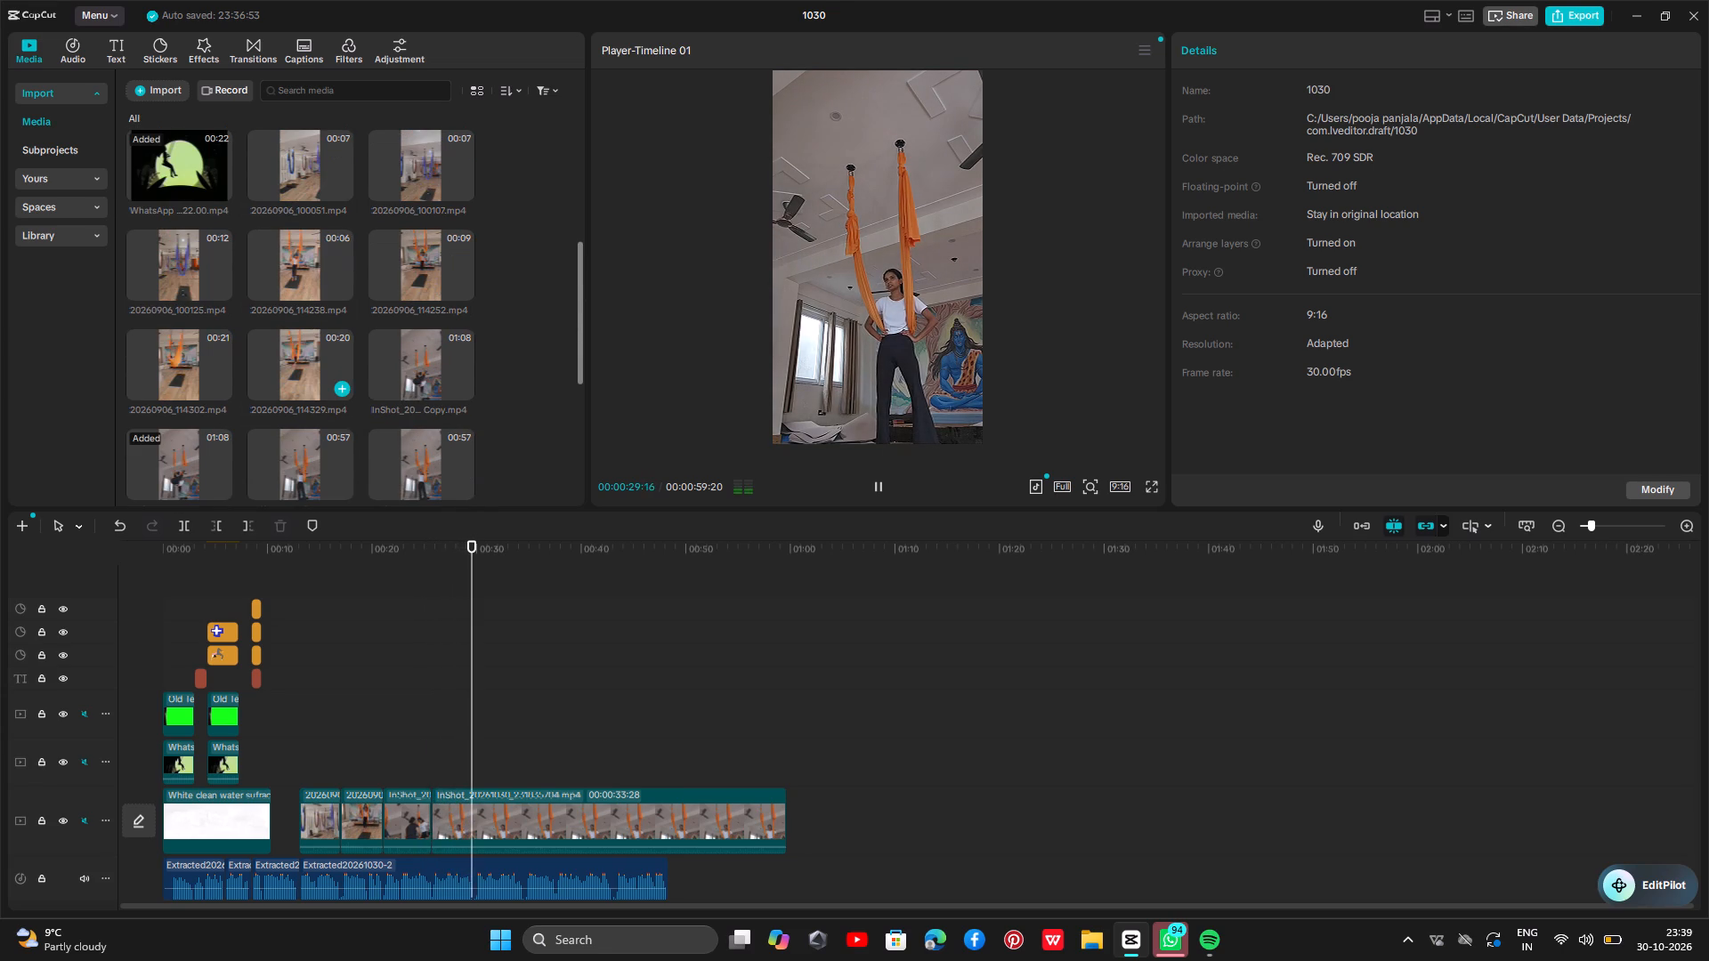
scroll(383, 459, "down", 3)
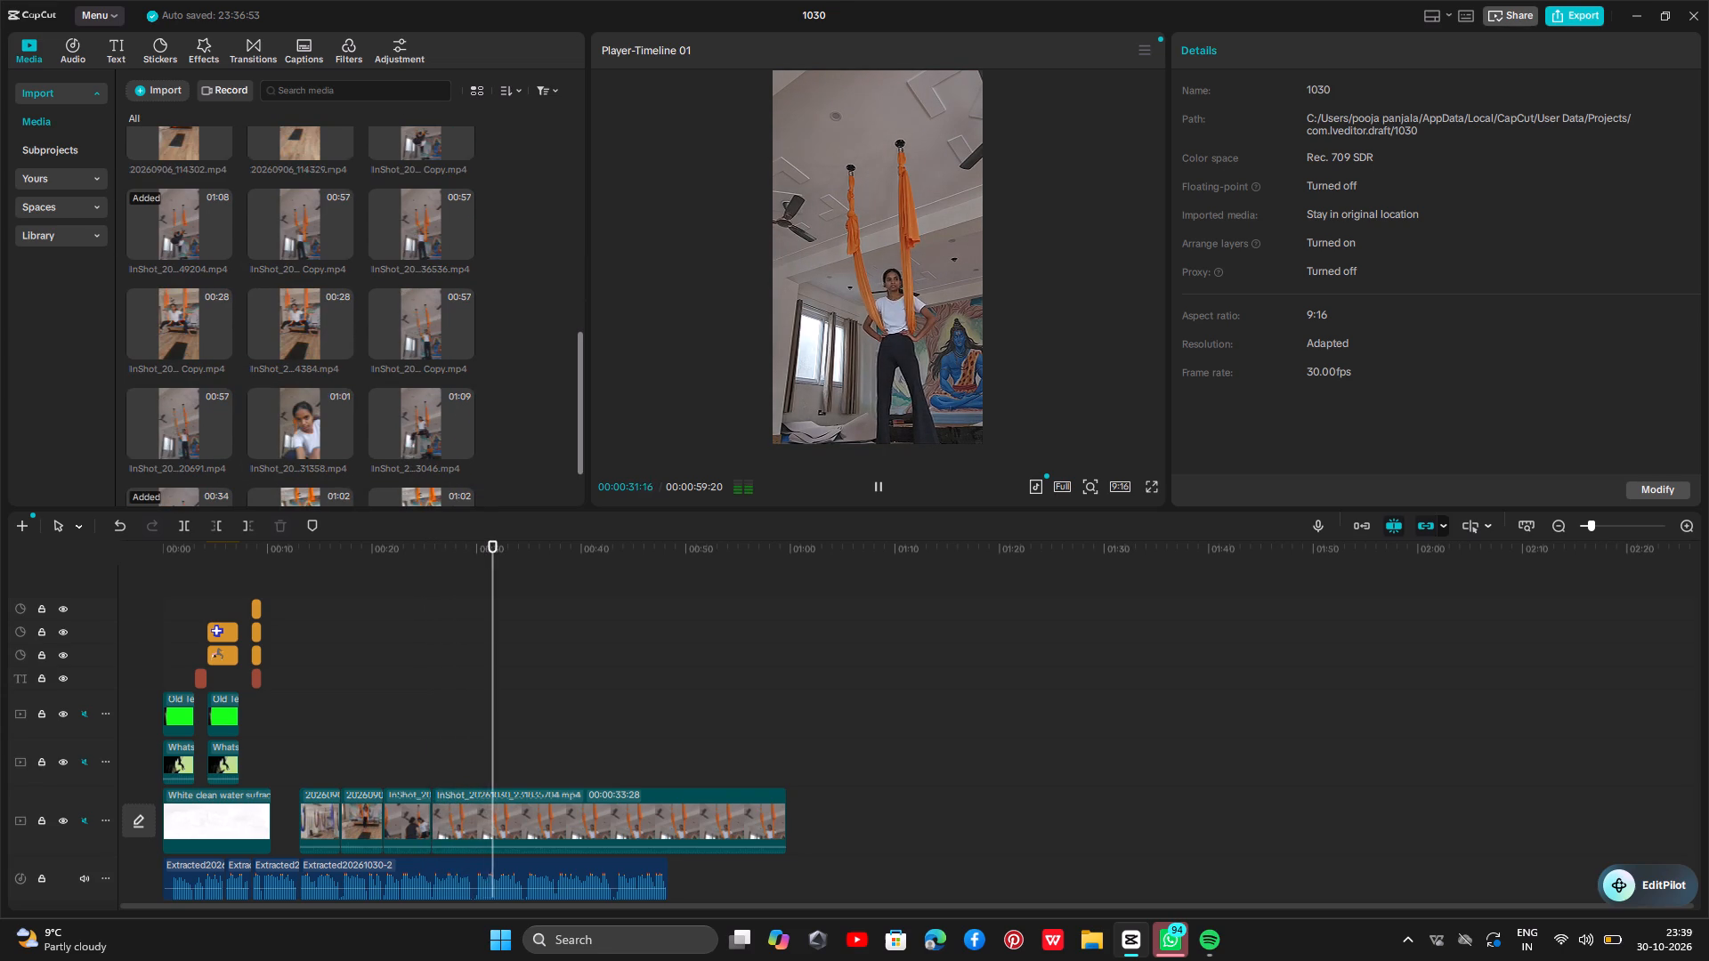
Preview the opening of the 01:09 InShot clip ending in 3046 and browse the neighbouring library clips.
left_click(427, 416)
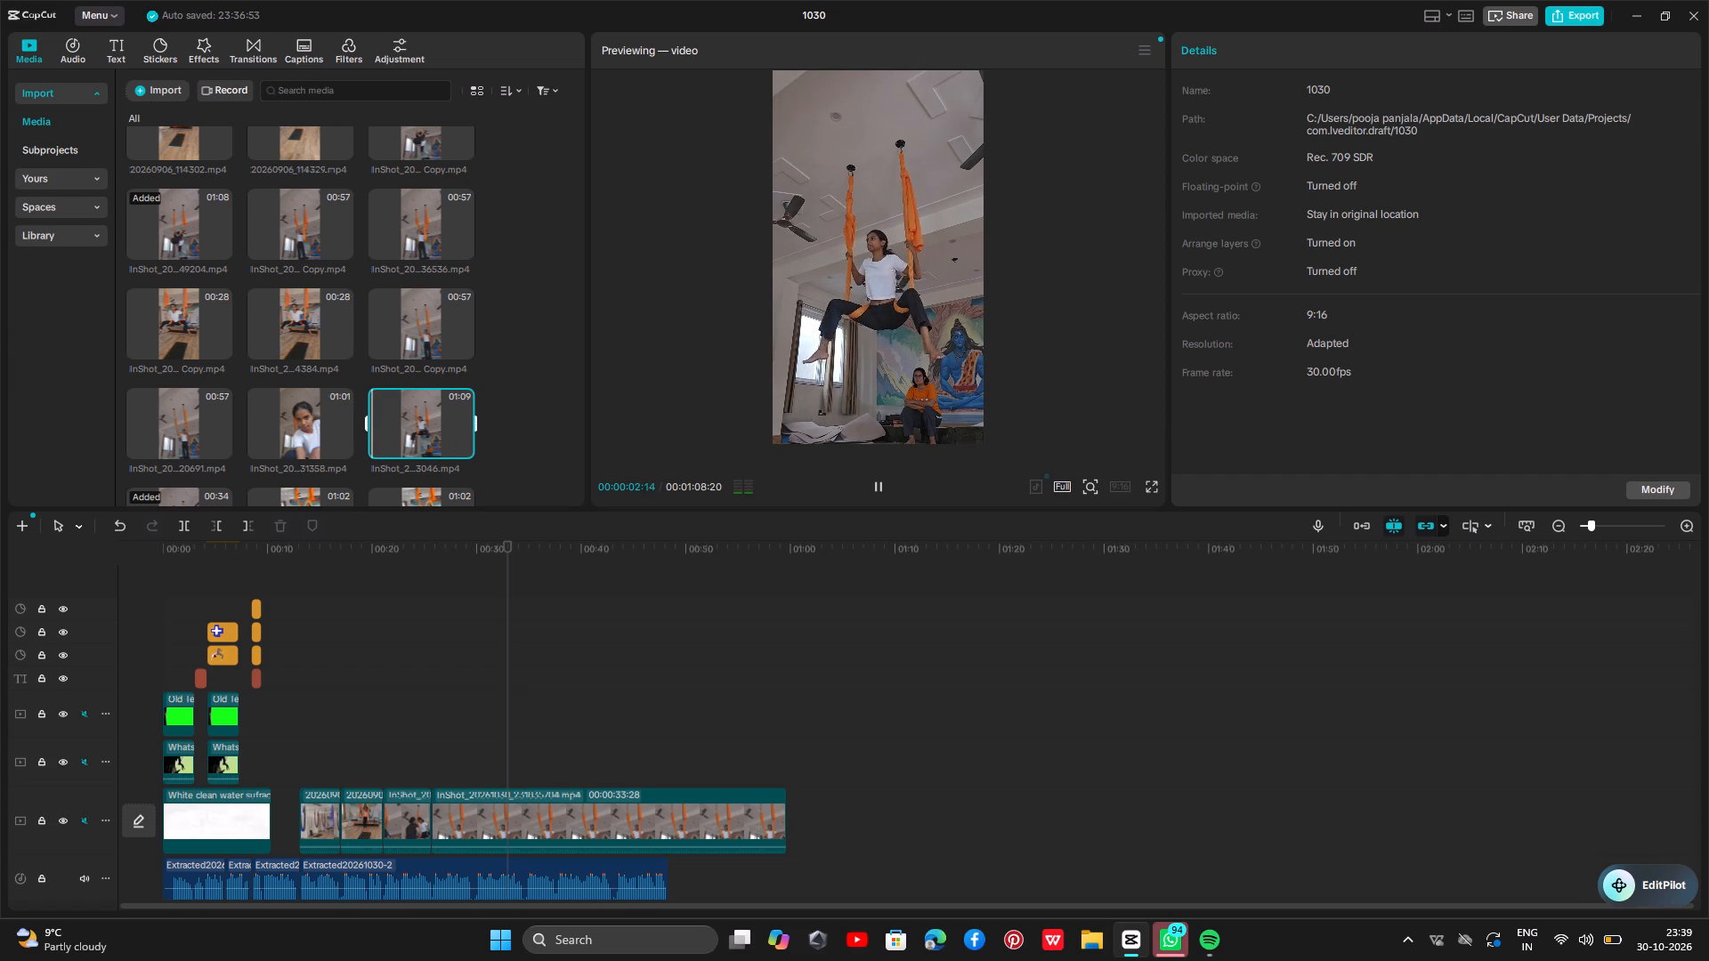
scroll(364, 433, "down", 1)
scroll(393, 449, "up", 1)
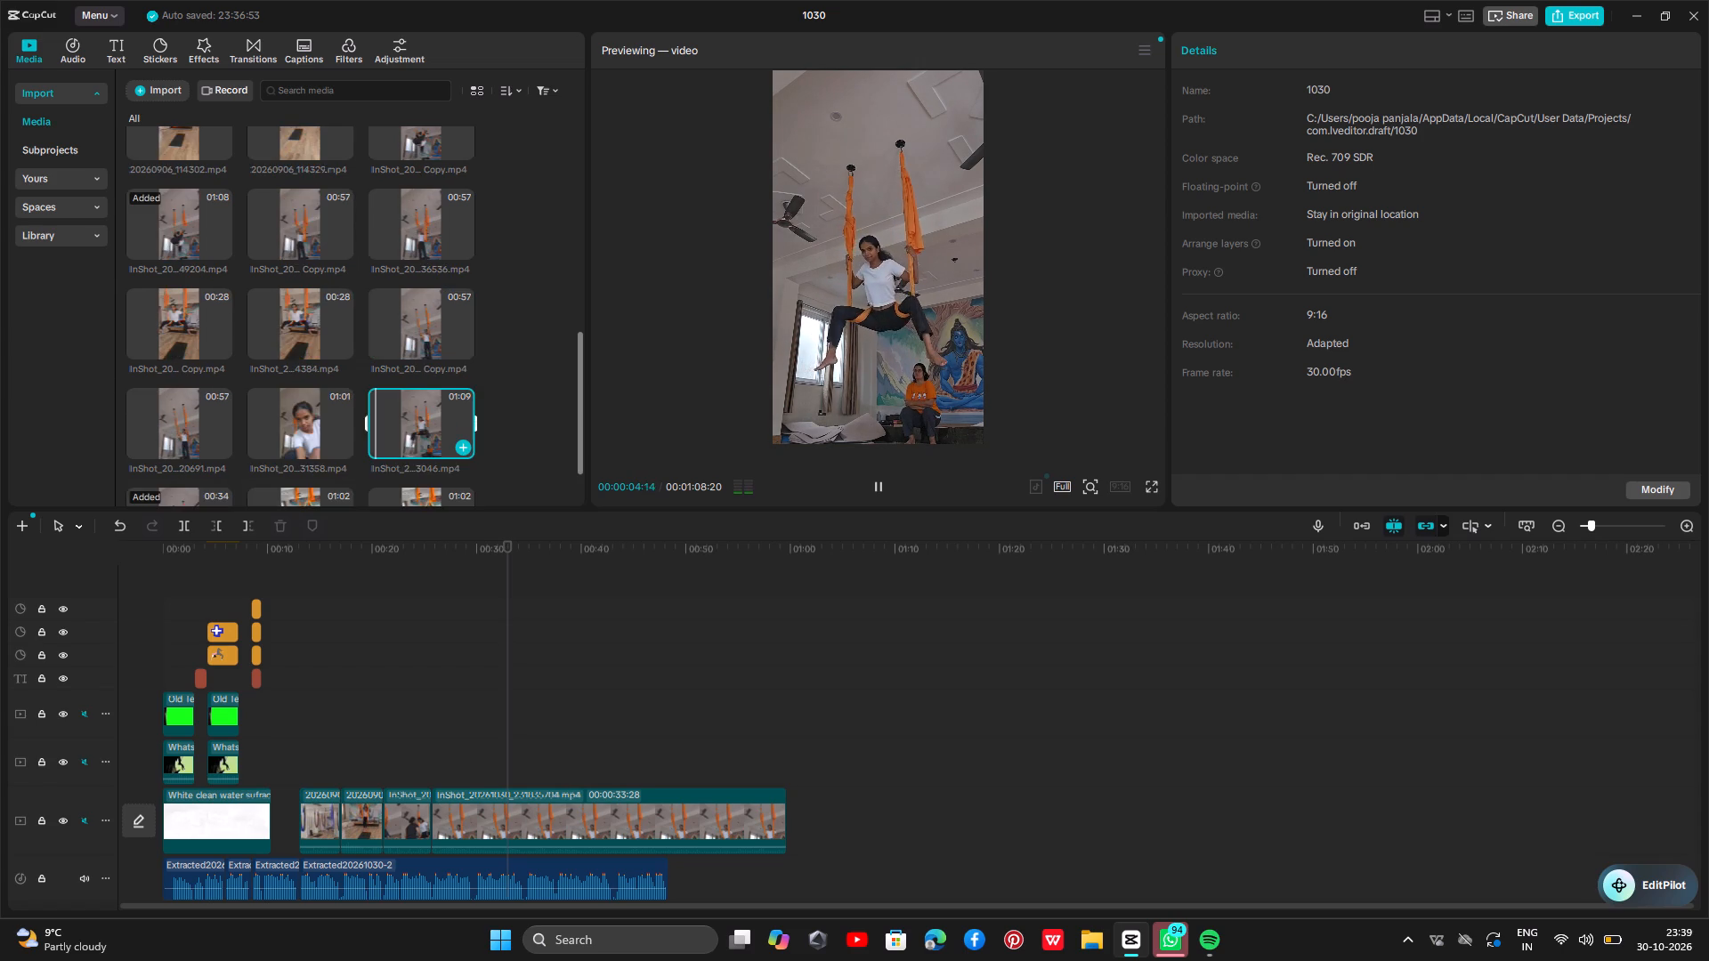
scroll(369, 439, "up", 2)
scroll(369, 439, "down", 4)
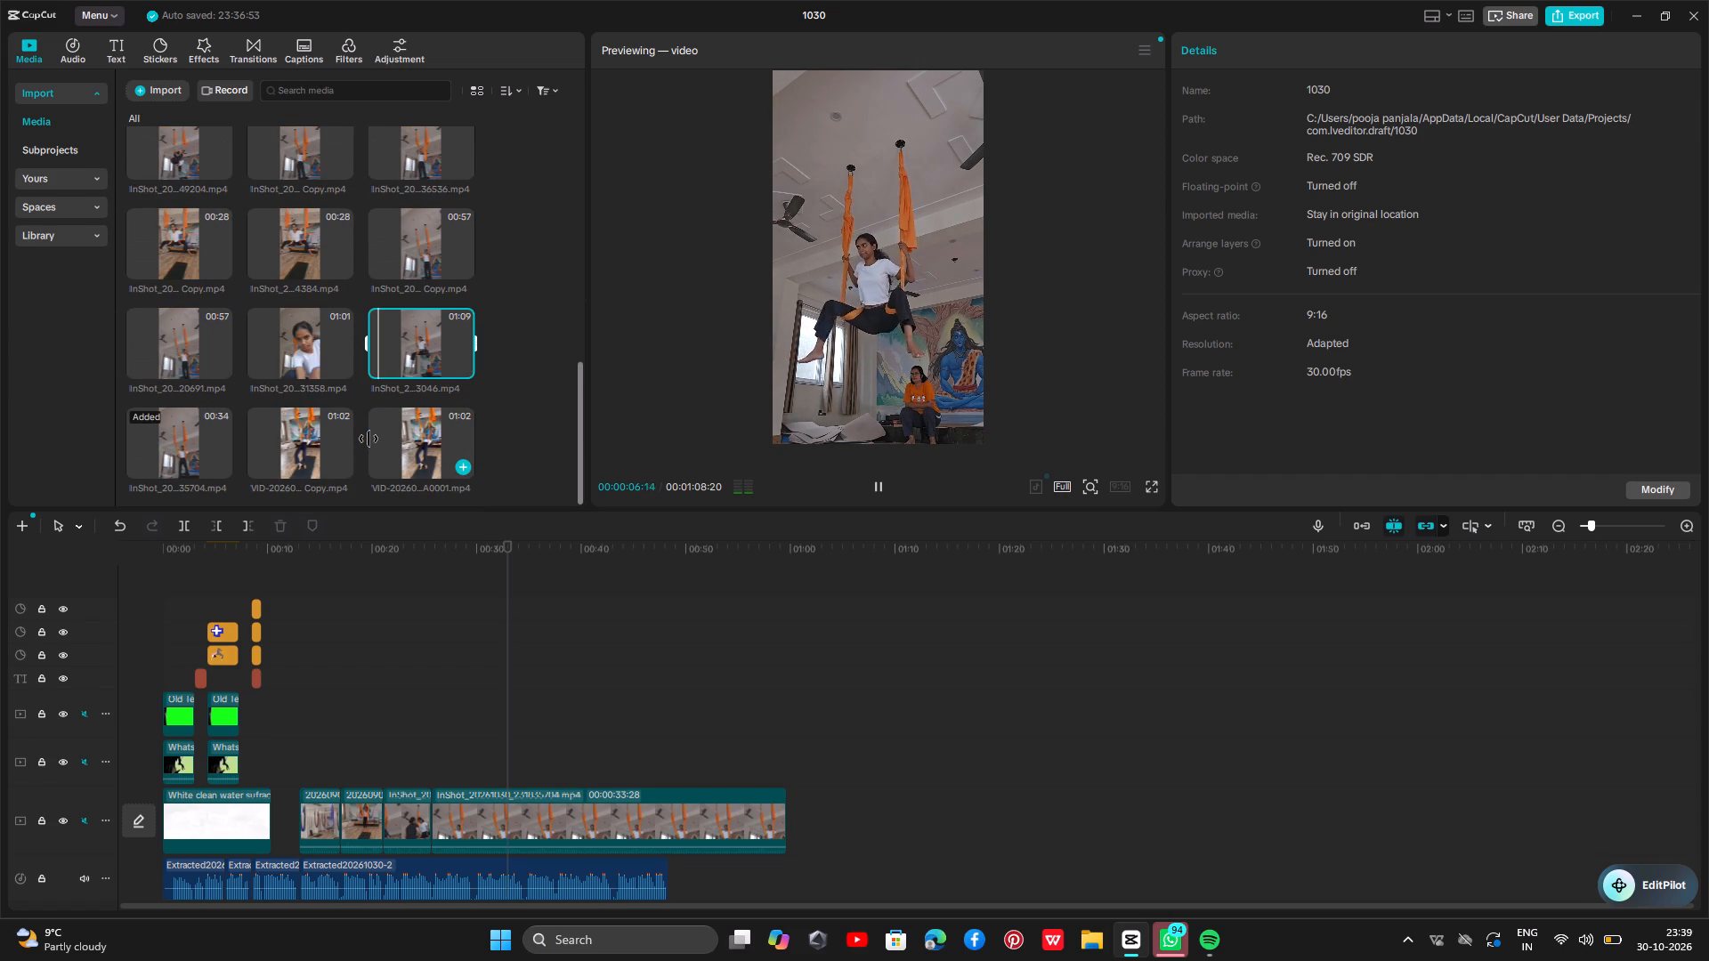
Preview the 01:02 VID clip ending in A0001 in the media library, checking several points and playing from about 35 seconds.
left_click(393, 466)
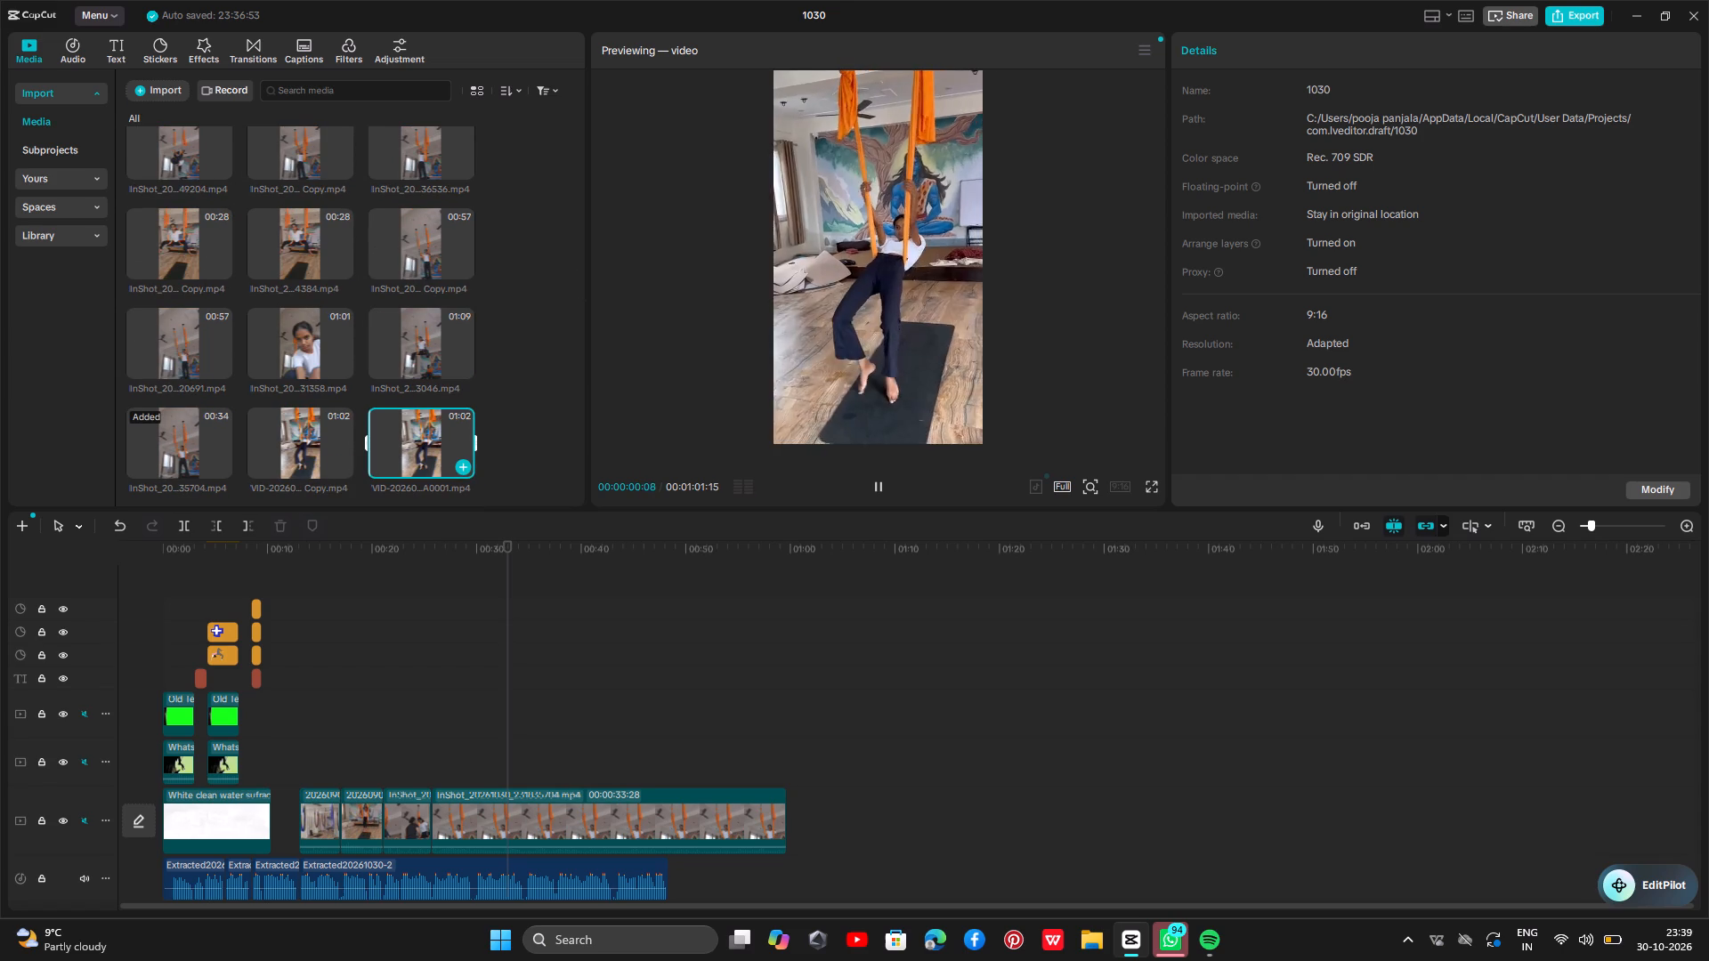
left_click(450, 445)
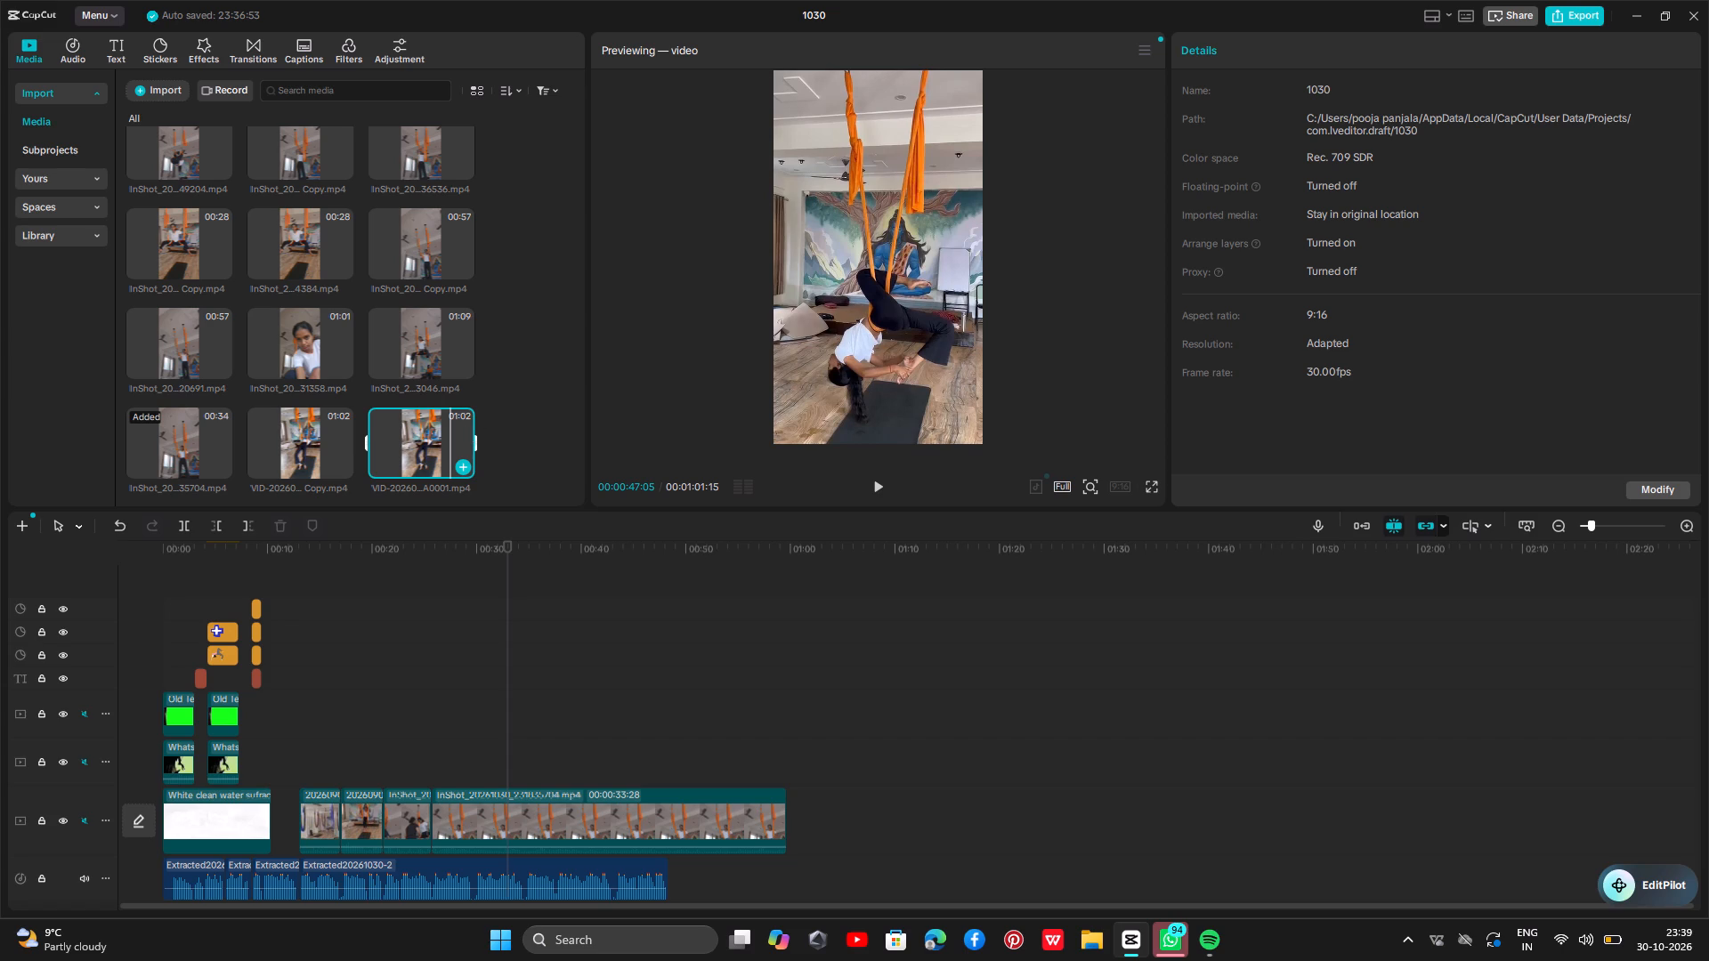
left_click(430, 445)
left_click(417, 447)
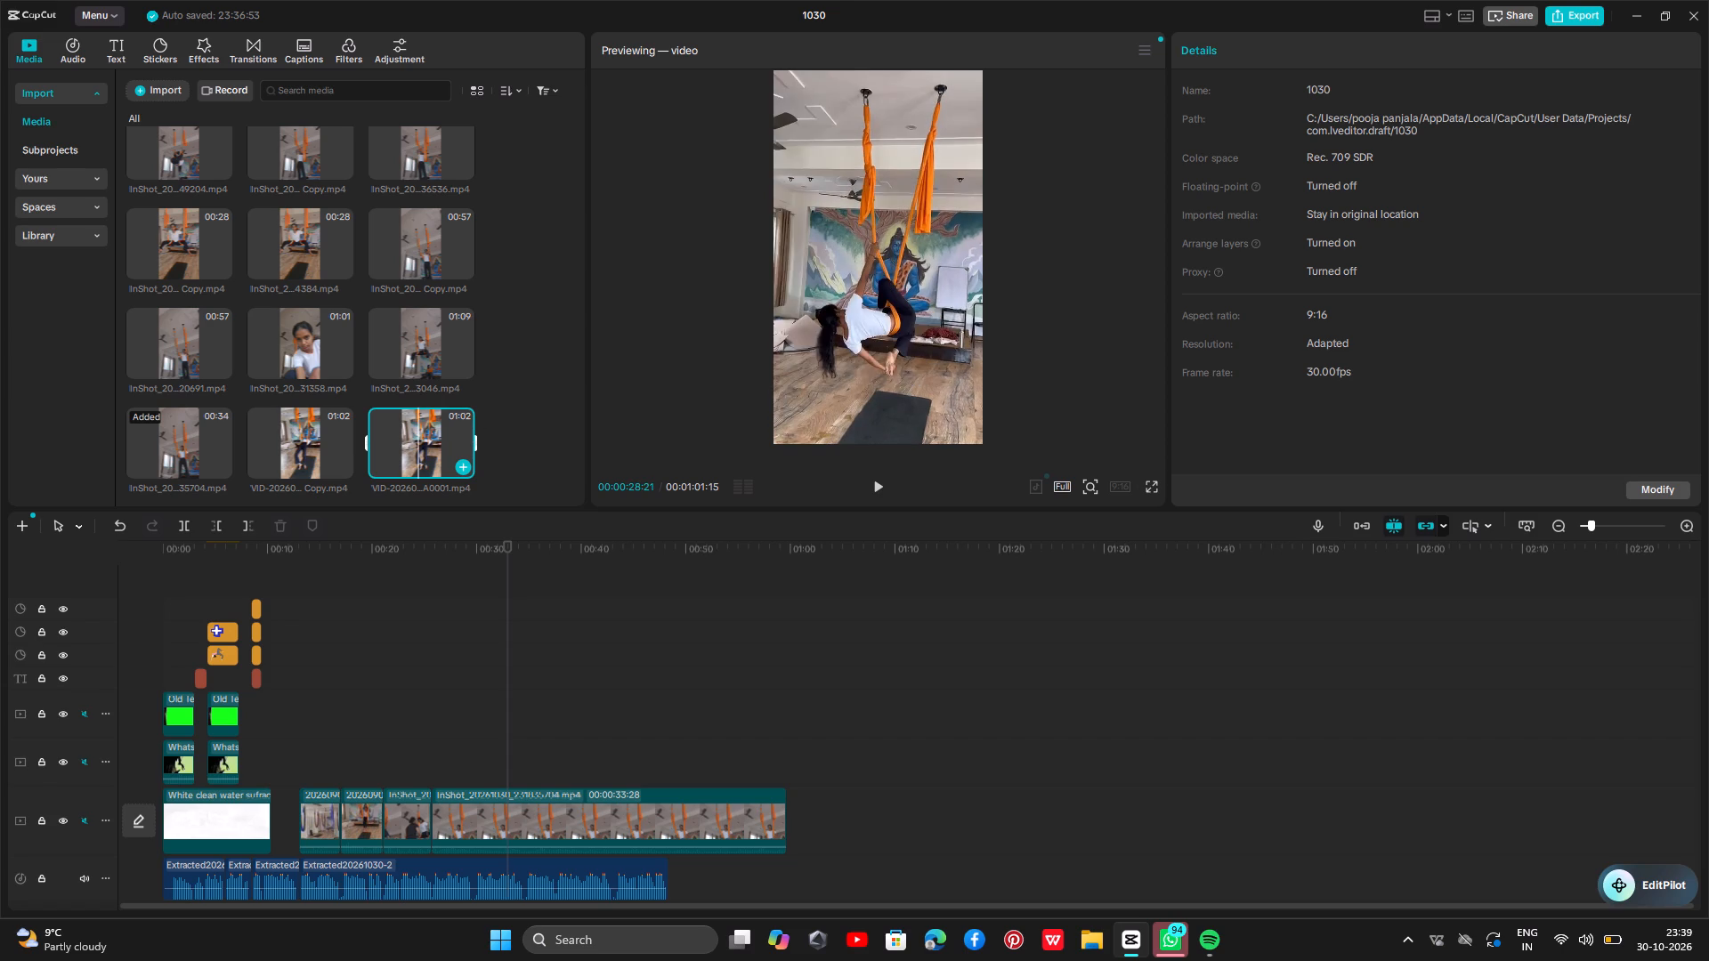
left_click(396, 444)
left_click(429, 441)
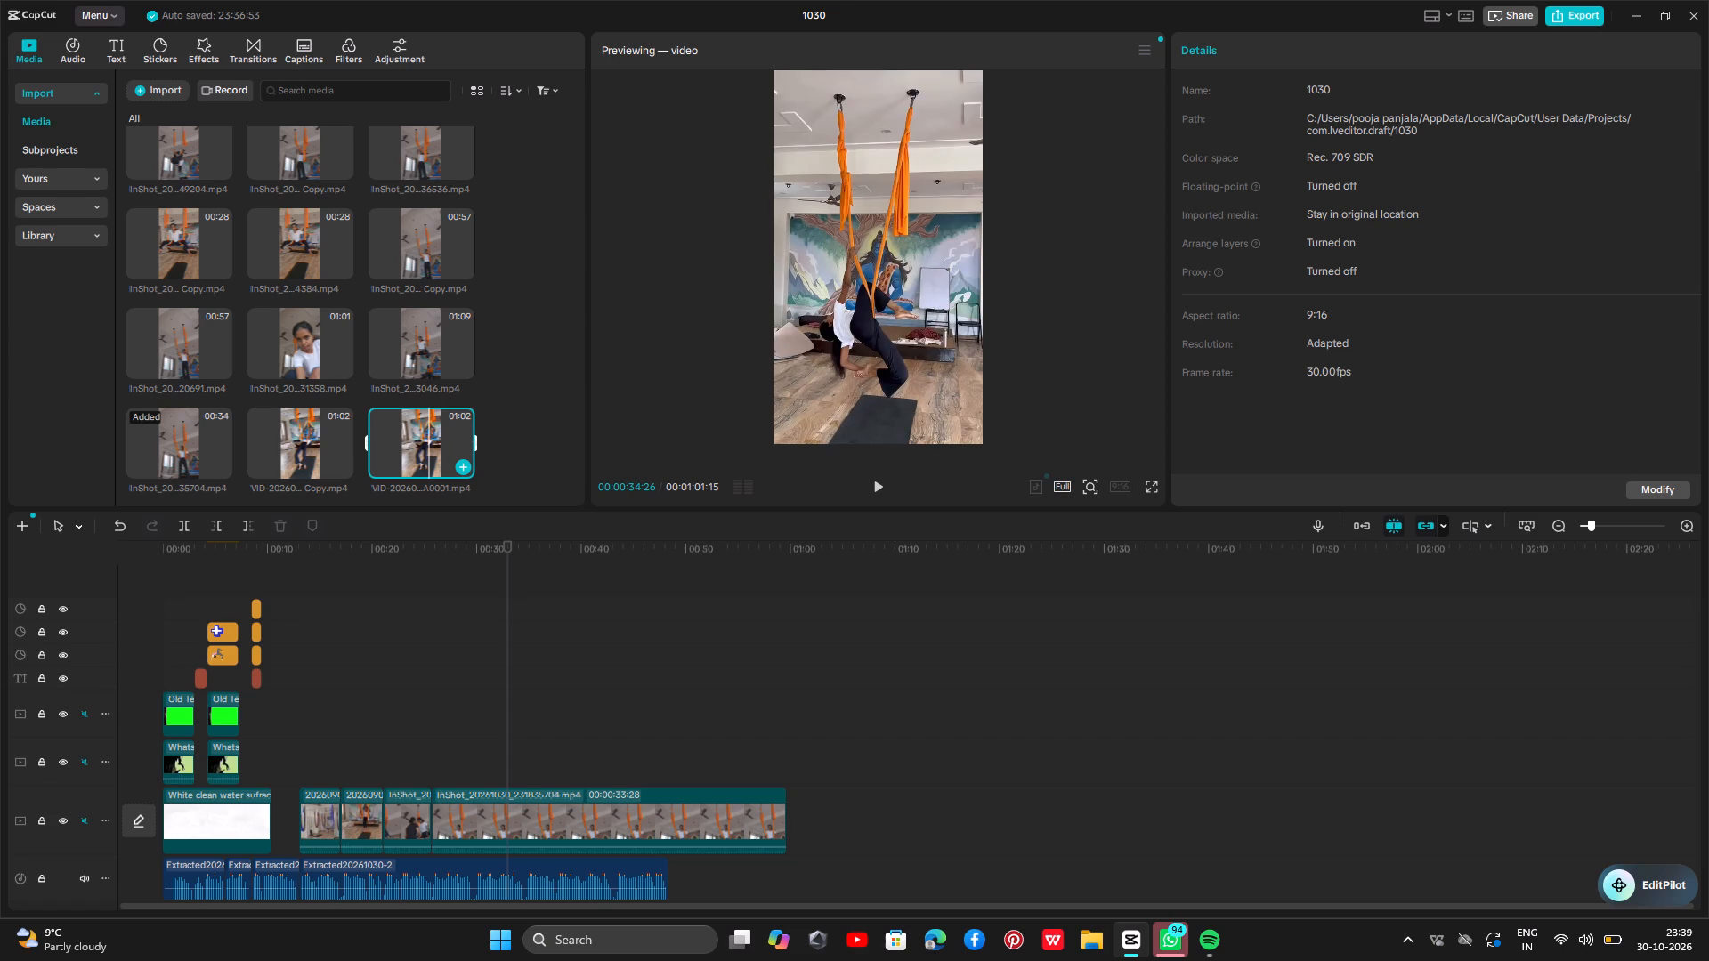
key("space")
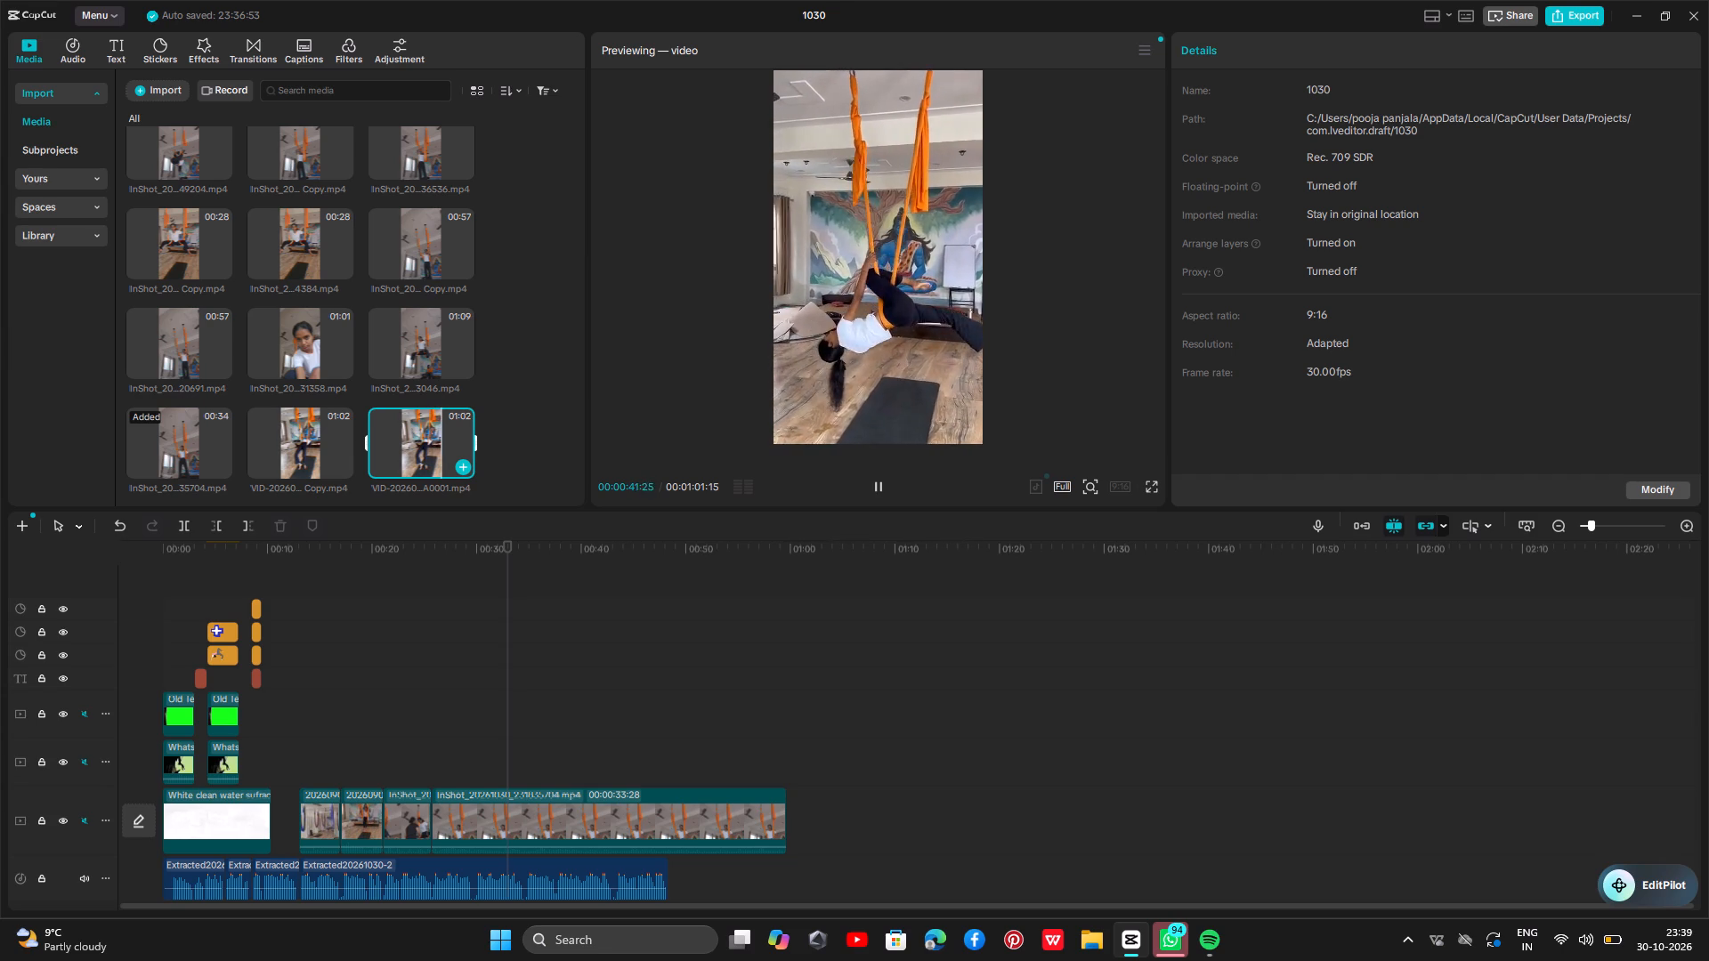
left_click(432, 441)
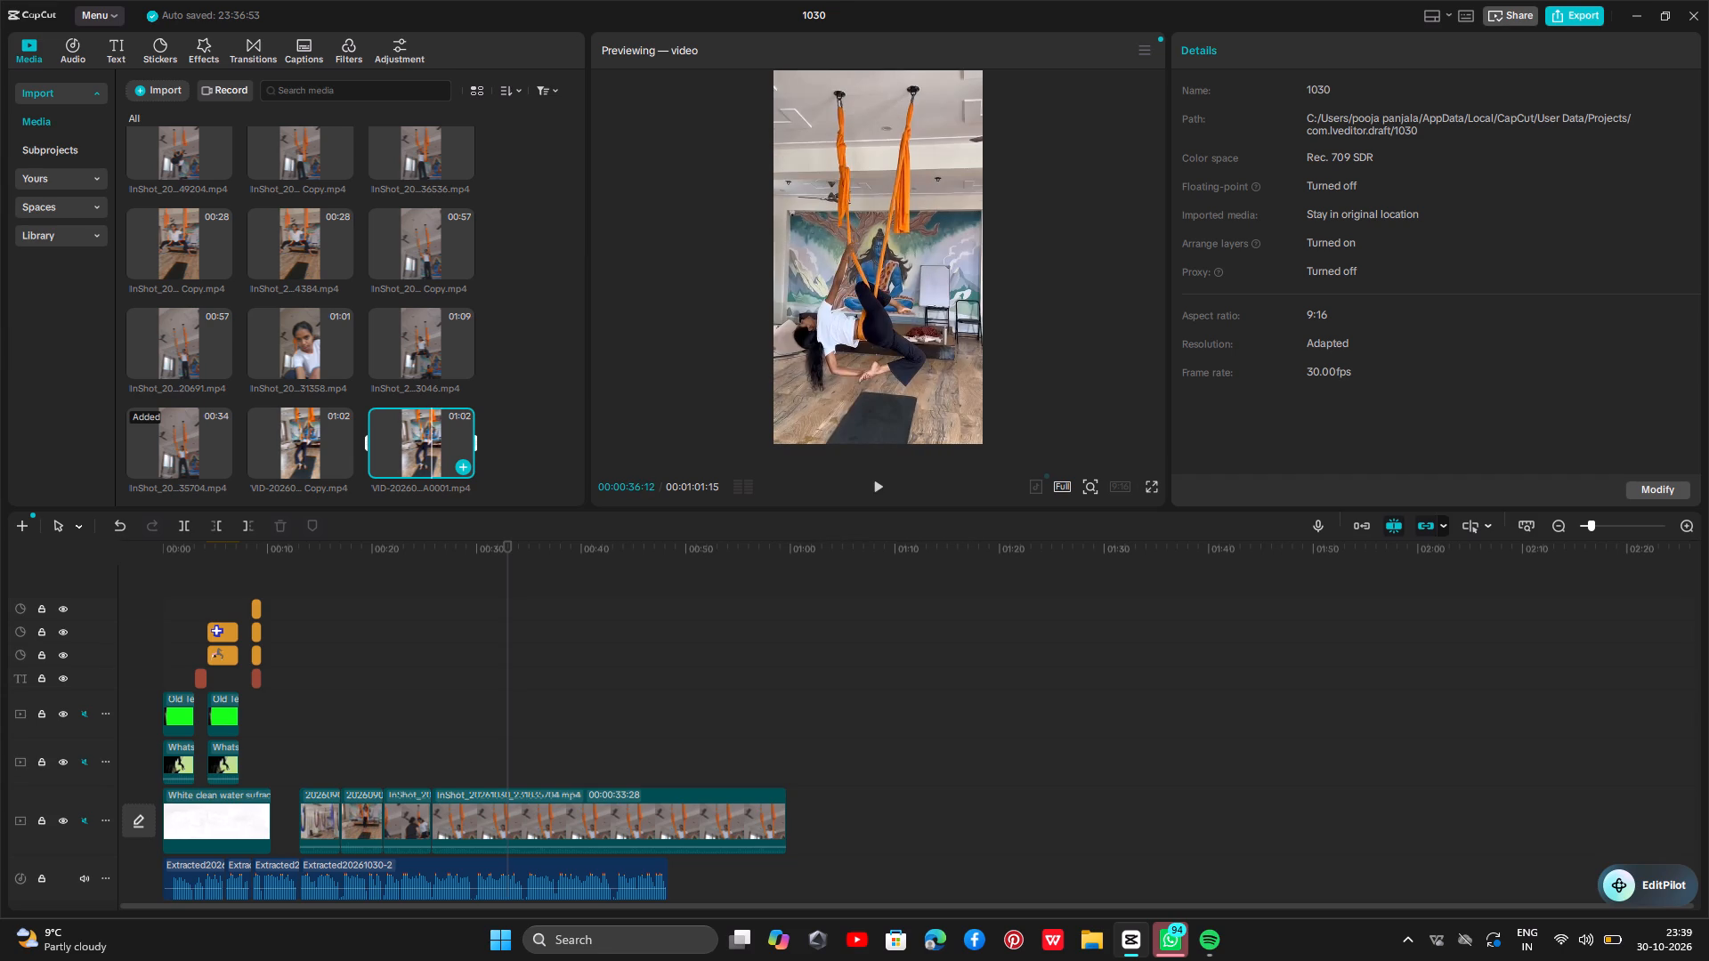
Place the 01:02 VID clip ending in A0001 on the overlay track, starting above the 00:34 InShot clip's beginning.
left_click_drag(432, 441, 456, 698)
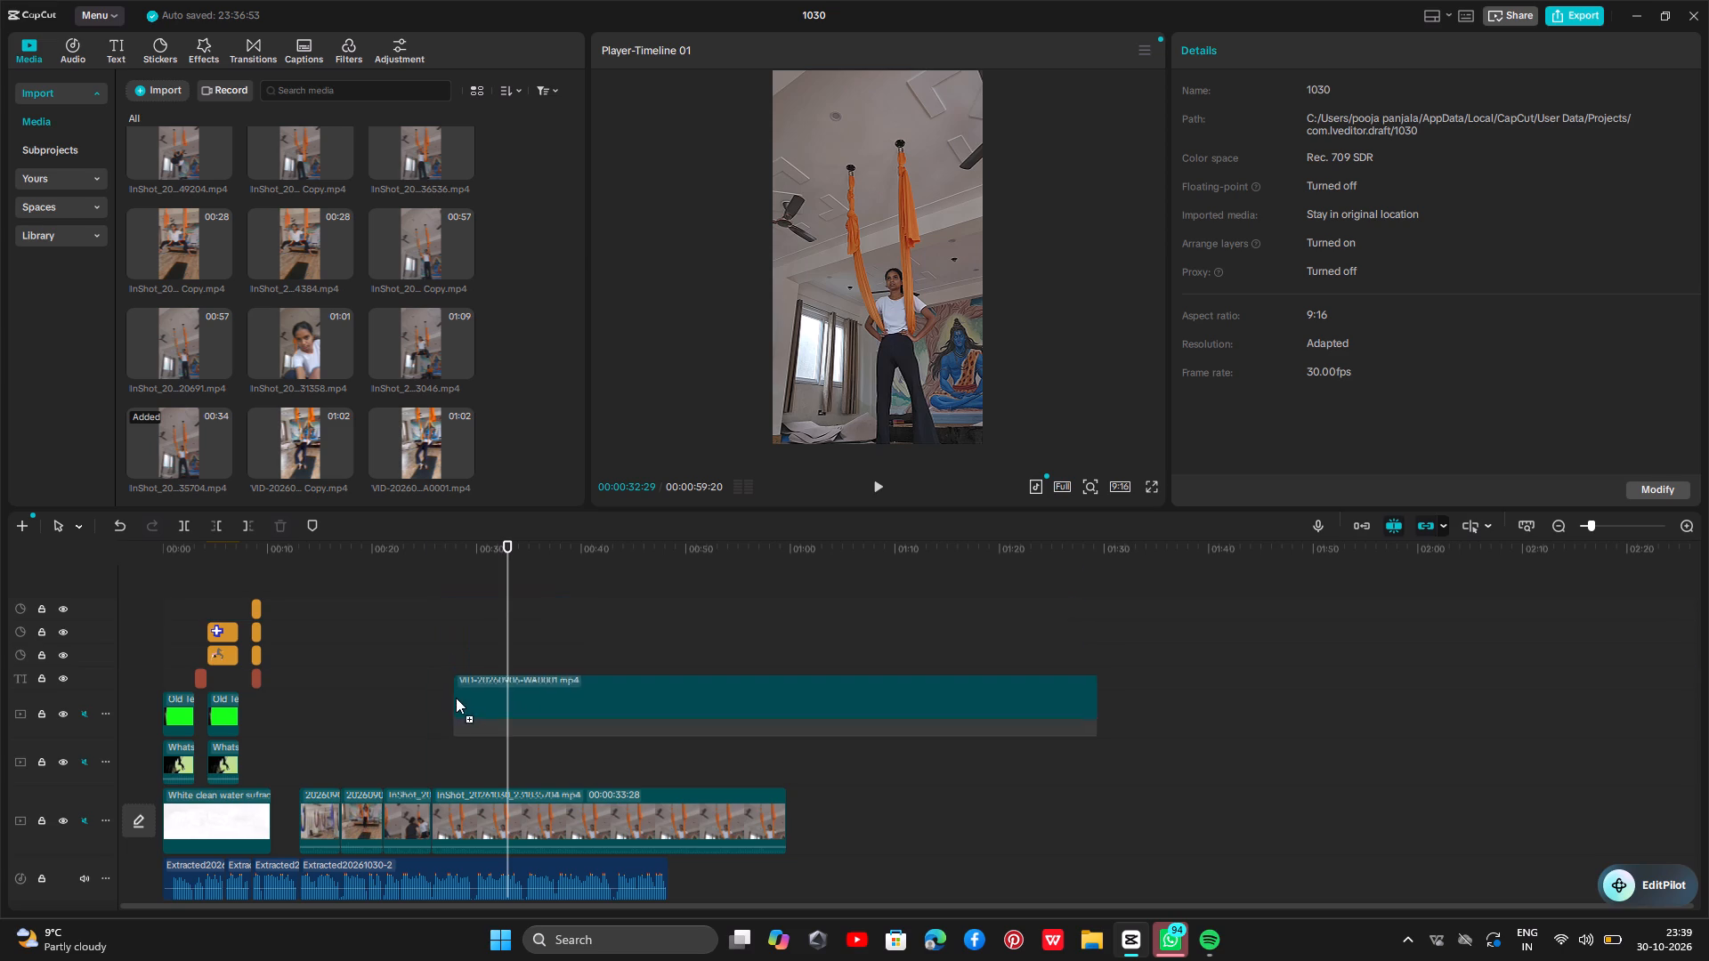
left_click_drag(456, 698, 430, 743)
Replace the 00:34 InShot clip on the main track with the 01:02 VID clip ending in A0001, starting at about 26 seconds.
left_click(495, 824)
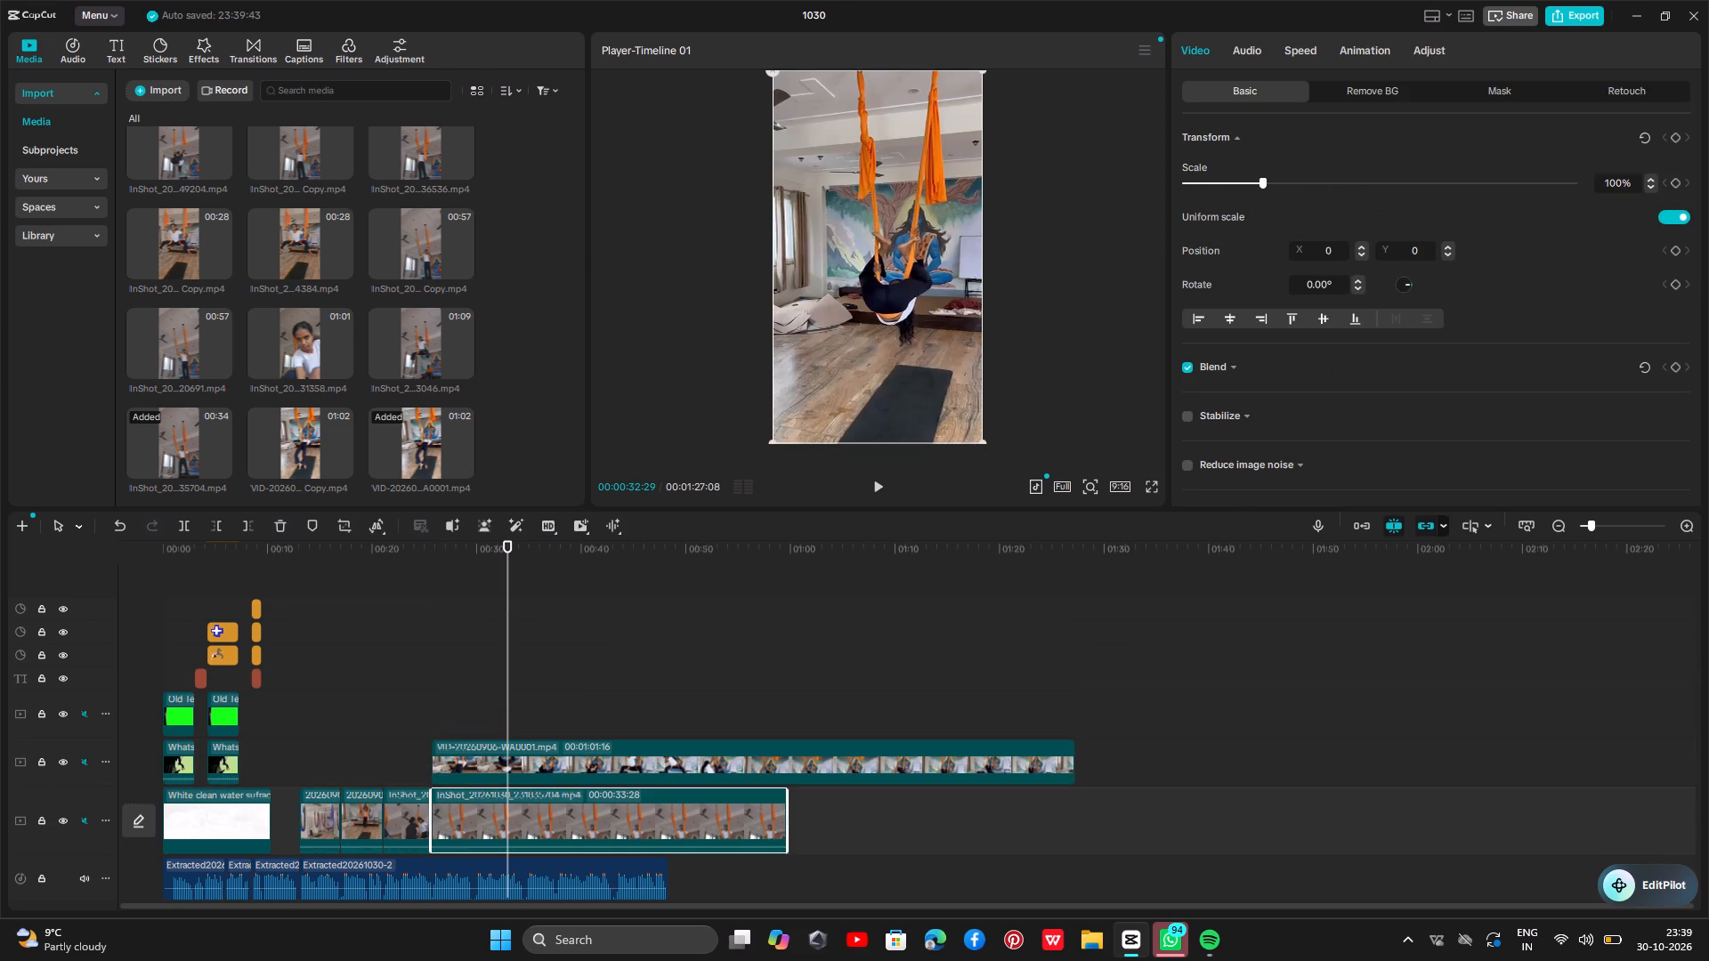
key("BackSpace")
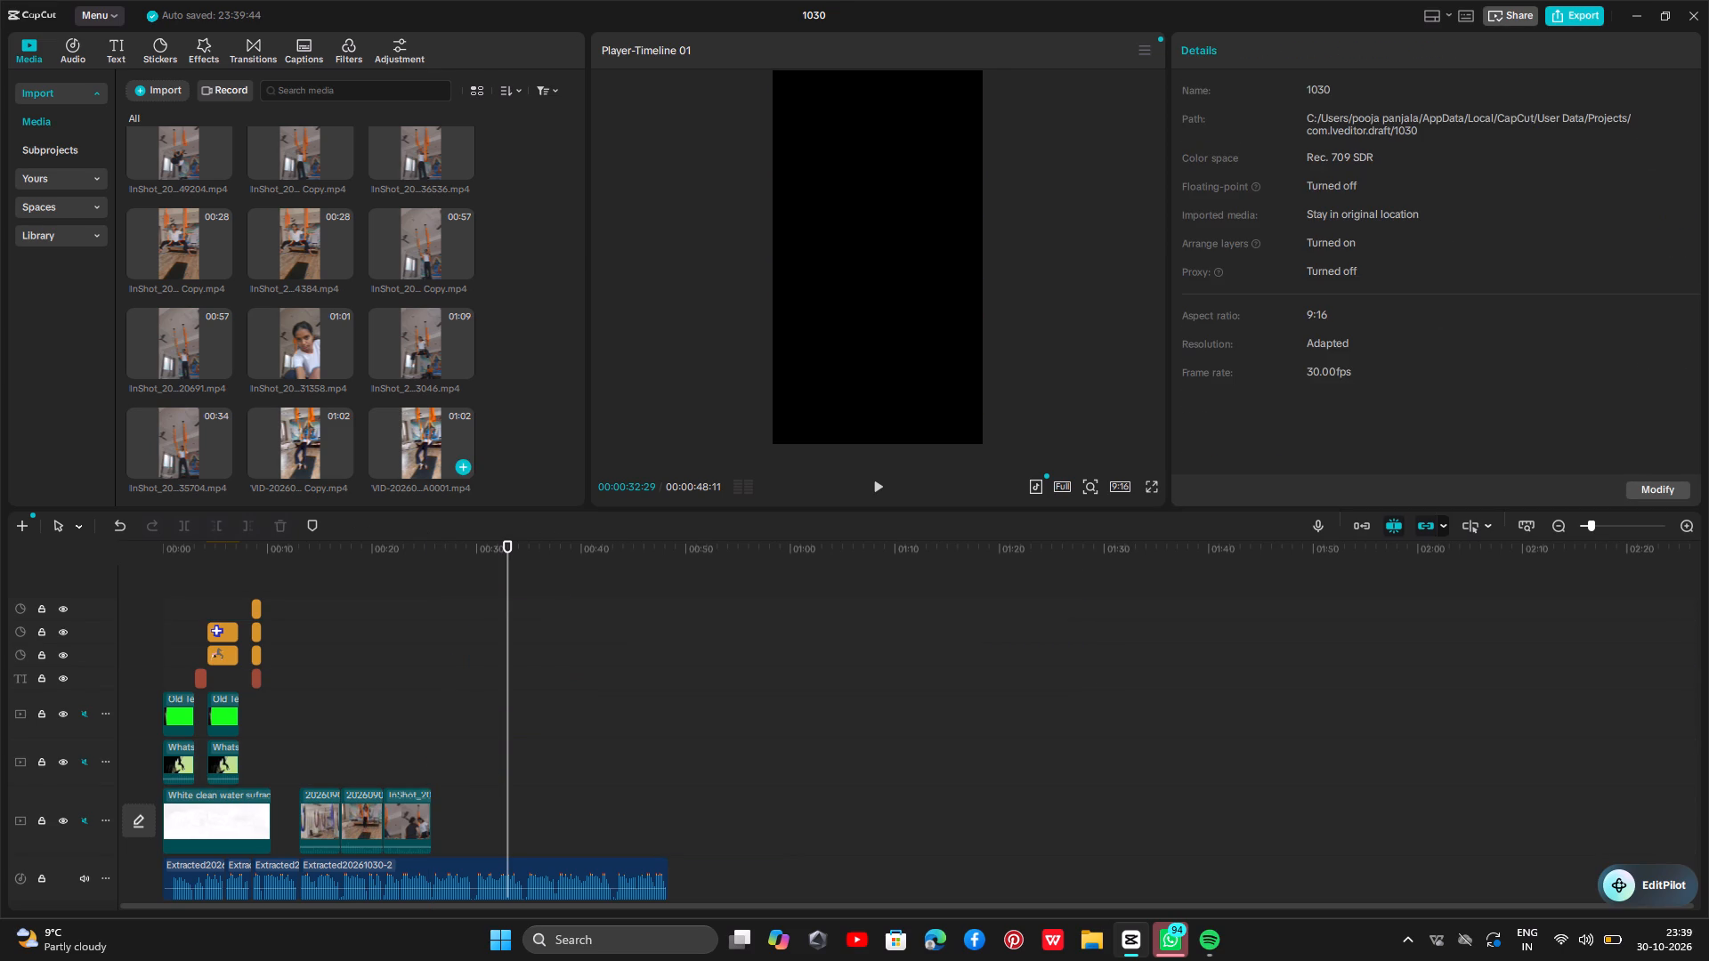
left_click_drag(444, 431, 438, 812)
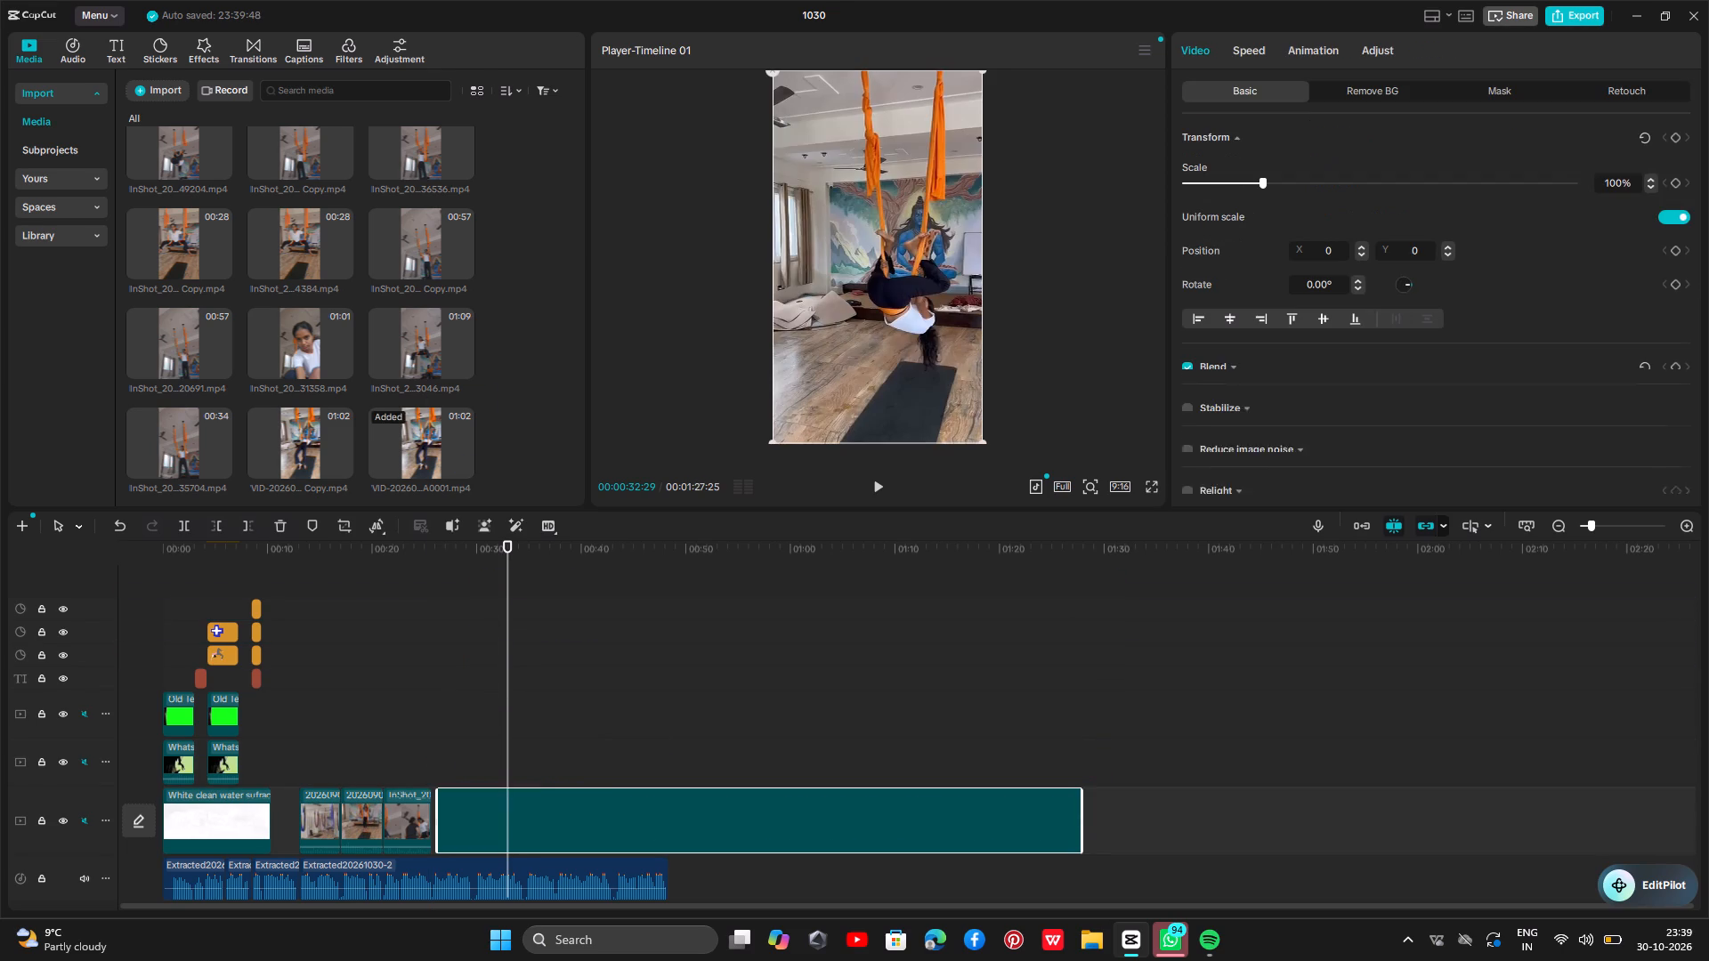
Split the VID clip on the main track at 00:00:56:08 and delete the portion before the cut.
key("space")
left_click(632, 721)
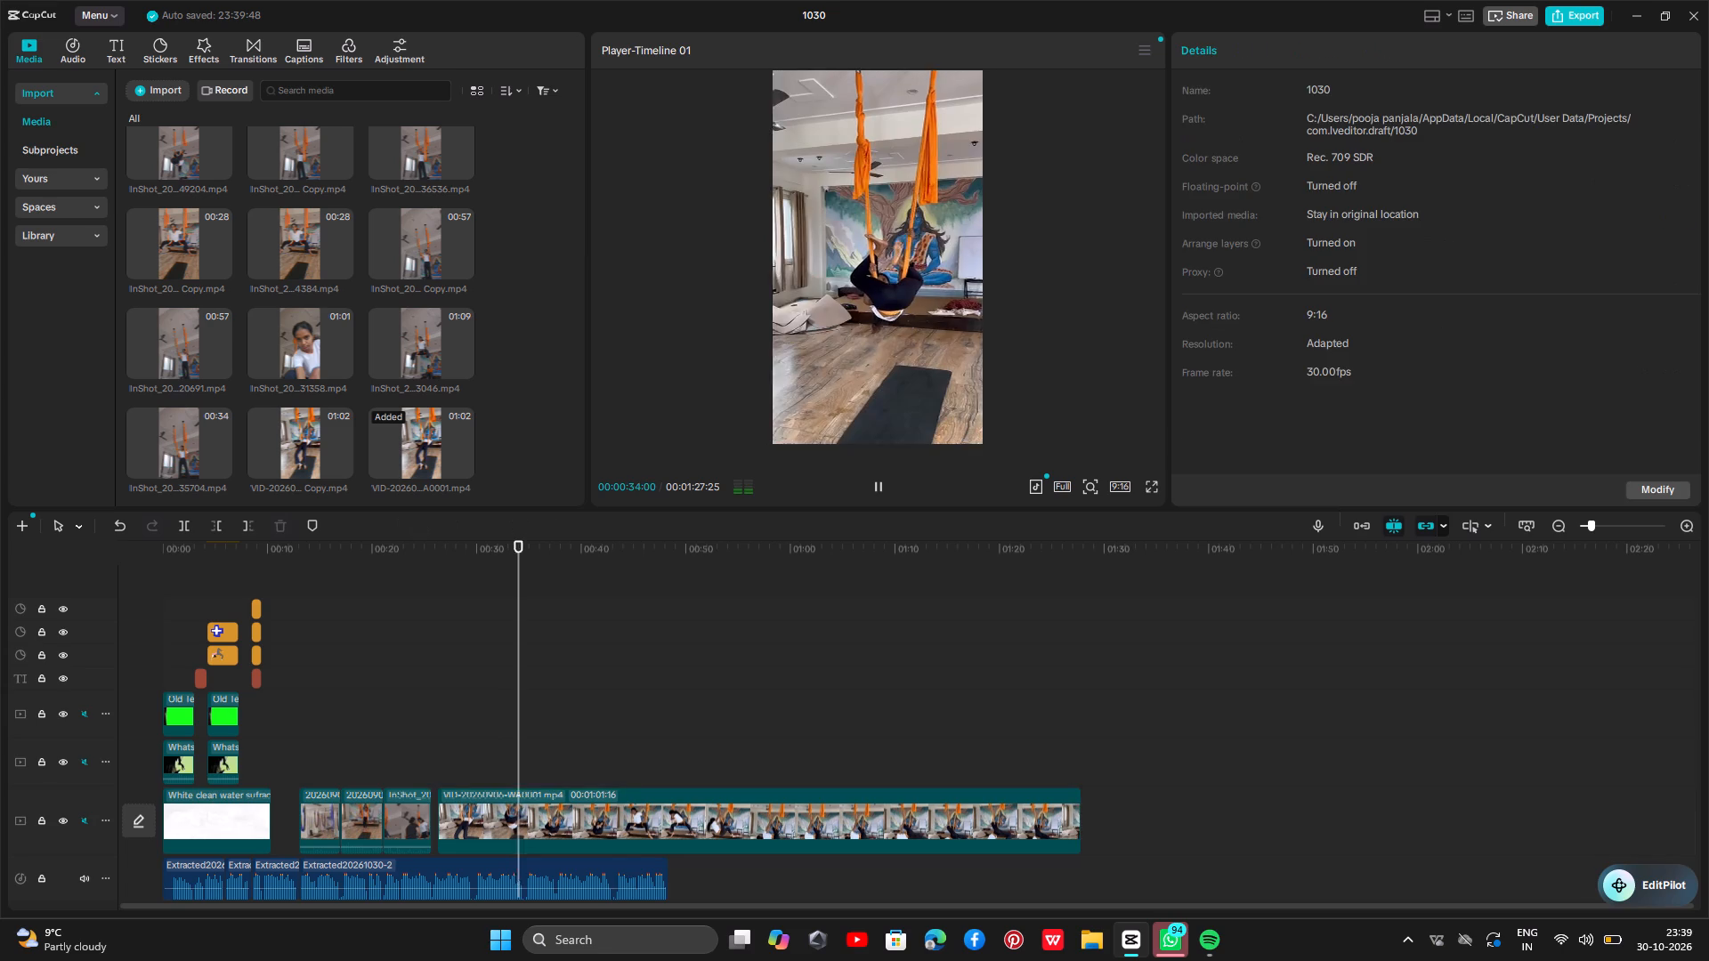
key("space")
left_click(793, 754)
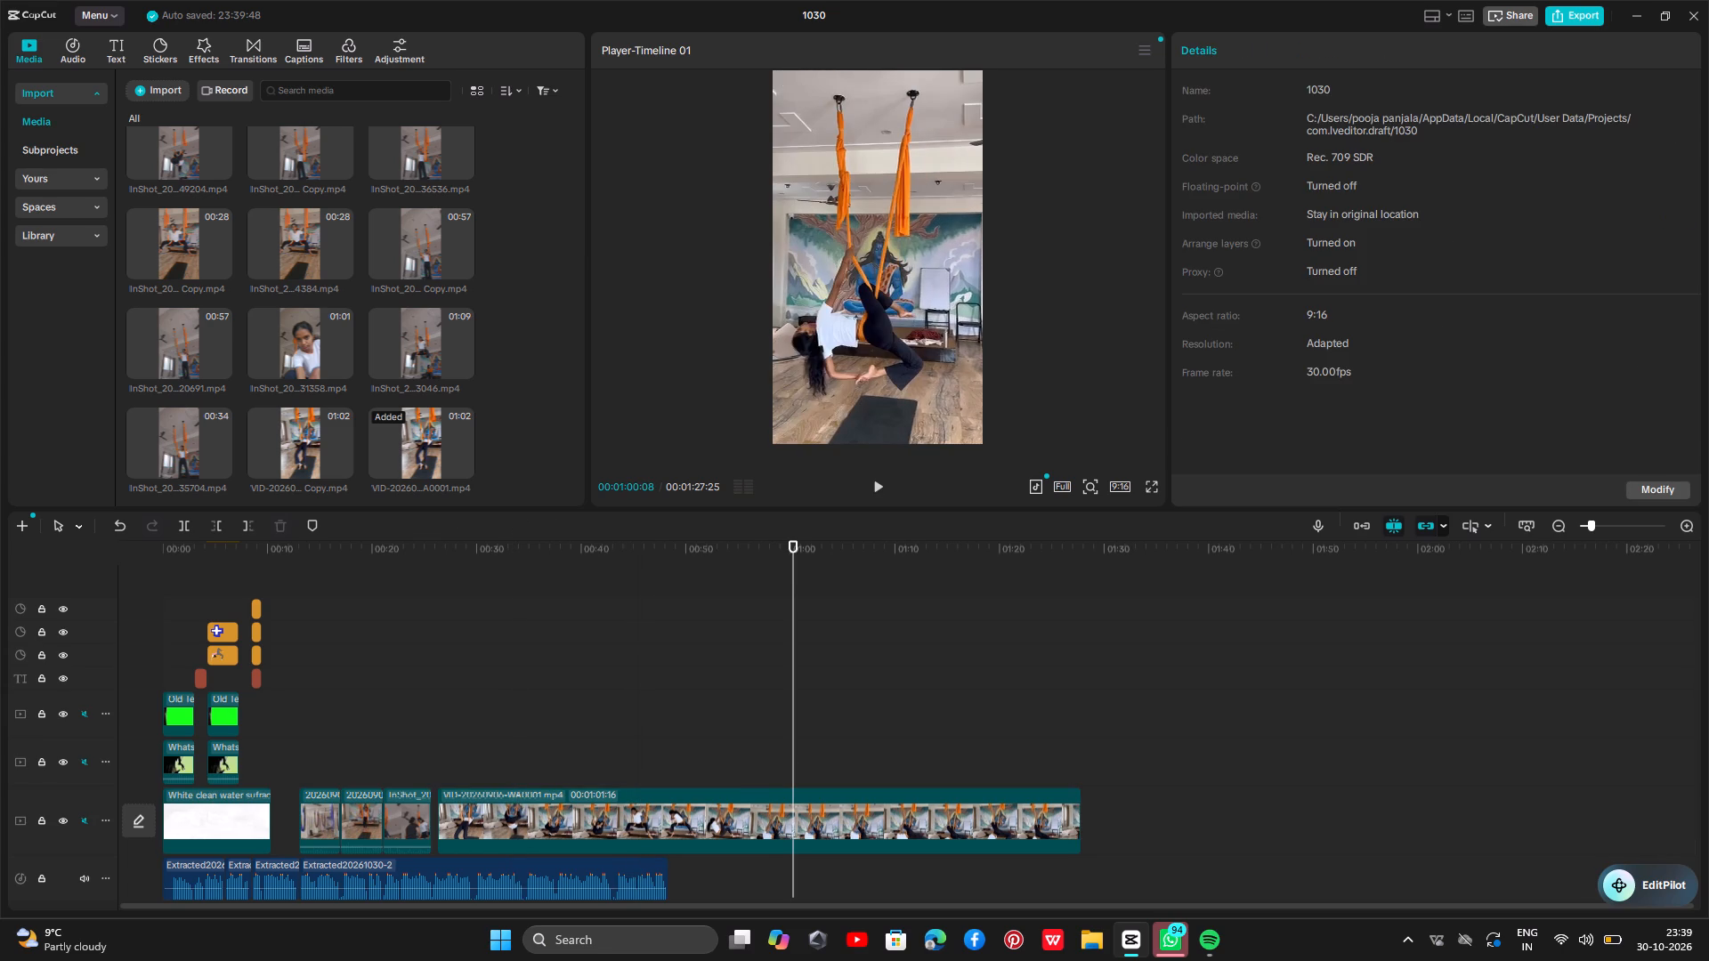
left_click(756, 748)
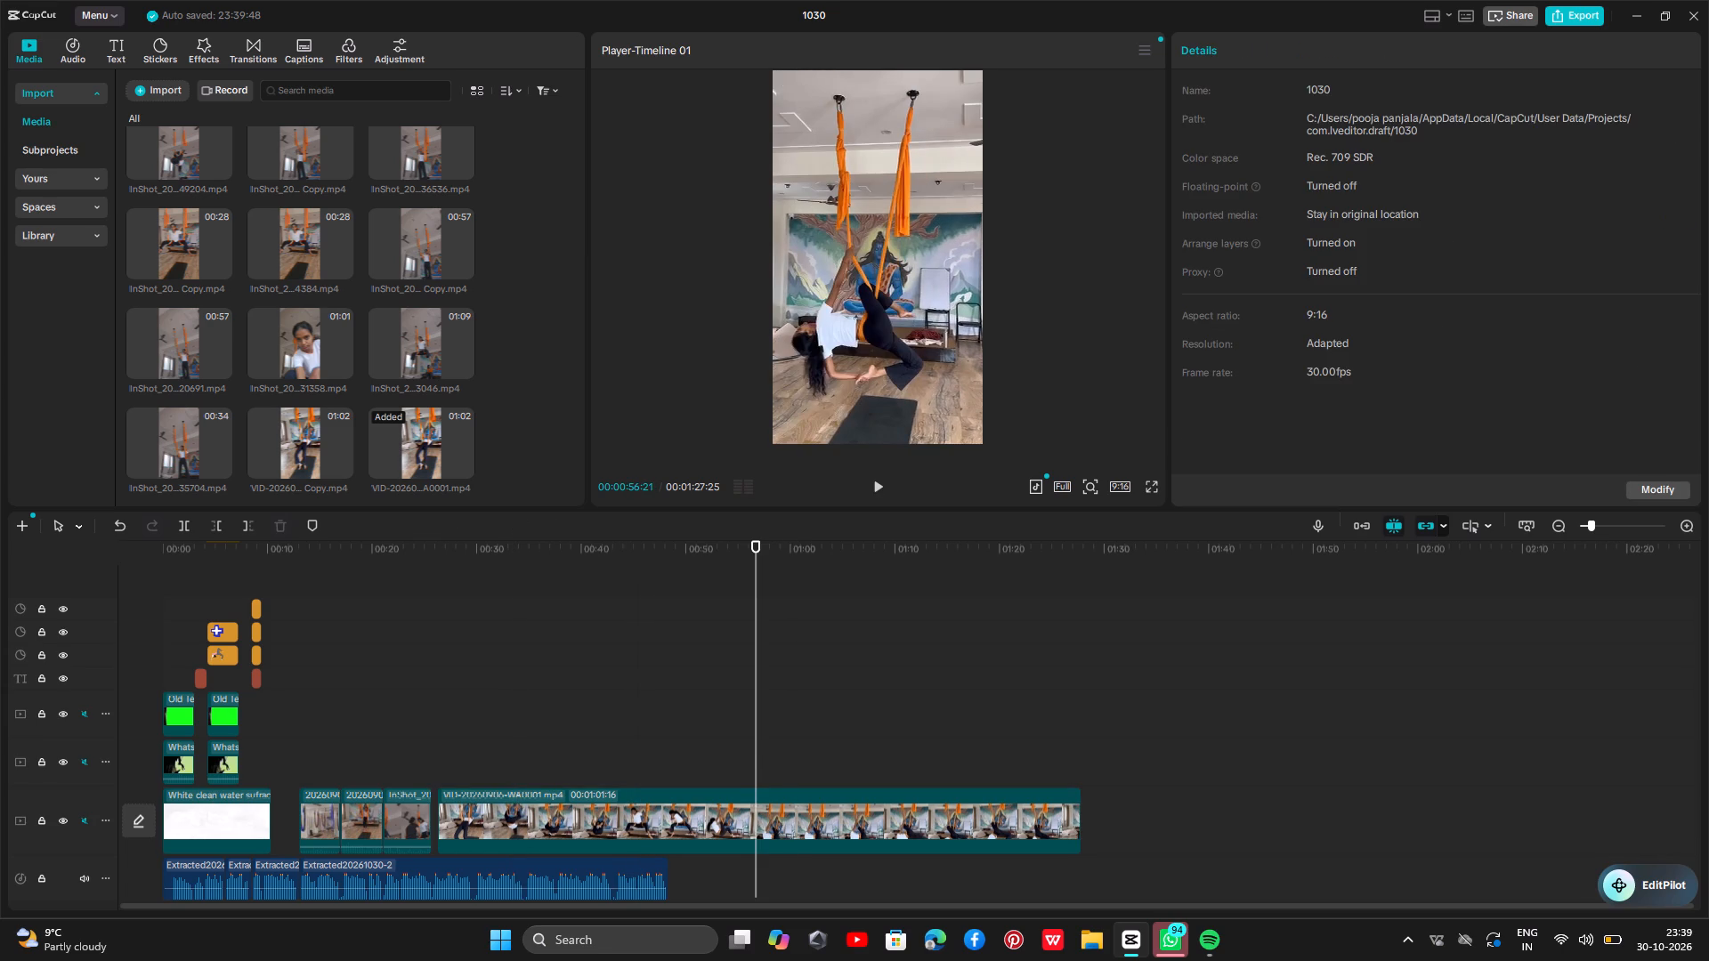
left_click_drag(751, 727, 744, 739)
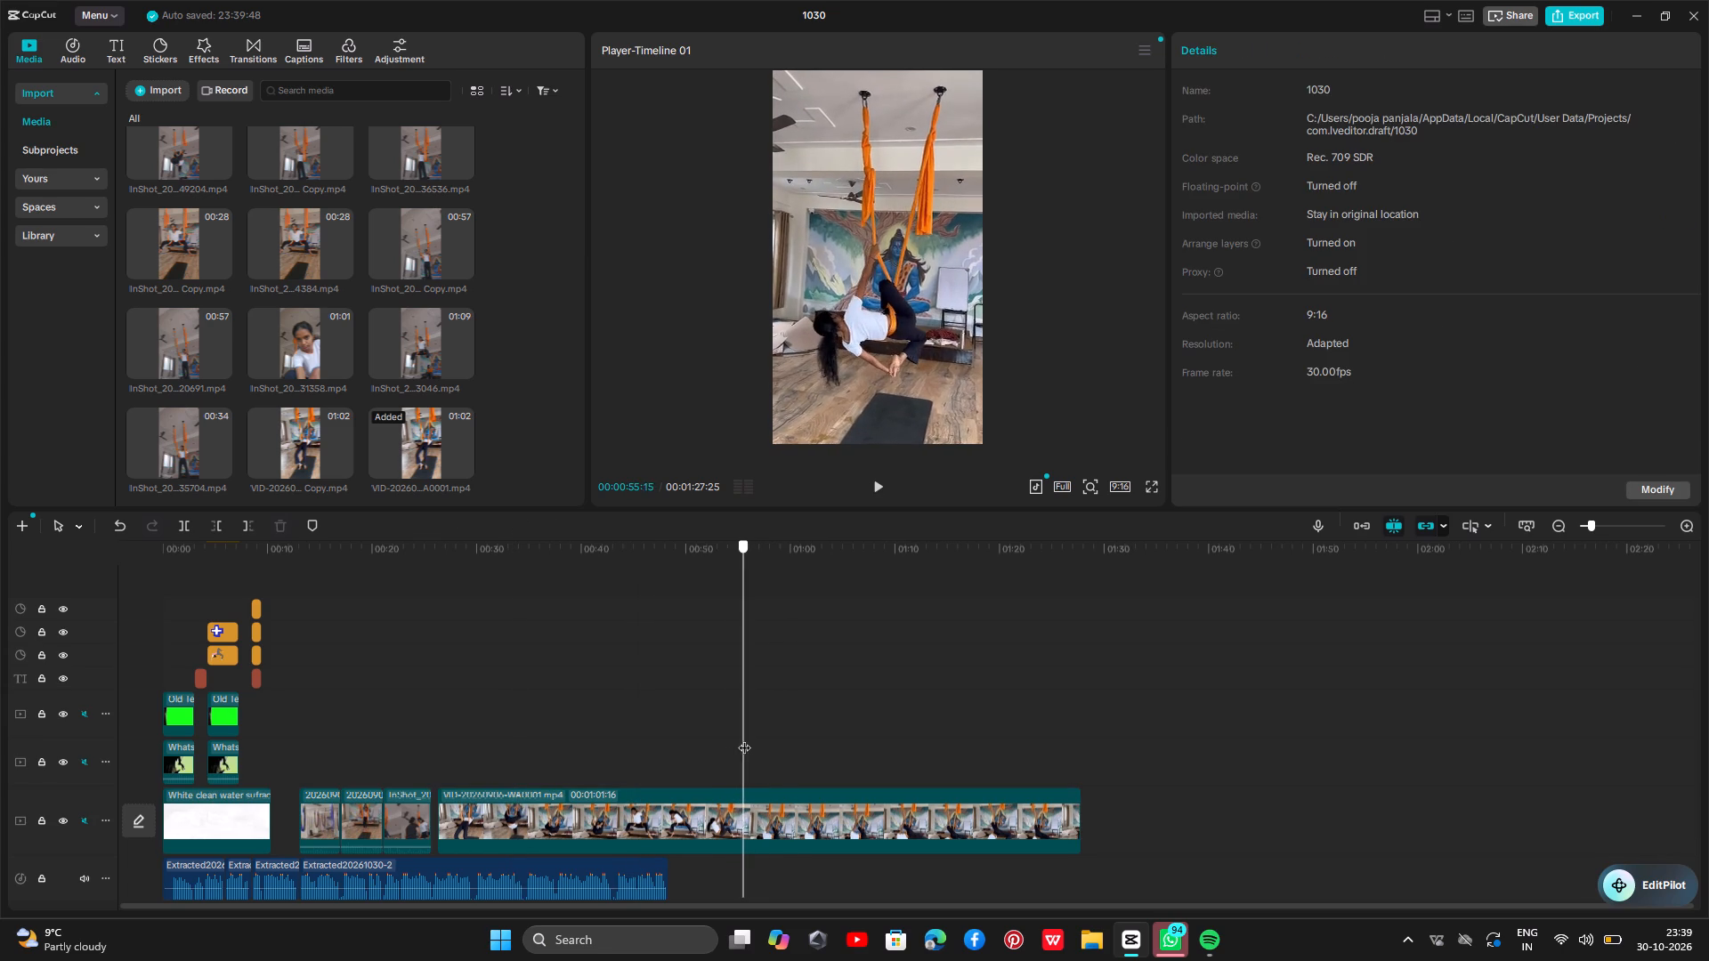
left_click_drag(744, 739, 751, 747)
left_click(751, 747)
left_click(747, 806)
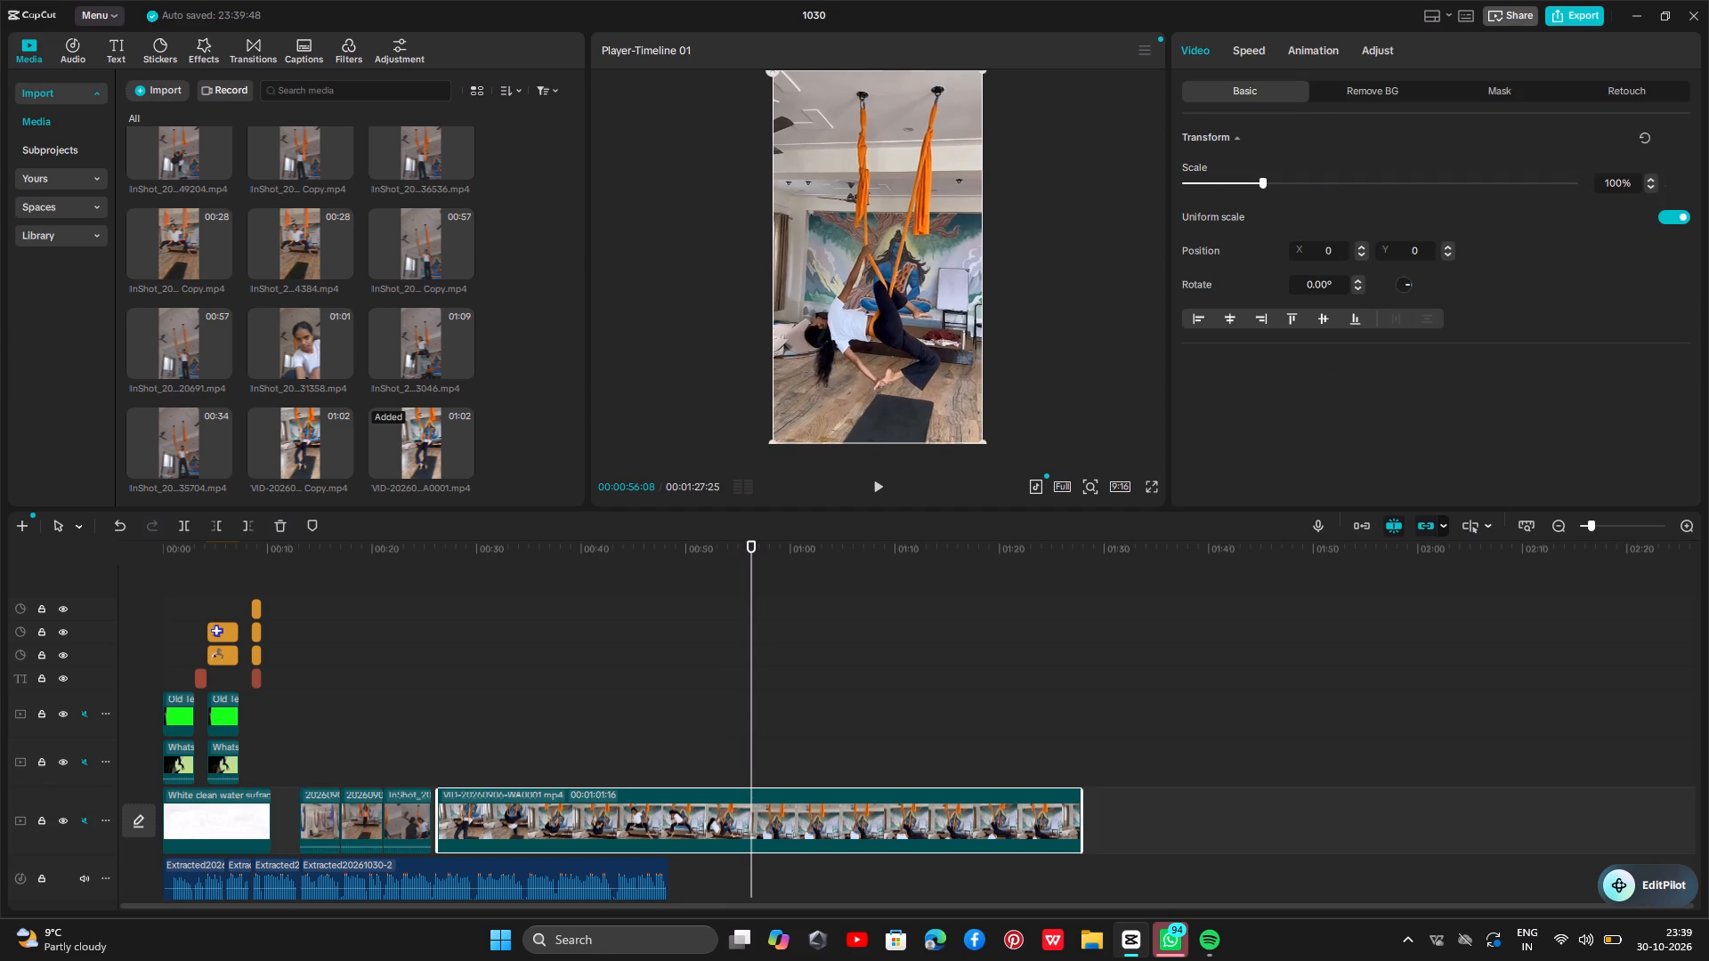
key("ctrl+b")
left_click(736, 808)
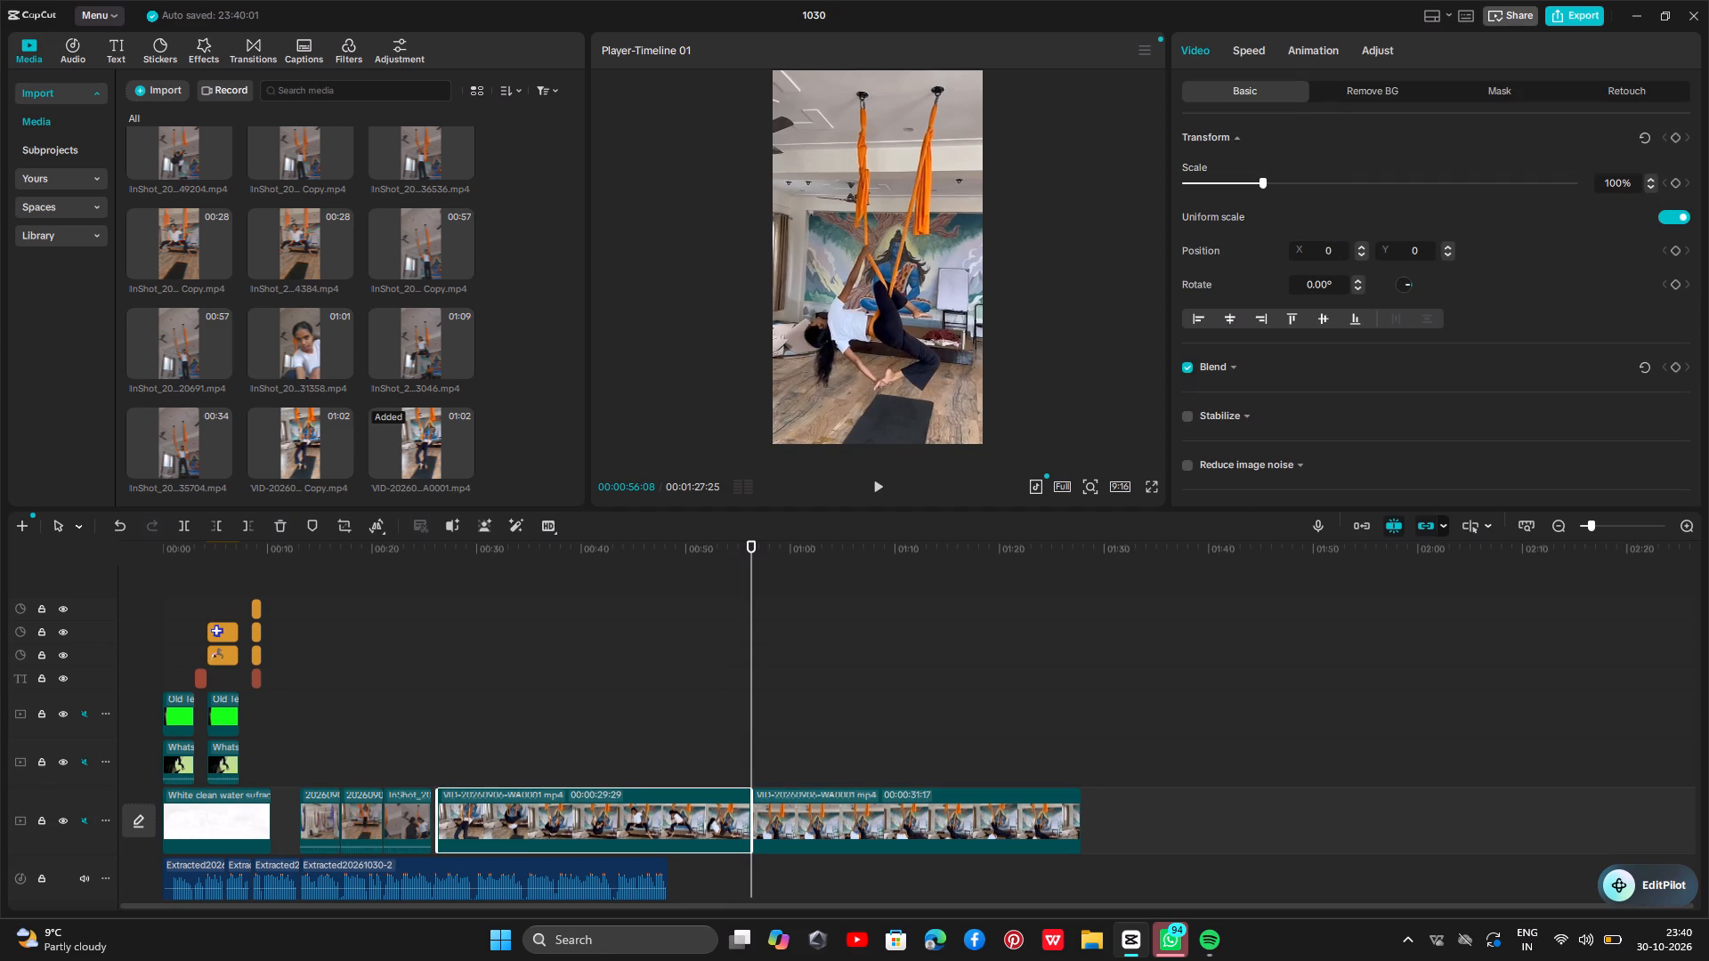
key("BackSpace")
Move the remaining VID segment along the main track so it starts directly at the end of the preceding InShot clip.
left_click_drag(853, 798, 602, 795)
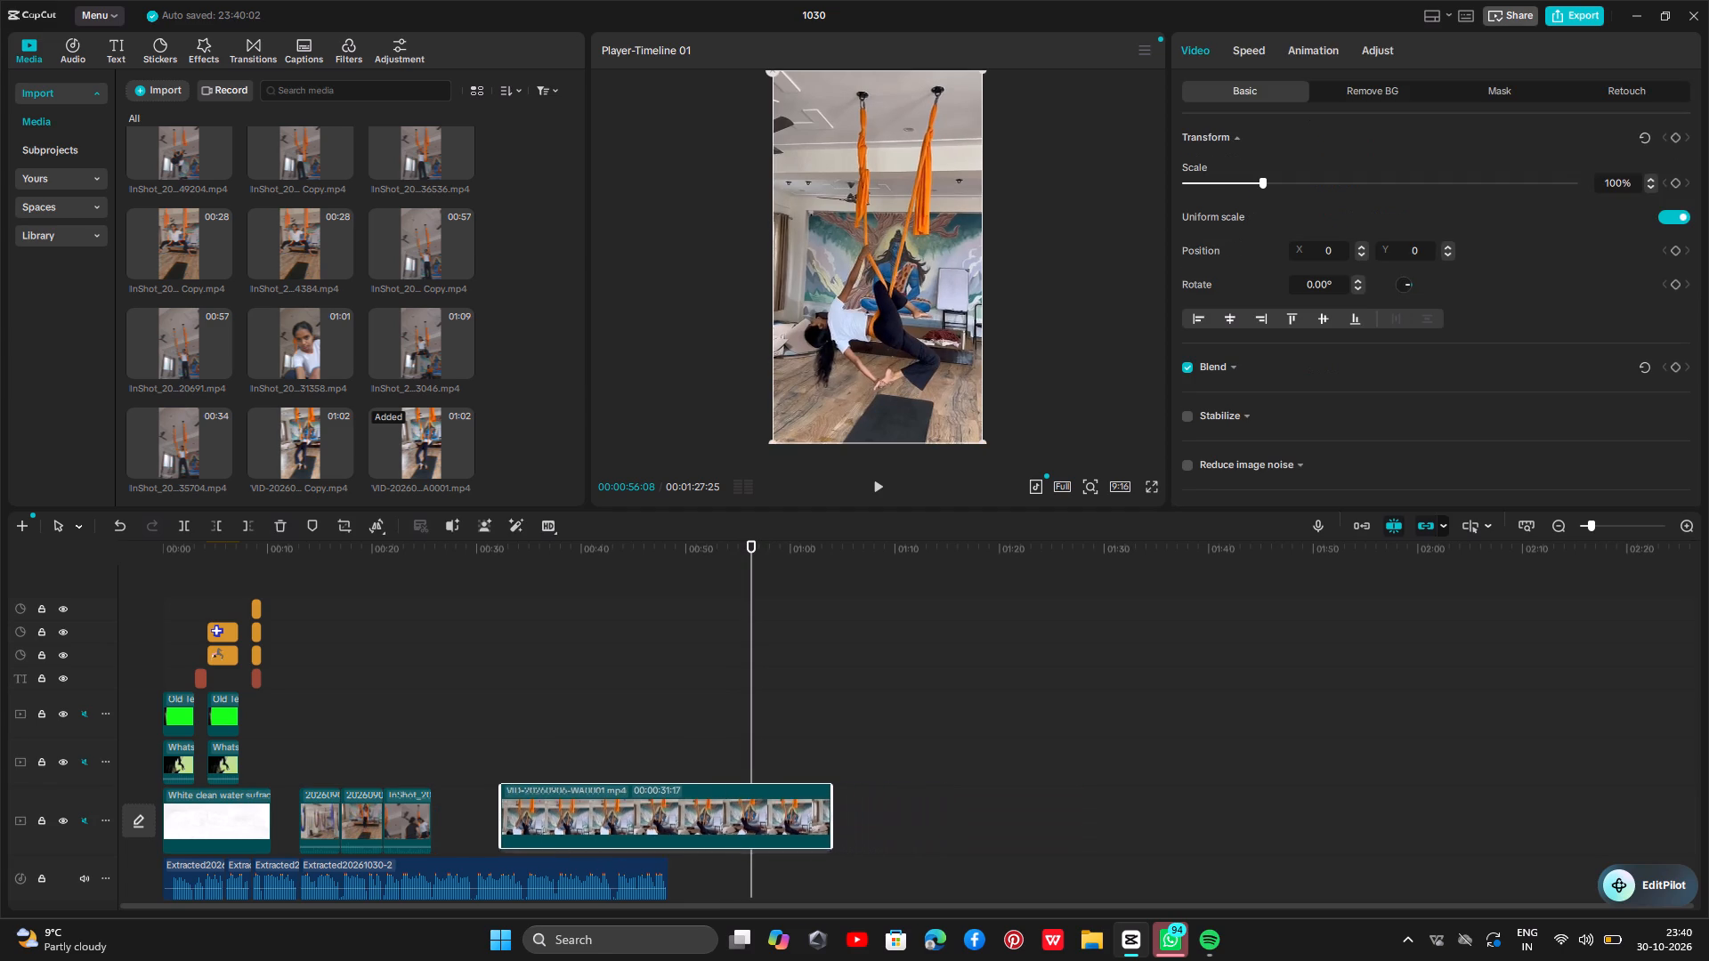
left_click_drag(602, 795, 528, 795)
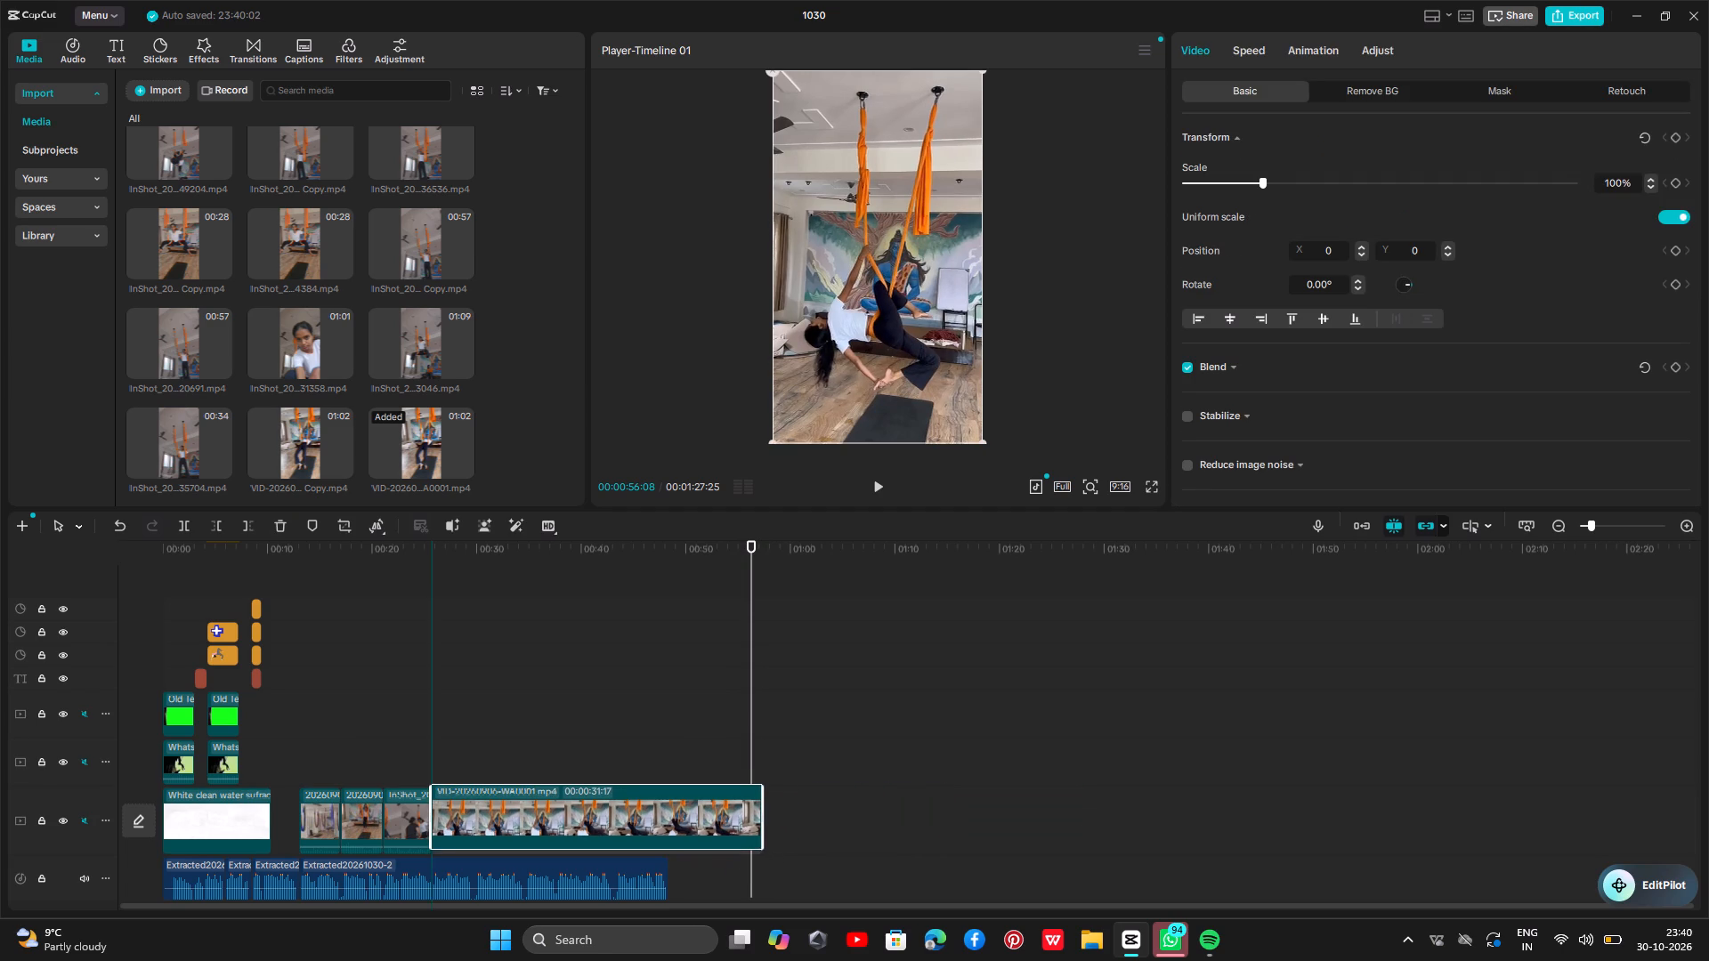
left_click_drag(528, 795, 535, 804)
Play the transition into the trimmed VID clip with the audio, from about 20 to 30 seconds.
left_click(377, 741)
key("space")
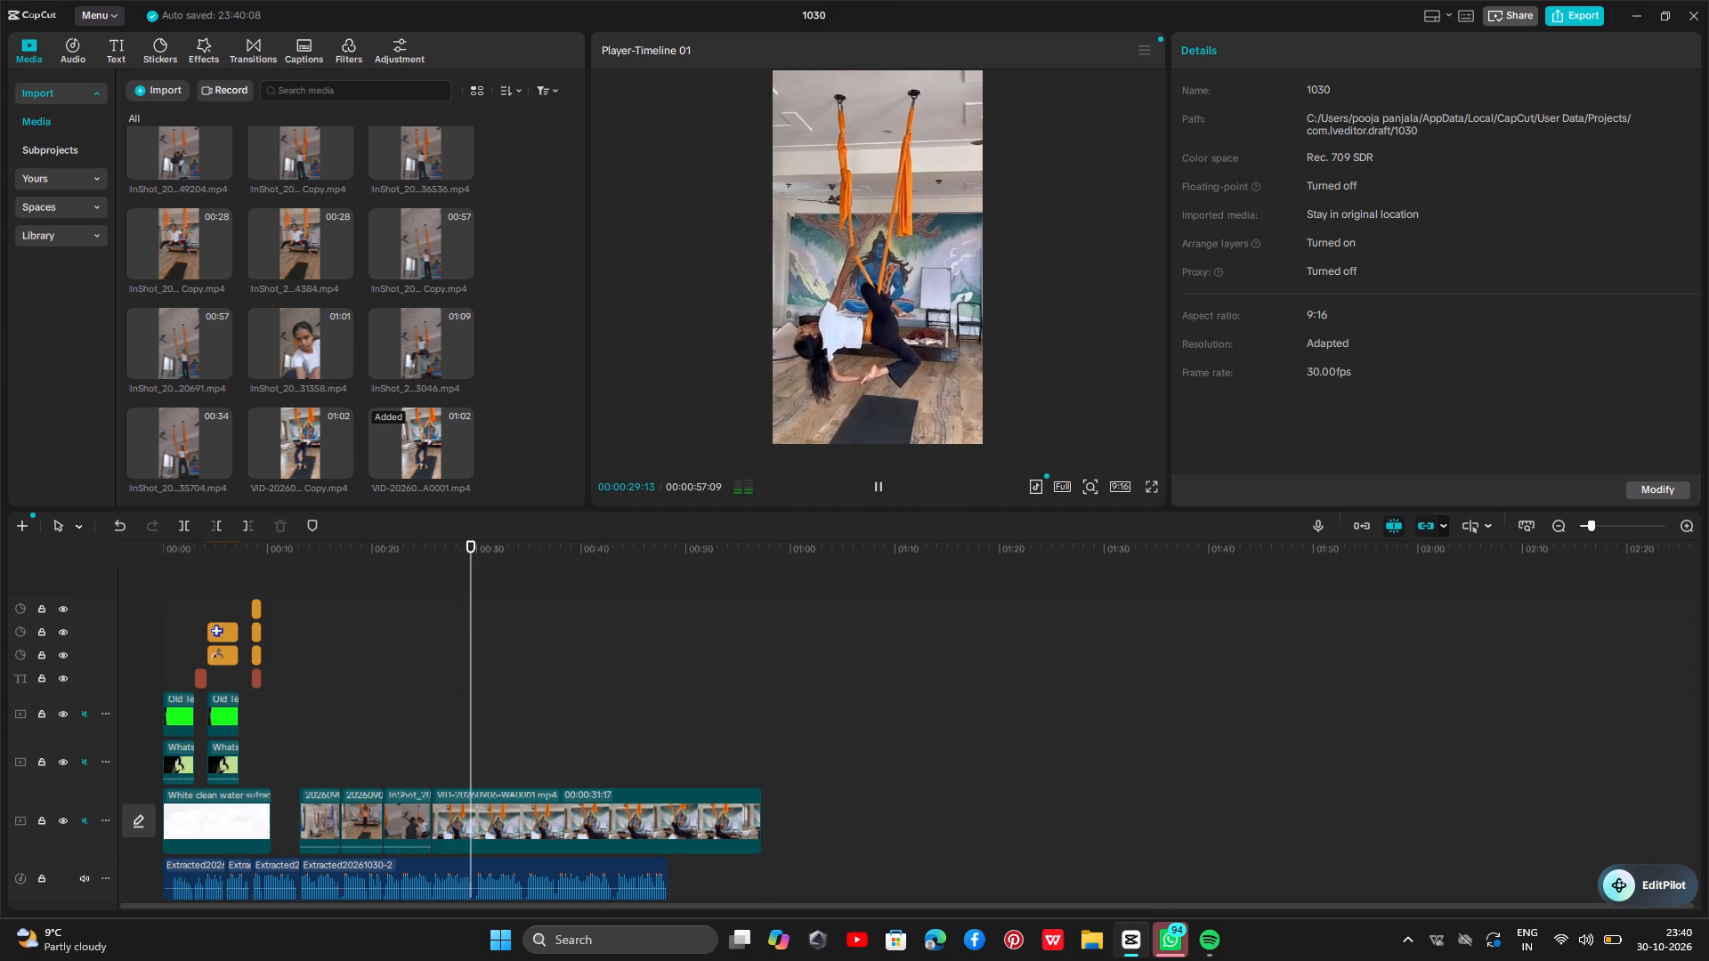
key("space")
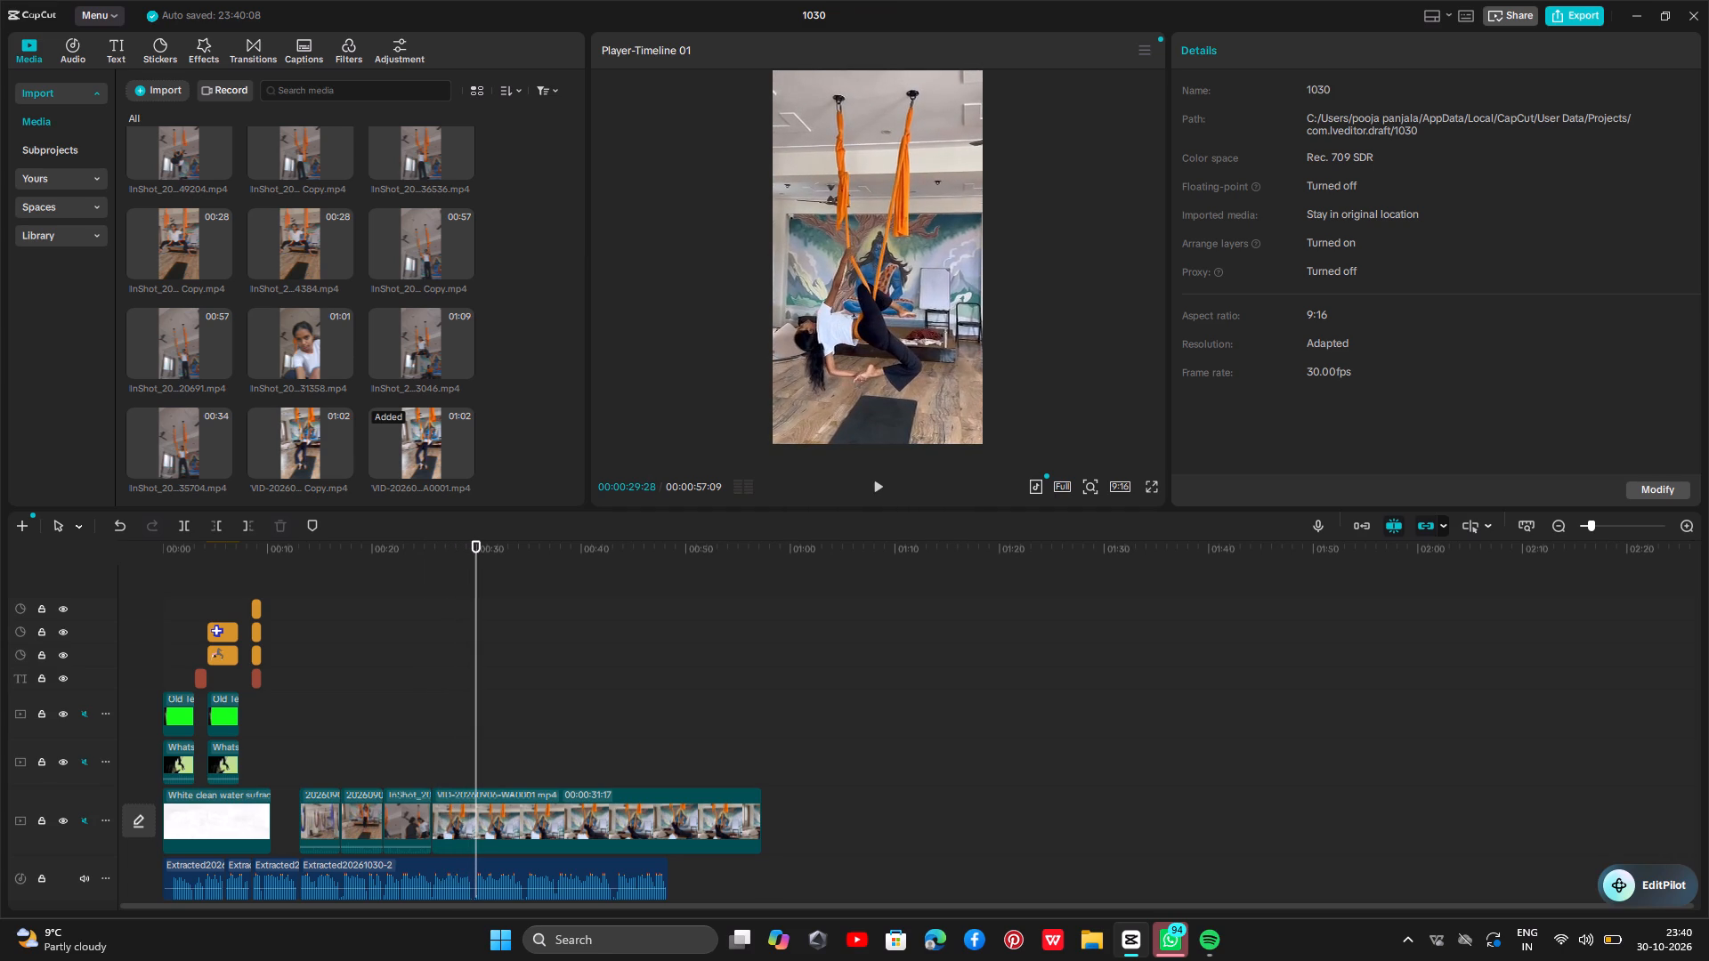
Split the VID clip on the main track at 00:00:29:28 and delete the portion after the cut.
left_click(502, 839, "ctrl")
key("ctrl+b")
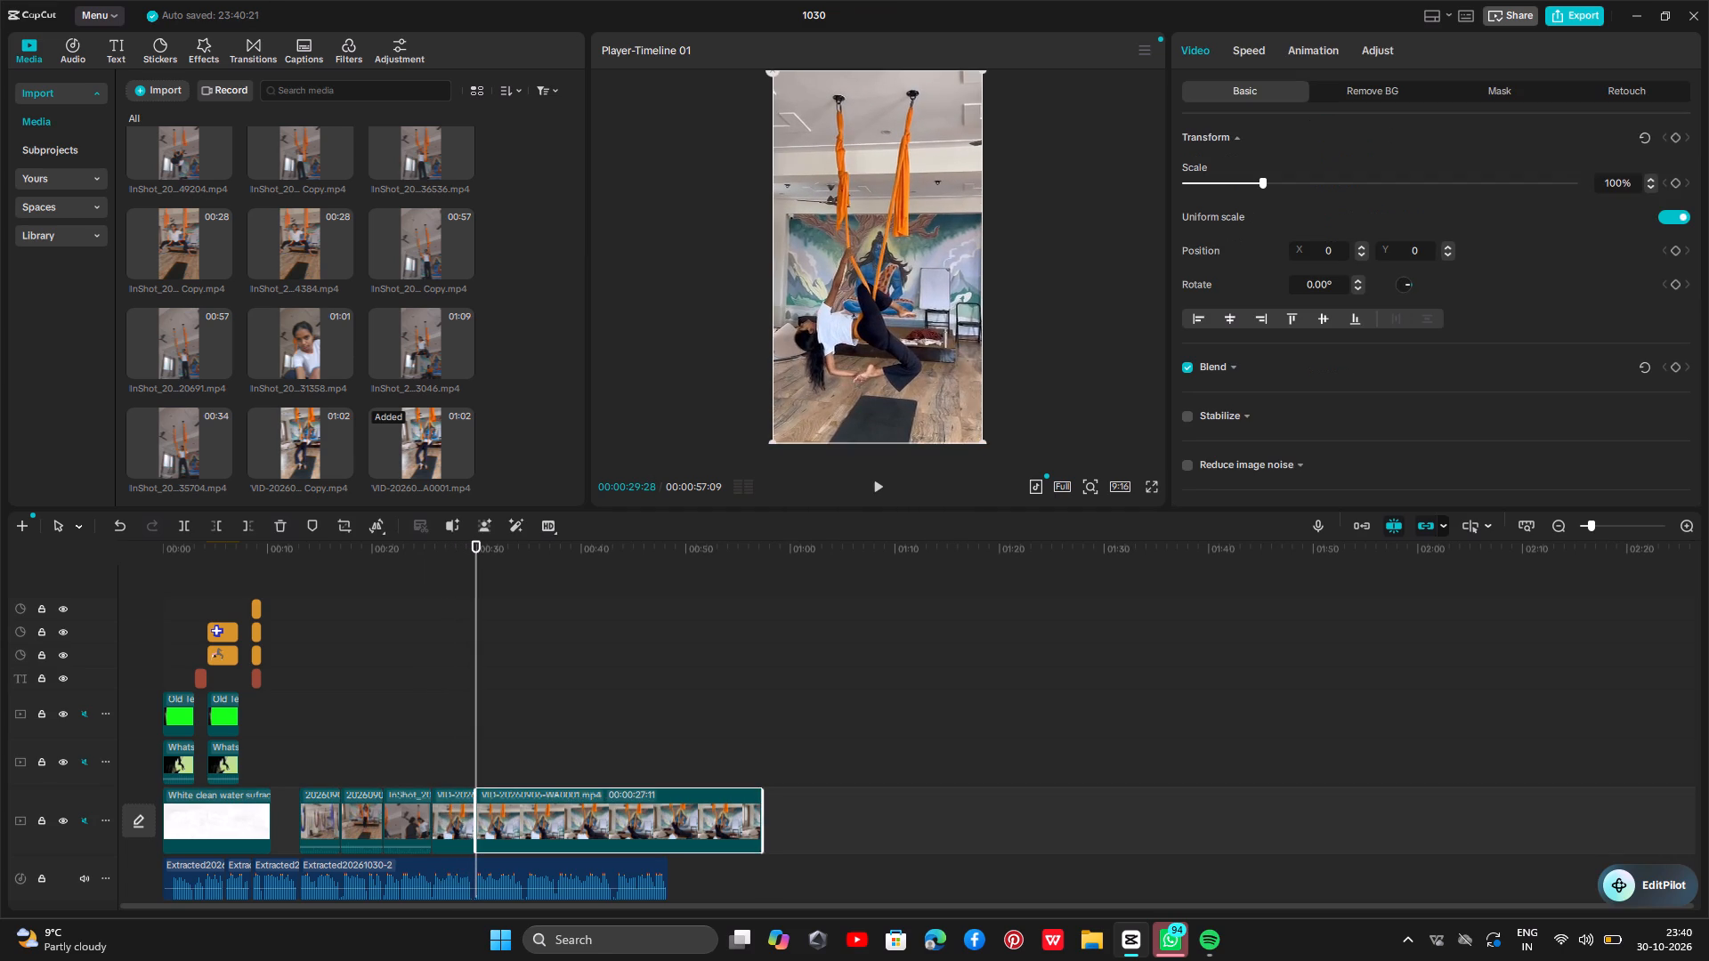
key("BackSpace")
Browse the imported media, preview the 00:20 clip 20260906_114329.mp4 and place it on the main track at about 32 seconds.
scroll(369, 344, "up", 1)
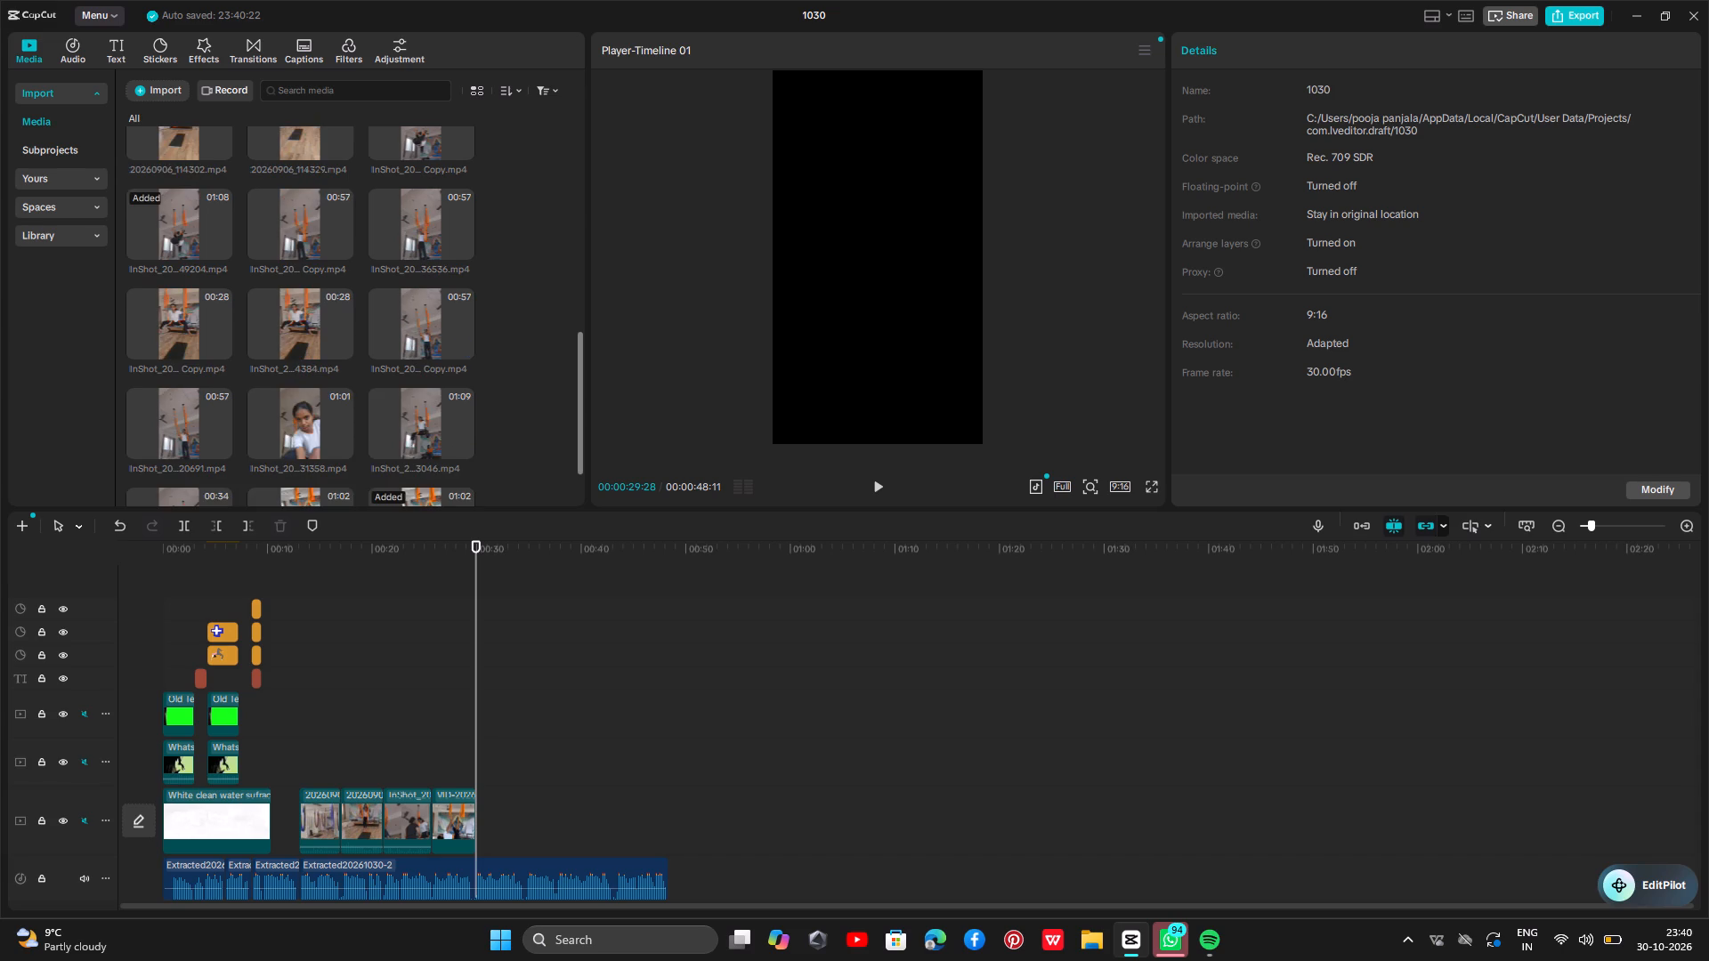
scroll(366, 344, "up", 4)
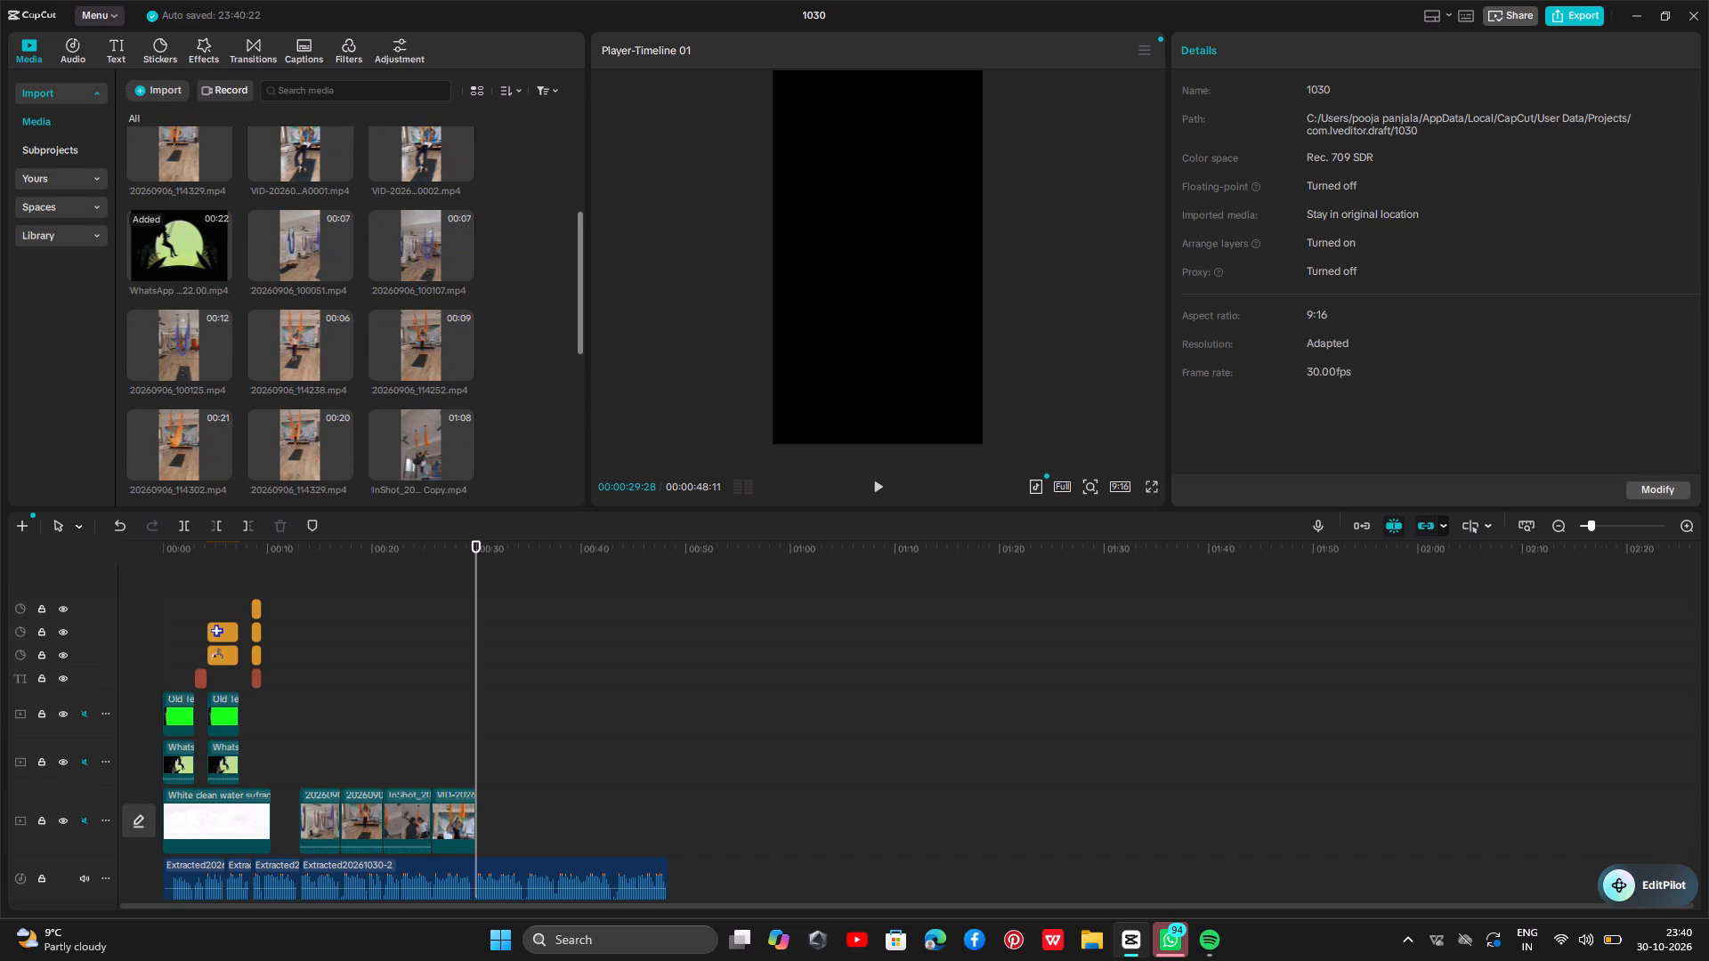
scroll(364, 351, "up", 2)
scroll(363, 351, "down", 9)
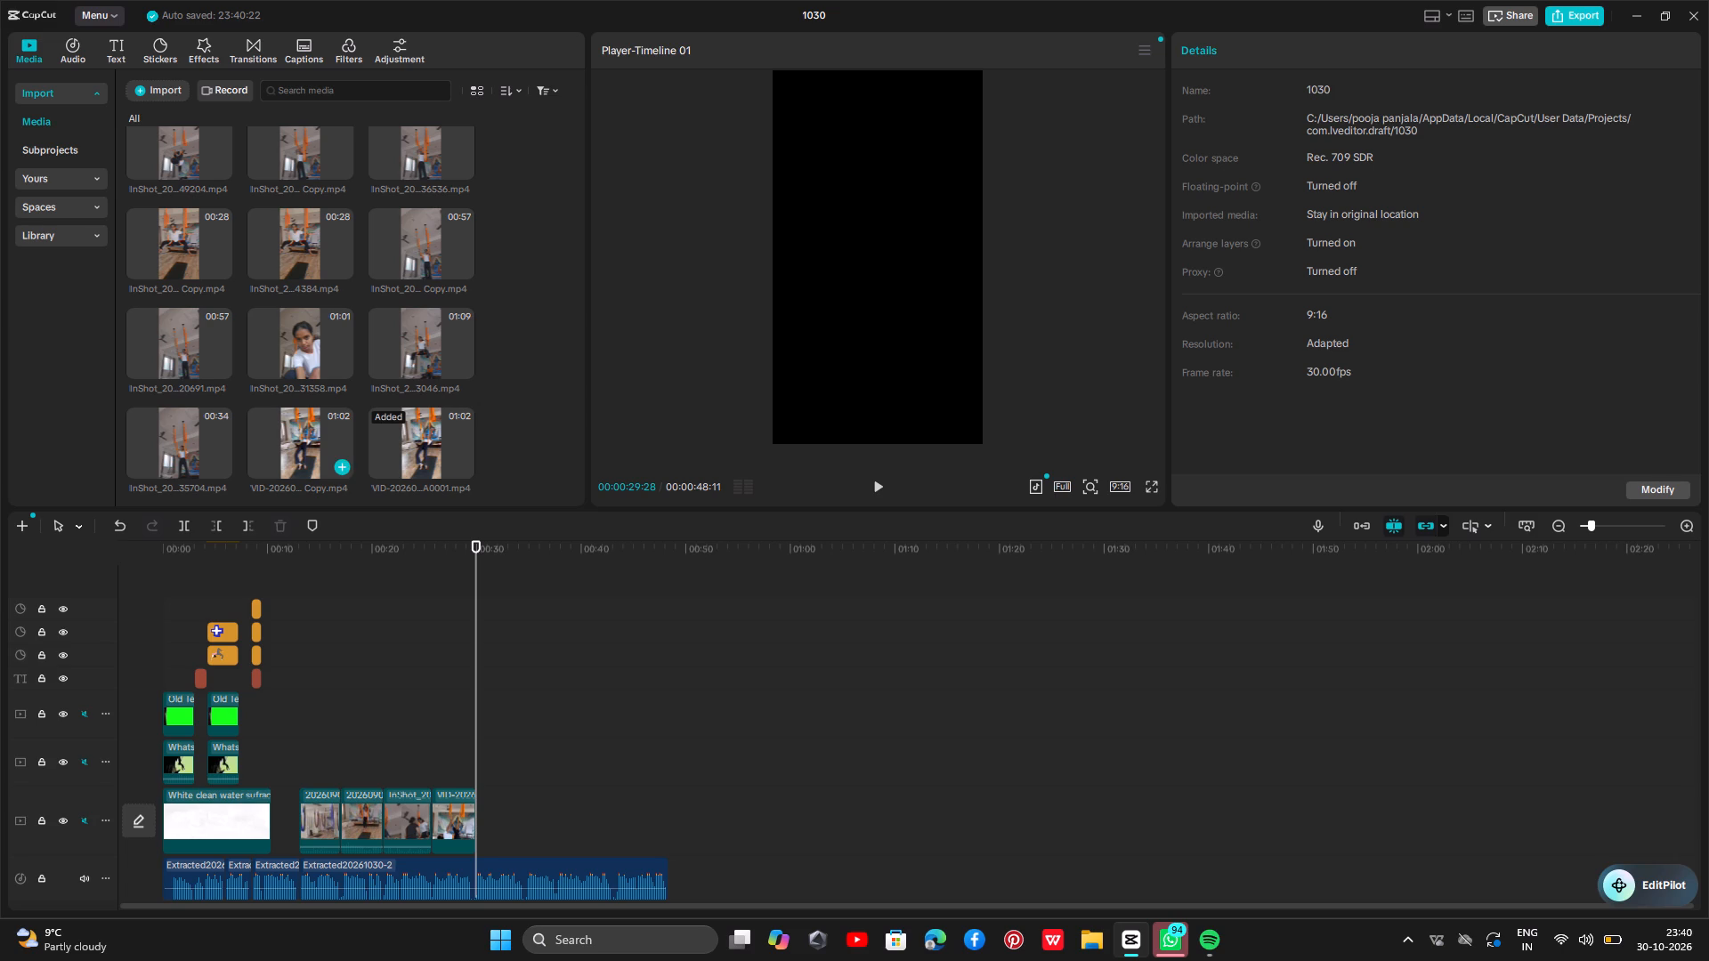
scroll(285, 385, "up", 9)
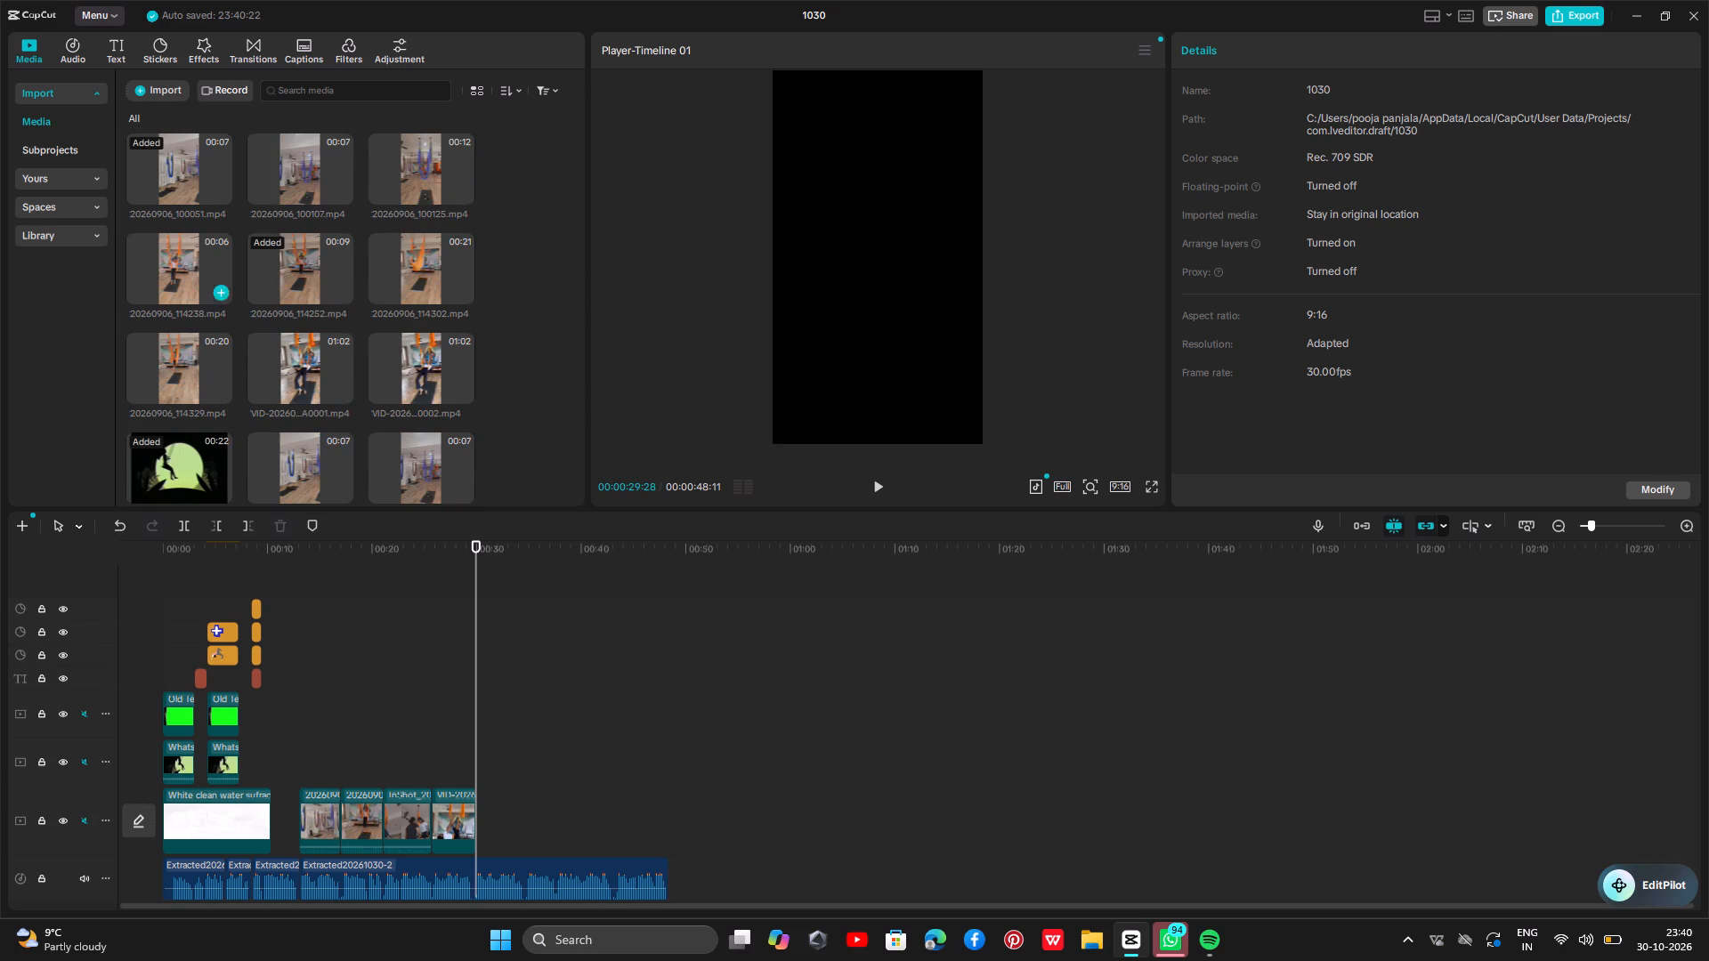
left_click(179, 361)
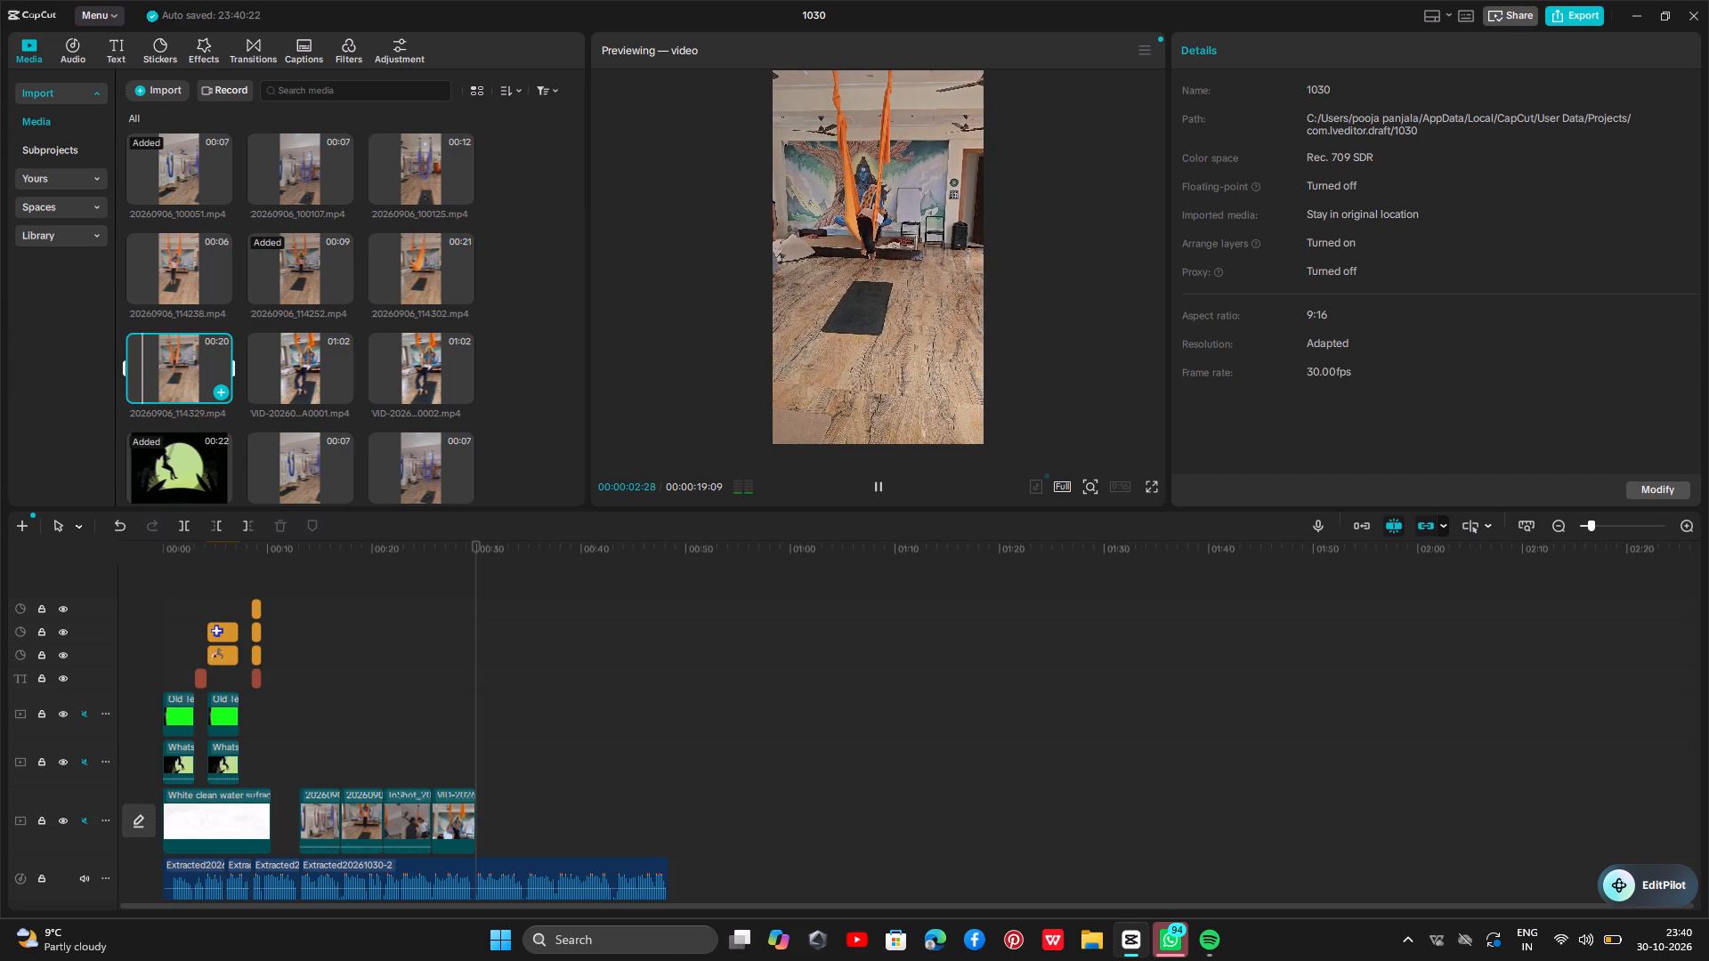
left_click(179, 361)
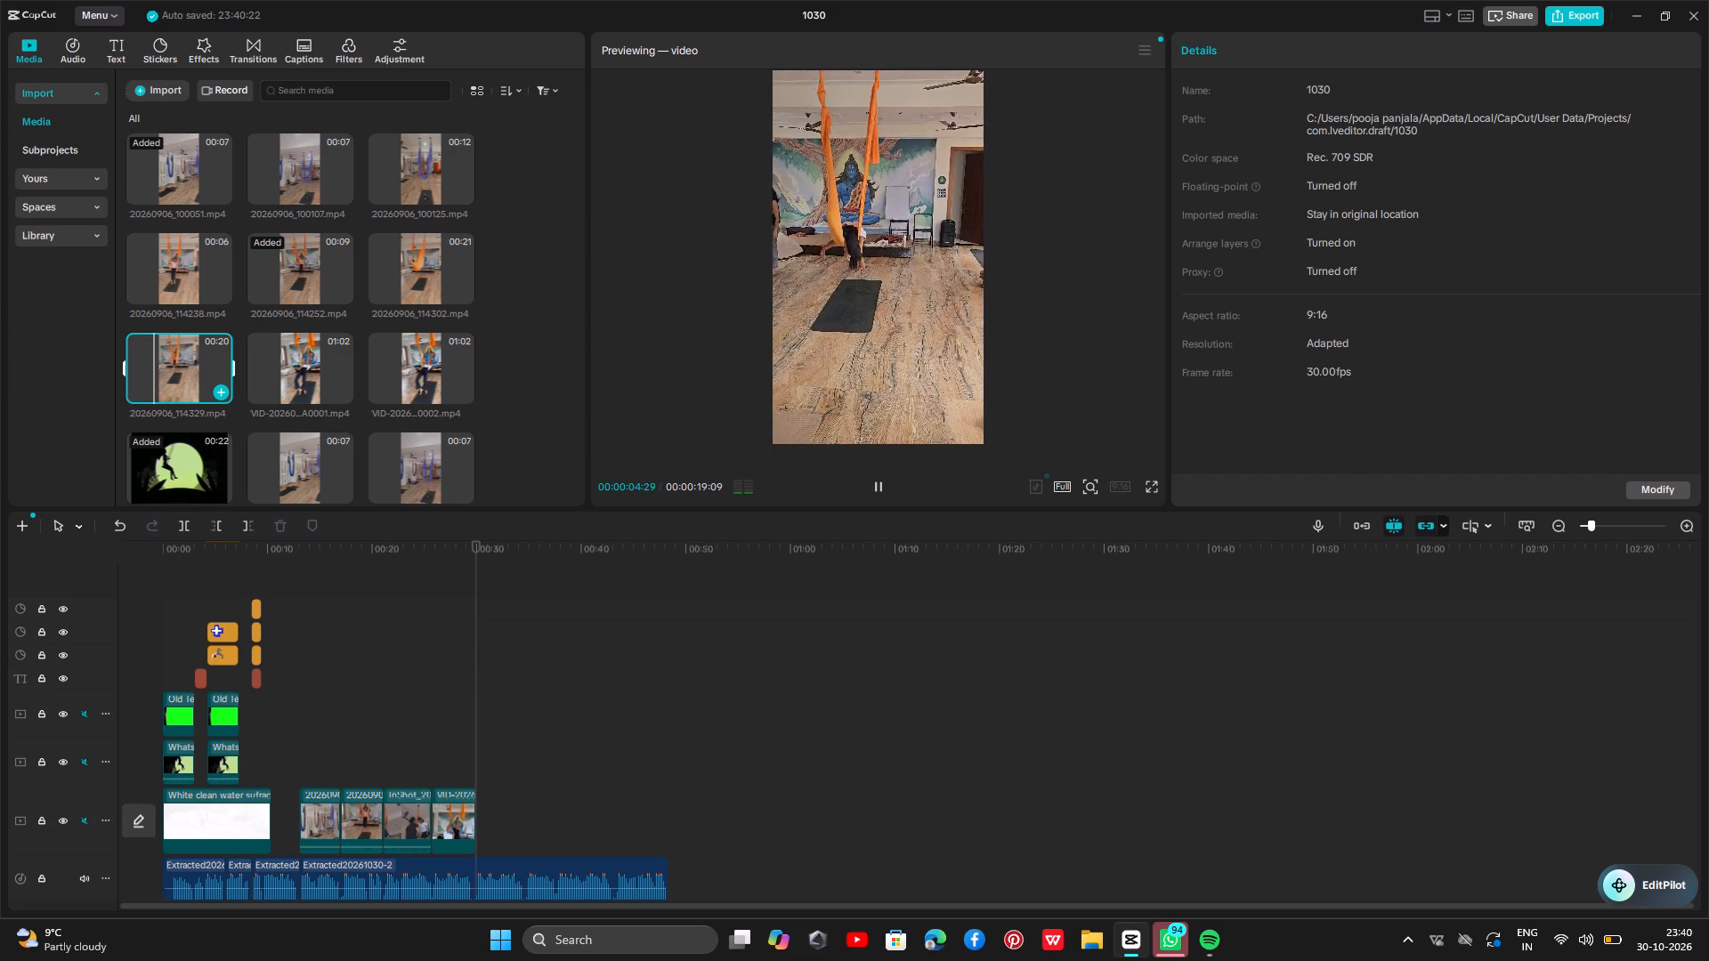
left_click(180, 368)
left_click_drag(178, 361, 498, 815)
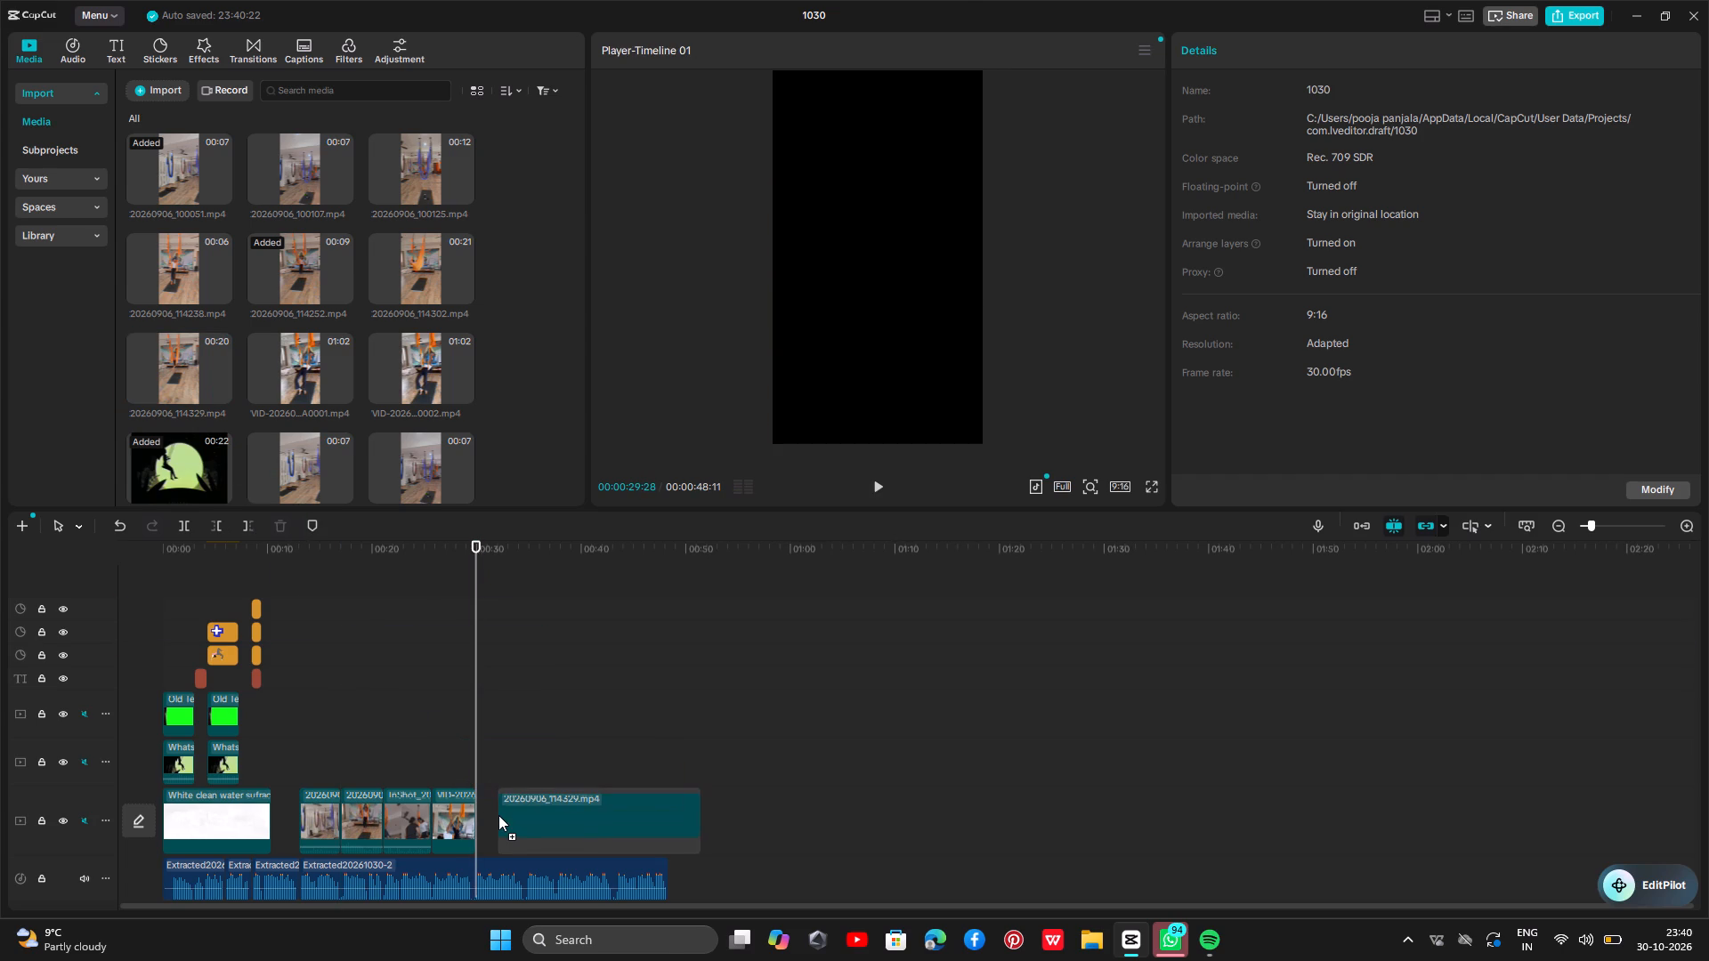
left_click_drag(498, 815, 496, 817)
Play and scrub through the 20260906_114329 clip on the timeline between about 34 and 45 seconds.
left_click(523, 739)
key("space")
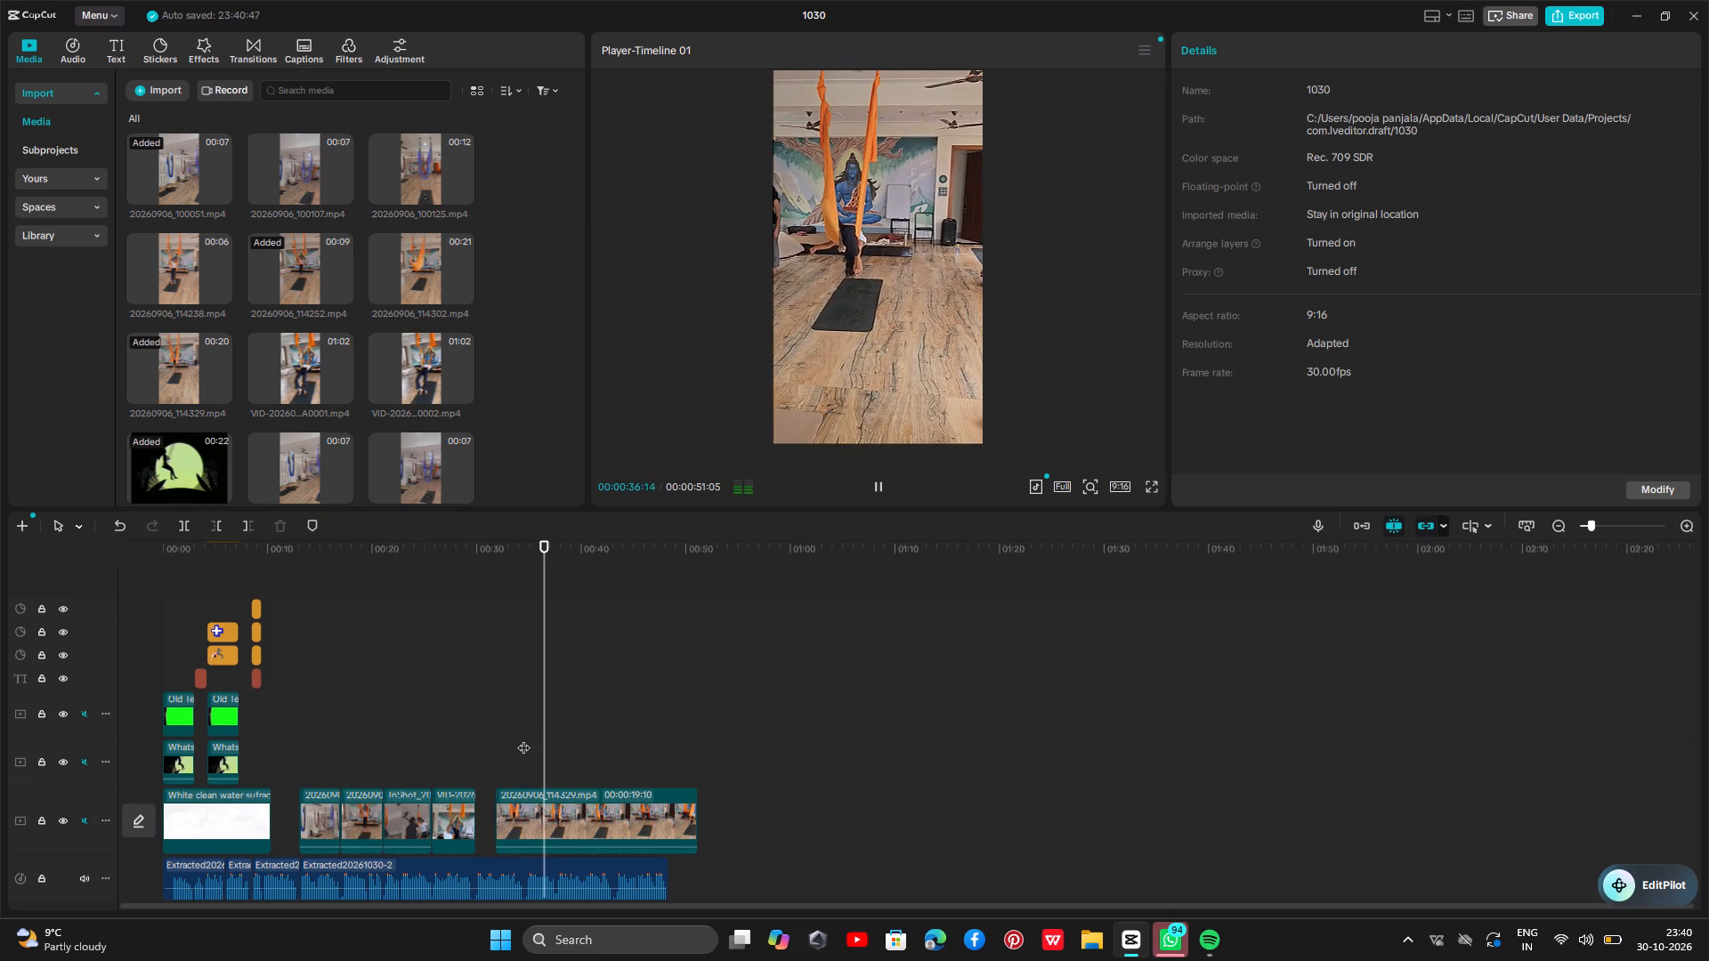
left_click(620, 771)
left_click(632, 775)
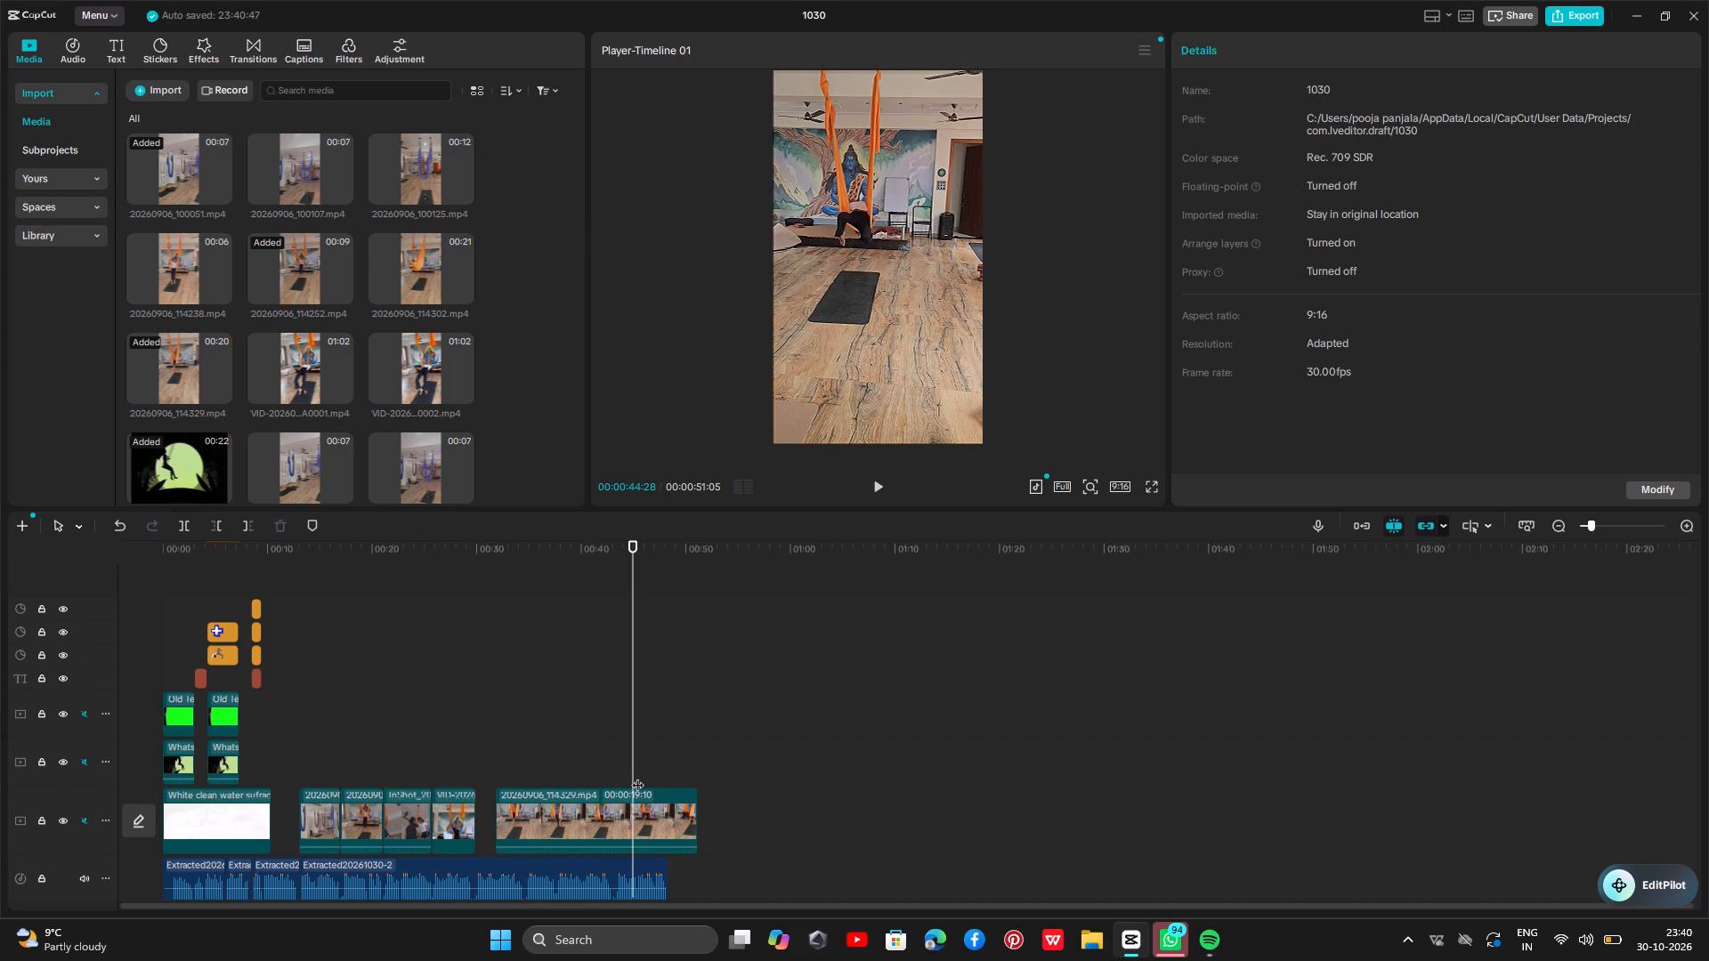
left_click_drag(633, 765, 600, 781)
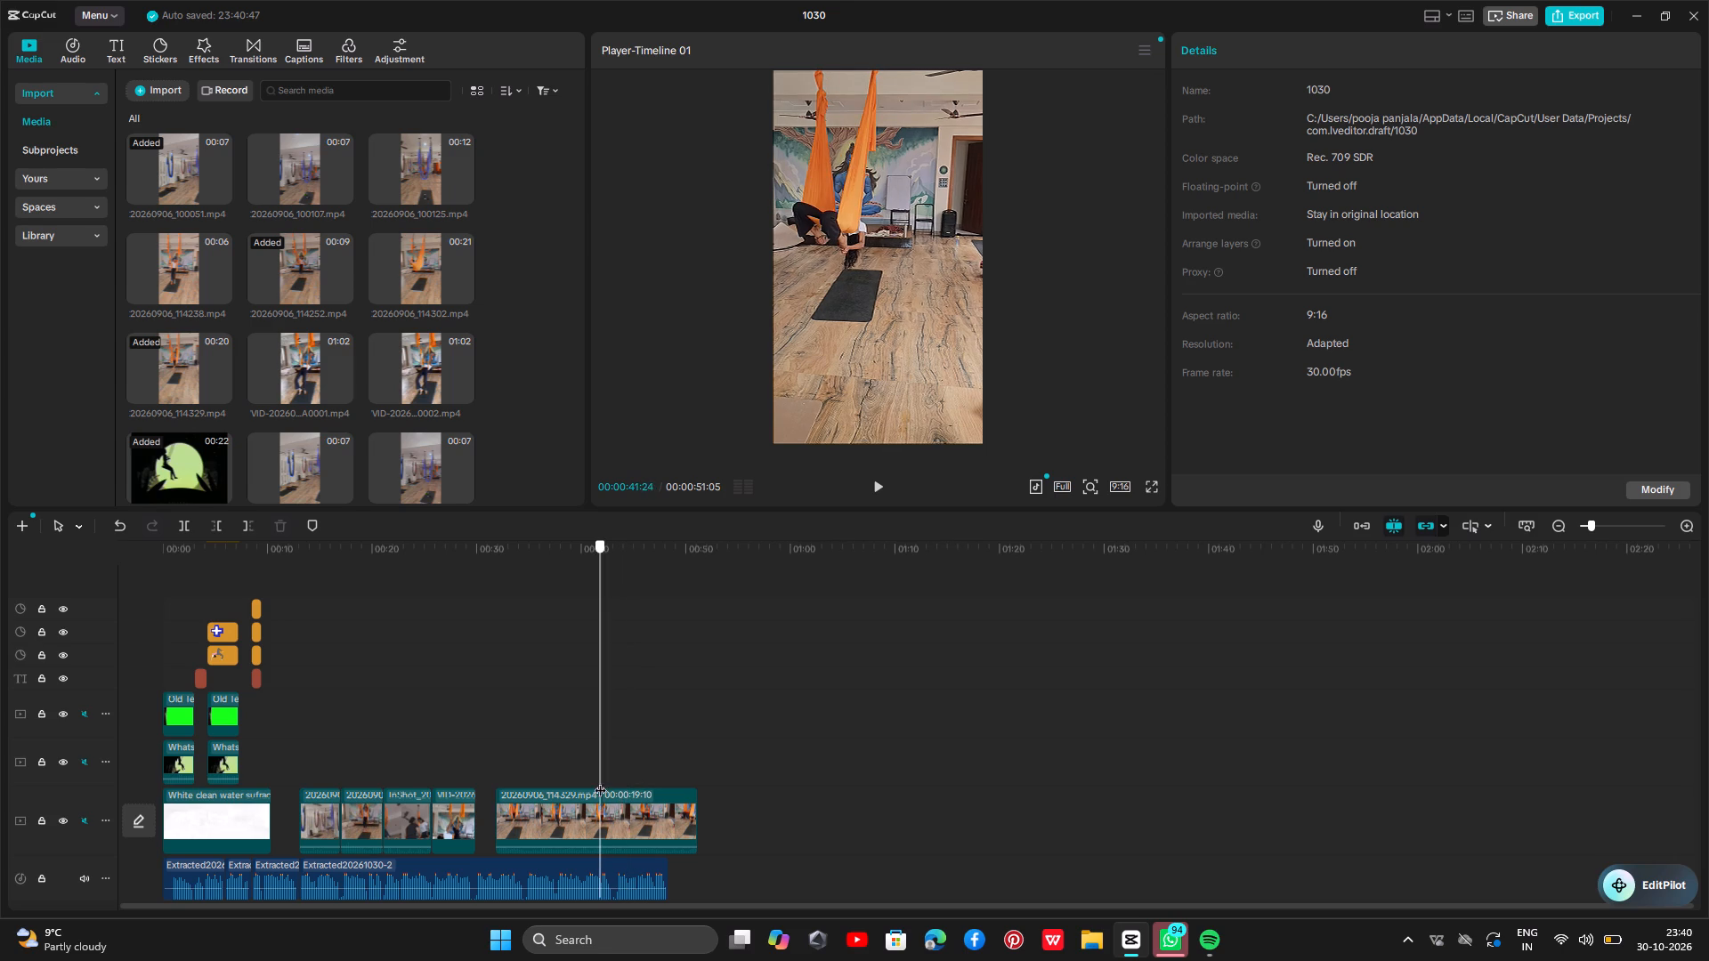
left_click_drag(600, 781, 627, 797)
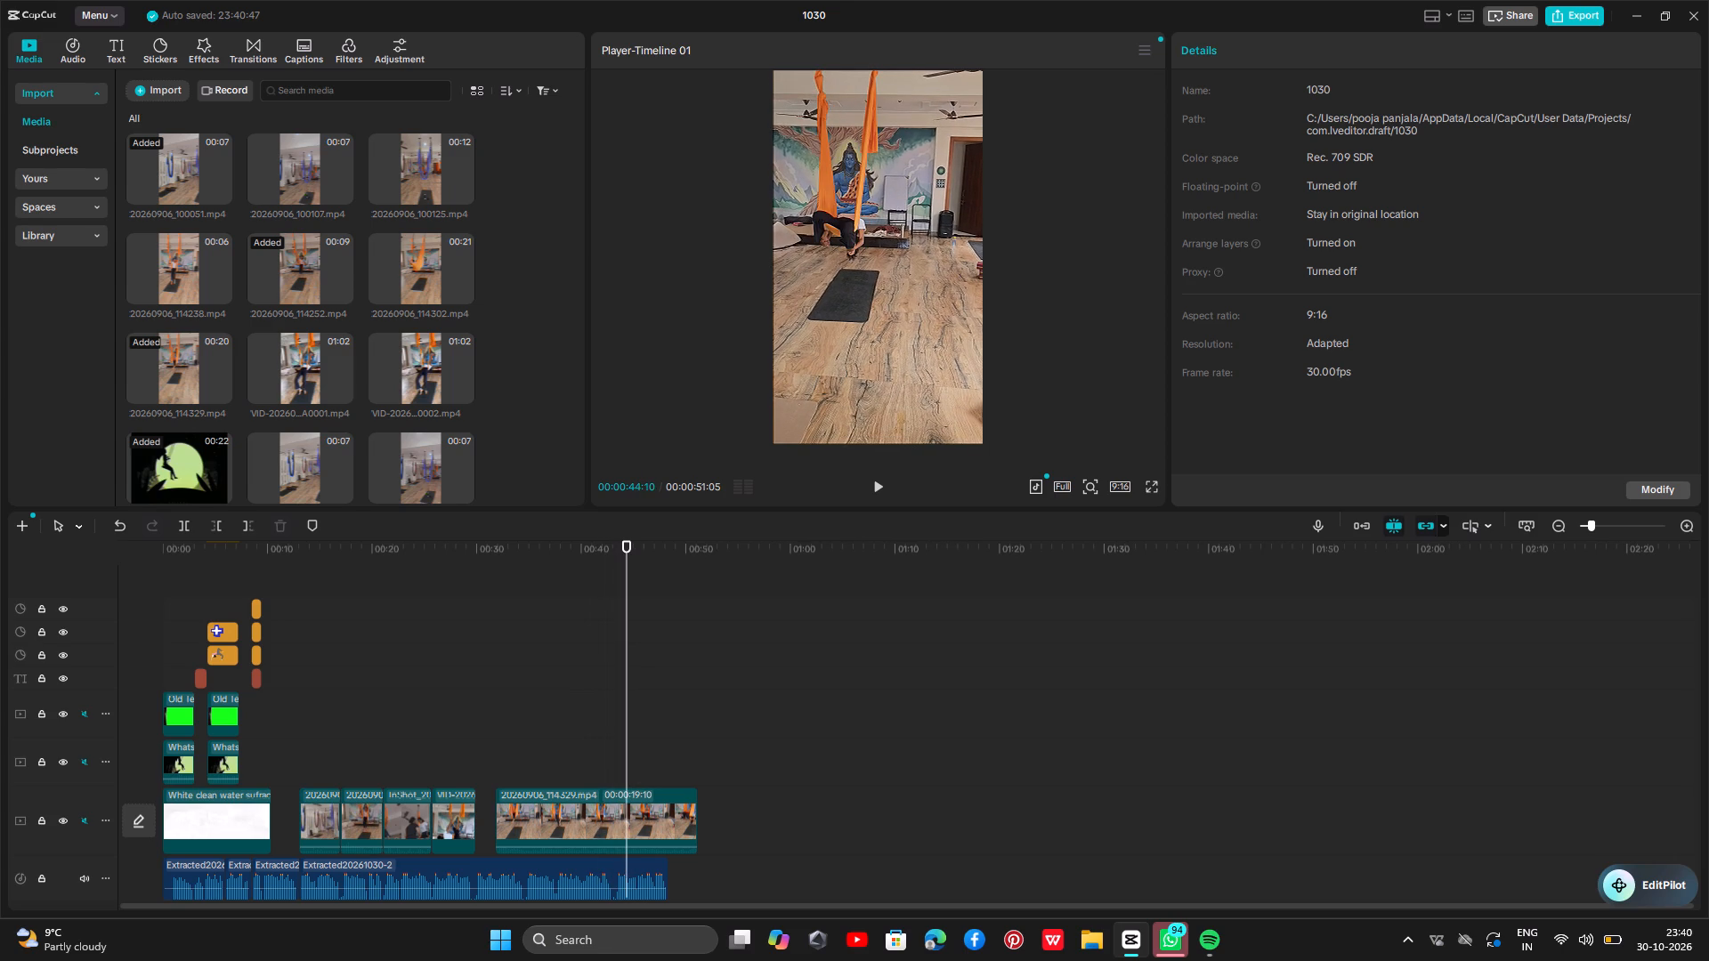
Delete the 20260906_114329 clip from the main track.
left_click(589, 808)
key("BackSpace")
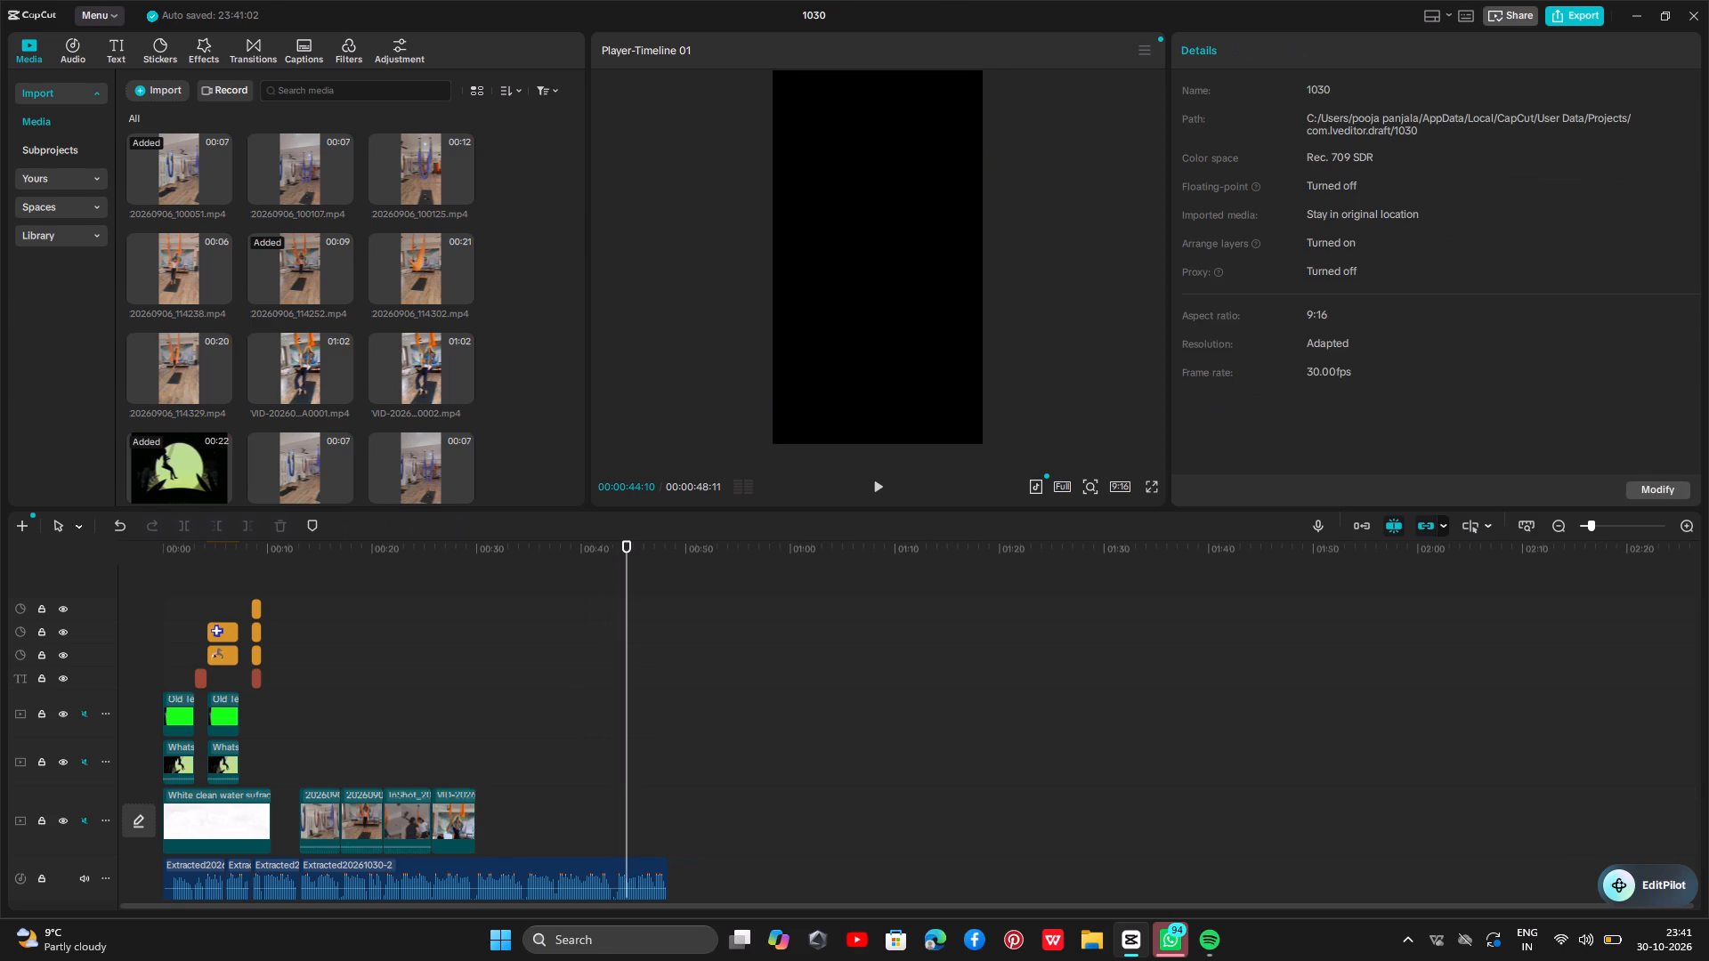
Preview the 01:09 and 00:28 InShot clips and place the 00:28 one ending in 4384 directly after the VID segment on the main track.
left_click(487, 766)
scroll(328, 385, "down", 4)
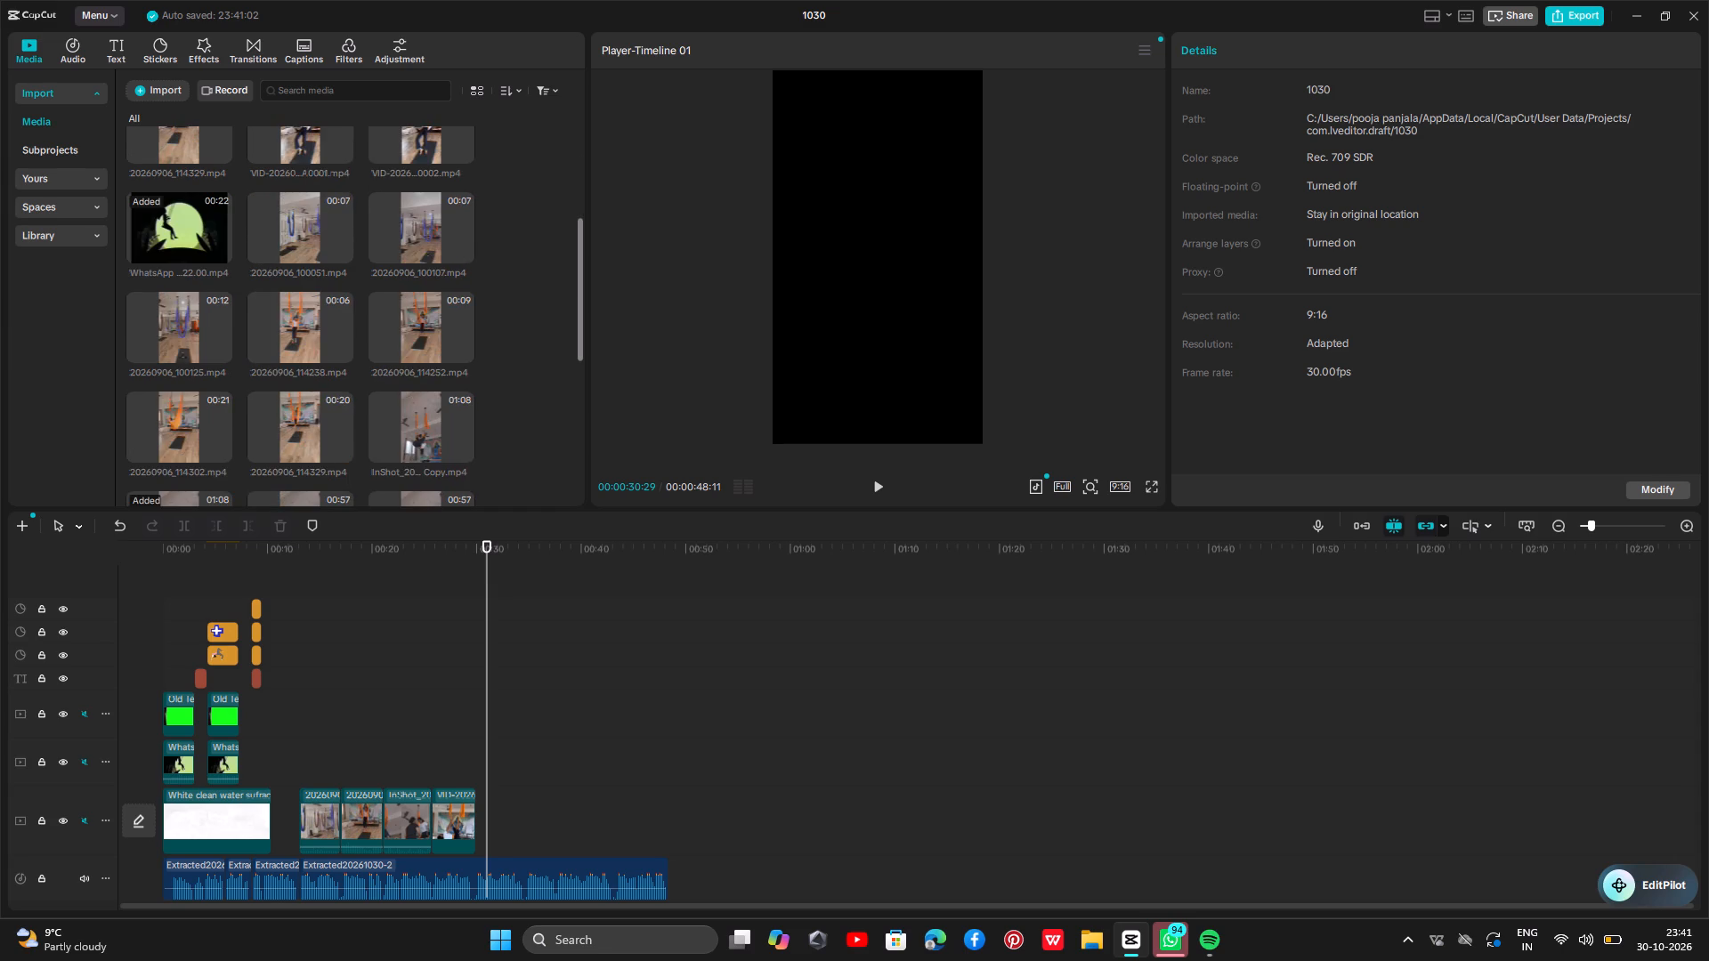
scroll(328, 385, "down", 7)
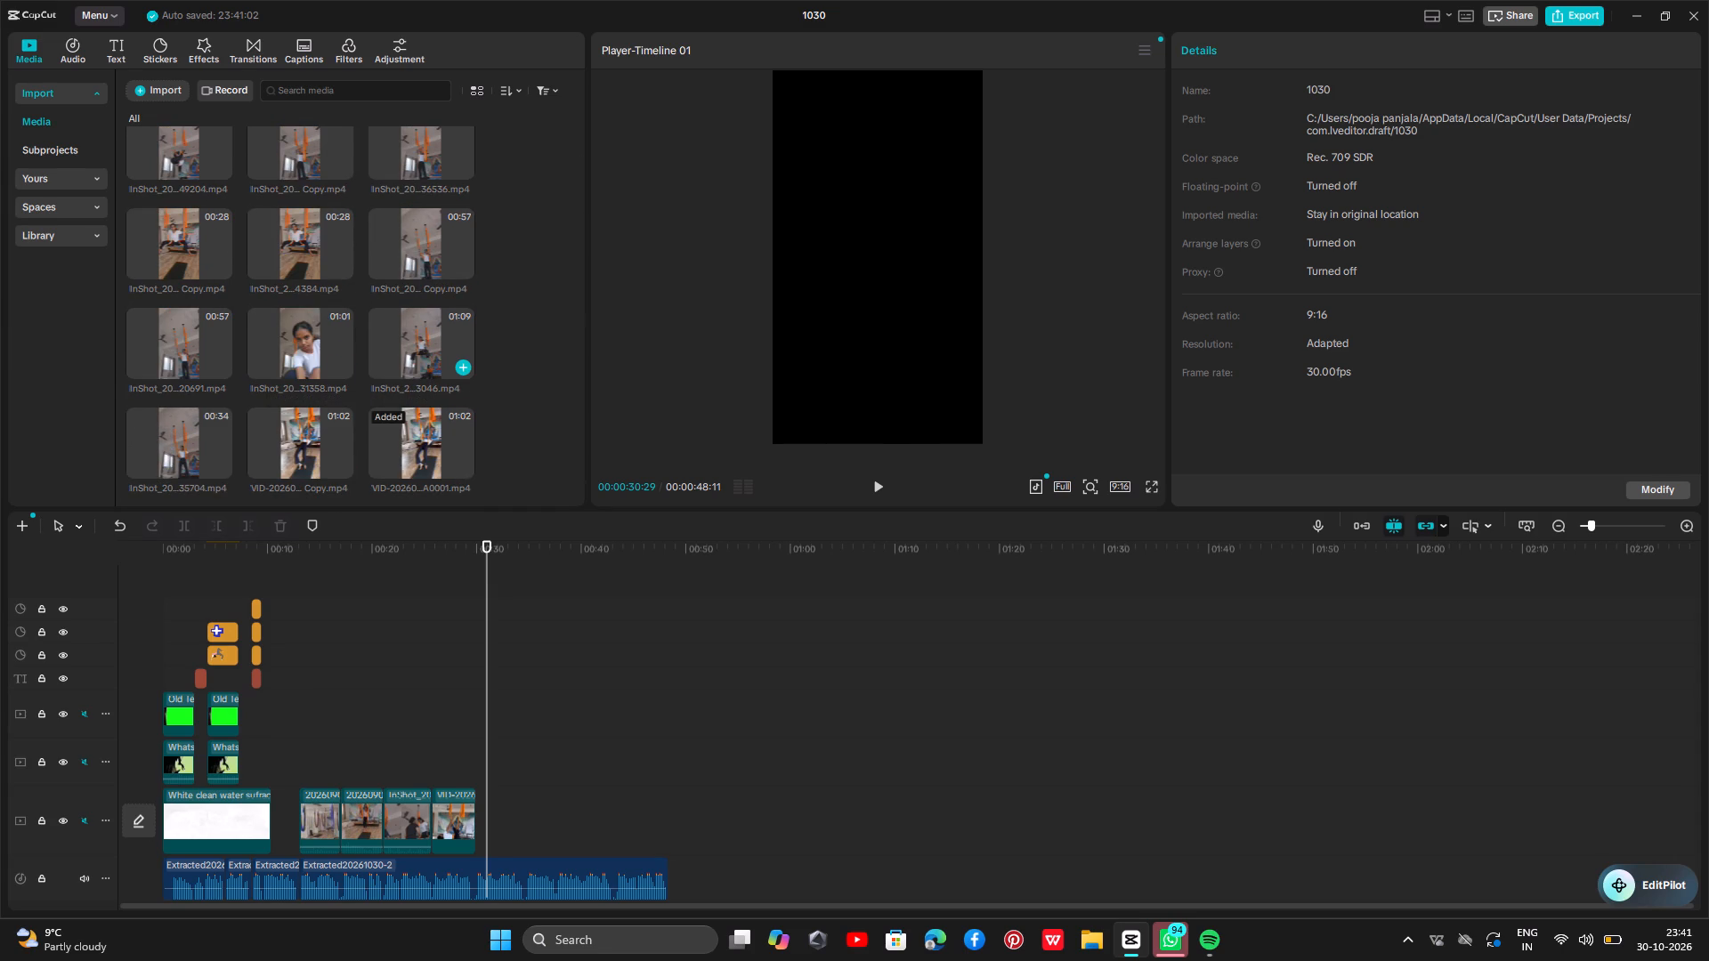
left_click(417, 346)
scroll(417, 346, "up", 1)
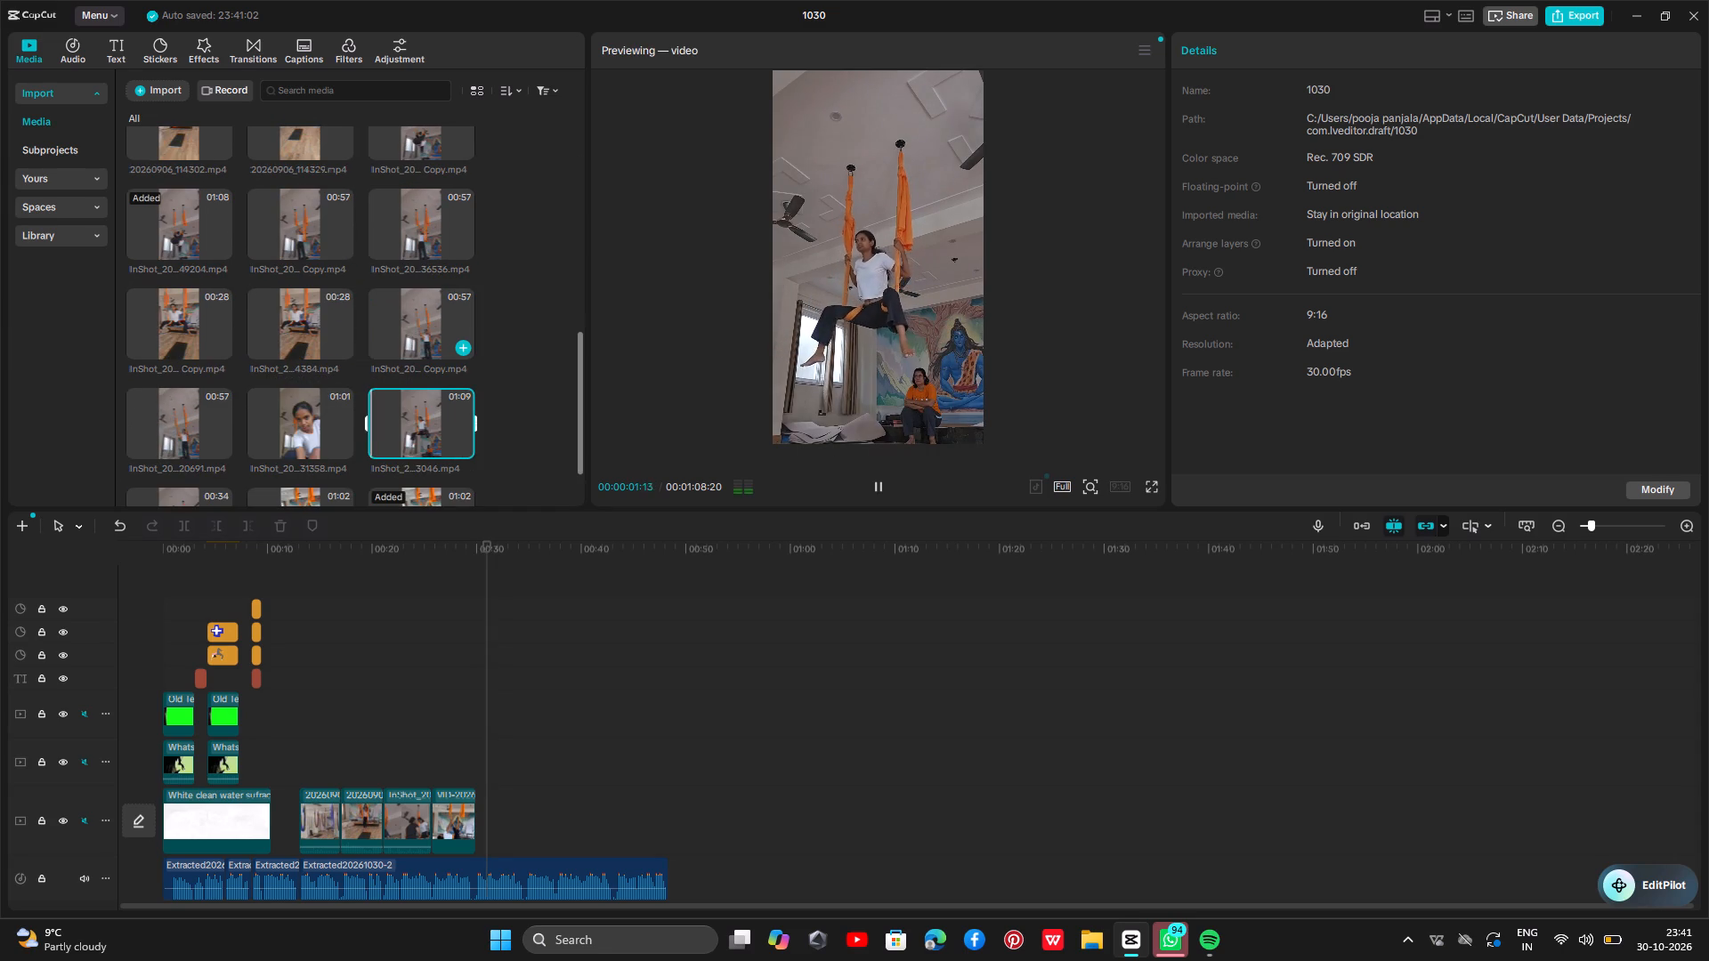
left_click(279, 337)
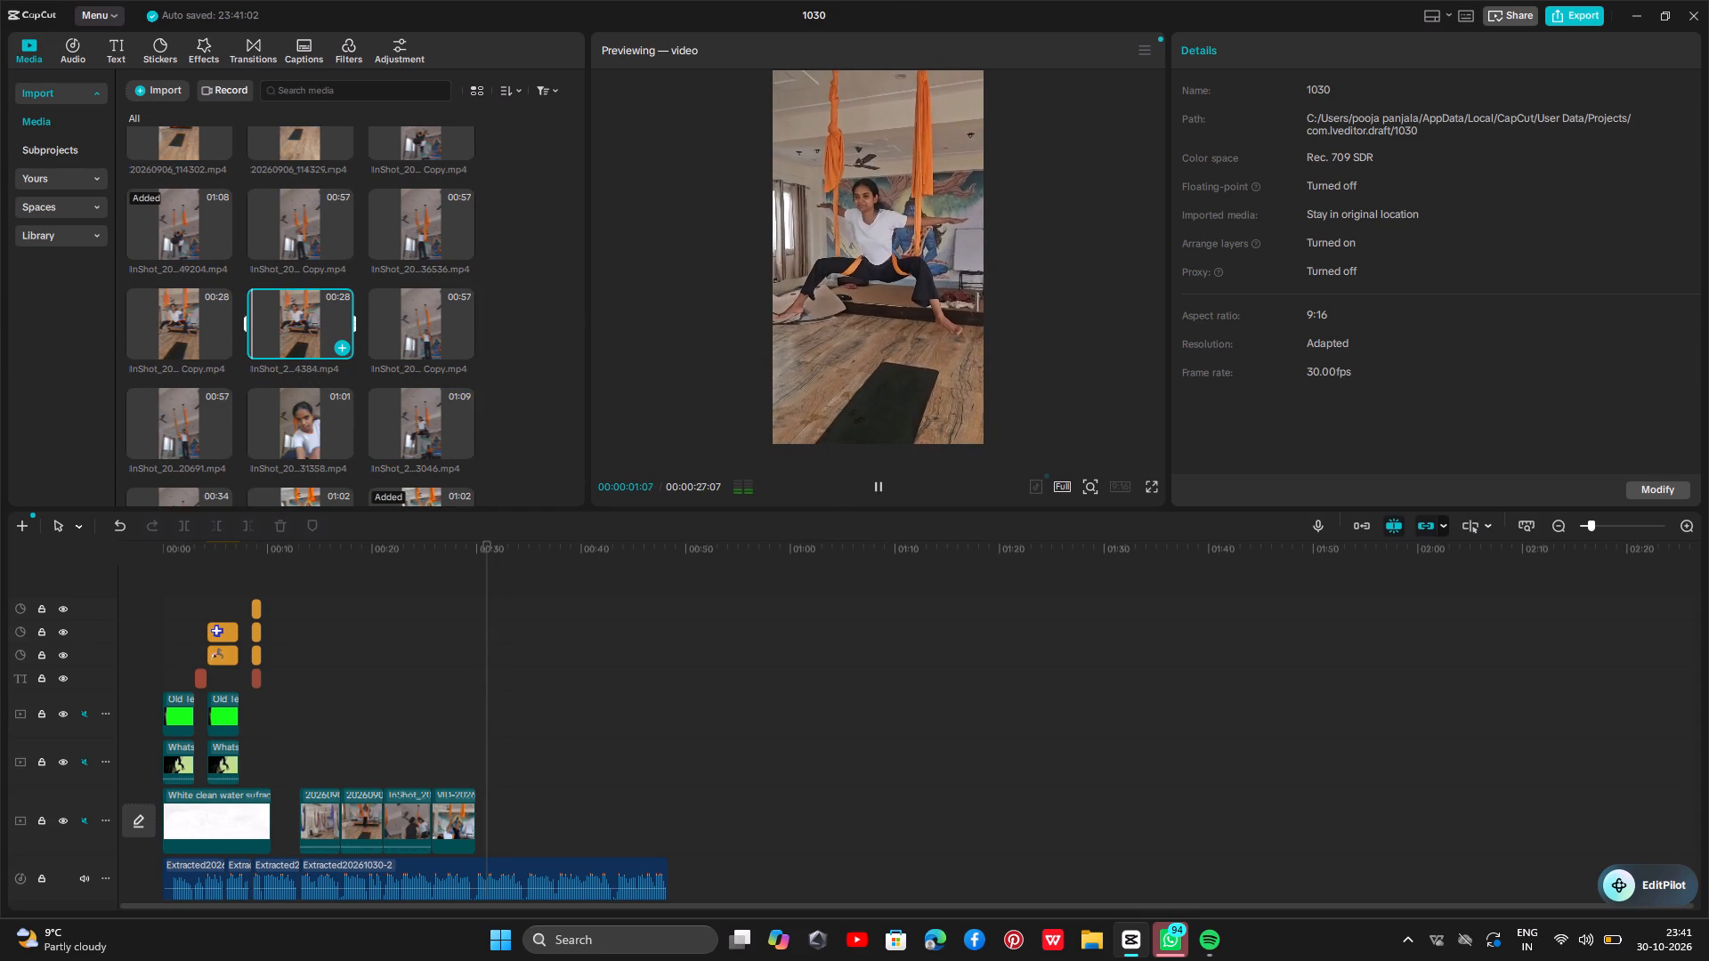
left_click_drag(279, 335, 456, 608)
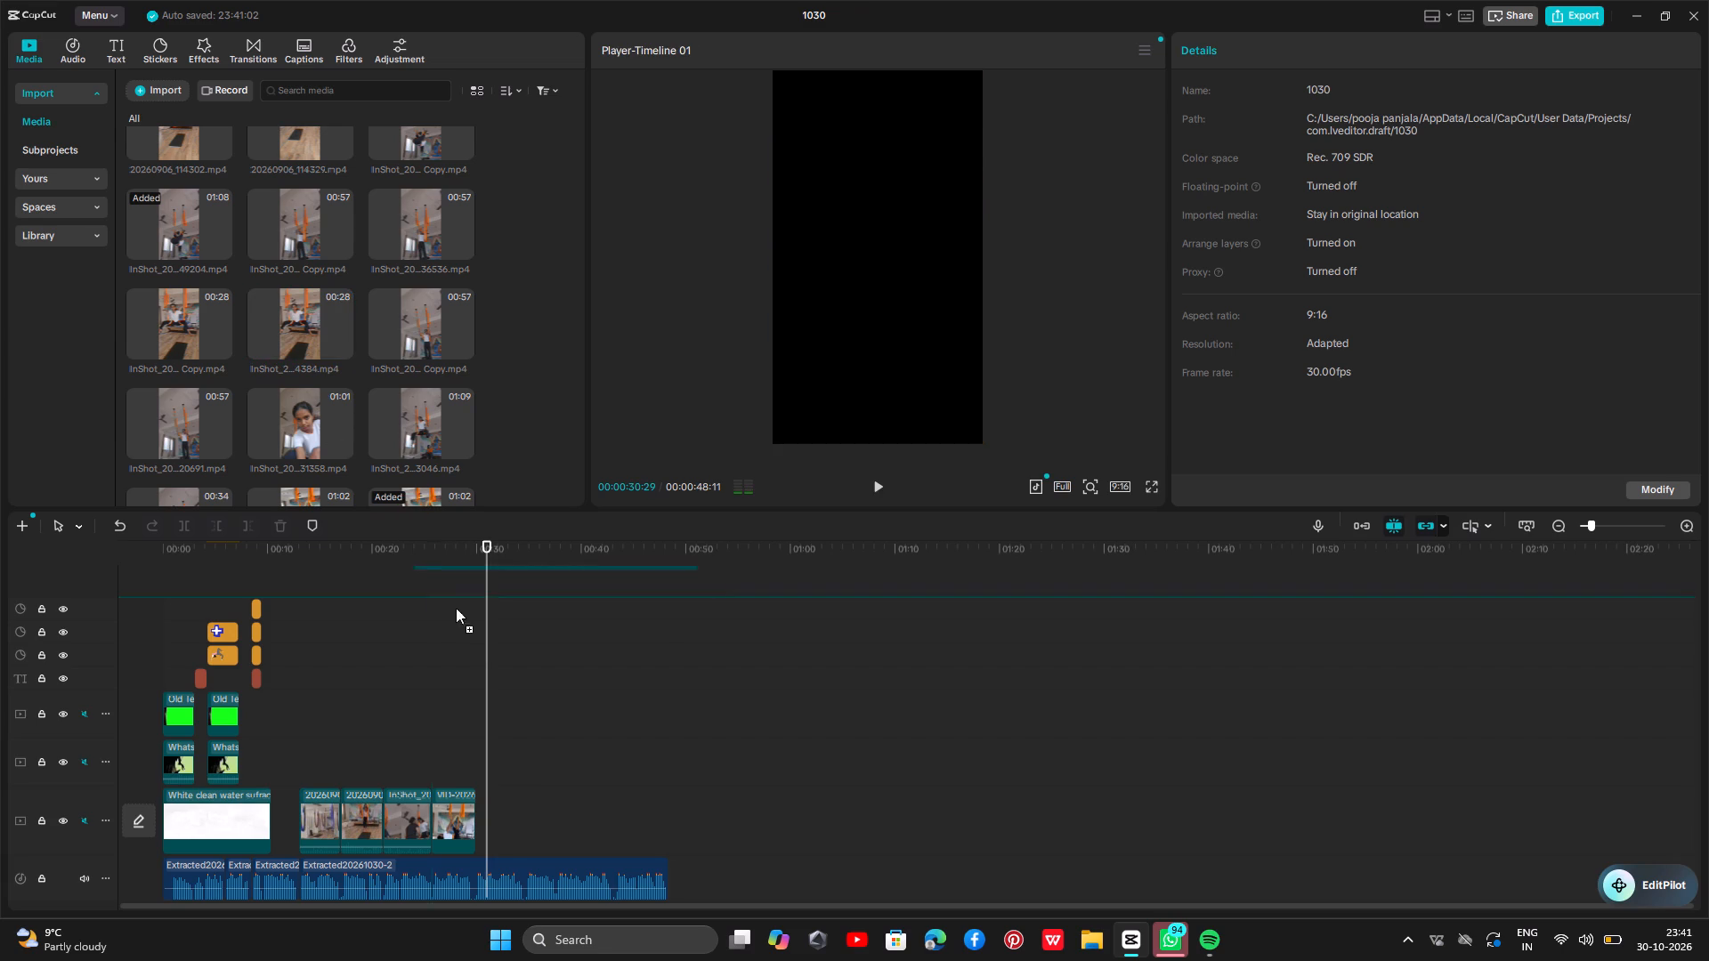
left_click_drag(456, 608, 477, 820)
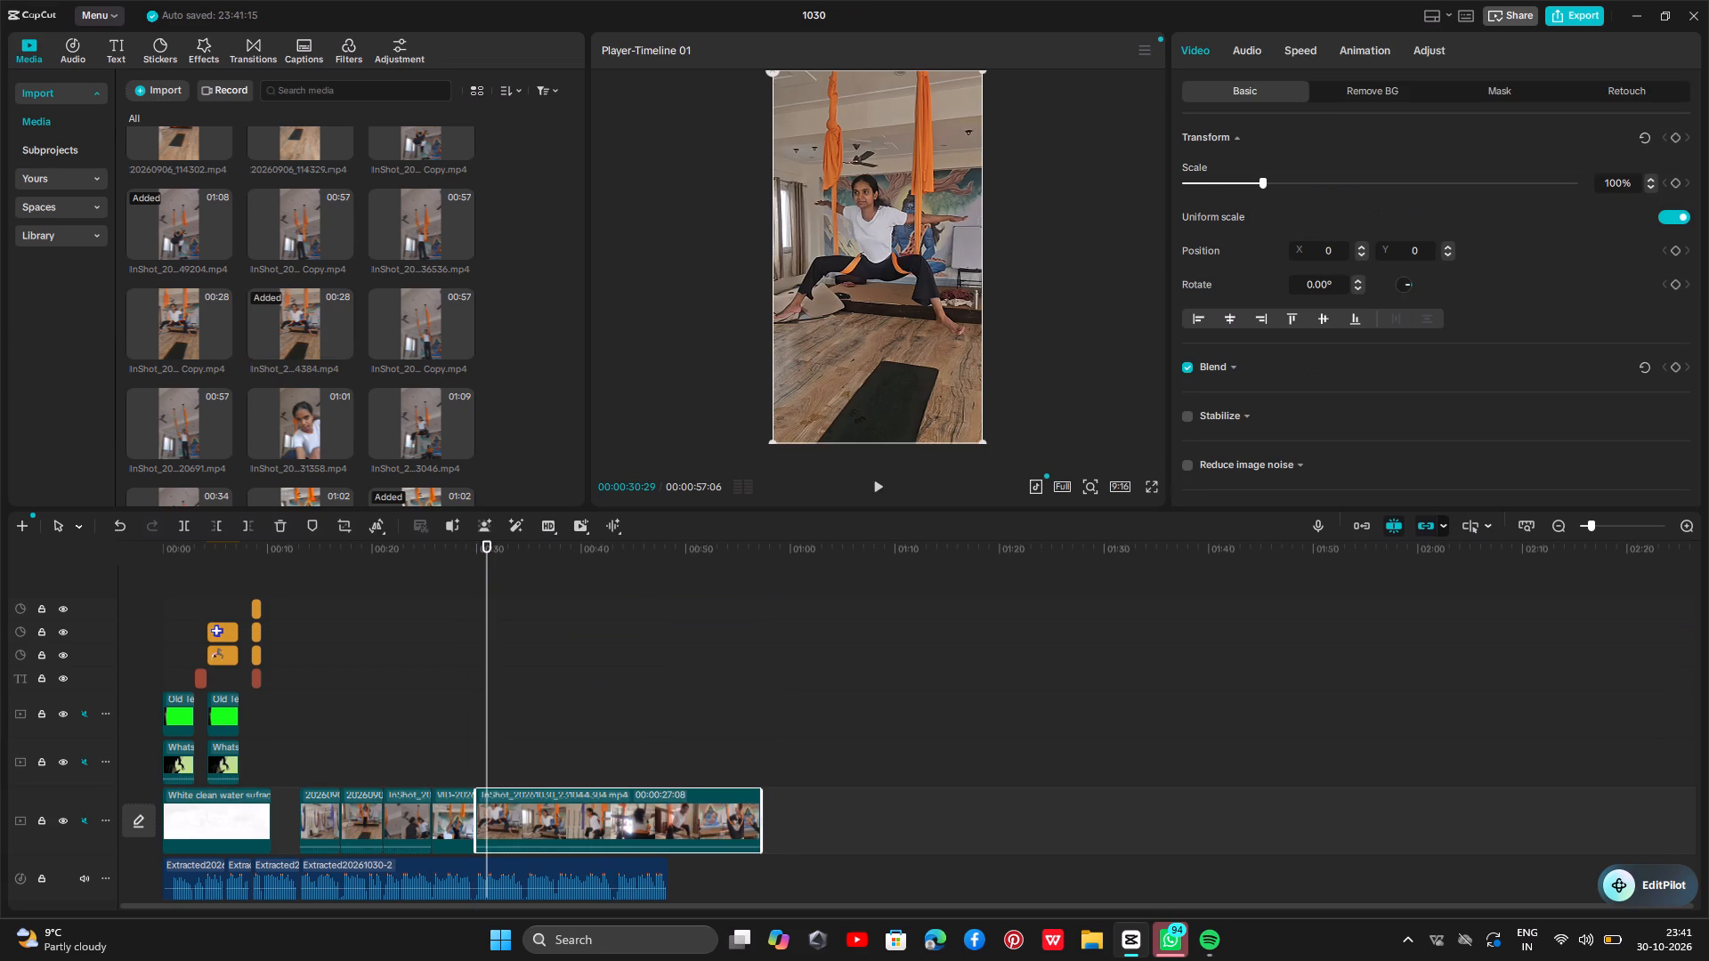
Play the newly placed InShot clip with the audio, and replay the transition into it from about 27 to 33 seconds.
key("space")
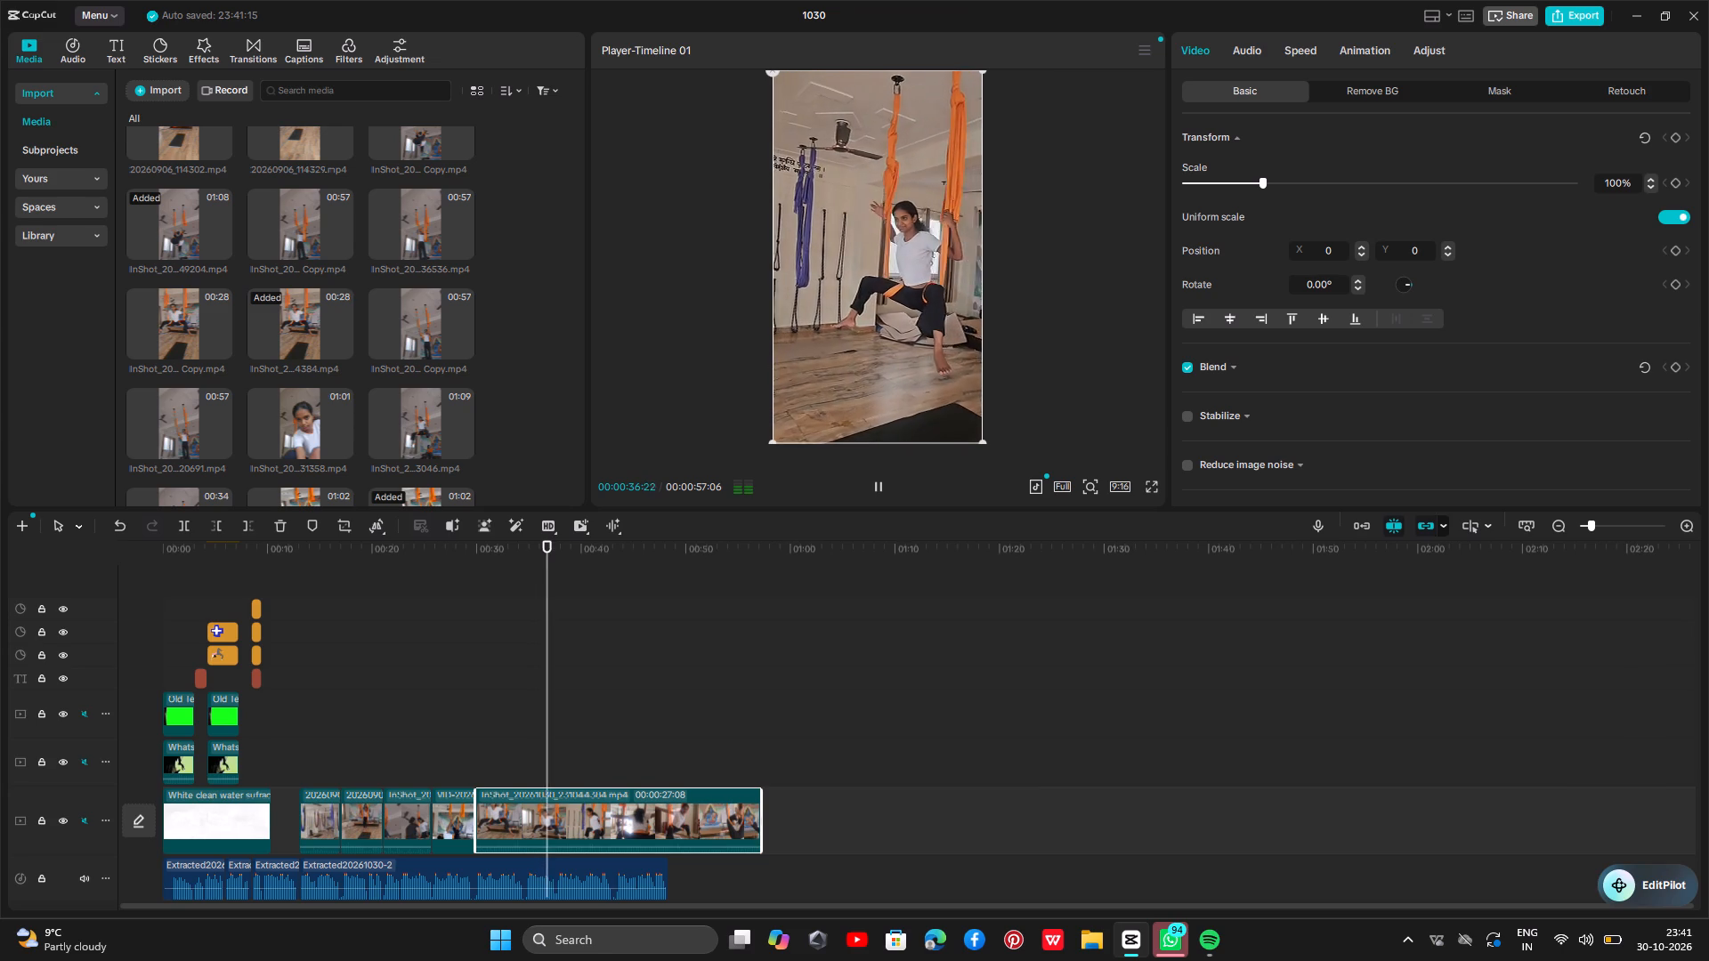
key("space")
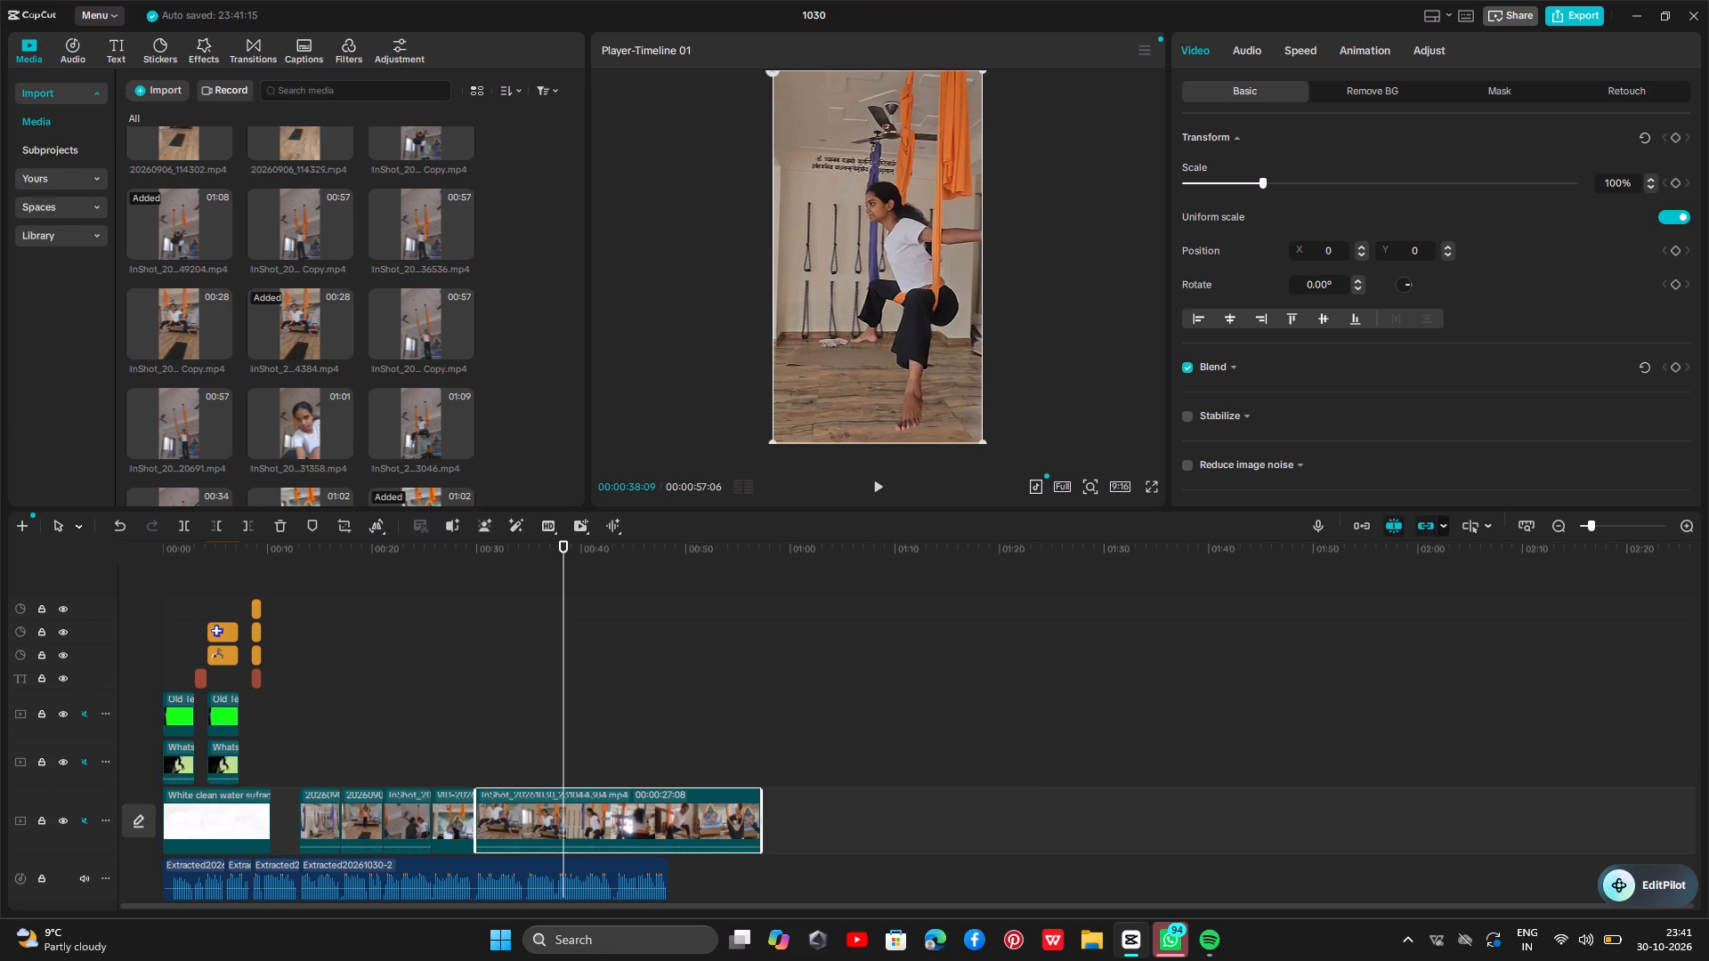
left_click(442, 763)
key("space")
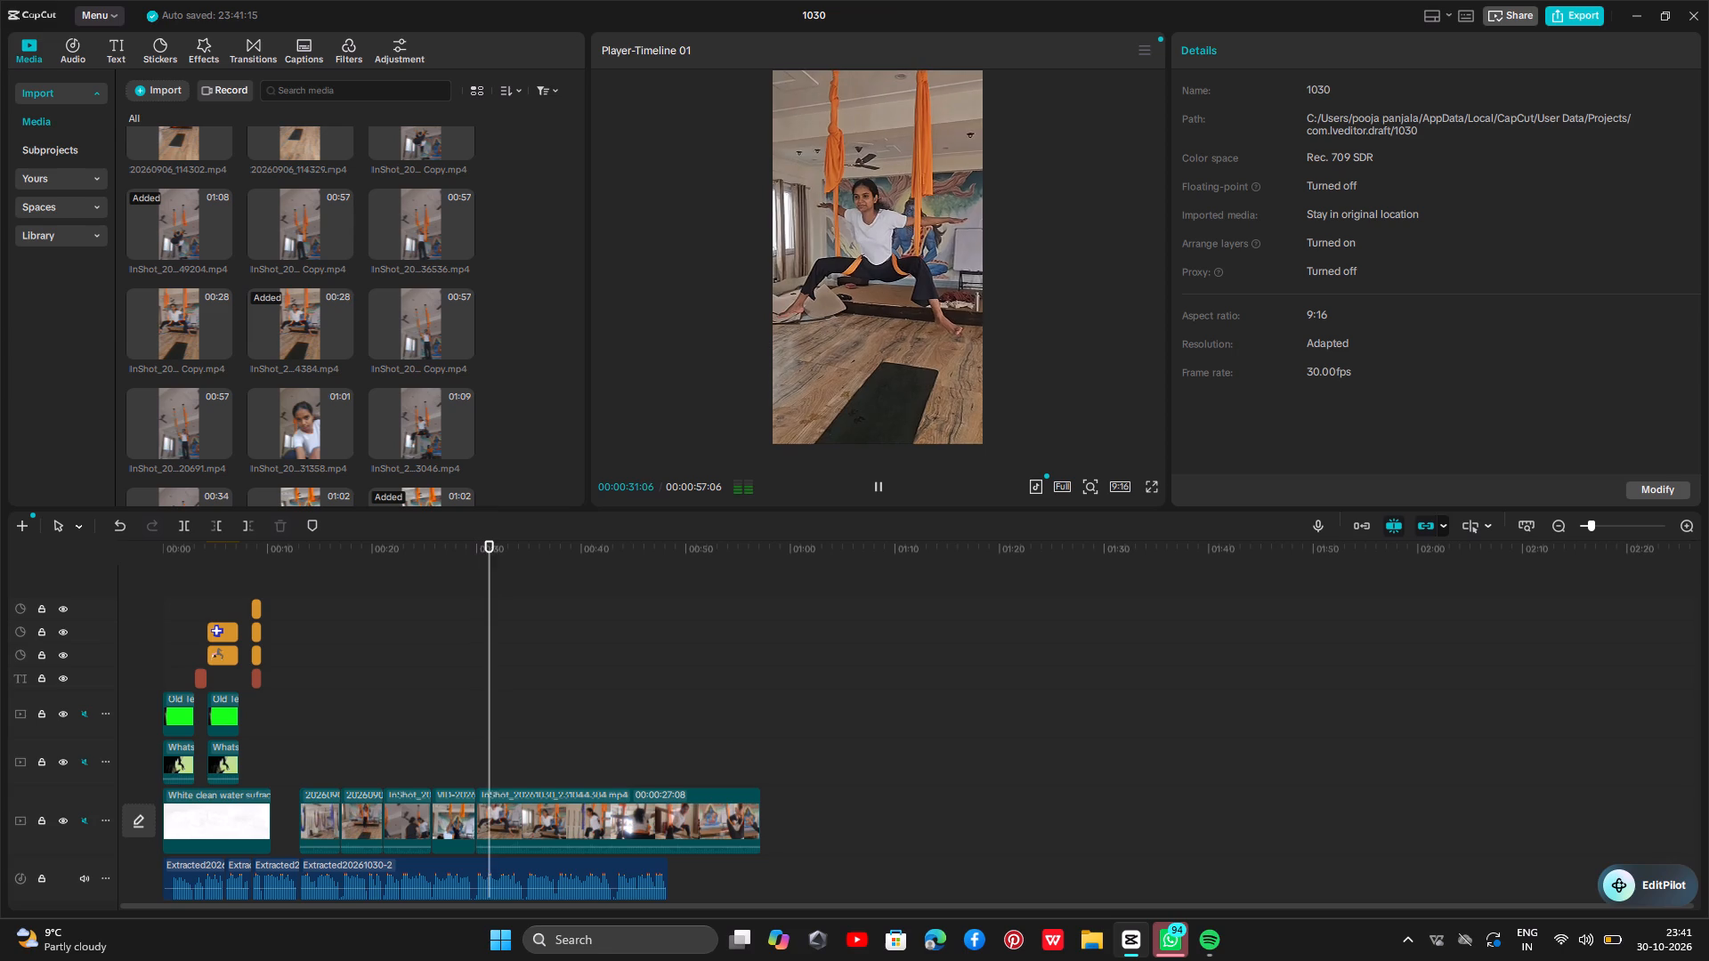
key("space")
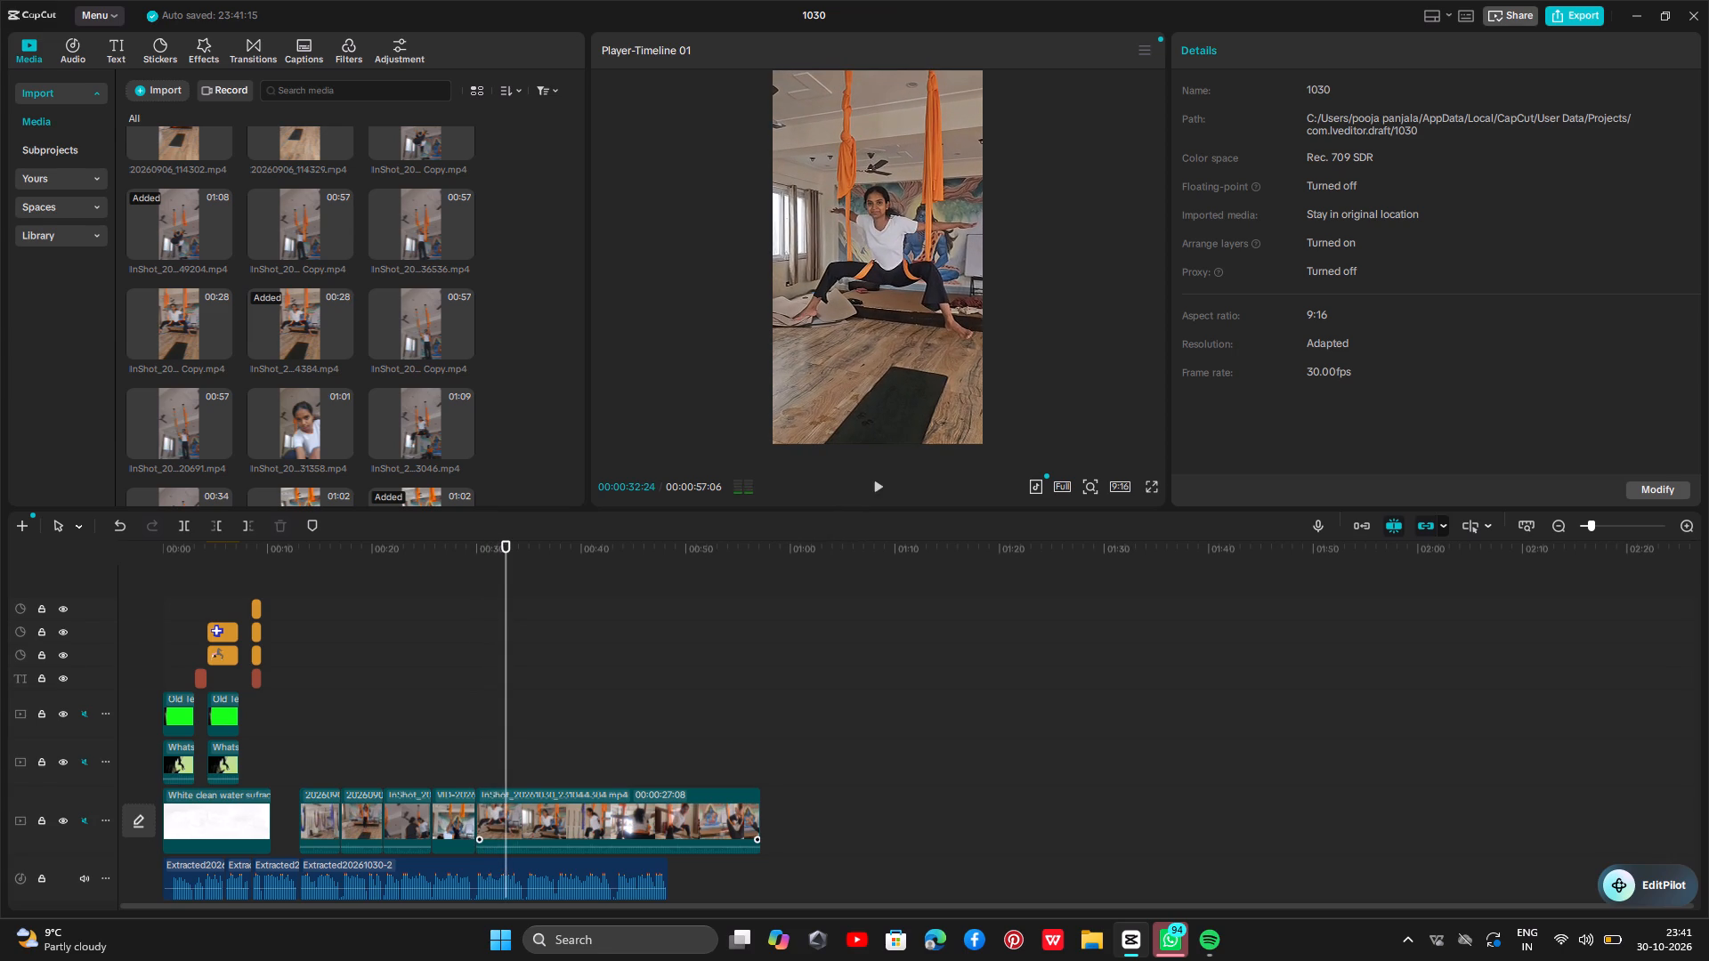
Lift the VID segment onto the overlay track and shift the 00:28 InShot clip earlier so it directly follows the preceding InShot clip.
left_click_drag(466, 814, 552, 779)
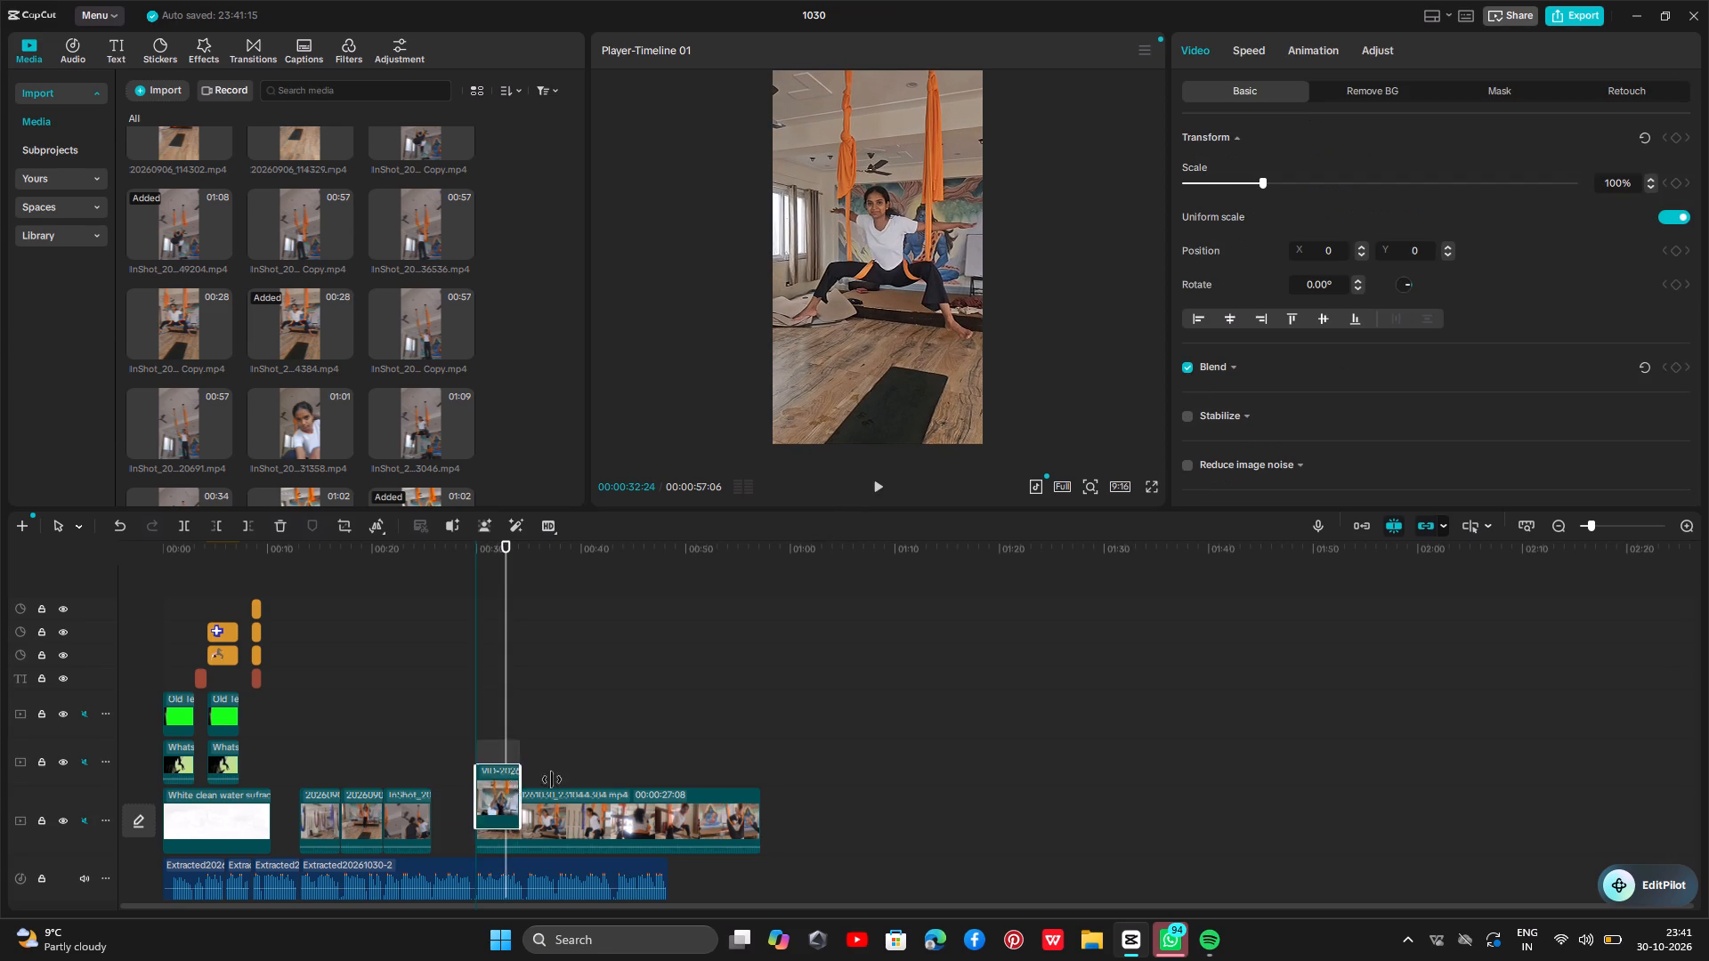
left_click_drag(552, 779, 559, 753)
left_click_drag(535, 824, 530, 822)
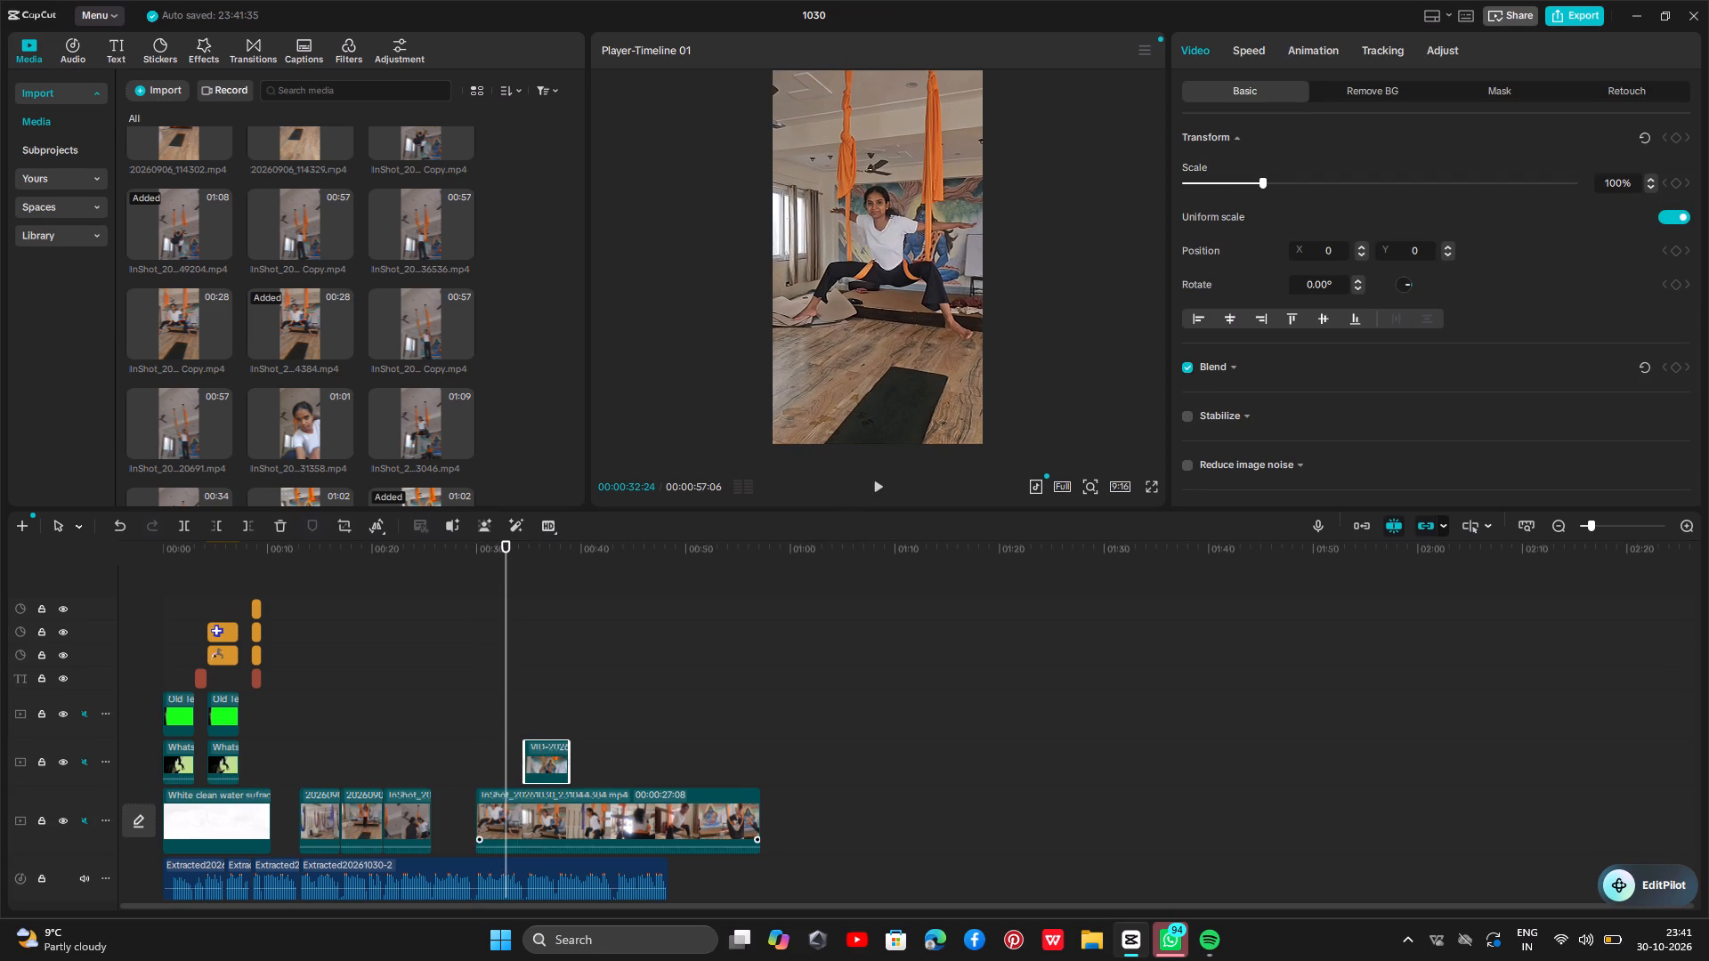
left_click_drag(530, 822, 490, 822)
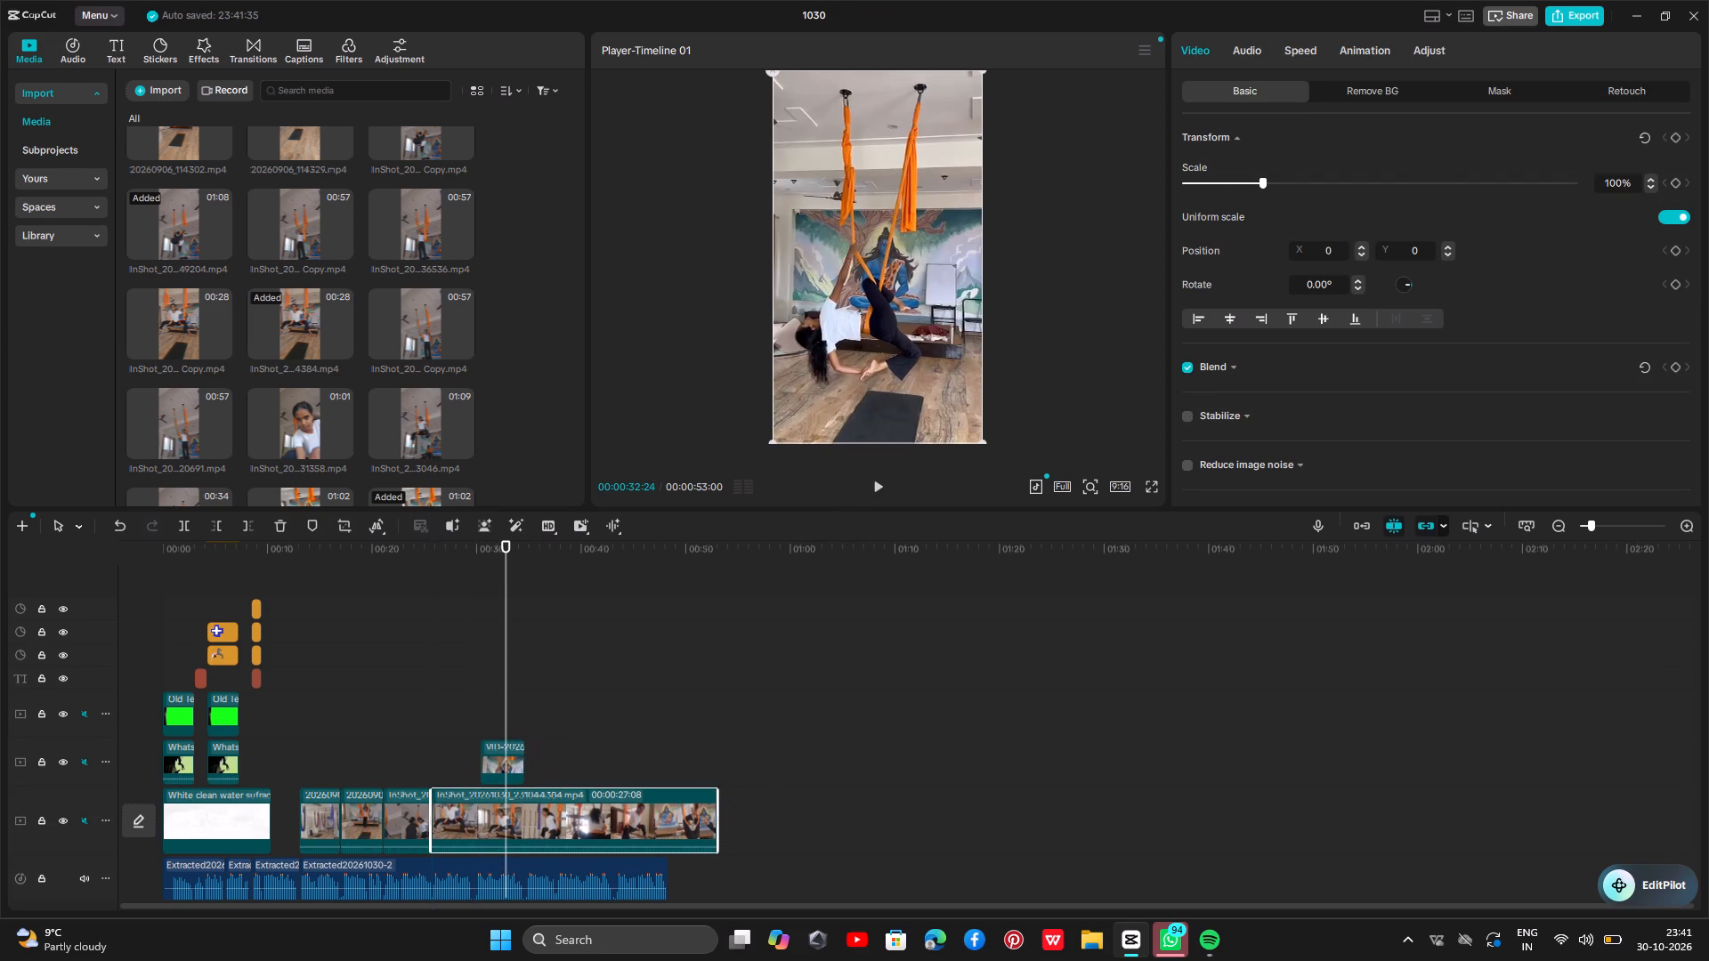
Play the transition into the repositioned InShot clip with the audio, from about 24 to 29 seconds.
left_click(472, 763)
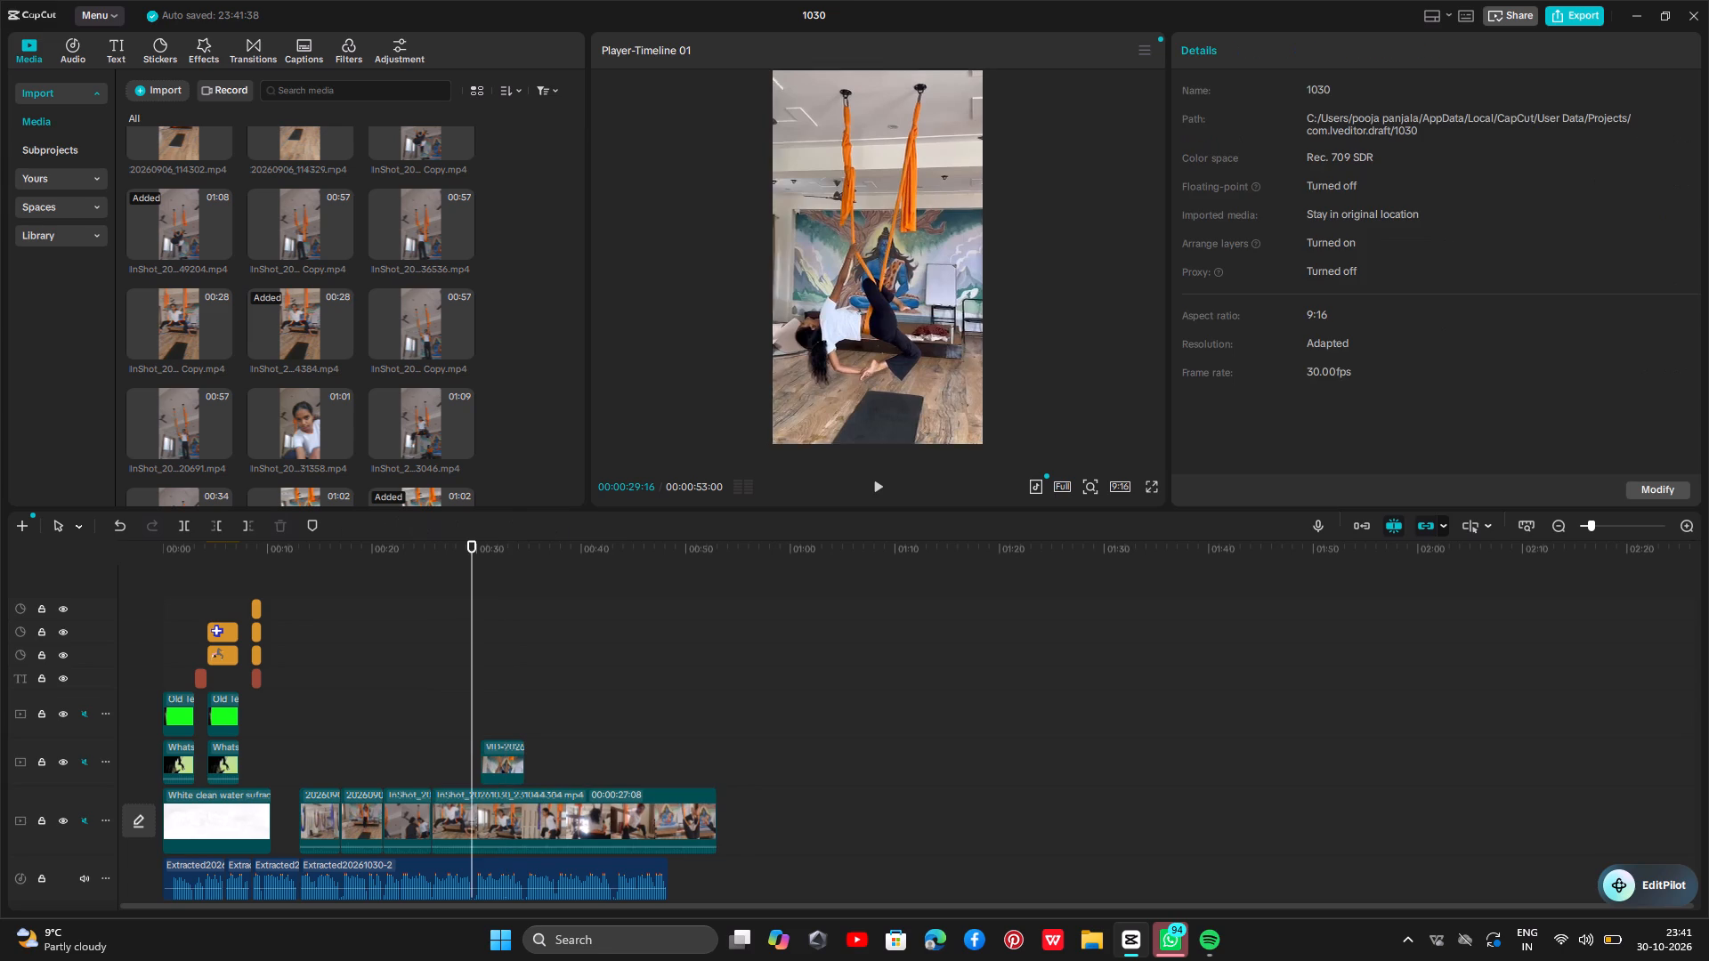
left_click_drag(472, 742, 428, 761)
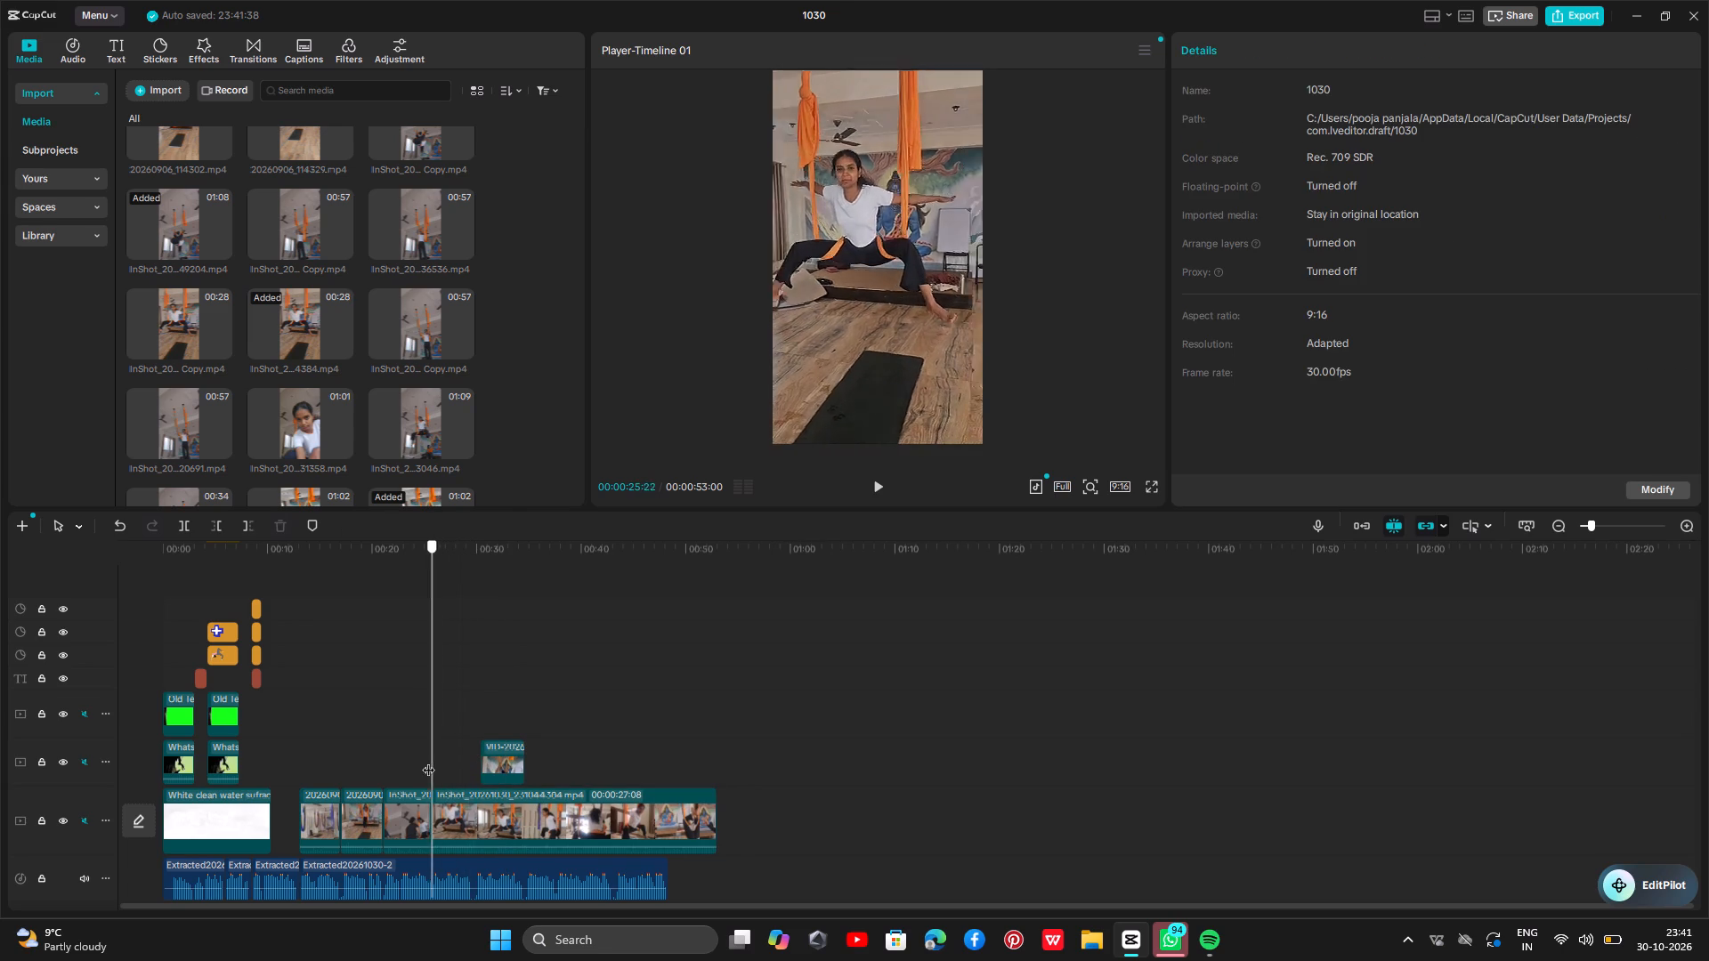
left_click_drag(428, 761, 417, 765)
key("space")
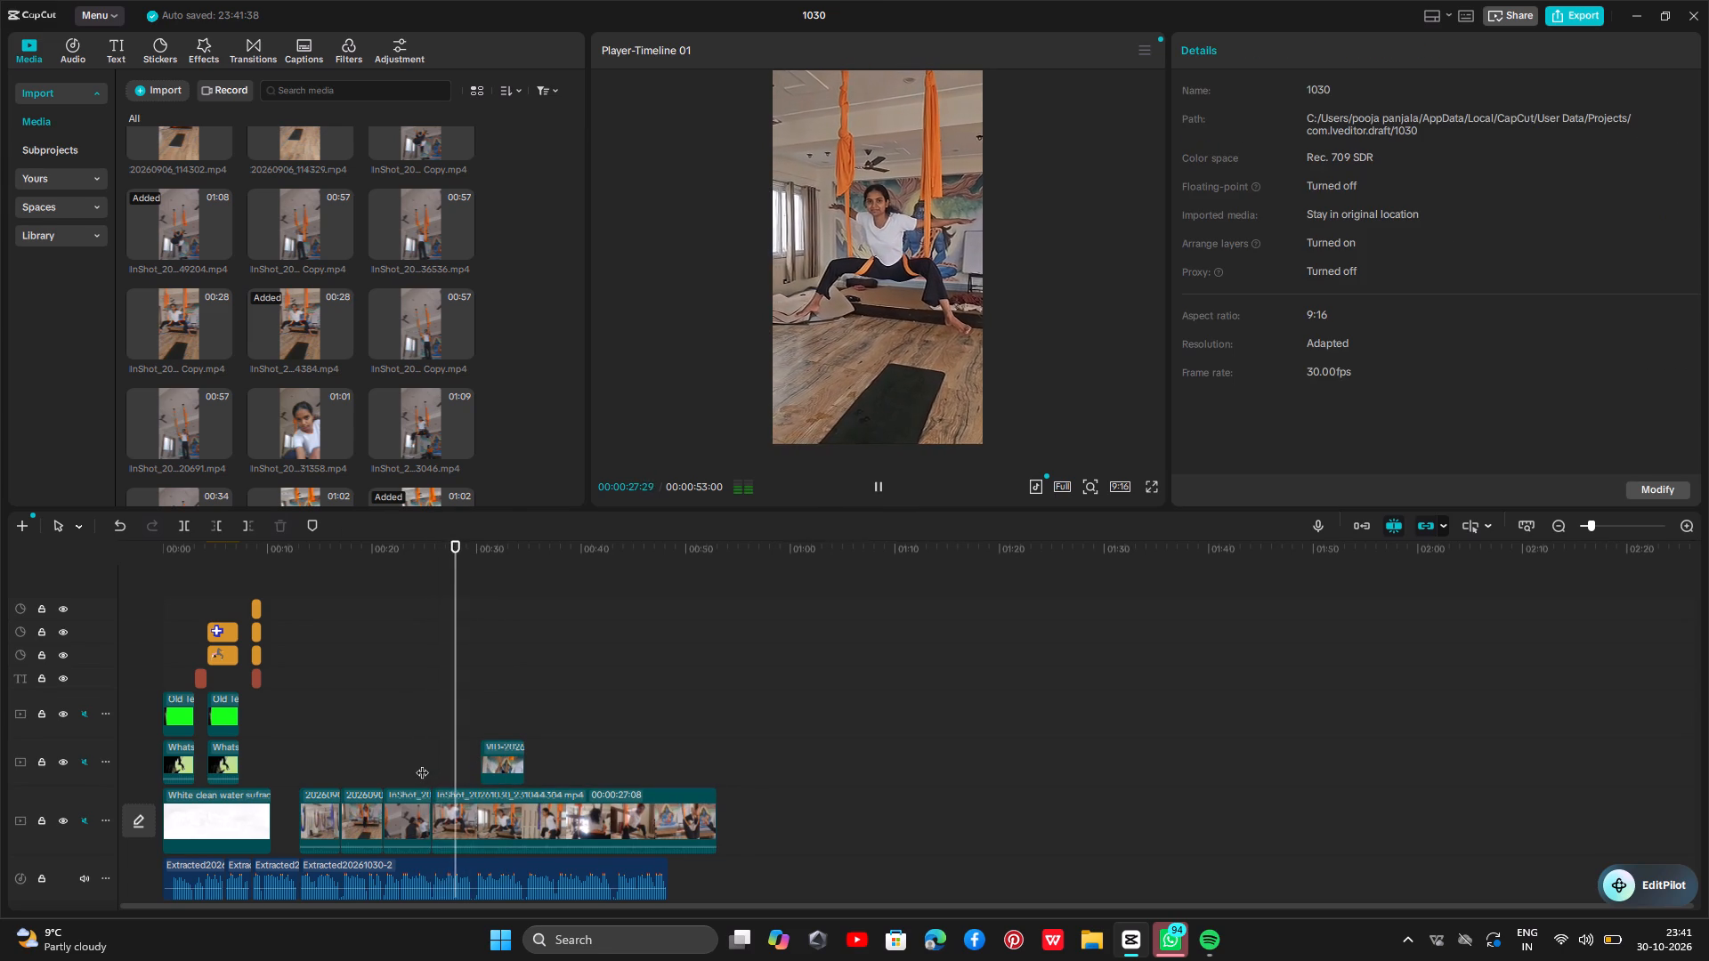
key("space")
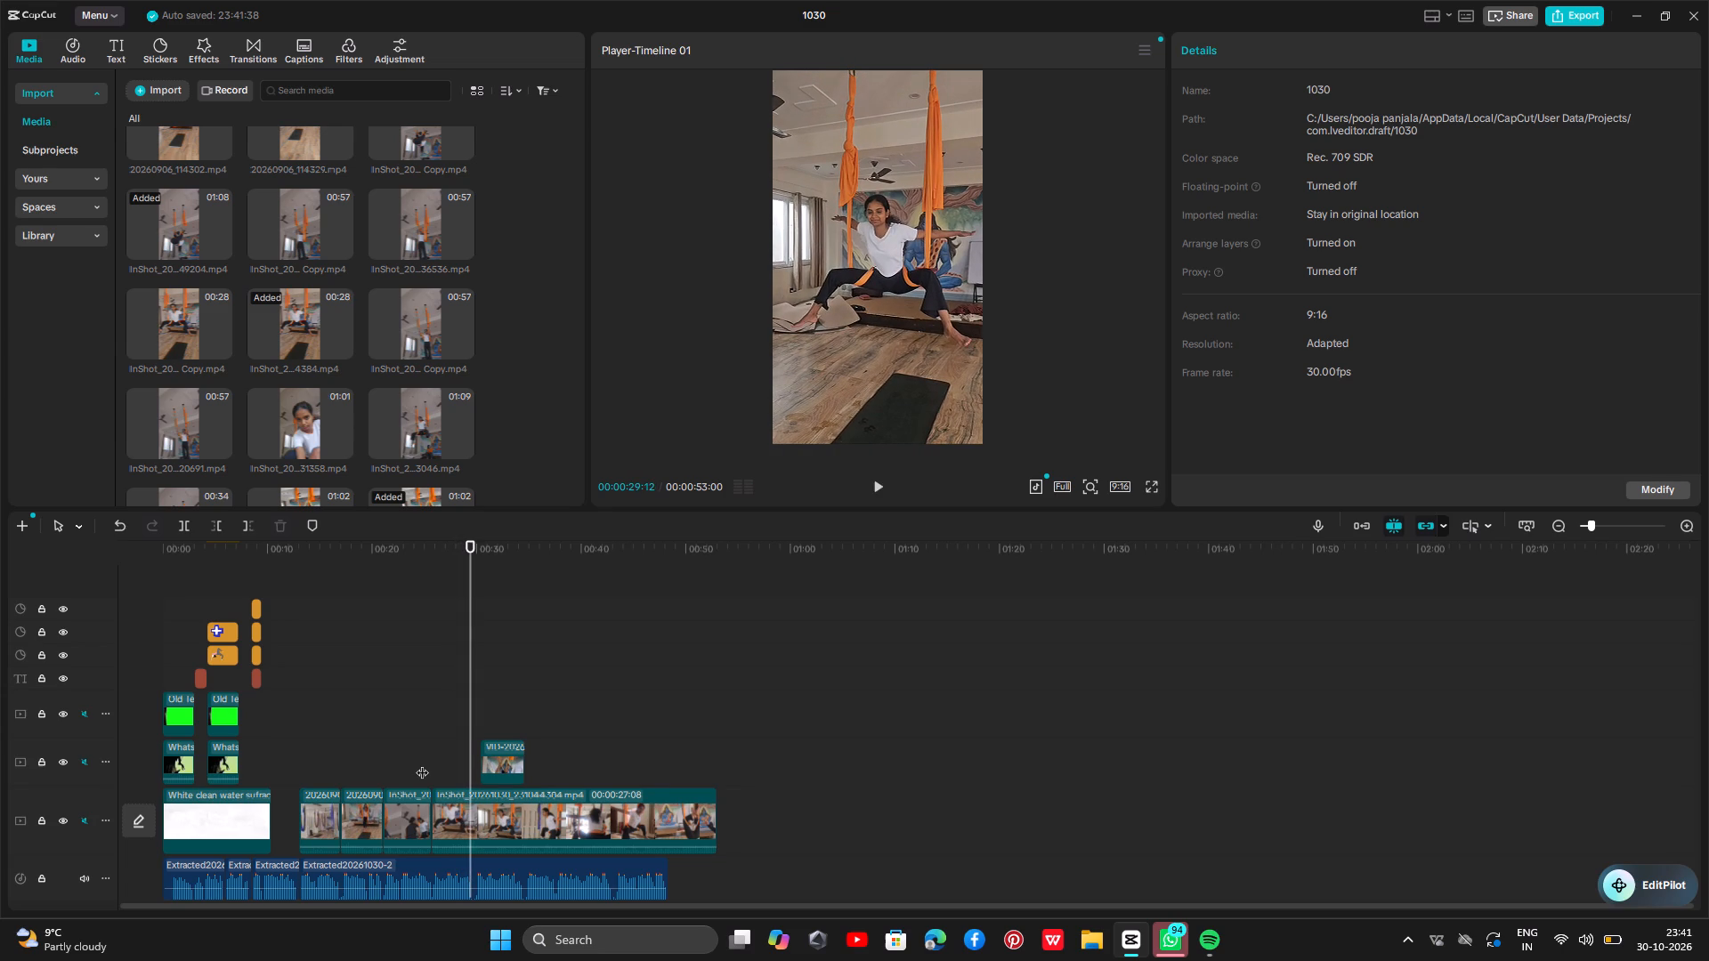
Split the 00:28 InShot clip on the main track at 00:00:29:12.
left_click(502, 831, "ctrl")
key("ctrl+b")
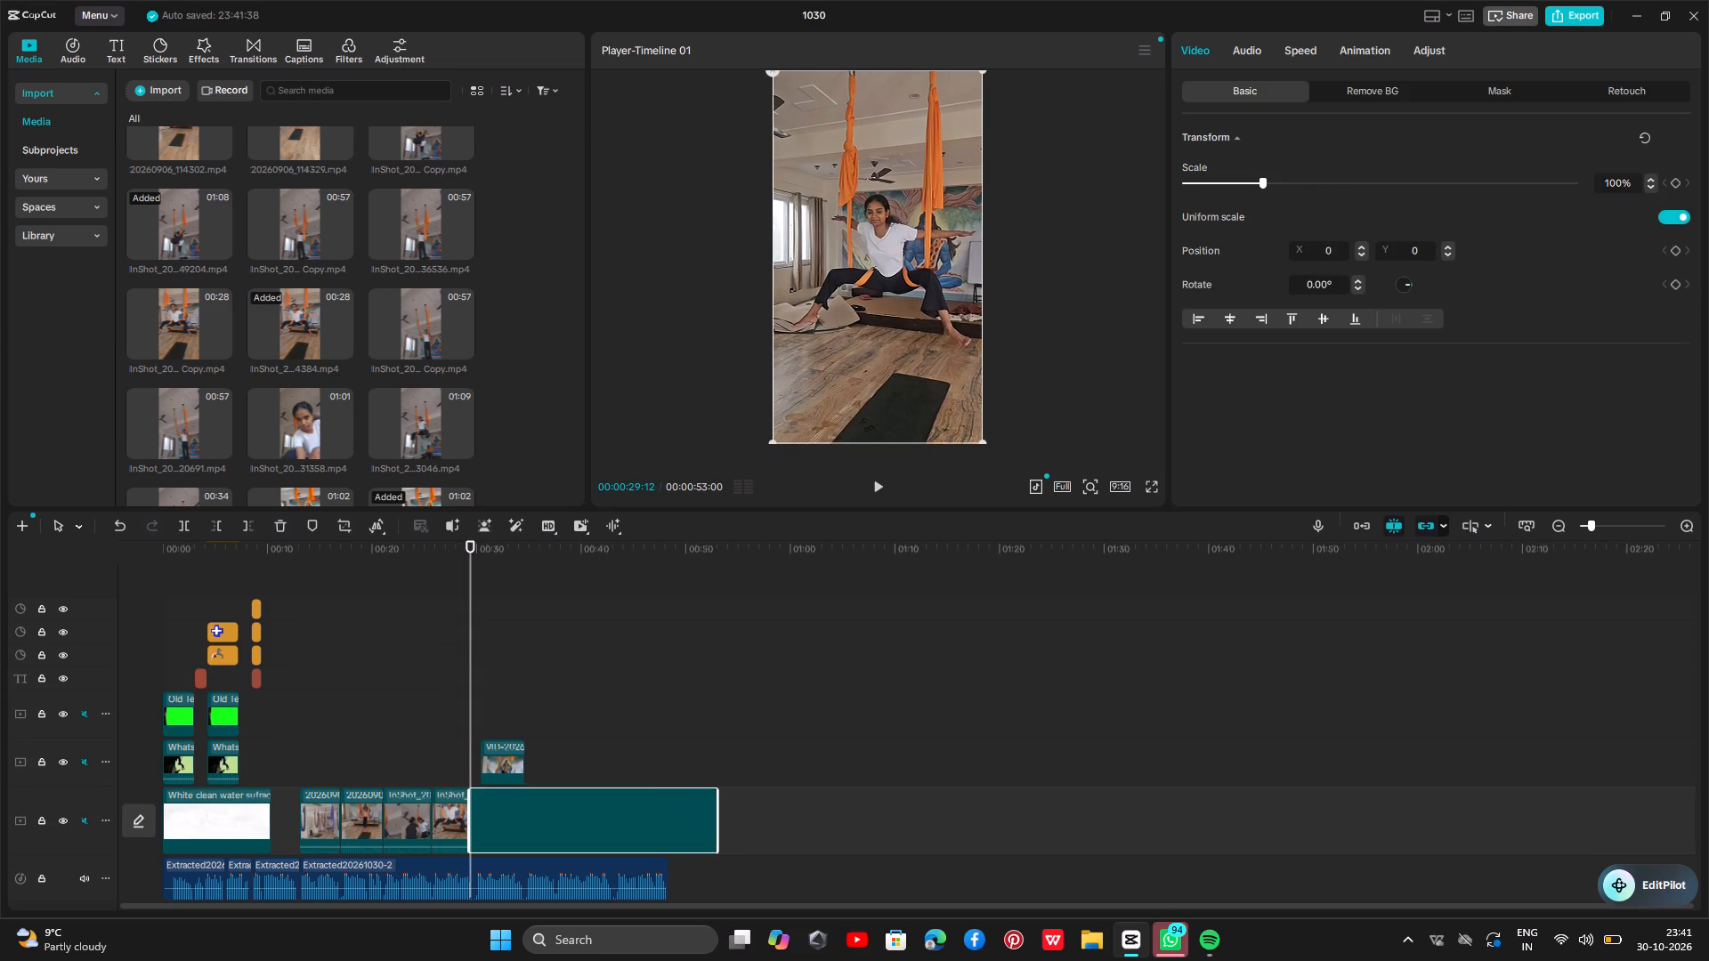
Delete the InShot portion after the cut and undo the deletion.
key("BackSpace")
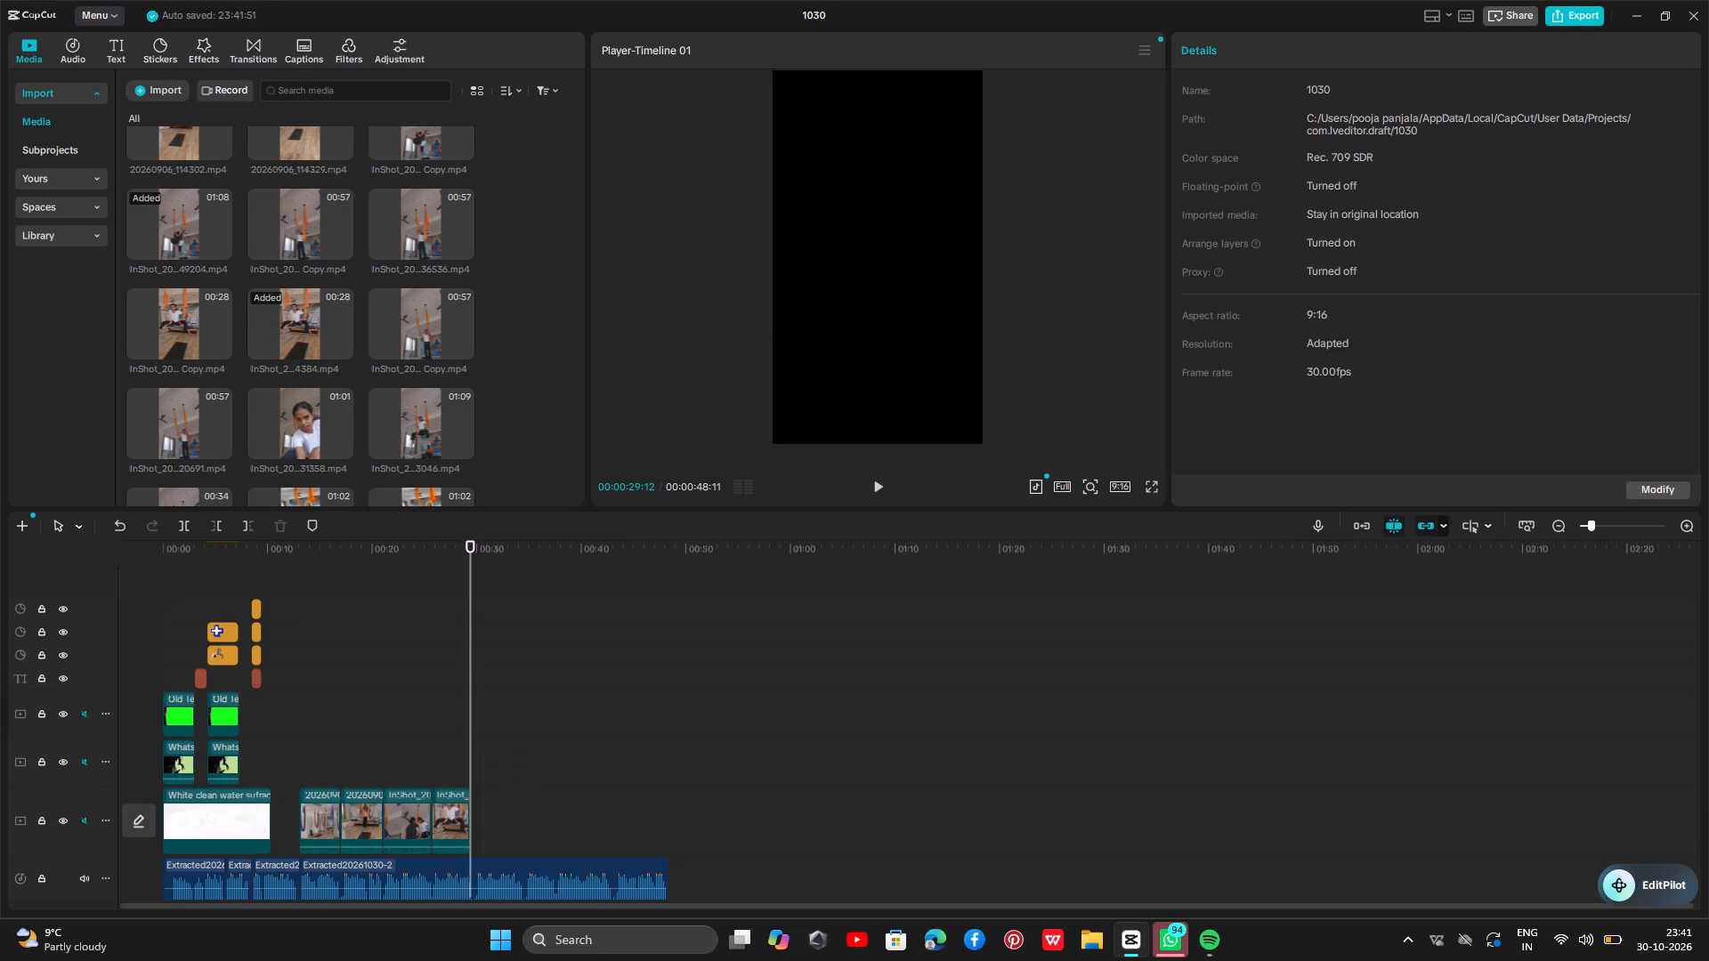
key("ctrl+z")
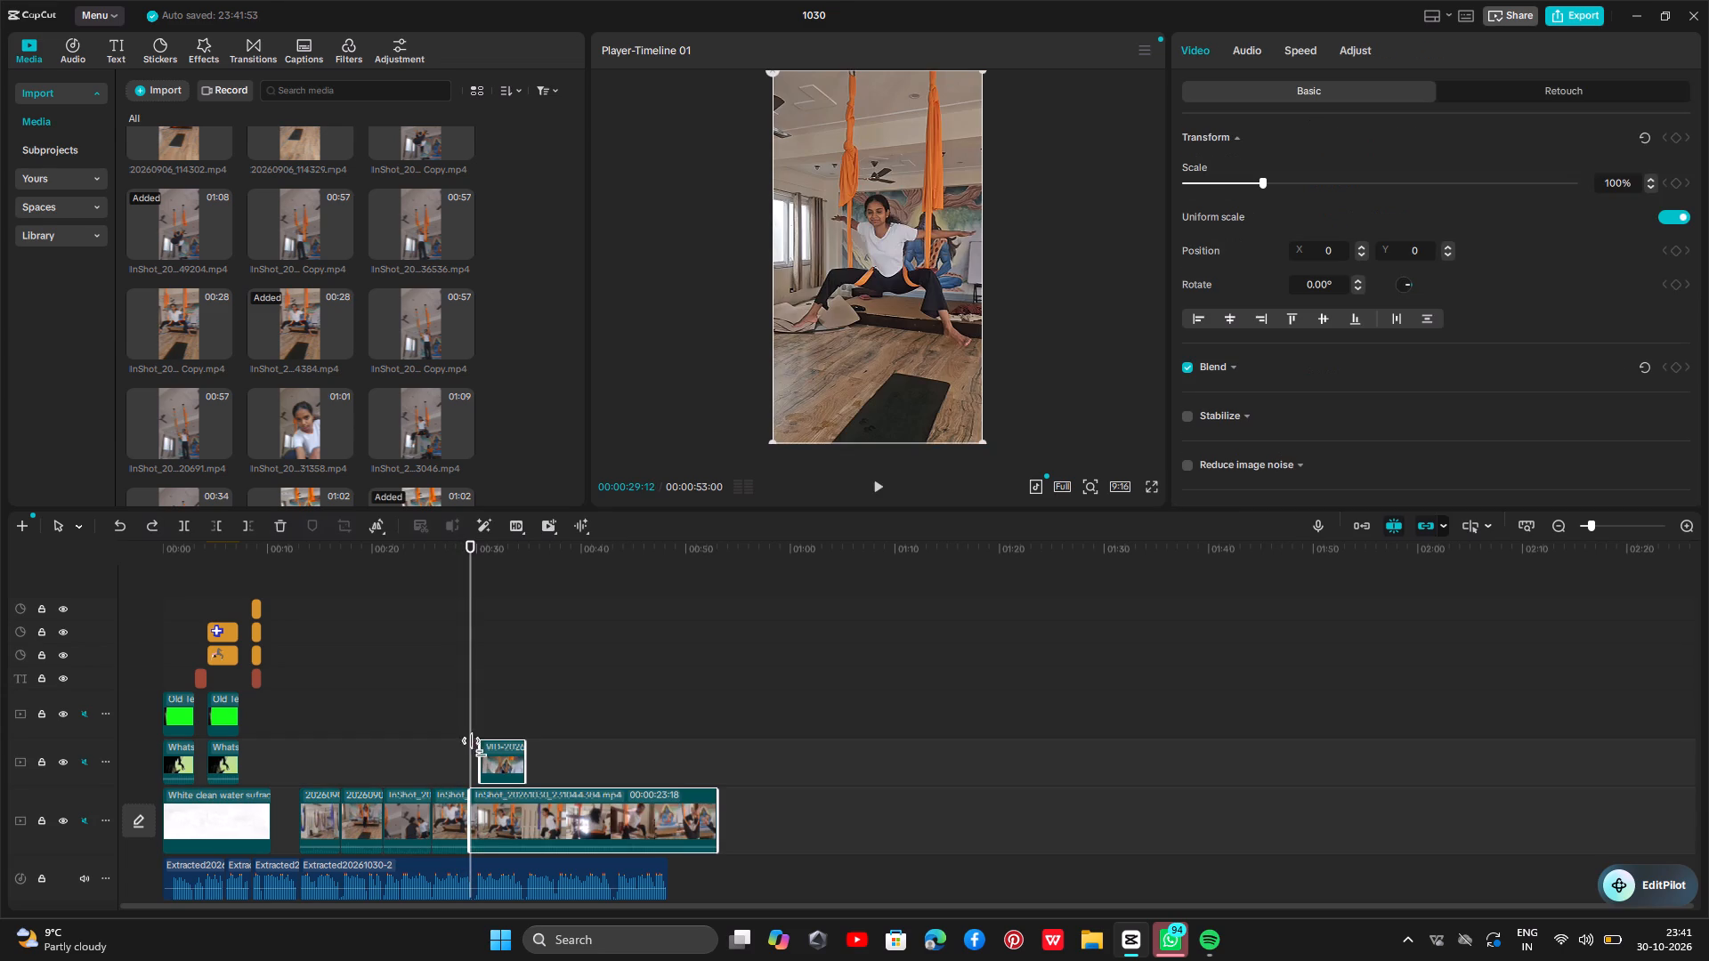
Insert the VID segment from the overlay track into the main track at 00:00:29:12, between the two InShot portions.
left_click(496, 750)
left_click_drag(496, 750, 475, 824)
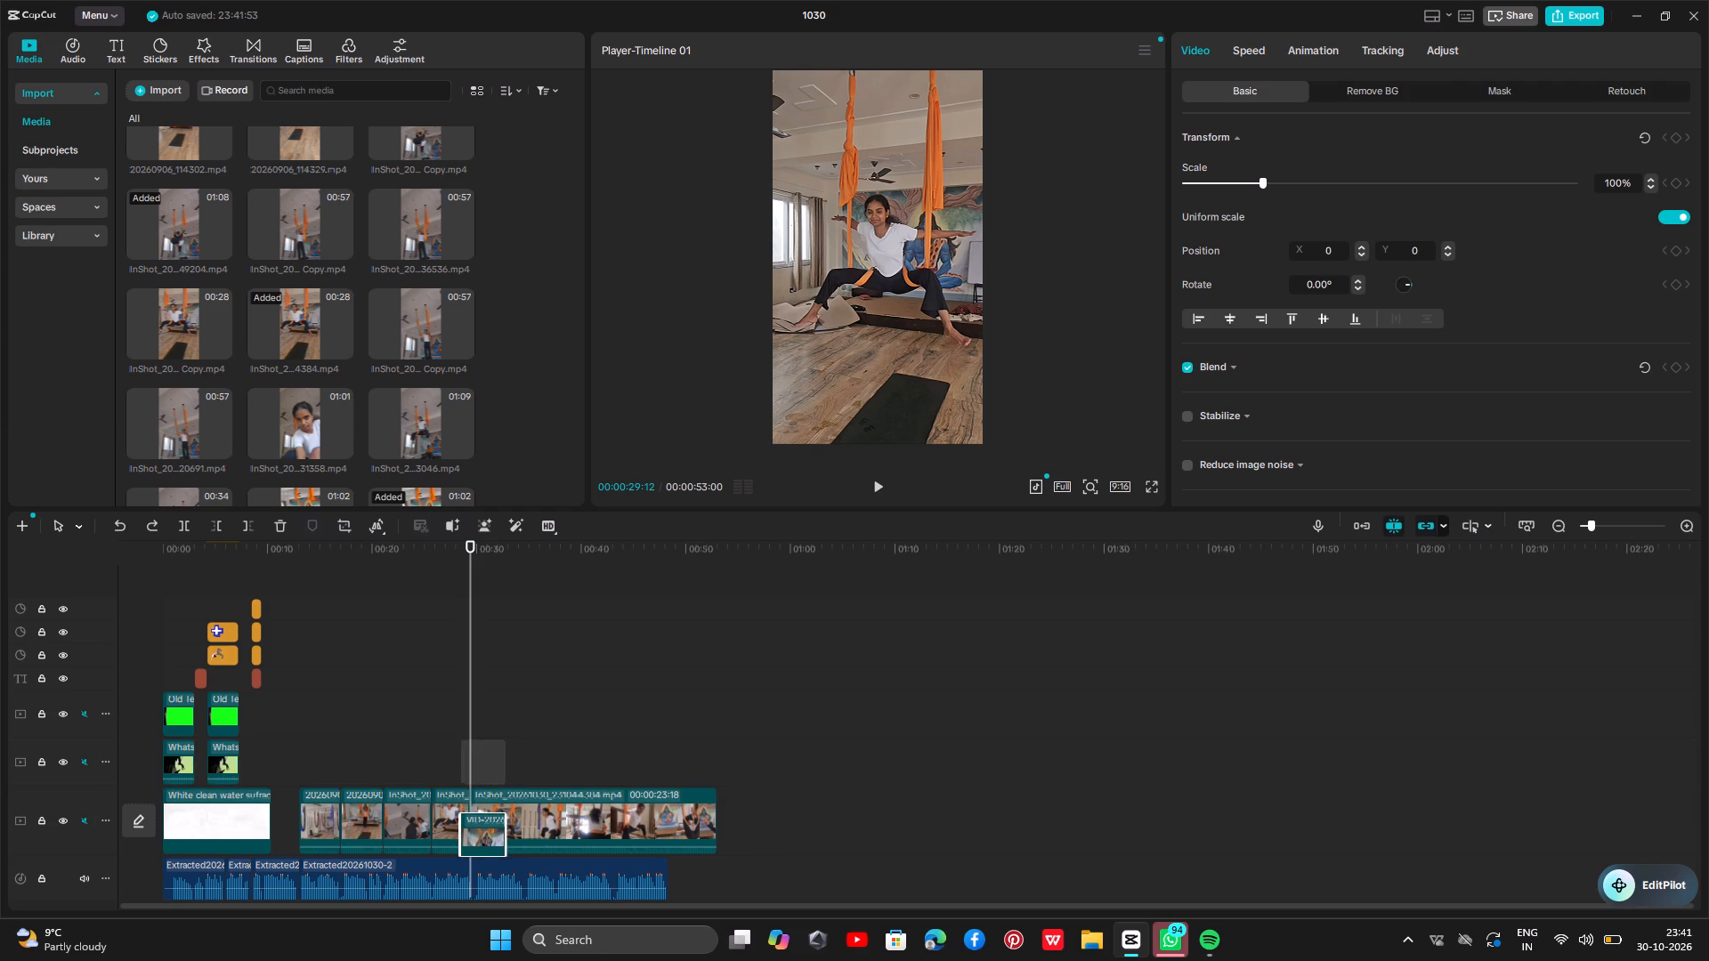
left_click_drag(475, 824, 434, 815)
left_click_drag(434, 815, 477, 848)
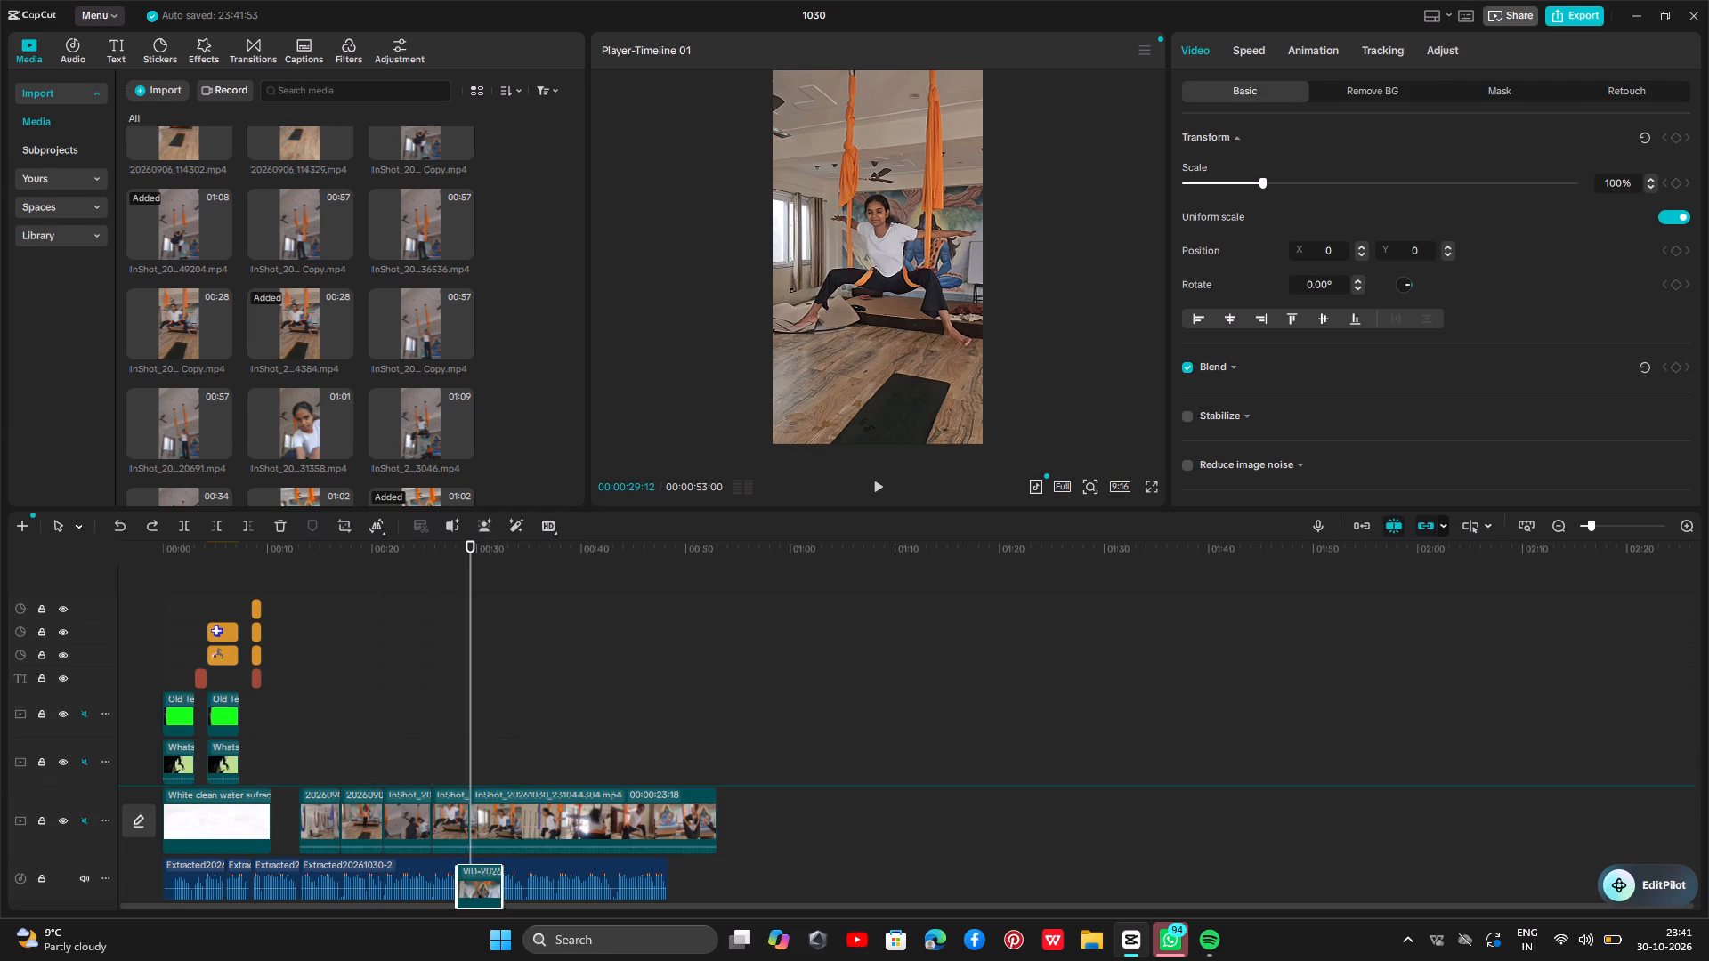
left_click_drag(477, 848, 473, 812)
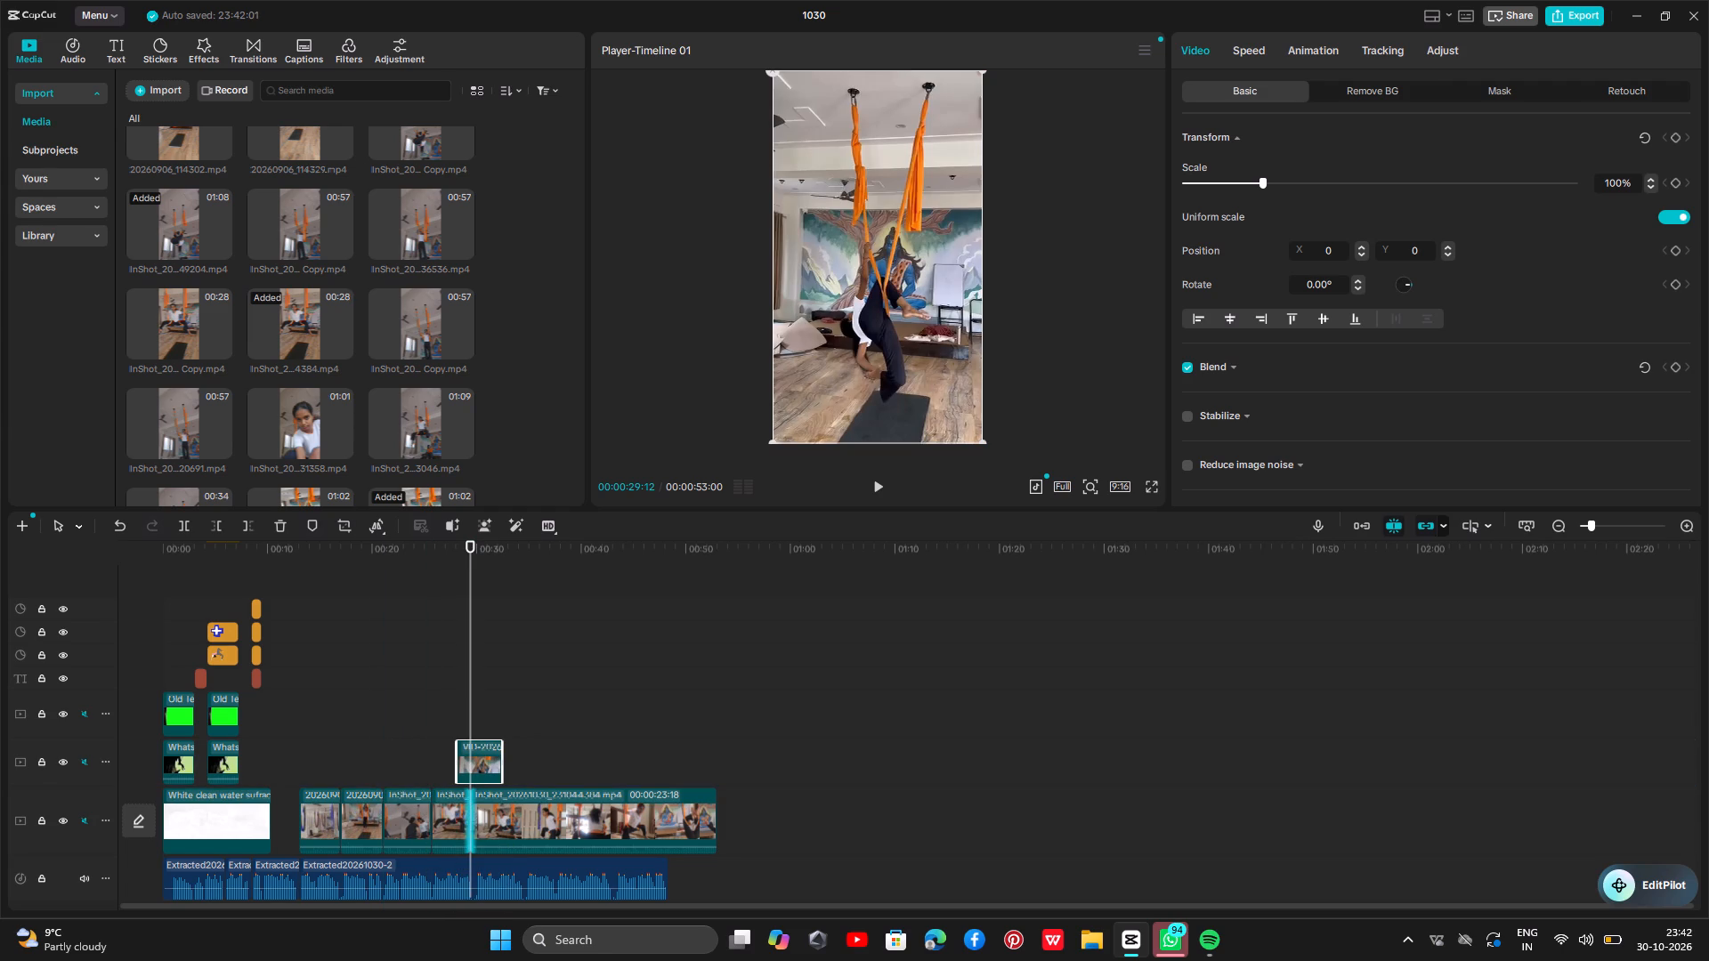
left_click_drag(599, 811, 625, 813)
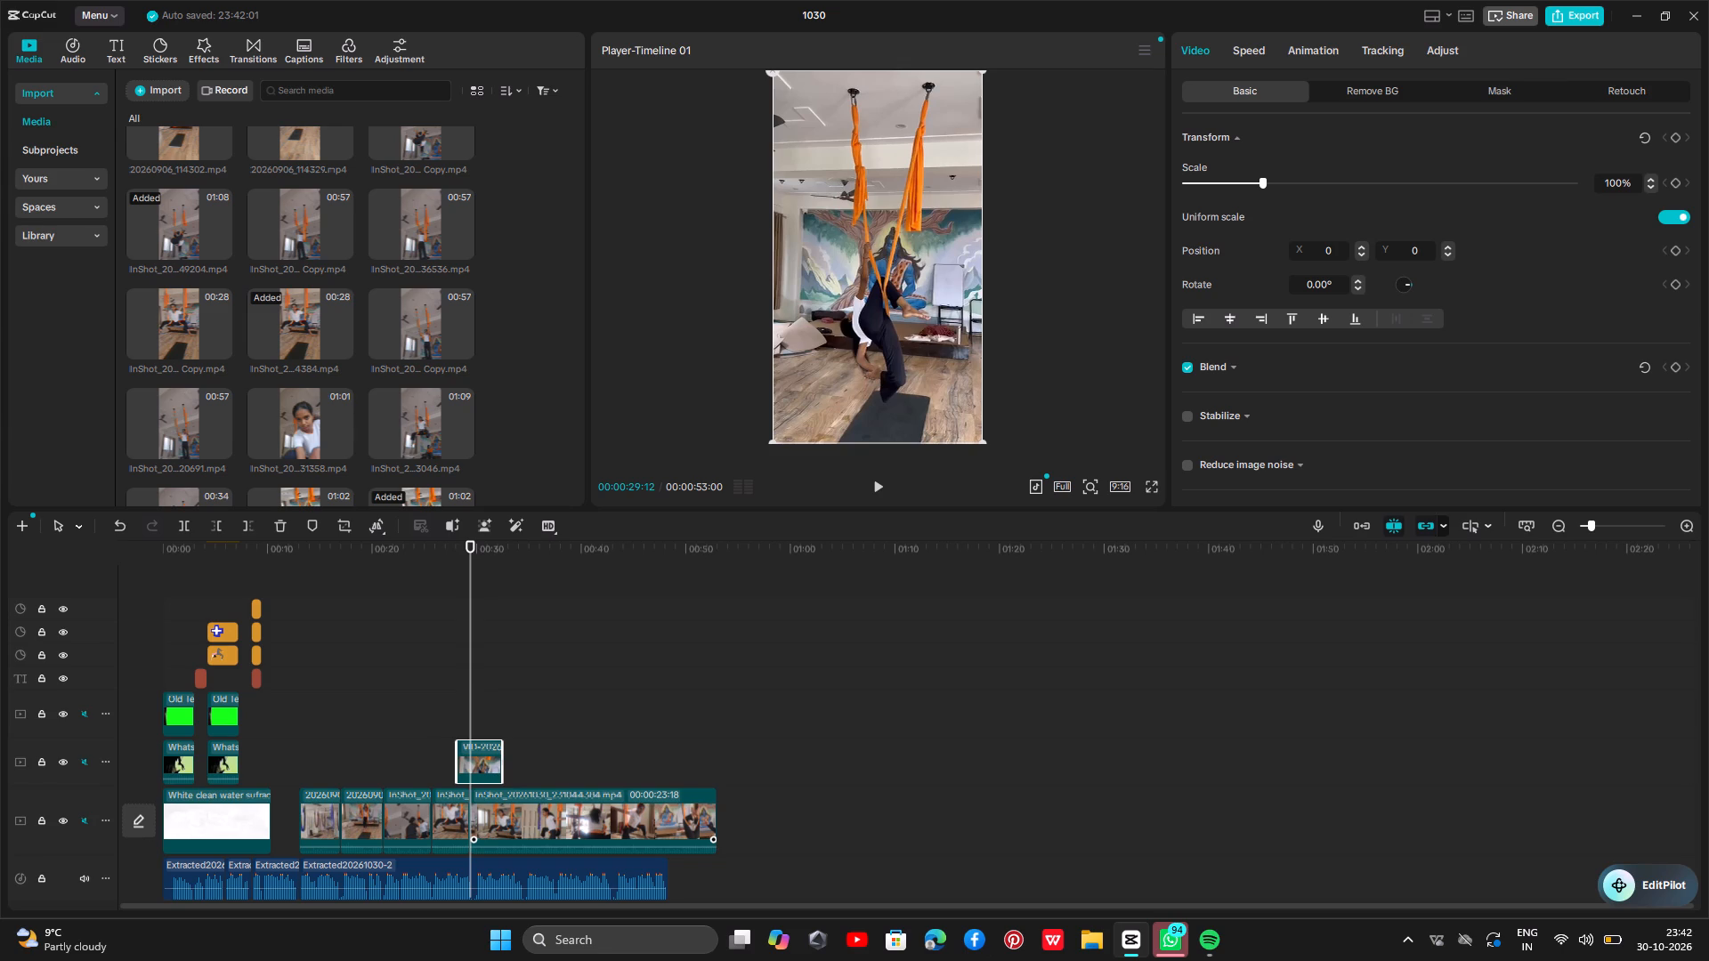
left_click_drag(625, 813, 644, 814)
left_click_drag(491, 772, 494, 816)
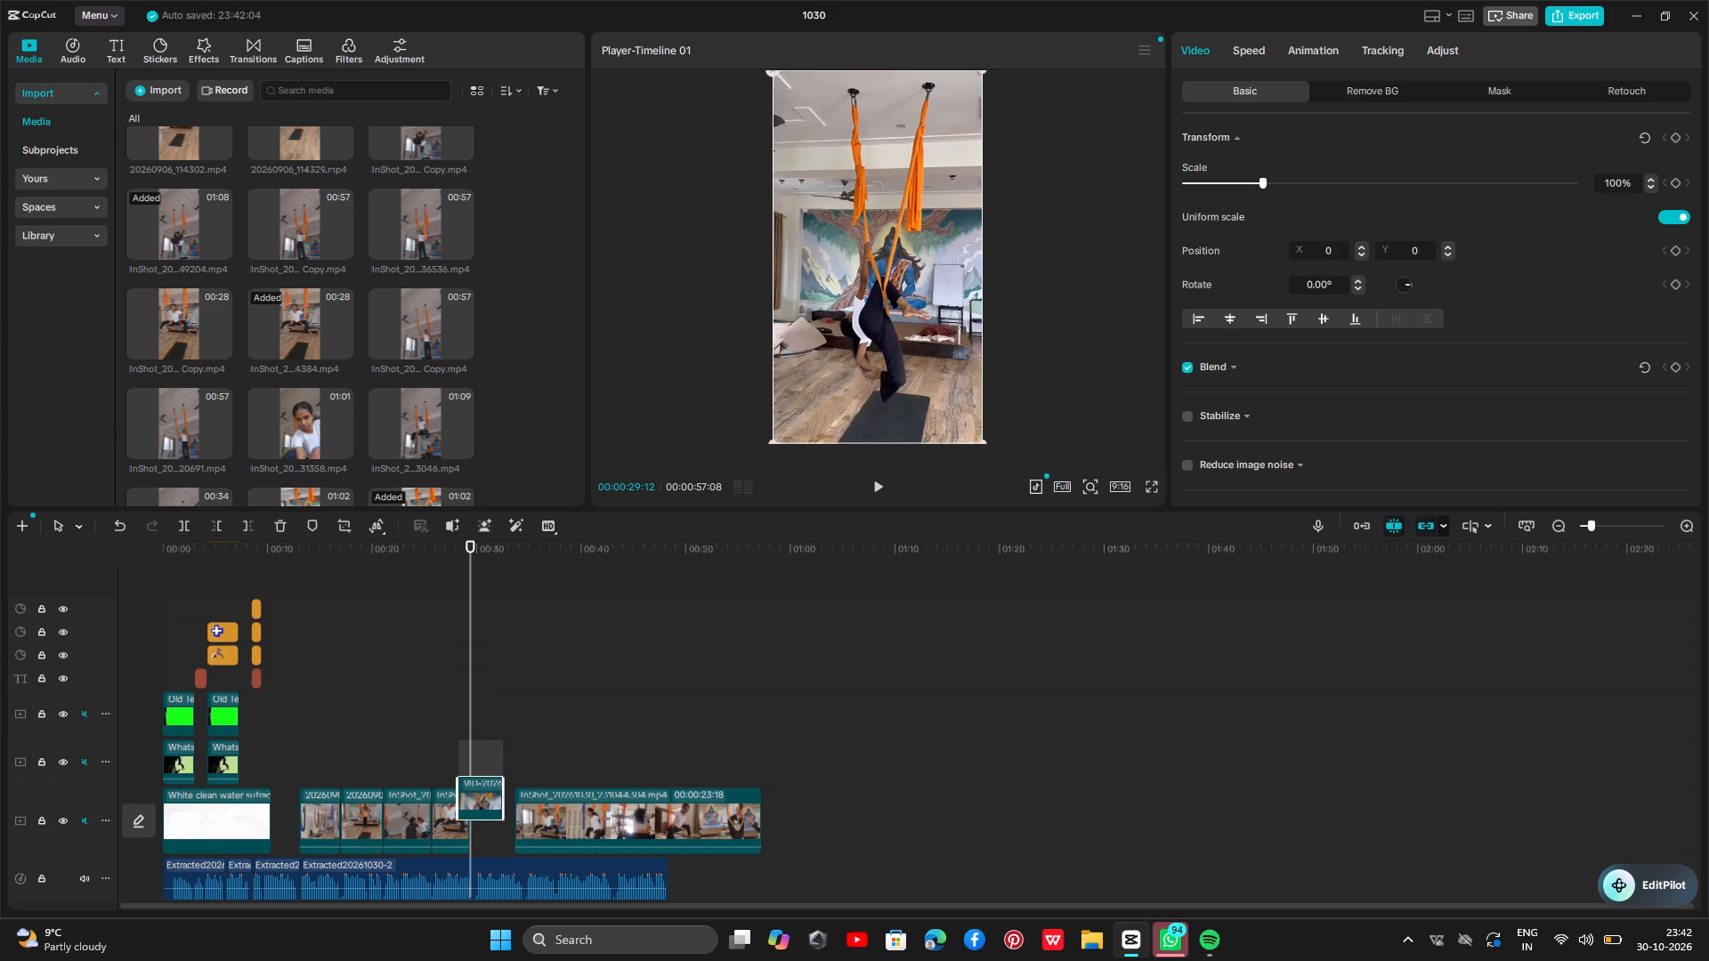
left_click_drag(494, 816, 500, 831)
Delete the long InShot portion that follows the VID segment on the main track.
left_click_drag(678, 790, 684, 791)
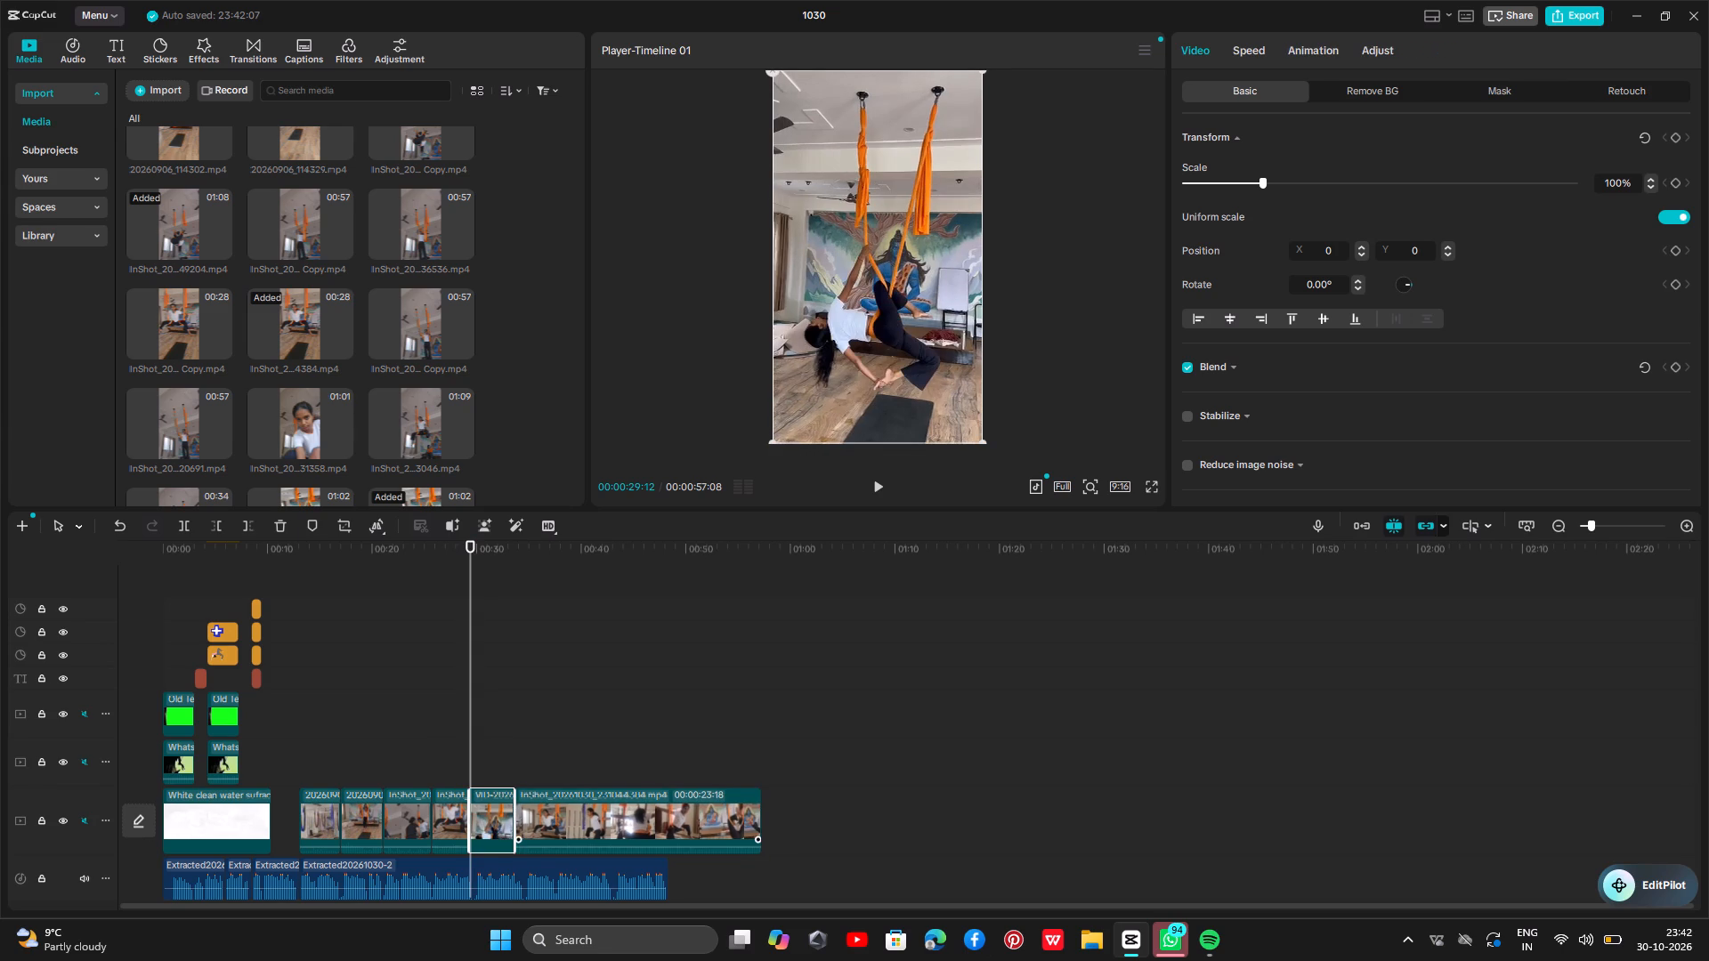
left_click_drag(684, 791, 729, 787)
key("BackSpace")
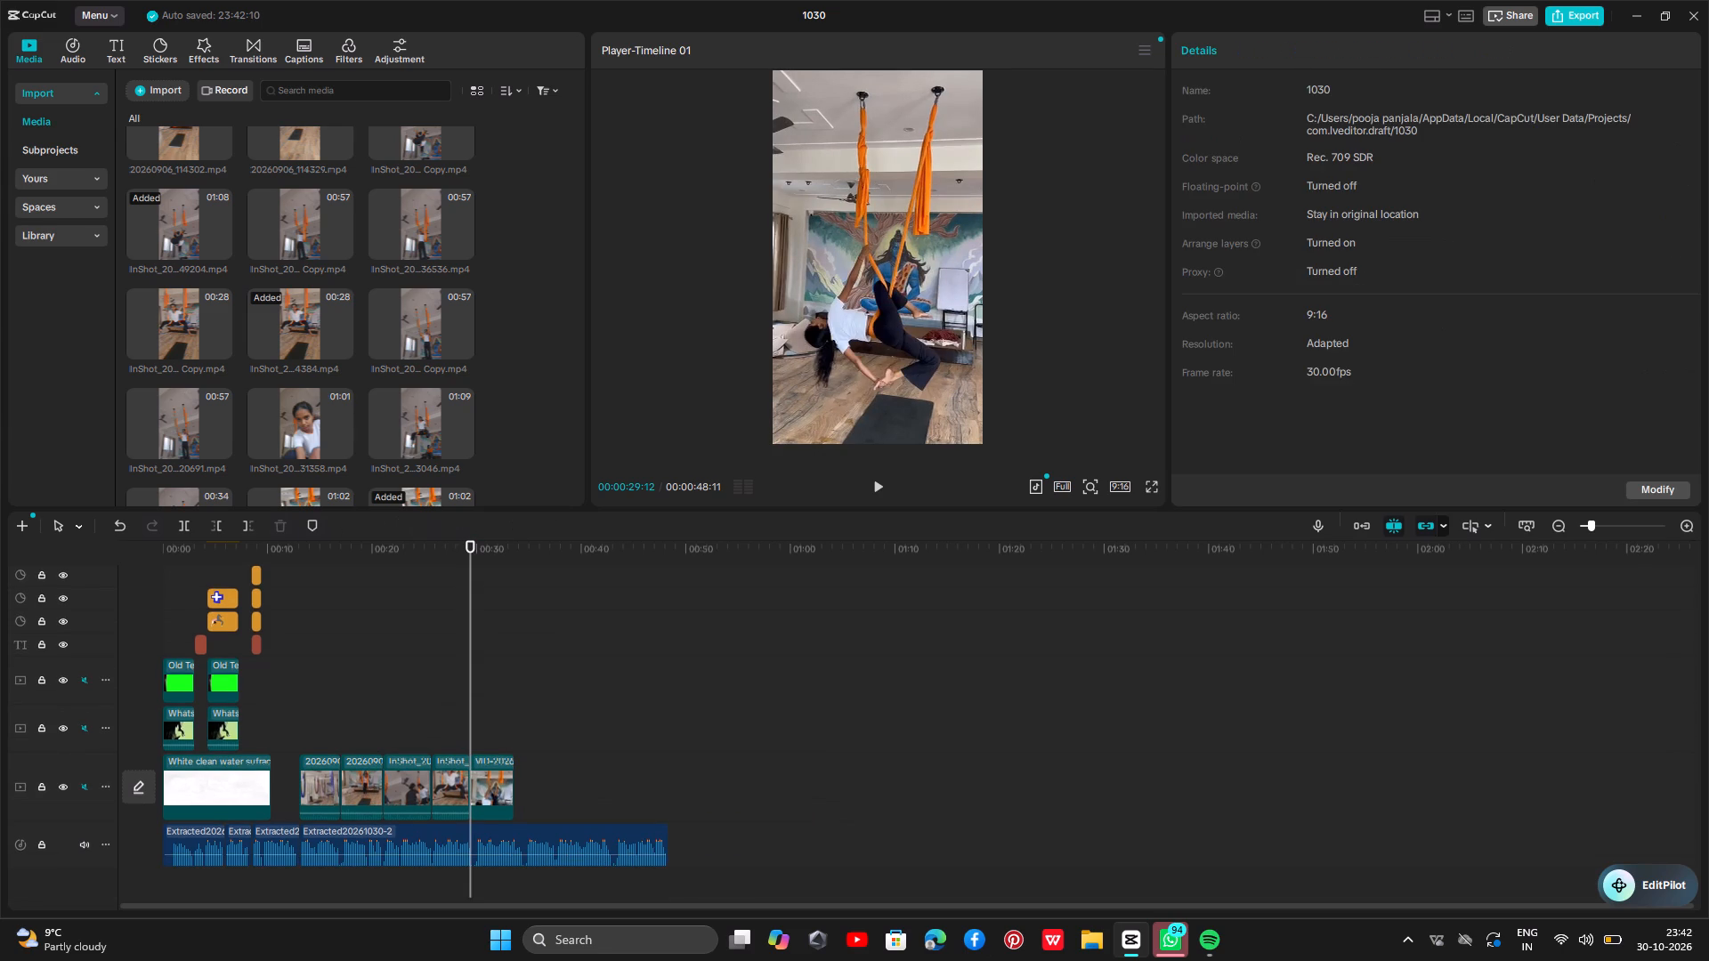
Play the VID segment with the audio and extend its end to about 35 seconds on the timeline.
left_click(443, 699)
key("space")
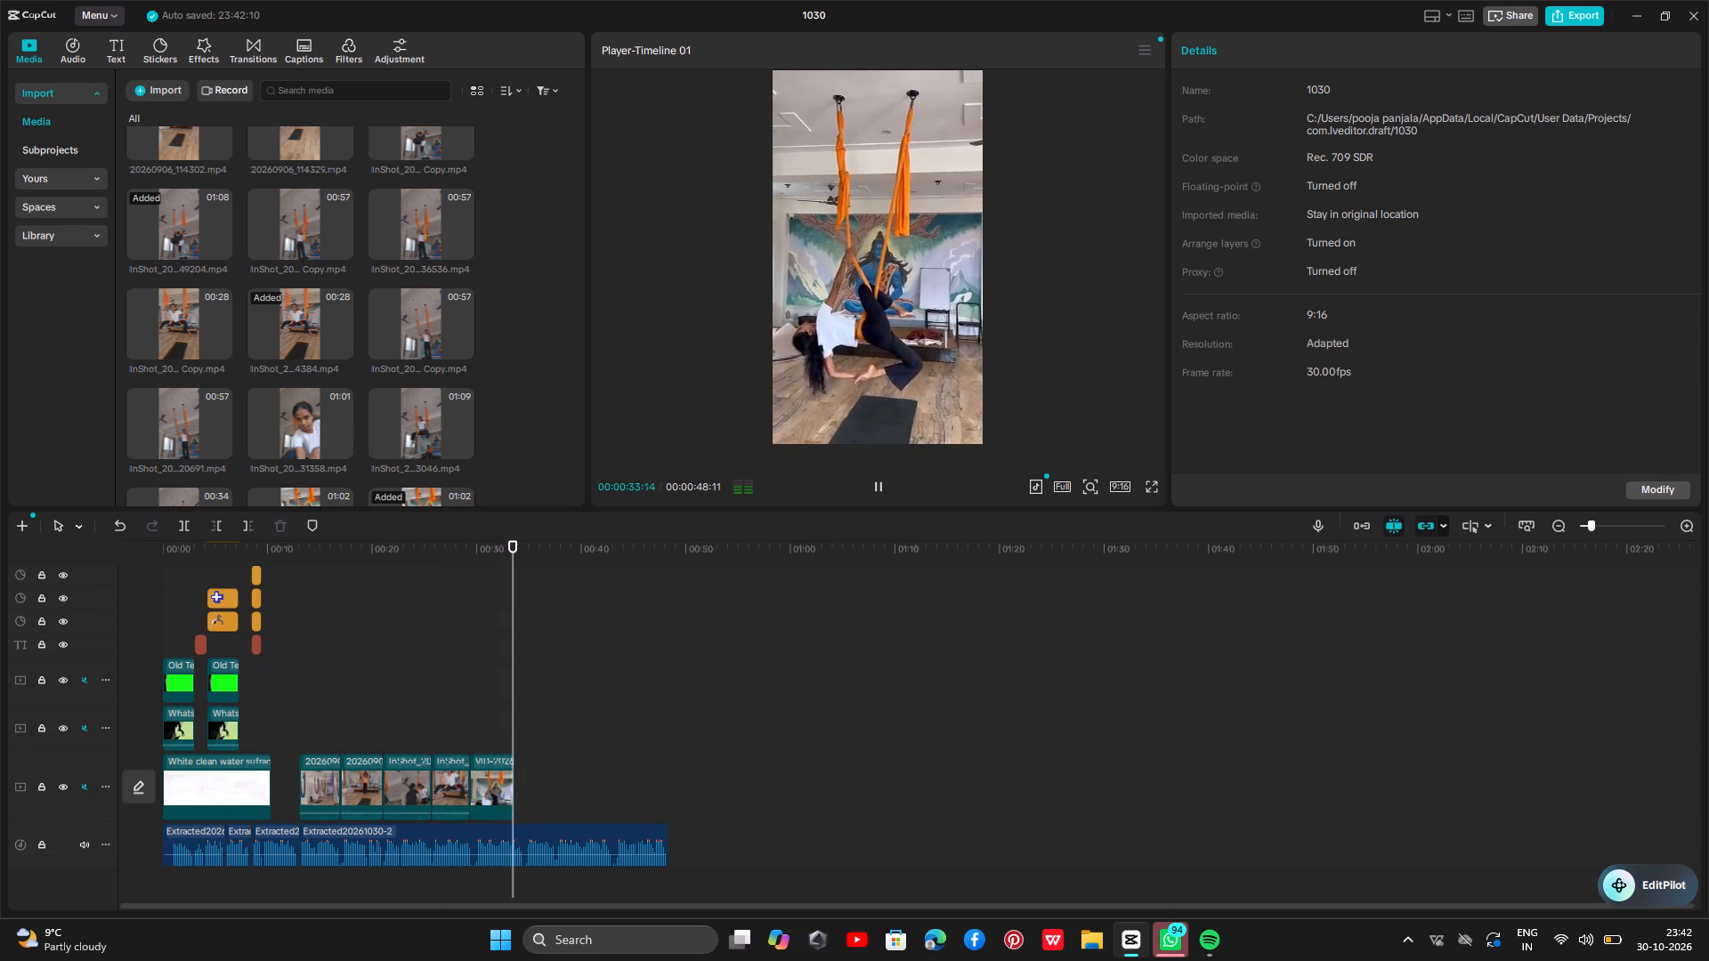
key("space")
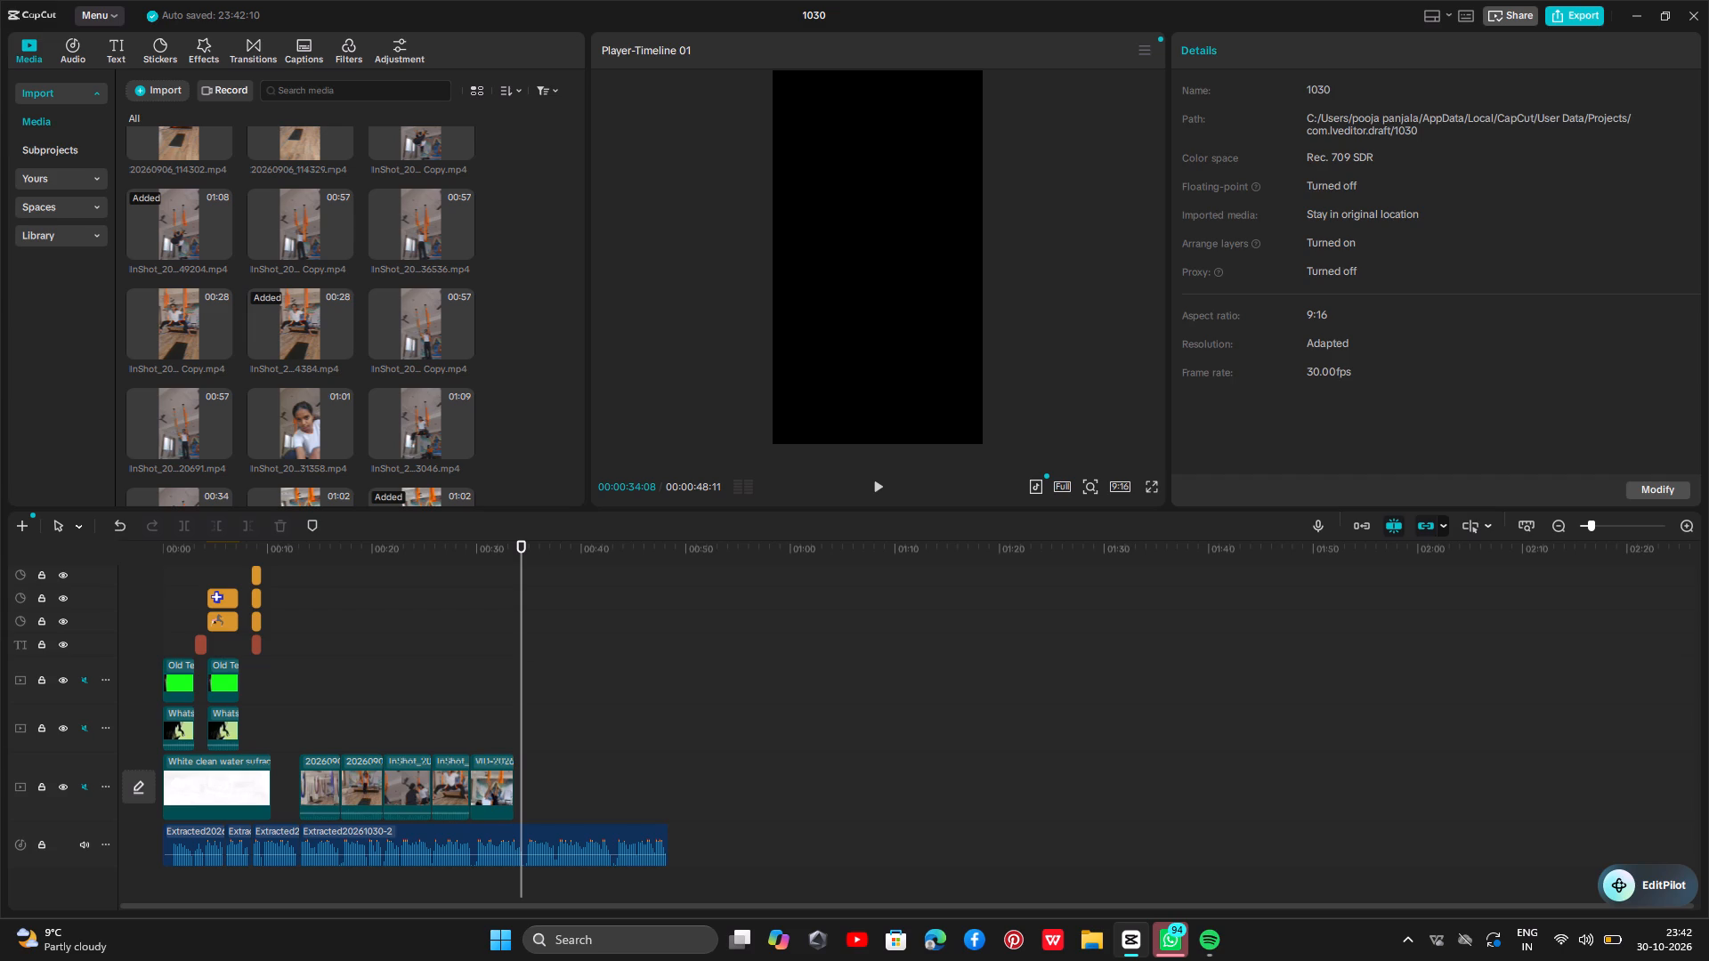
left_click(502, 779)
left_click(512, 734)
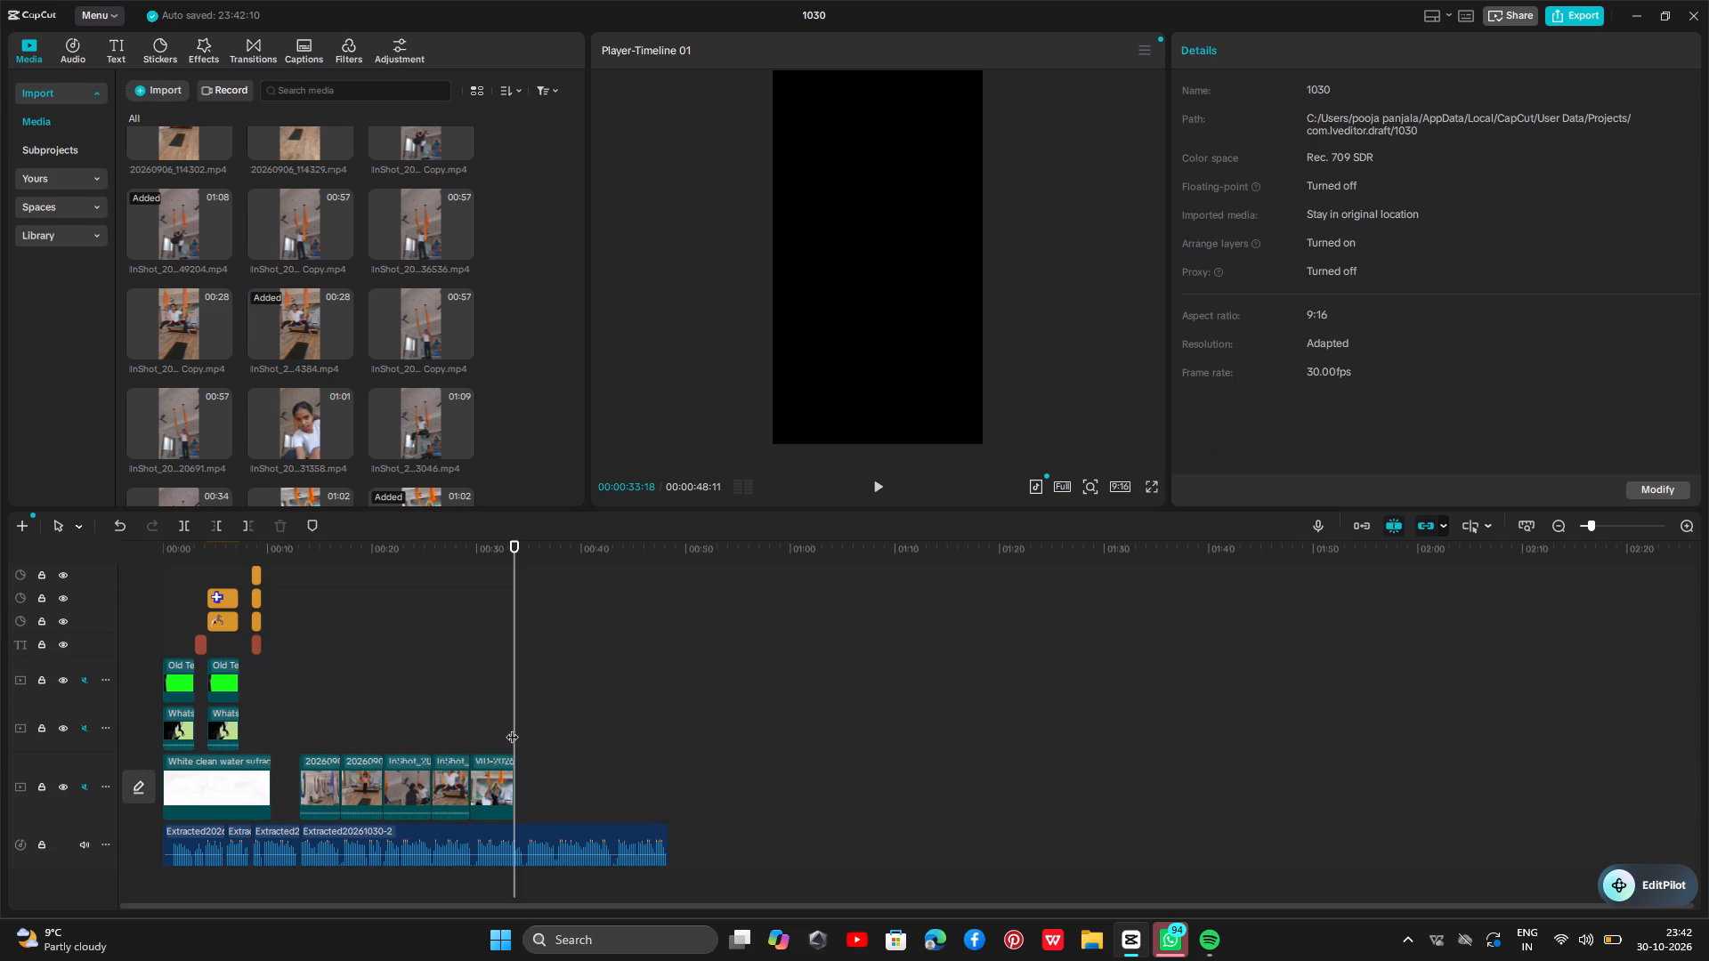
left_click(479, 725)
left_click(495, 772)
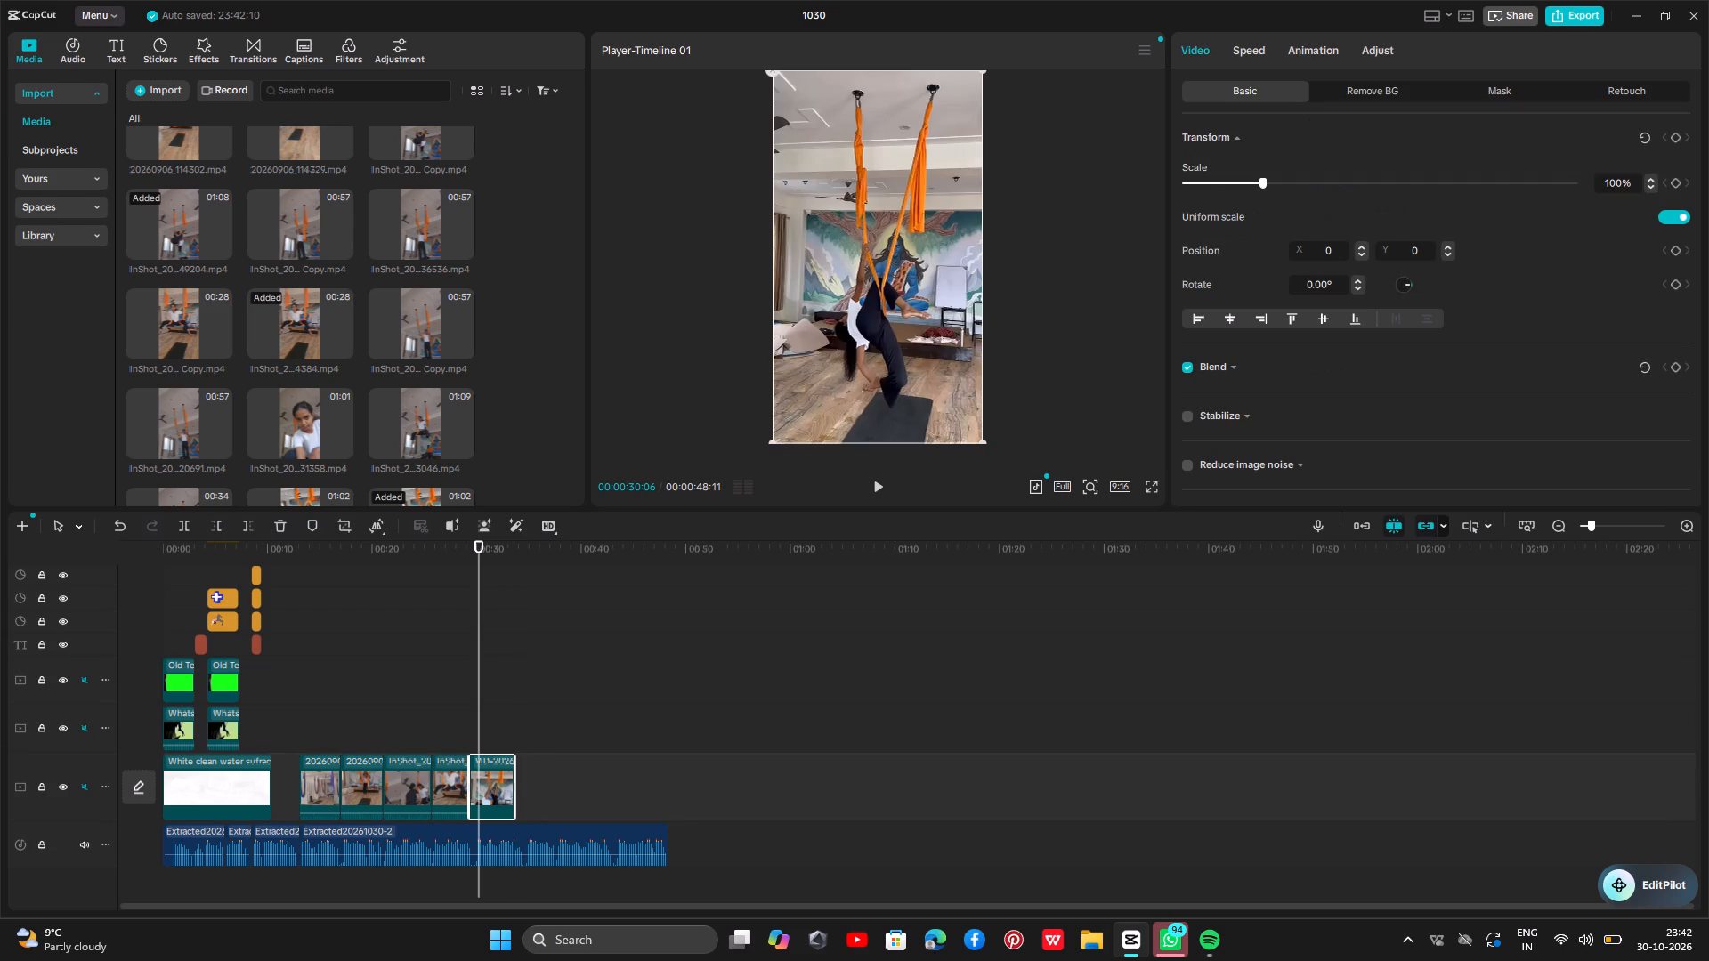
left_click_drag(512, 777, 522, 781)
Add the 00:57 InShot clip ending in 36536, trimmed at its start to 00:00:53:16, to the main track directly after the VID segment.
key("space")
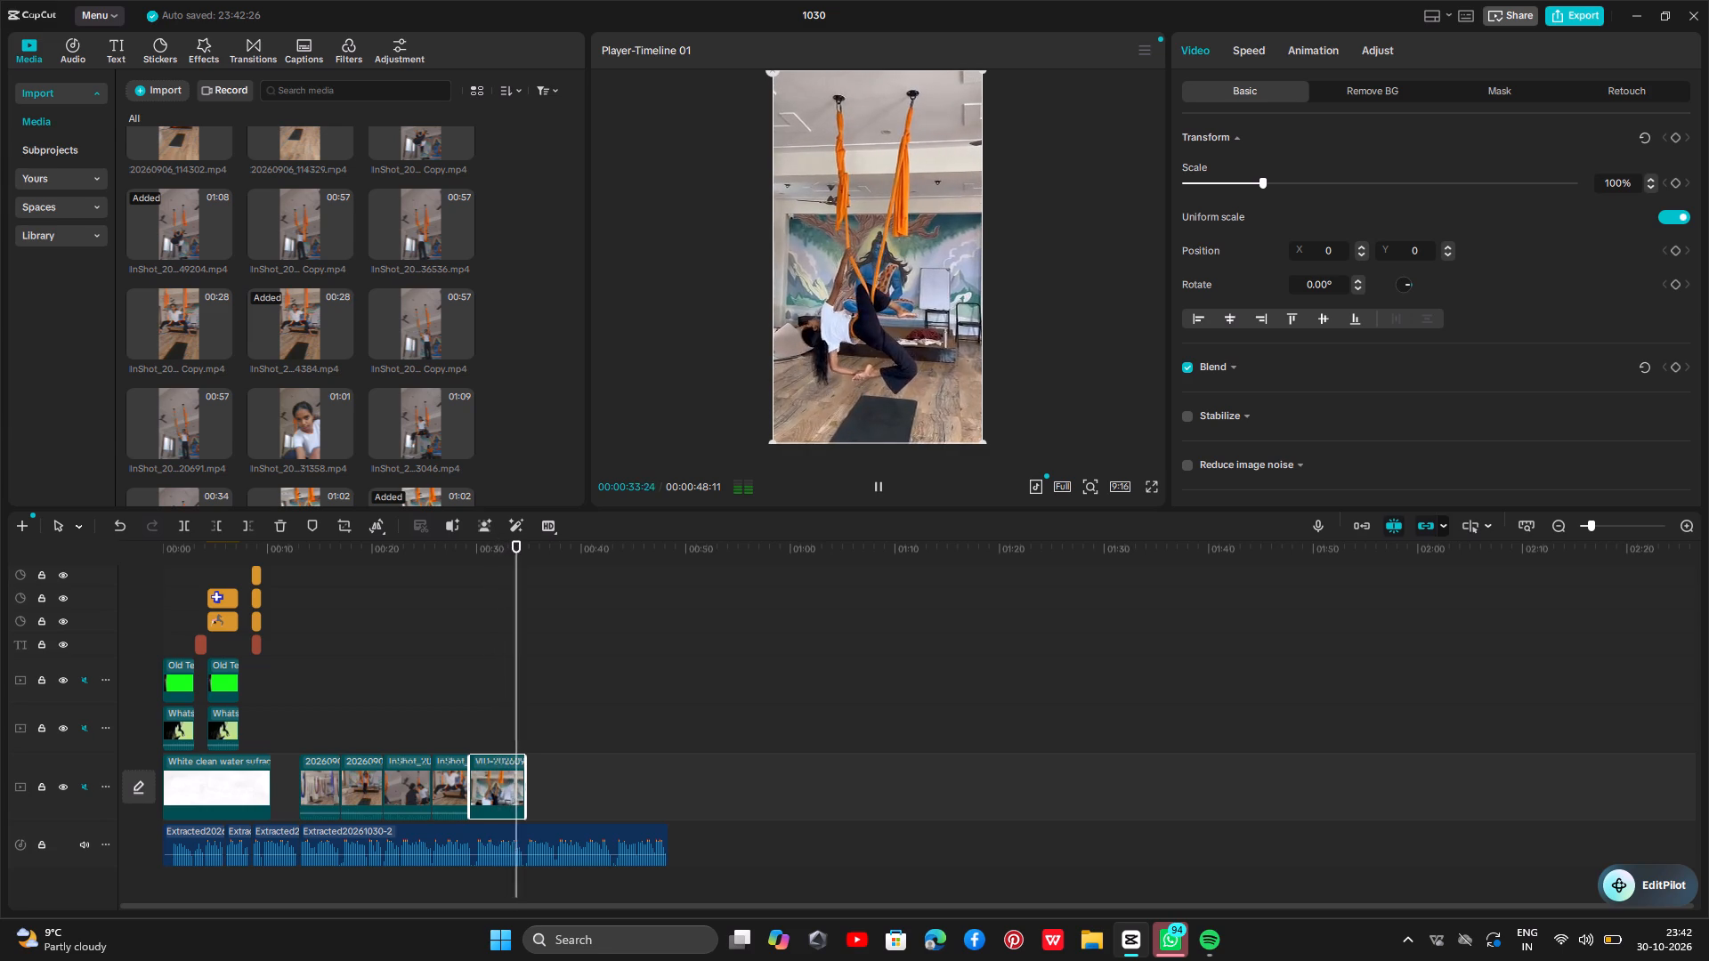
key("space")
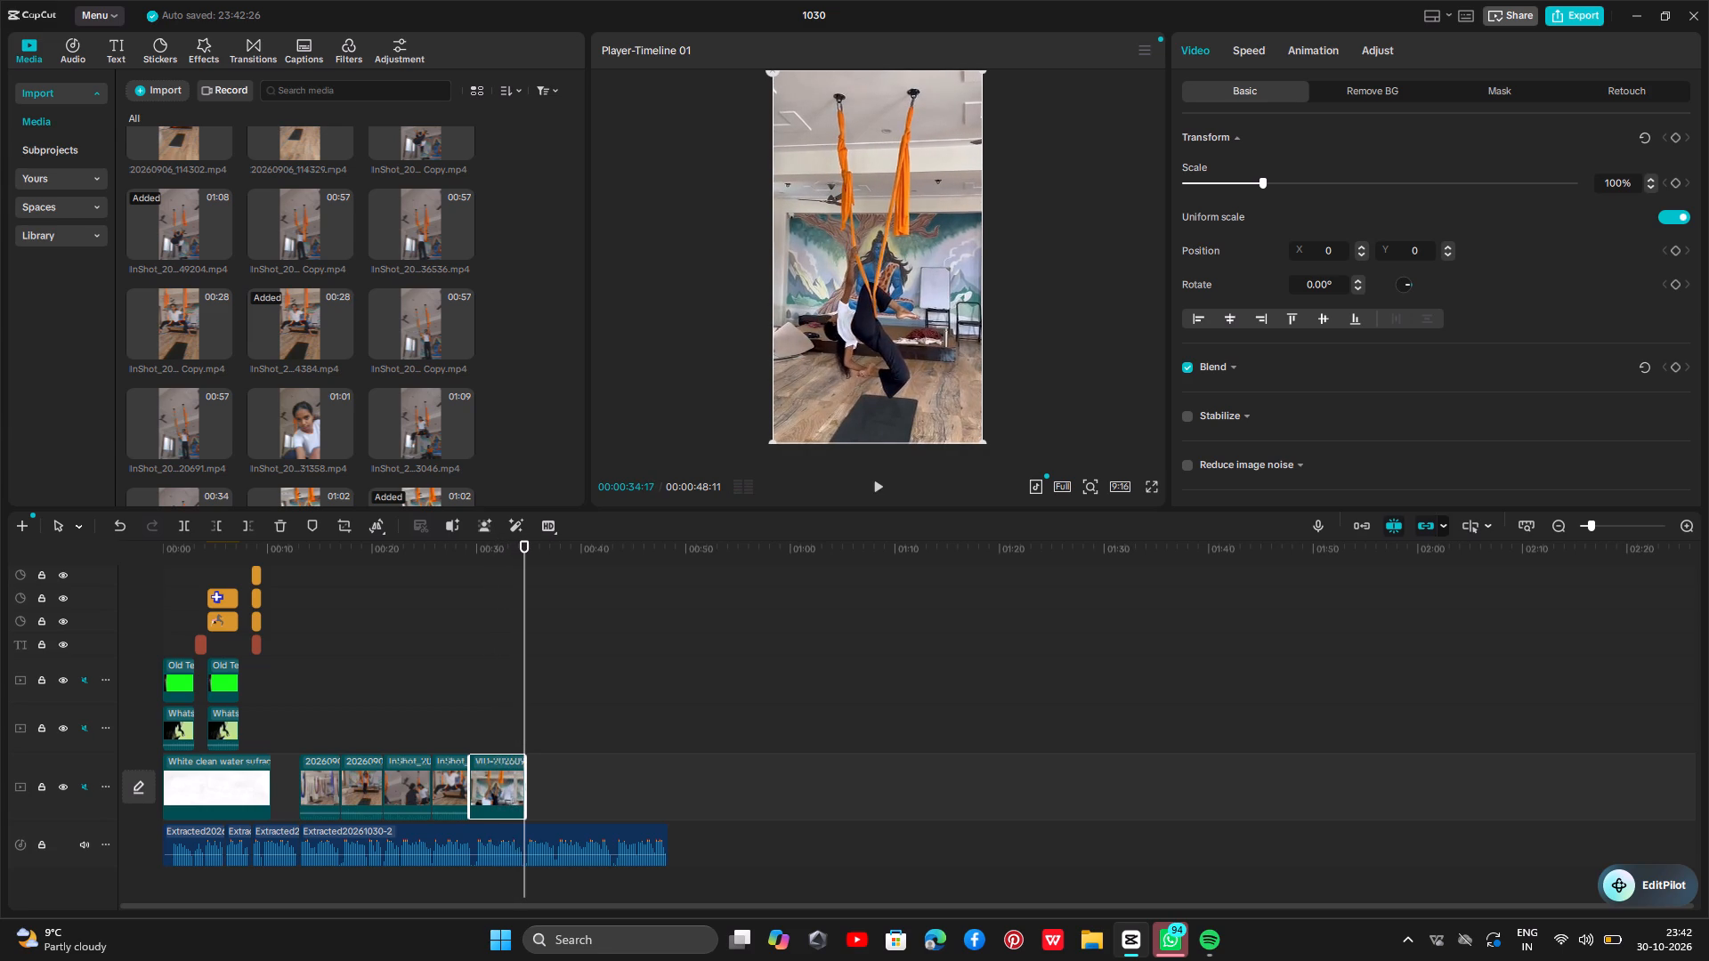
key("space")
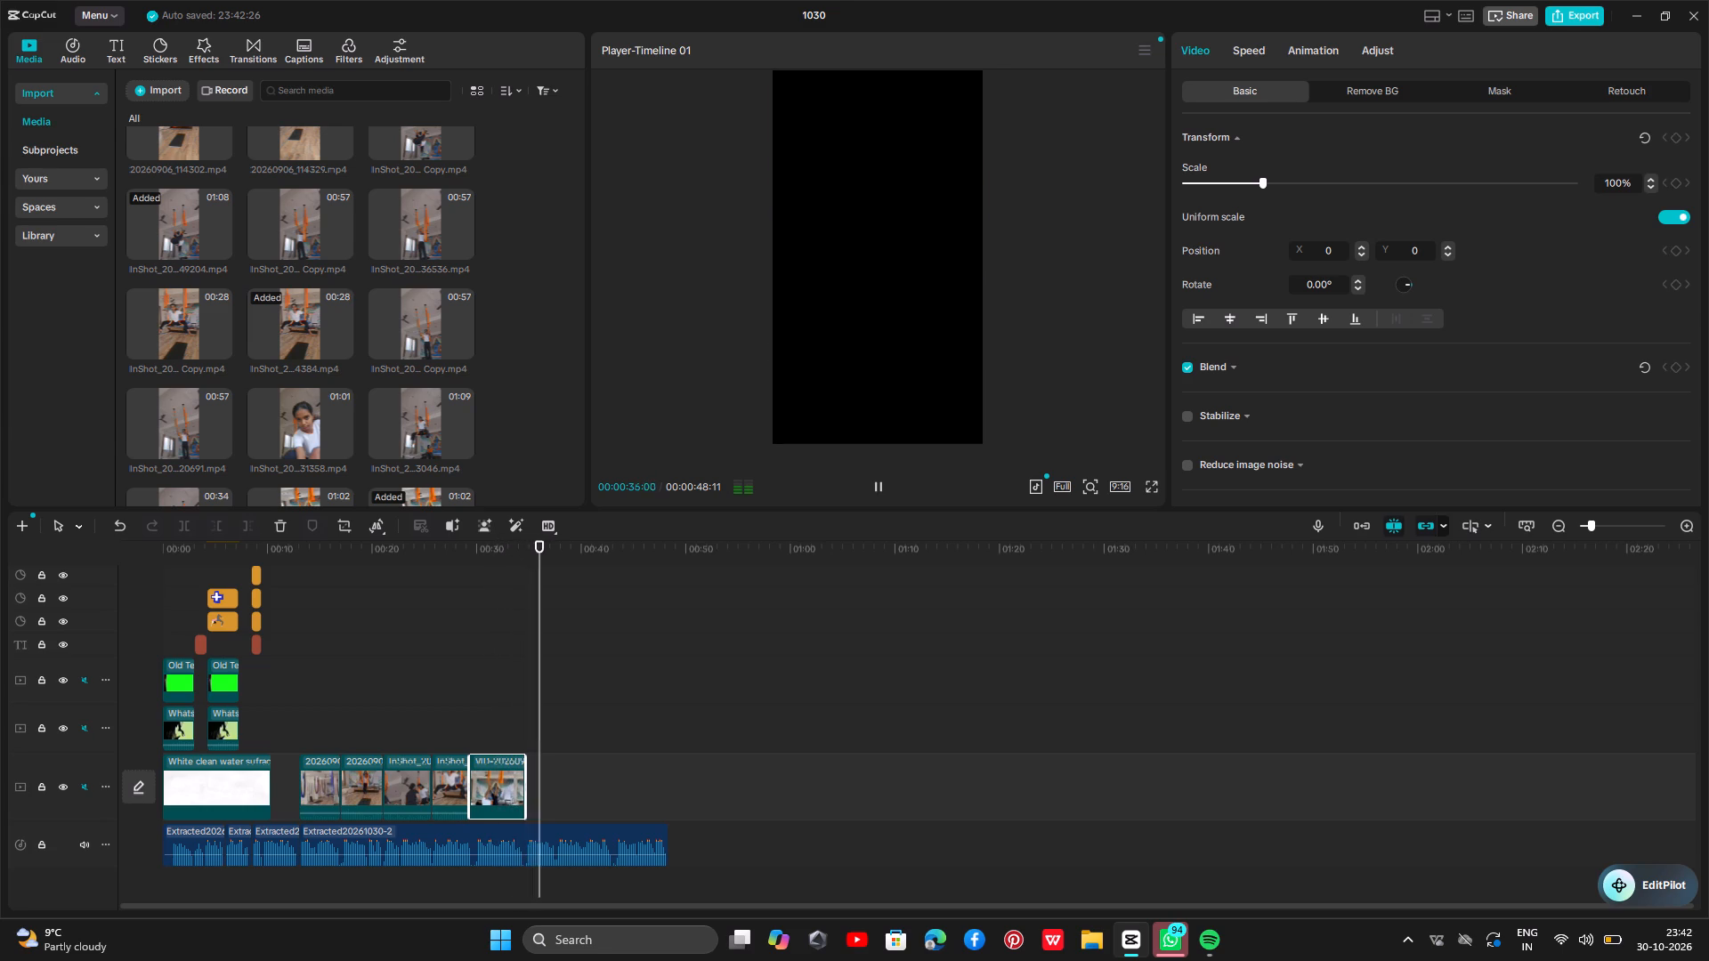
left_click(415, 315)
left_click(423, 243)
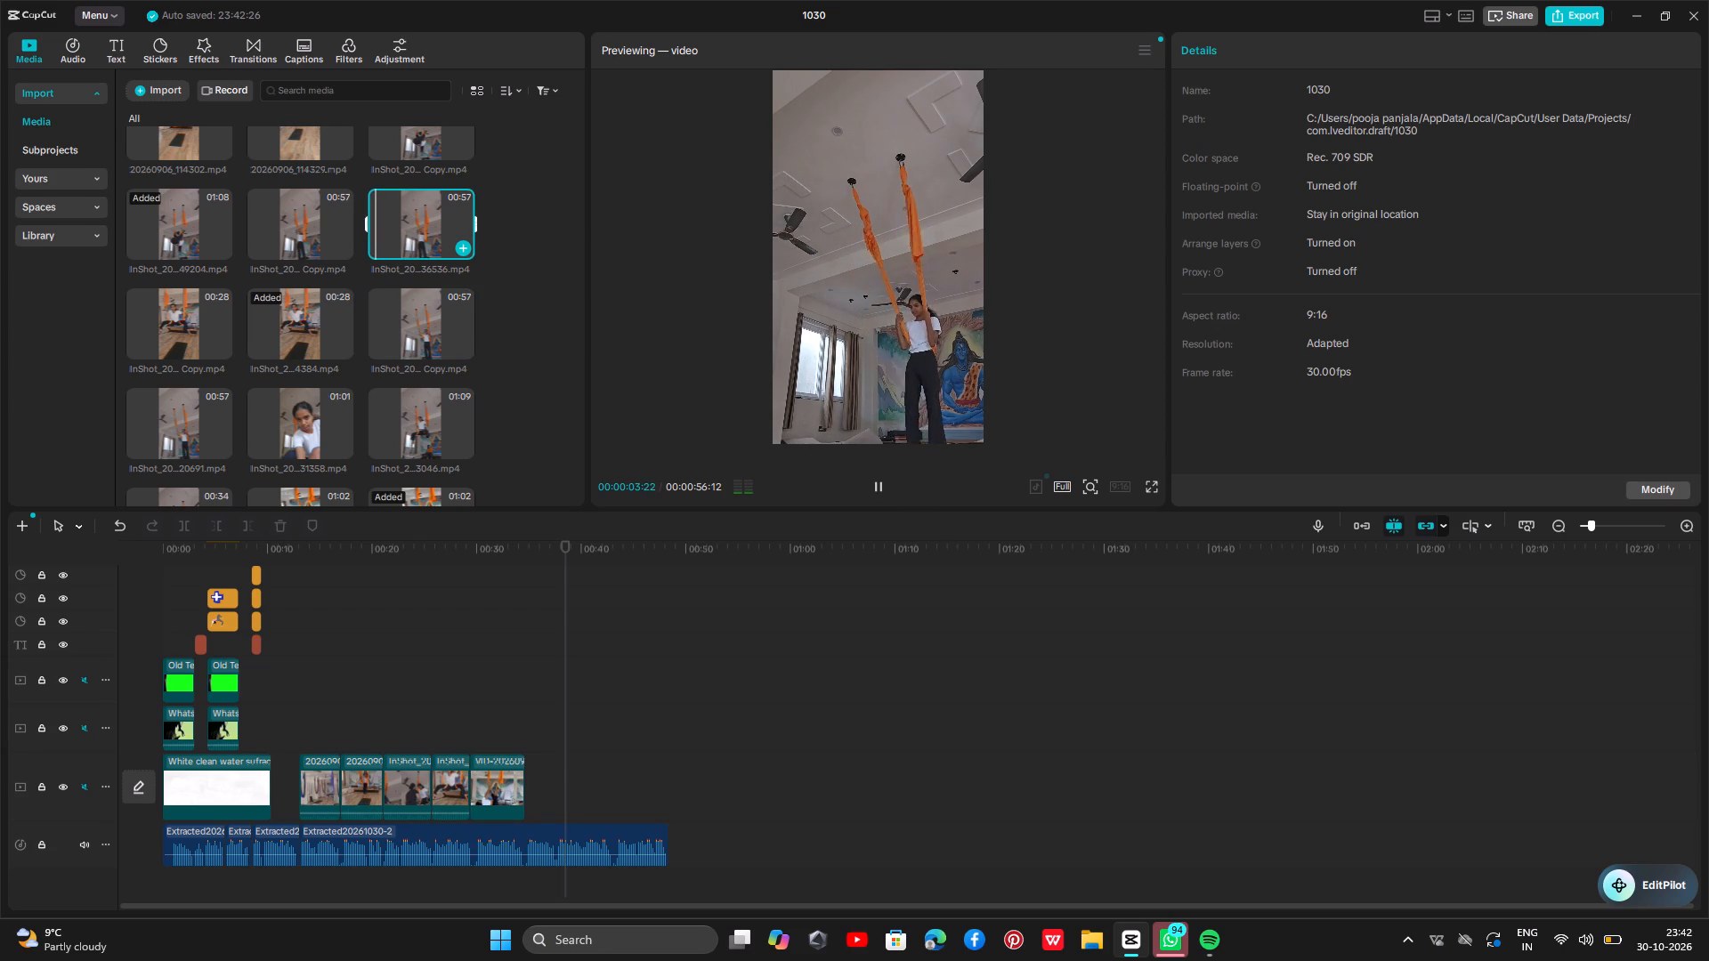
left_click_drag(423, 243, 475, 563)
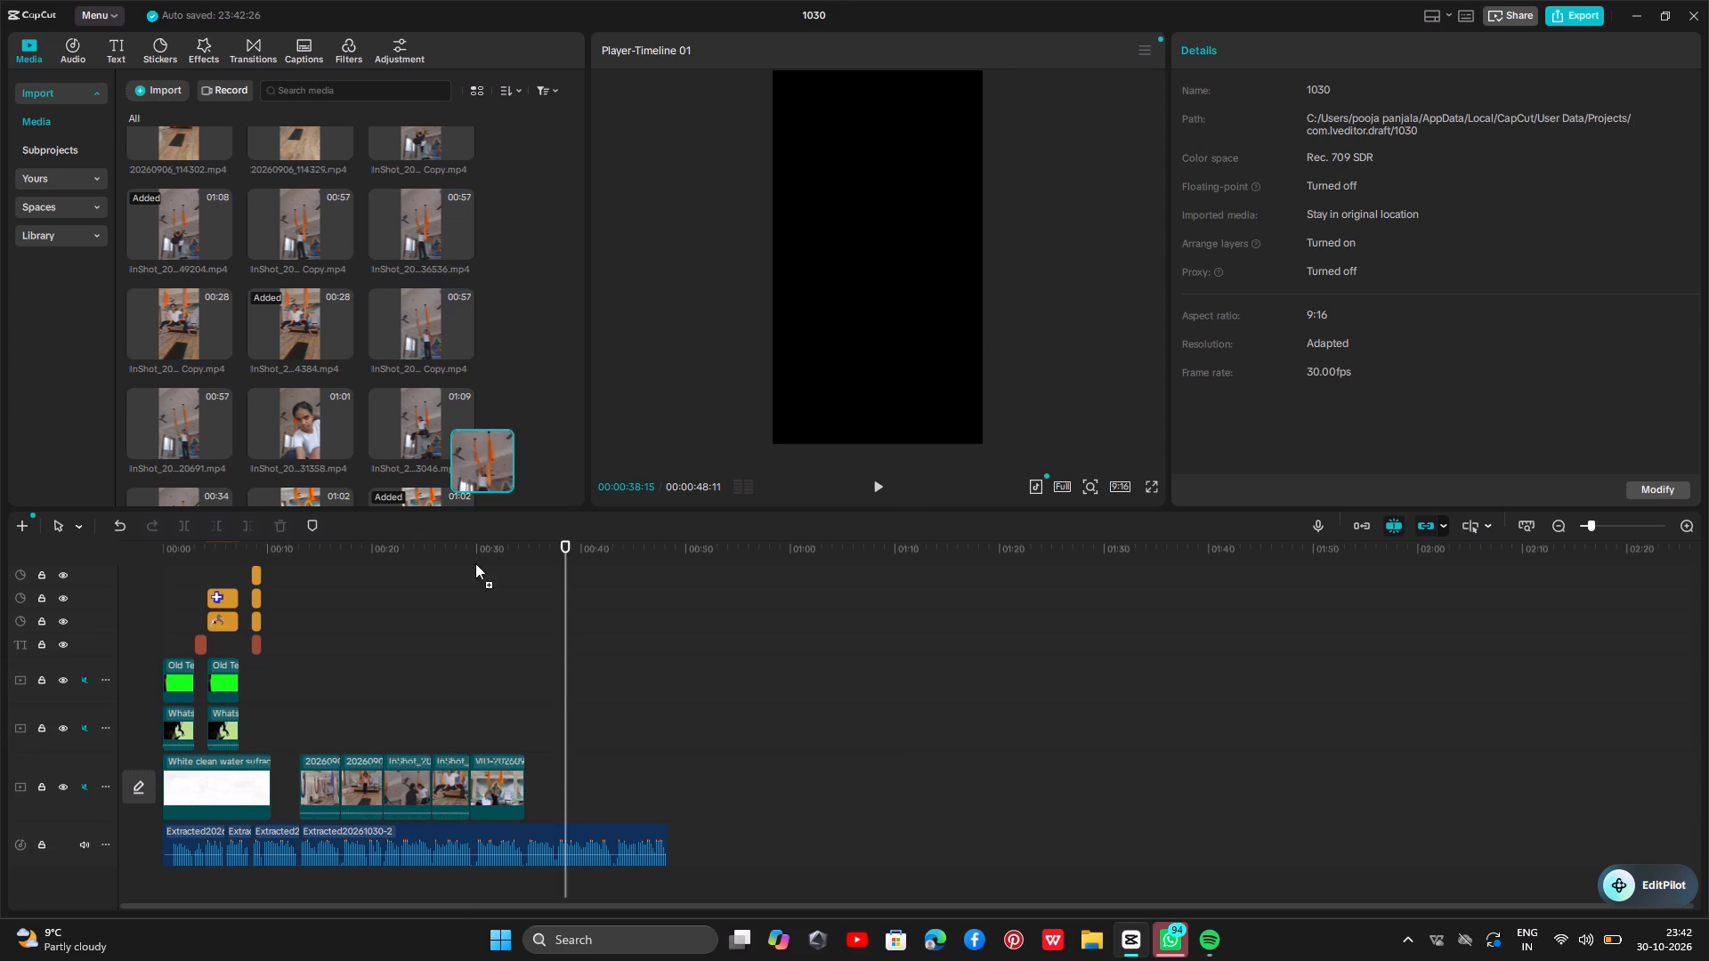
left_click_drag(475, 563, 504, 727)
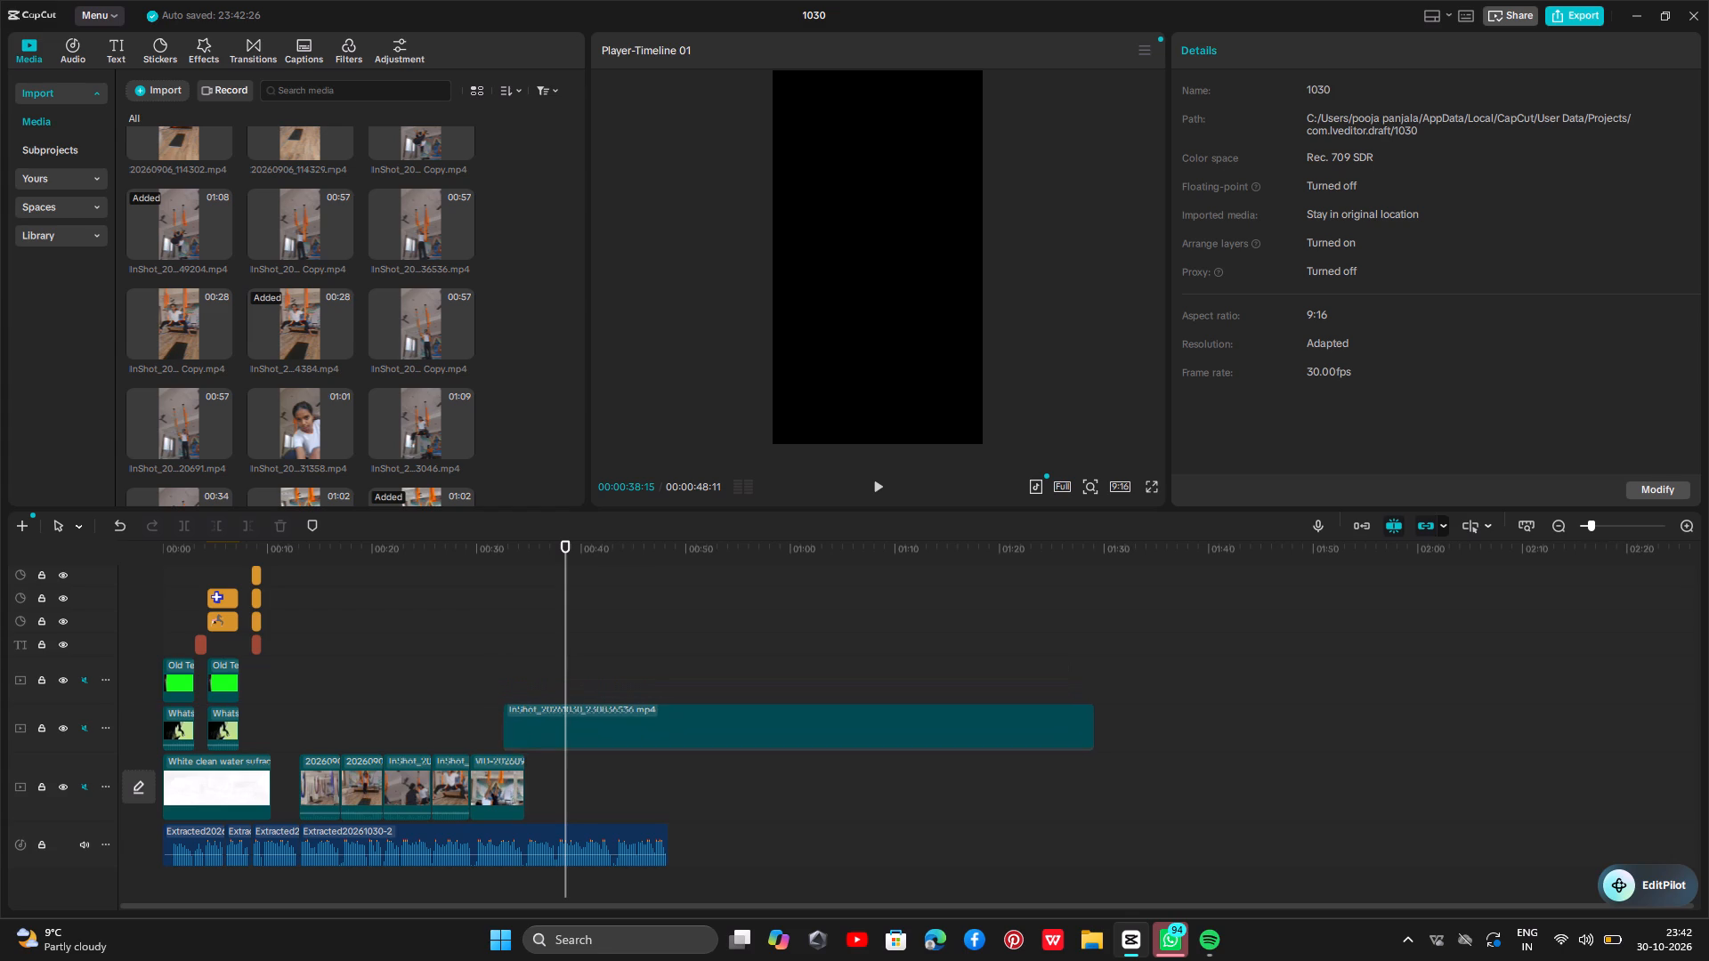
left_click_drag(504, 727, 537, 735)
left_click_drag(623, 719, 624, 747)
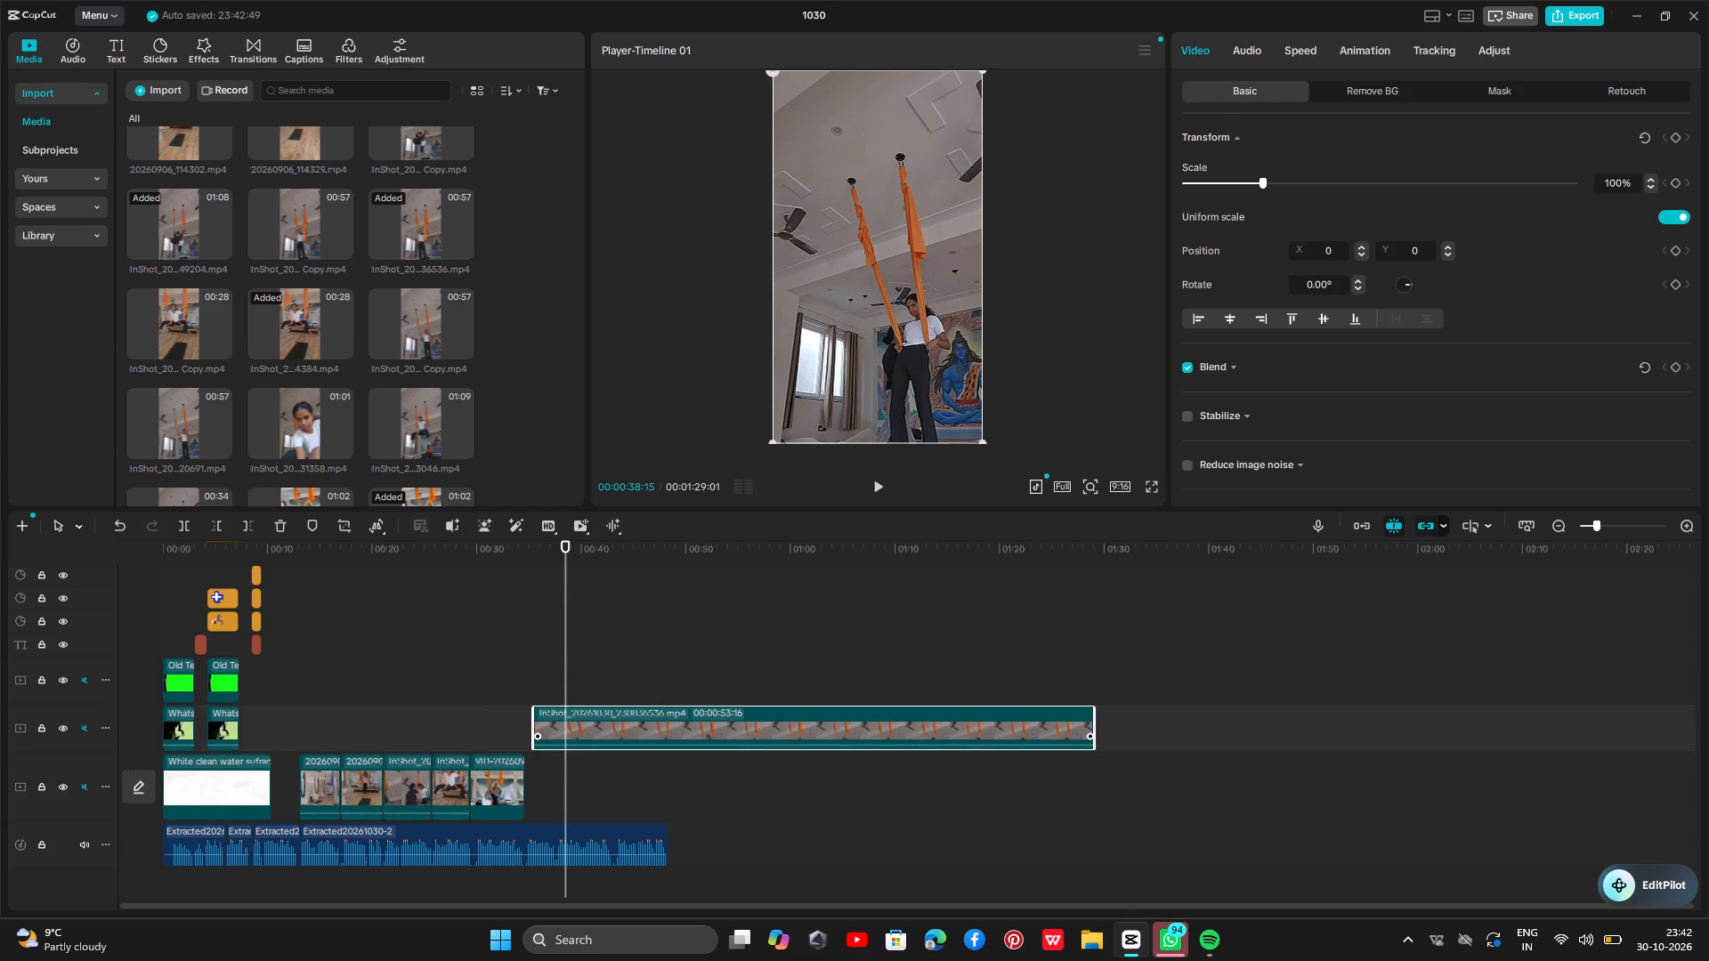
left_click_drag(624, 747, 616, 770)
Split the newly added InShot clip at 00:00:37:26 and delete the portion after the cut.
left_click(514, 721)
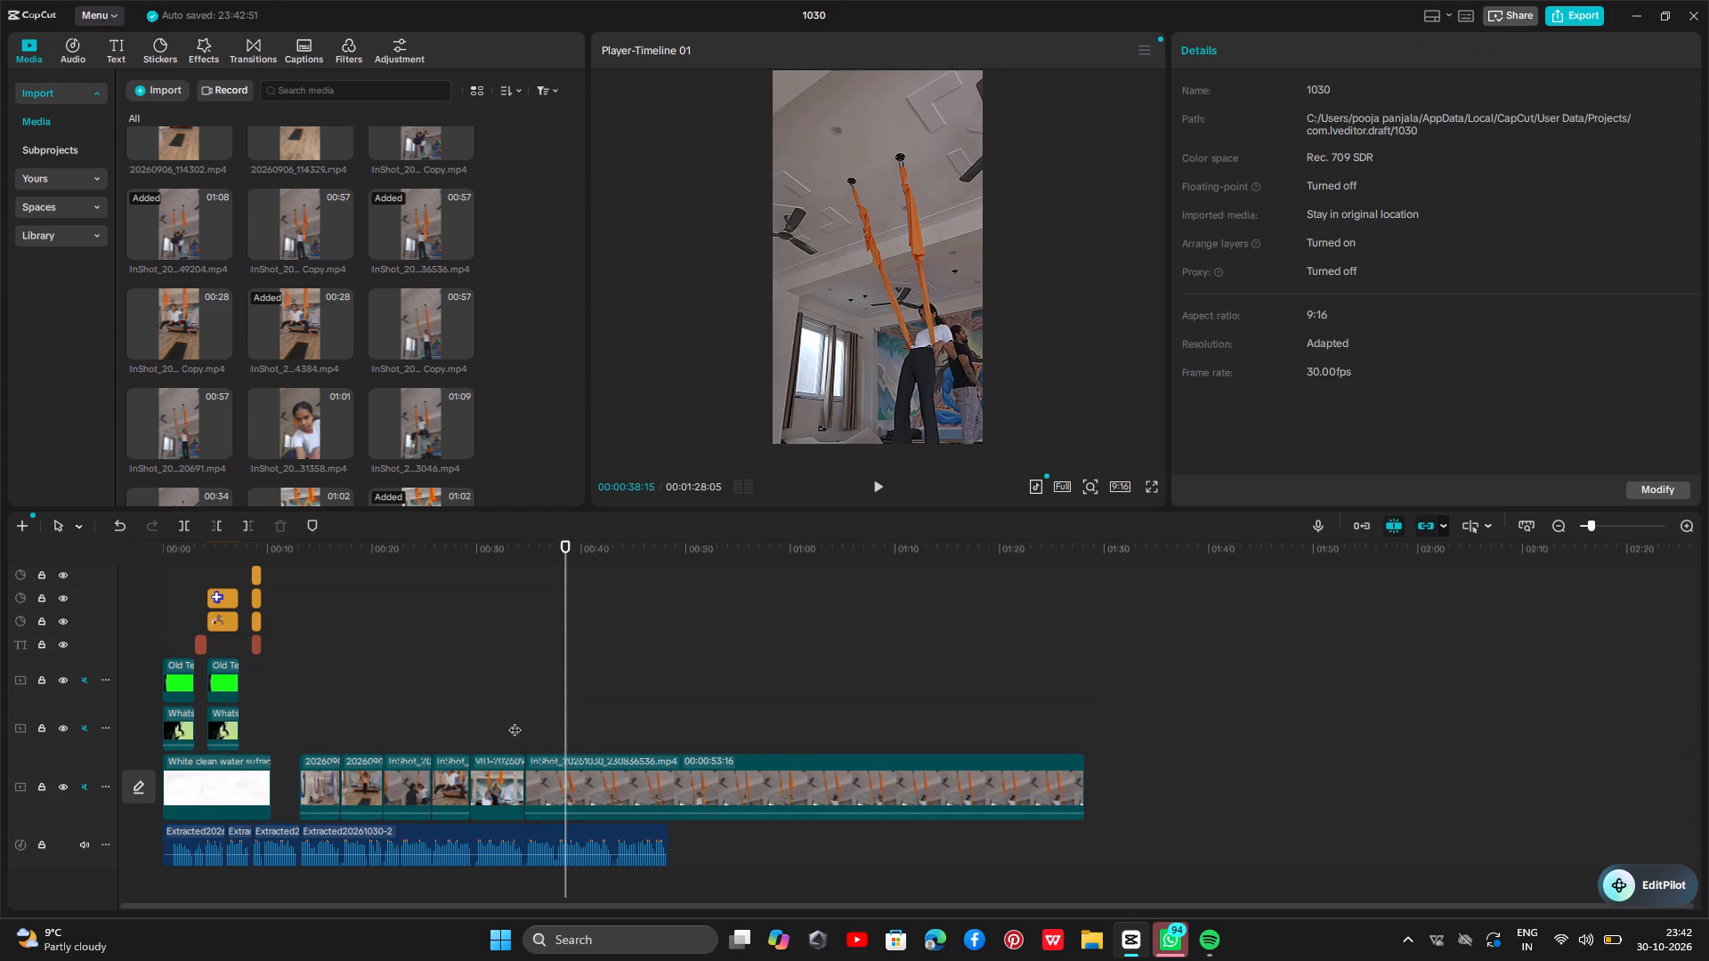
key("space")
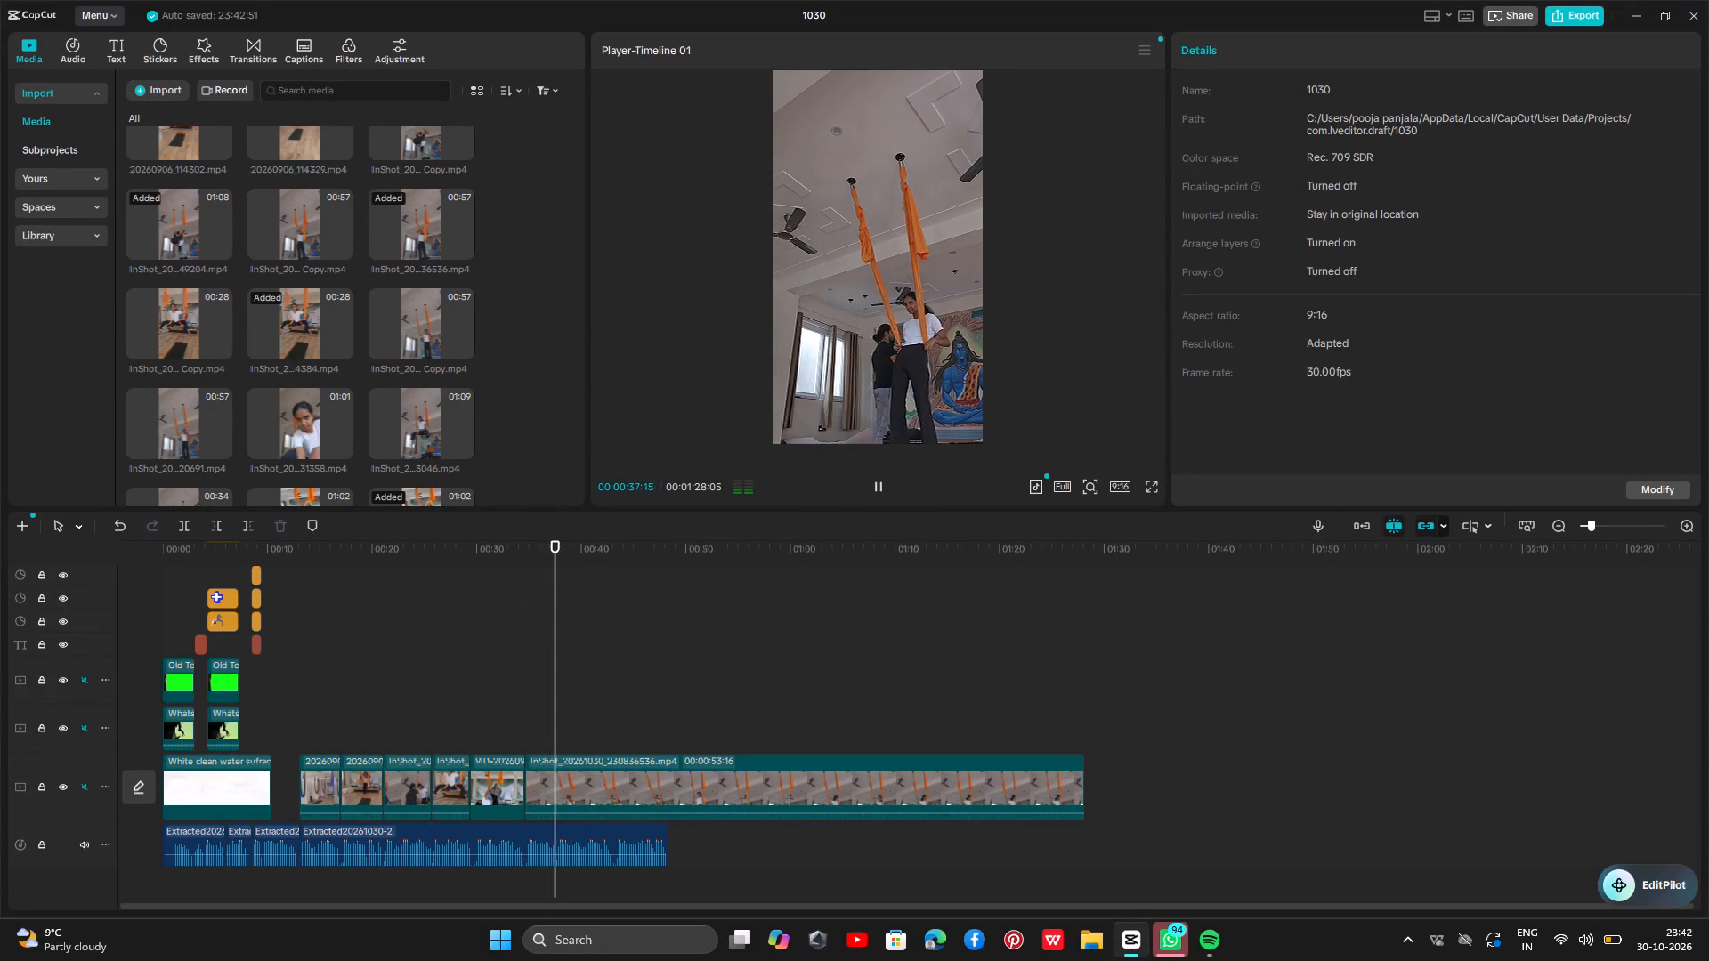
key("space")
key("ctrl+b")
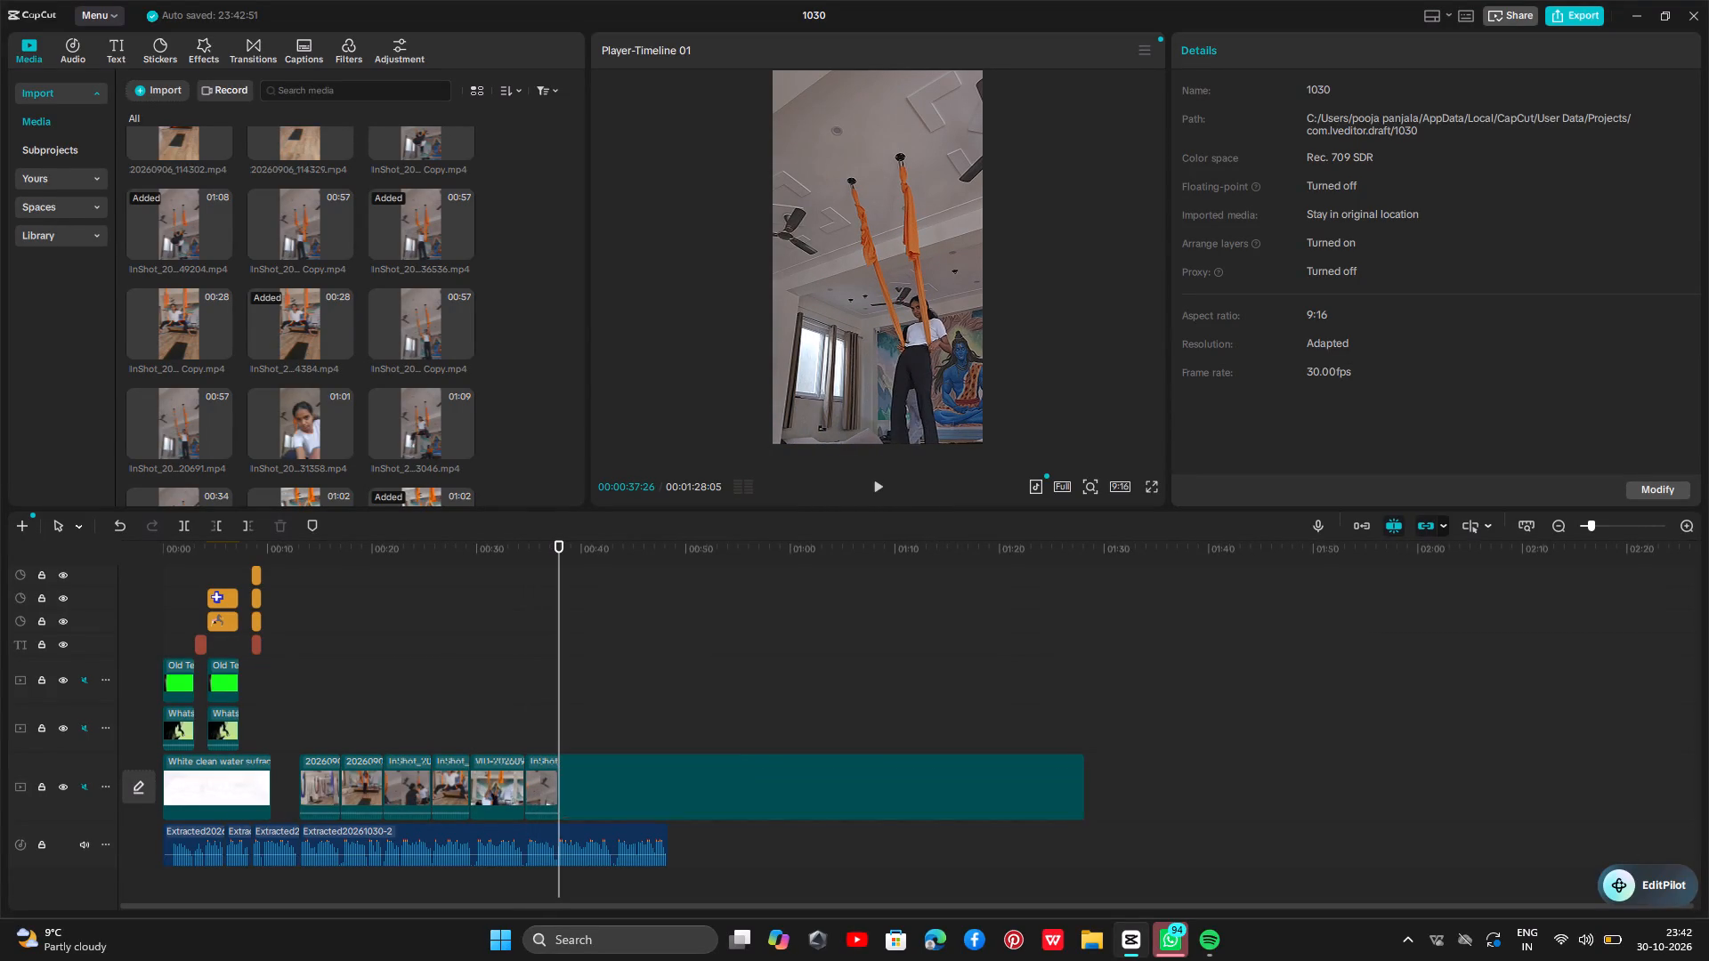
key("BackSpace")
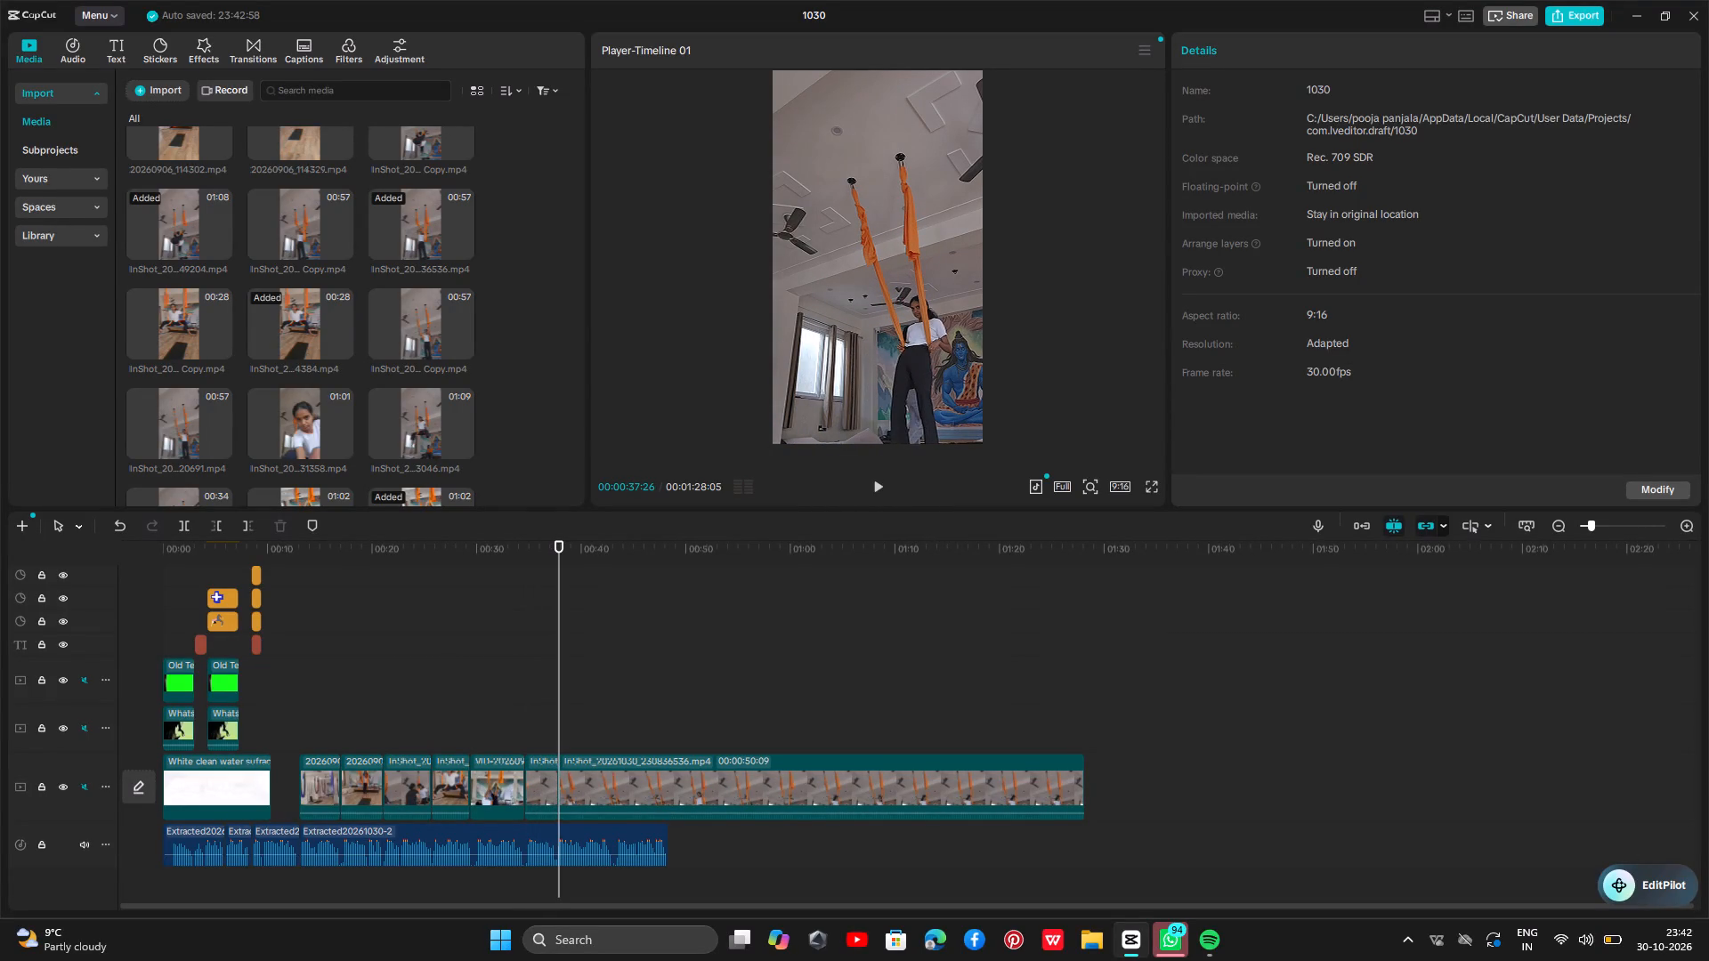
left_click(684, 772)
key("BackSpace")
Add the 00:21 clip 20260906_114302.mp4 to the main track directly after the shortened InShot clip.
key("space")
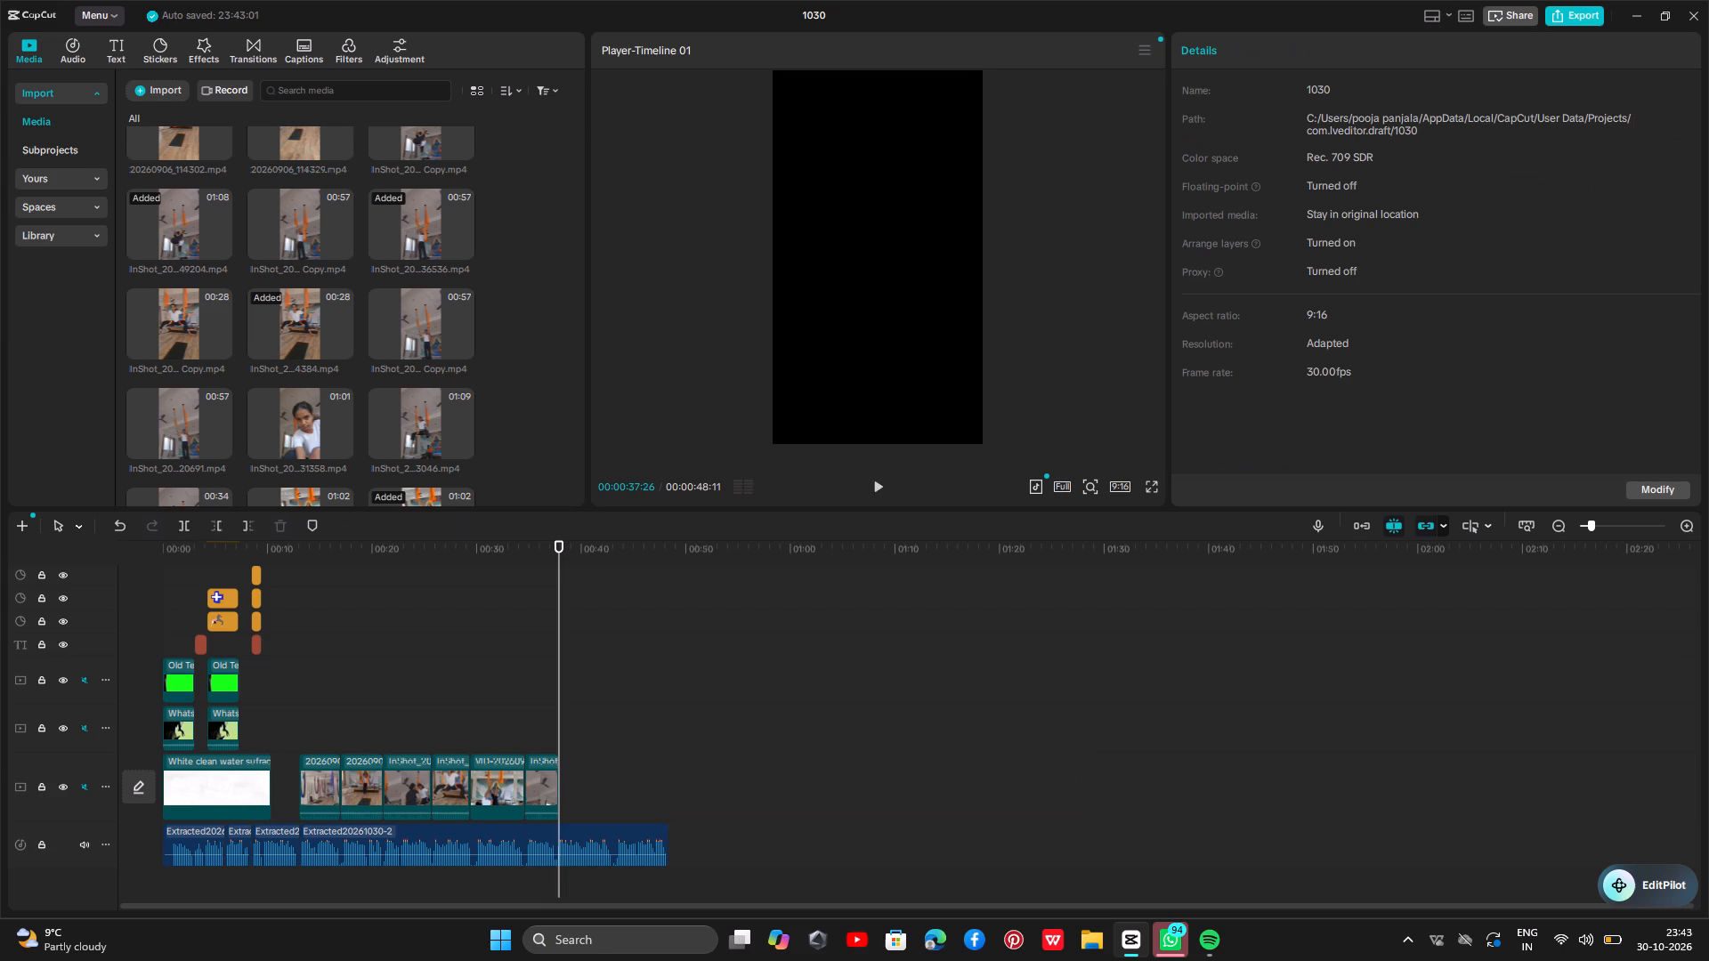
key("space")
key("space")
scroll(270, 377, "up", 4)
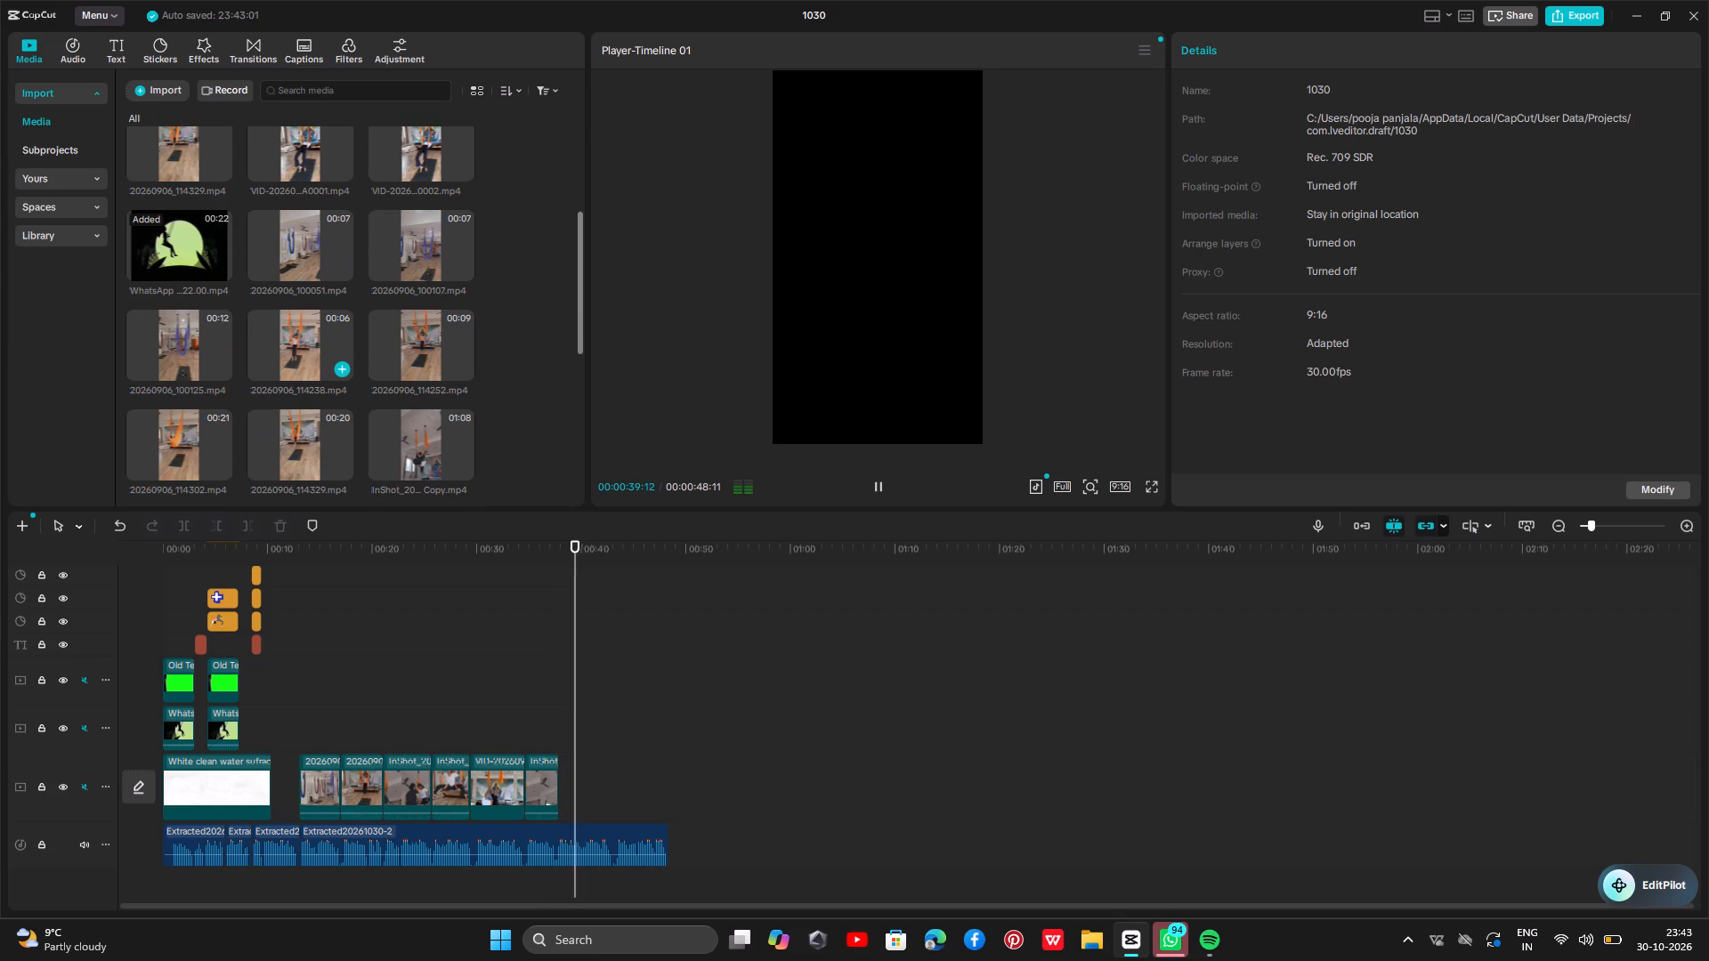
scroll(266, 375, "down", 1)
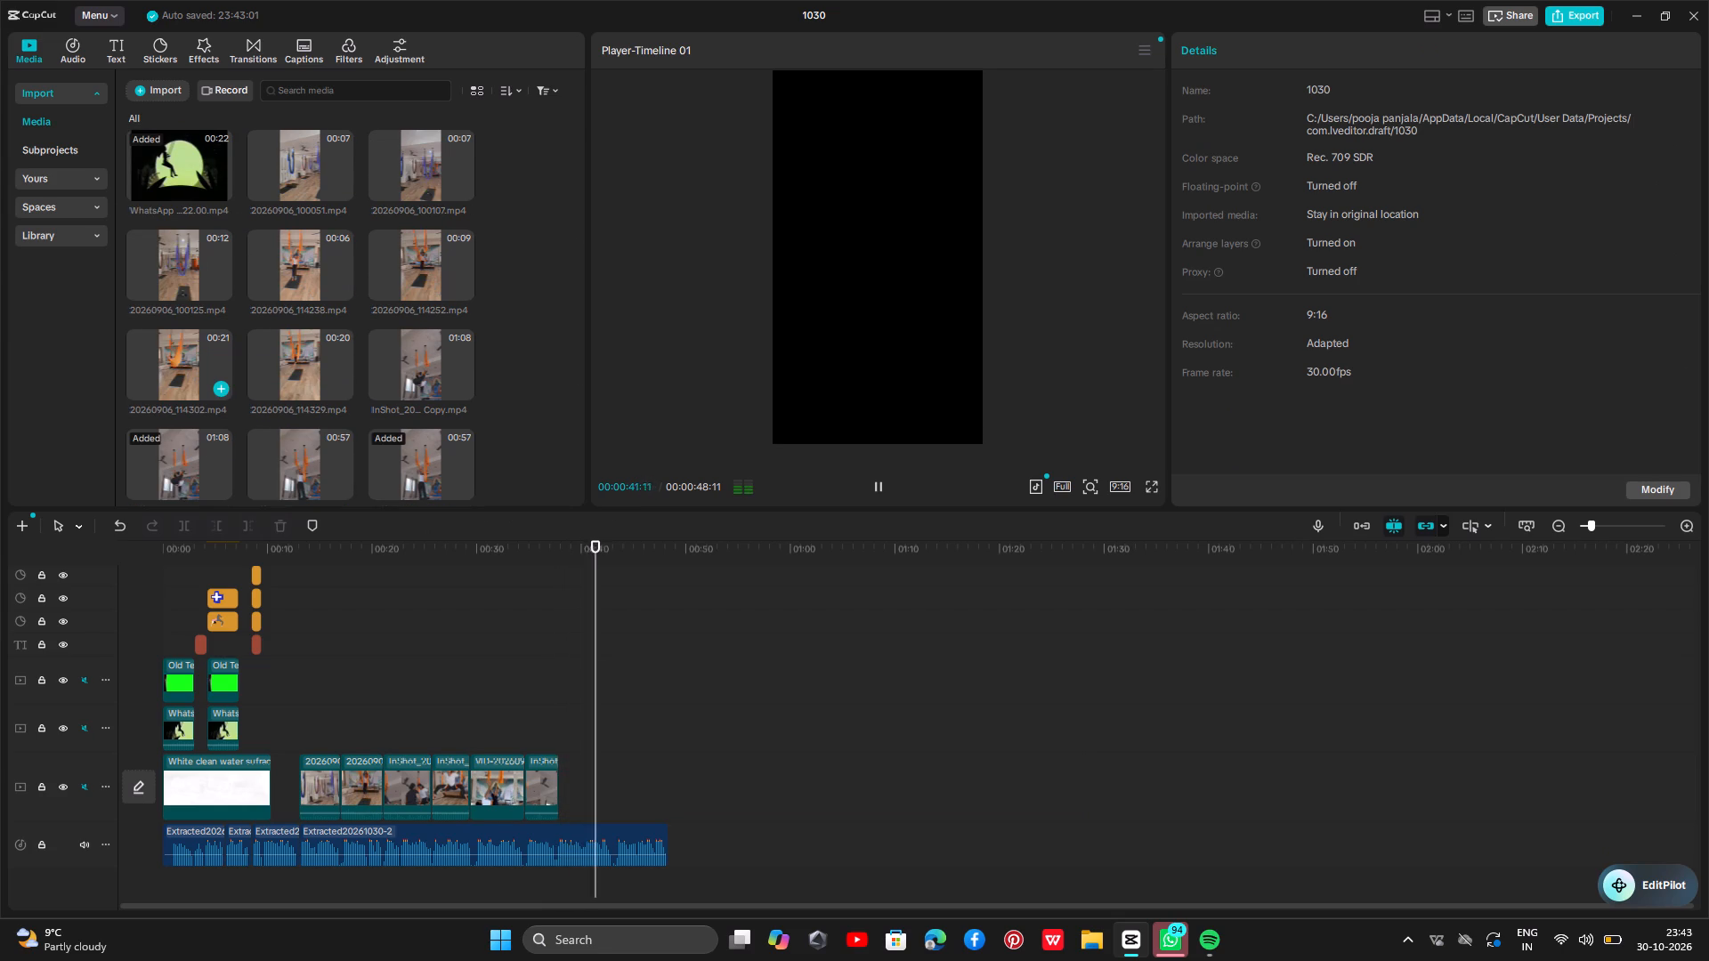
left_click(174, 361)
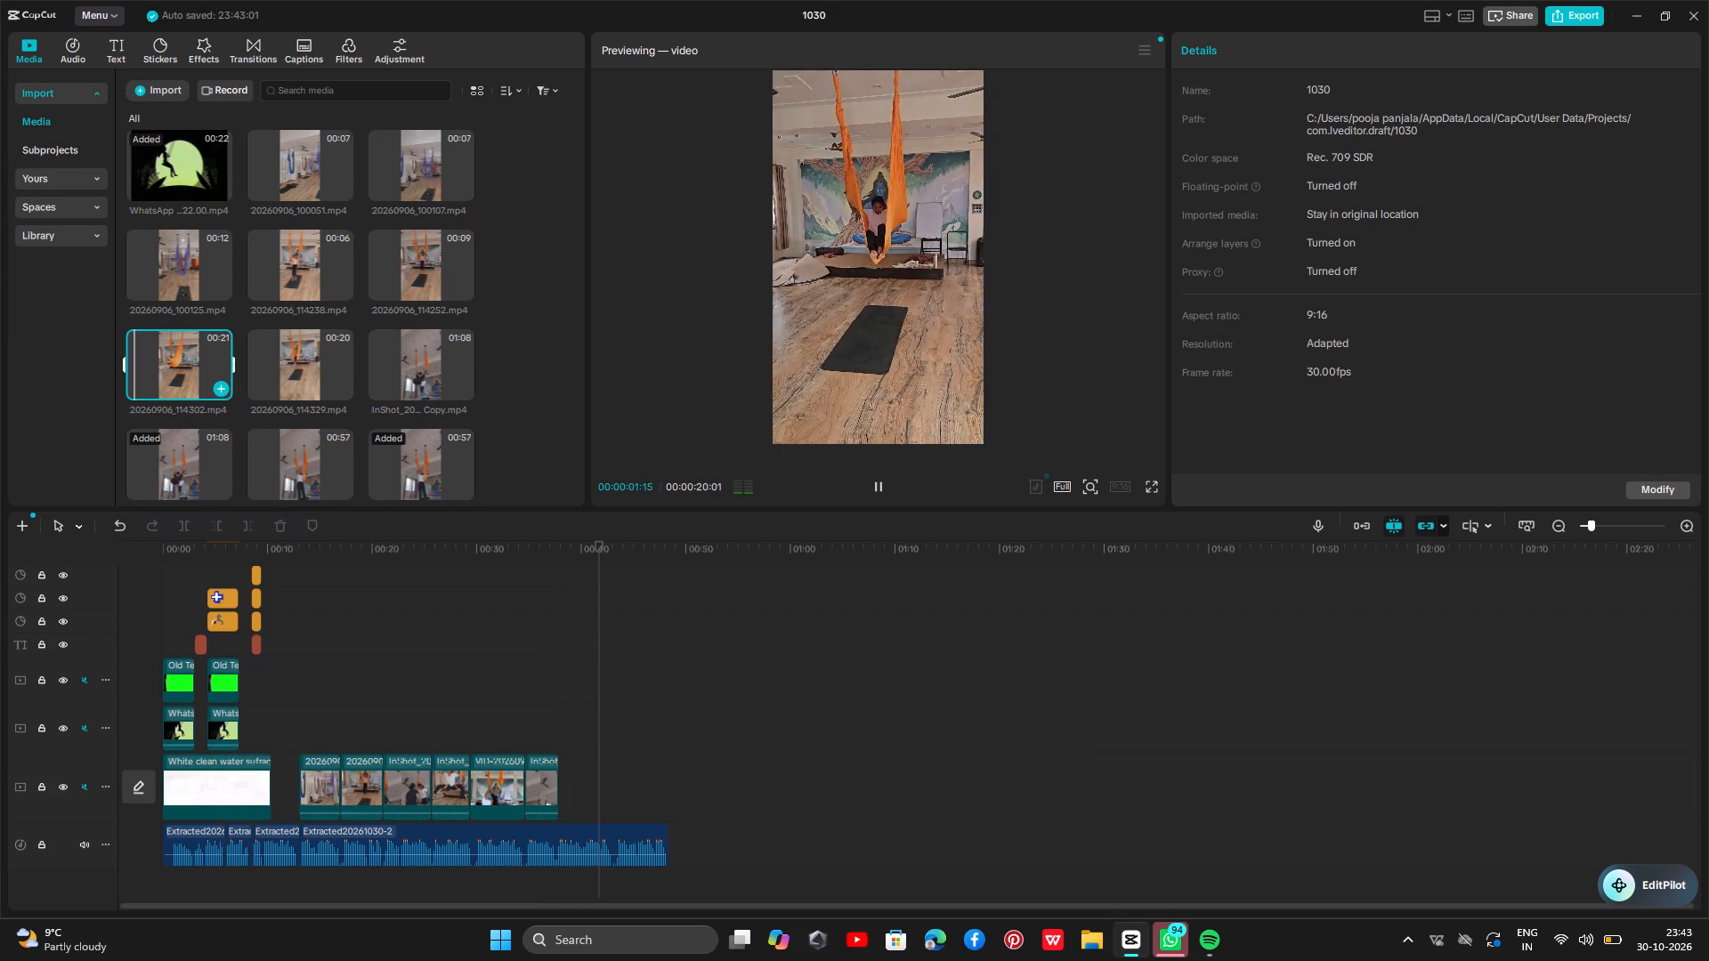
left_click_drag(180, 370, 571, 776)
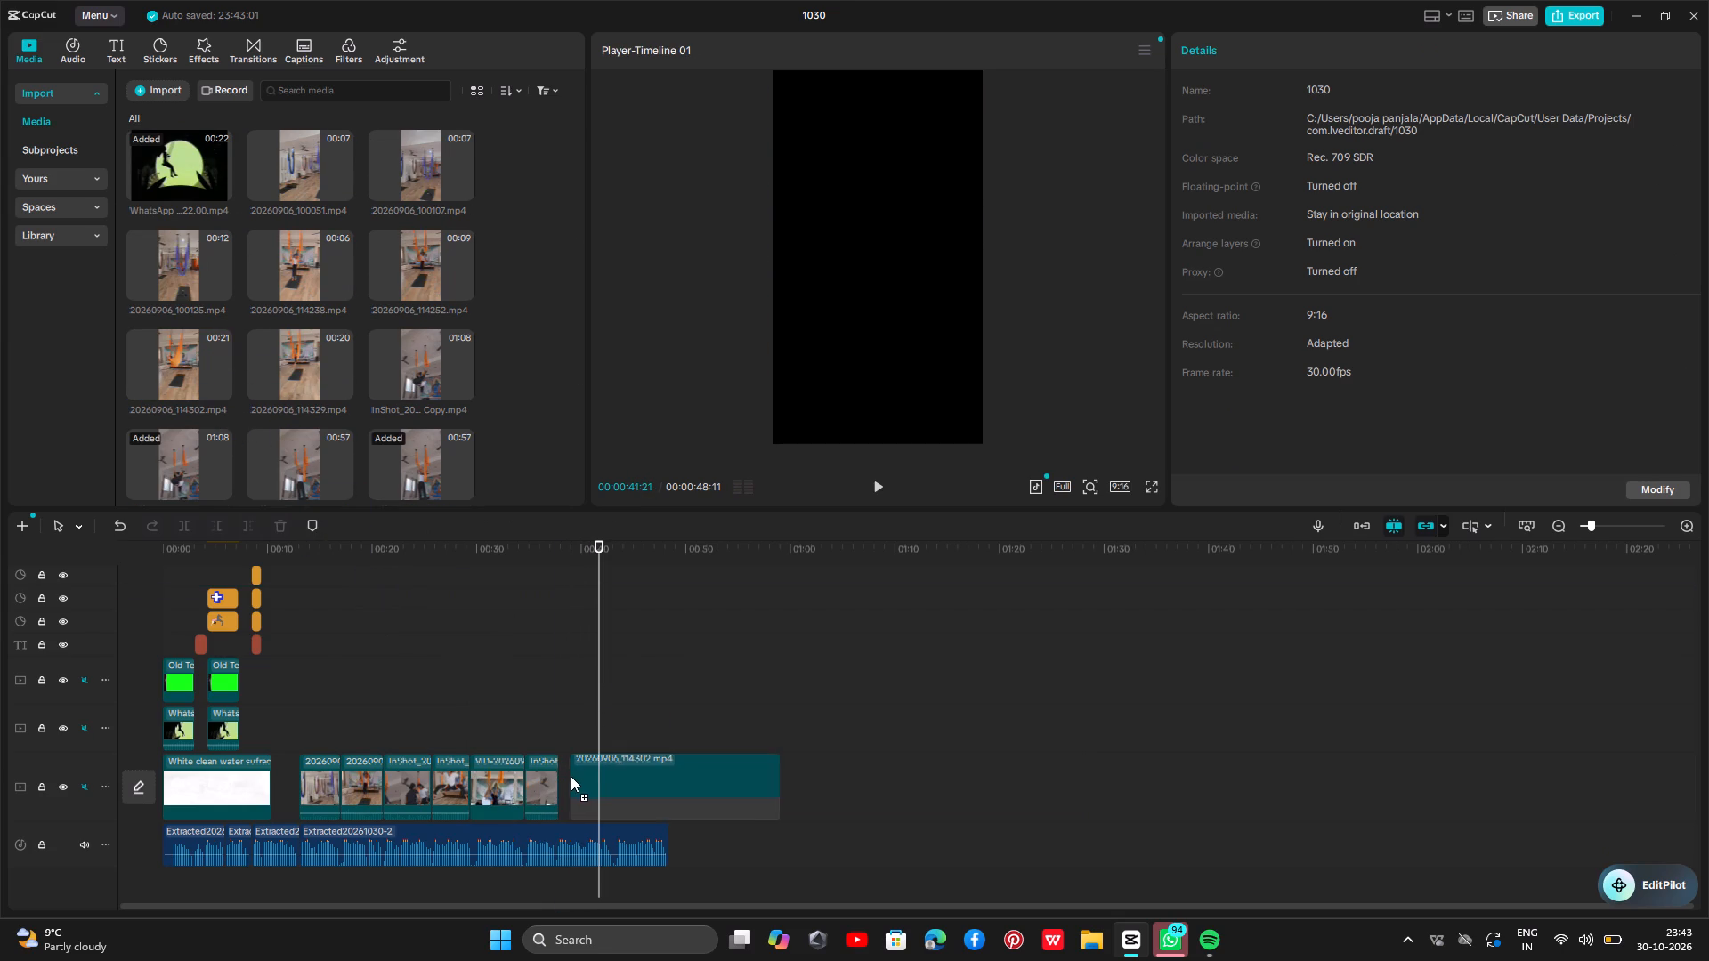
left_click_drag(571, 776, 563, 784)
Play the start of the 20260906_114302.mp4 clip against the audio and split the clip at 00:00:40:15.
left_click(544, 724)
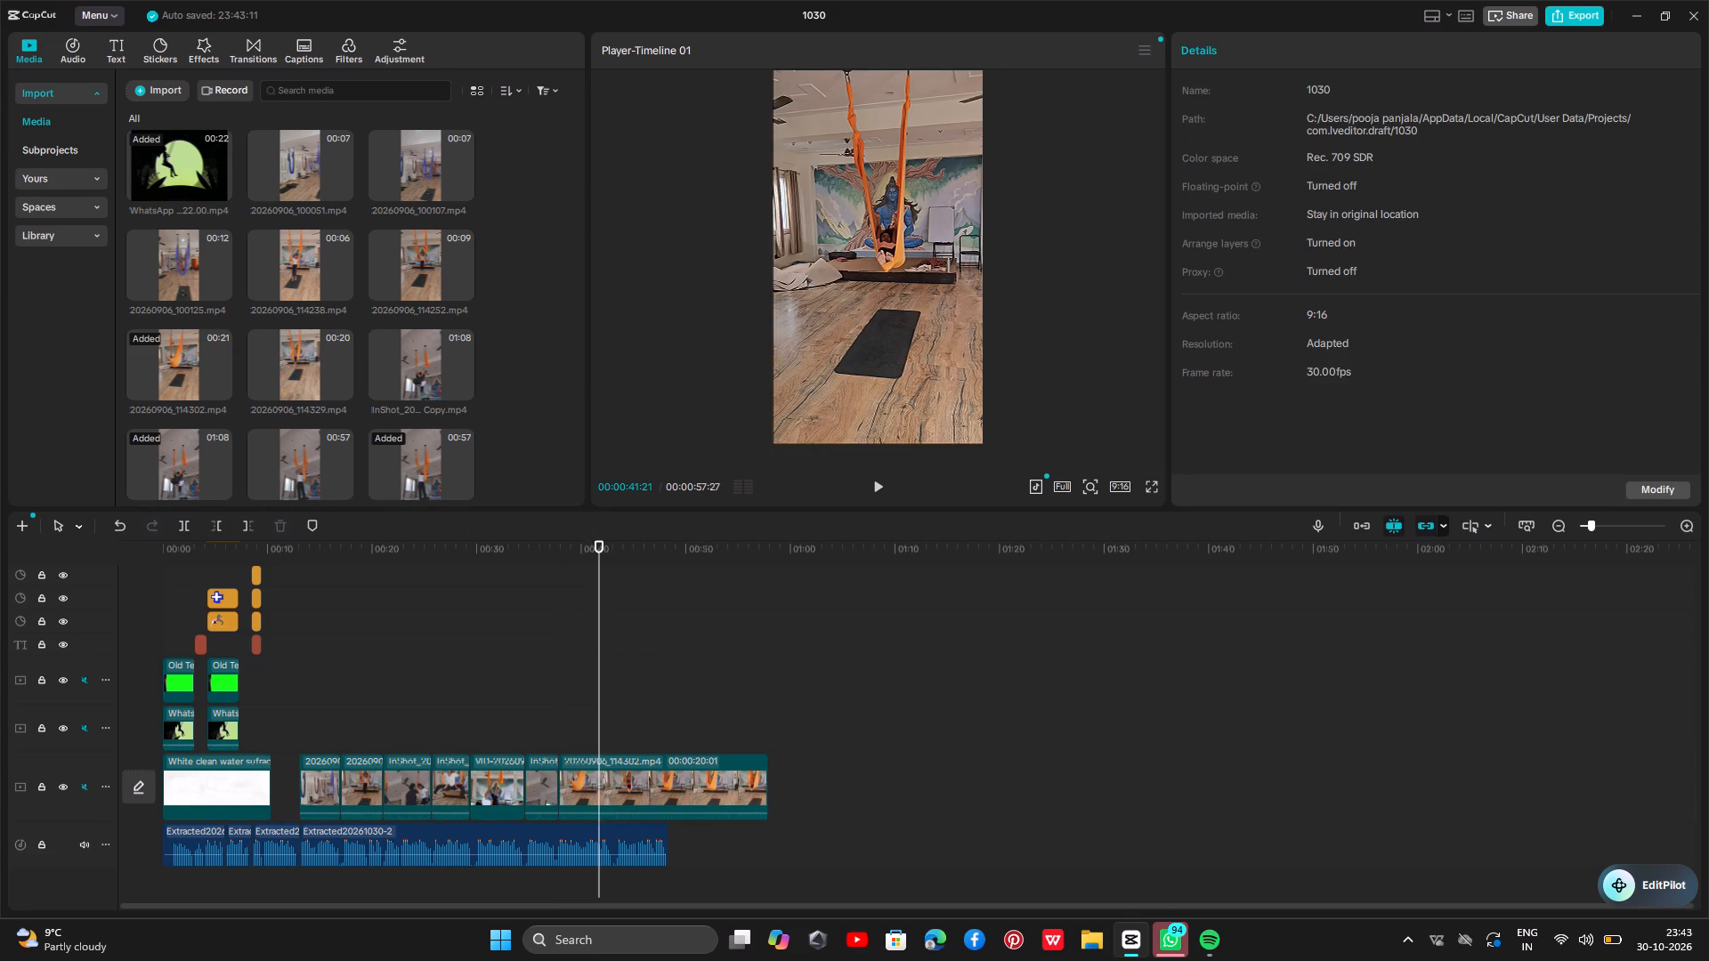
key("space")
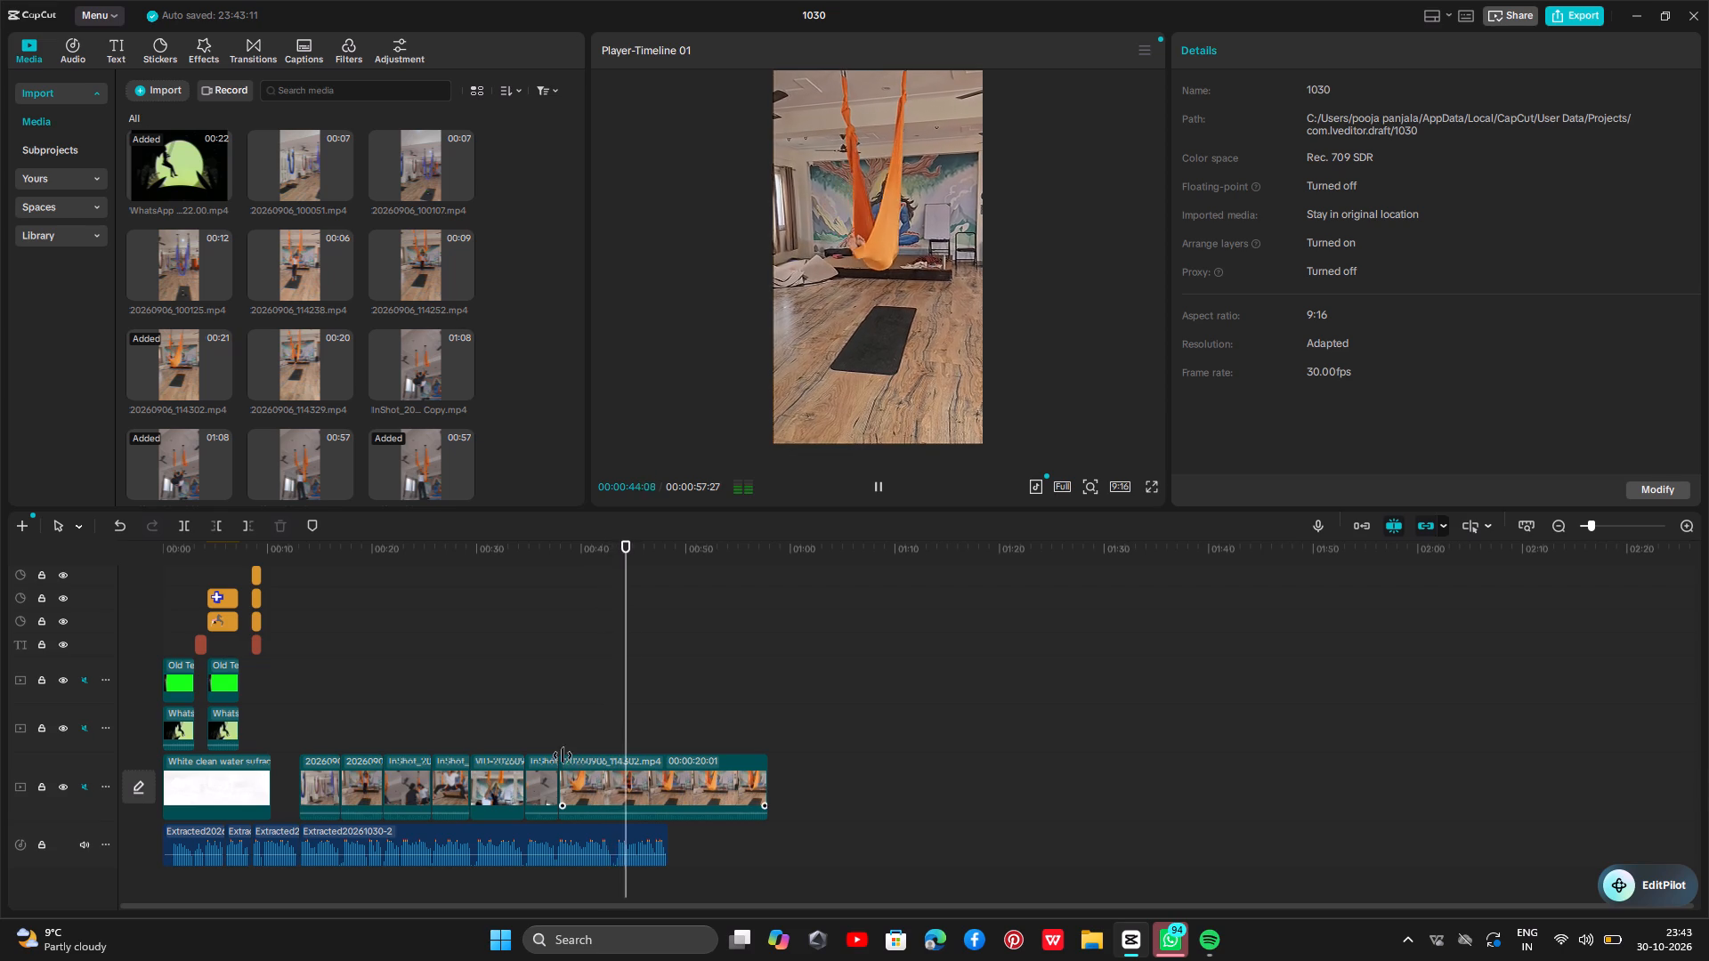
left_click(555, 732)
key("space")
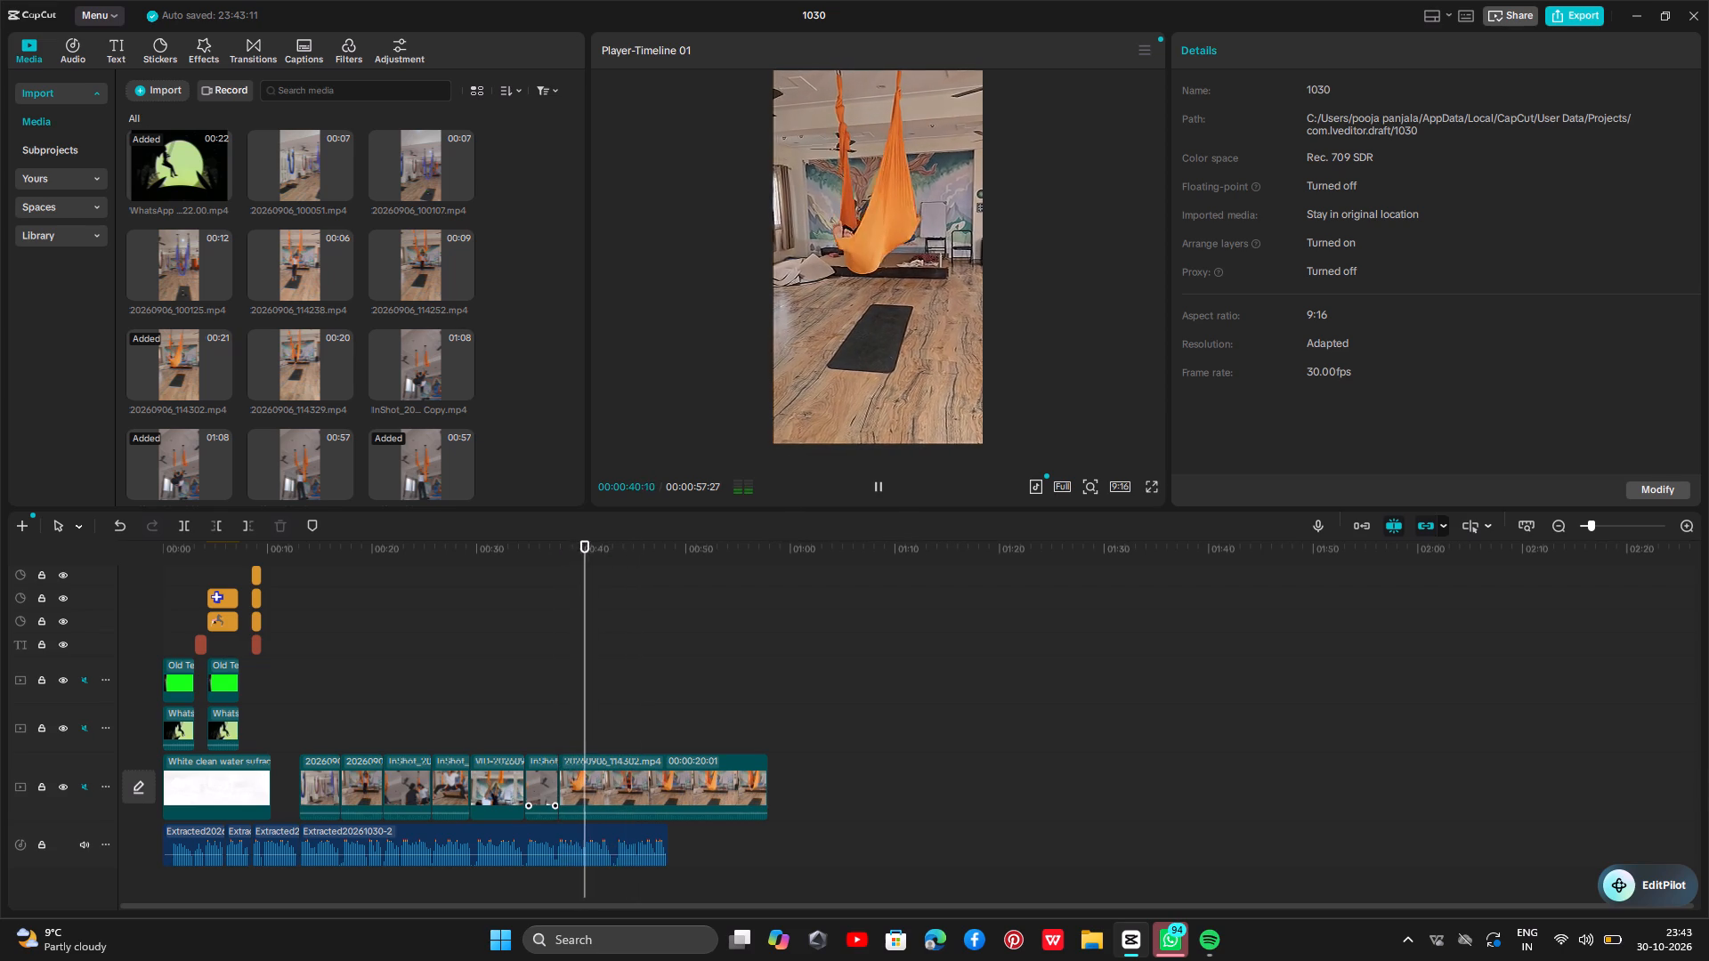
key("space")
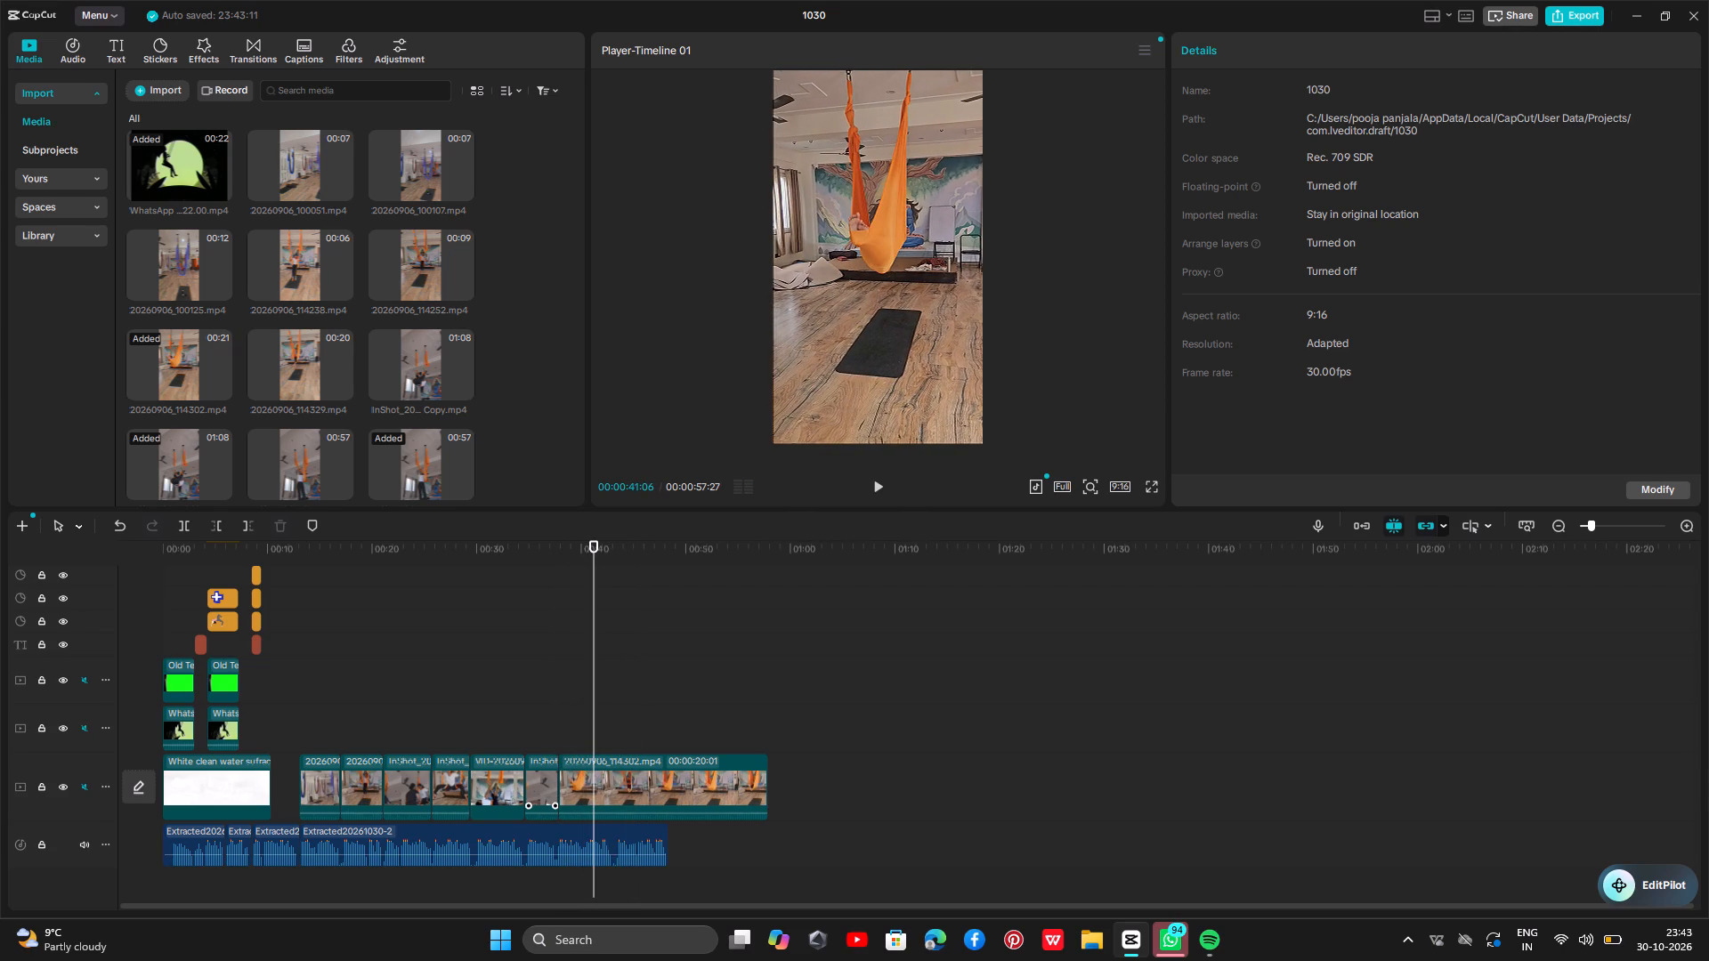
left_click(565, 738)
key("space")
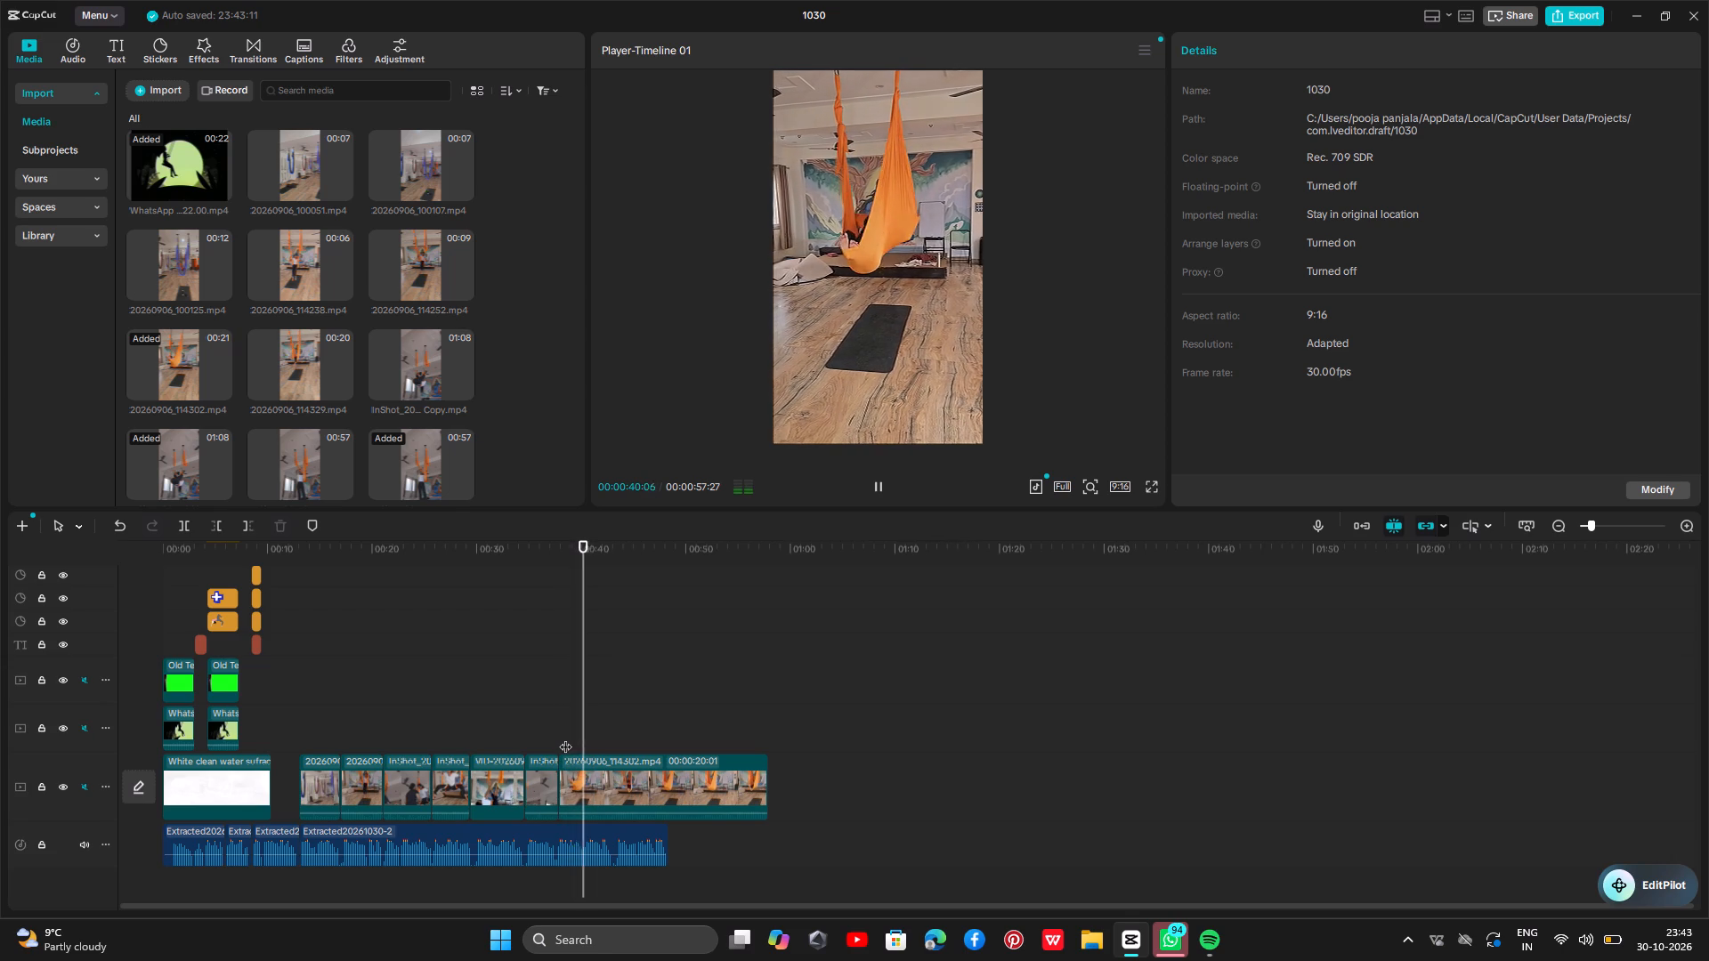
key("space")
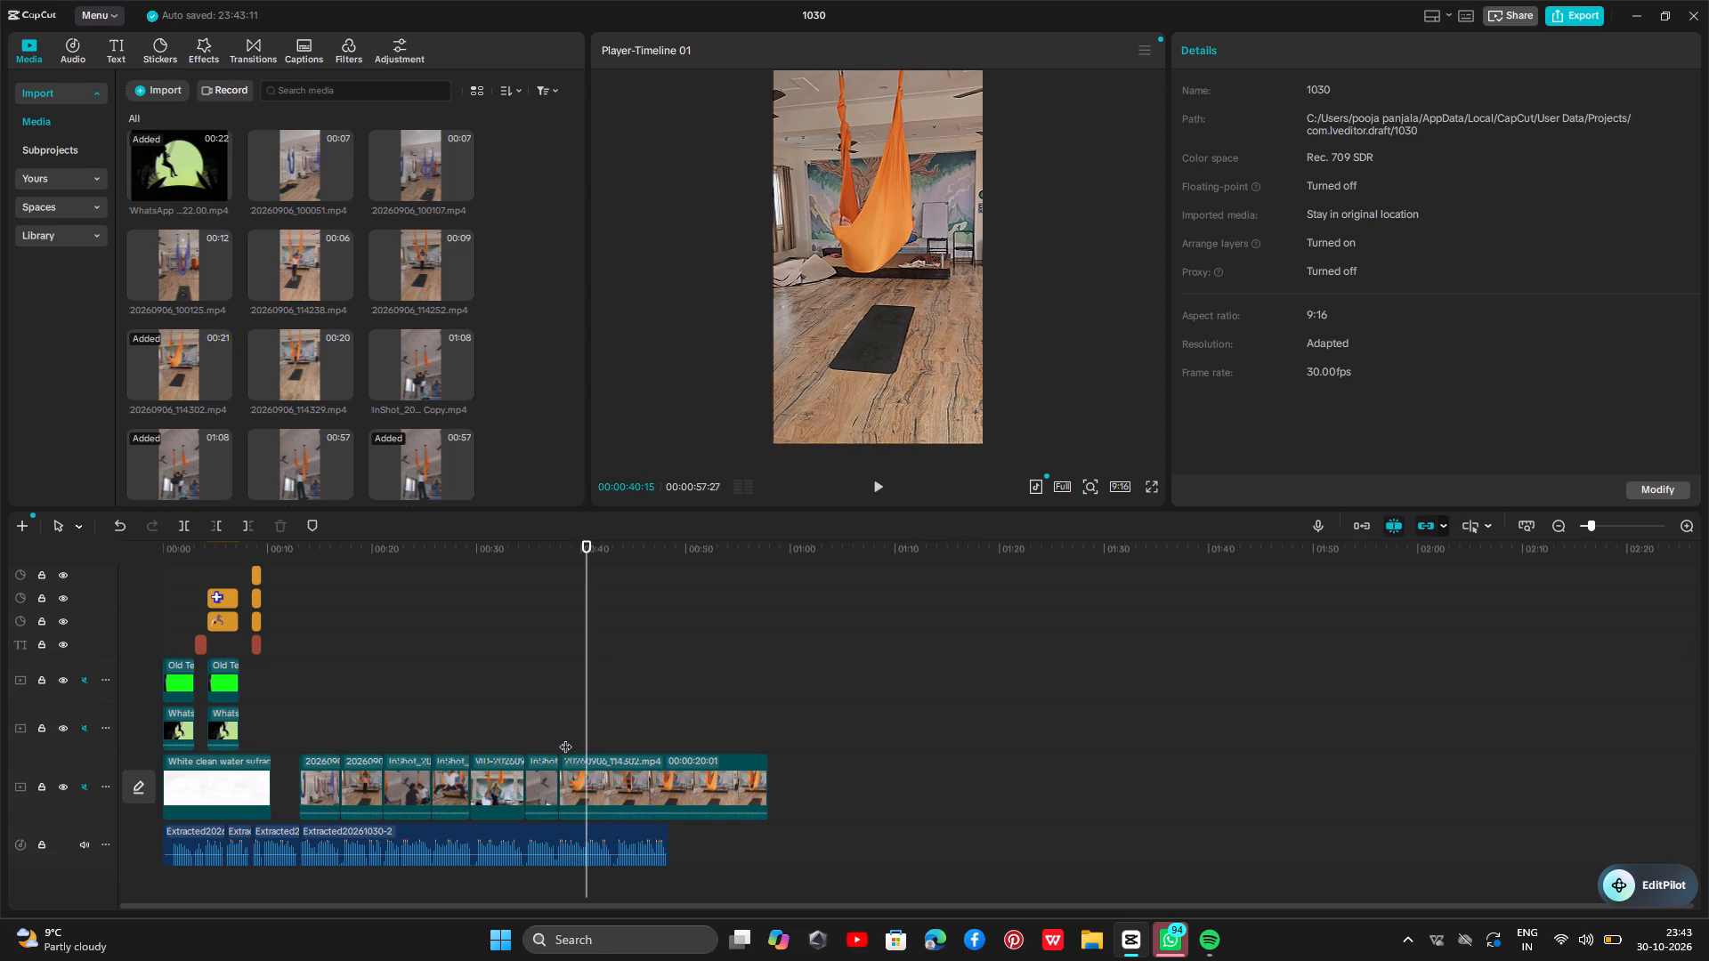
left_click(613, 792, "ctrl")
key("ctrl+b")
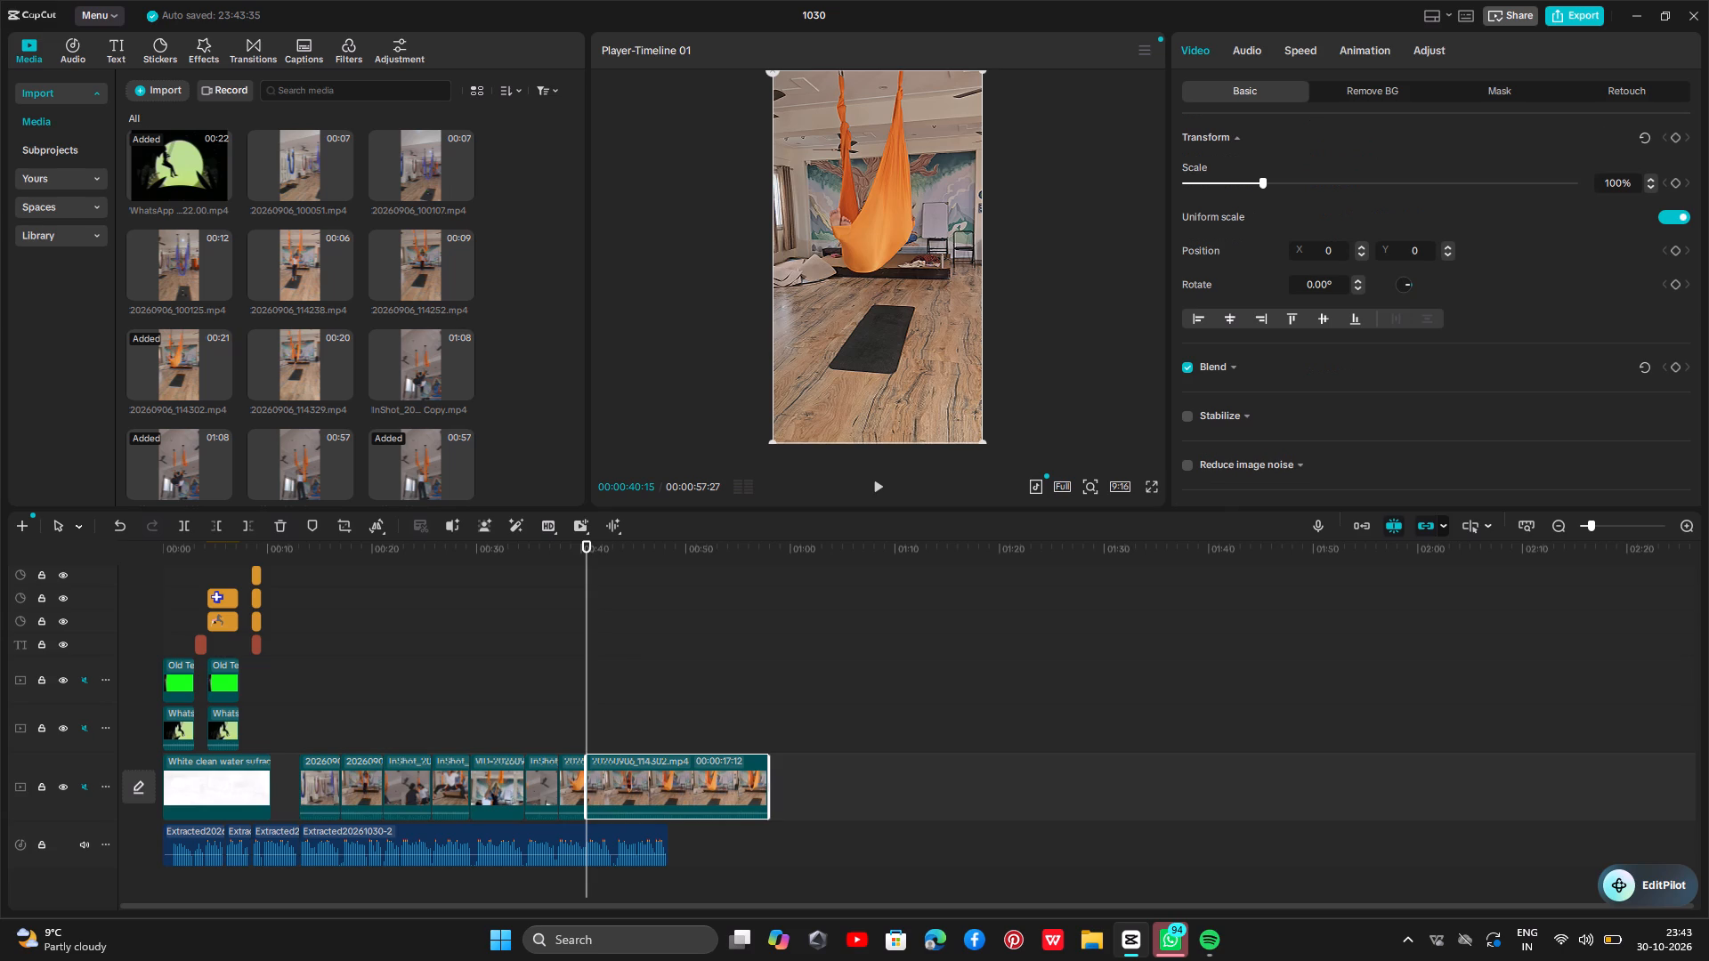
Trim about 4.6 seconds off the start of the portion after the cut and move it directly against the first portion.
left_click_drag(585, 758, 618, 764)
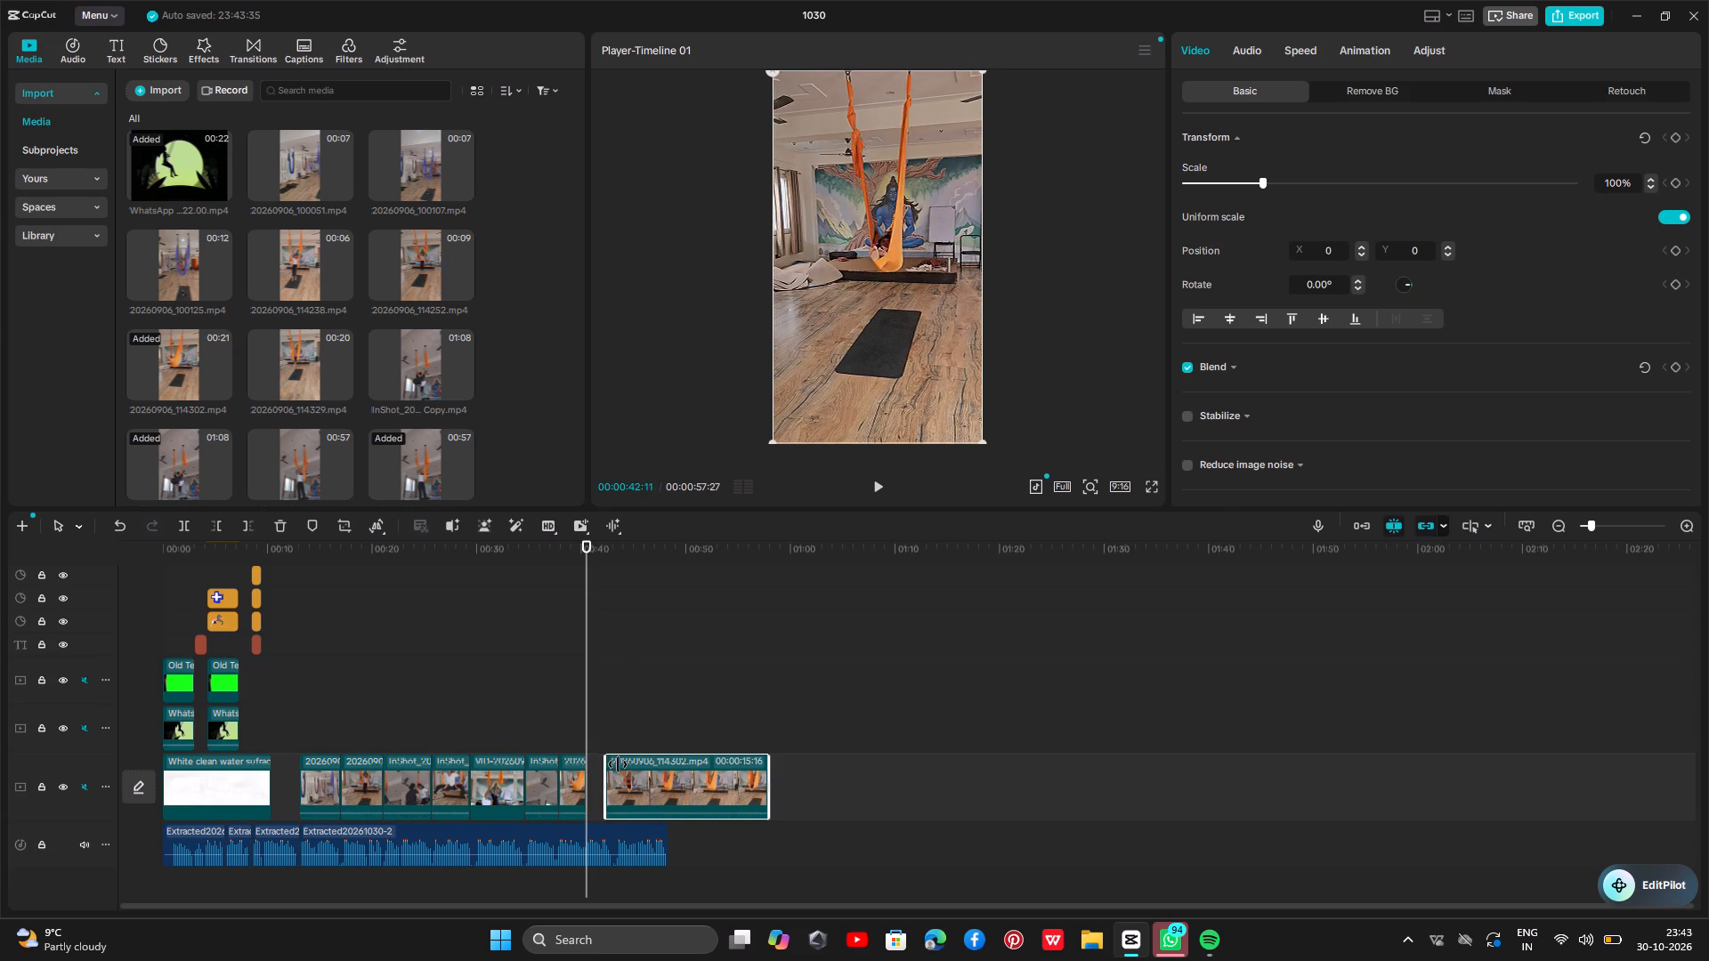
left_click_drag(618, 764, 634, 768)
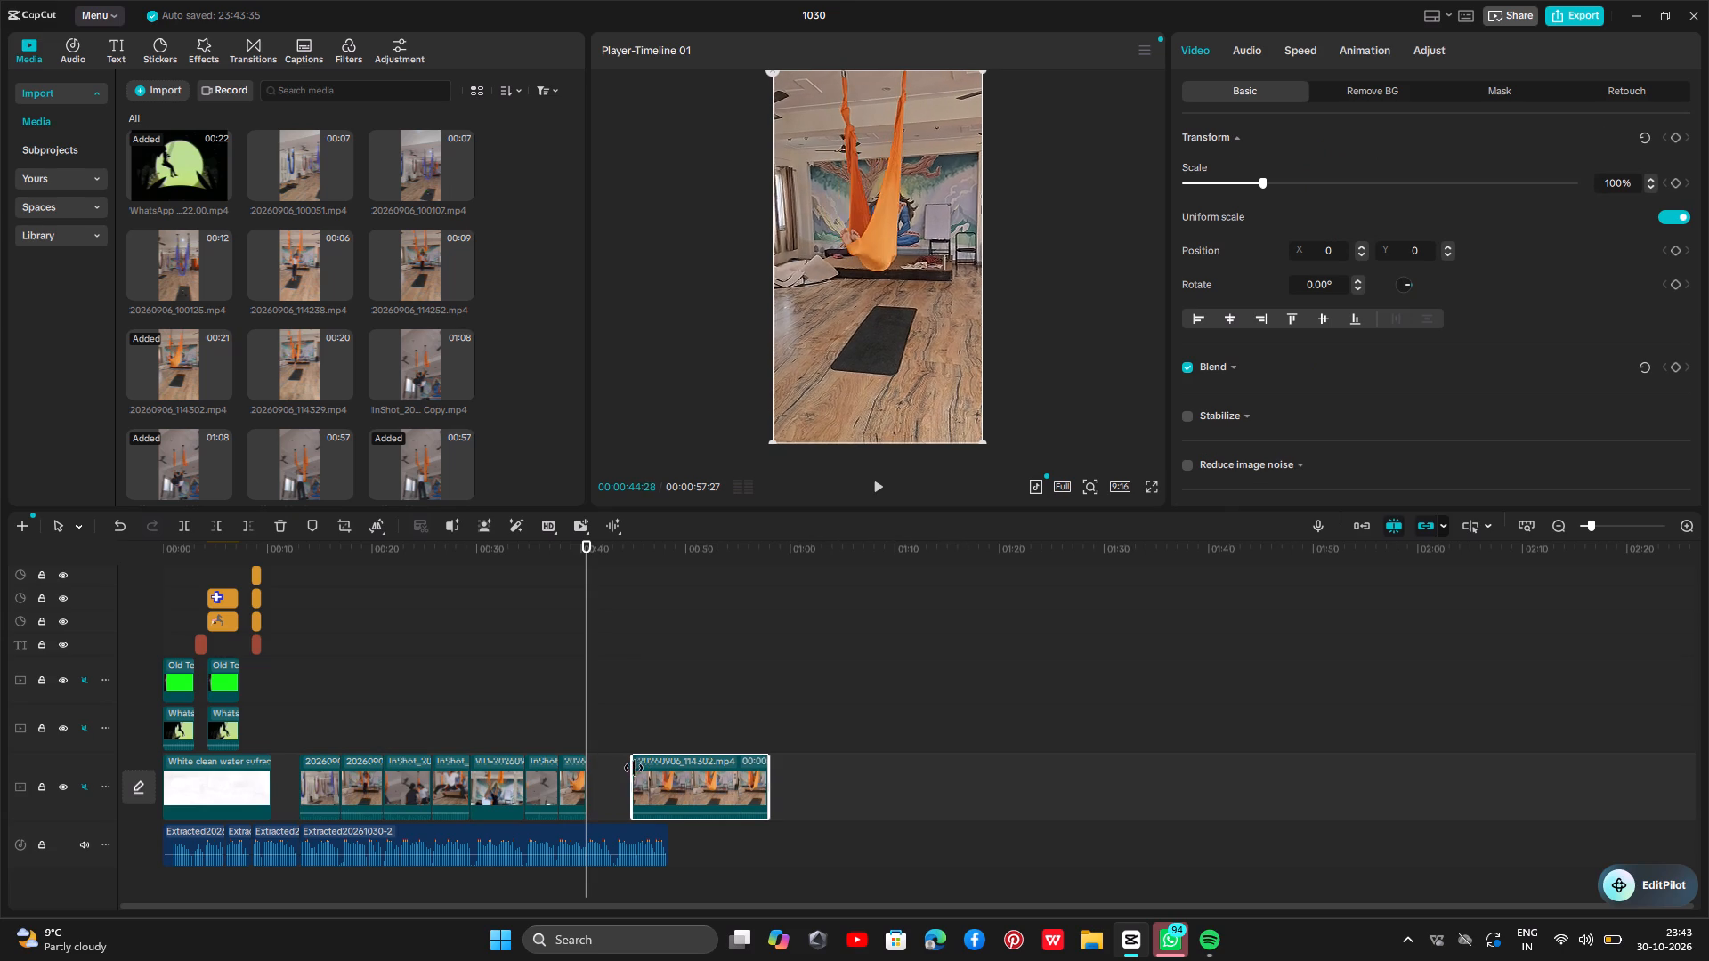
left_click_drag(634, 768, 643, 780)
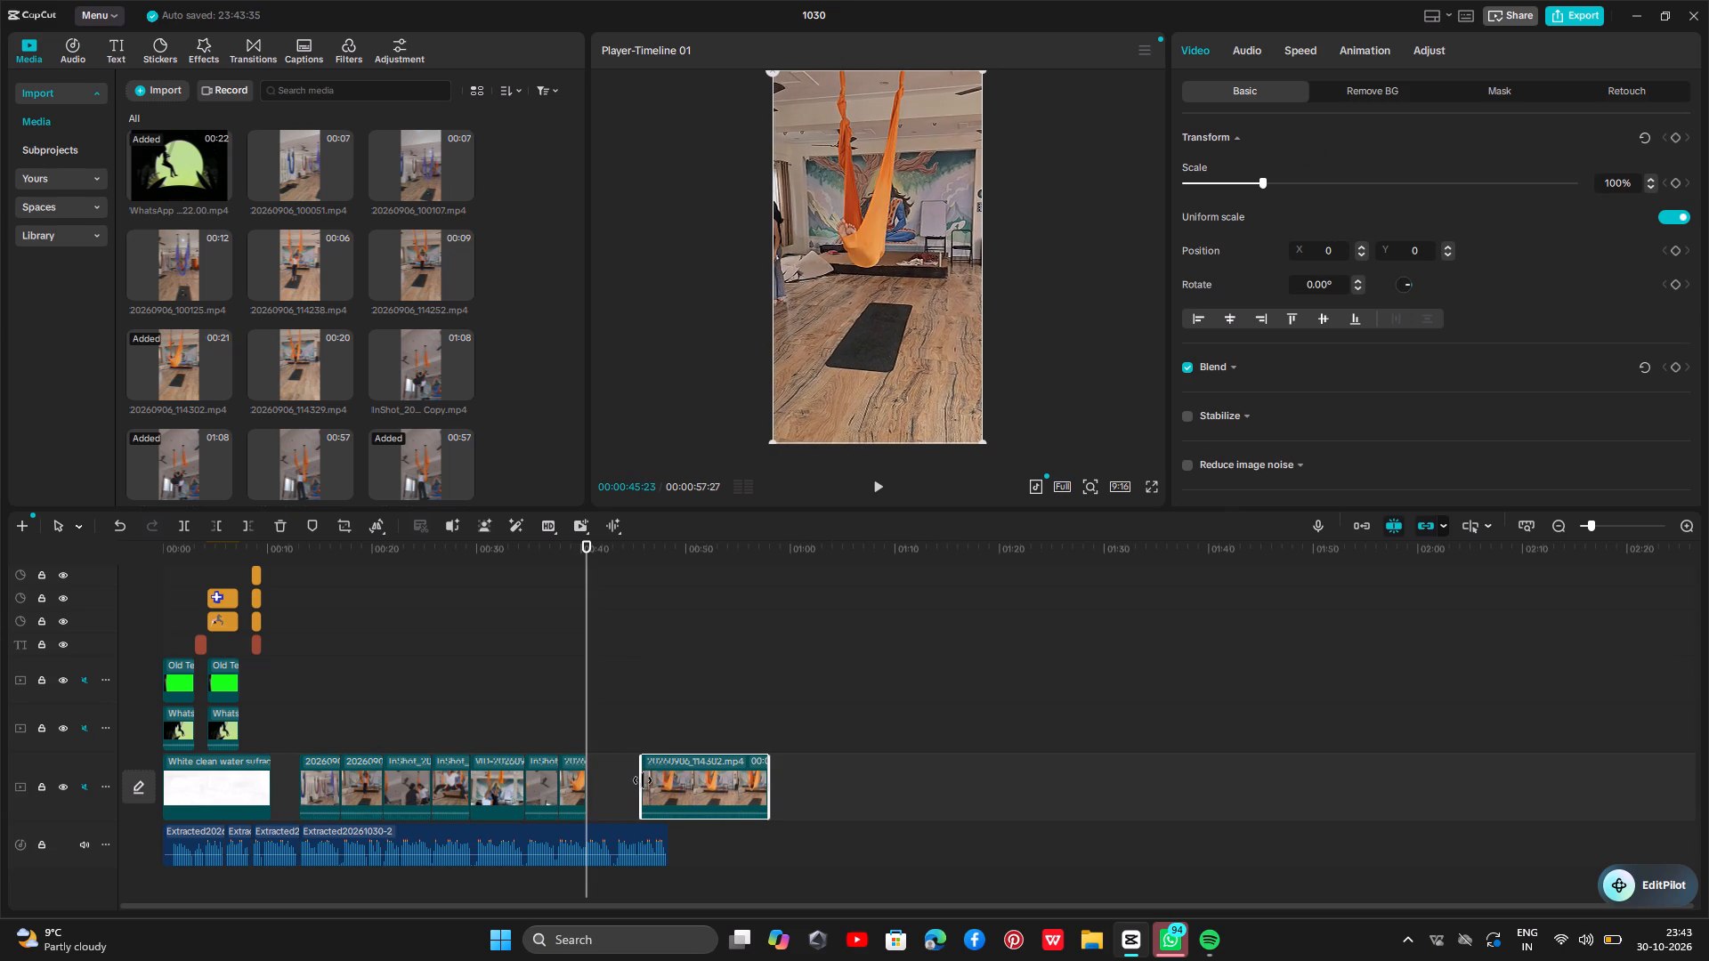
left_click_drag(643, 780, 636, 793)
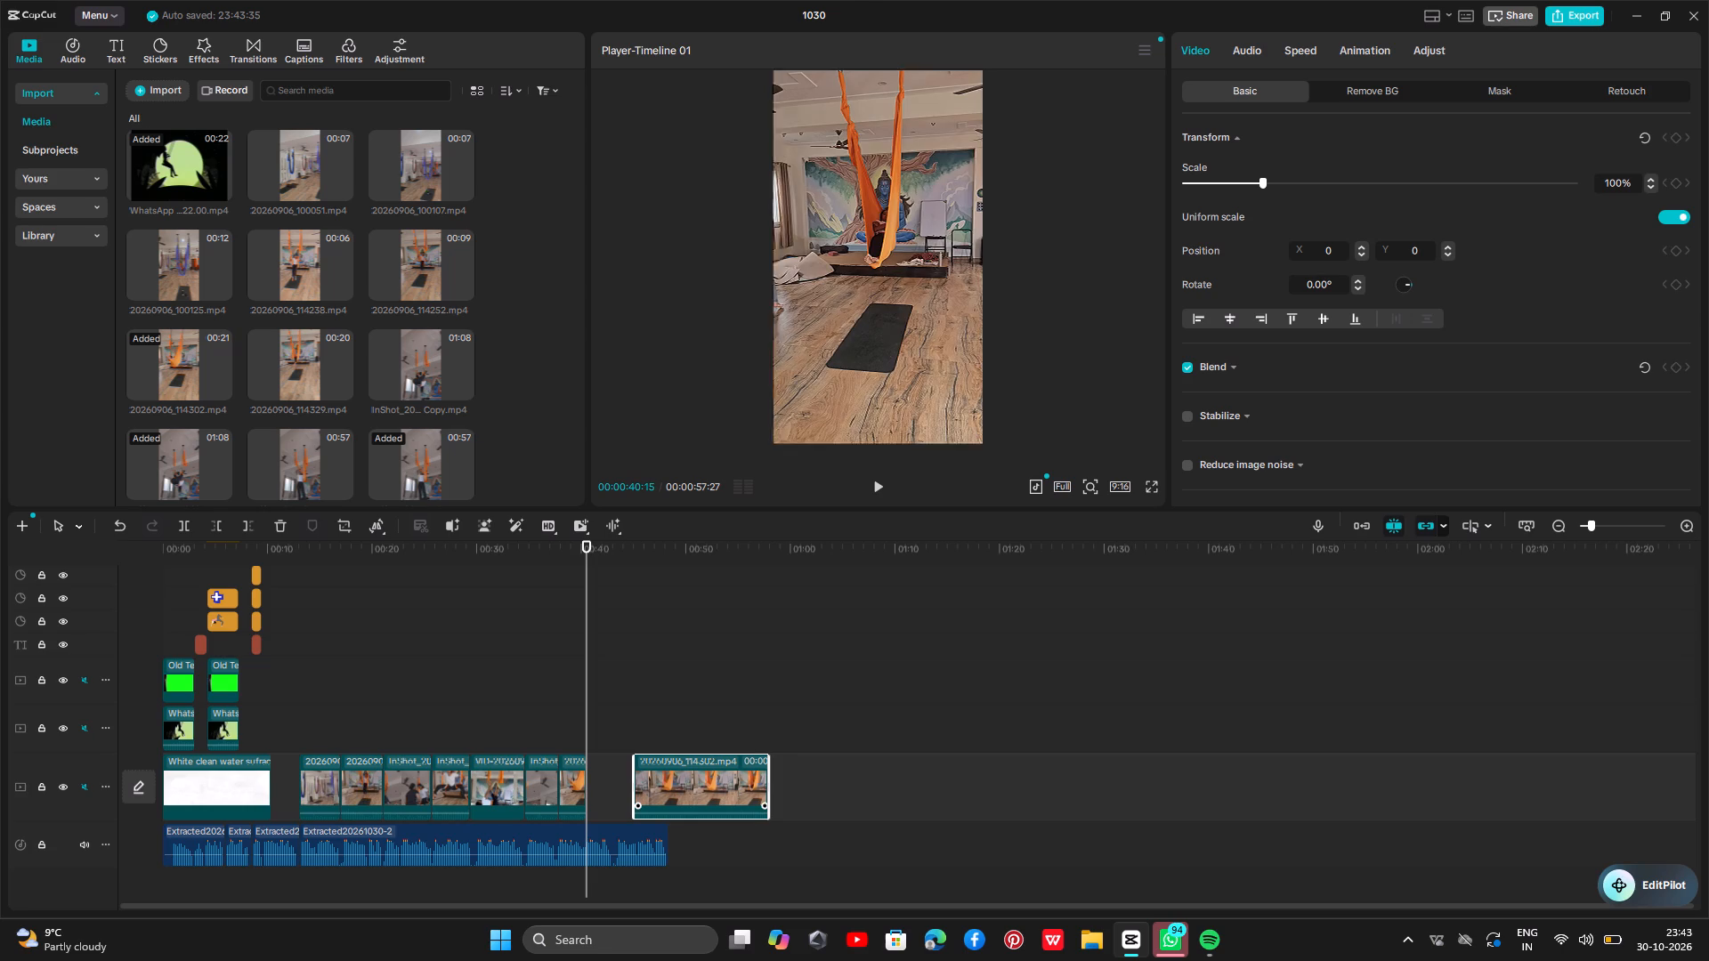
left_click_drag(701, 771, 650, 775)
left_click(568, 713)
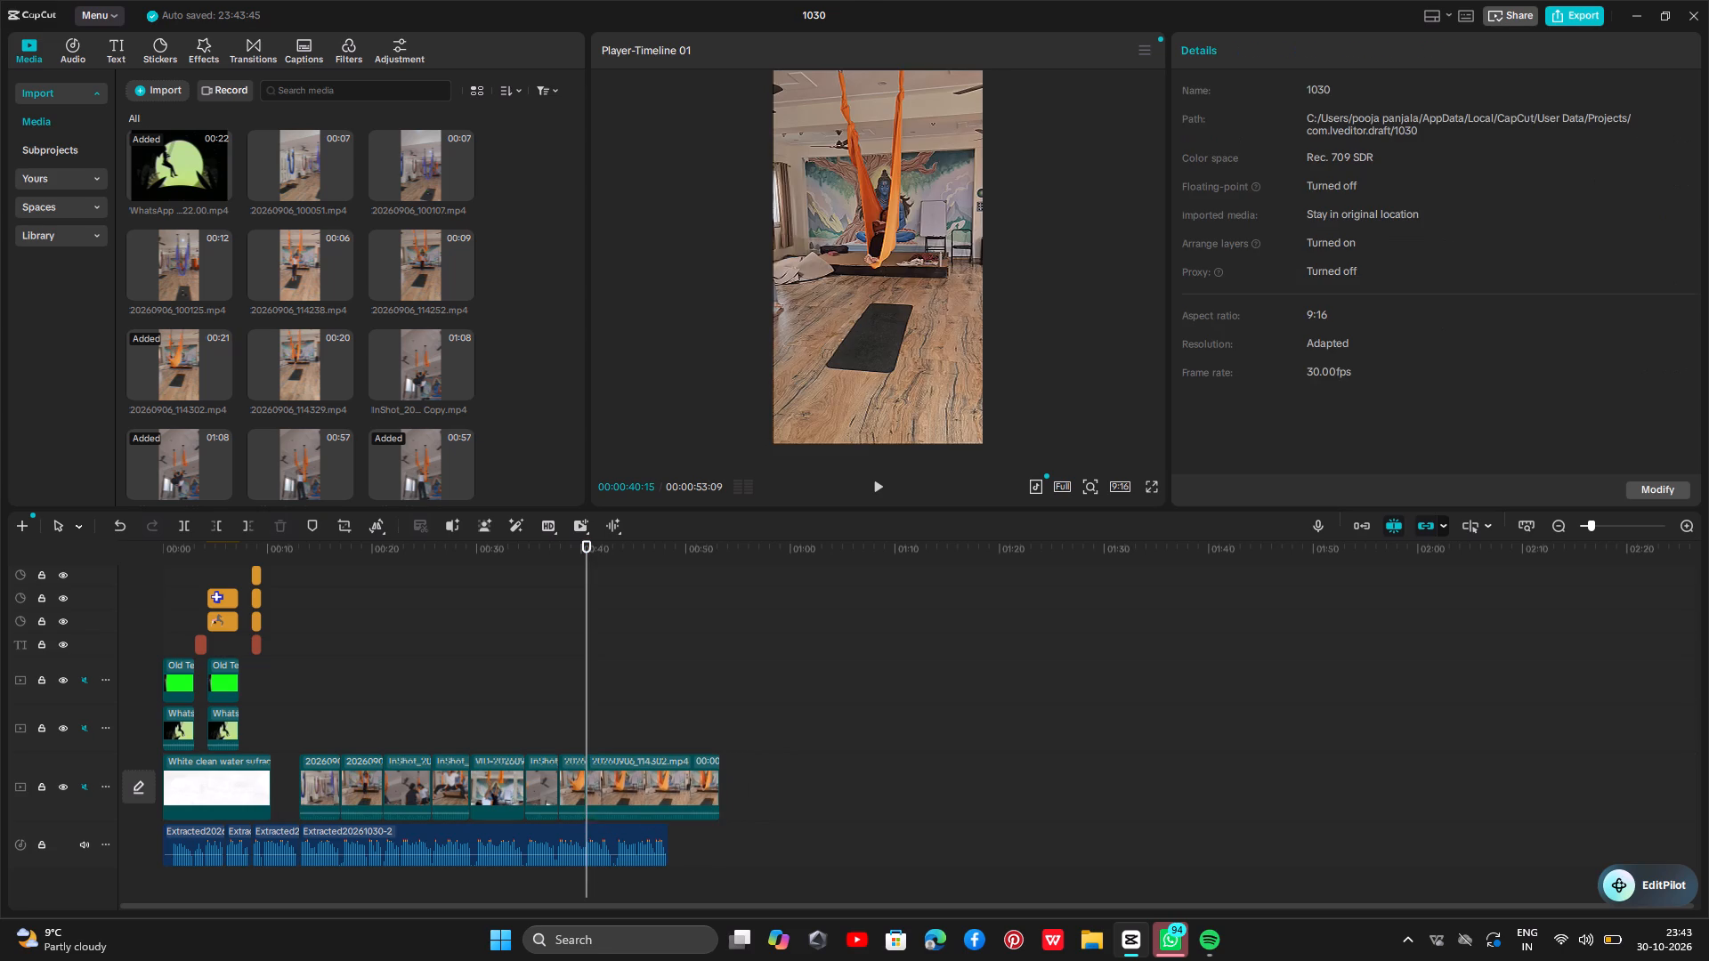
Play the second 20260906_114302.mp4 portion with the audio, split it at 00:00:43:18 and delete everything after the cut.
key("space")
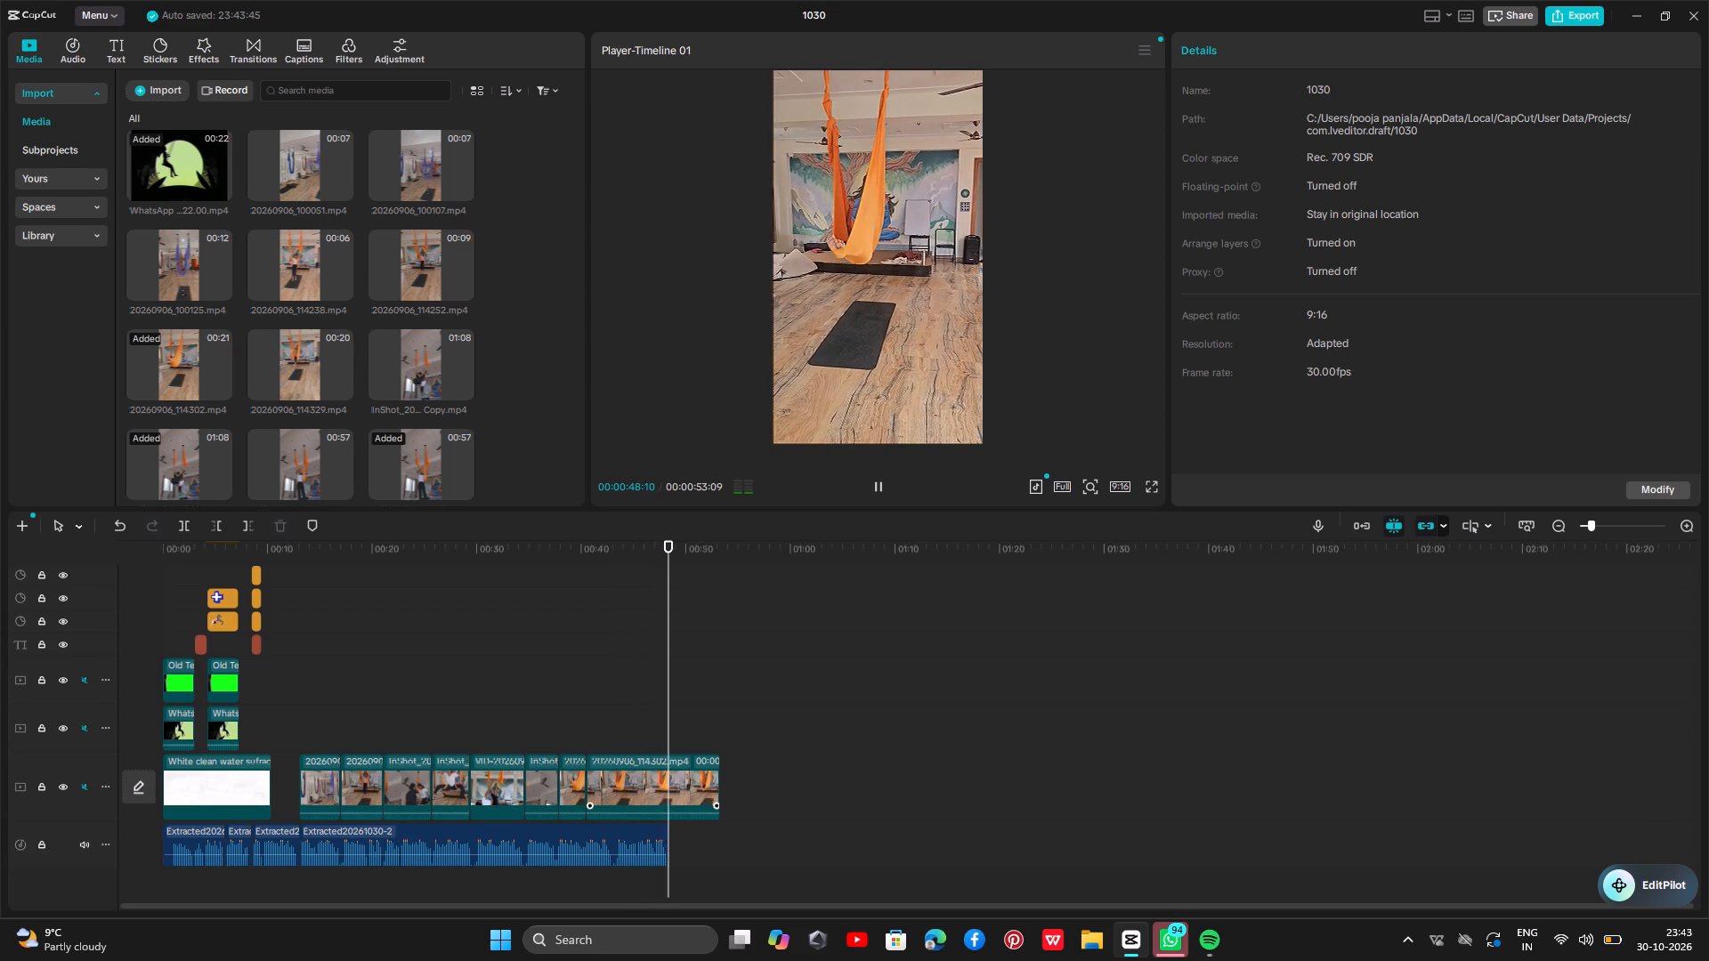
left_click(550, 717)
key("space")
key("space")
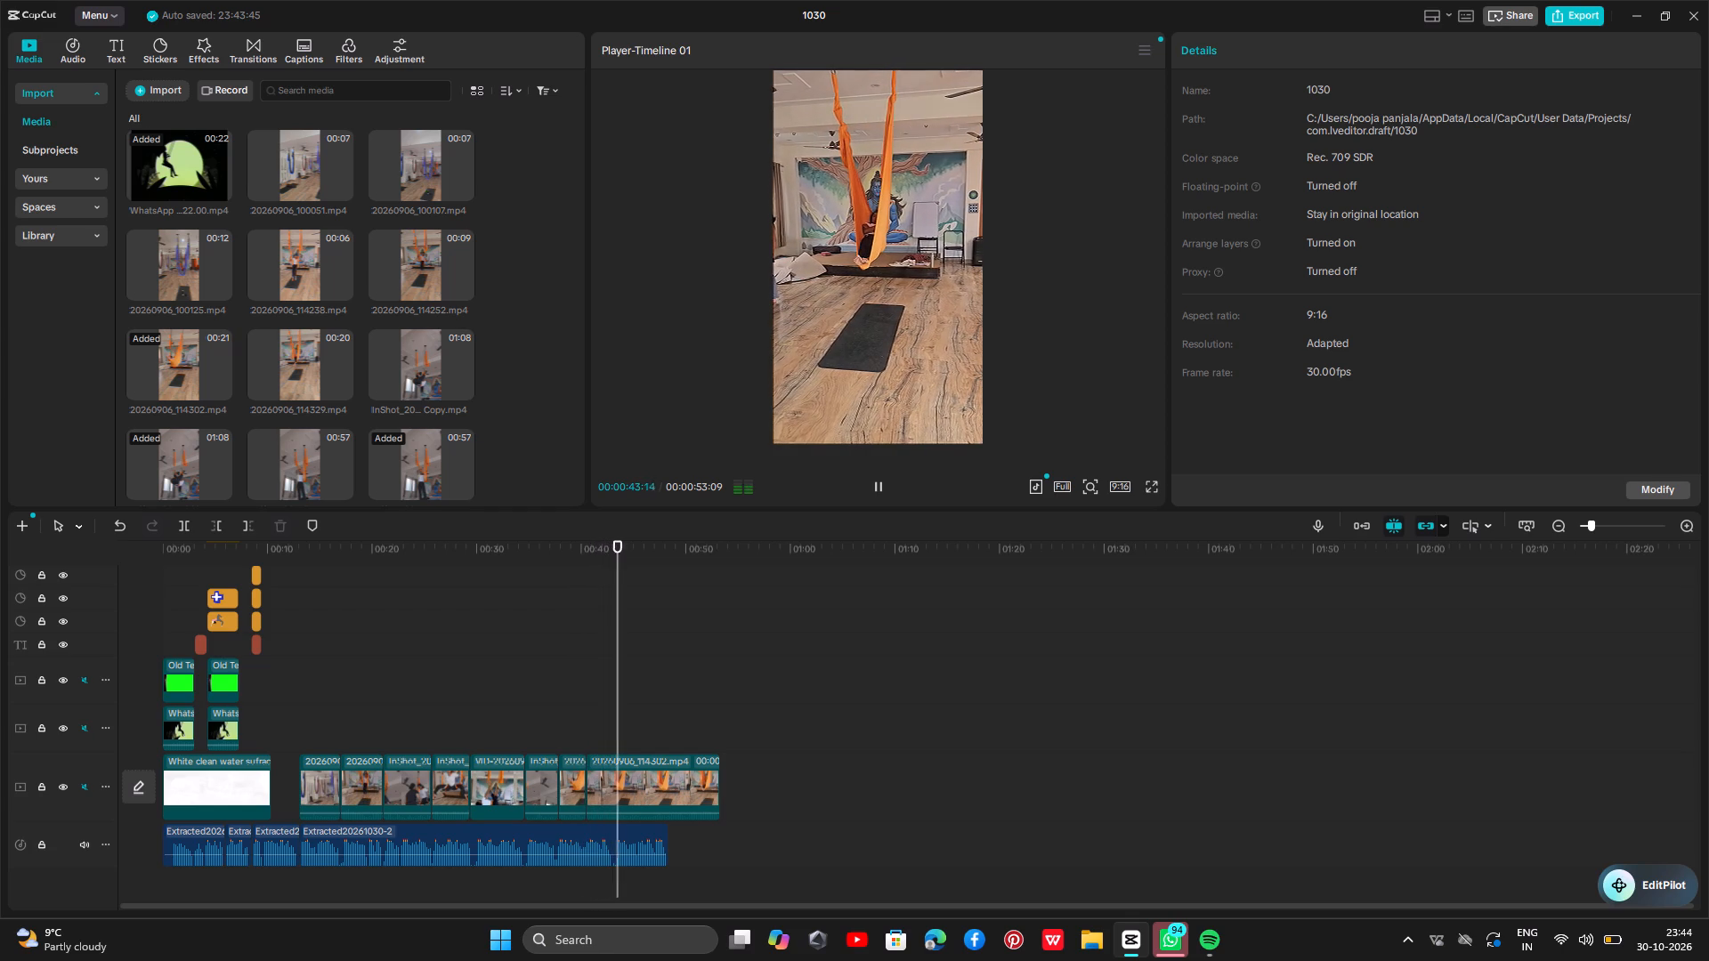
key("space")
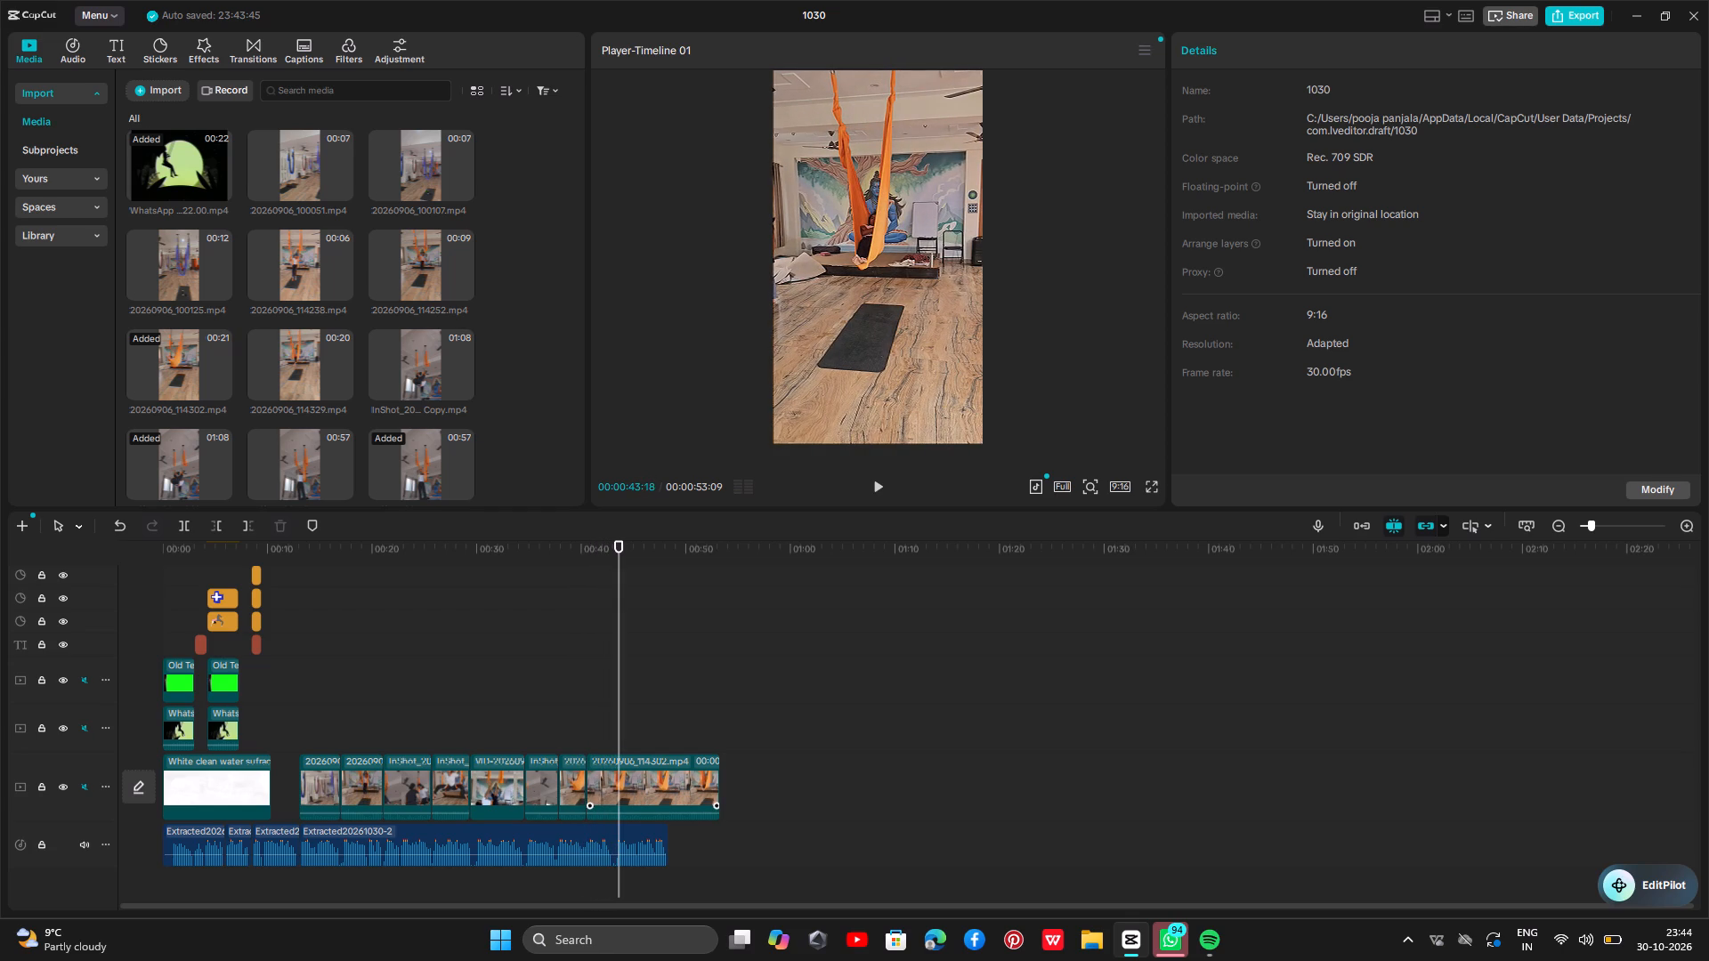
left_click(633, 793)
key("ctrl+b")
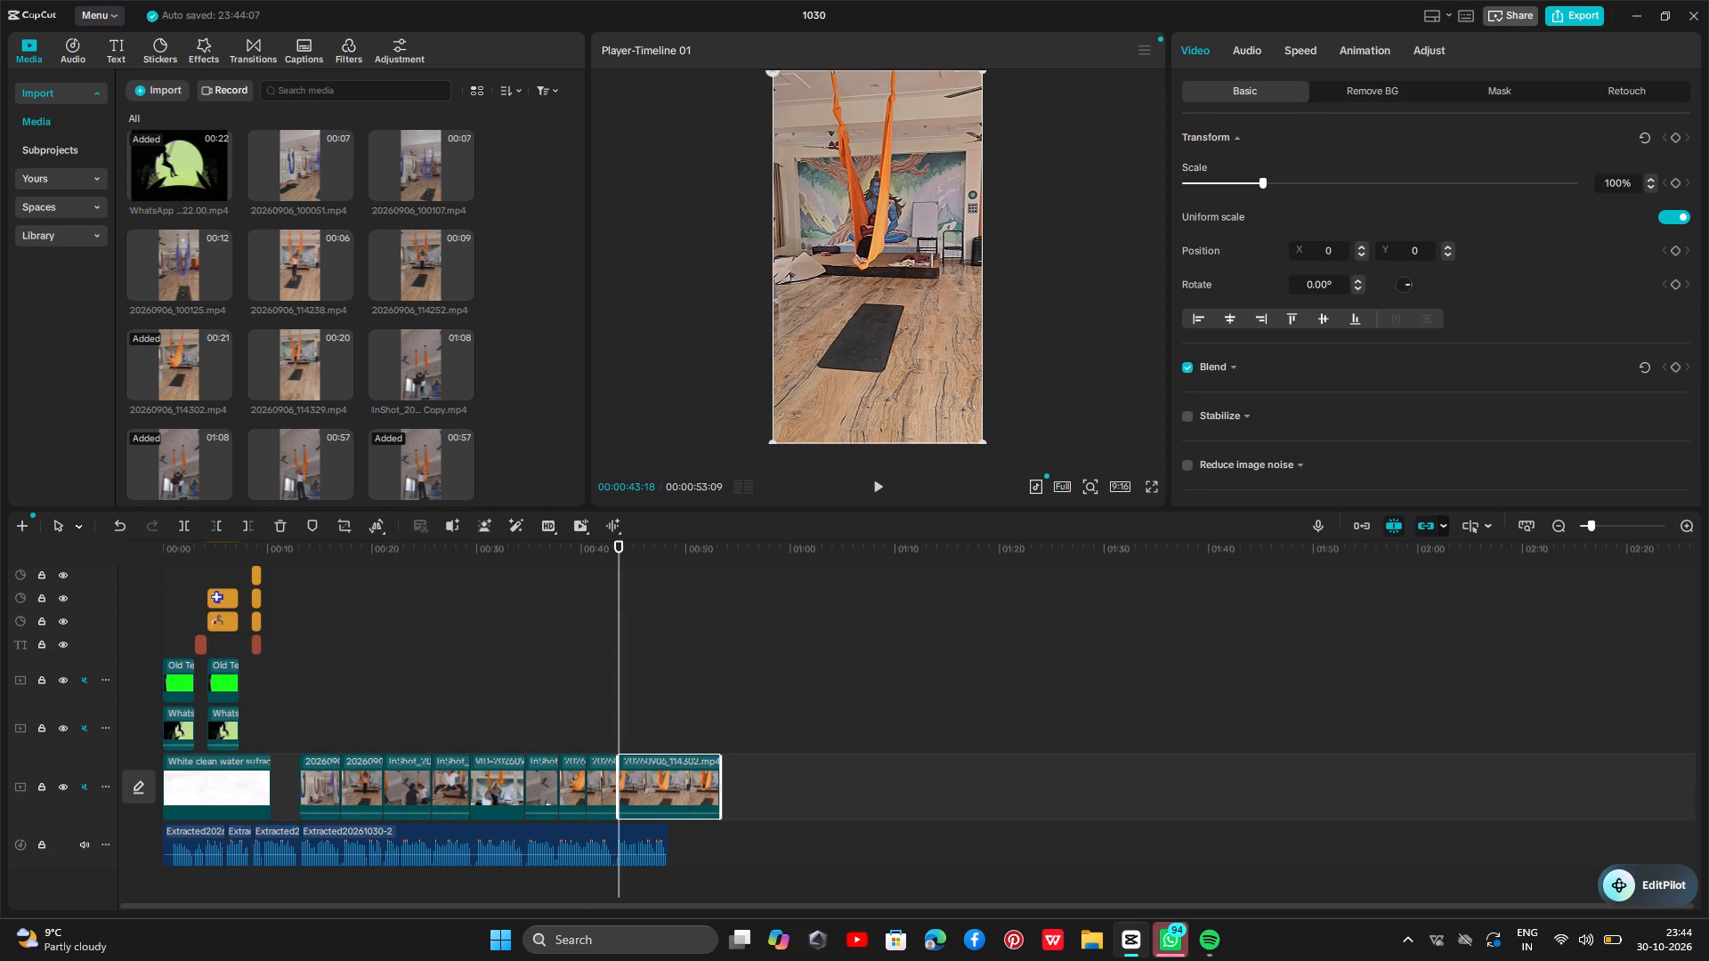
key("BackSpace")
Play the timeline from about 14 seconds to the end to review the clip sequence against the audio.
left_click(317, 706)
key("space")
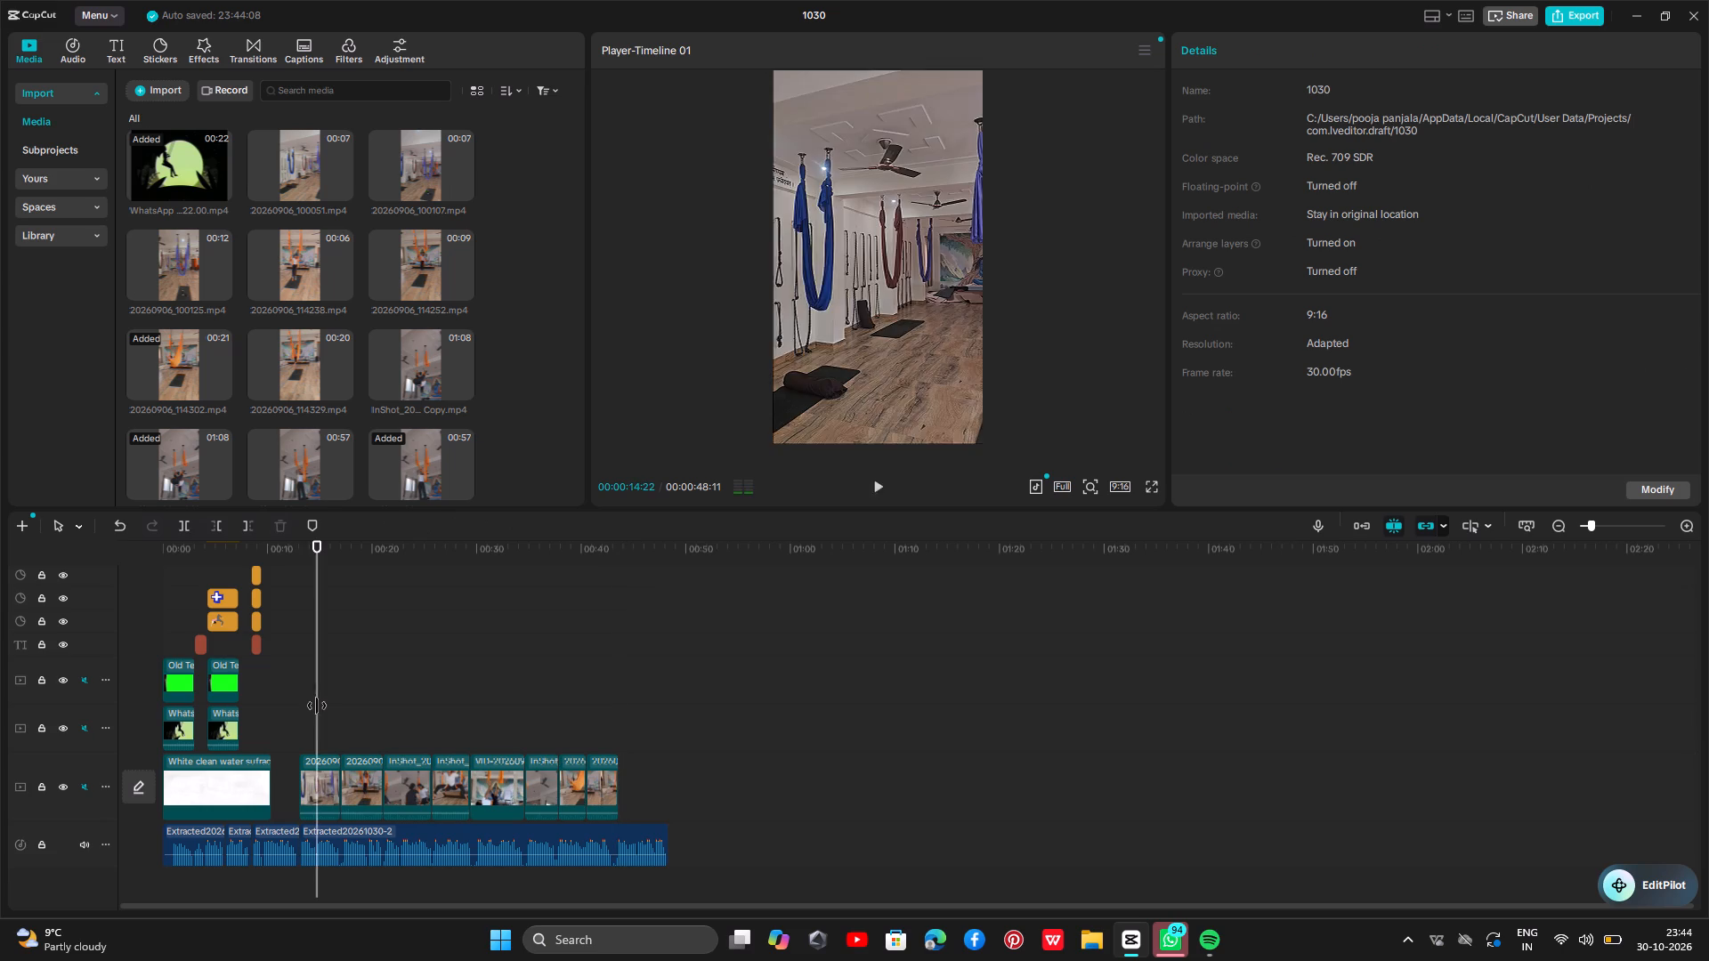
key("space")
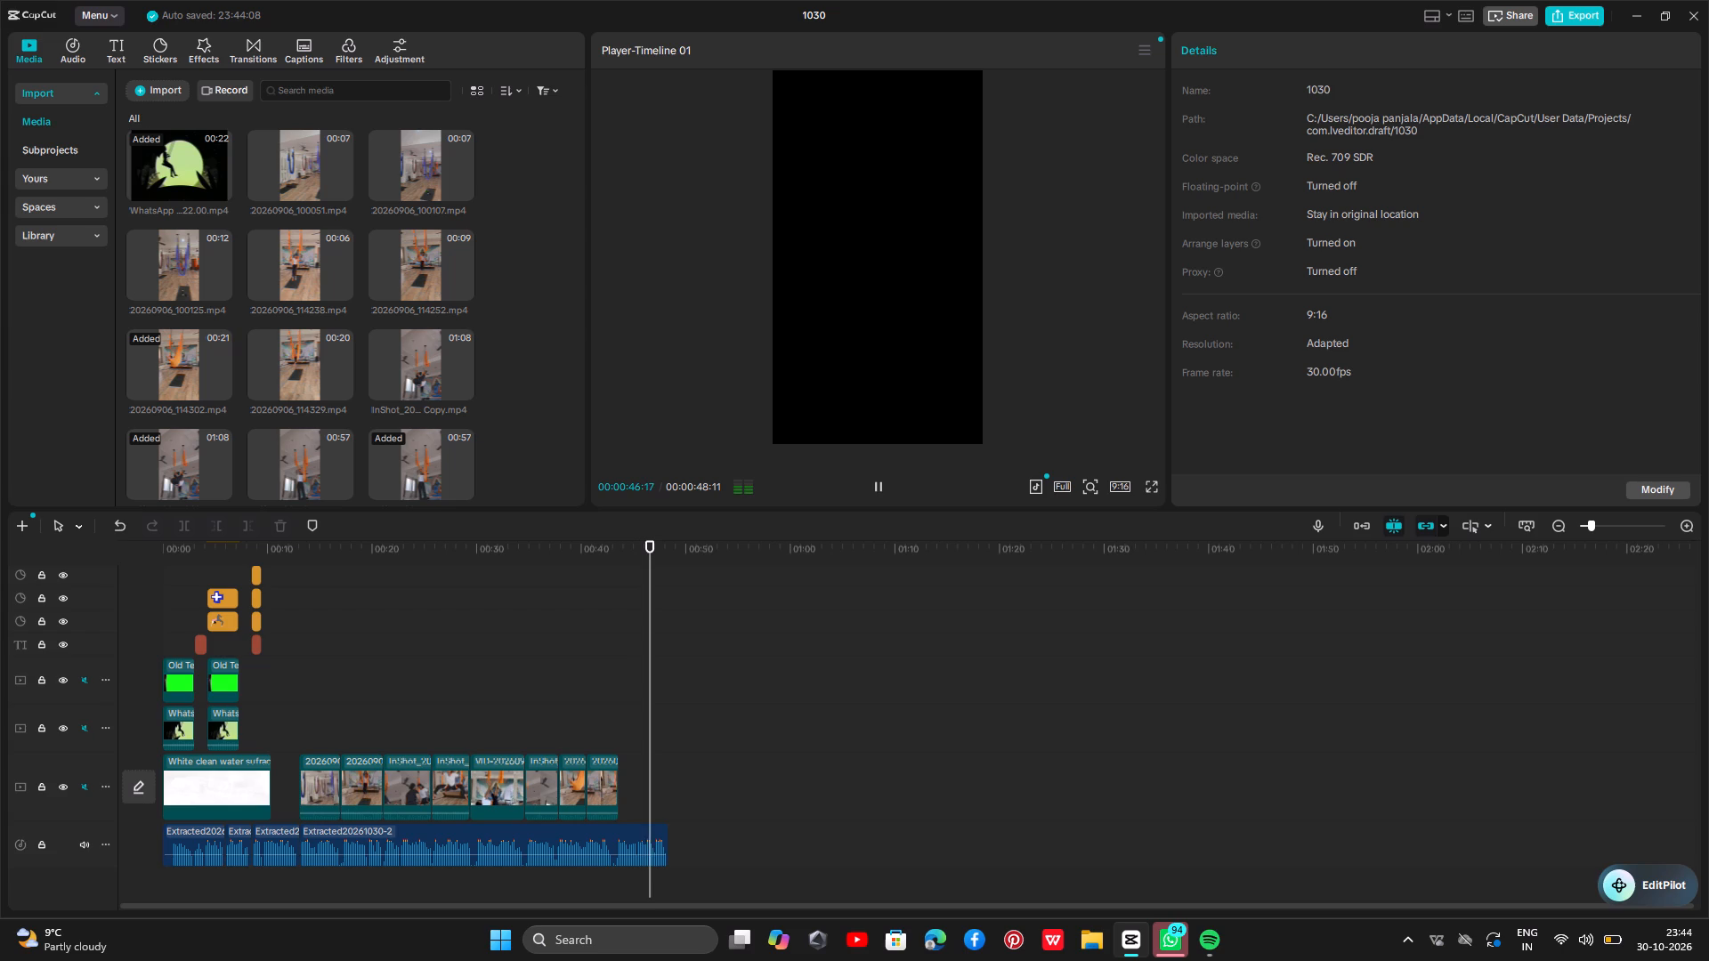
Copy the White clean water clip from the timeline's start and place the copy directly after the last 20260906_114302.mp4 portion.
left_click(206, 787)
key("ctrl+c")
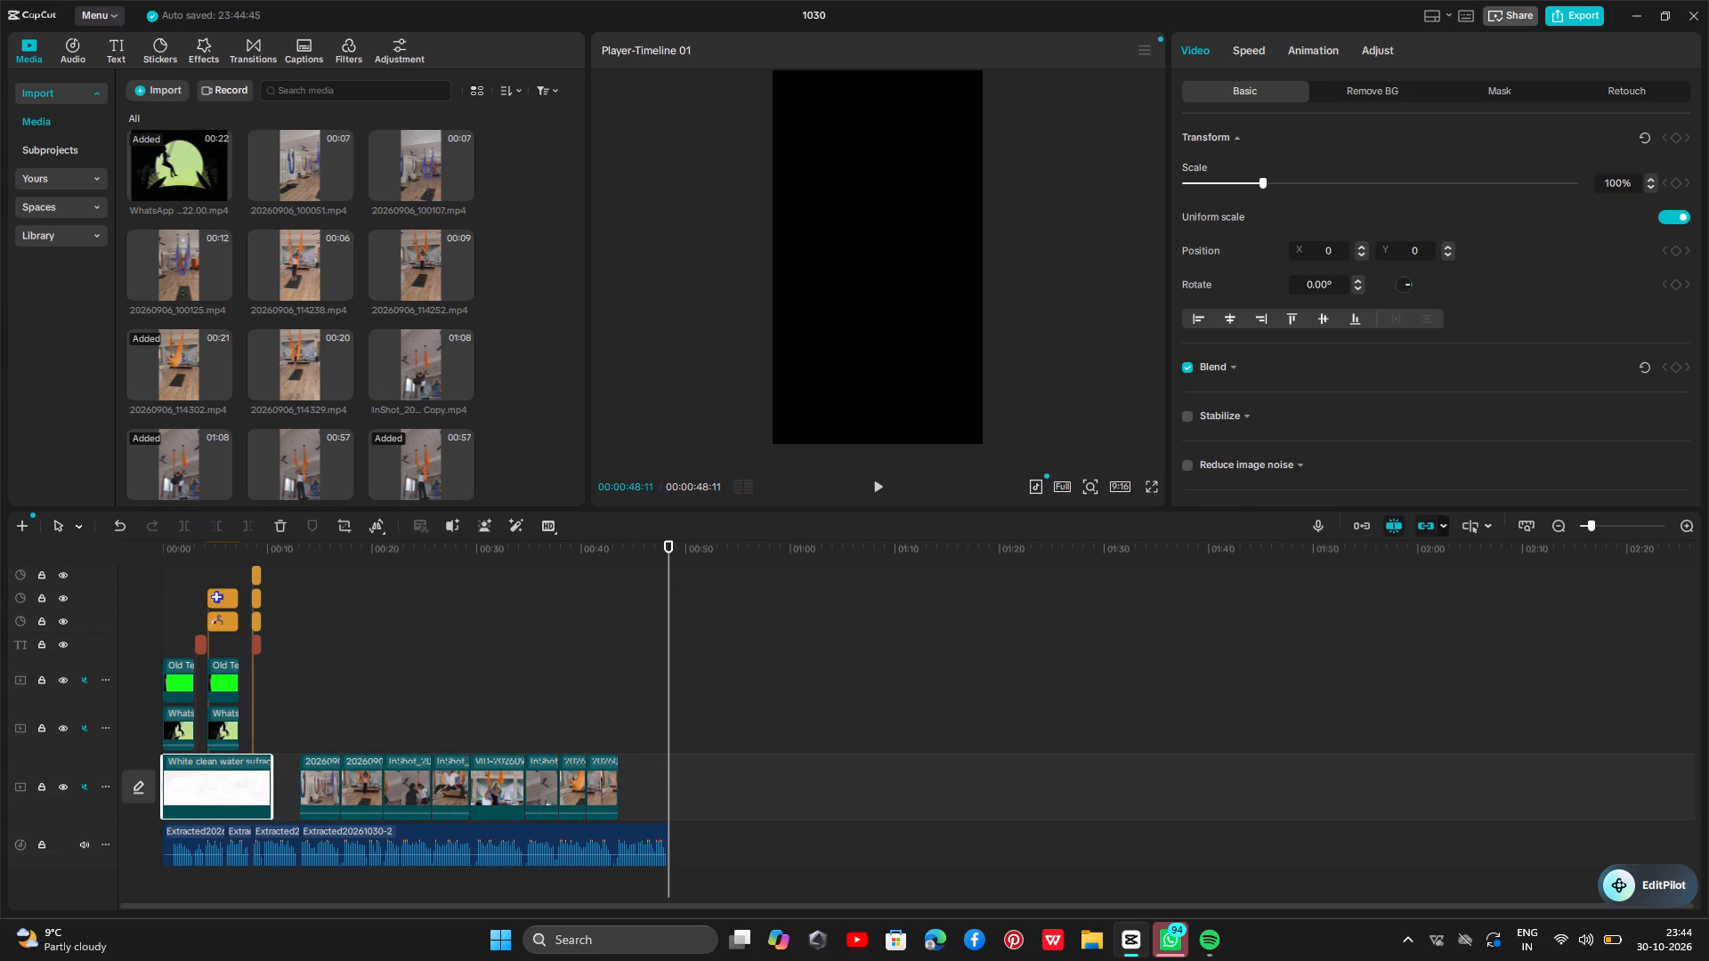
left_click(631, 777)
key("ctrl+v")
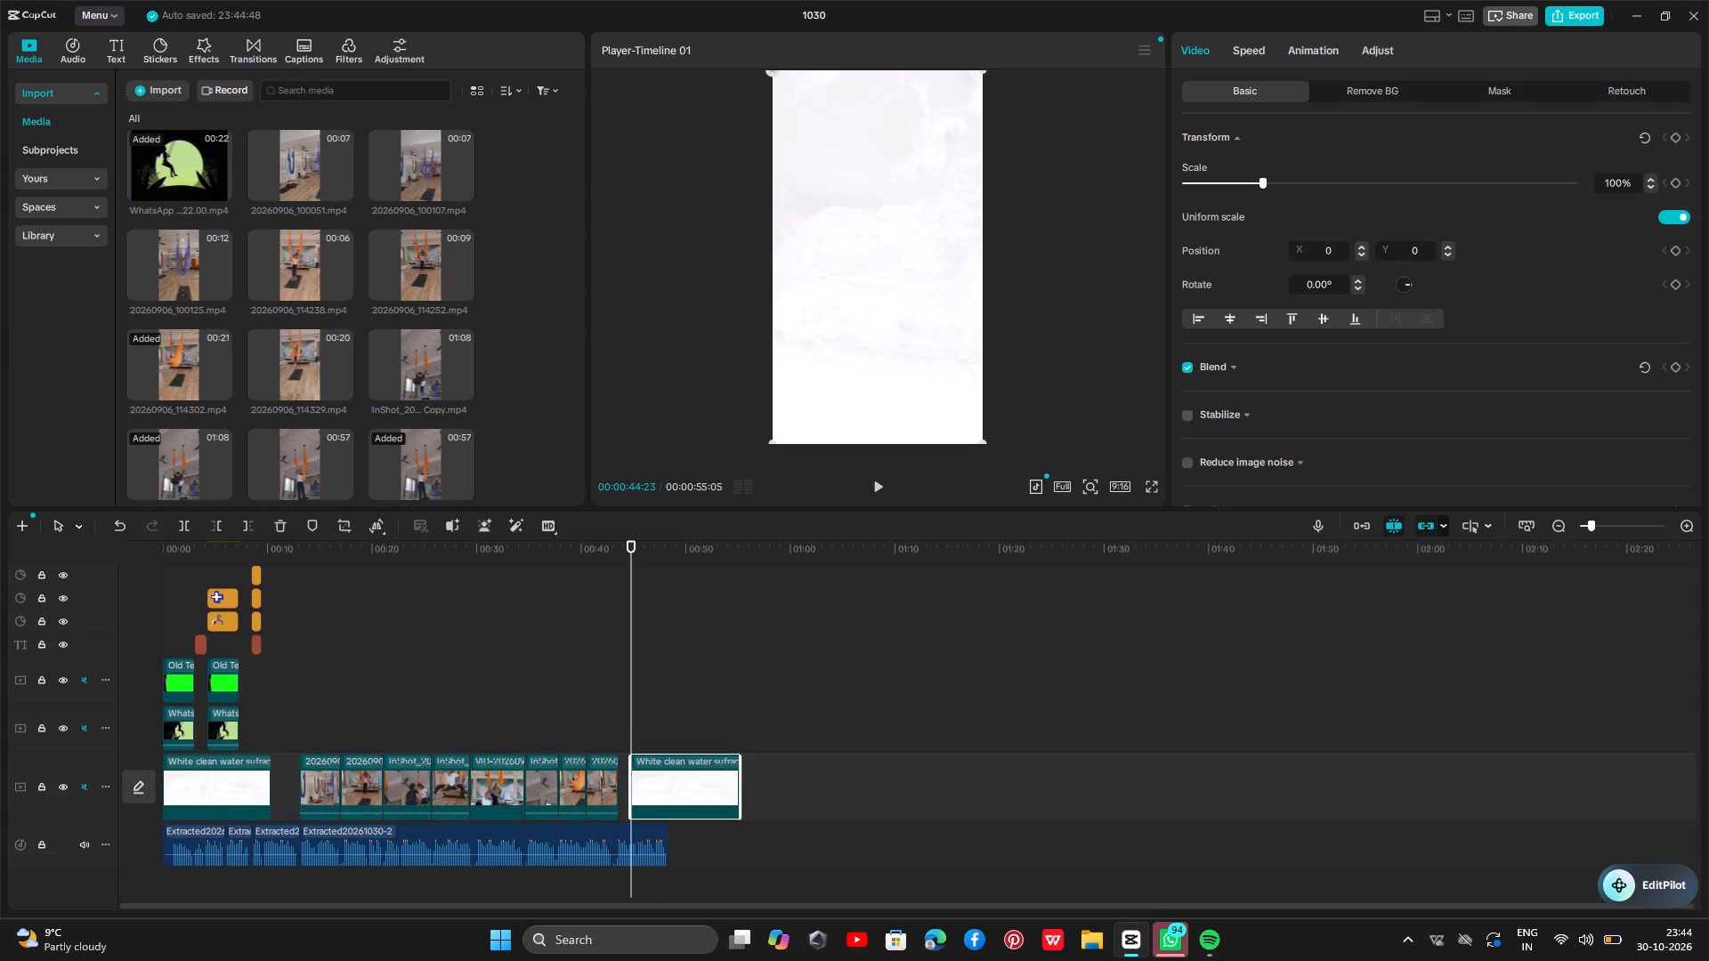
left_click_drag(658, 775, 643, 775)
left_click_drag(669, 781, 677, 787)
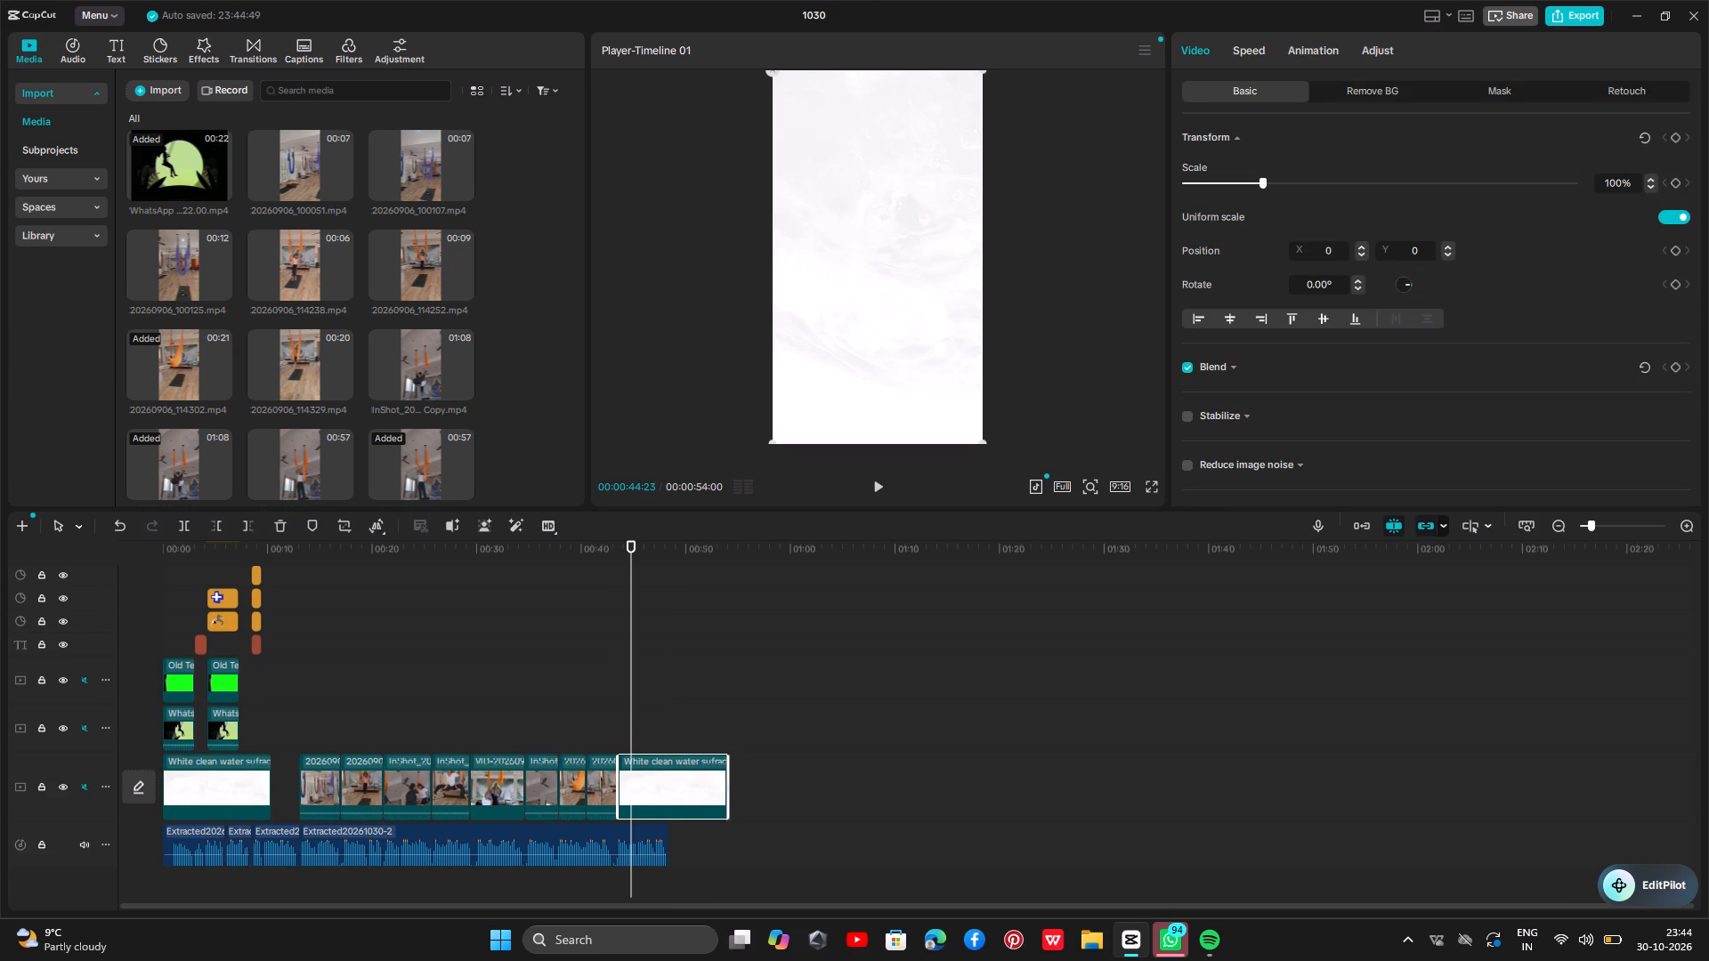
left_click_drag(677, 787, 679, 791)
left_click_drag(676, 796, 668, 800)
Split the copied White clean water clip at the audio's end, 00:00:48:11, and delete the portion after the cut.
left_click(665, 710)
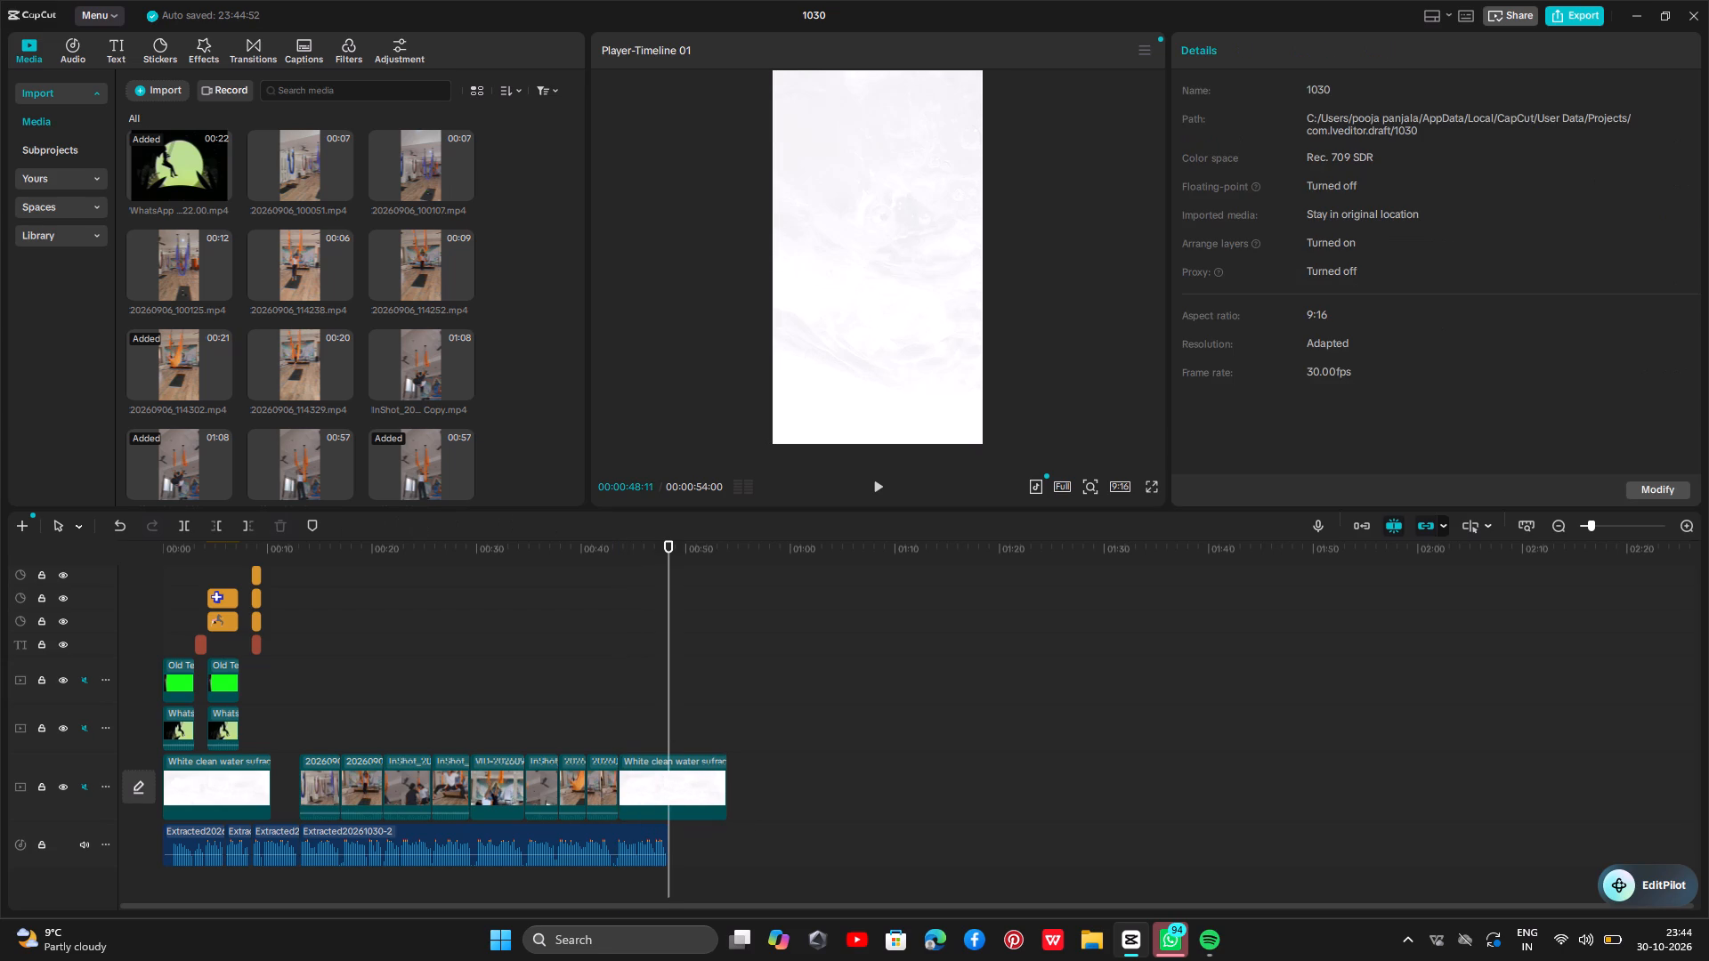
key("ctrl+b")
key("BackSpace")
key("BackSpace")
left_click(706, 782)
key("BackSpace")
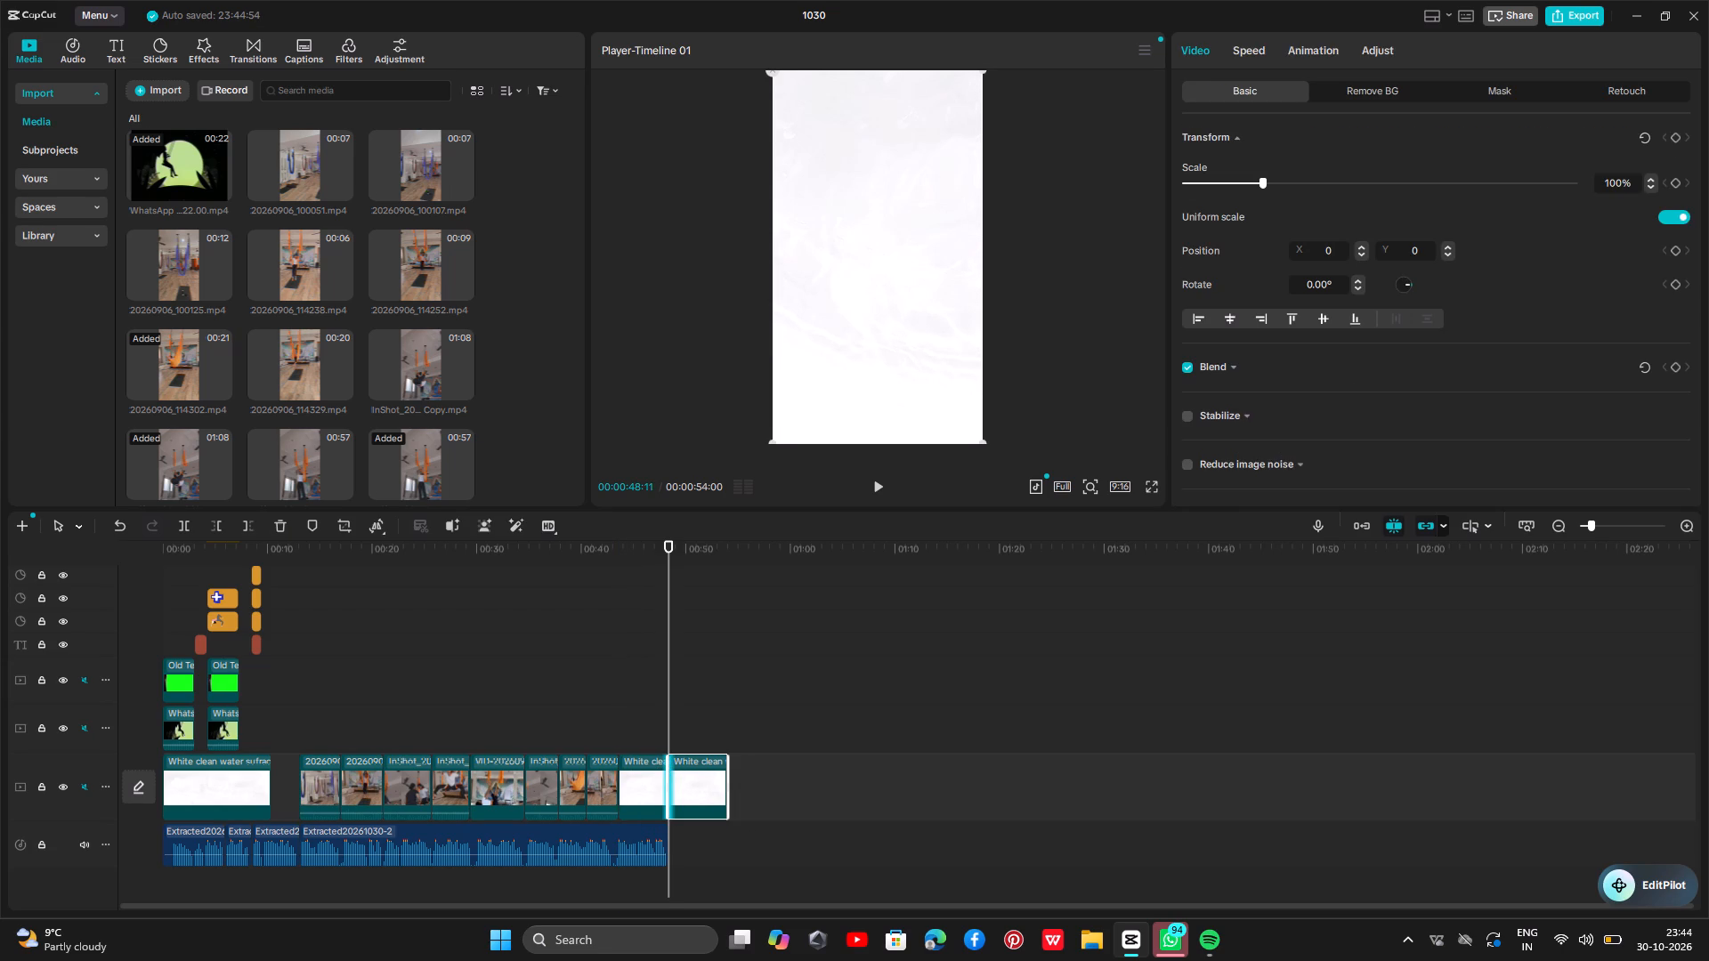
key("BackSpace")
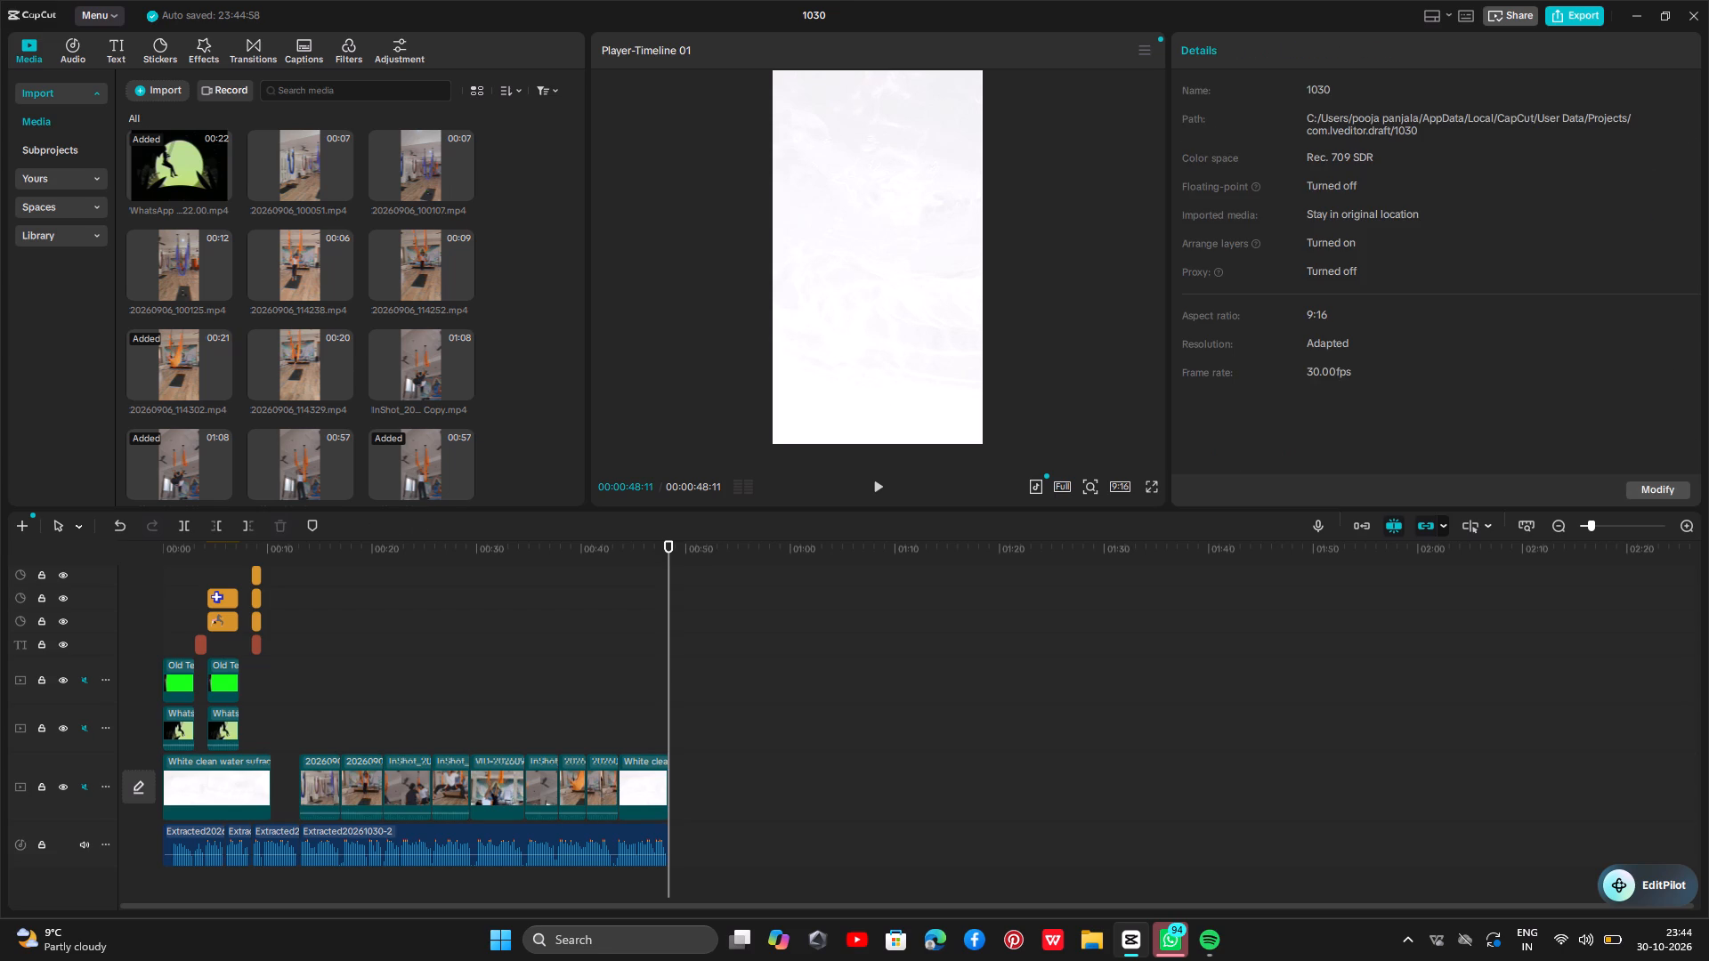
Move the playhead to 00:00:24:20 to view the InShot clip there.
left_click(421, 714)
left_click(421, 714)
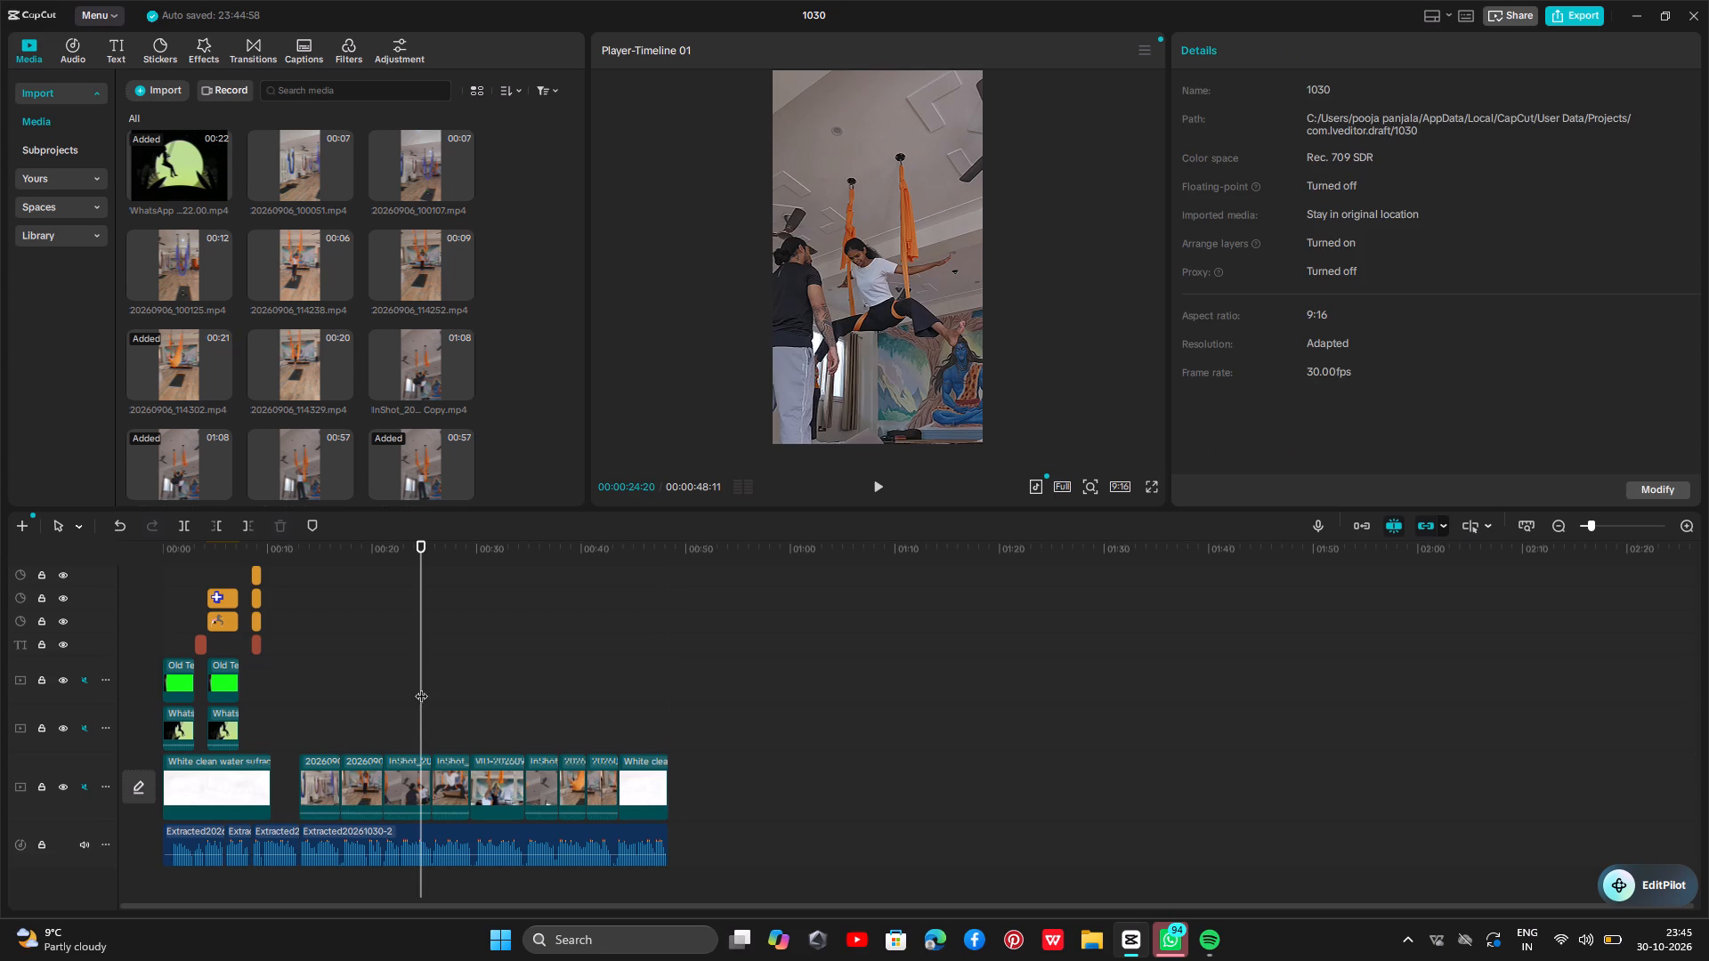
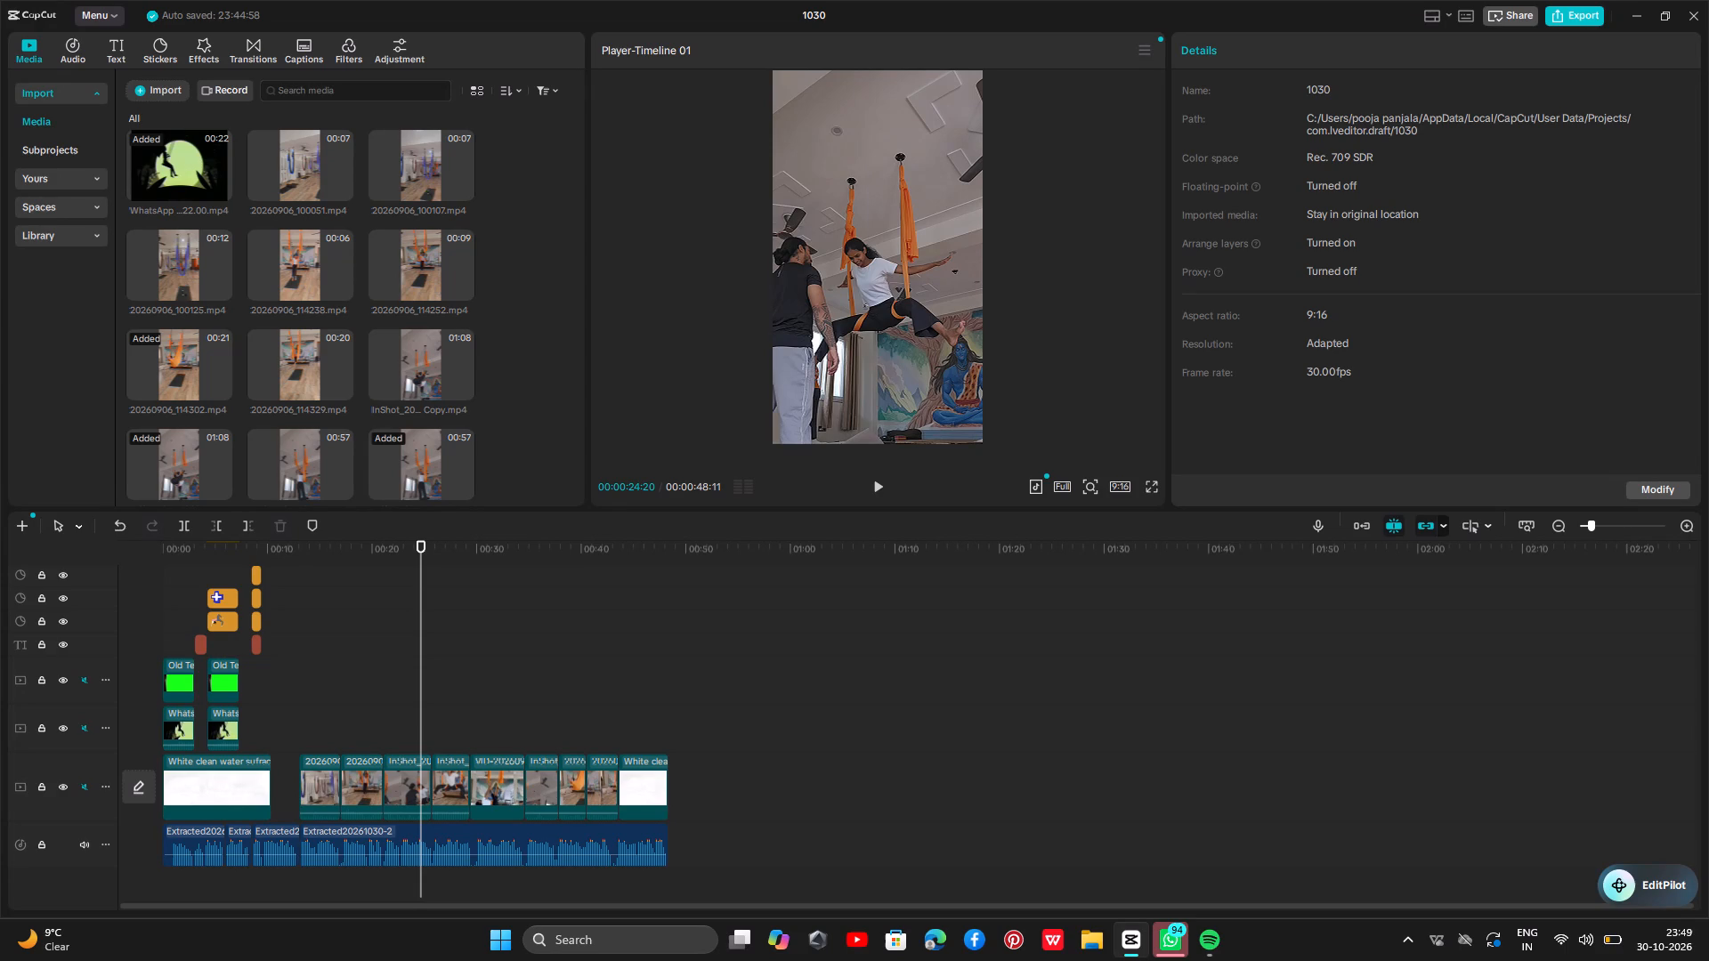
Play the timeline from the beginning to the end, then replay it up to about 26 seconds to check the clips against the audio.
left_click(190, 568)
left_click_drag(190, 568, 134, 594)
key("space")
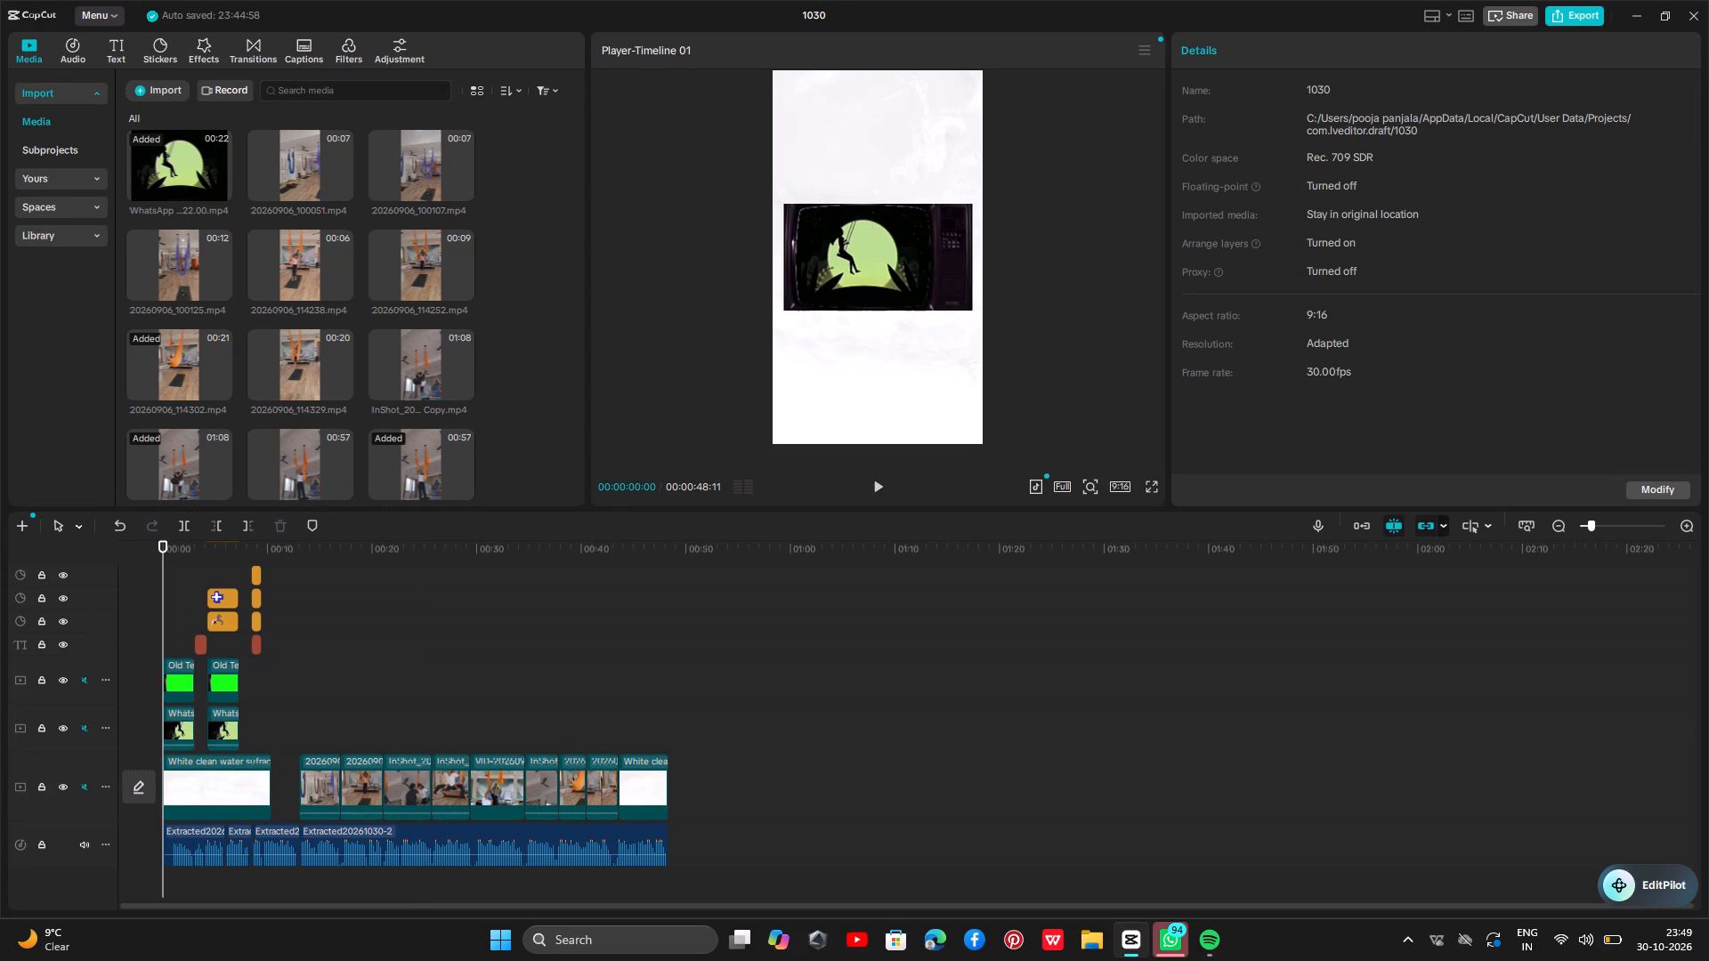
key("space")
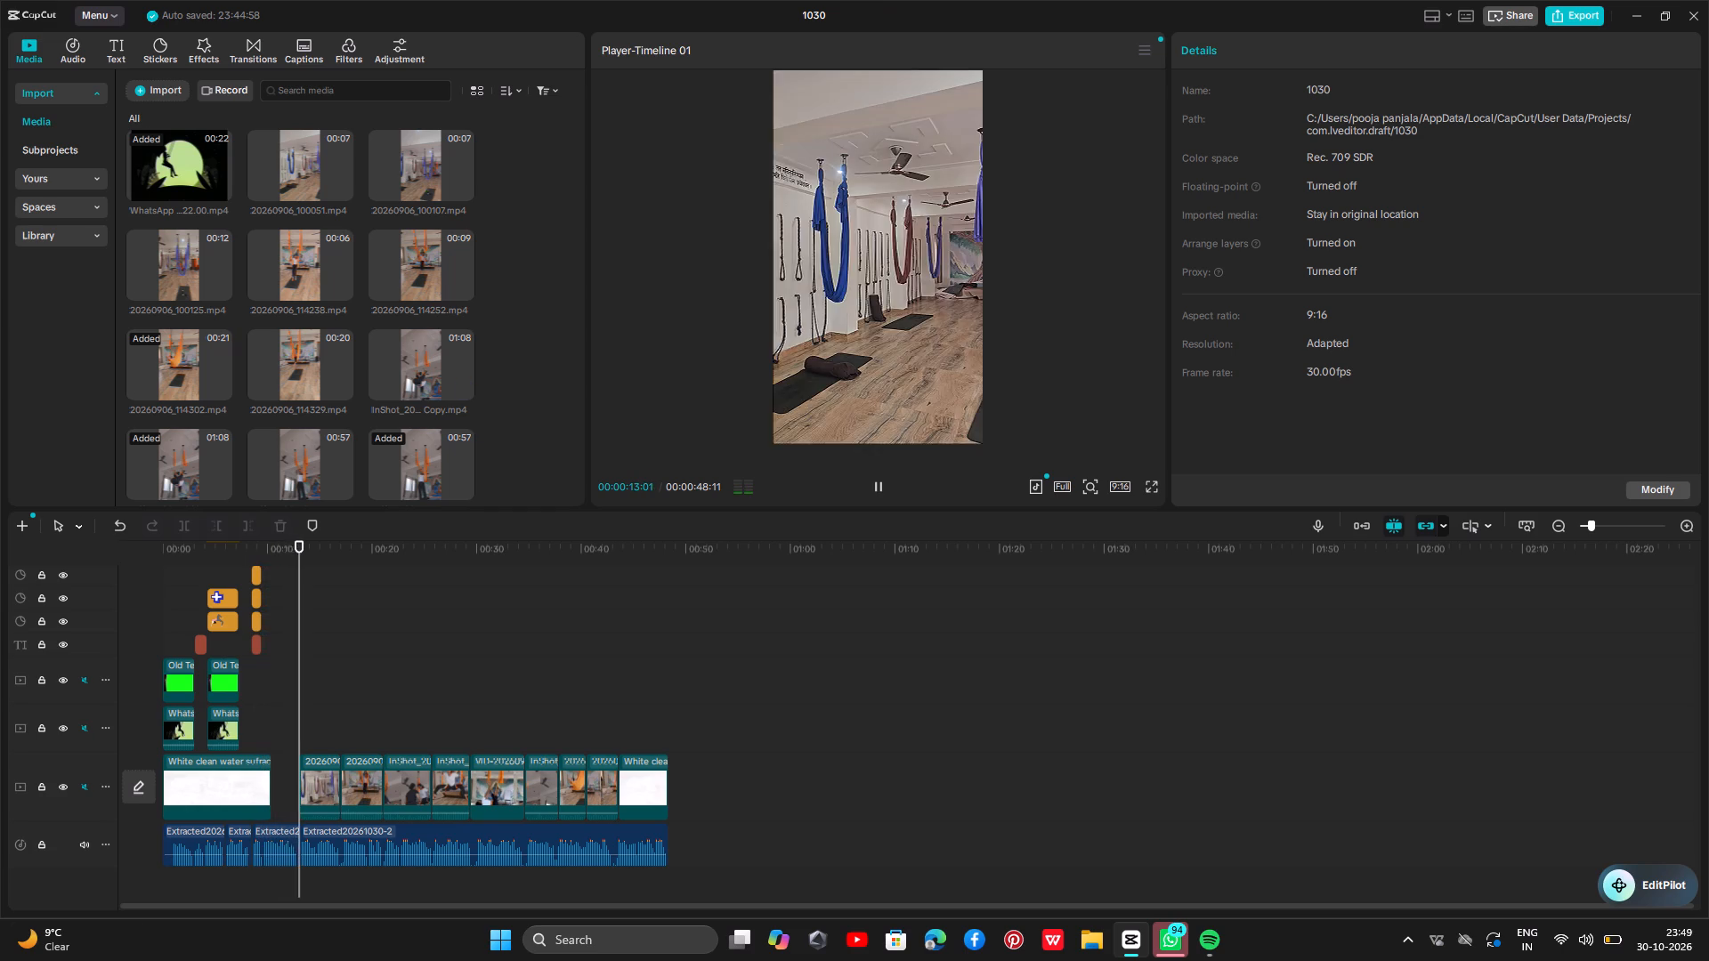
key("space")
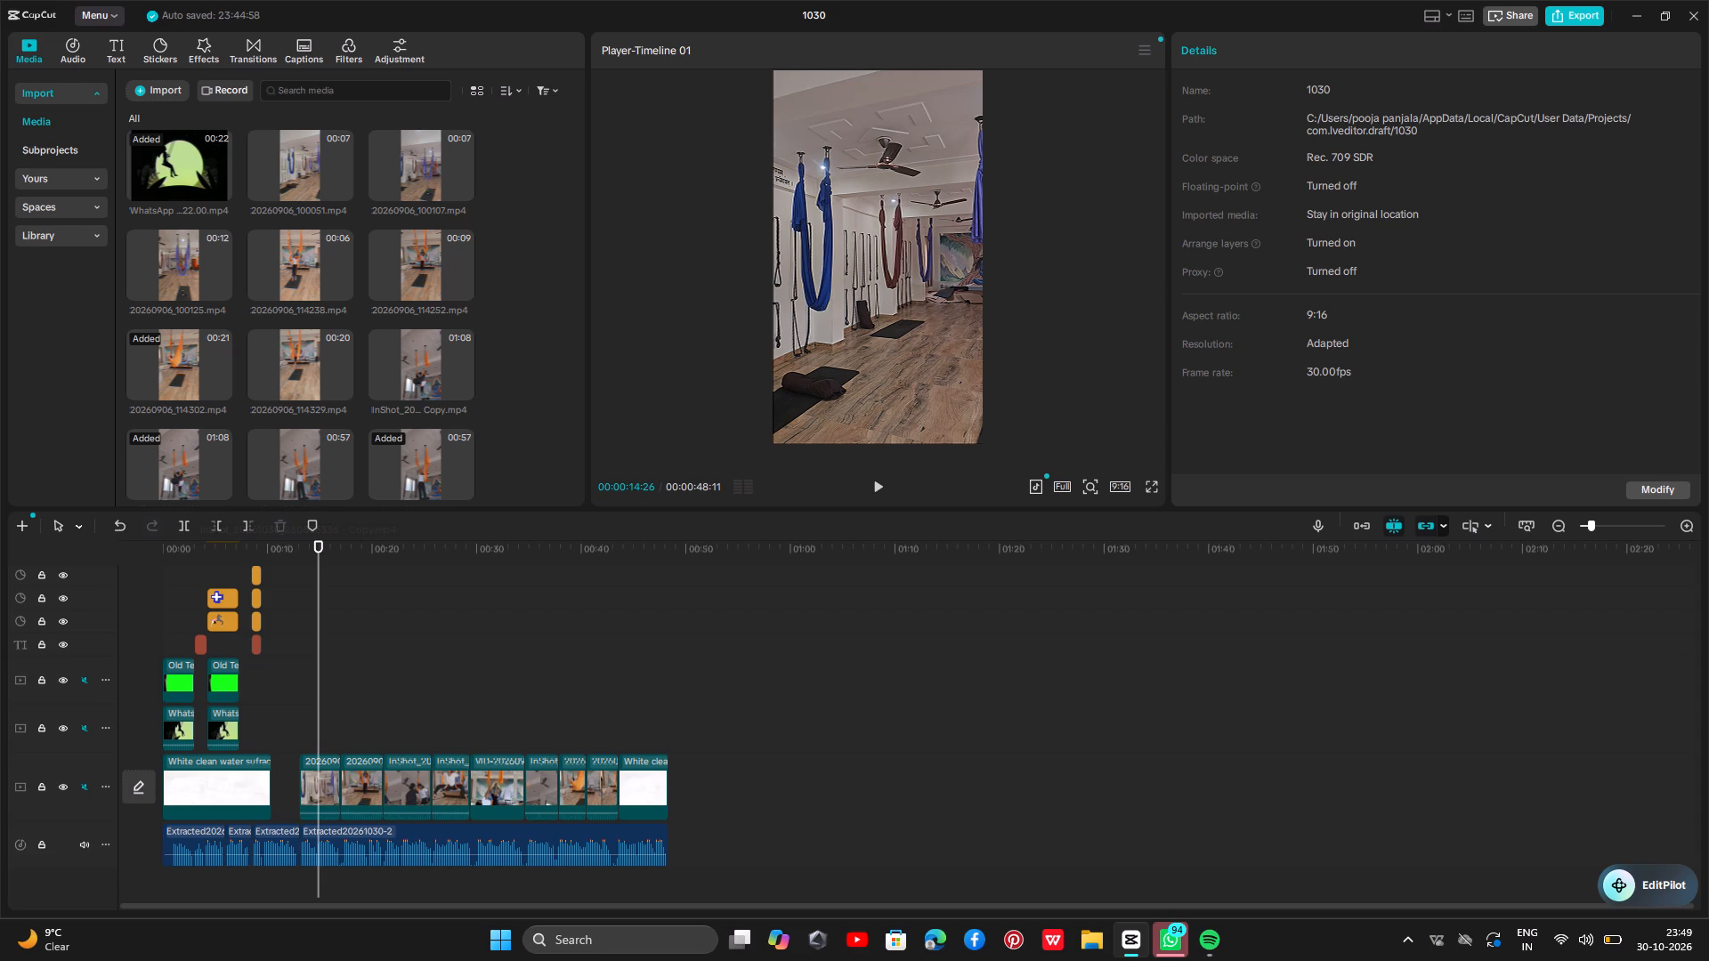
key("space")
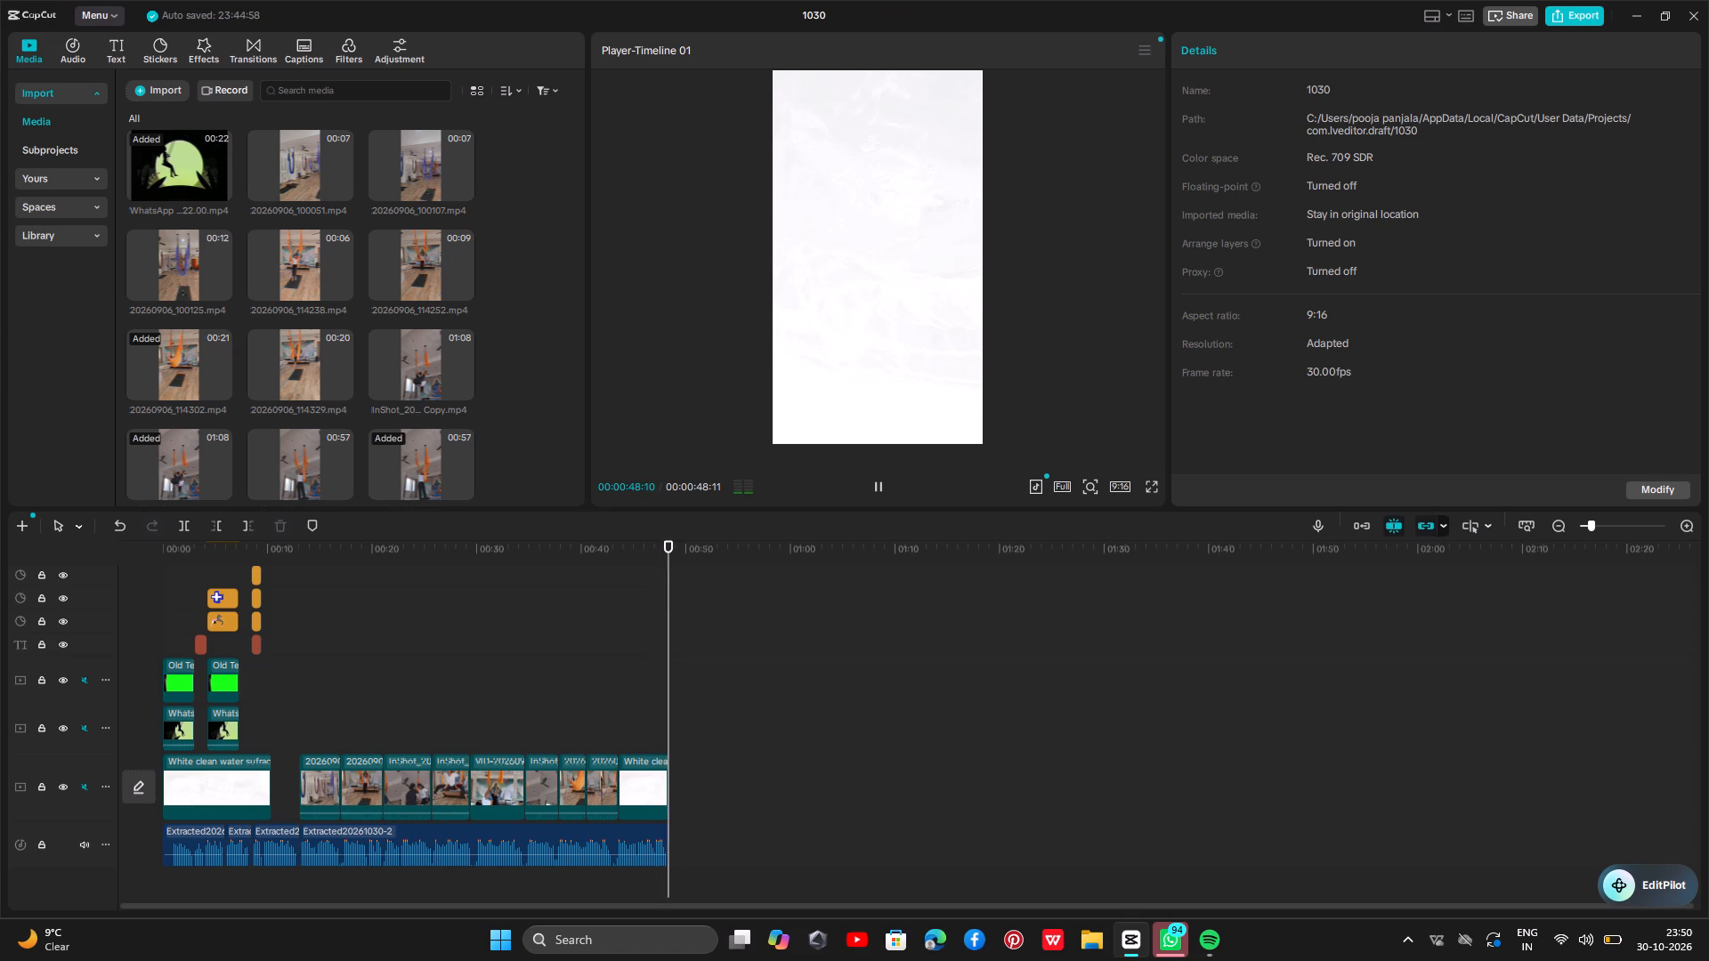
key("space")
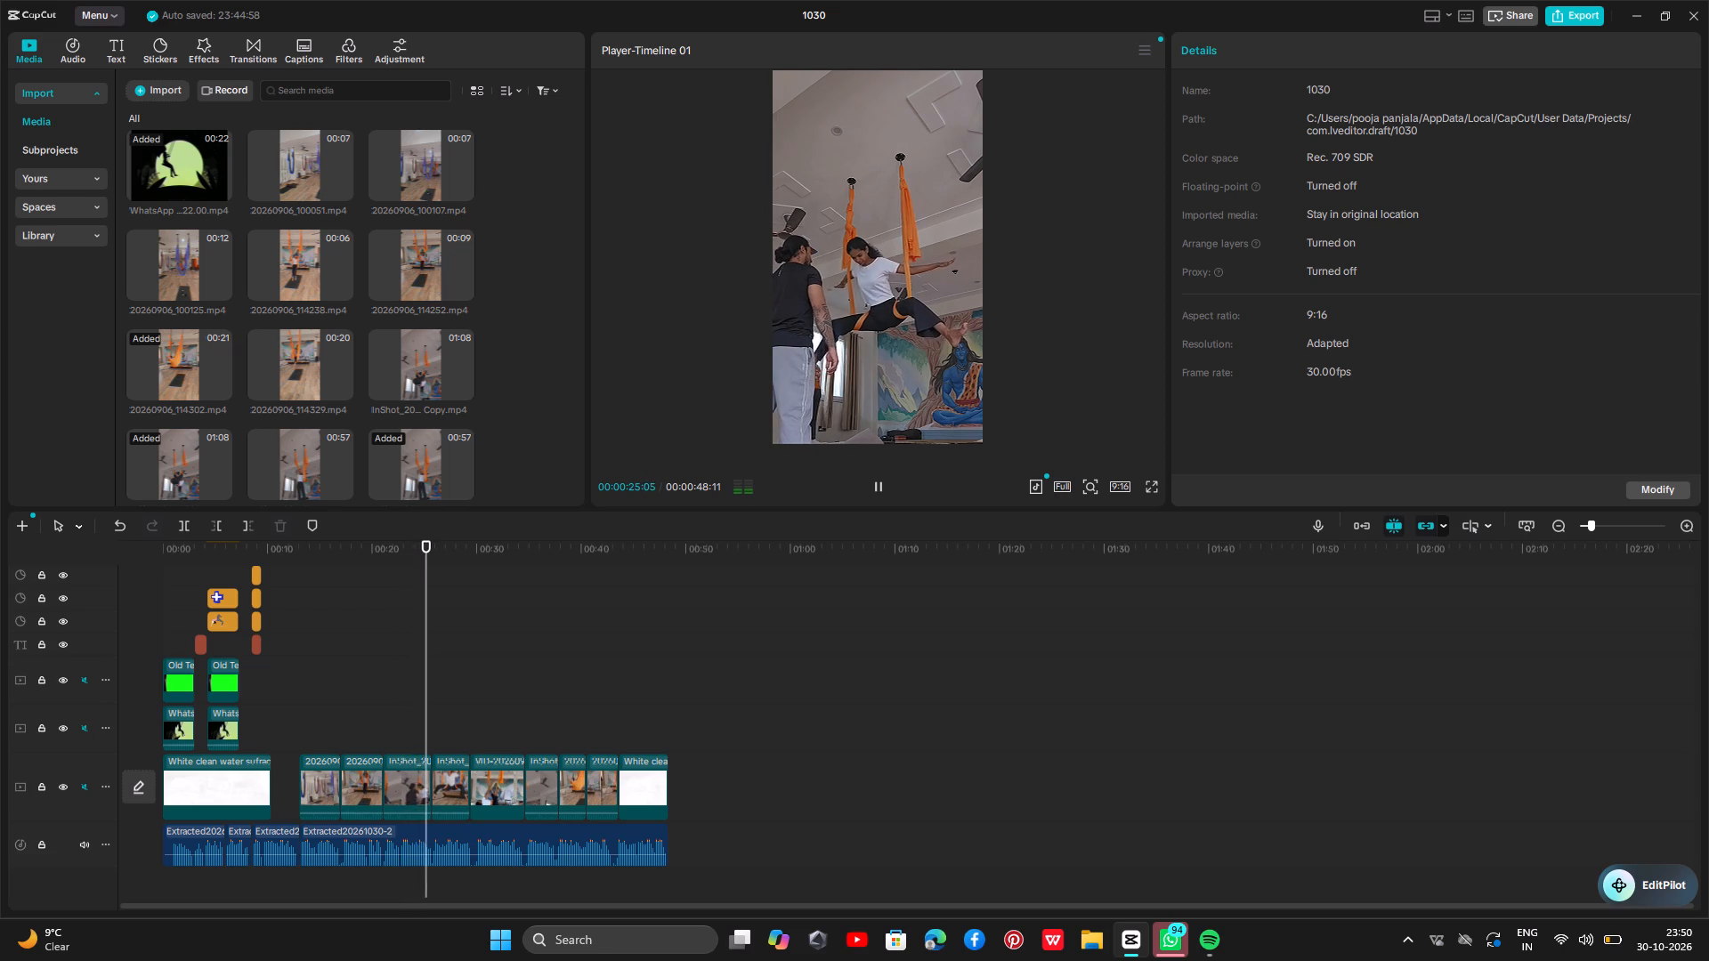
key("space")
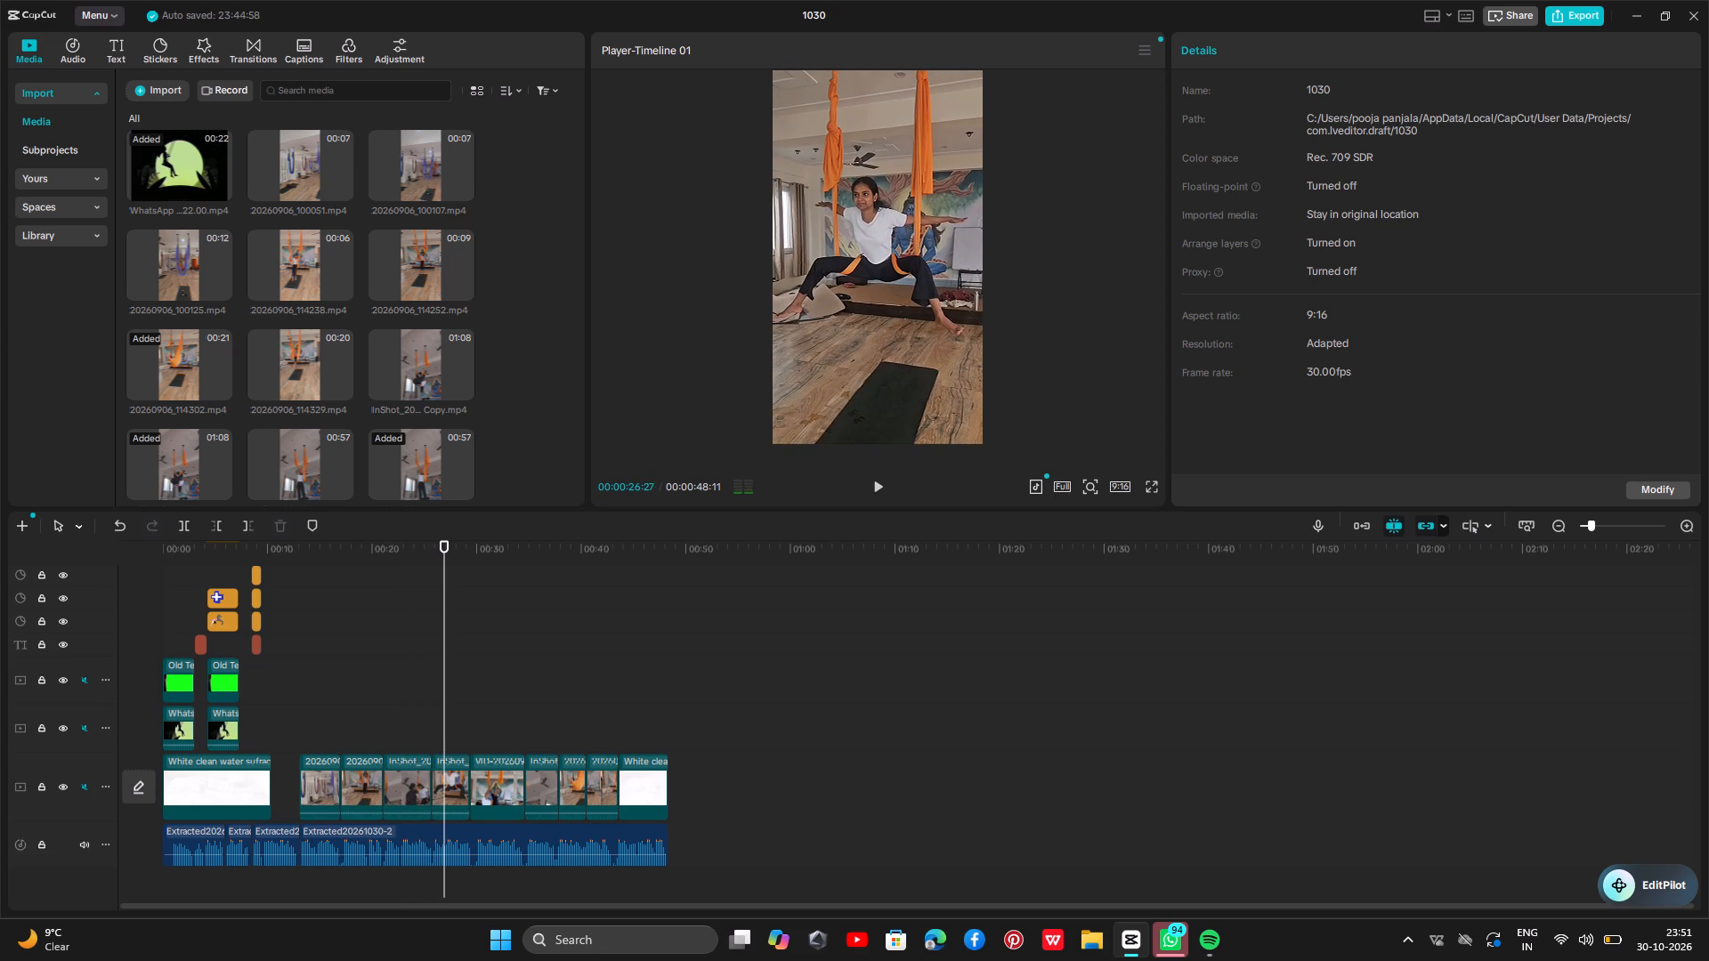
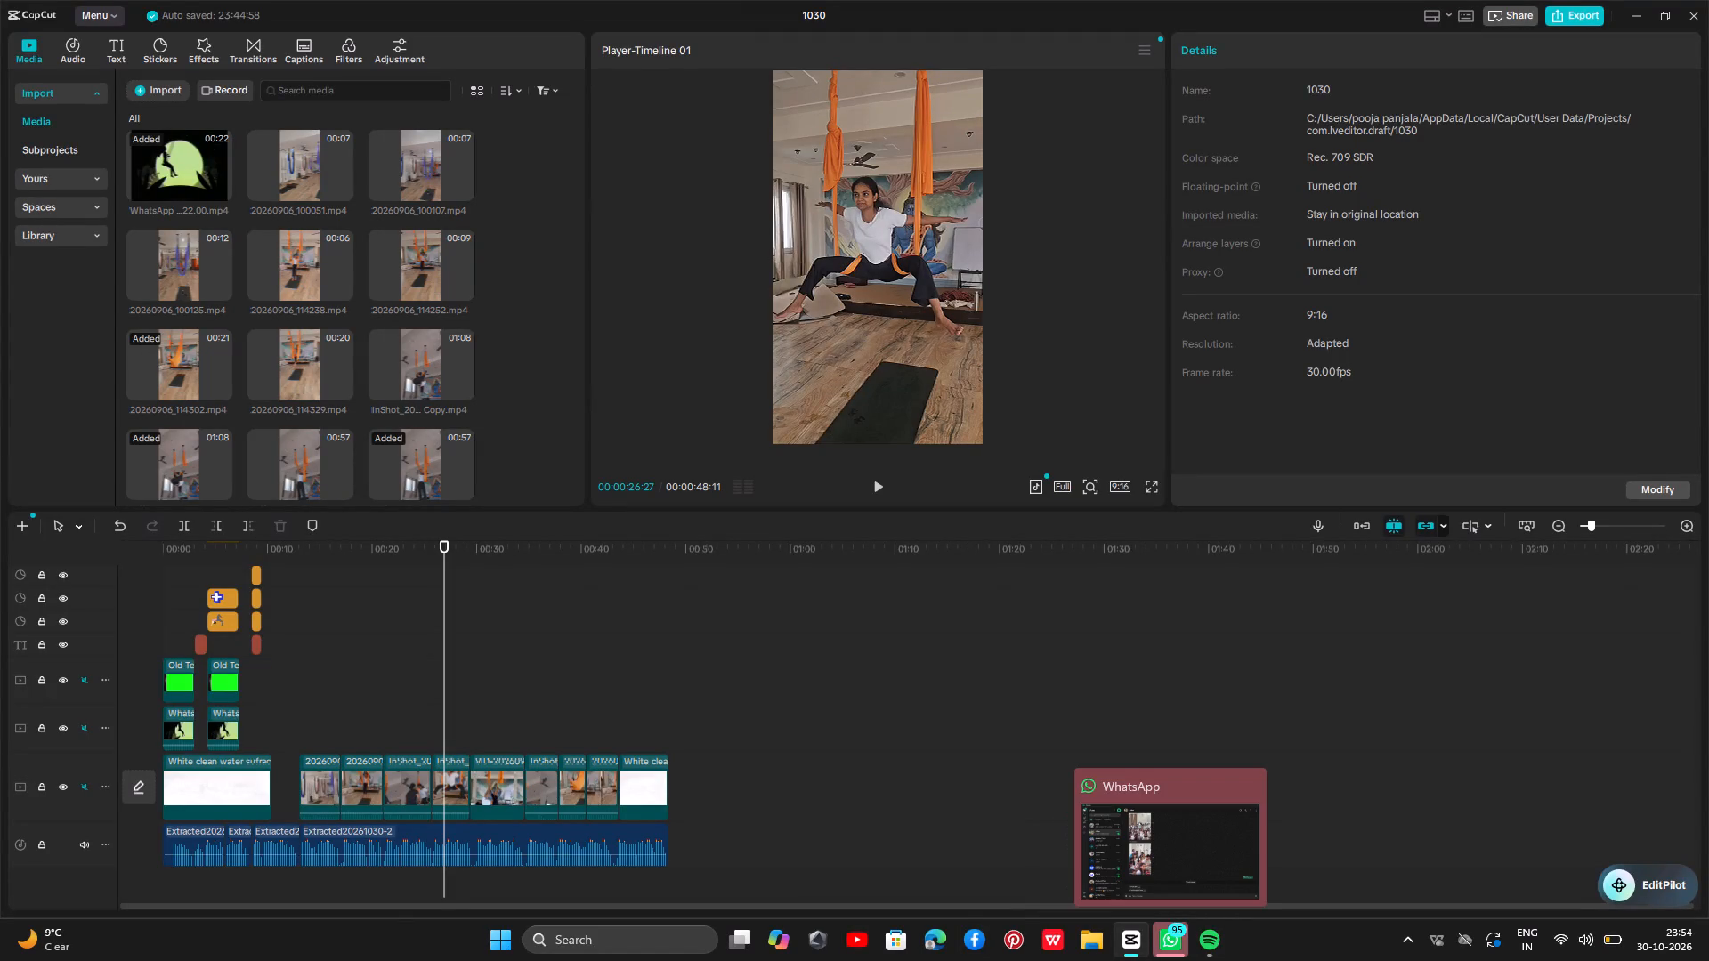
Switch to WhatsApp and dismiss the open Save As dialog without saving InShot_20261030_230836536.
left_click(1210, 865)
left_click(792, 430)
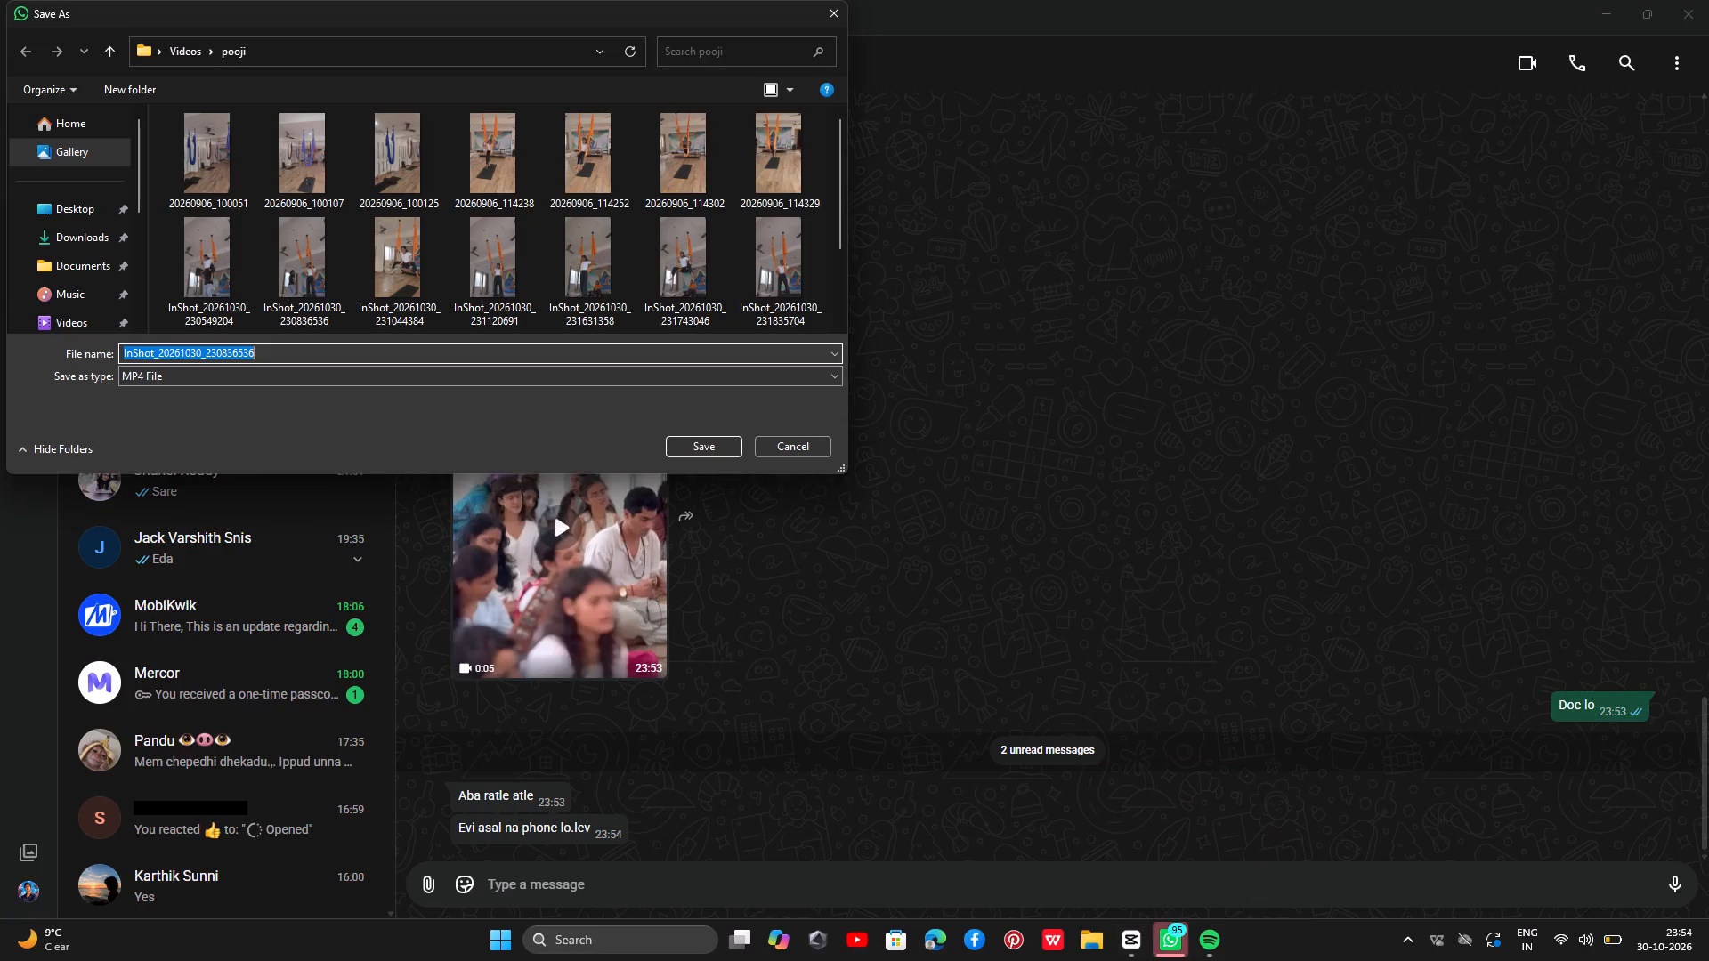
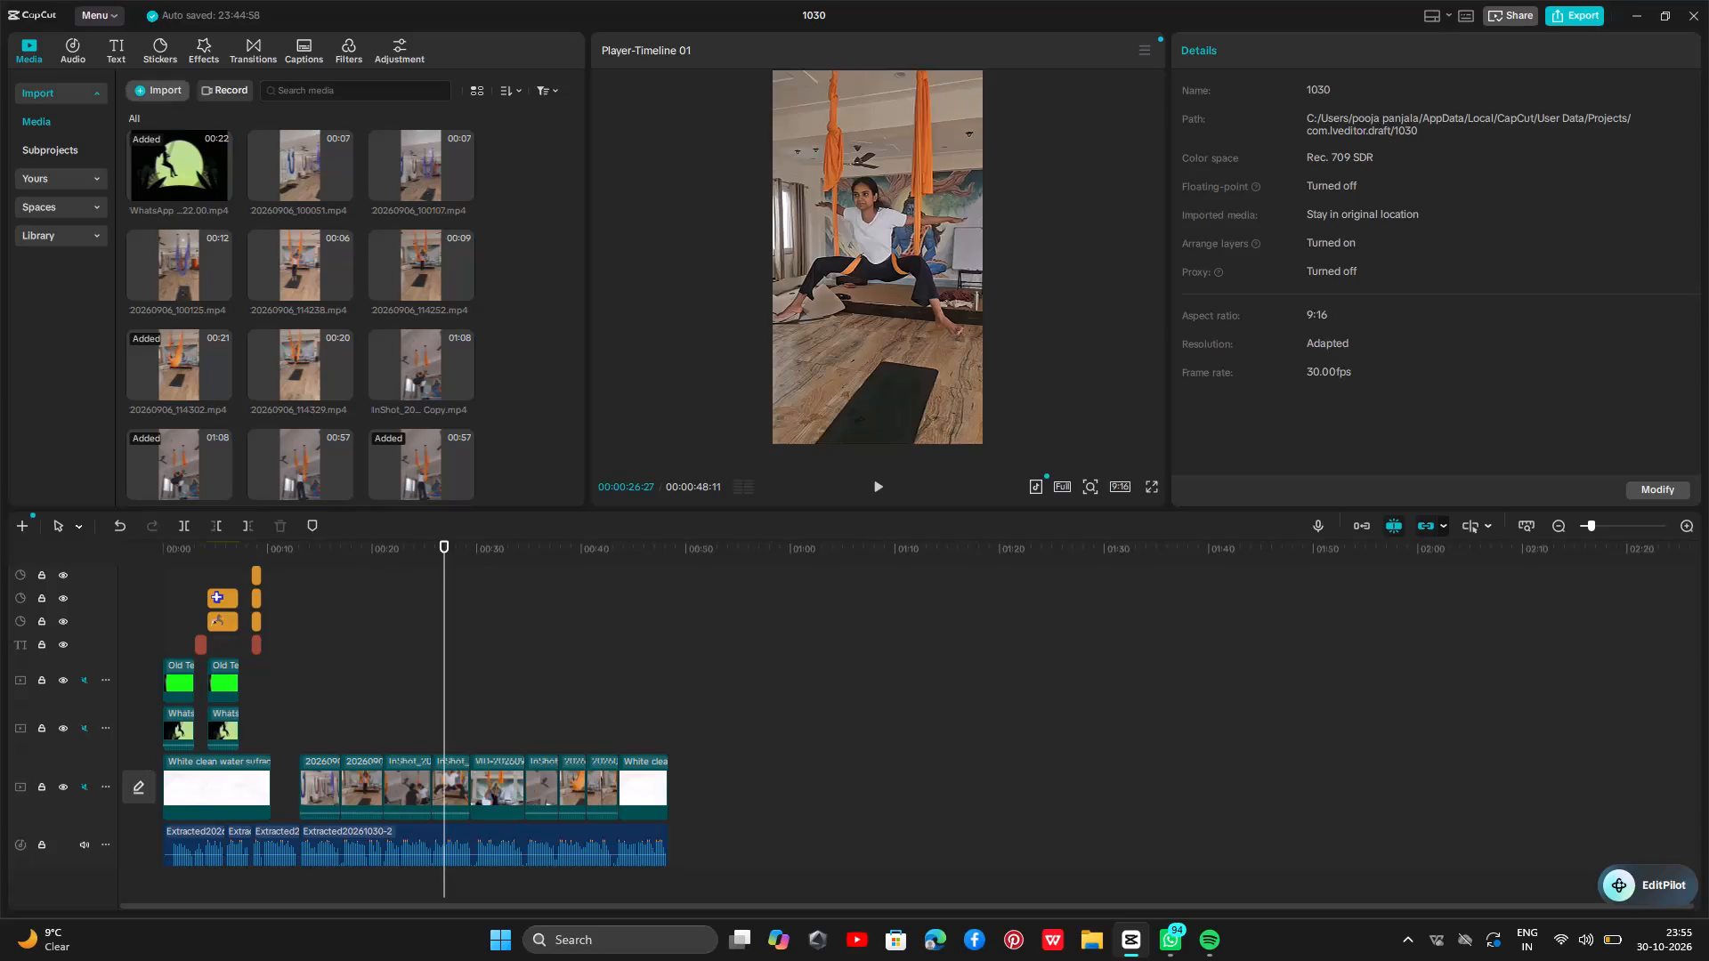
Import the received video WhatsApp Video 2026-10-30 at 23.54.58.mp4 from the device's 2026-44 transfers folder into the project media.
left_click(180, 85)
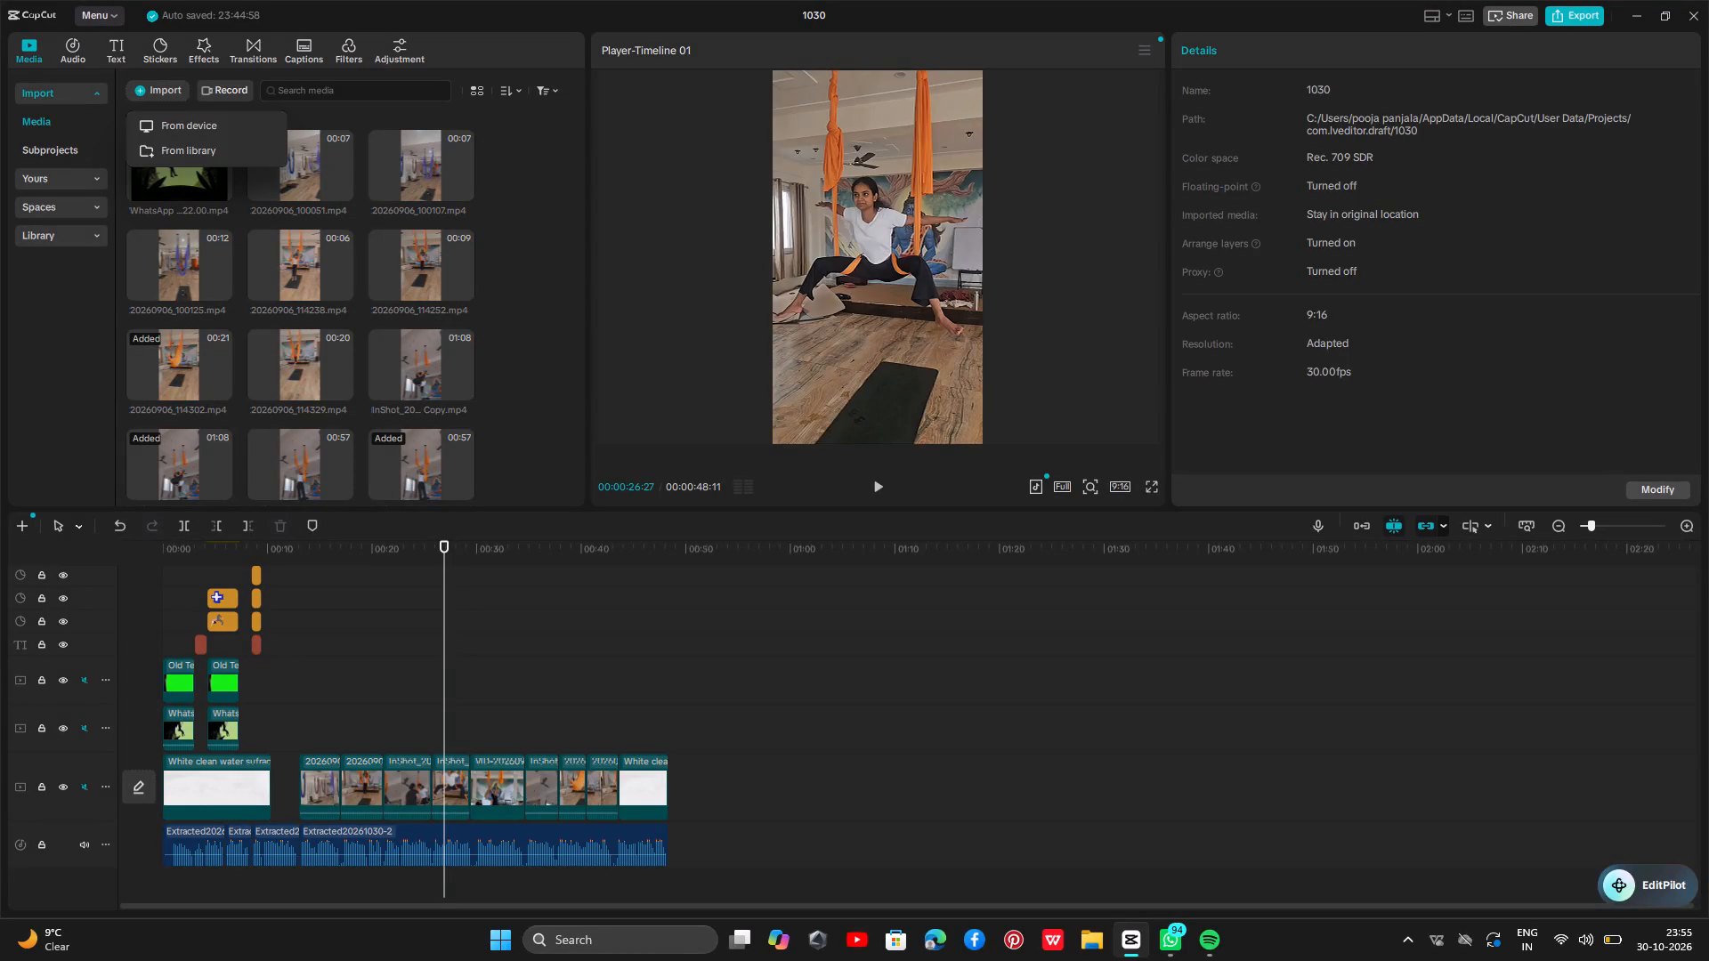
left_click(194, 125)
key("ctrl+v")
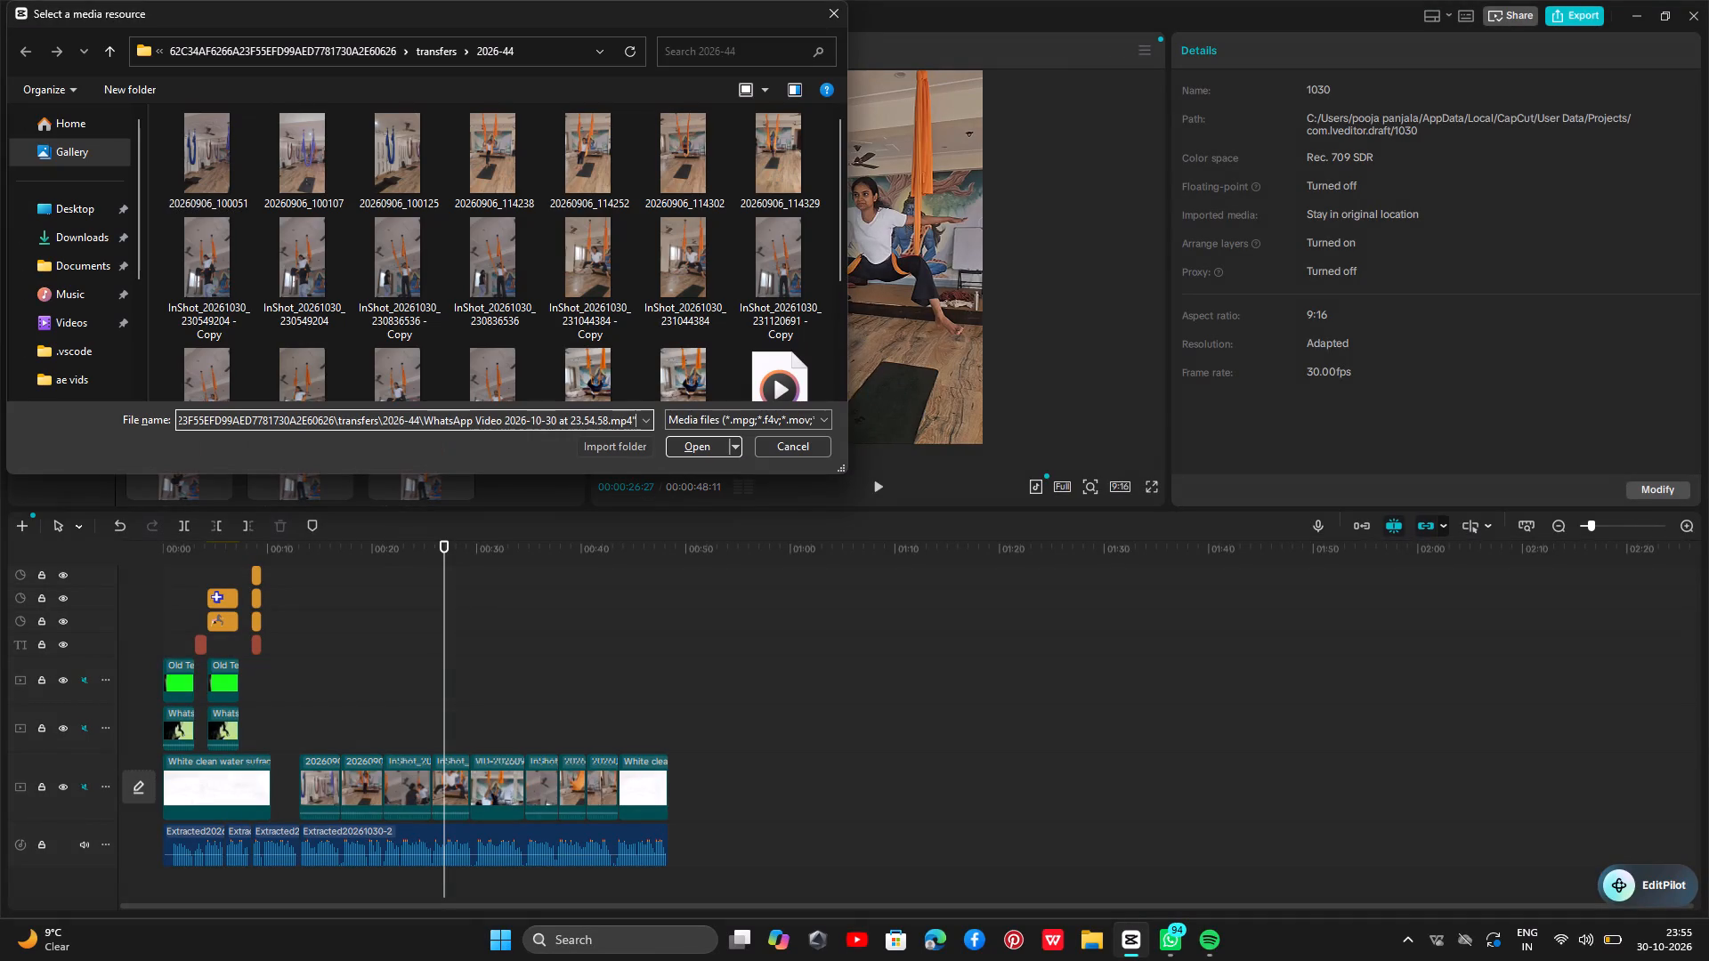
left_click(707, 448)
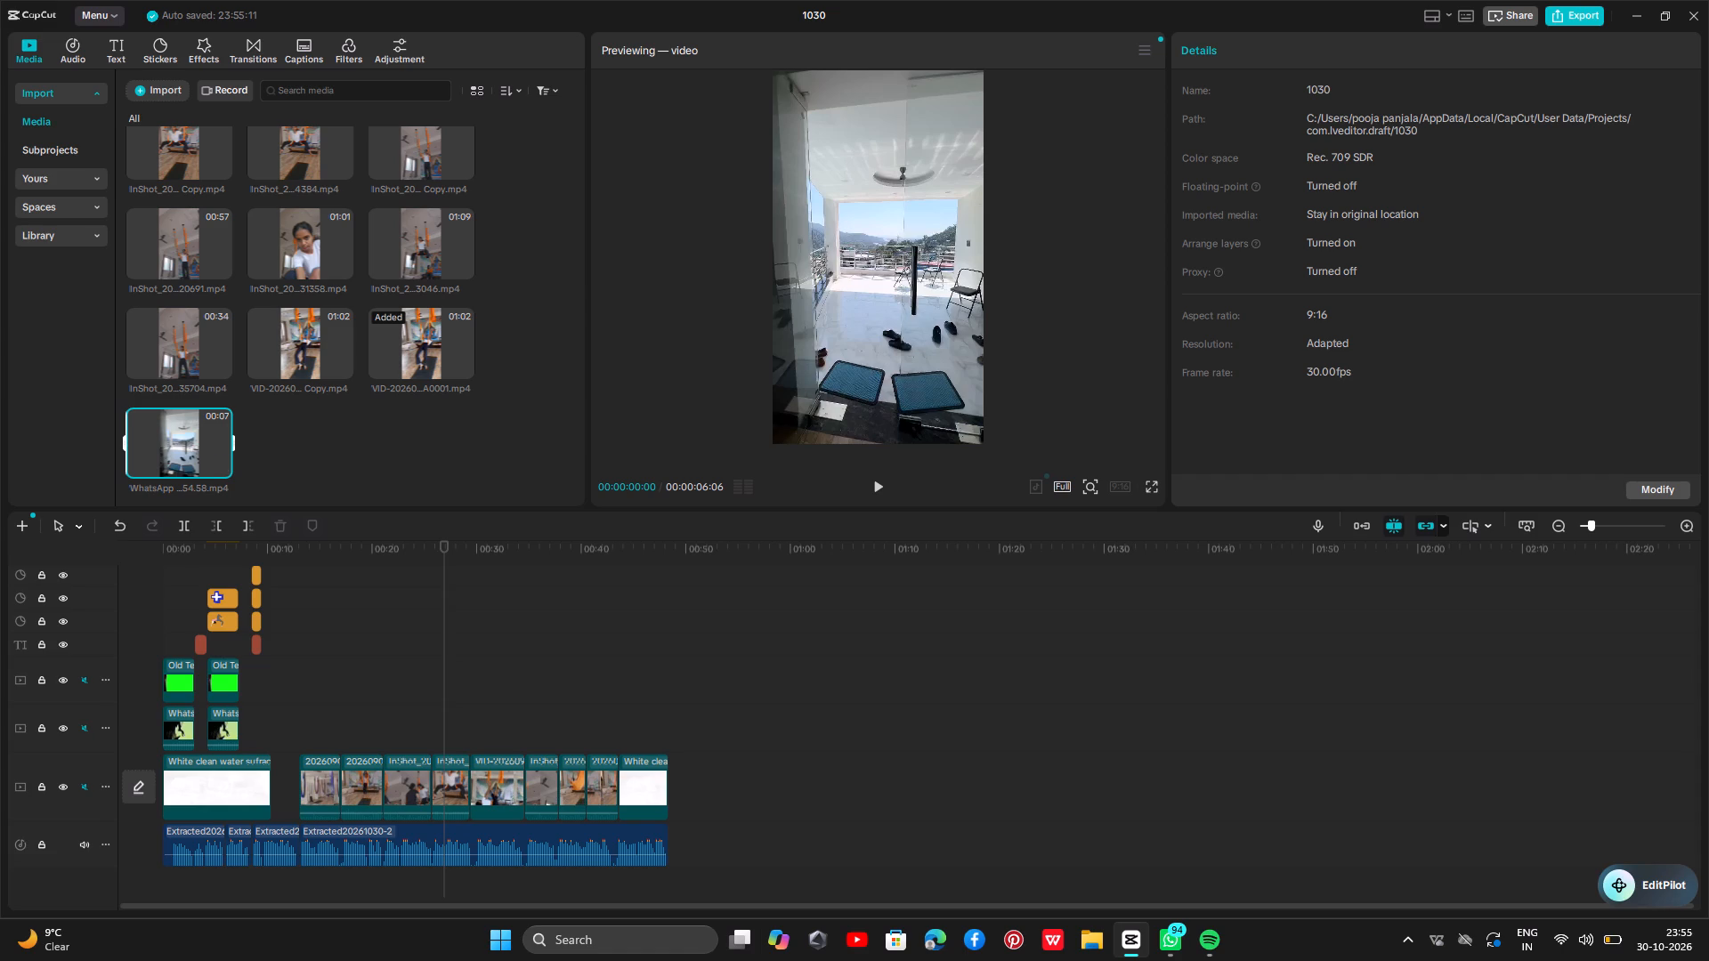
Place the 7-second WhatsApp clip on the overlay track at about 10 seconds and play that section.
left_click_drag(167, 432, 249, 714)
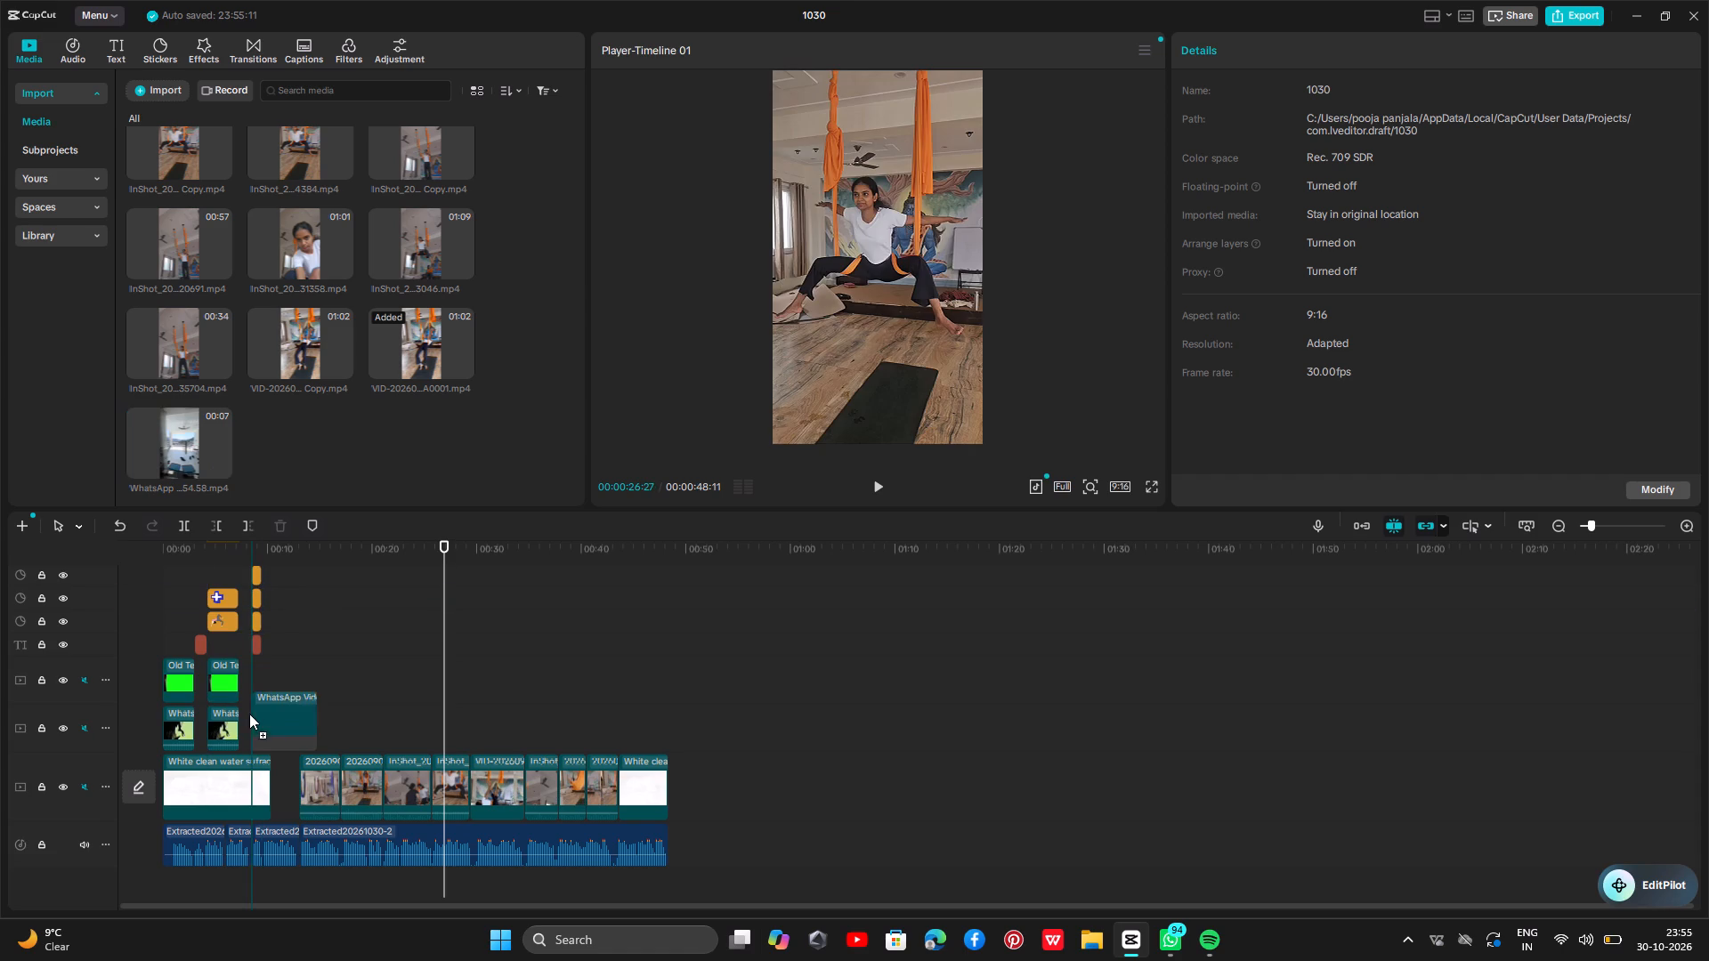
left_click_drag(249, 714, 275, 726)
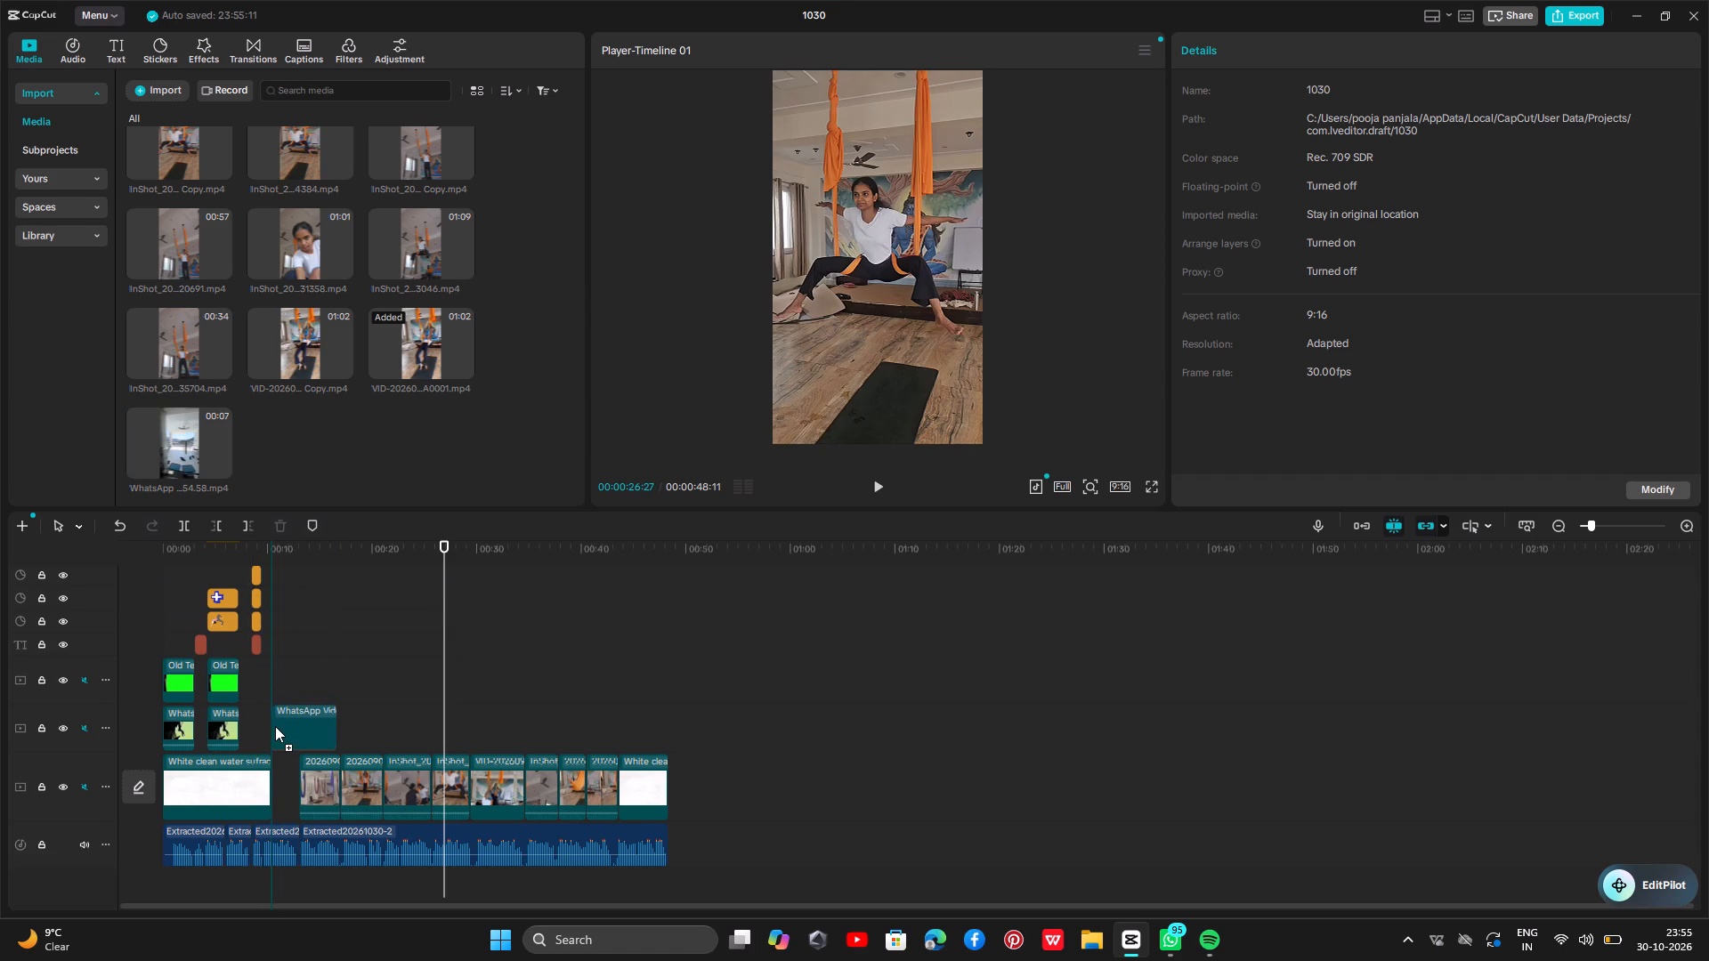
left_click_drag(275, 726, 270, 726)
left_click_drag(257, 683, 247, 682)
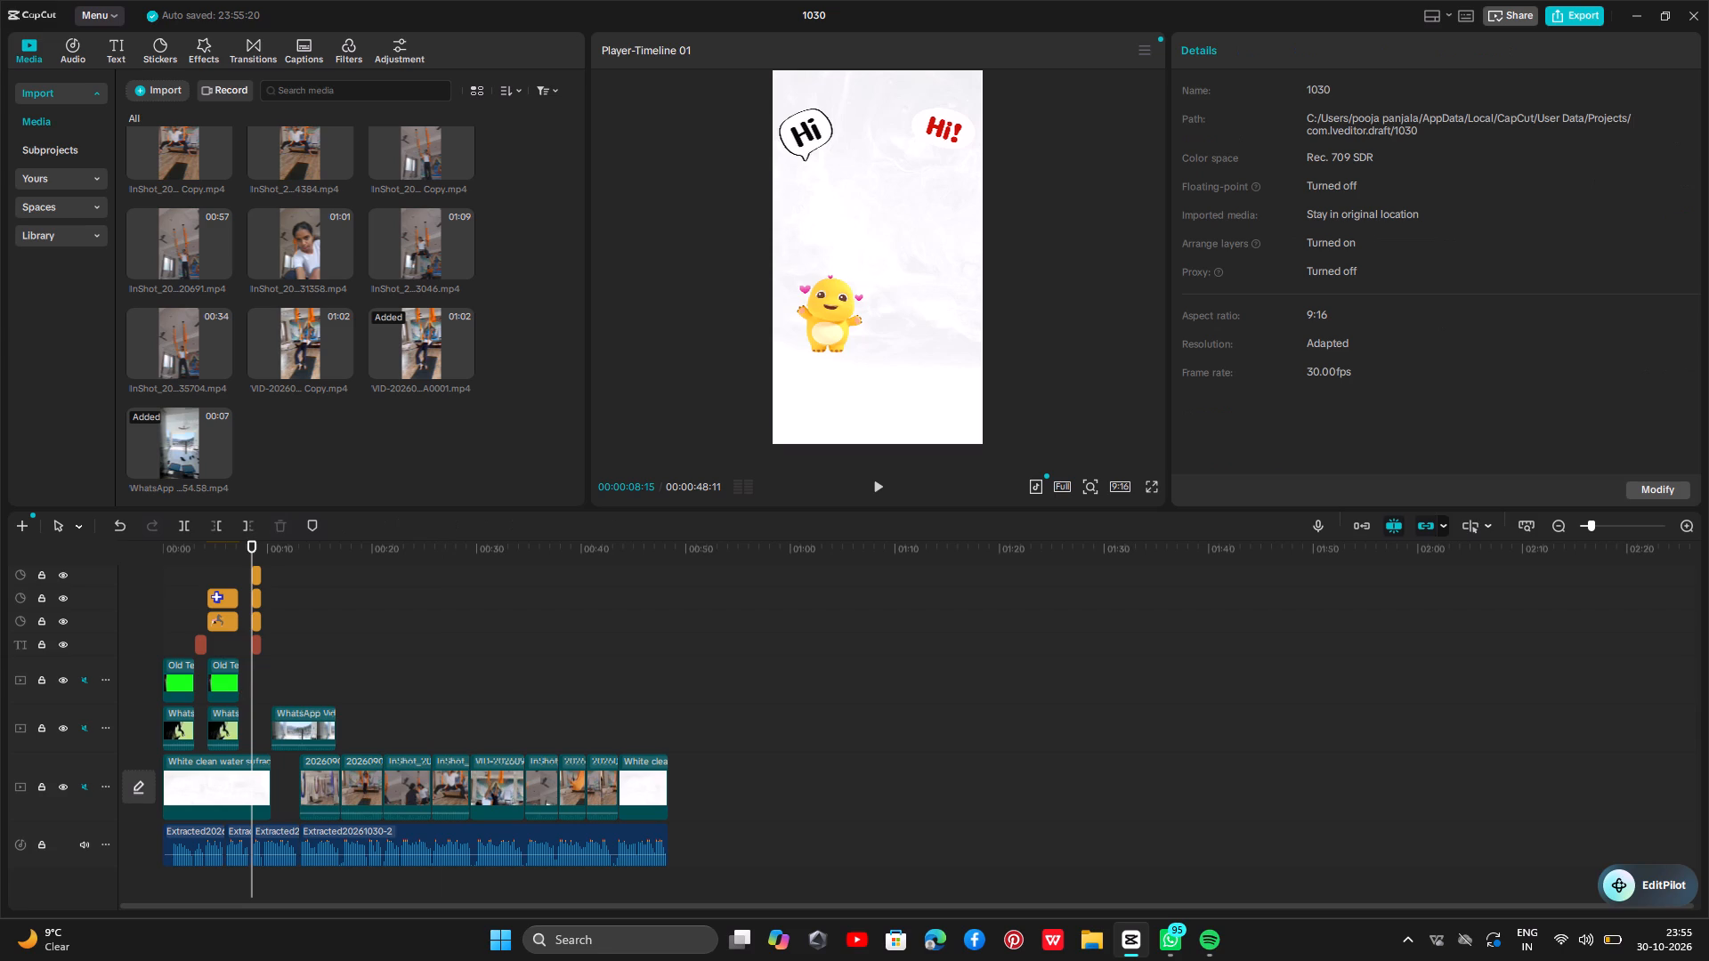
key("space")
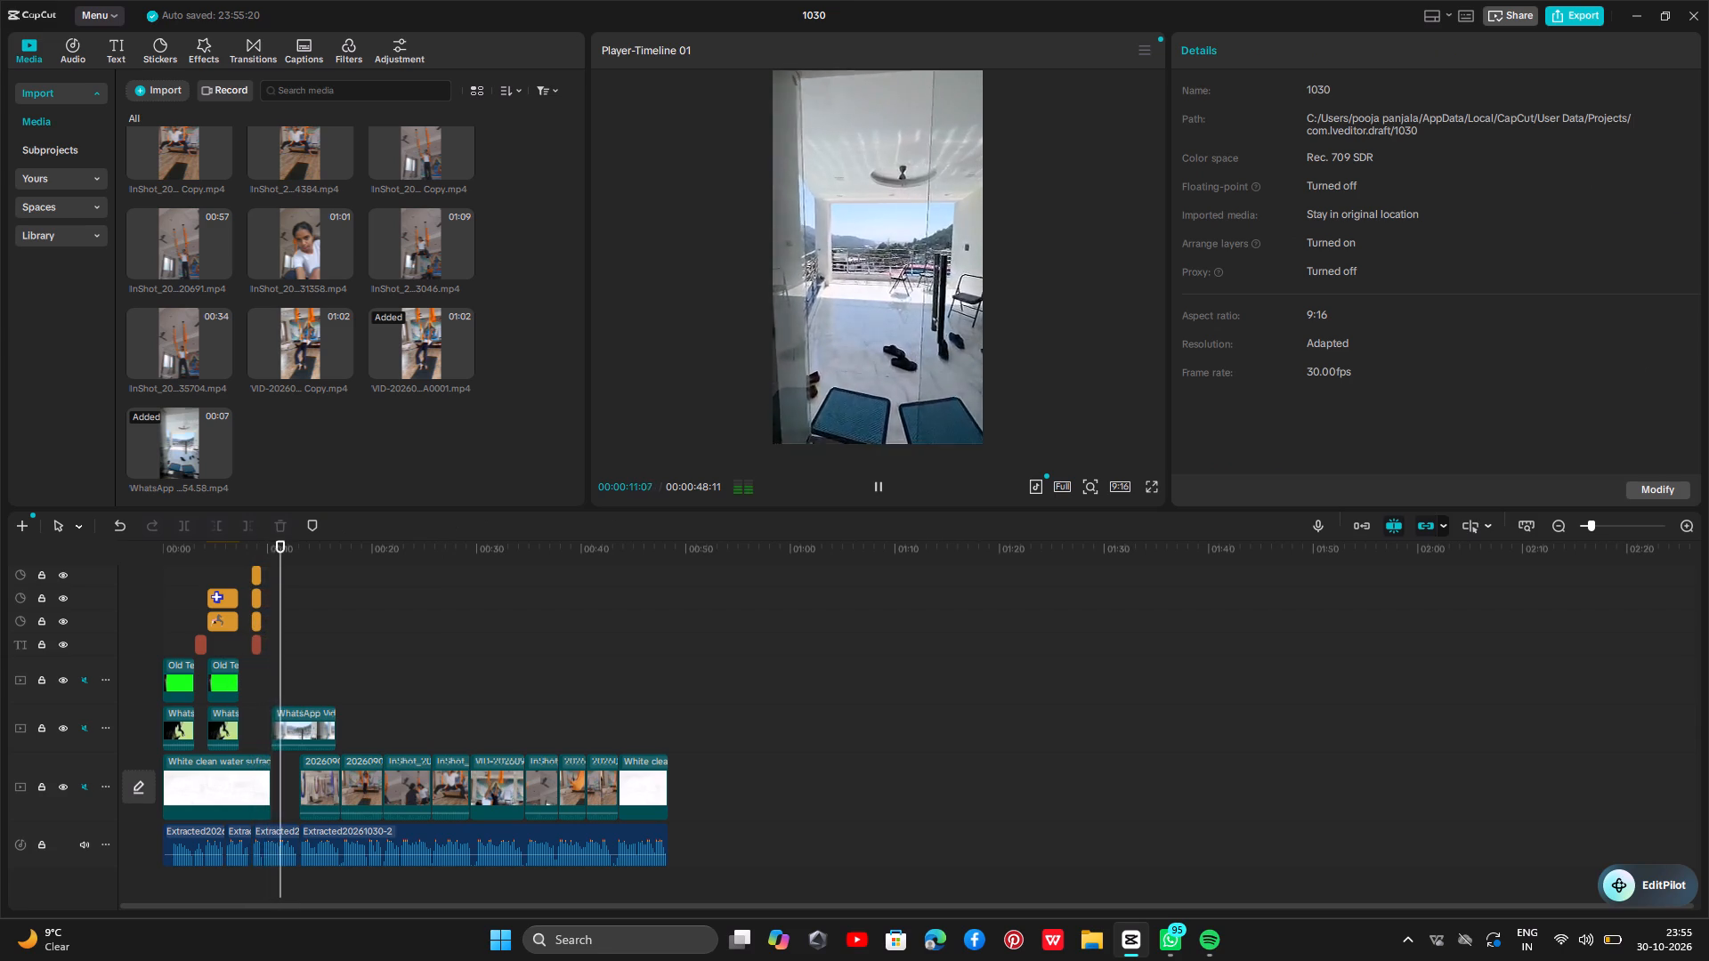
key("space")
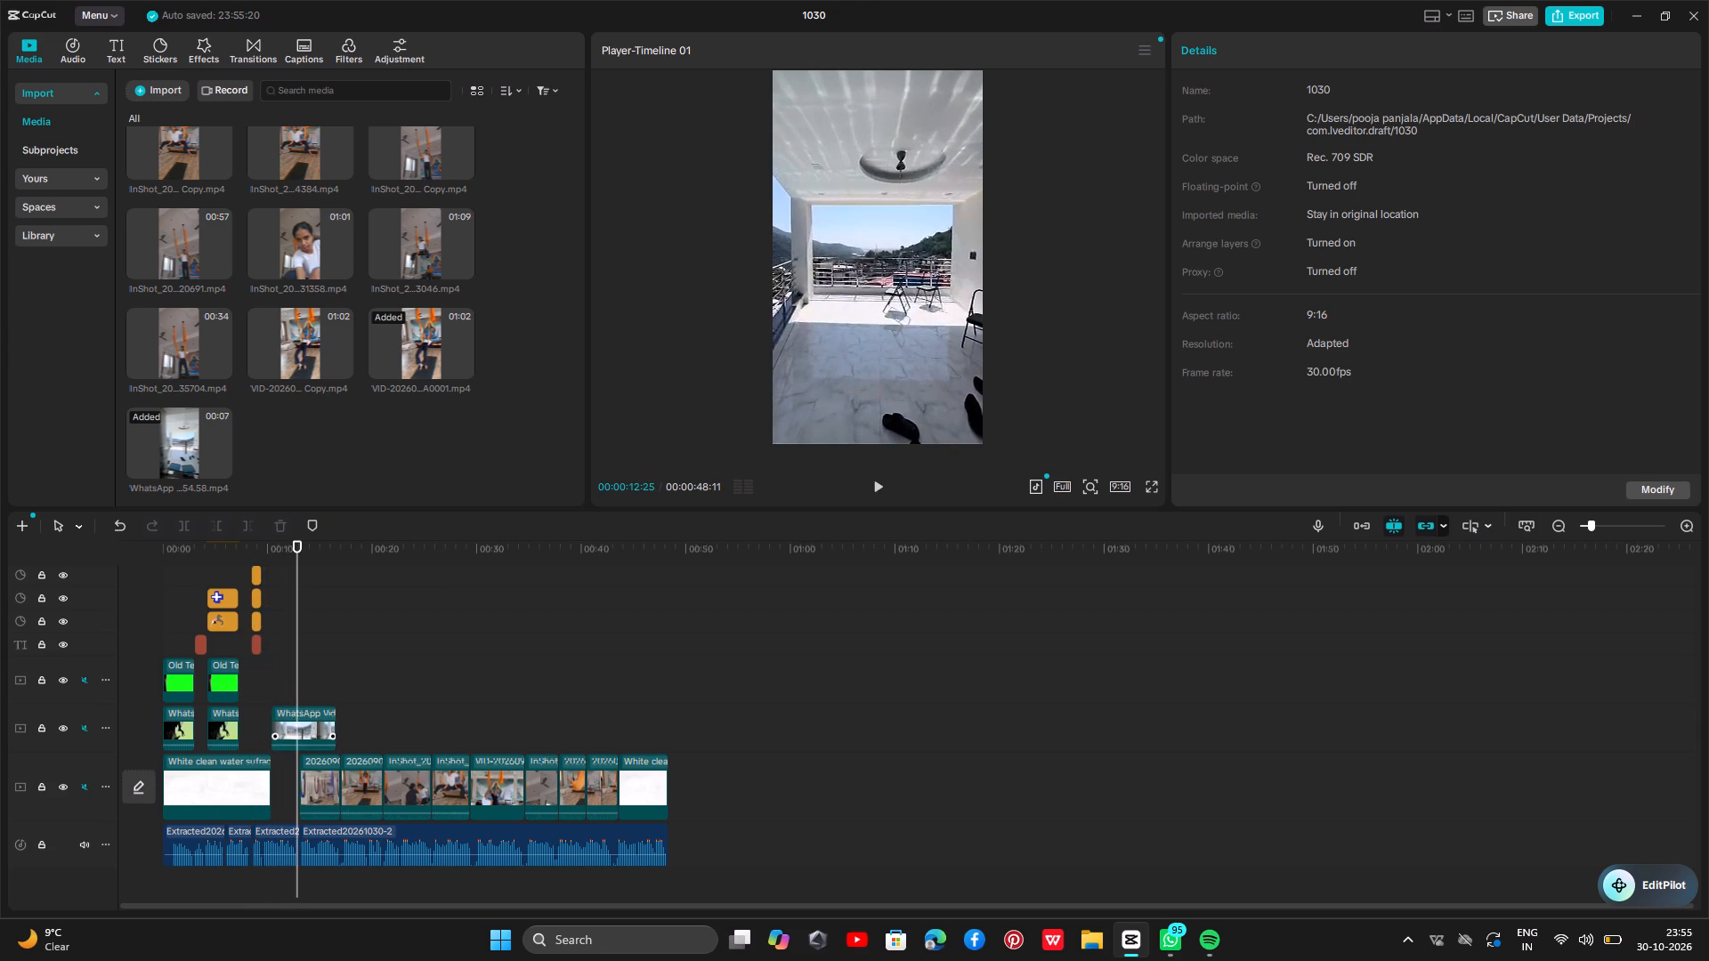
Trim the start of the new WhatsApp overlay clip and shift it earlier so it begins at about 9.5 seconds, where the stickers end.
left_click_drag(304, 714, 285, 712)
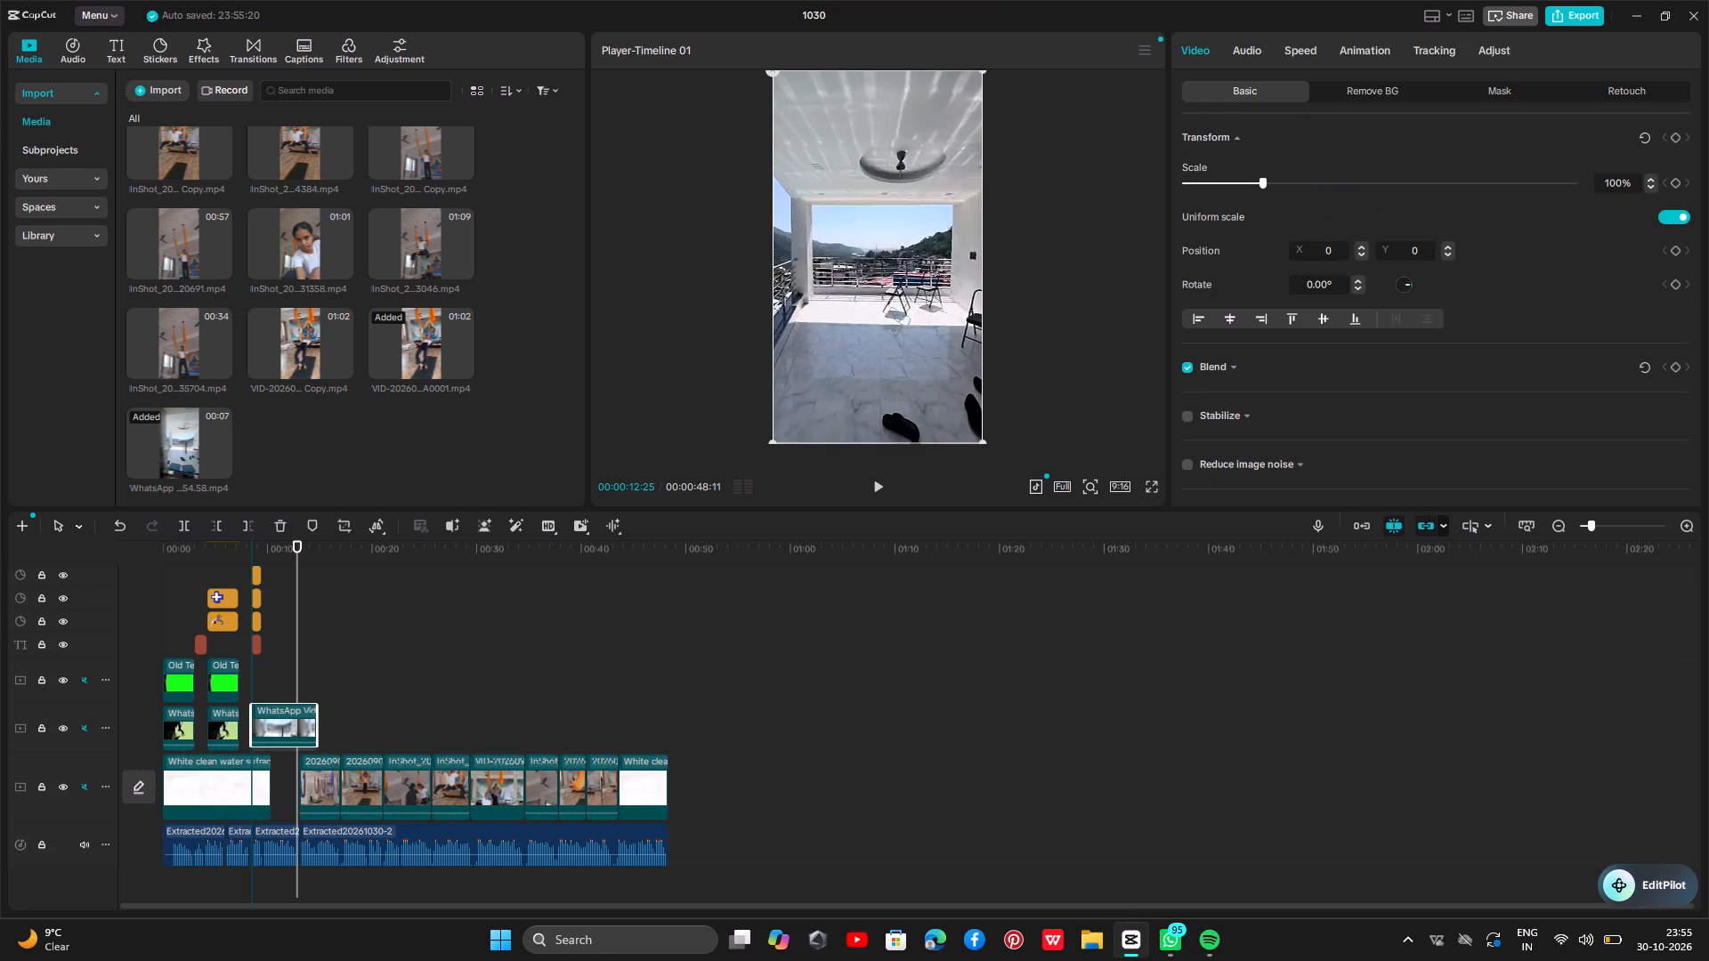
left_click_drag(285, 712, 293, 712)
left_click_drag(263, 724, 278, 722)
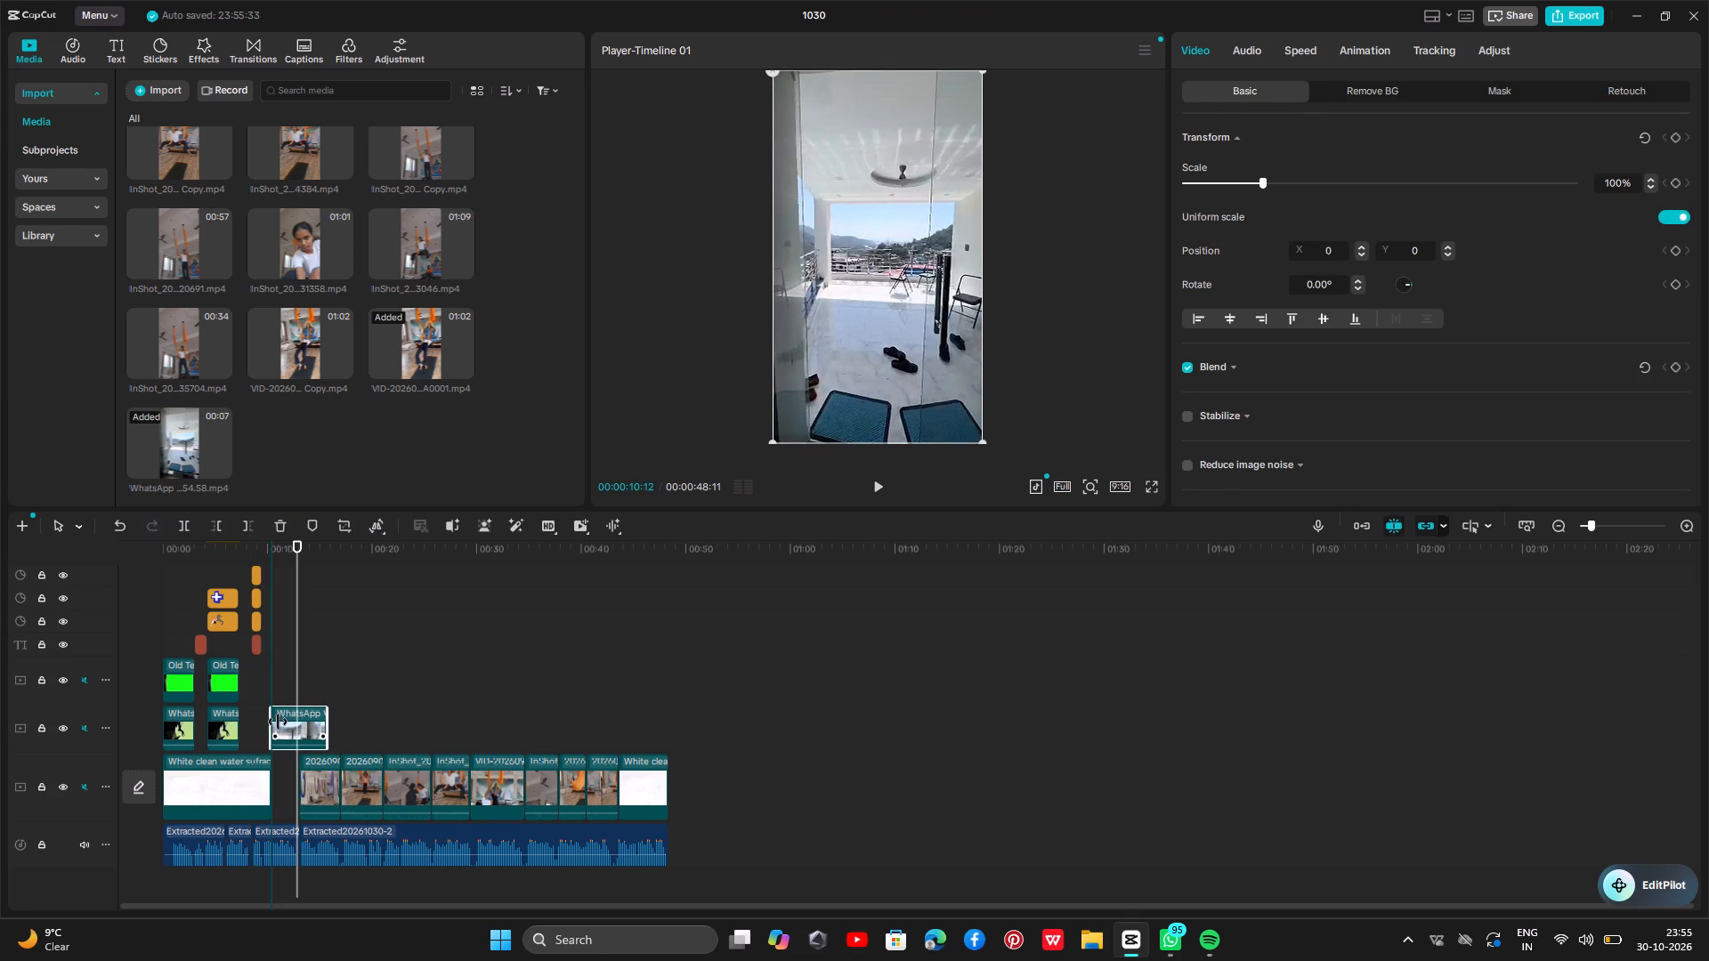
left_click_drag(278, 722, 304, 729)
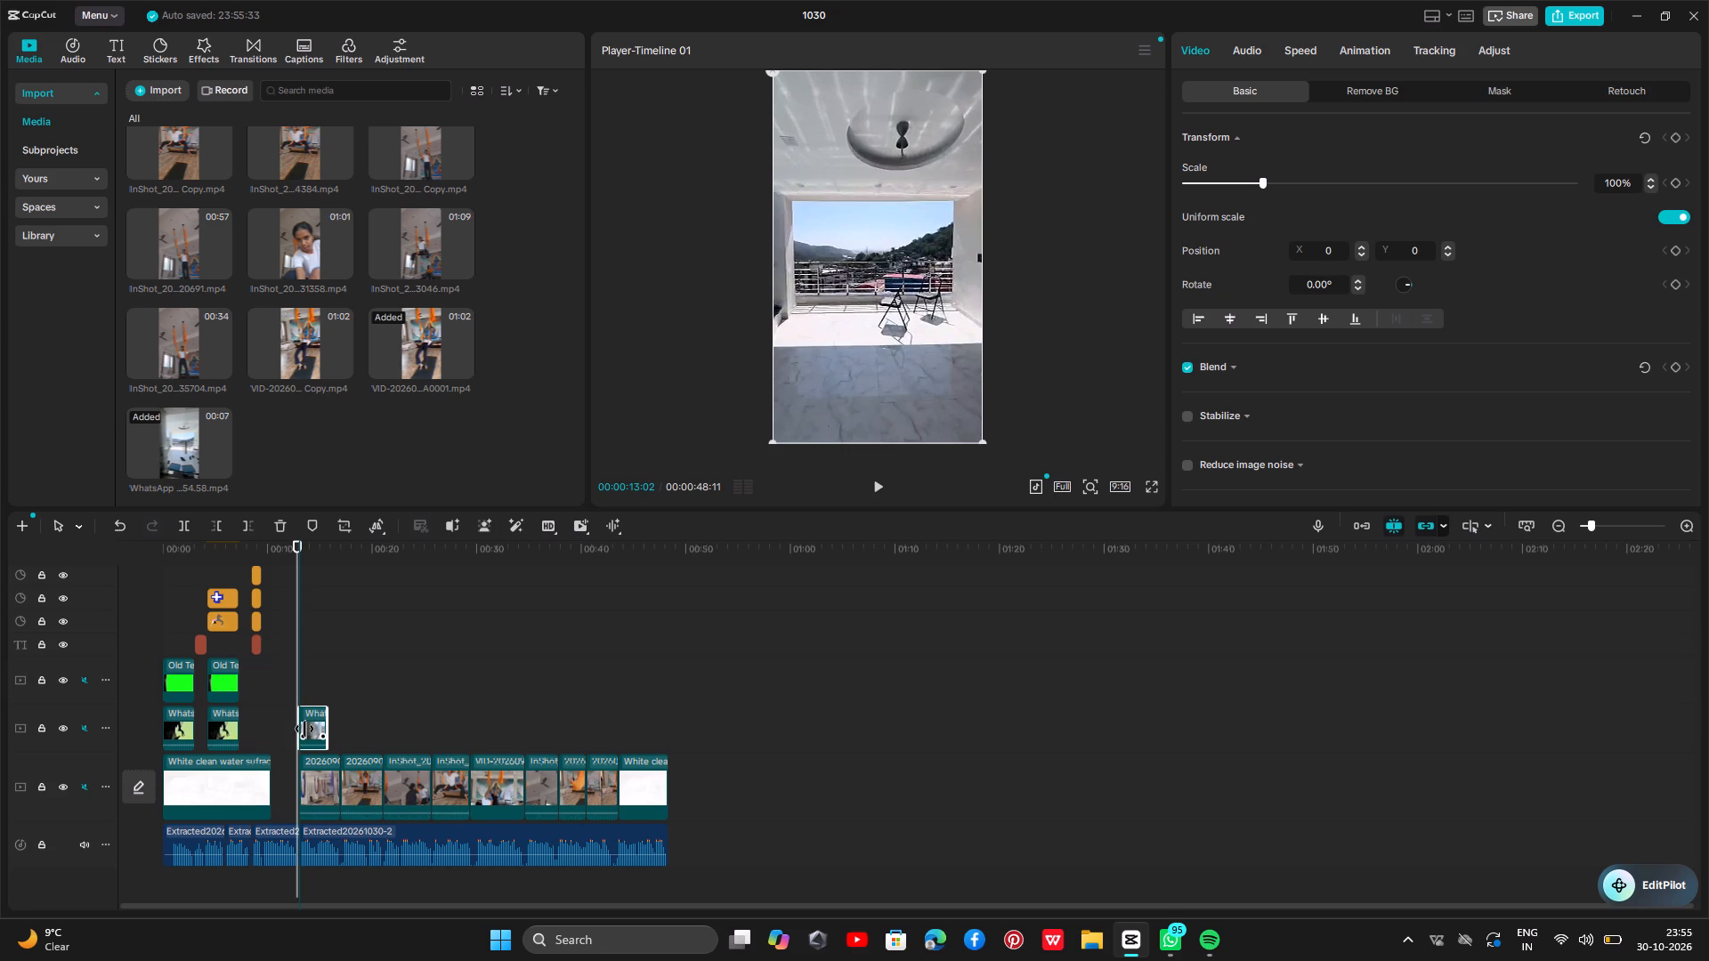
left_click_drag(304, 729, 301, 732)
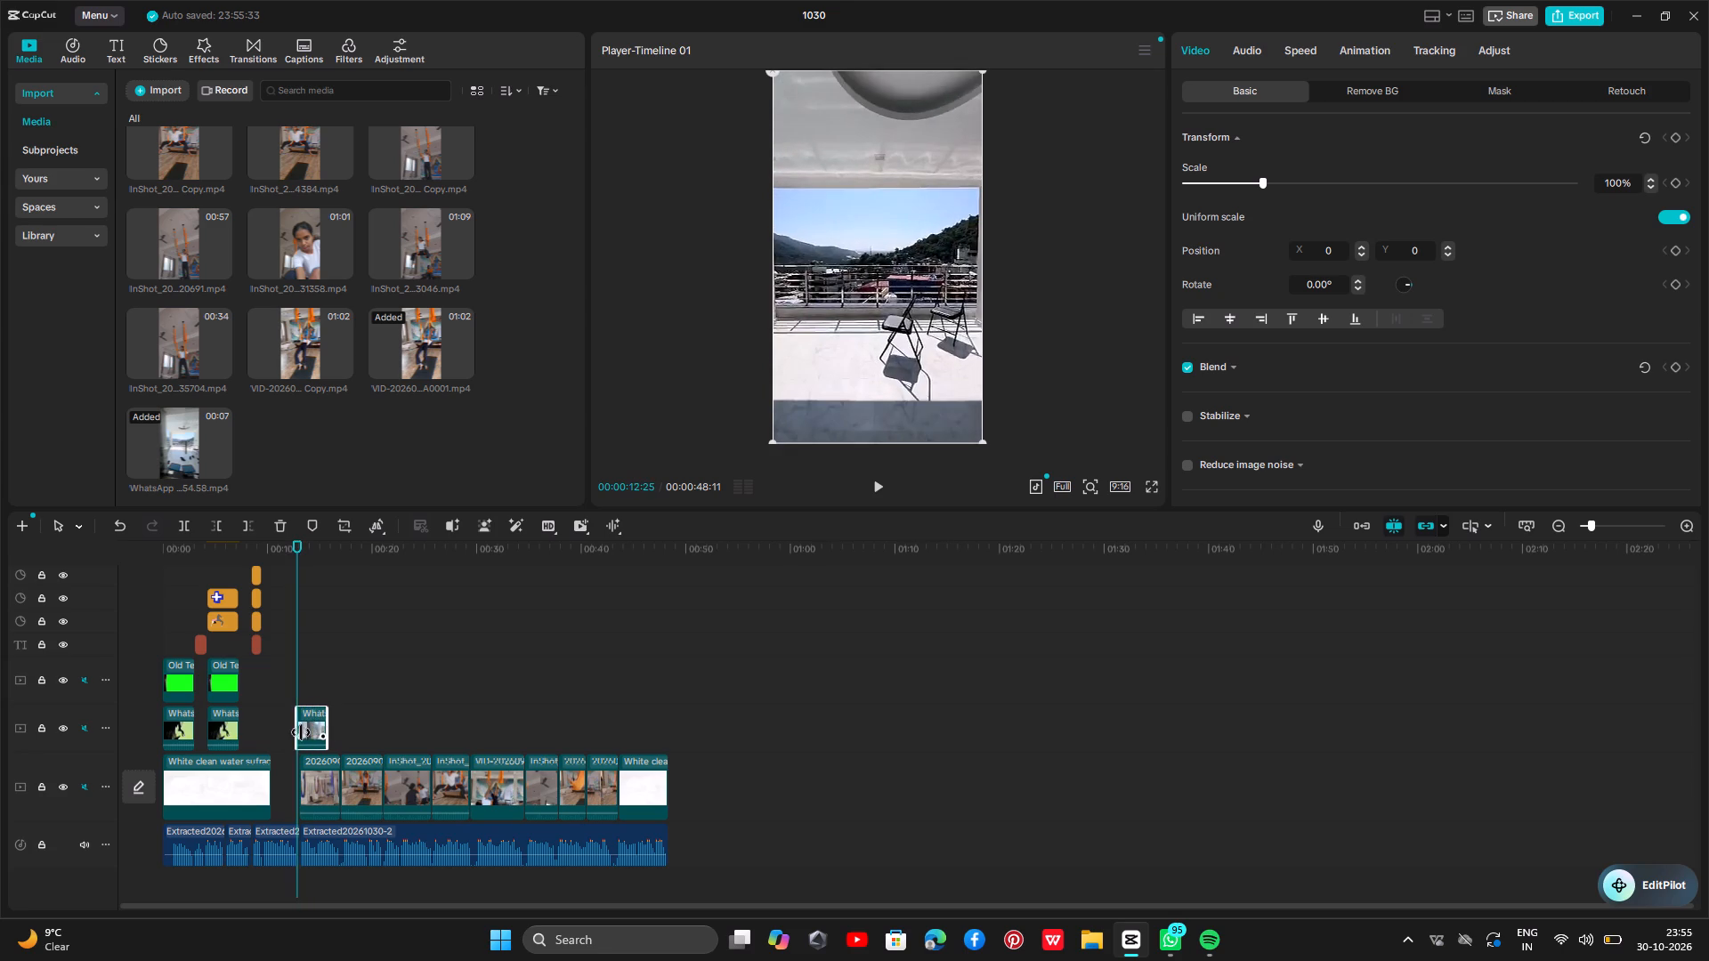
left_click_drag(301, 732, 271, 766)
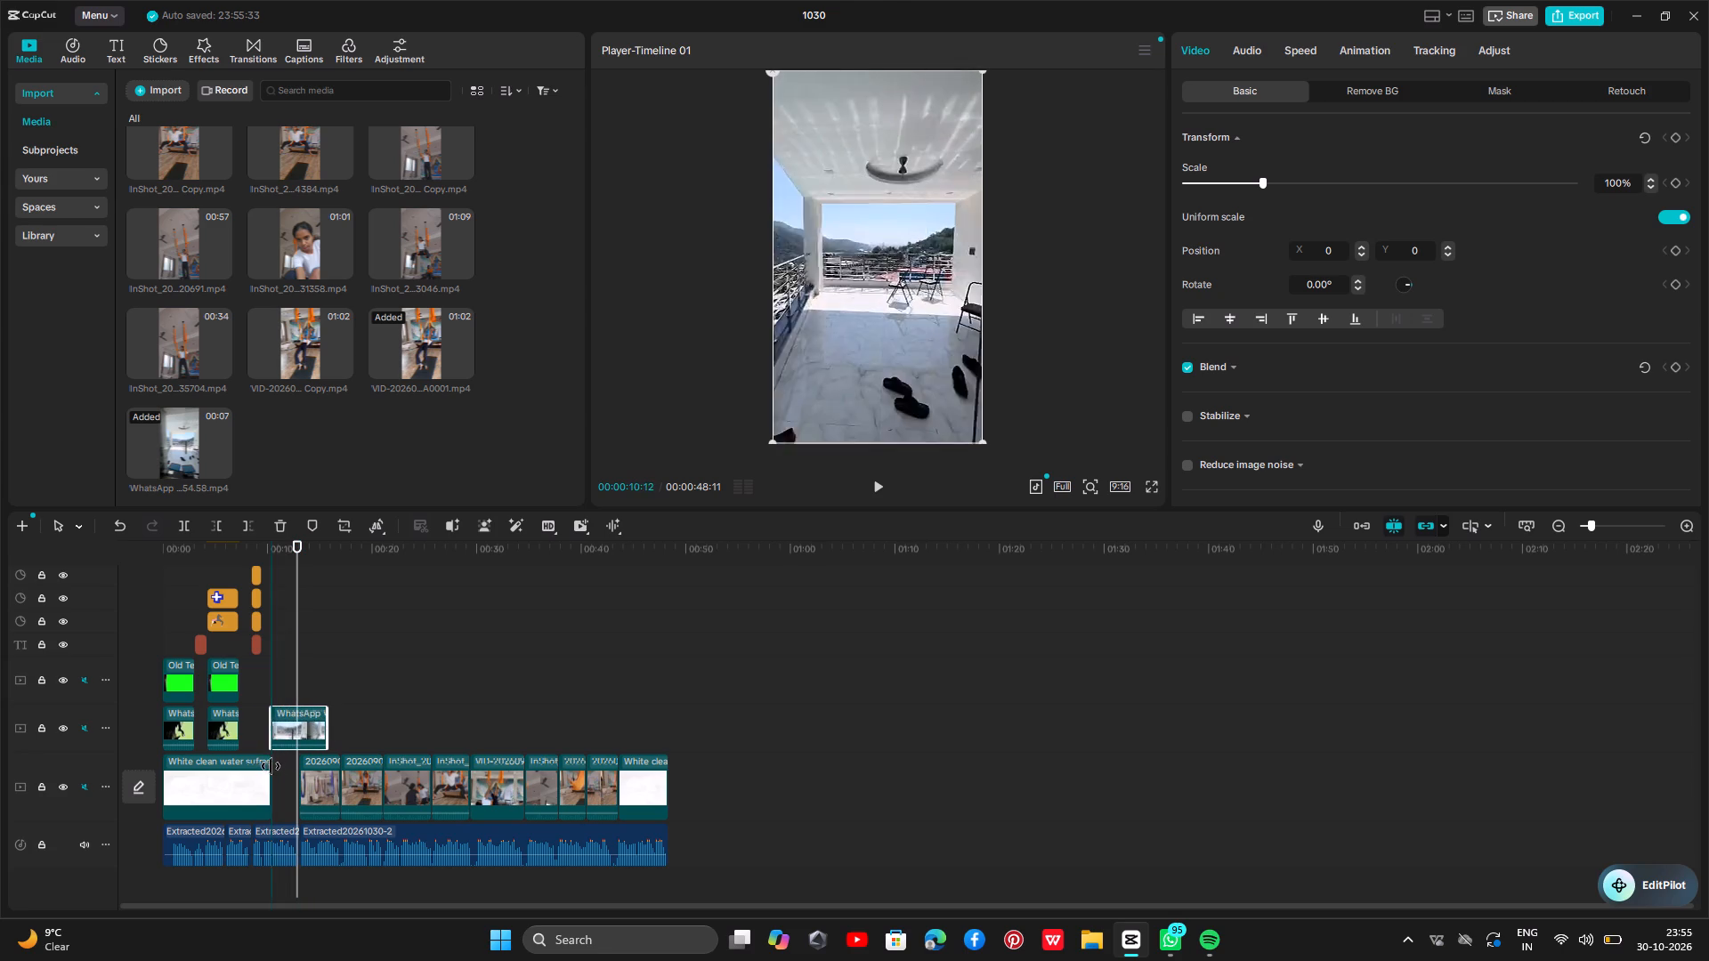
left_click_drag(271, 766, 263, 771)
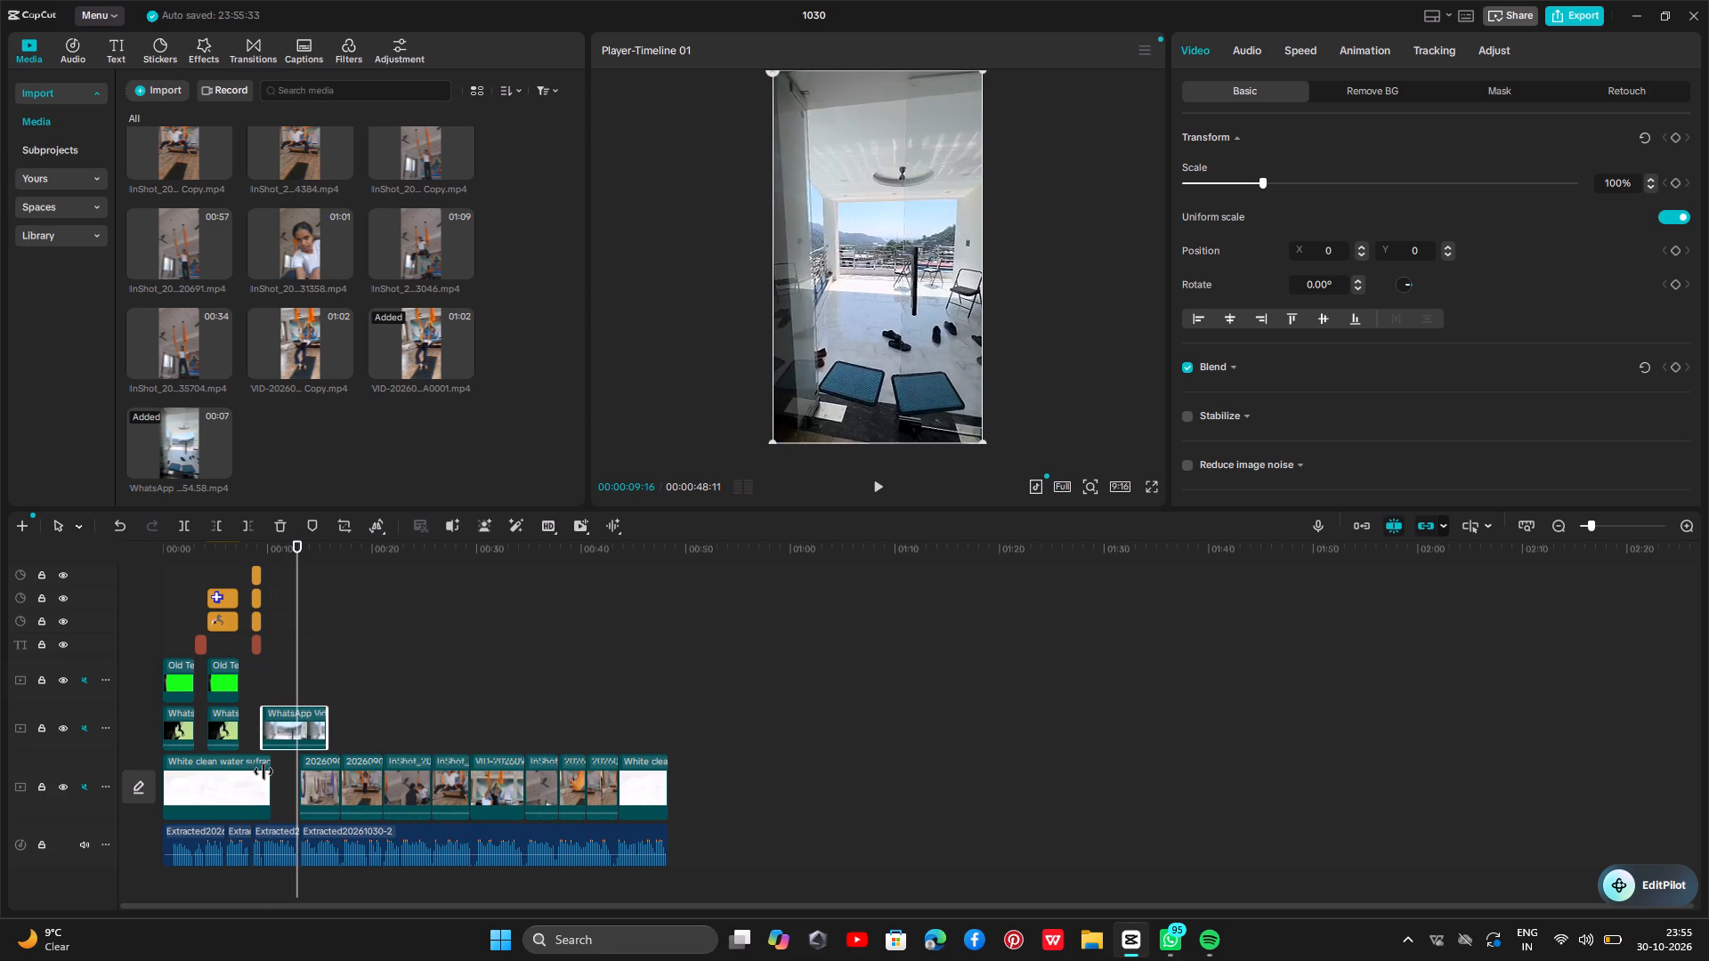
left_click_drag(263, 771, 276, 759)
left_click_drag(289, 709, 280, 713)
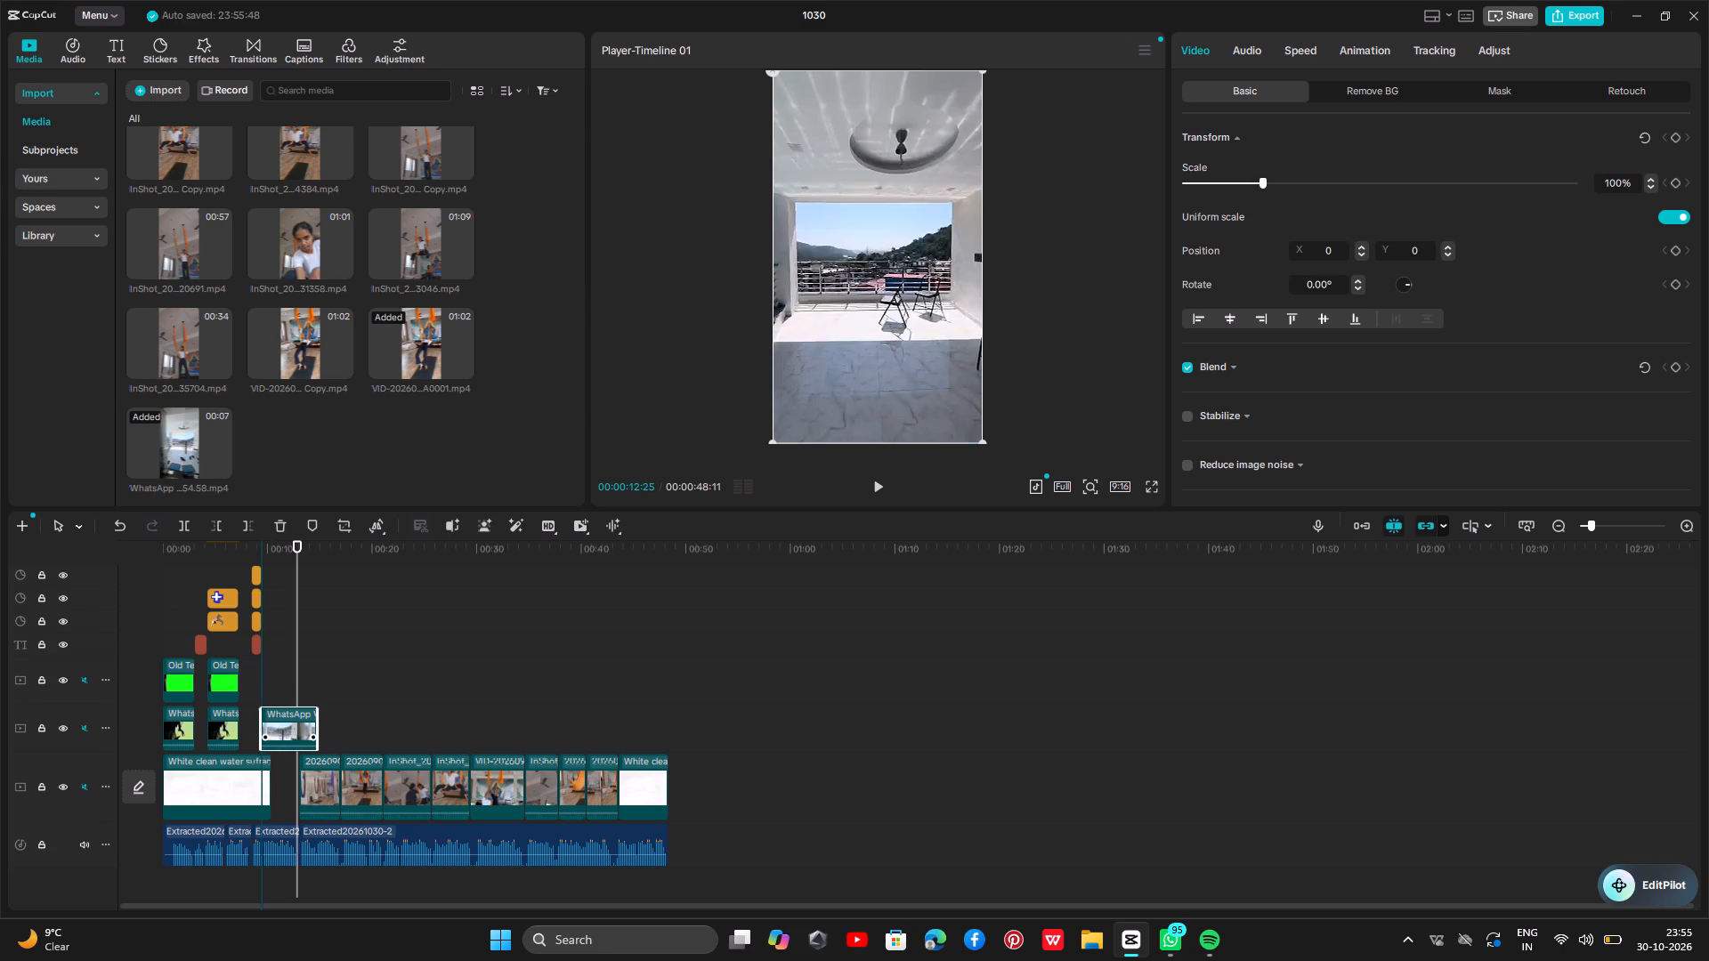
left_click_drag(280, 713, 278, 713)
Play the new WhatsApp overlay clip and trim its end to about 13 seconds, where the first yoga clip begins.
left_click(251, 678)
key("space")
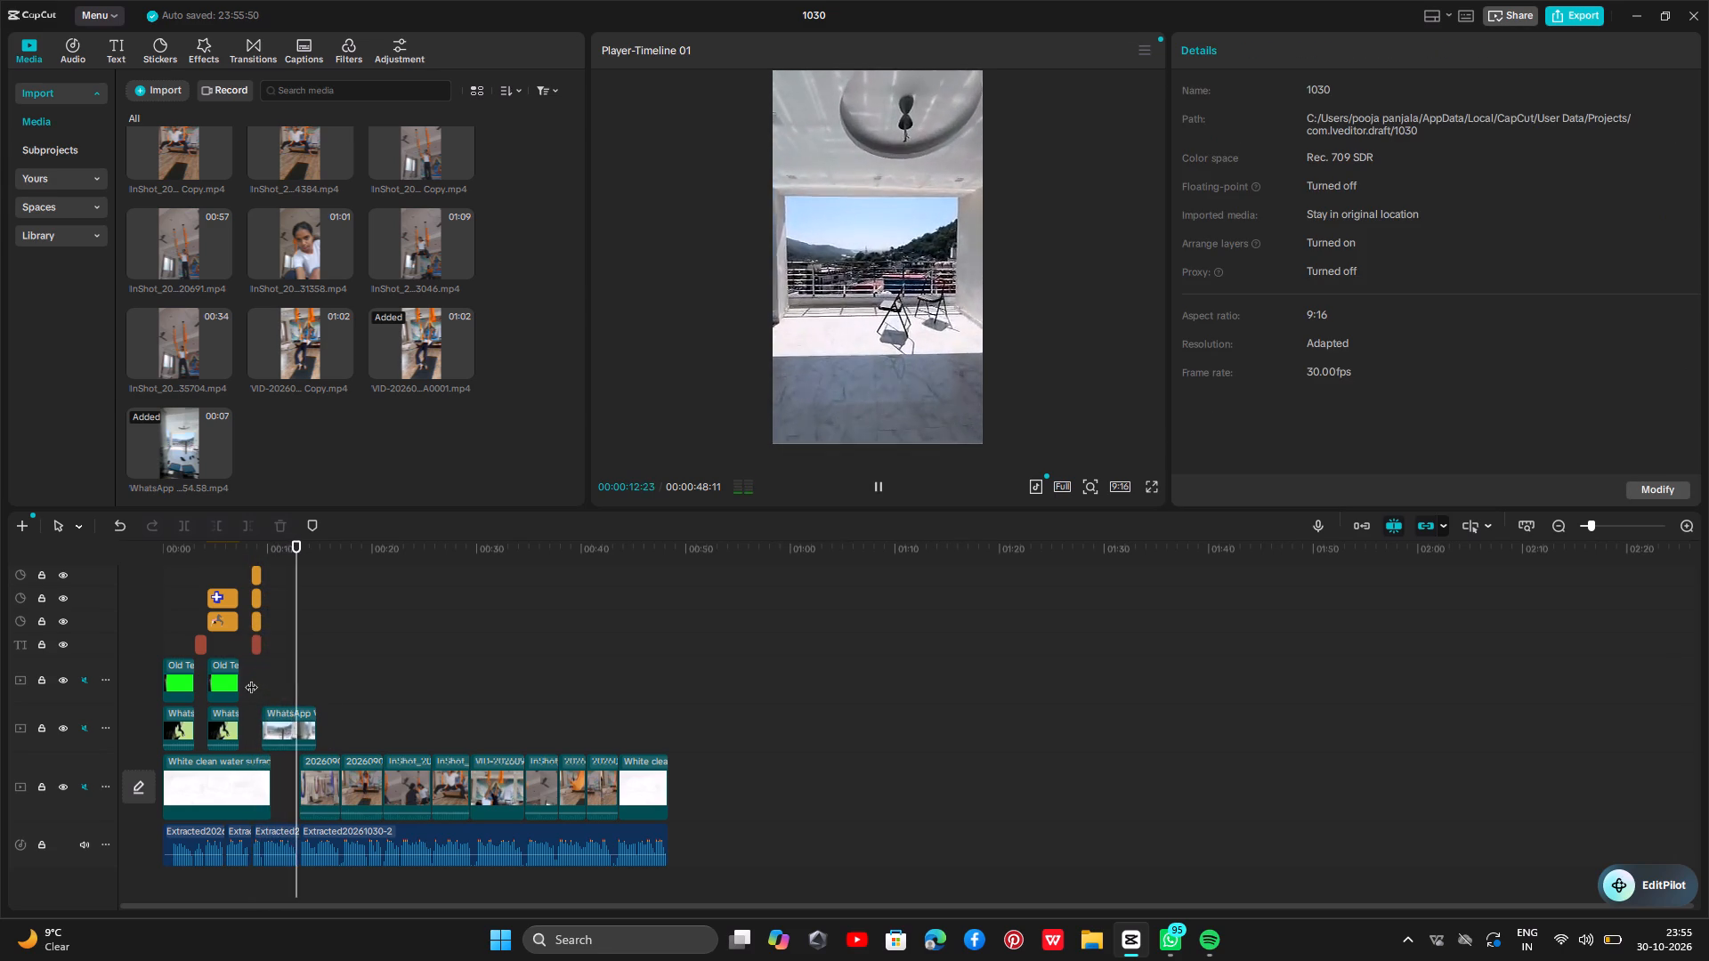
key("space")
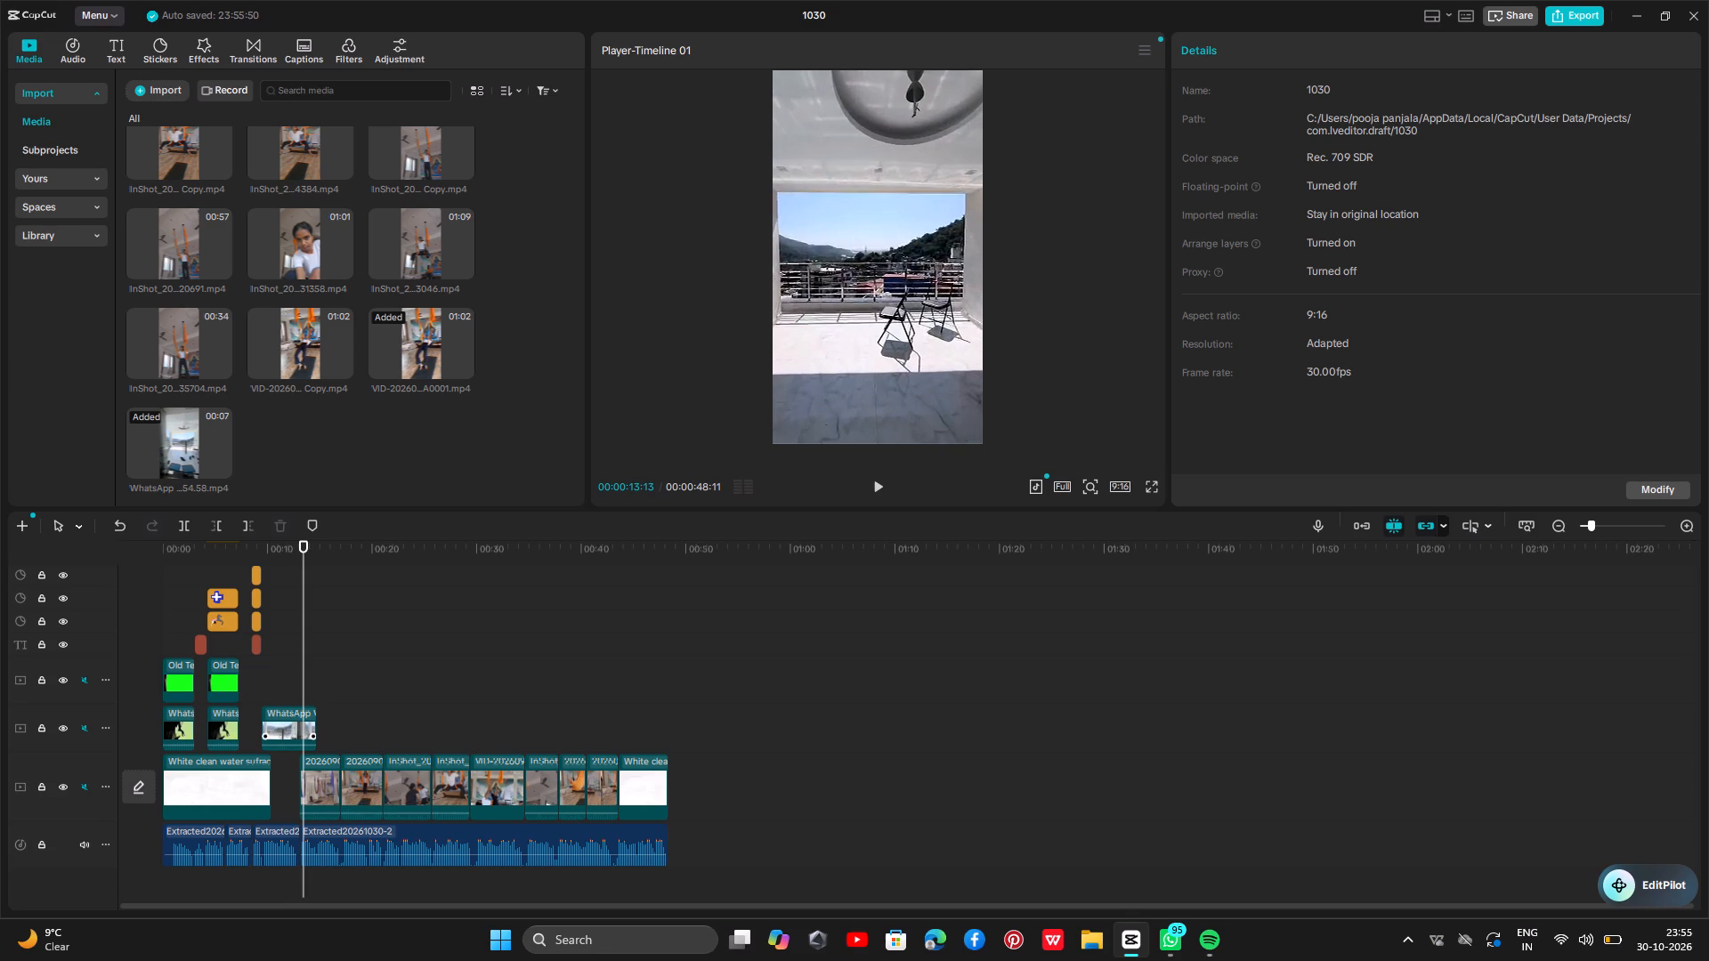
left_click(304, 651)
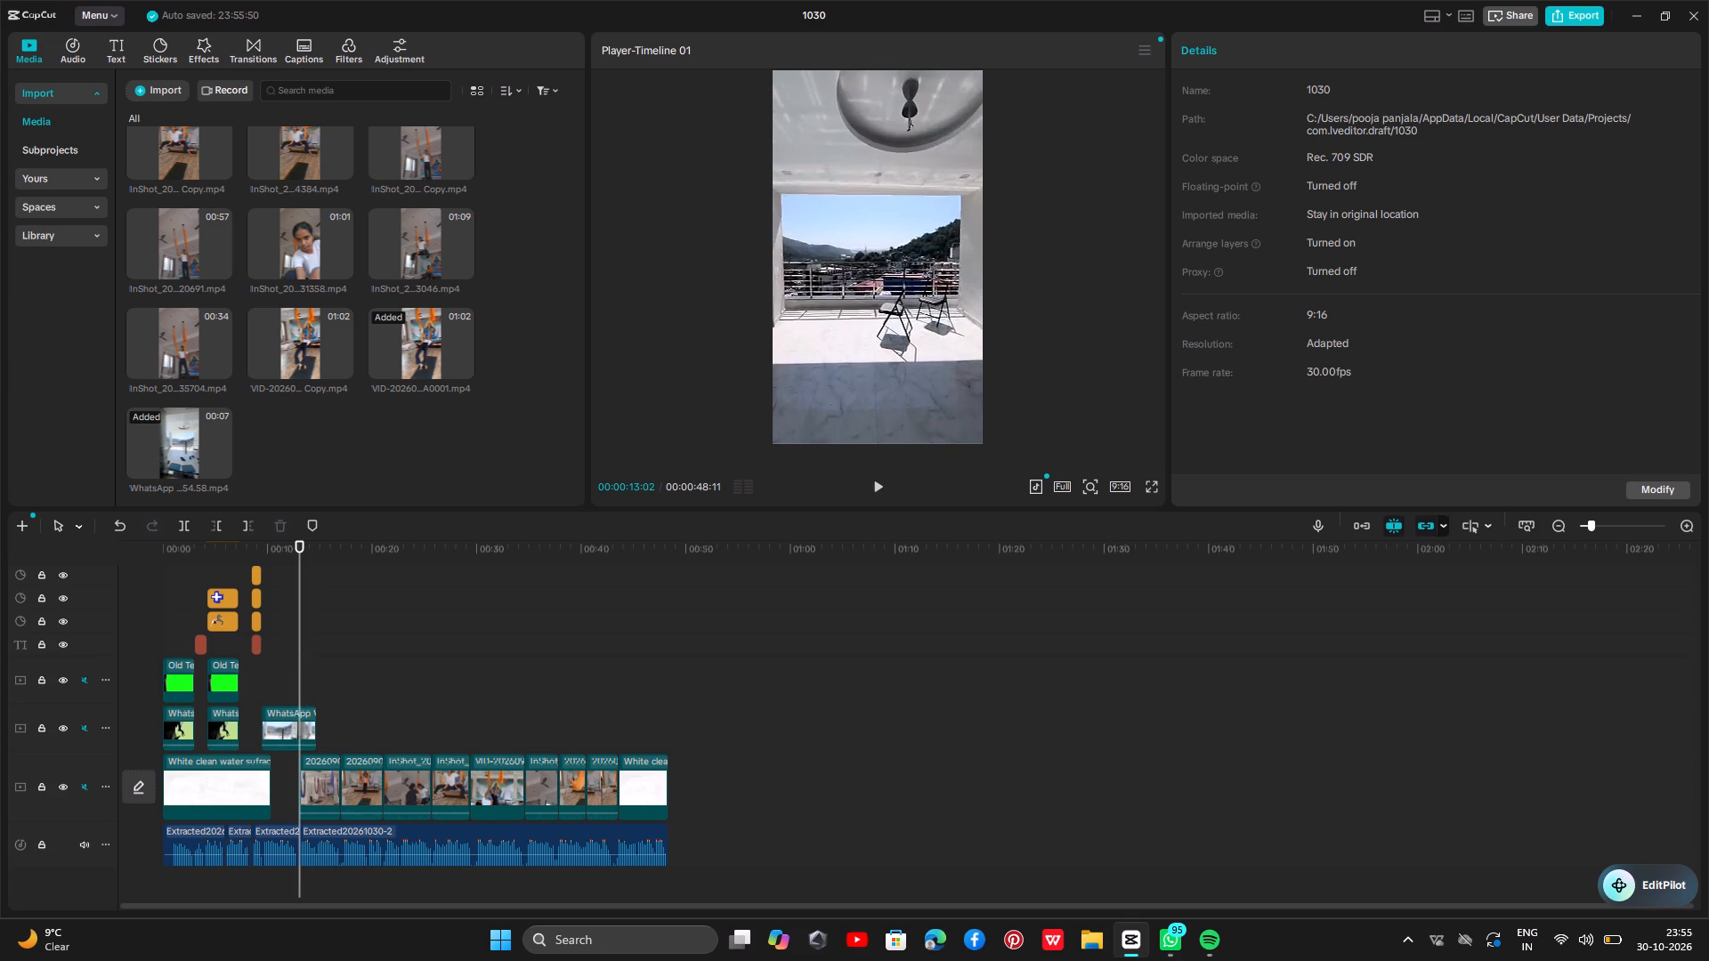
left_click(304, 732)
left_click_drag(319, 724, 291, 723)
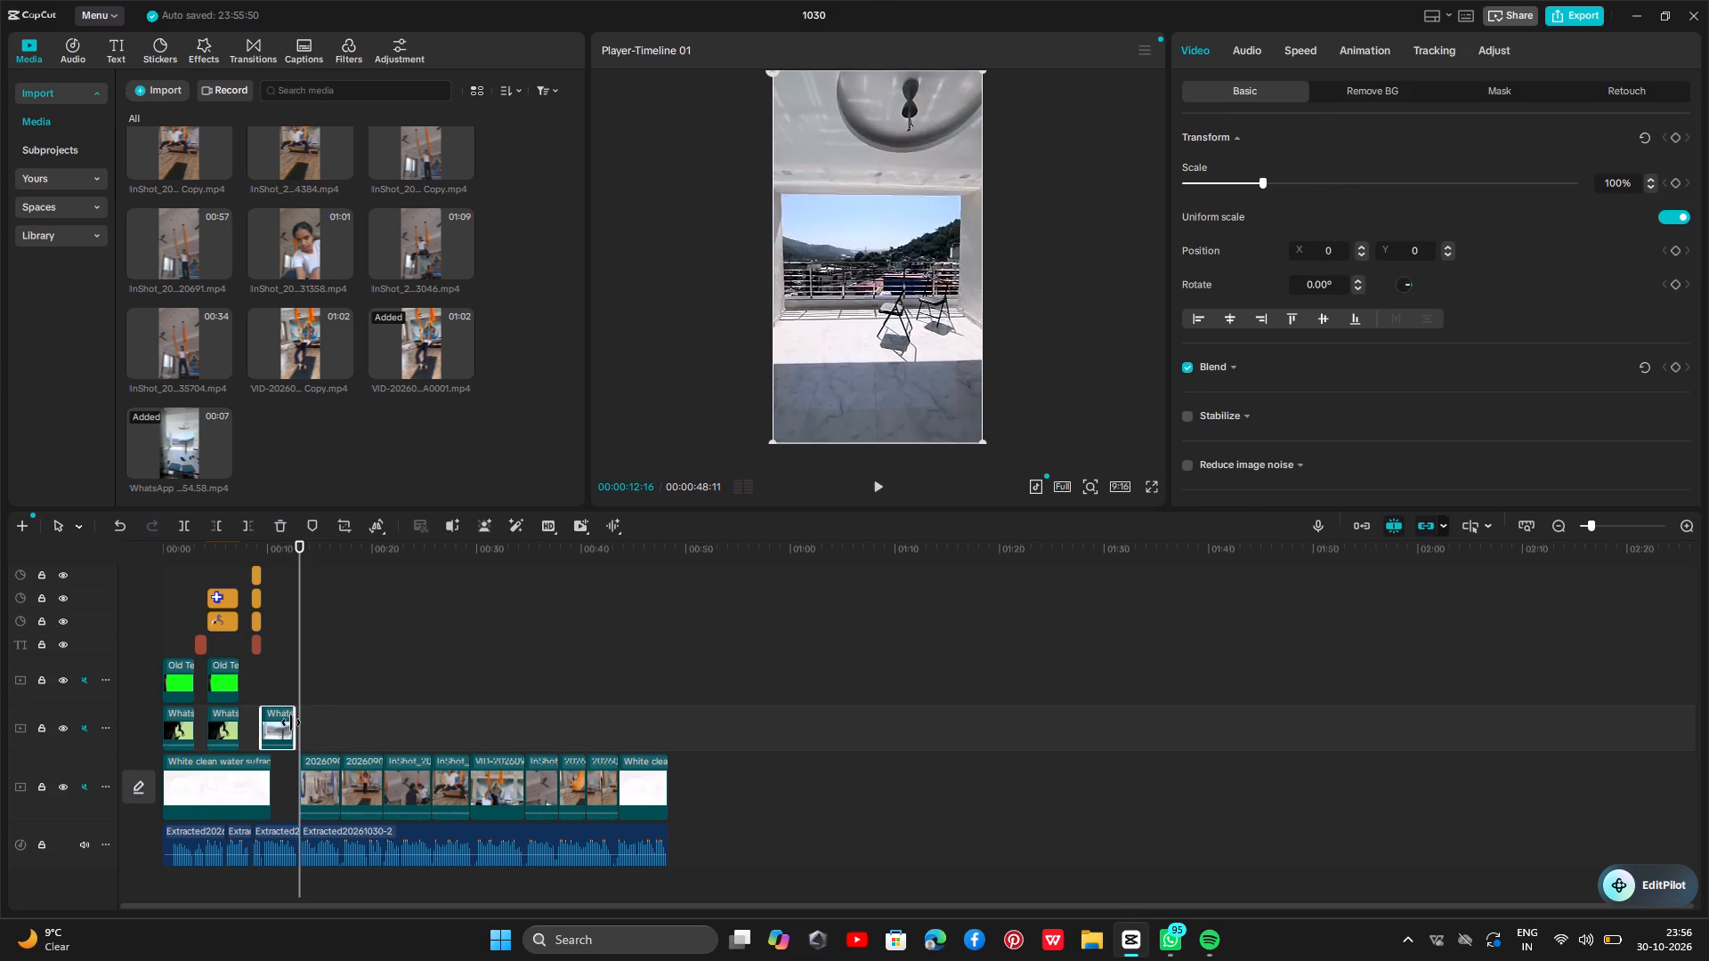
left_click_drag(291, 723, 296, 723)
Split the first White clean water background at 00:00:09:14, where the WhatsApp overlay clip starts.
left_click(256, 692)
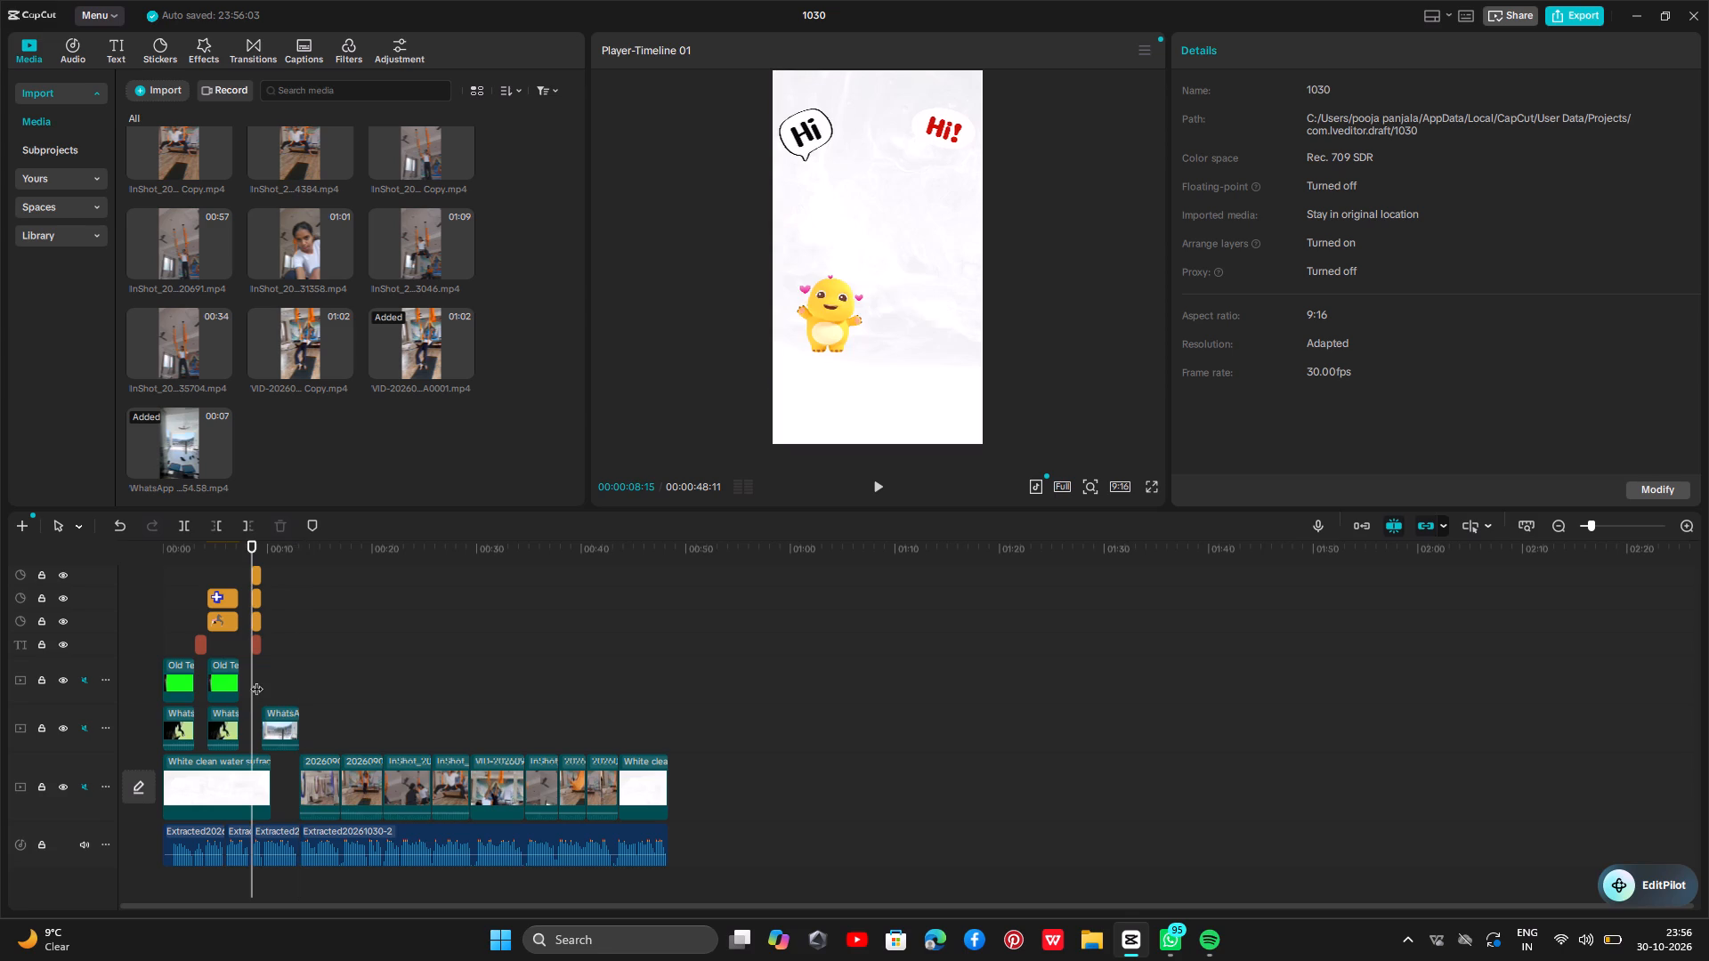
left_click(256, 680)
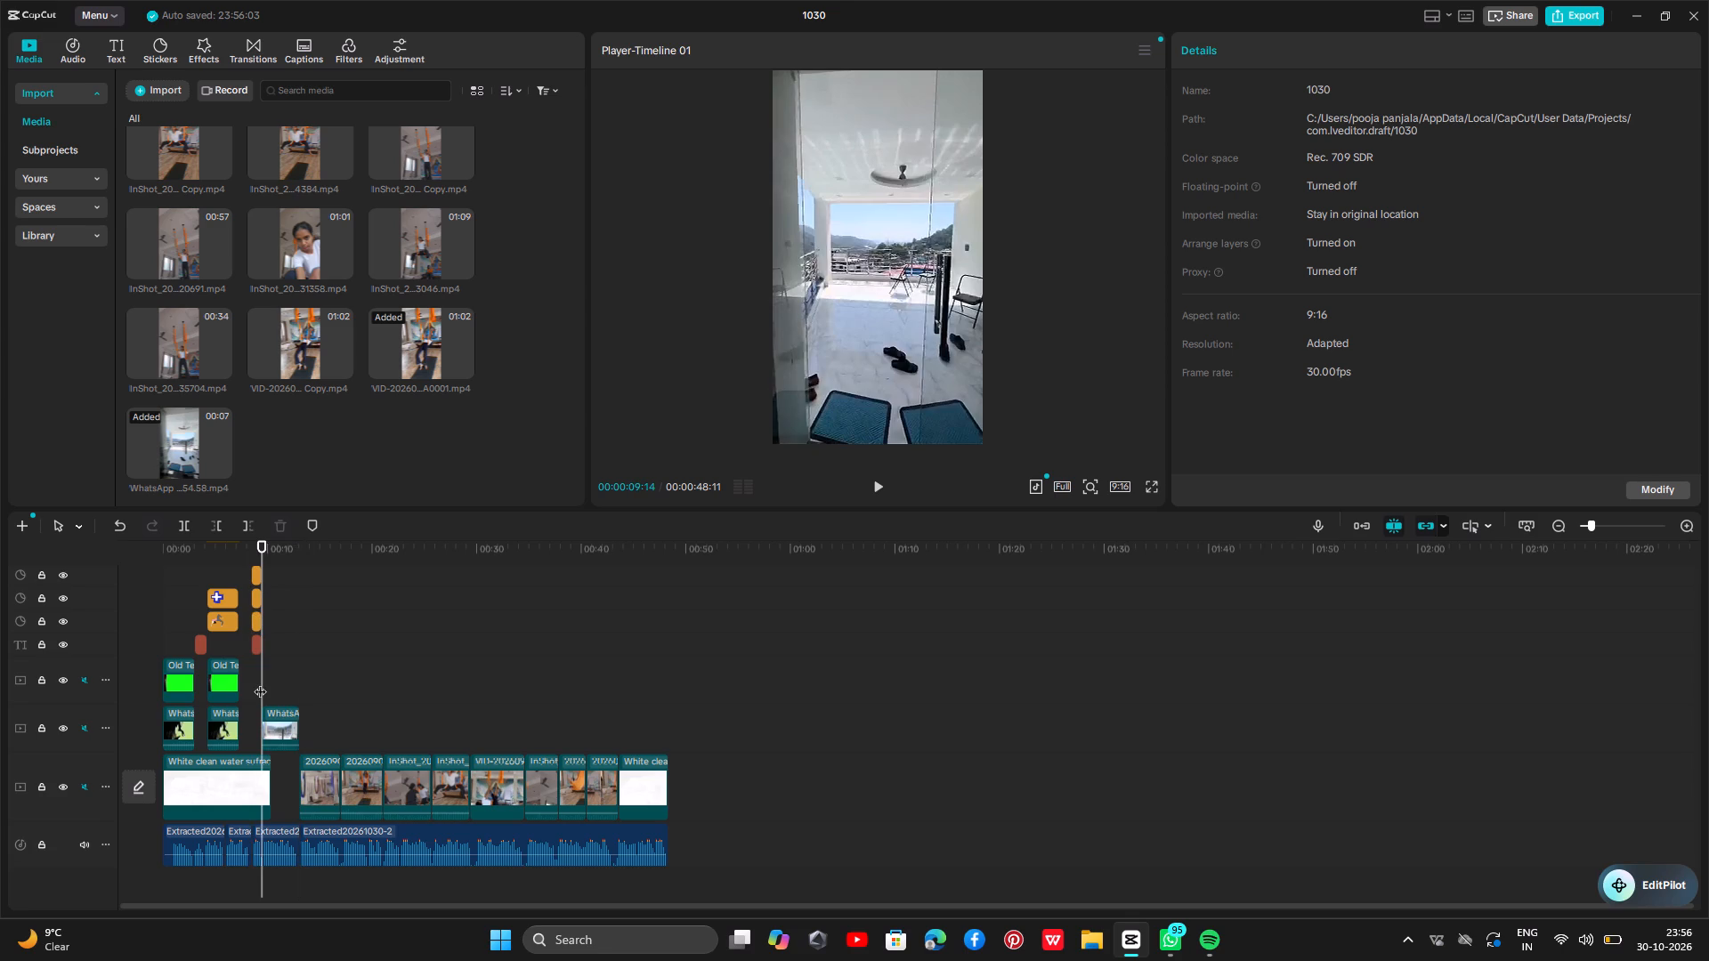
left_click(264, 789)
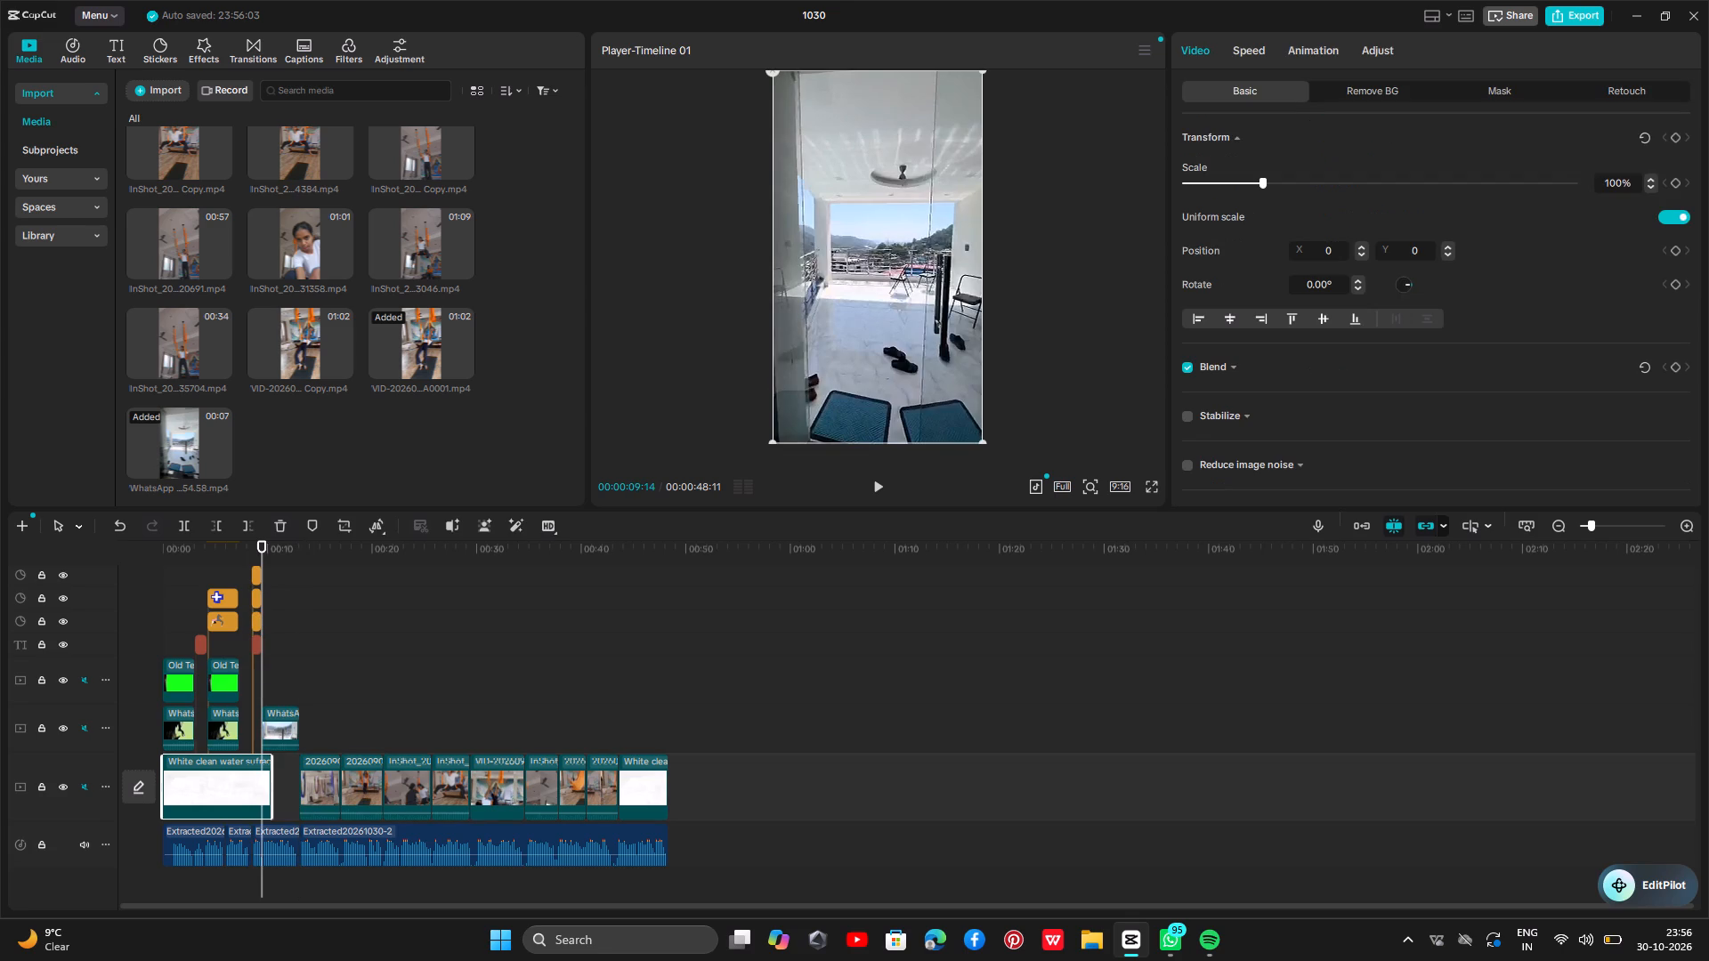
key("ctrl+b")
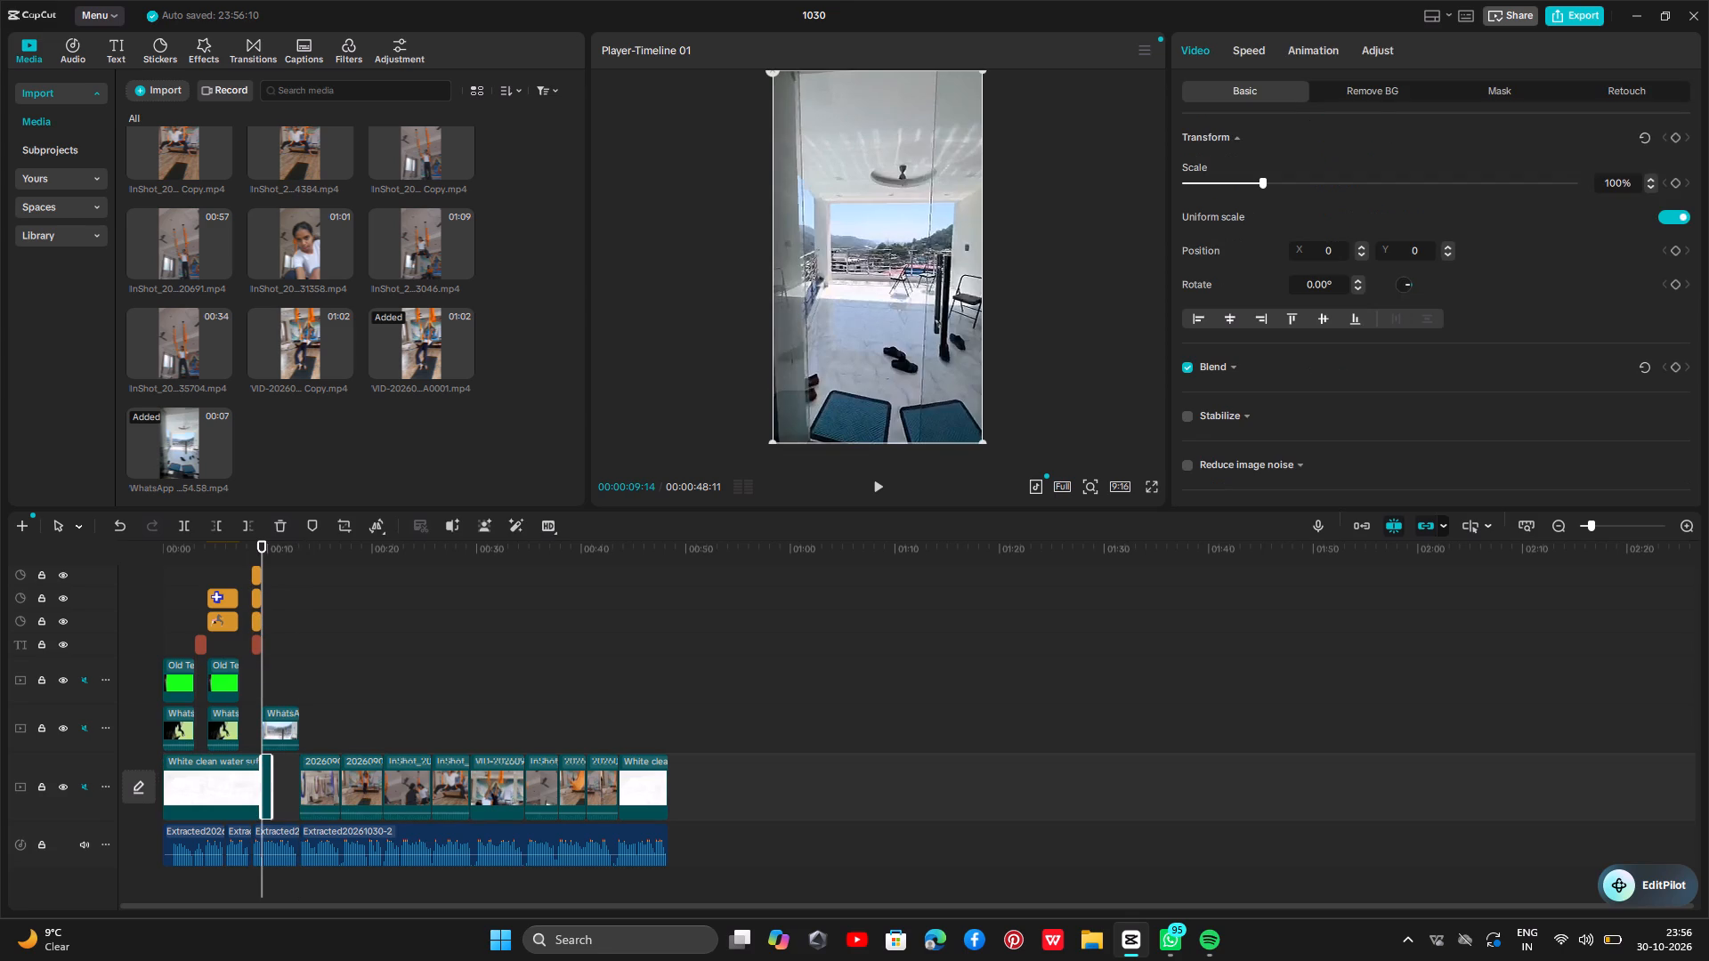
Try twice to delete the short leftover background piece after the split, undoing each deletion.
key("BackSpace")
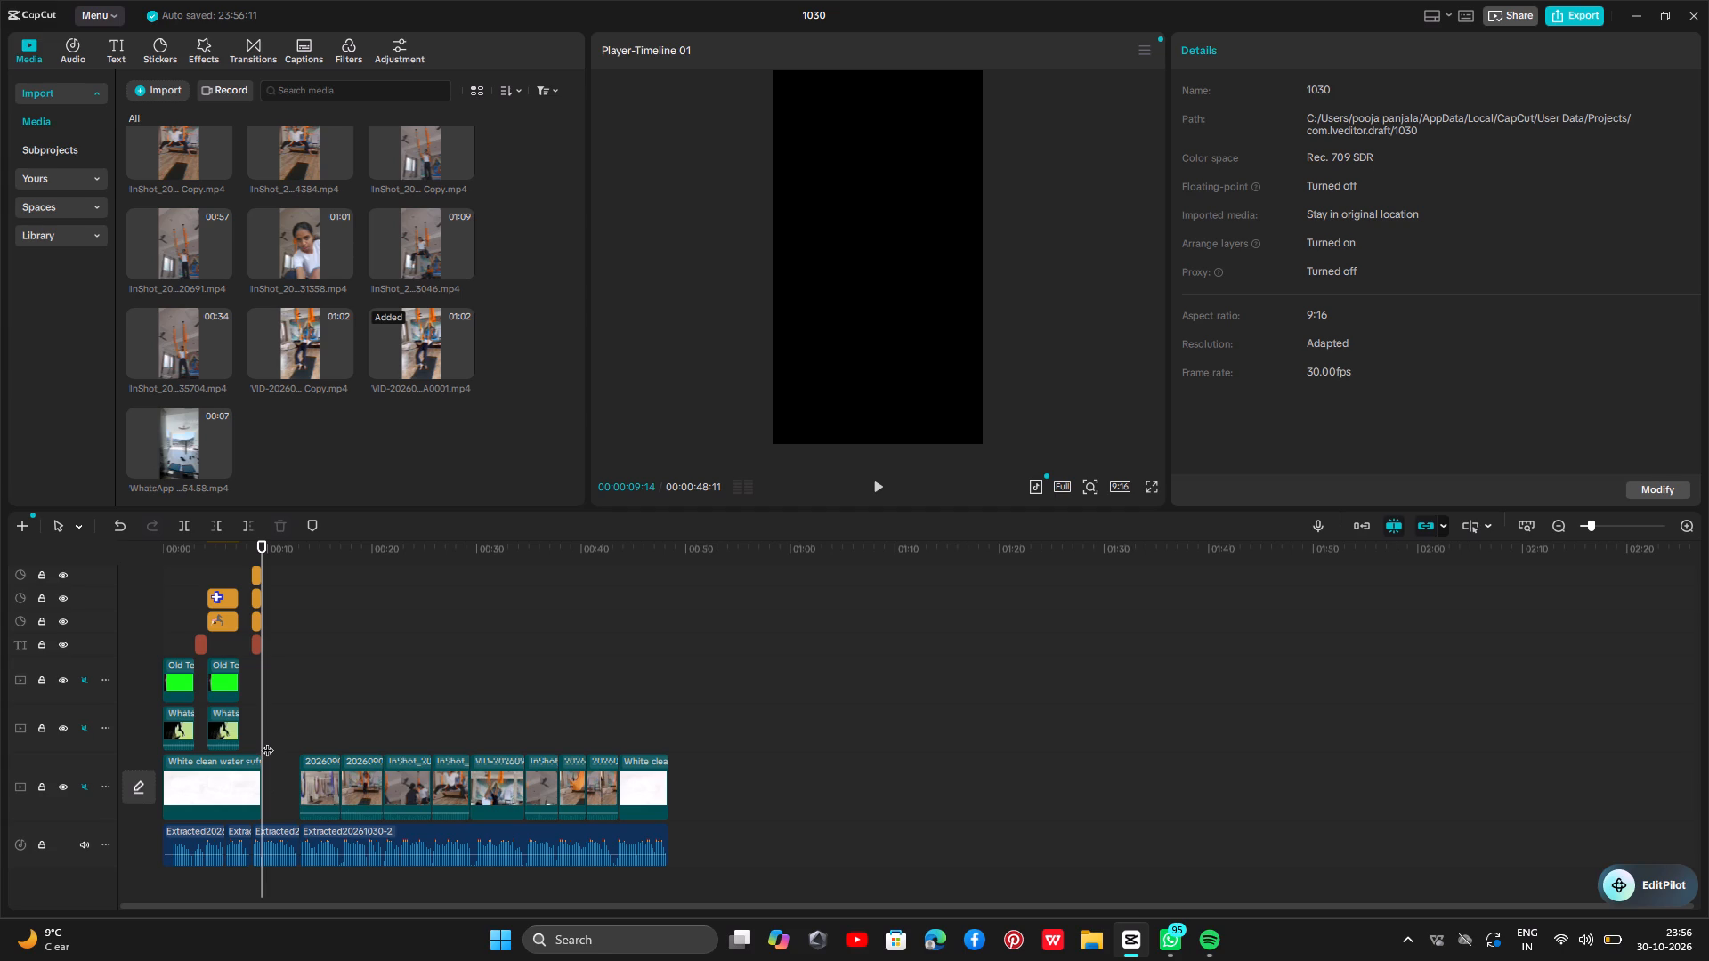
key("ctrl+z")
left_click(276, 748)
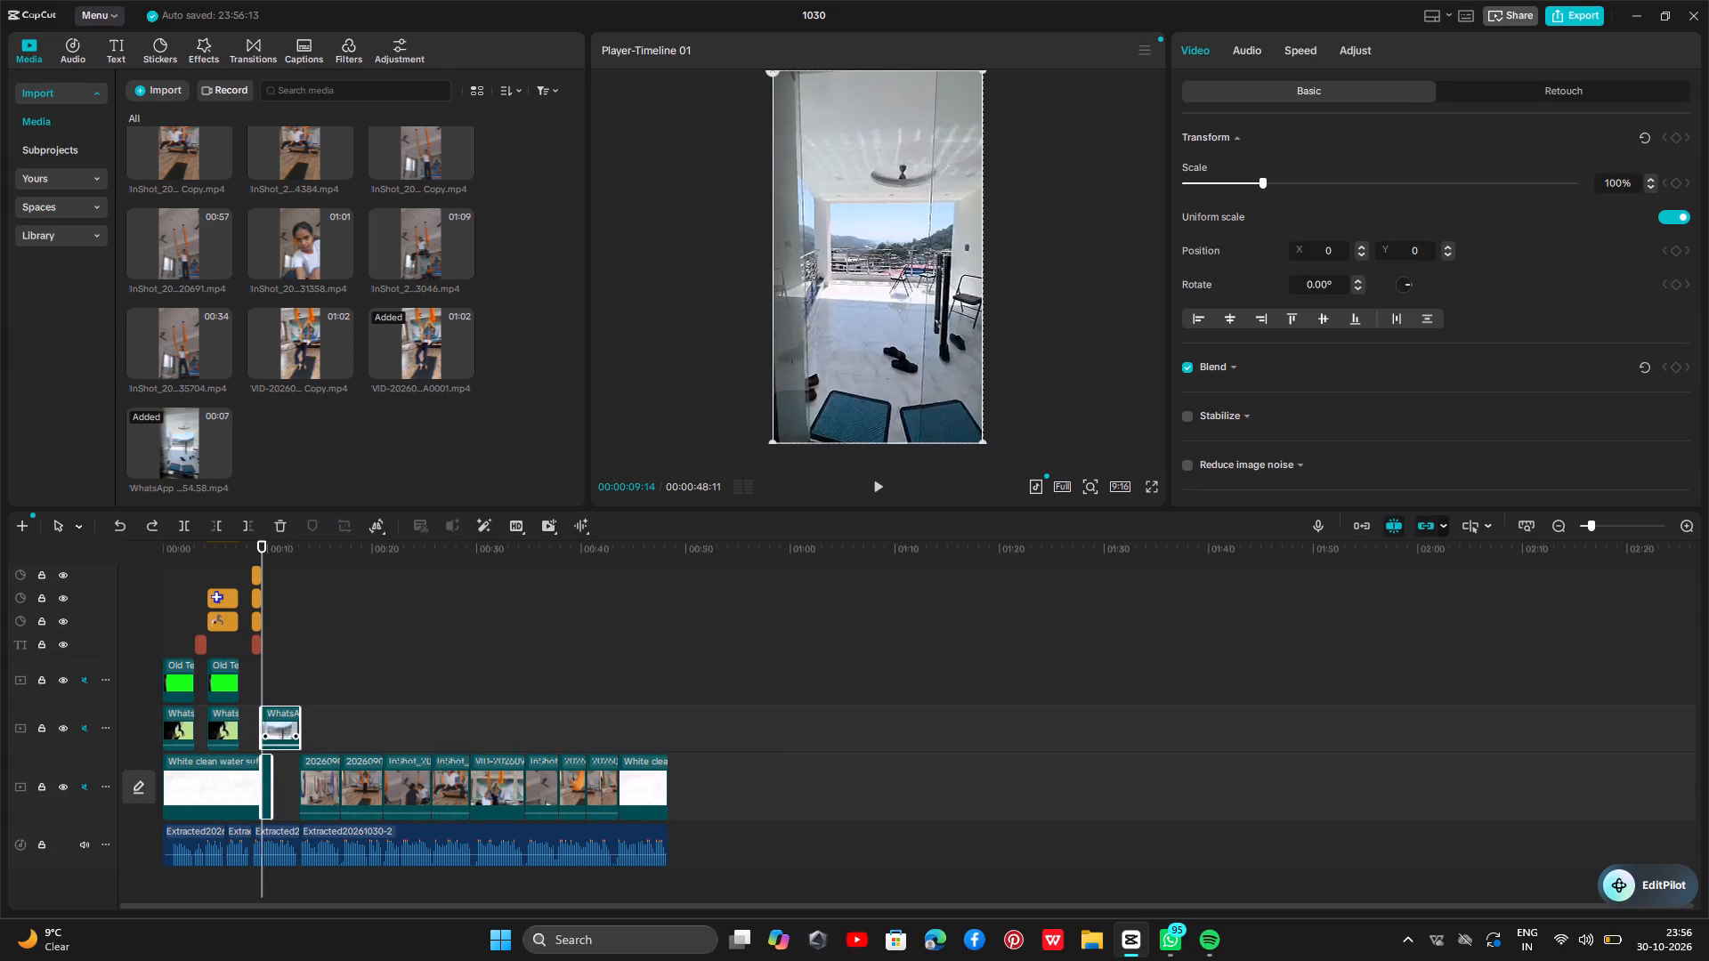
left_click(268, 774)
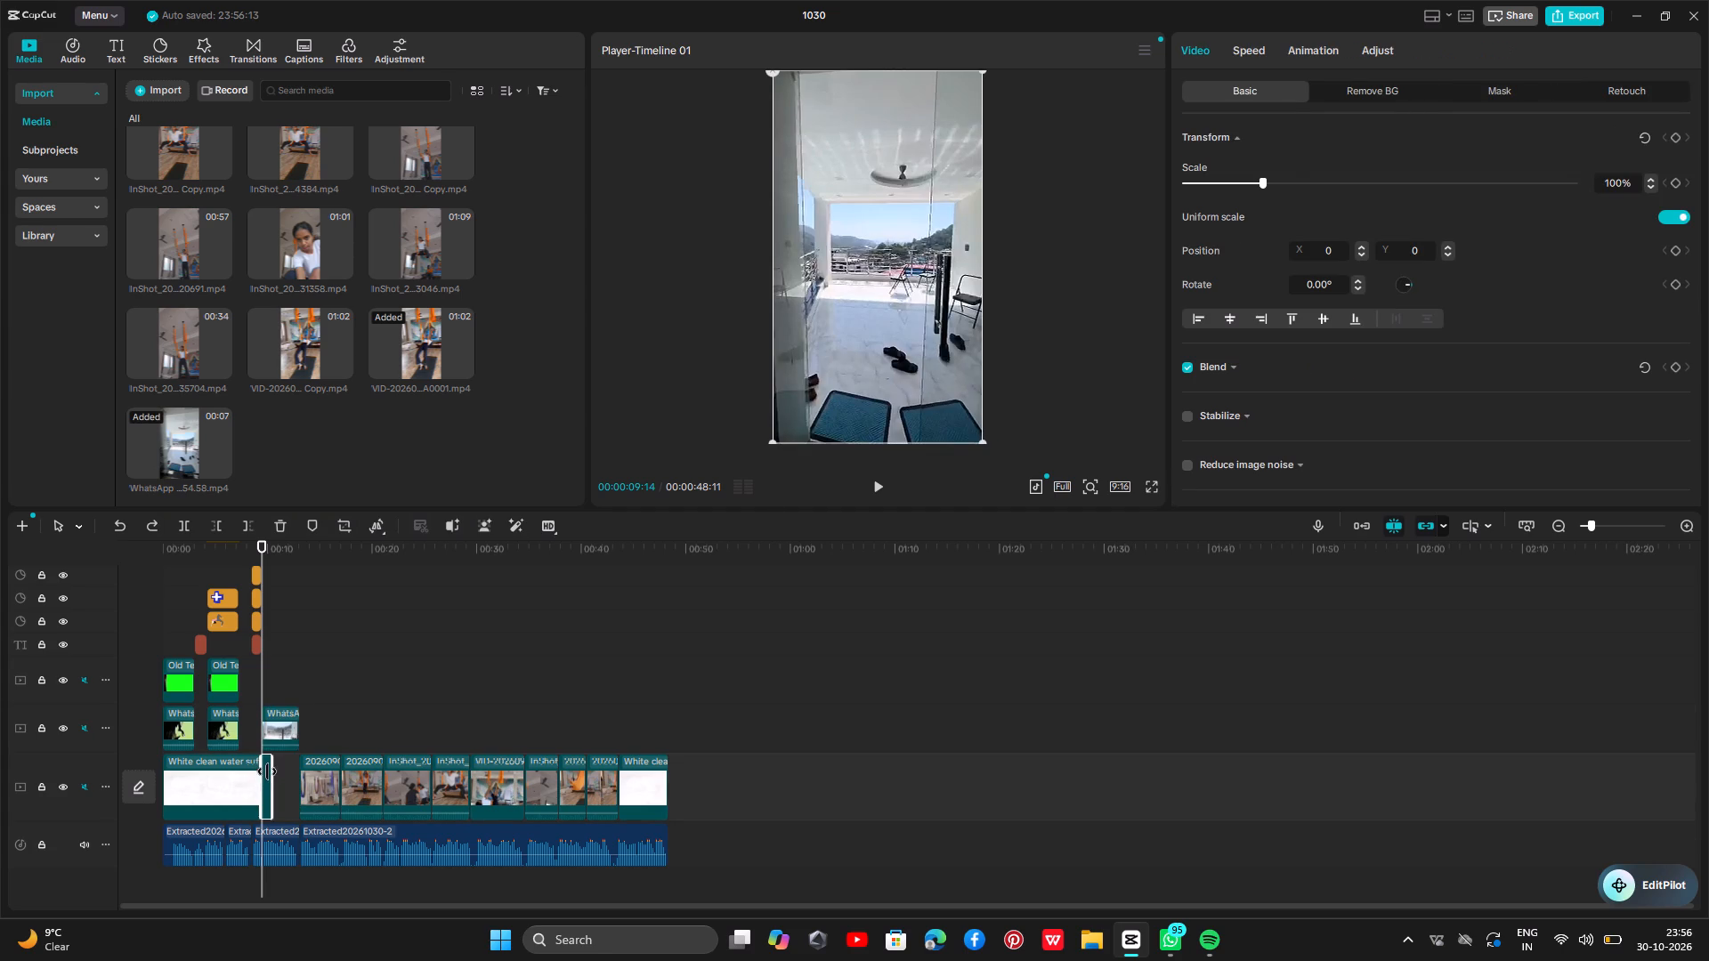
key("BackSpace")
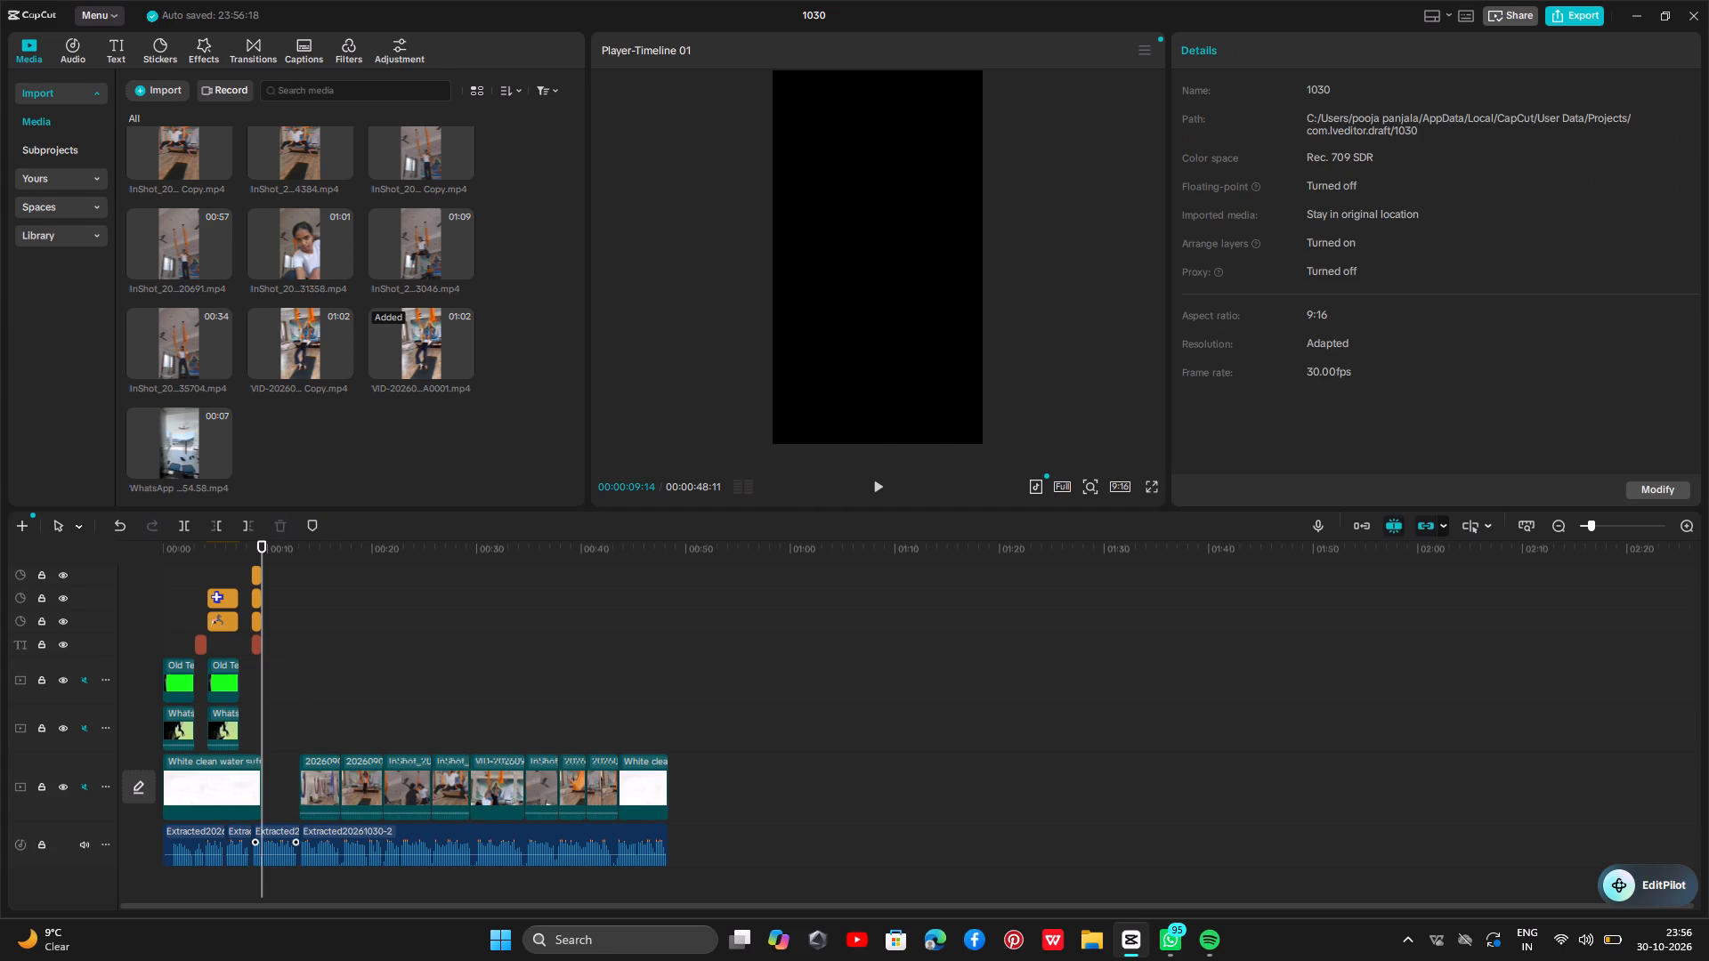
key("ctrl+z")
Move the WhatsApp overlay clip clear of the background to 00:00:15:10 and delete the short leftover background piece.
left_click(284, 731)
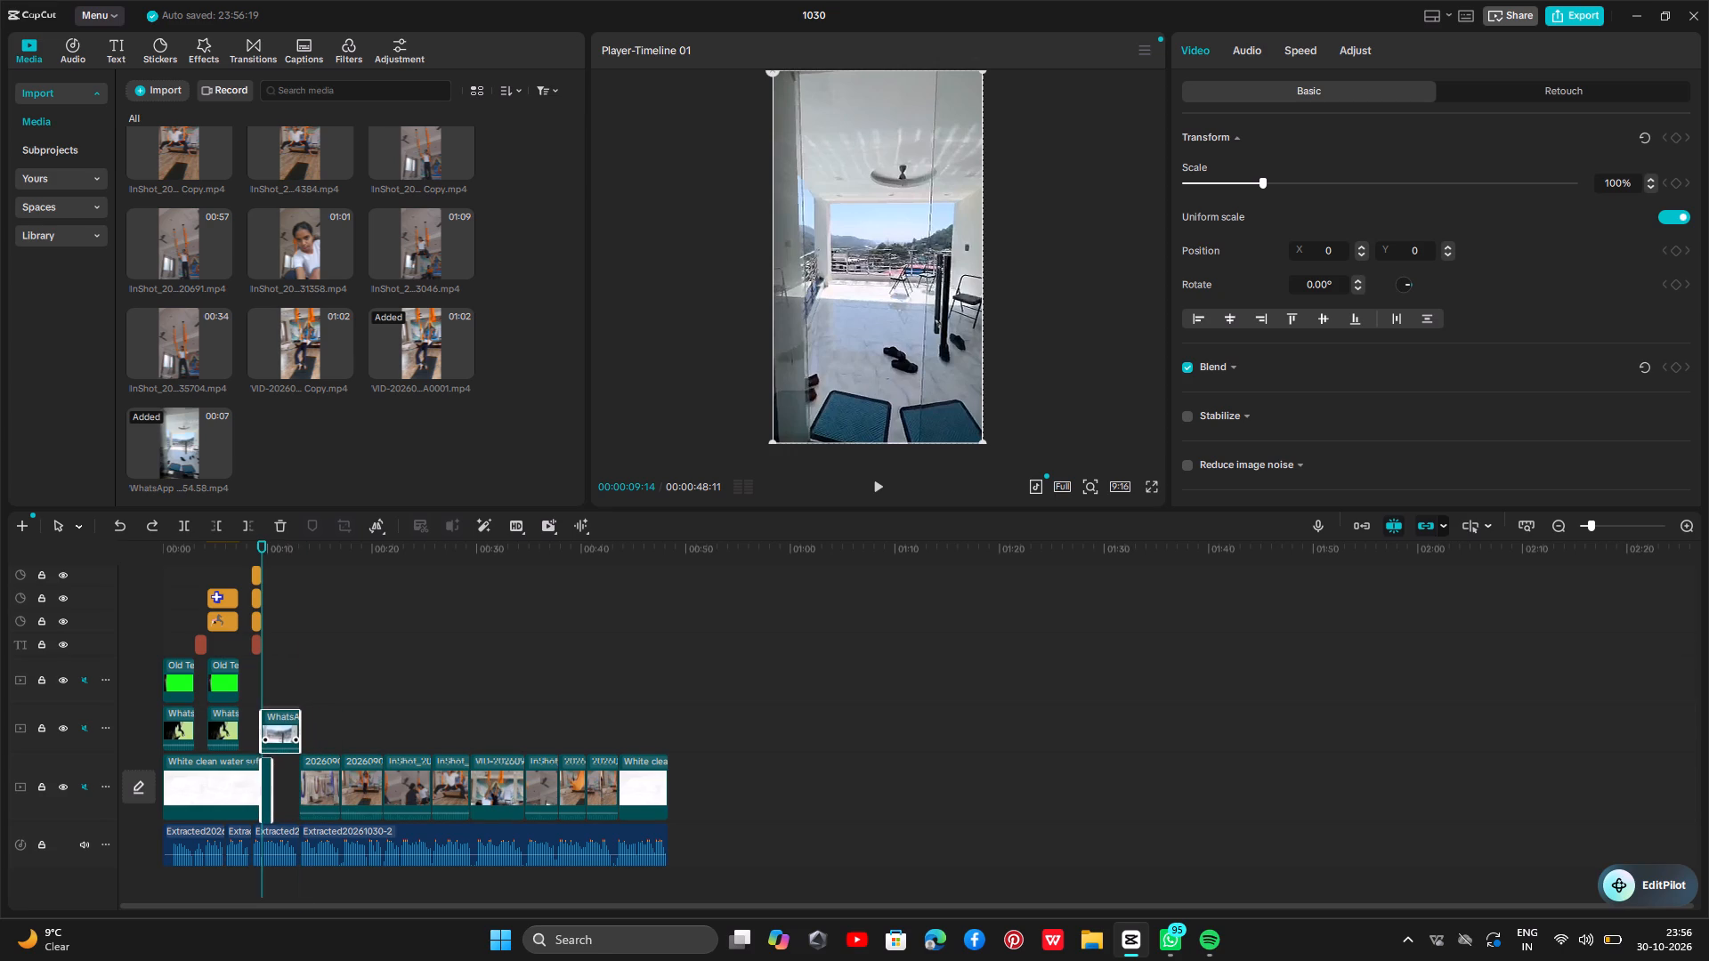
left_click(322, 731)
left_click_drag(286, 728, 287, 728)
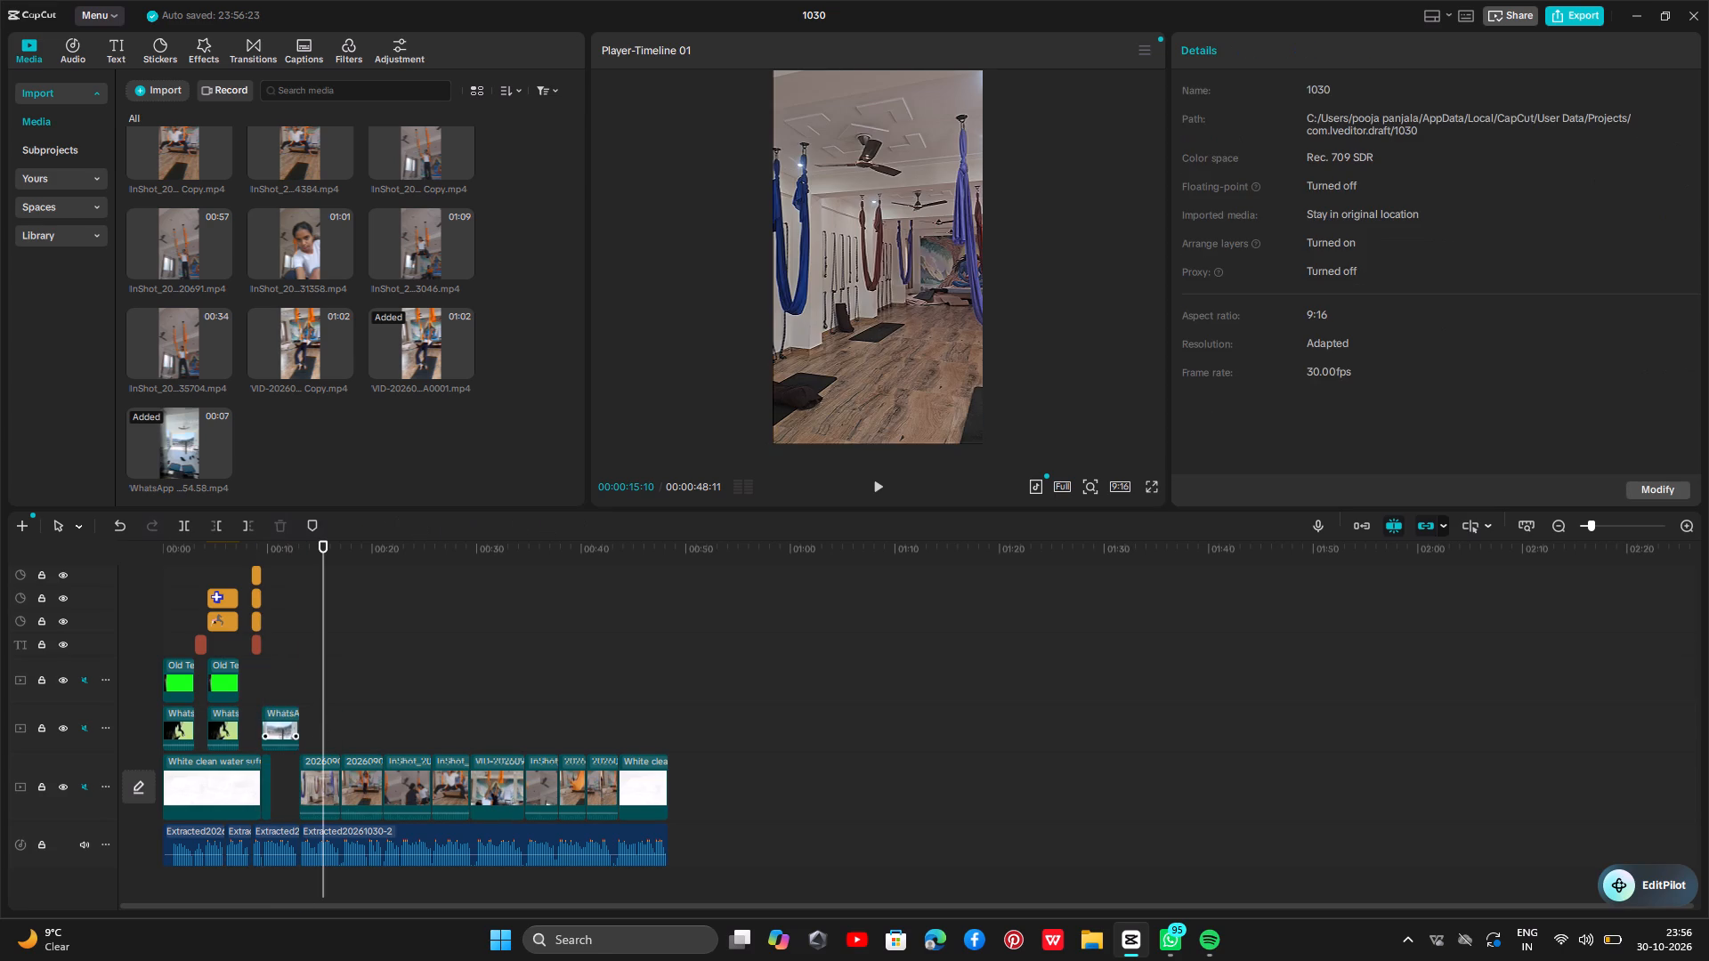
left_click_drag(287, 728, 352, 728)
left_click(263, 772)
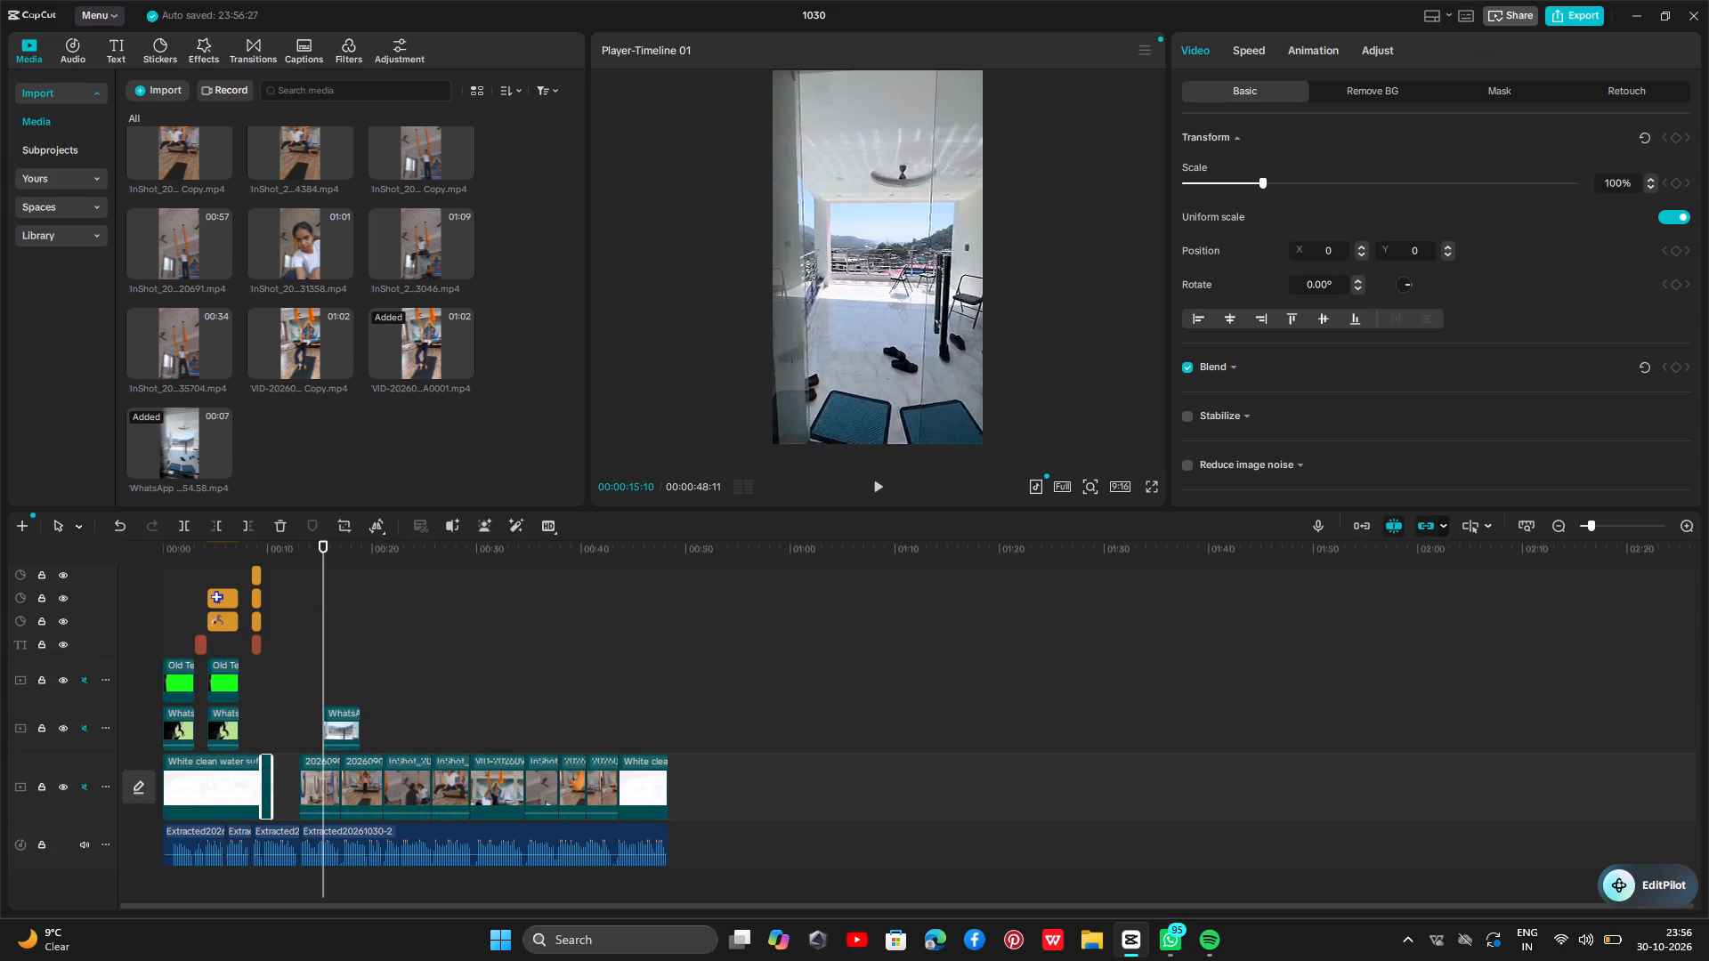
key("BackSpace")
Move the WhatsApp clip into the main-track gap between the white background and the first yoga clip.
left_click_drag(338, 734, 311, 749)
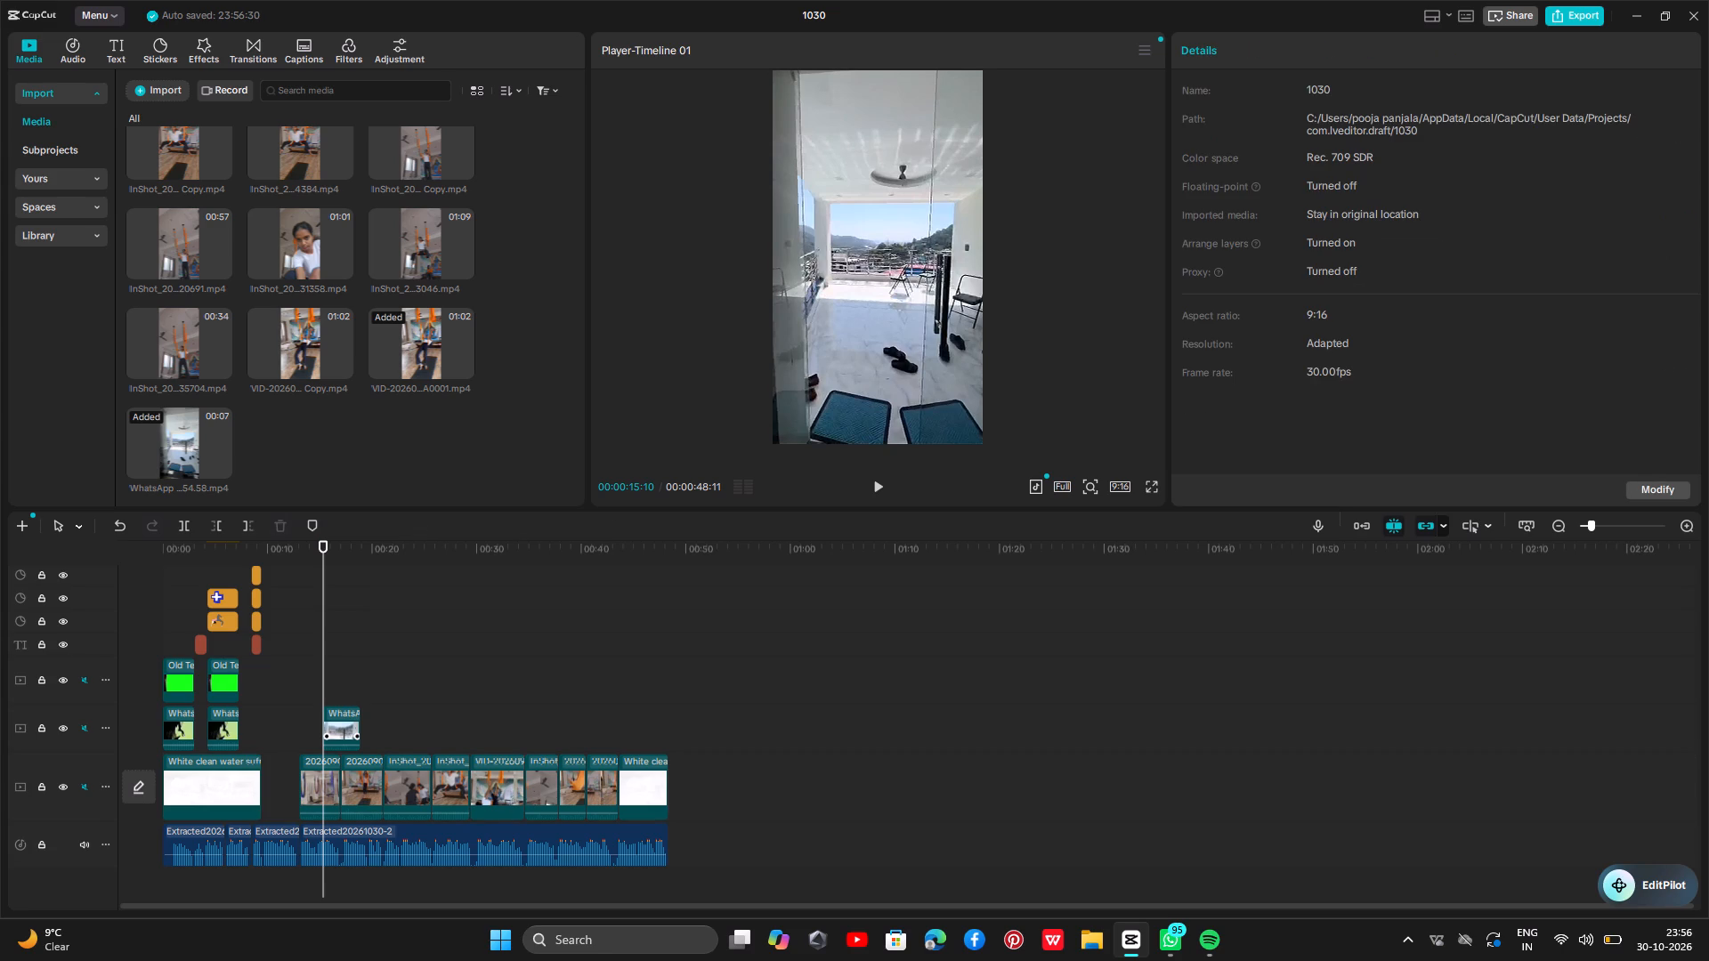
left_click_drag(311, 749, 277, 792)
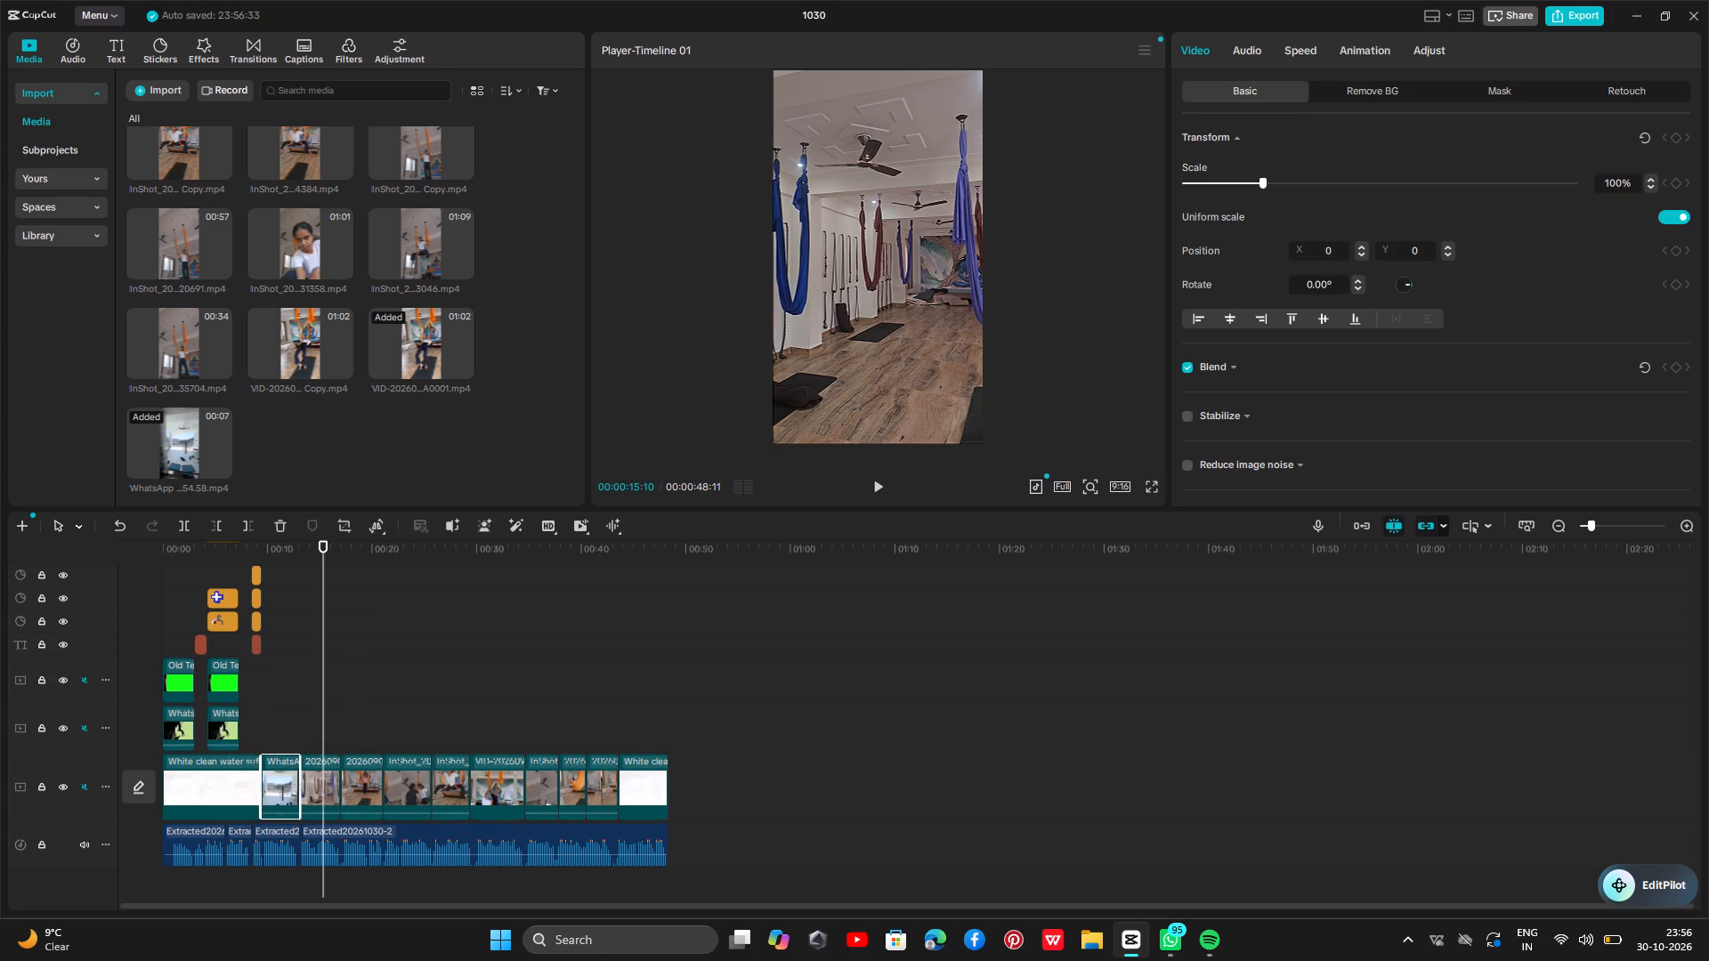
Play the section from about 9 to 12 seconds to check the WhatsApp clip against the audio.
left_click(271, 717)
left_click(255, 713)
key("space")
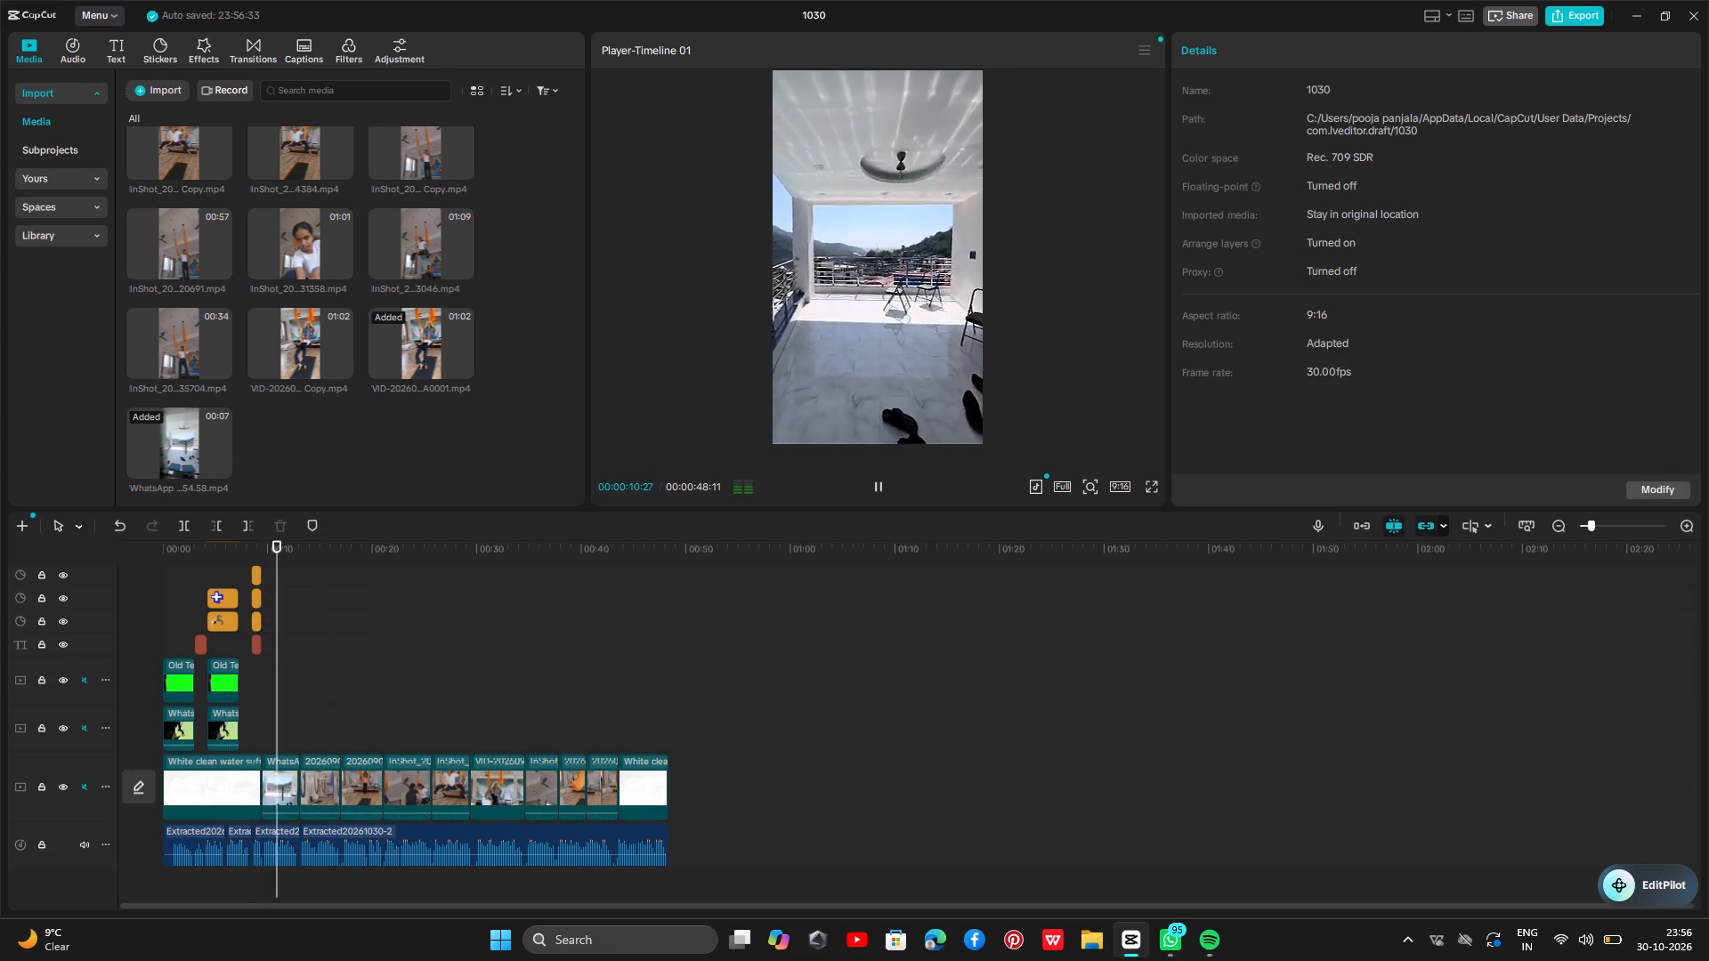
key("space")
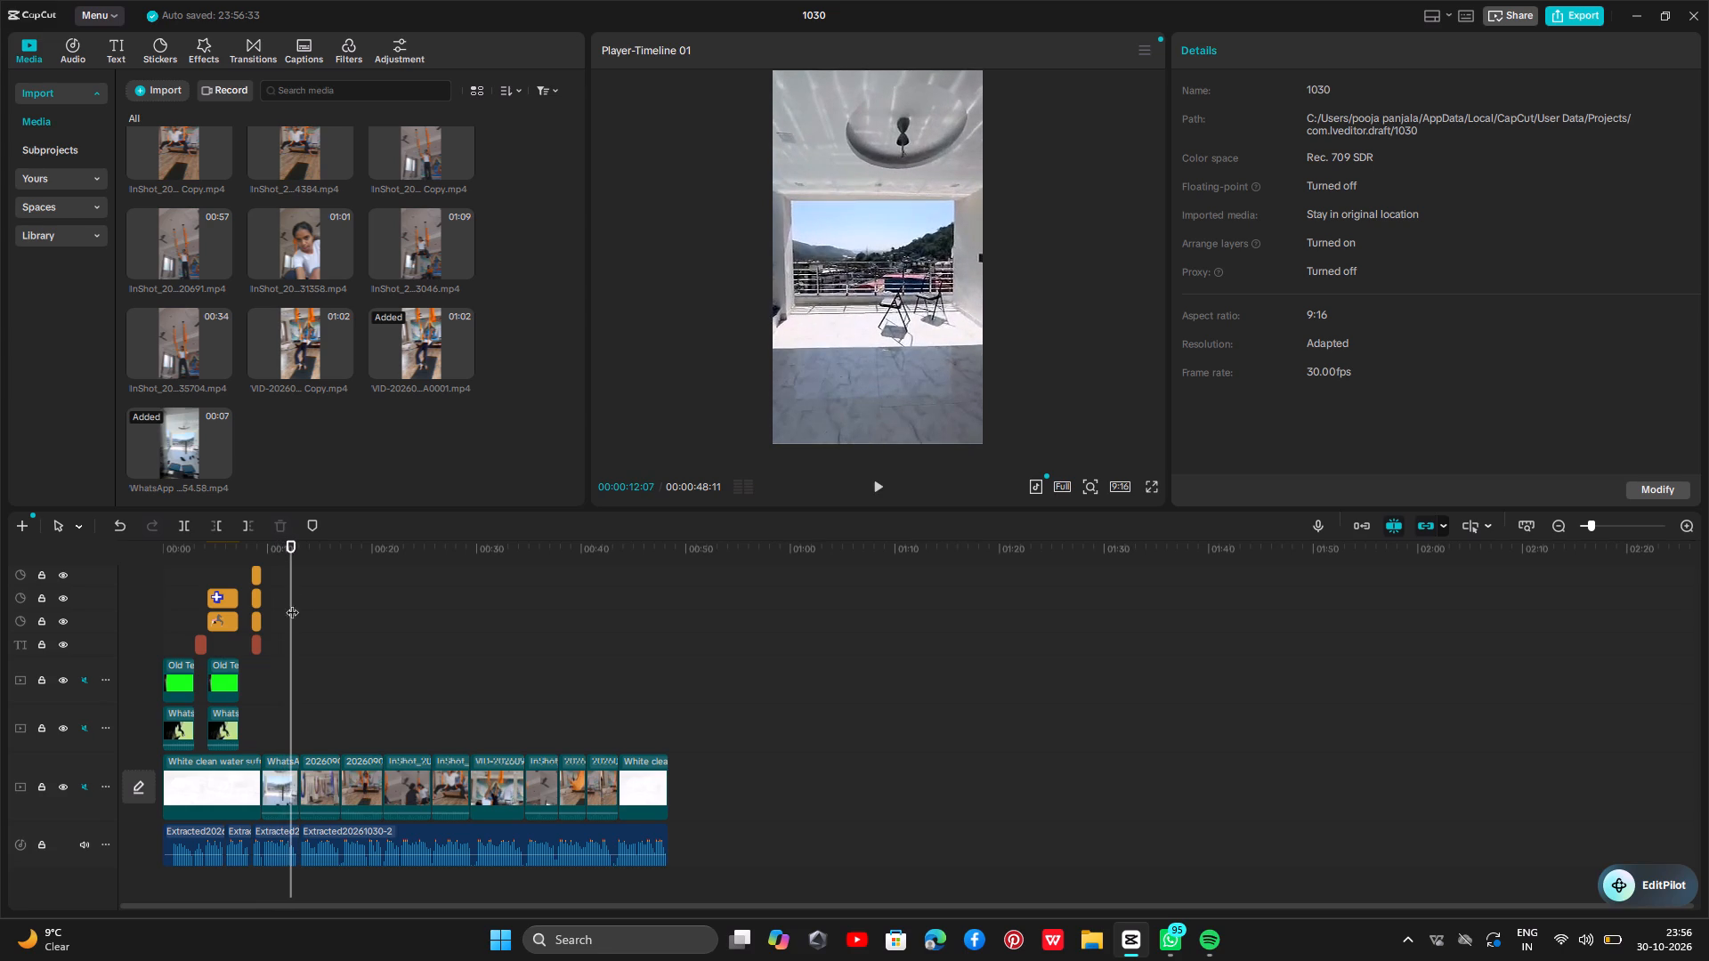
left_click_drag(295, 591, 275, 602)
key("space")
key("space")
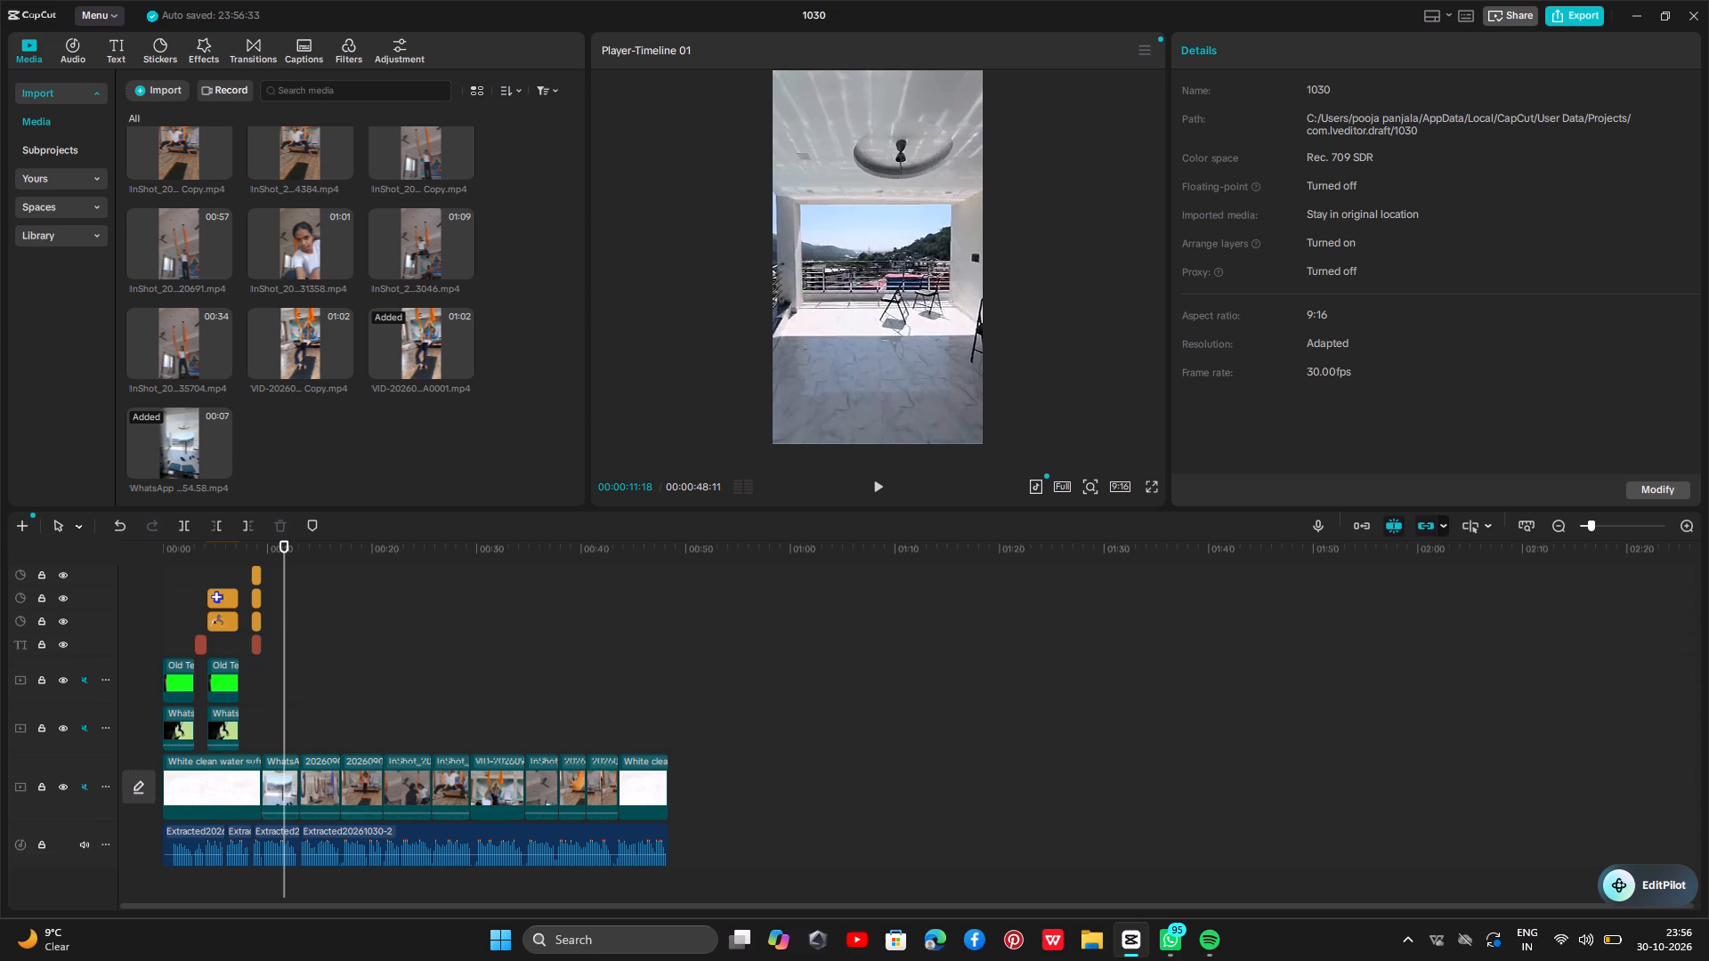
Add a default text clip on its own track above the WhatsApp clip, starting at about 10 seconds.
left_click(111, 37)
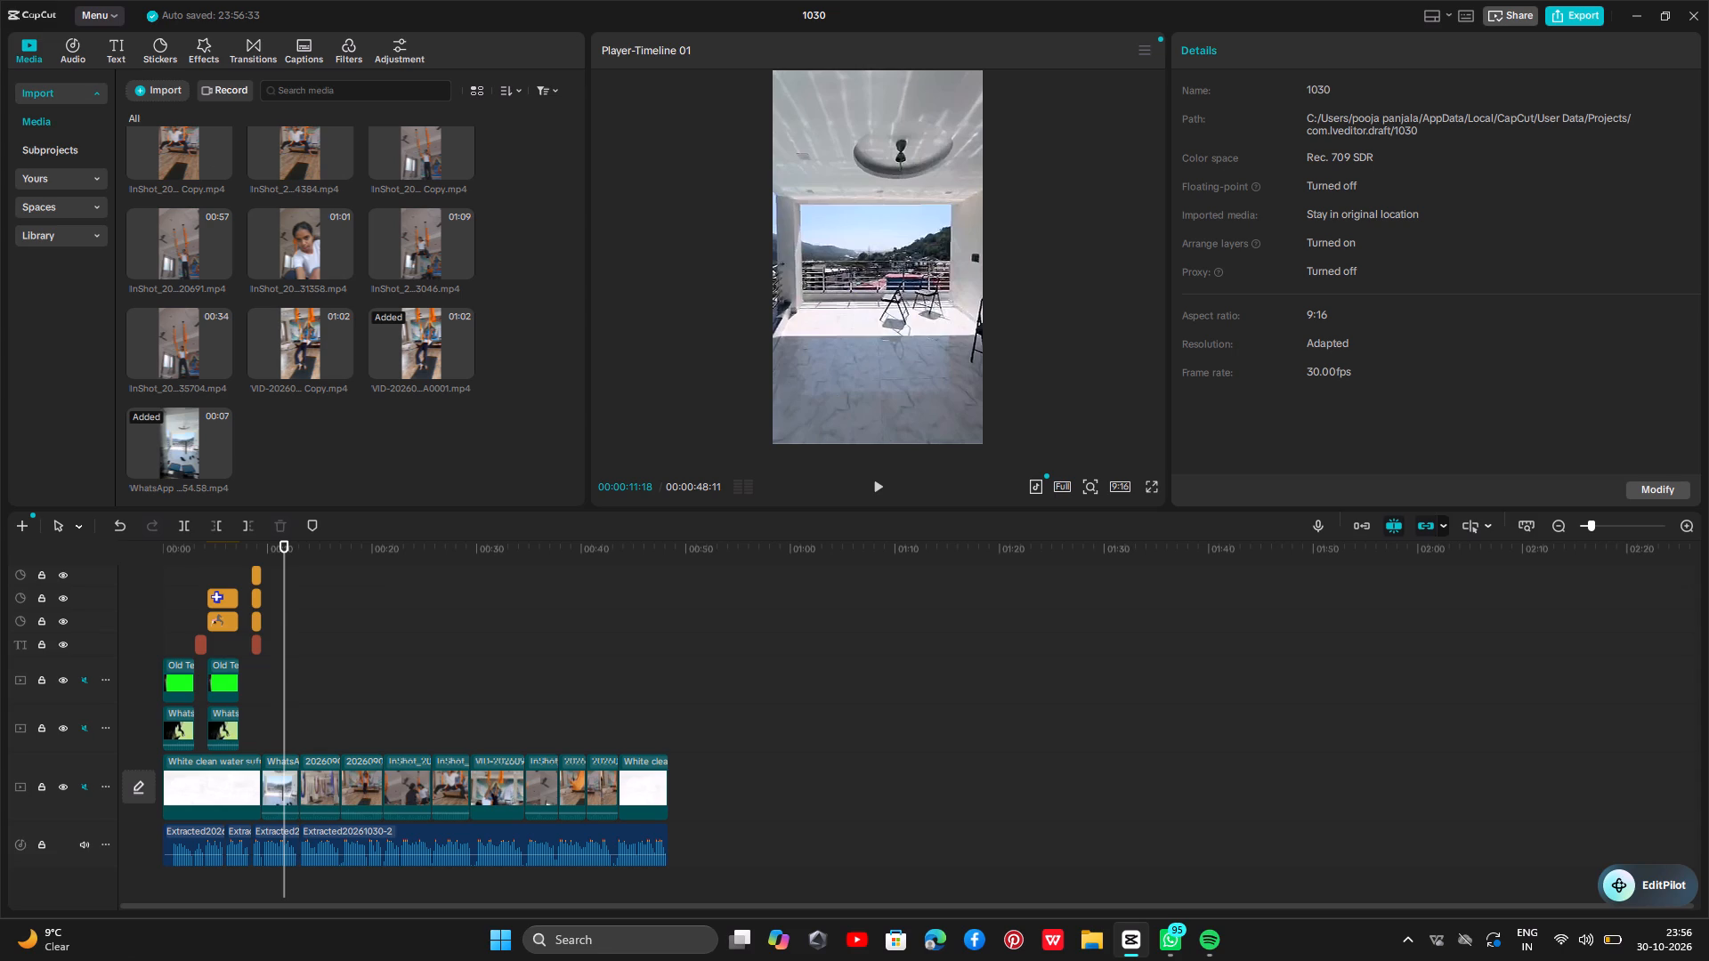
left_click(115, 43)
left_click(115, 43)
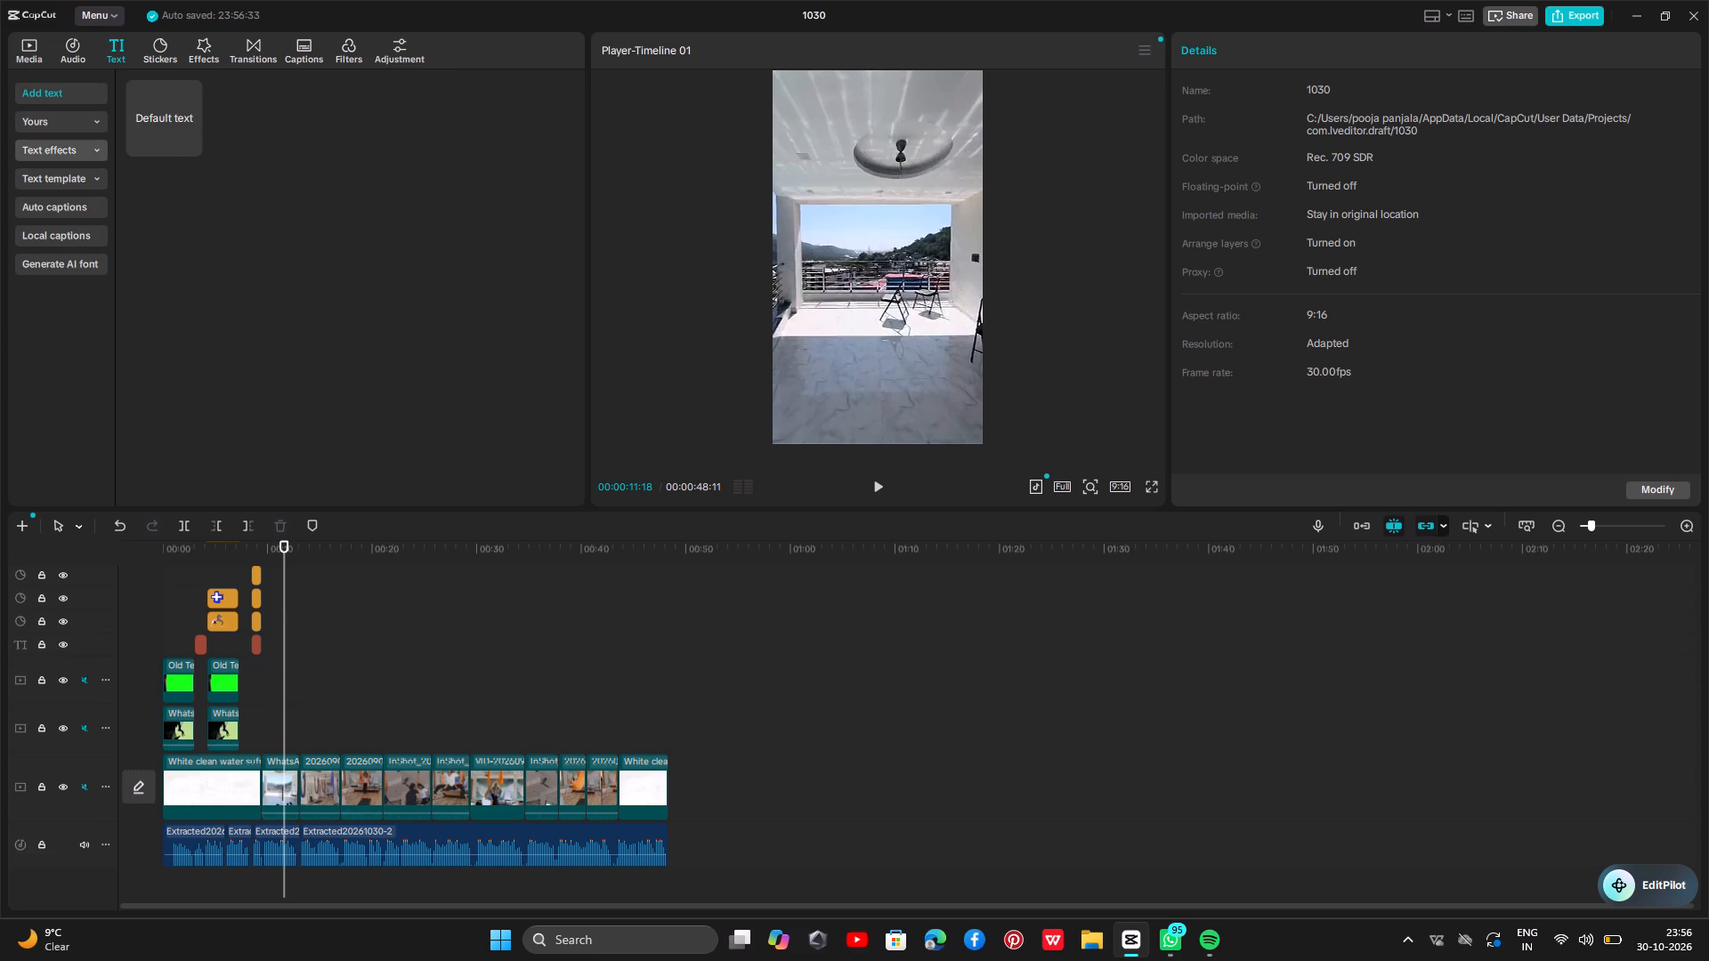
left_click(48, 146)
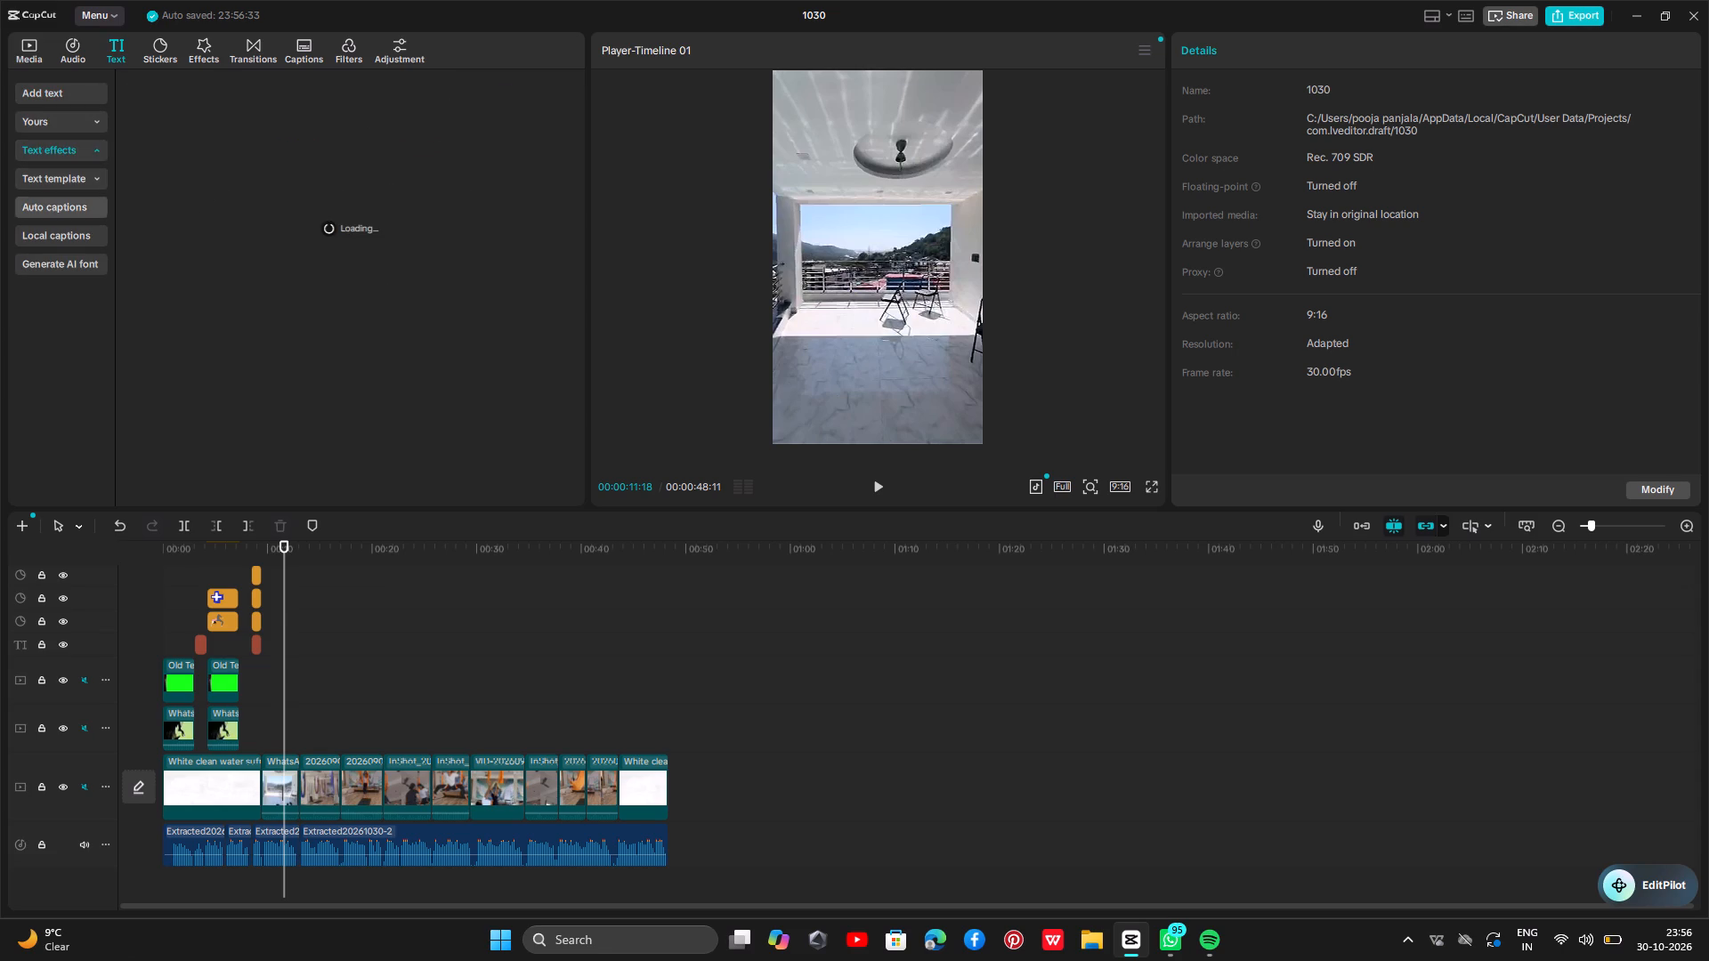
left_click(64, 90)
left_click_drag(168, 116, 215, 275)
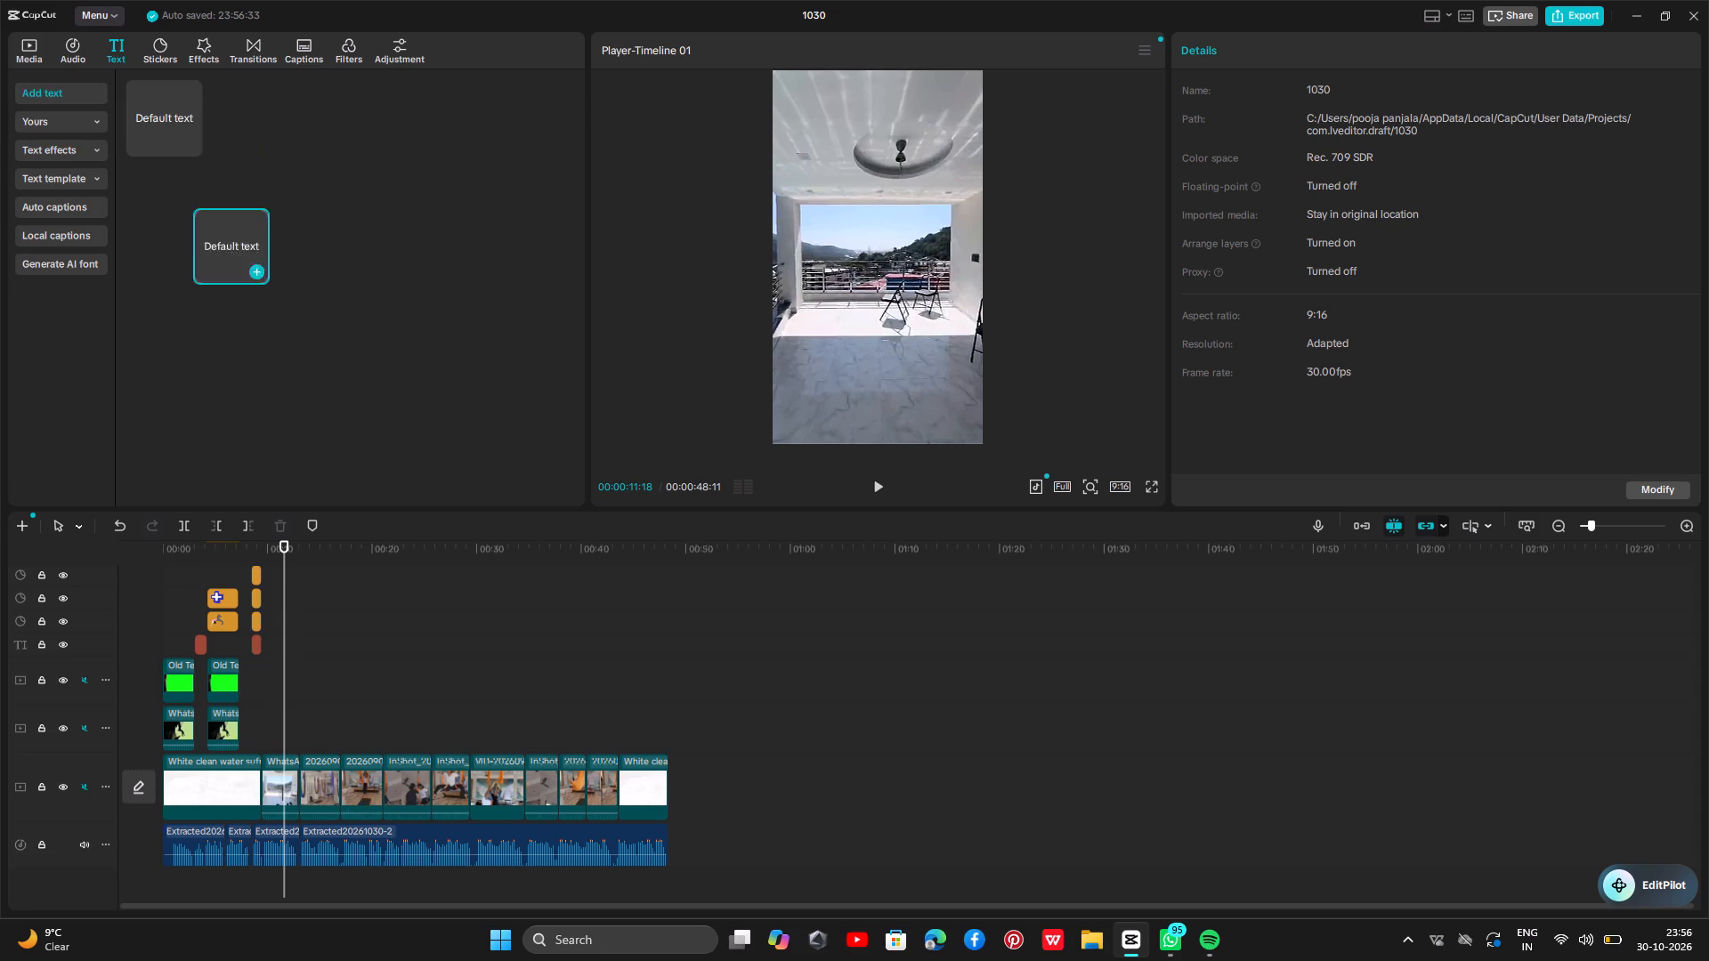
left_click_drag(215, 275, 280, 730)
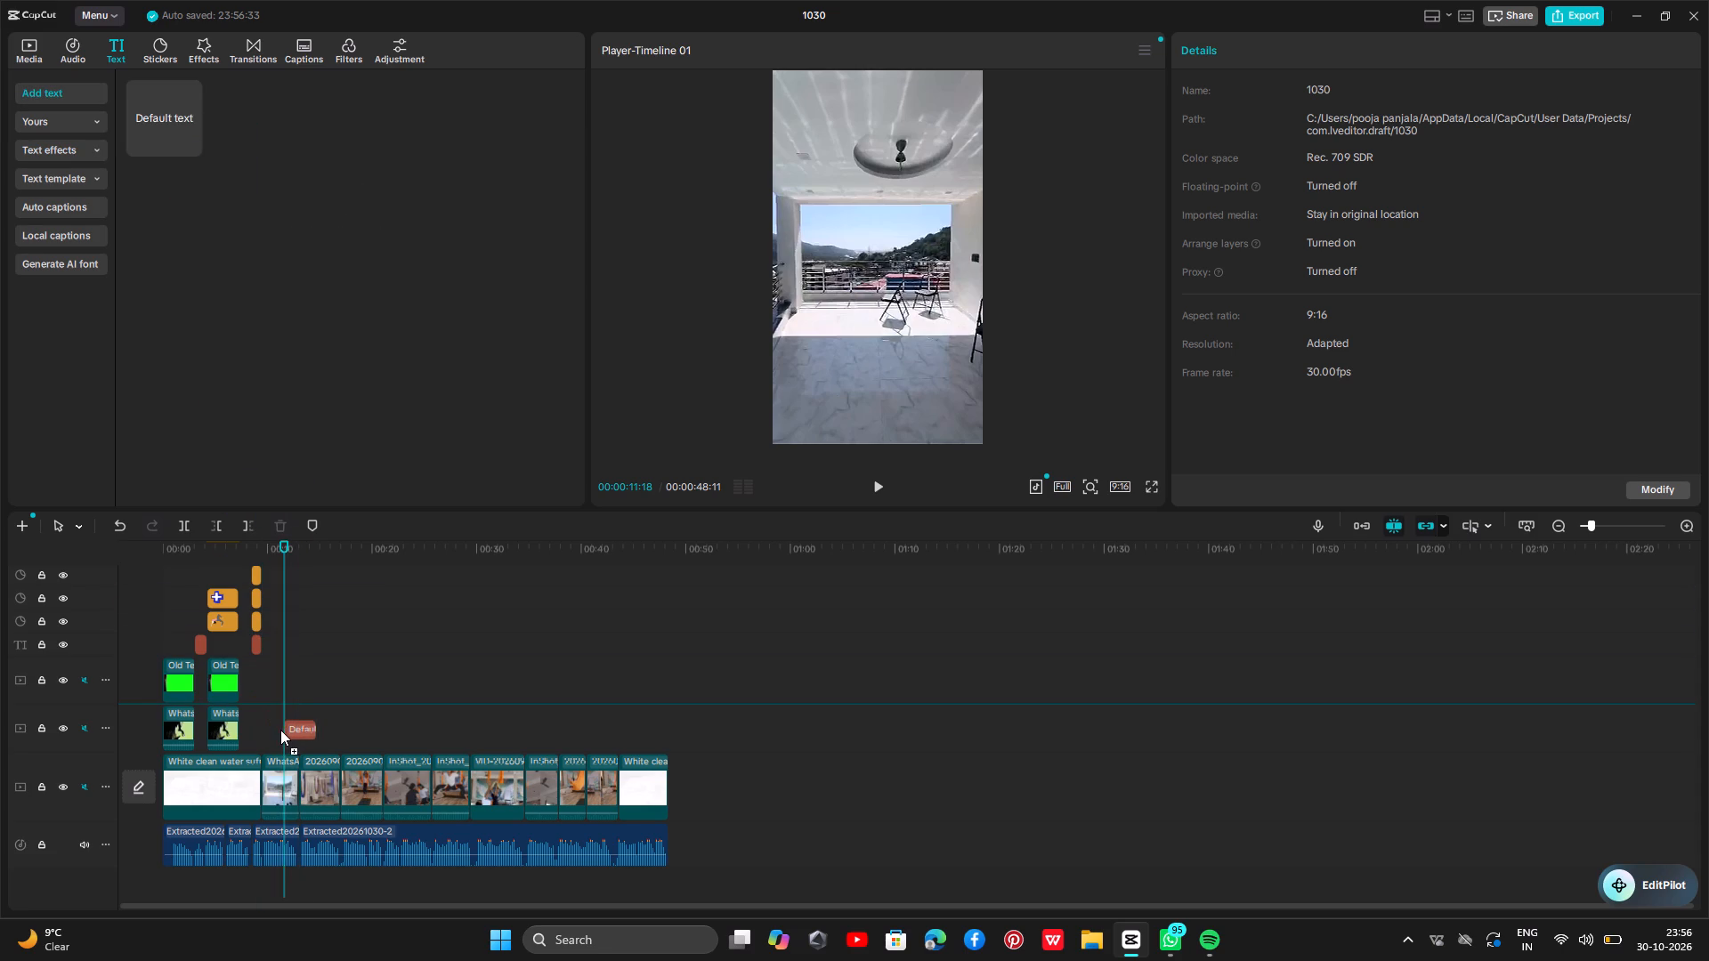
left_click_drag(280, 730, 272, 741)
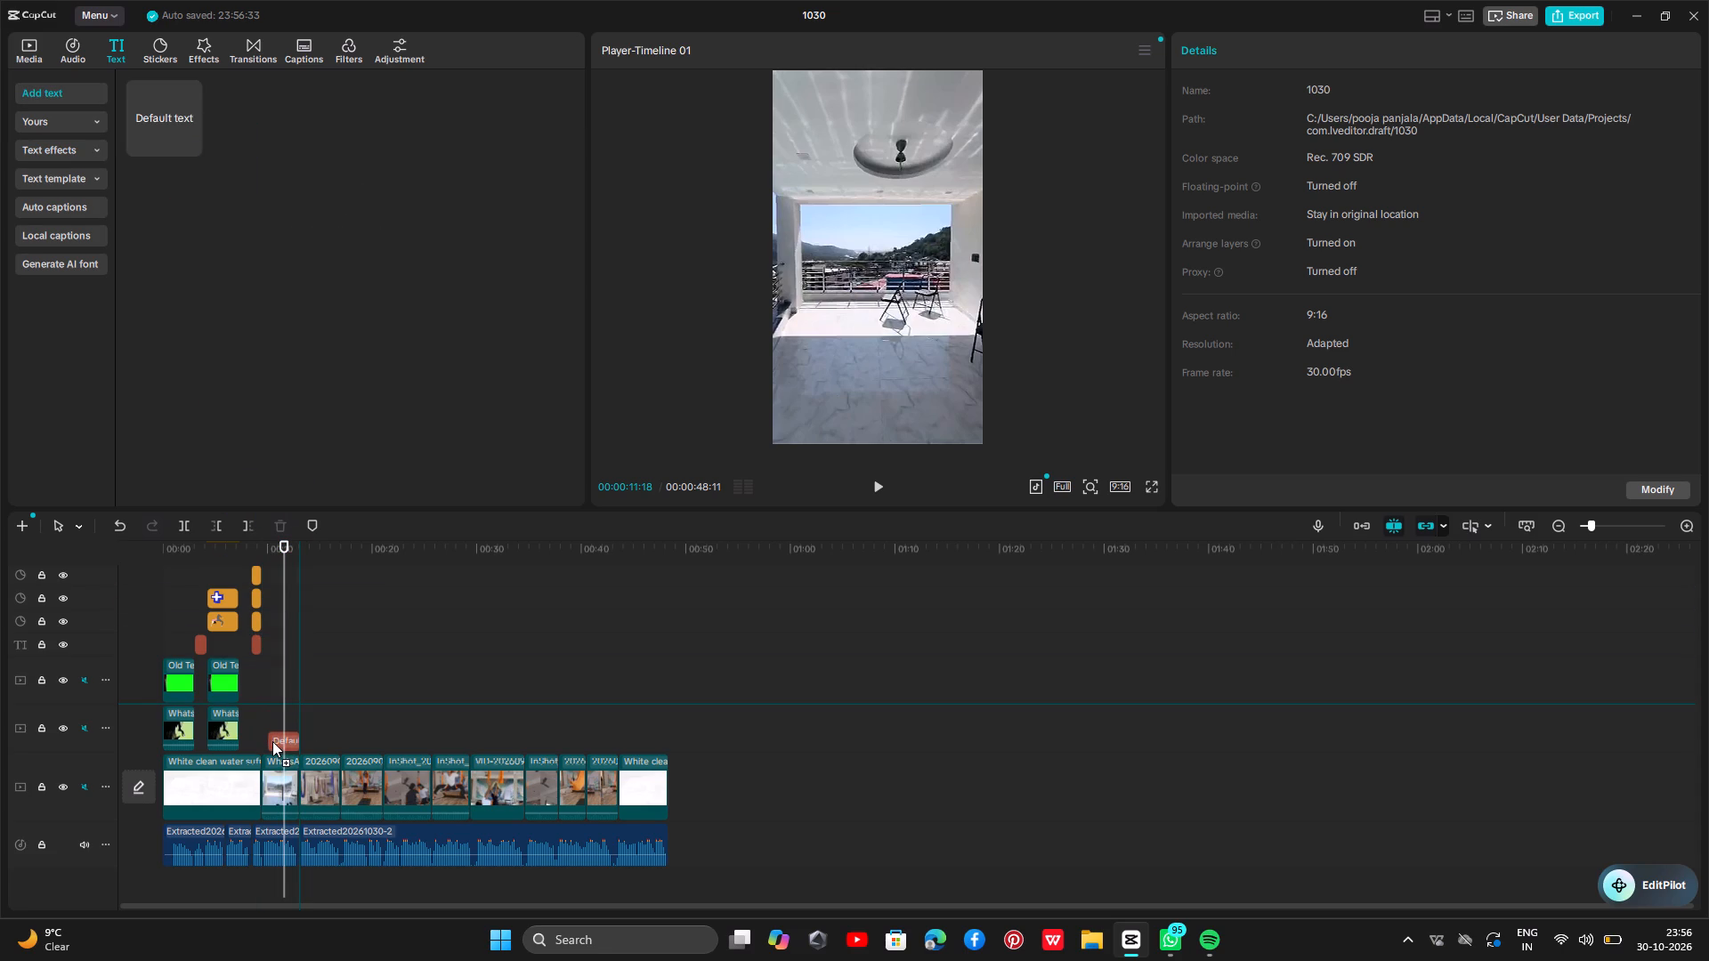
left_click_drag(272, 741, 270, 743)
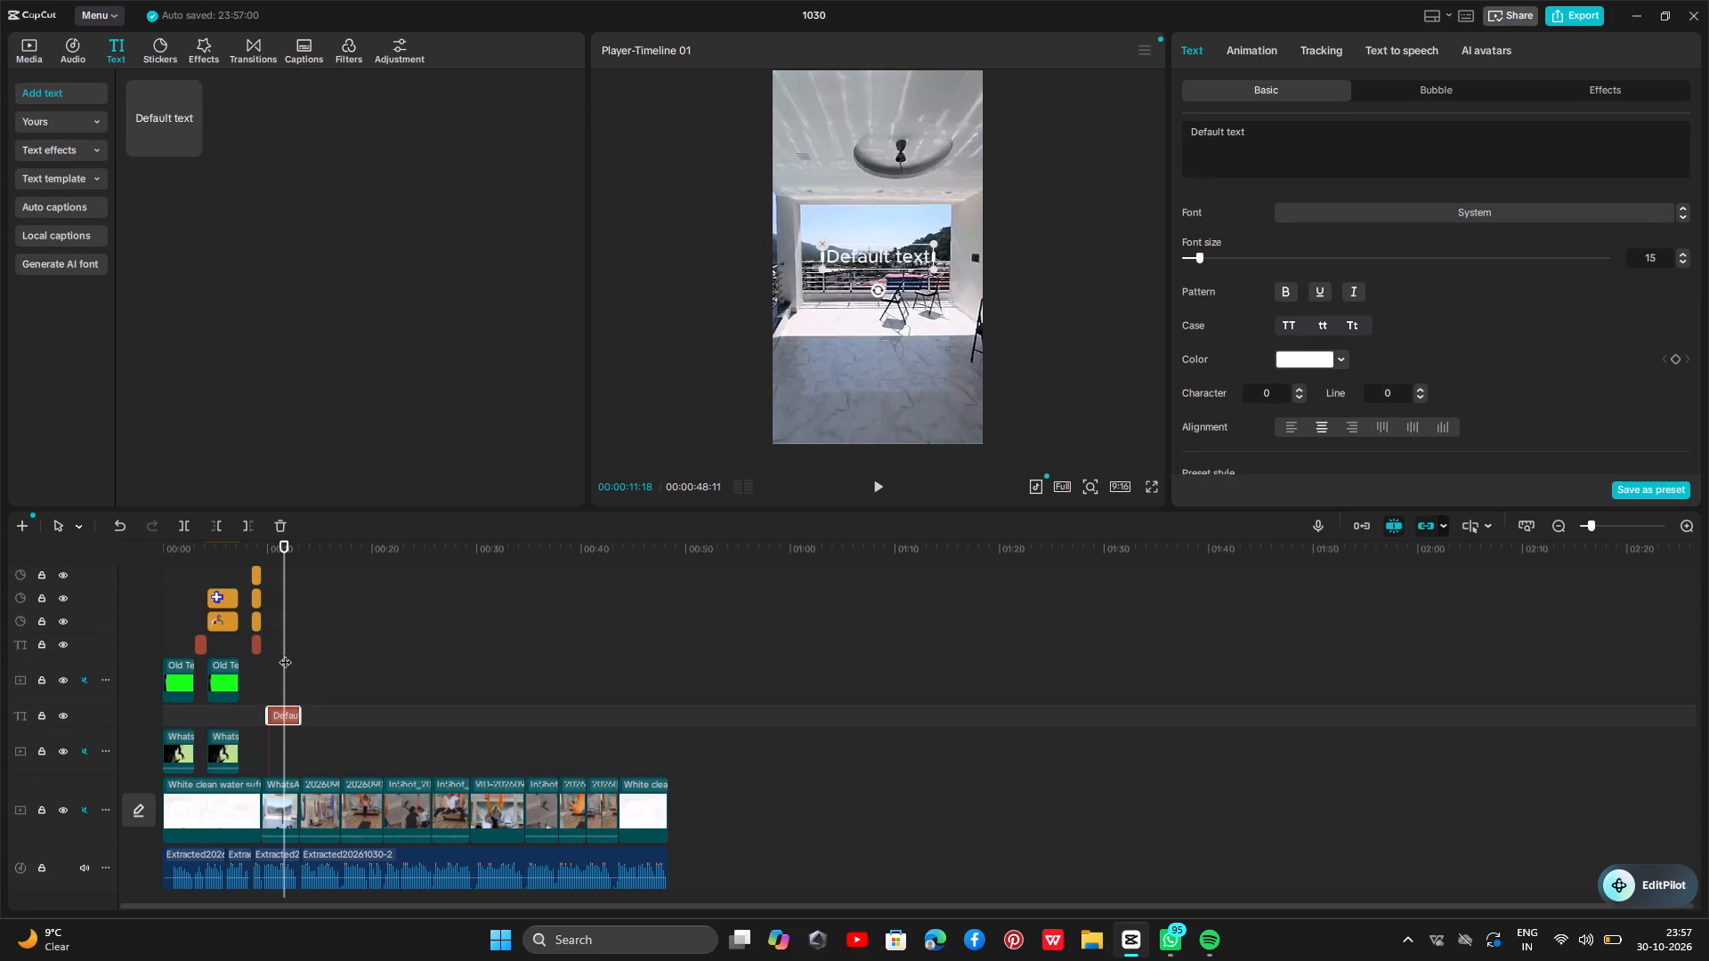
Trim the start of the default text clip to slightly past 10 seconds and play the section to check its timing.
left_click_drag(282, 627, 271, 643)
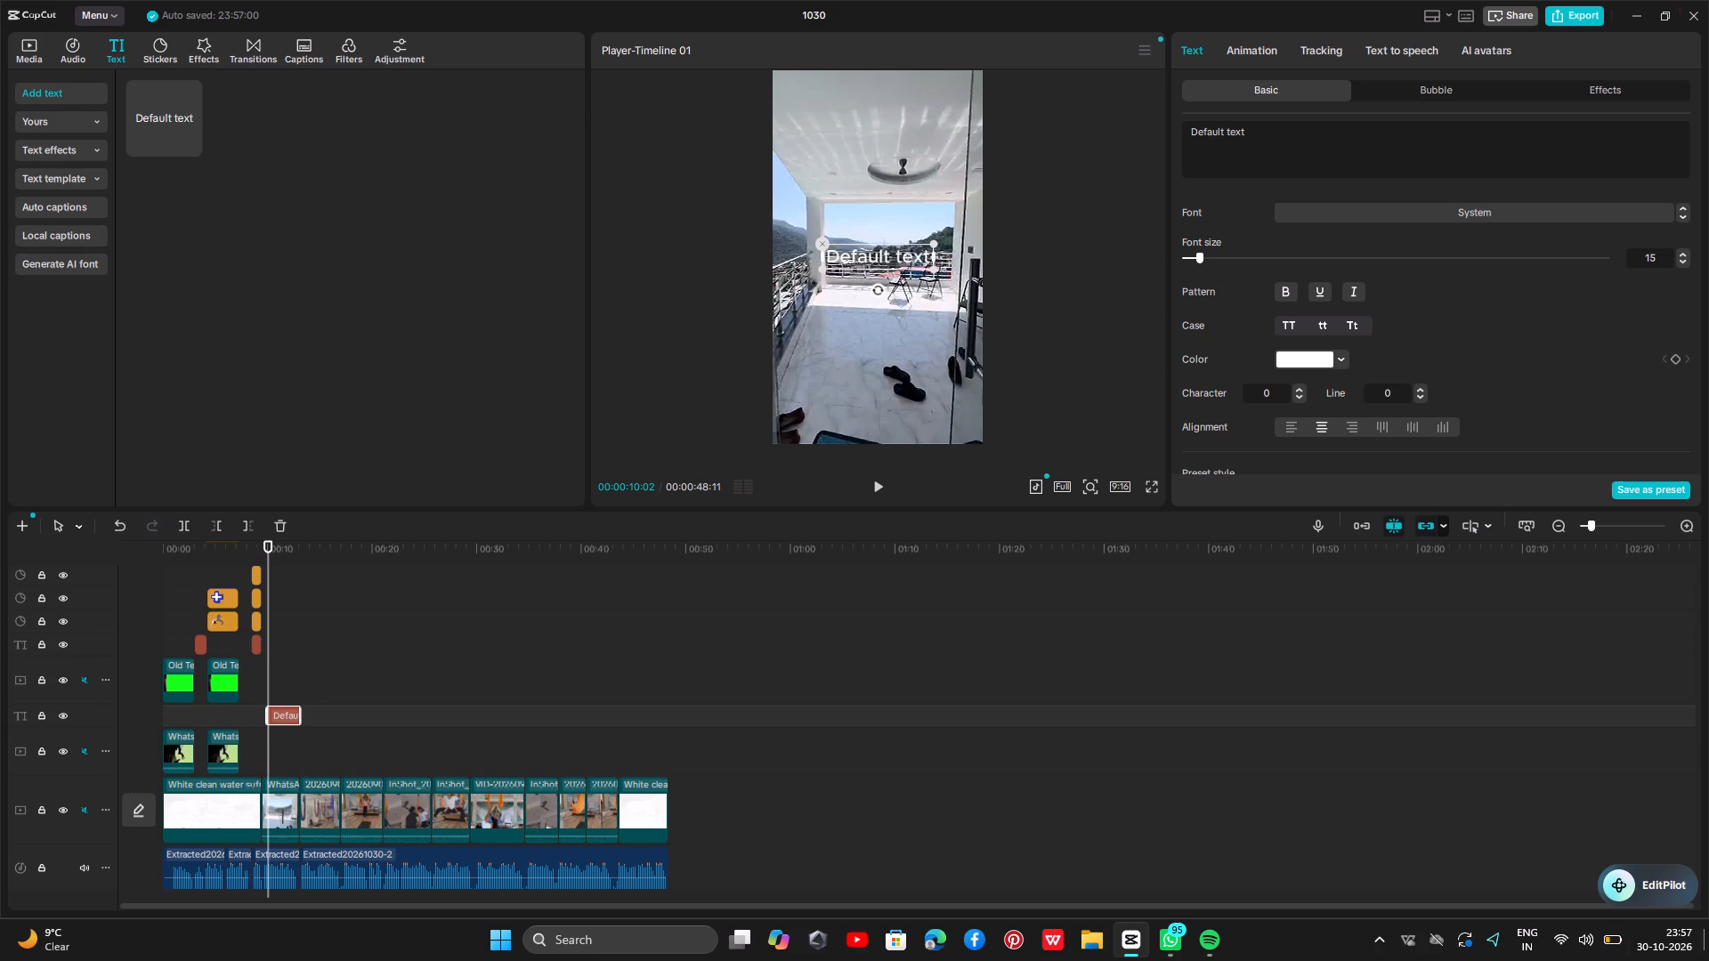
left_click(278, 718)
left_click_drag(268, 718, 278, 719)
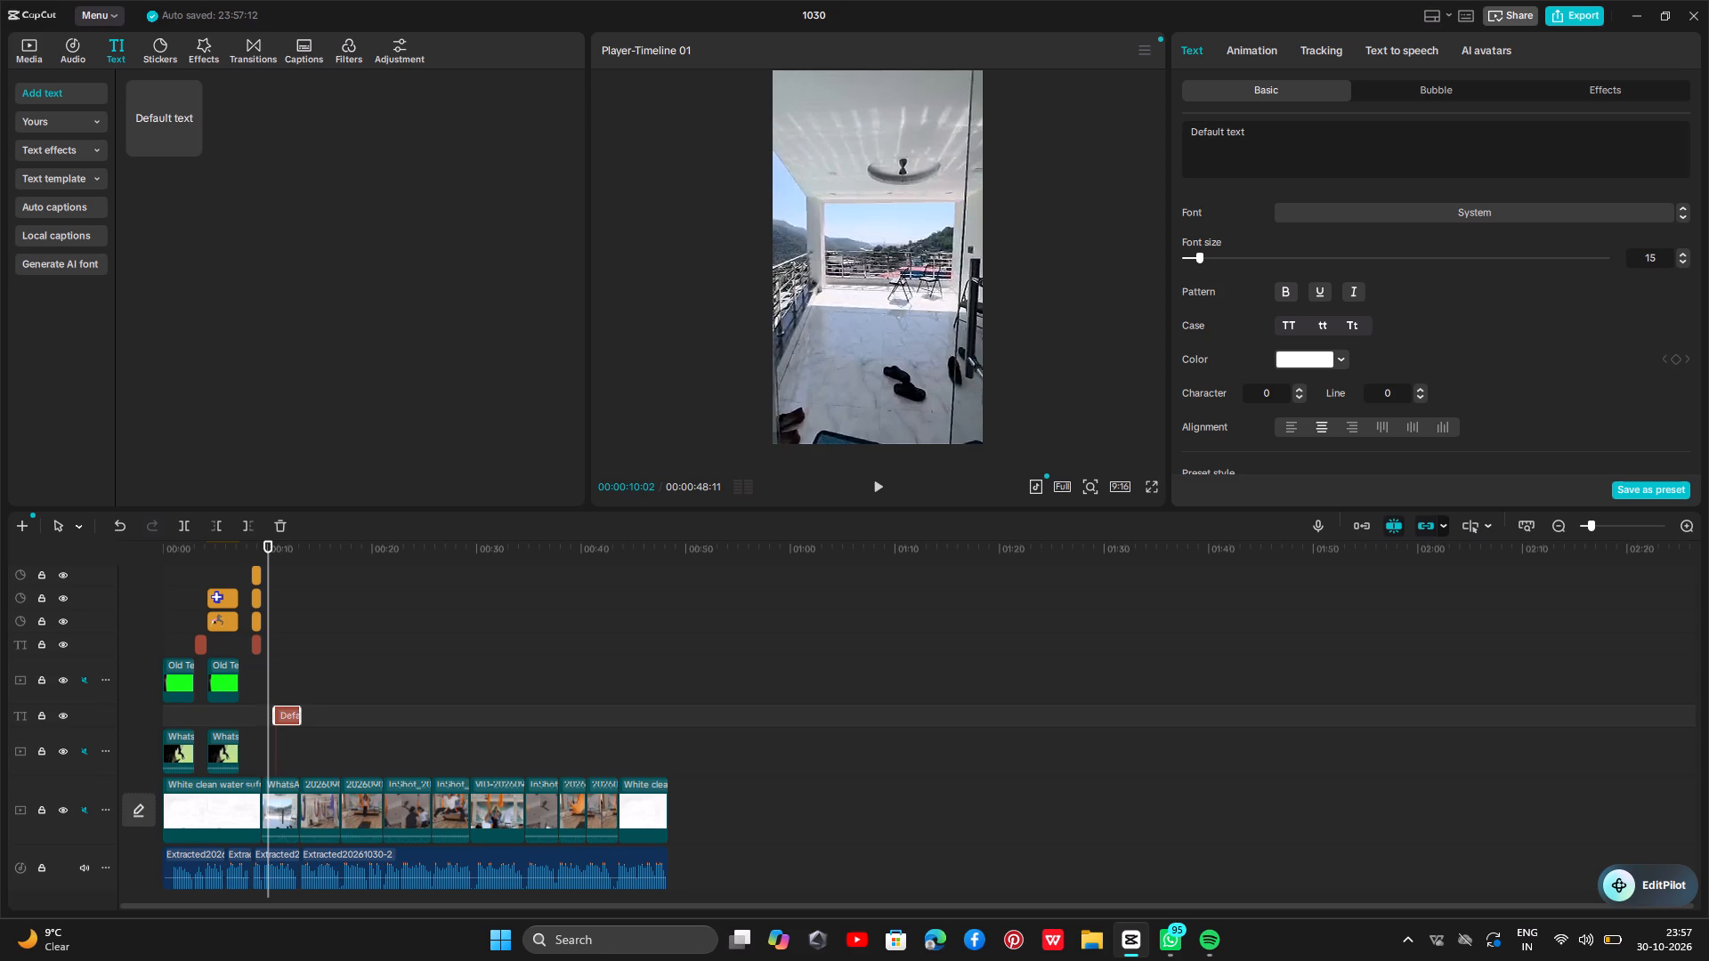
left_click(252, 704)
key("space")
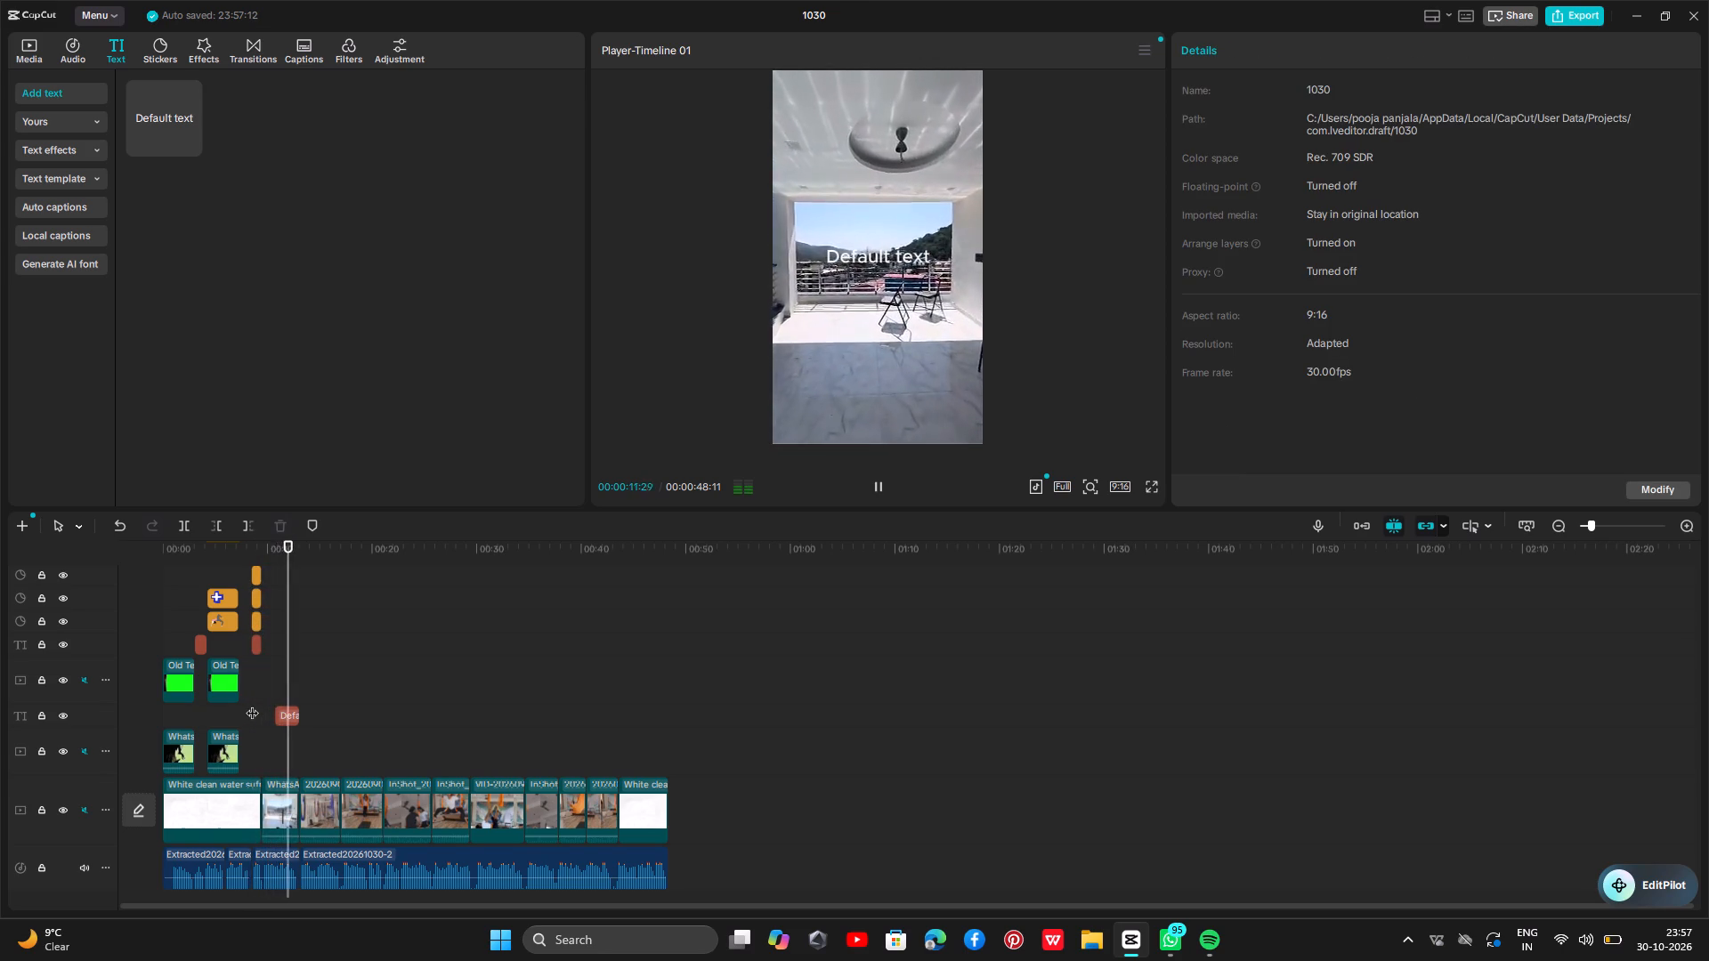
key("space")
Change the font of the default text above the WhatsApp clip to Arial Black.
left_click(864, 262)
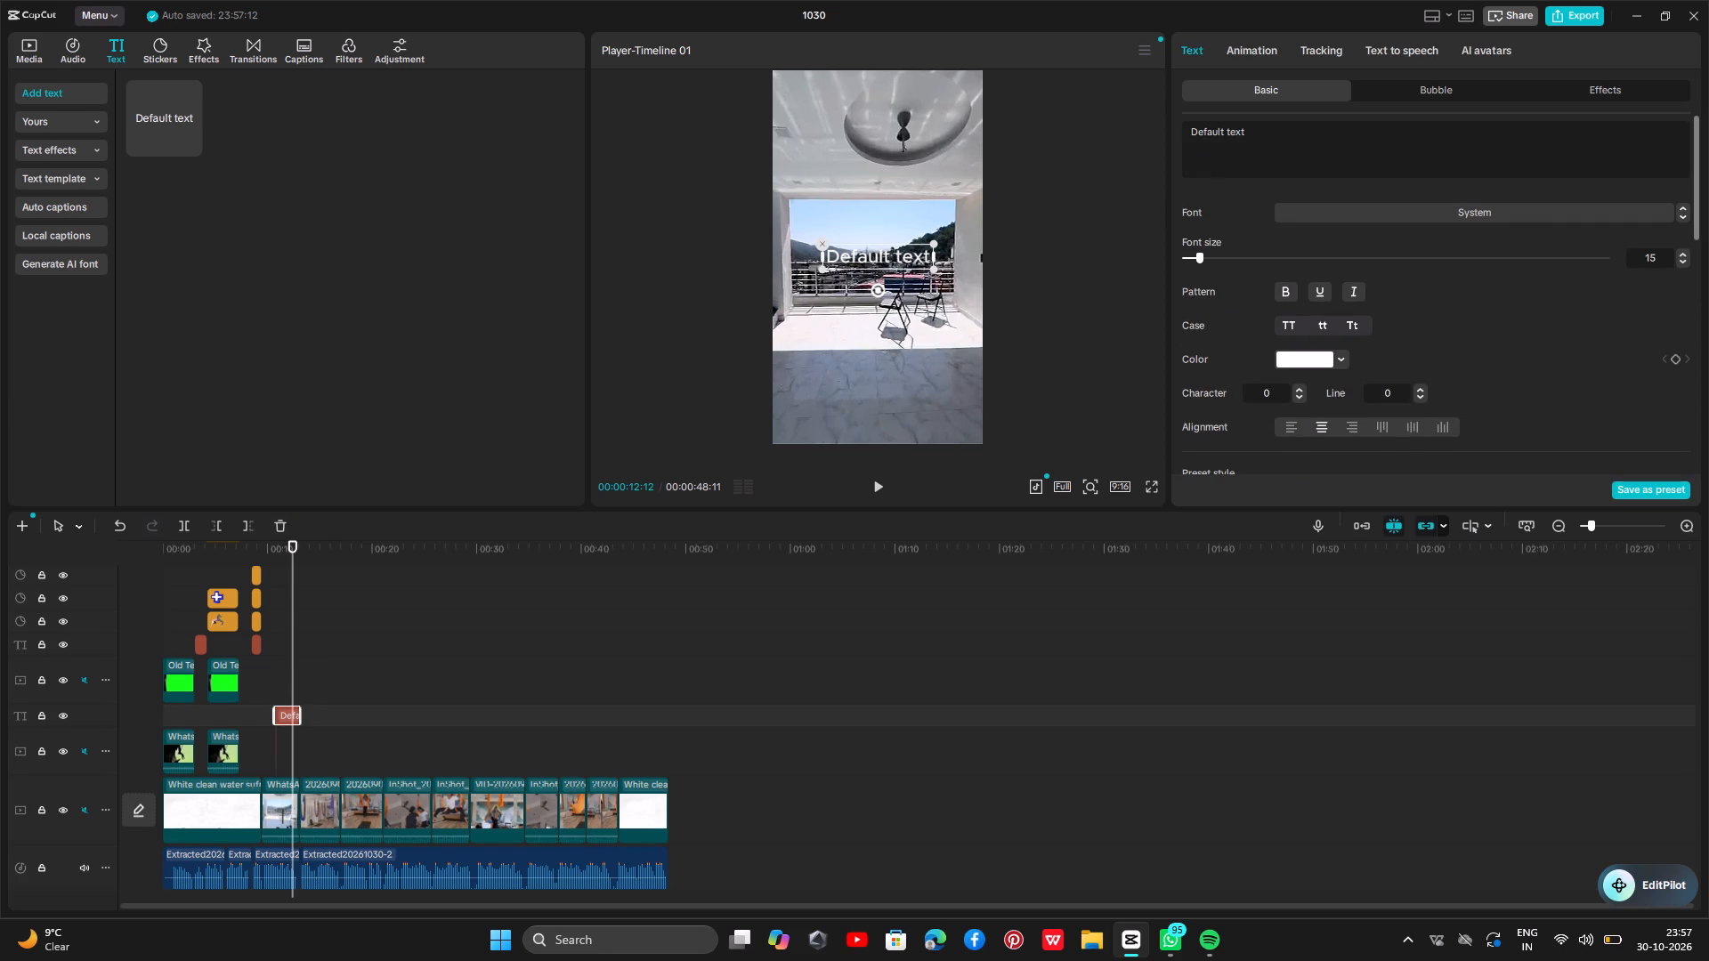
left_click(1549, 222)
left_click(1544, 216)
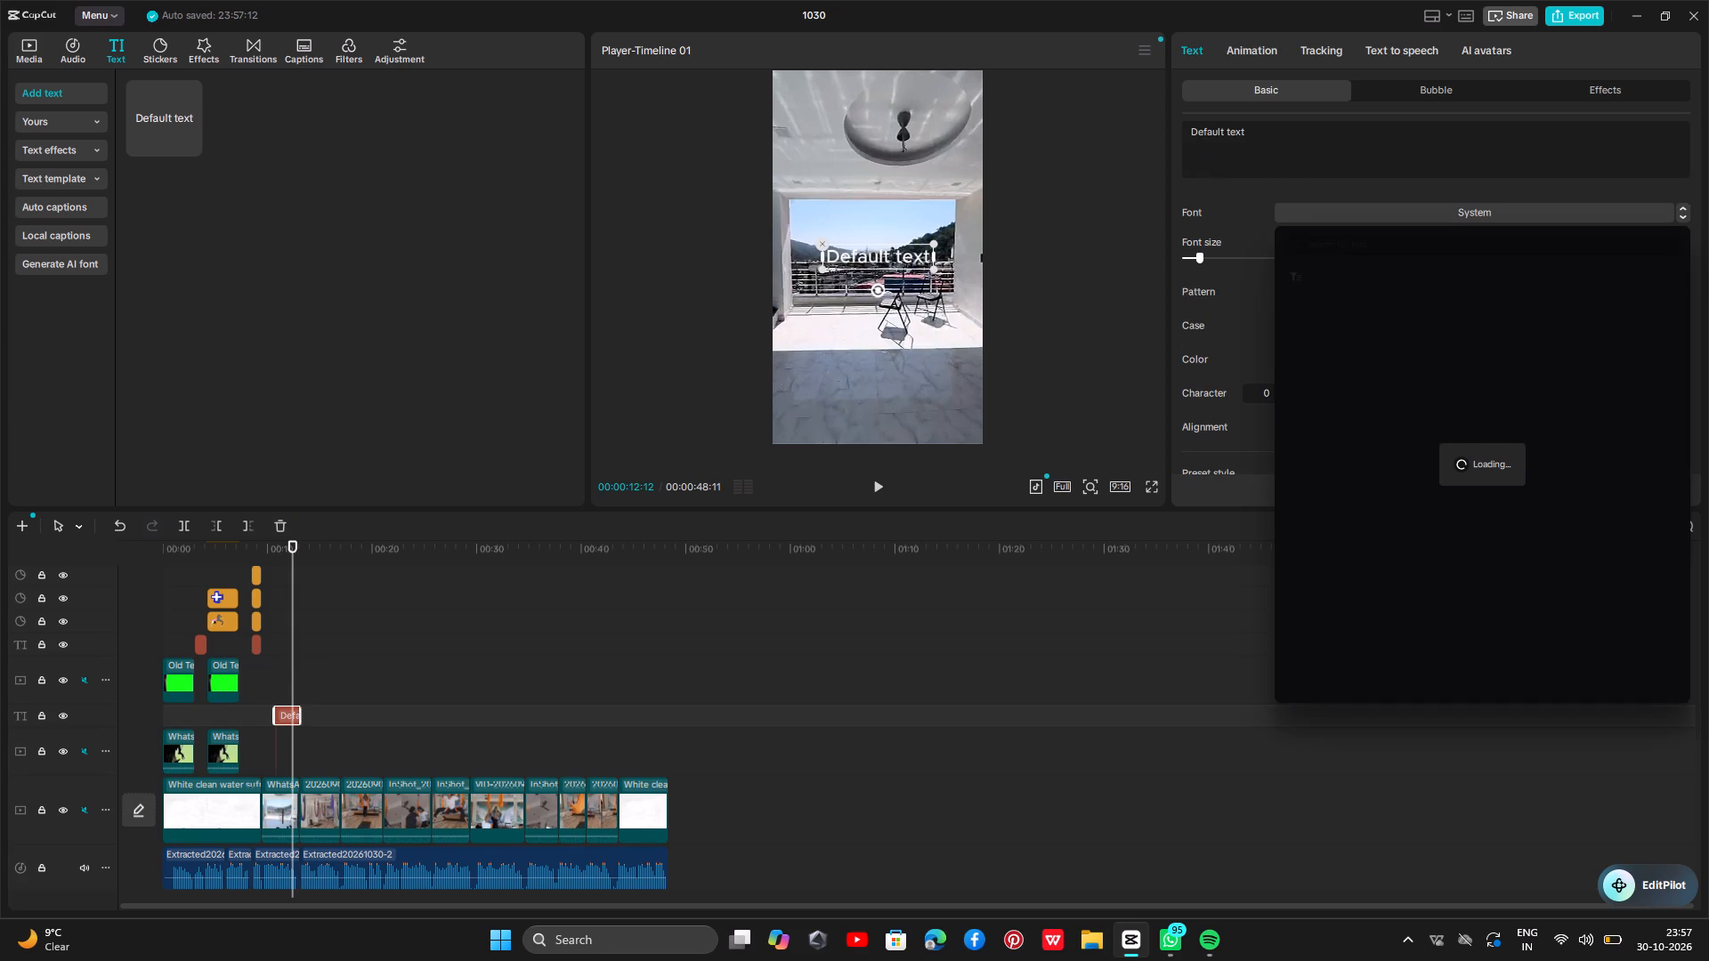
left_click(1415, 463)
triple_click(1415, 463)
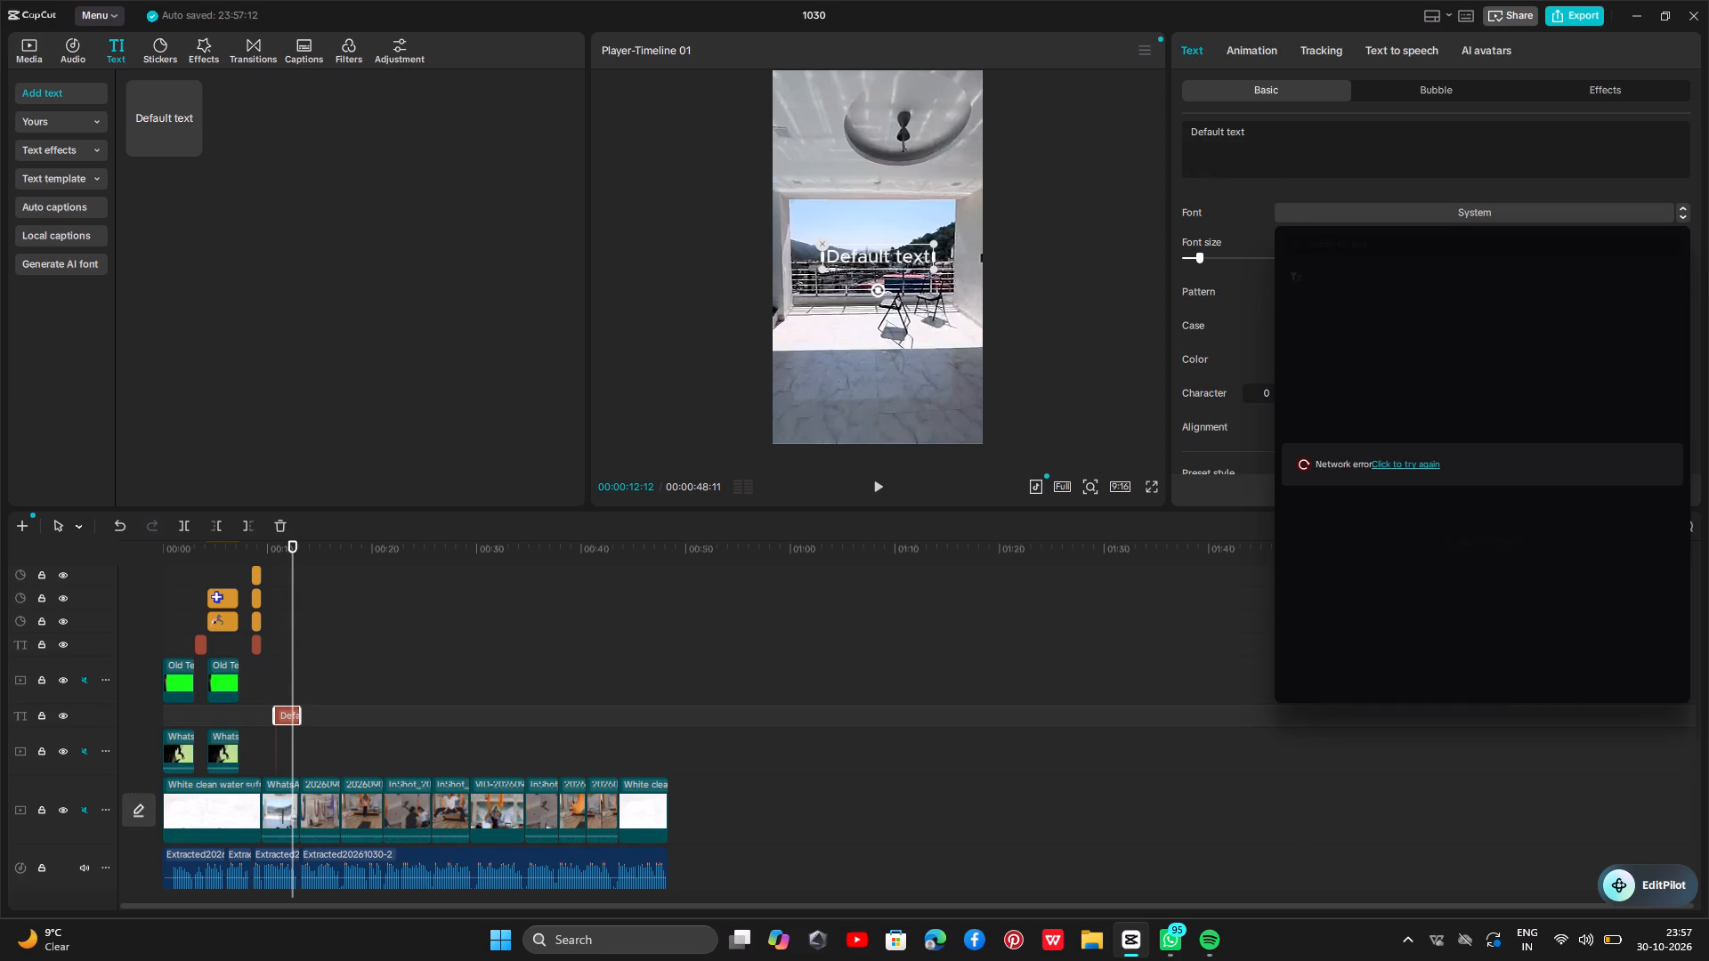
left_click(1469, 179)
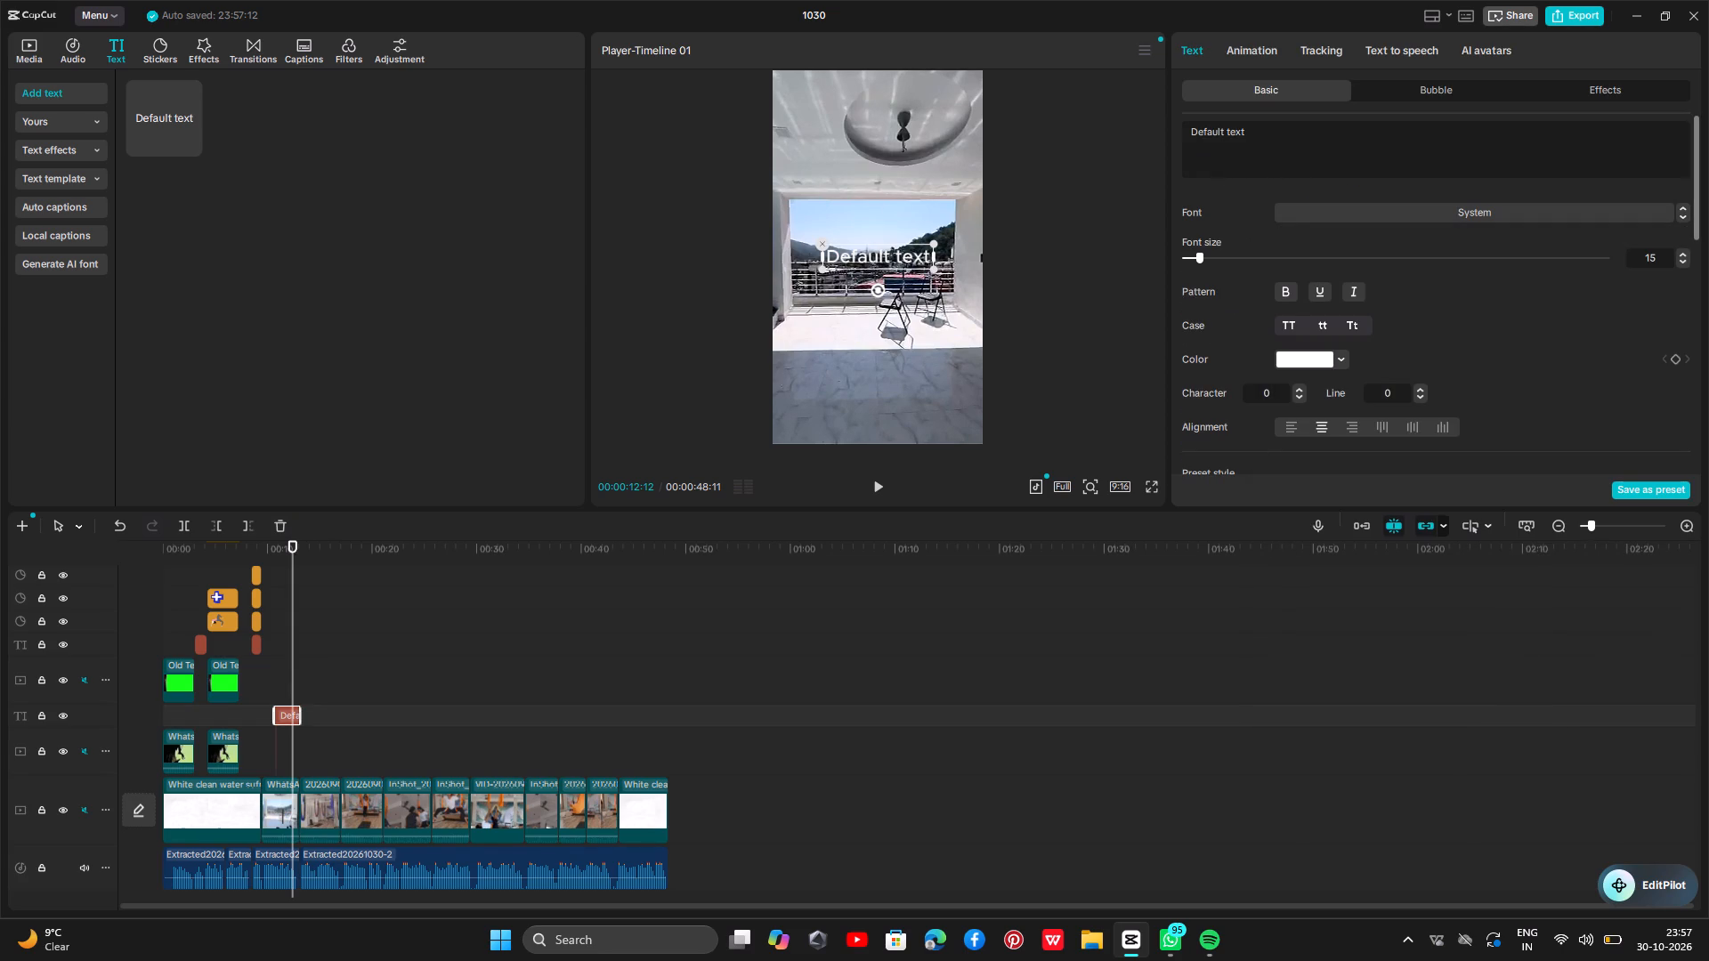
left_click(1685, 217)
left_click(1685, 217)
left_click(1685, 217)
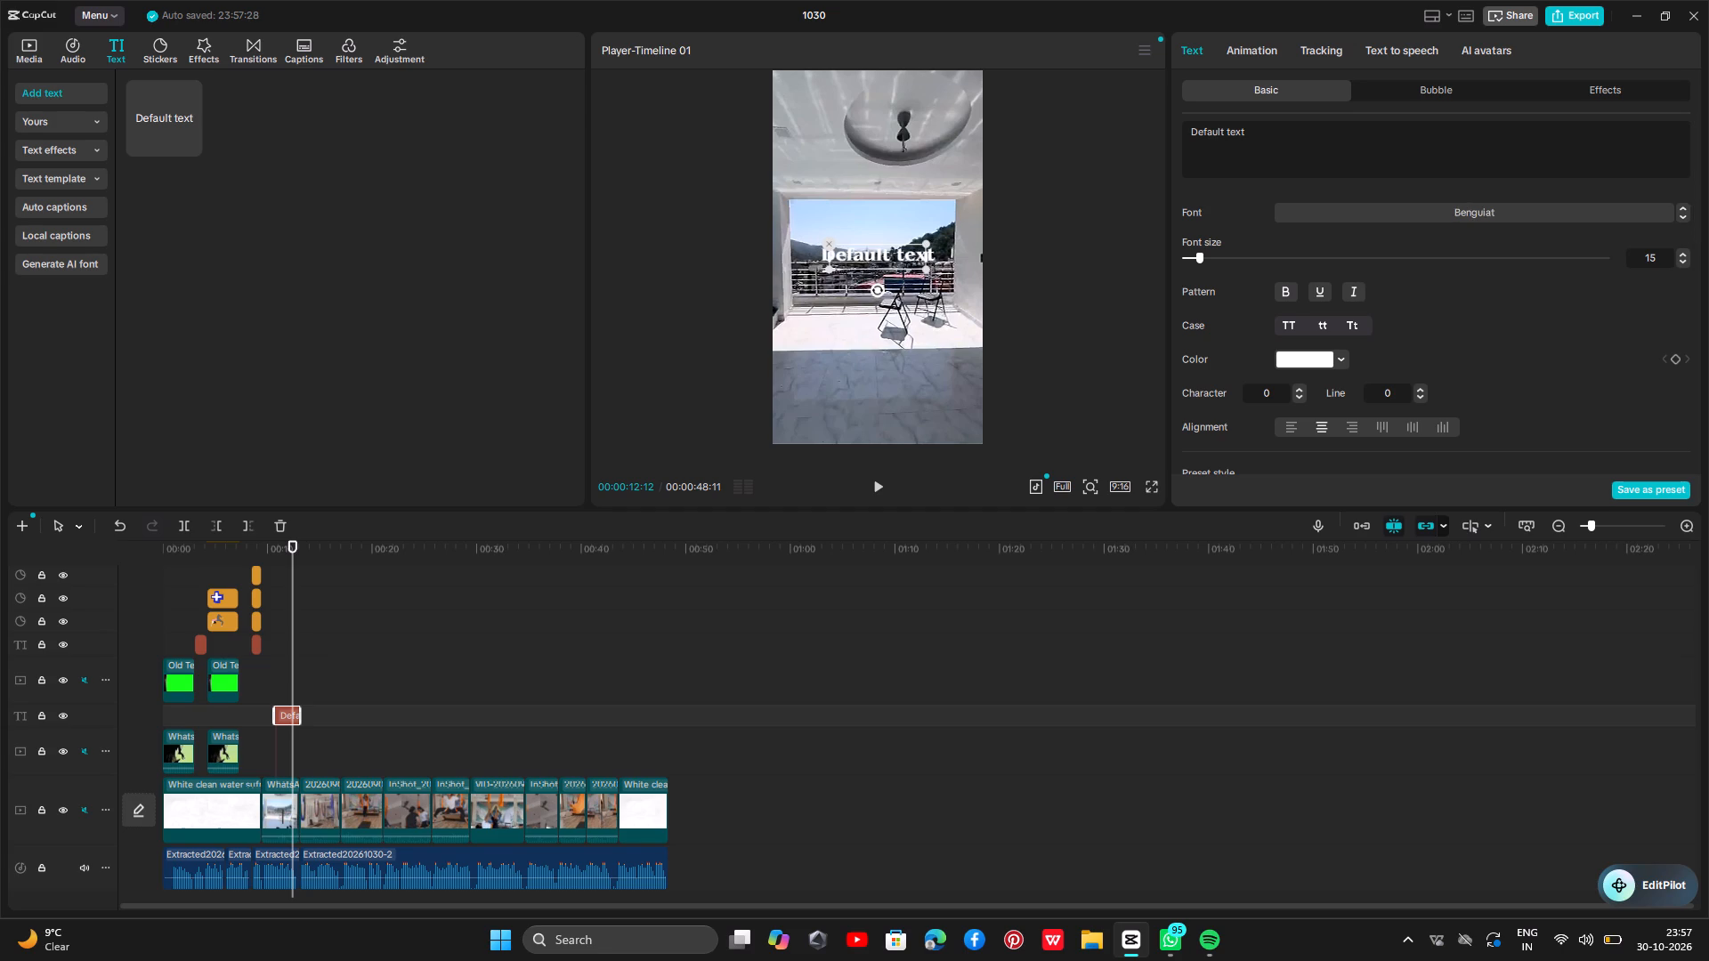
left_click(1685, 217)
left_click(1685, 217)
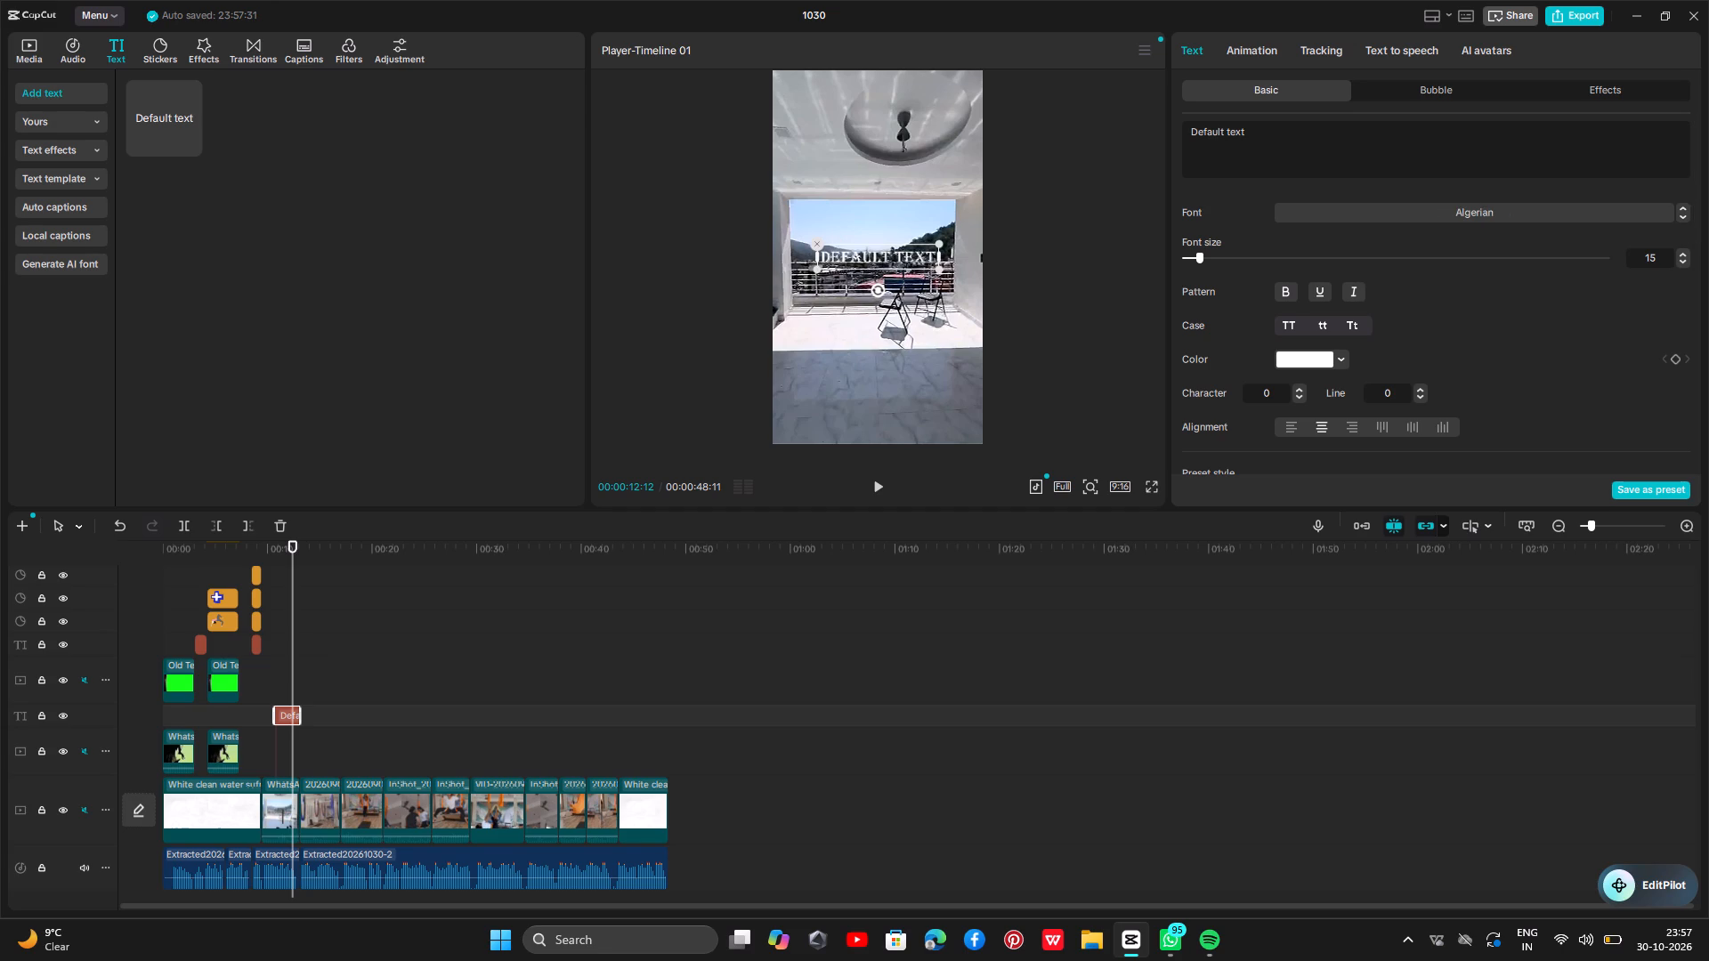
left_click(1685, 217)
double_click(1683, 217)
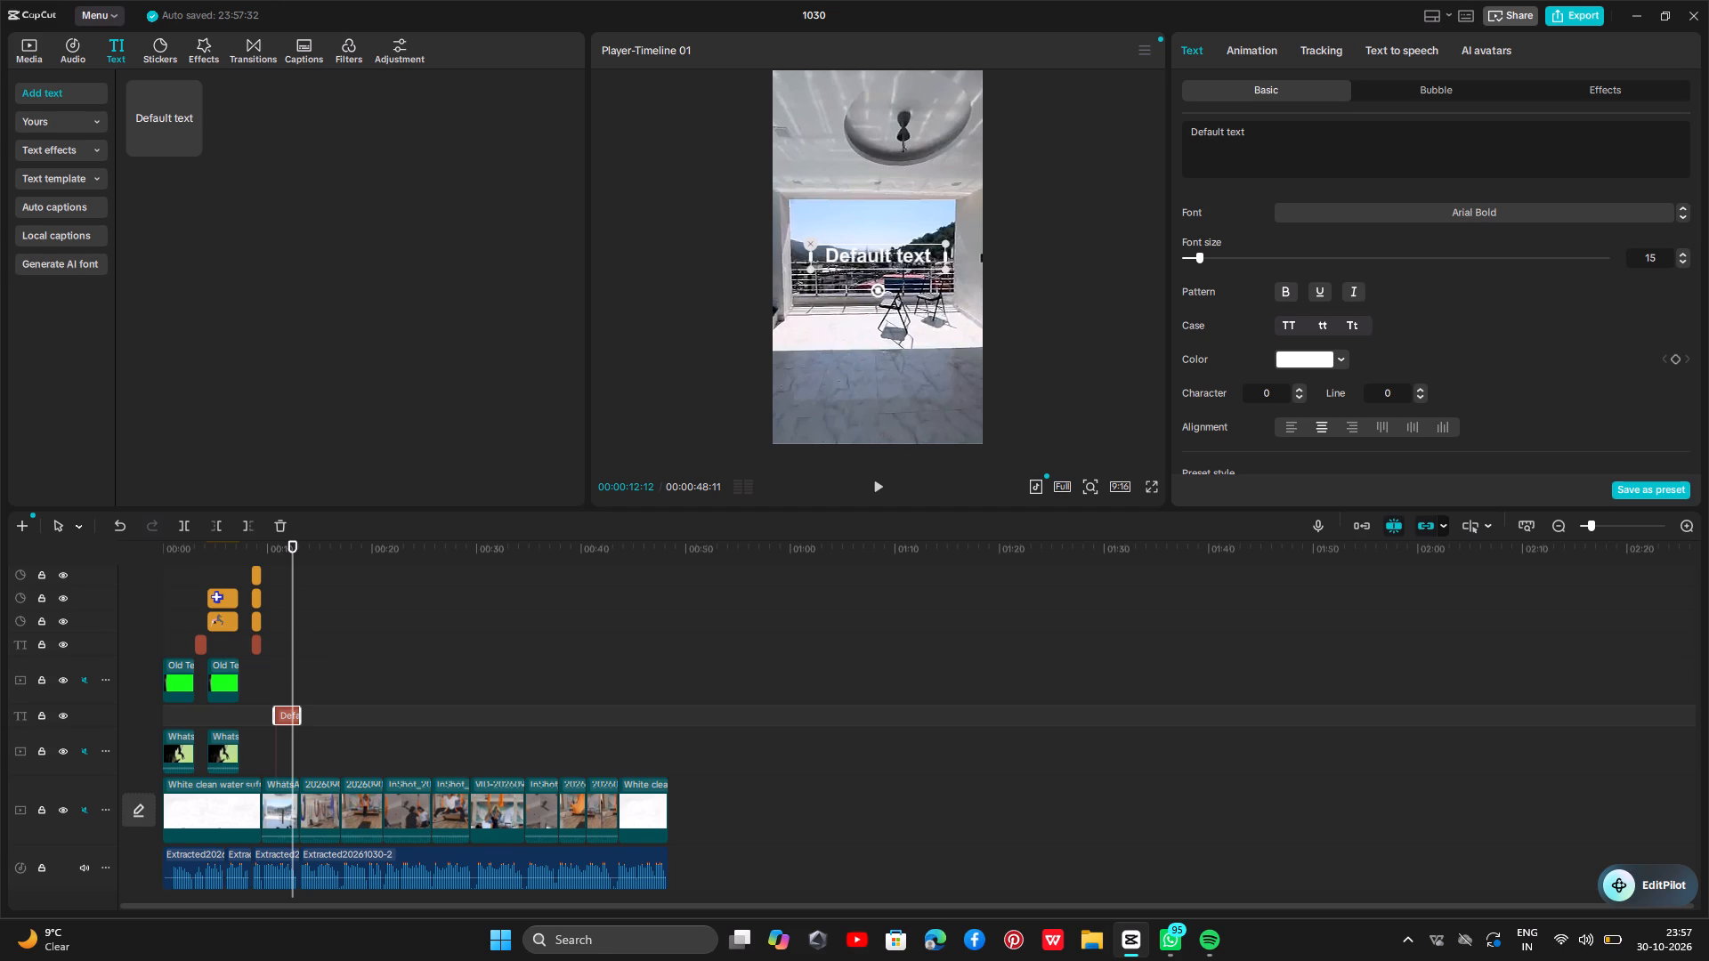
left_click(1682, 207)
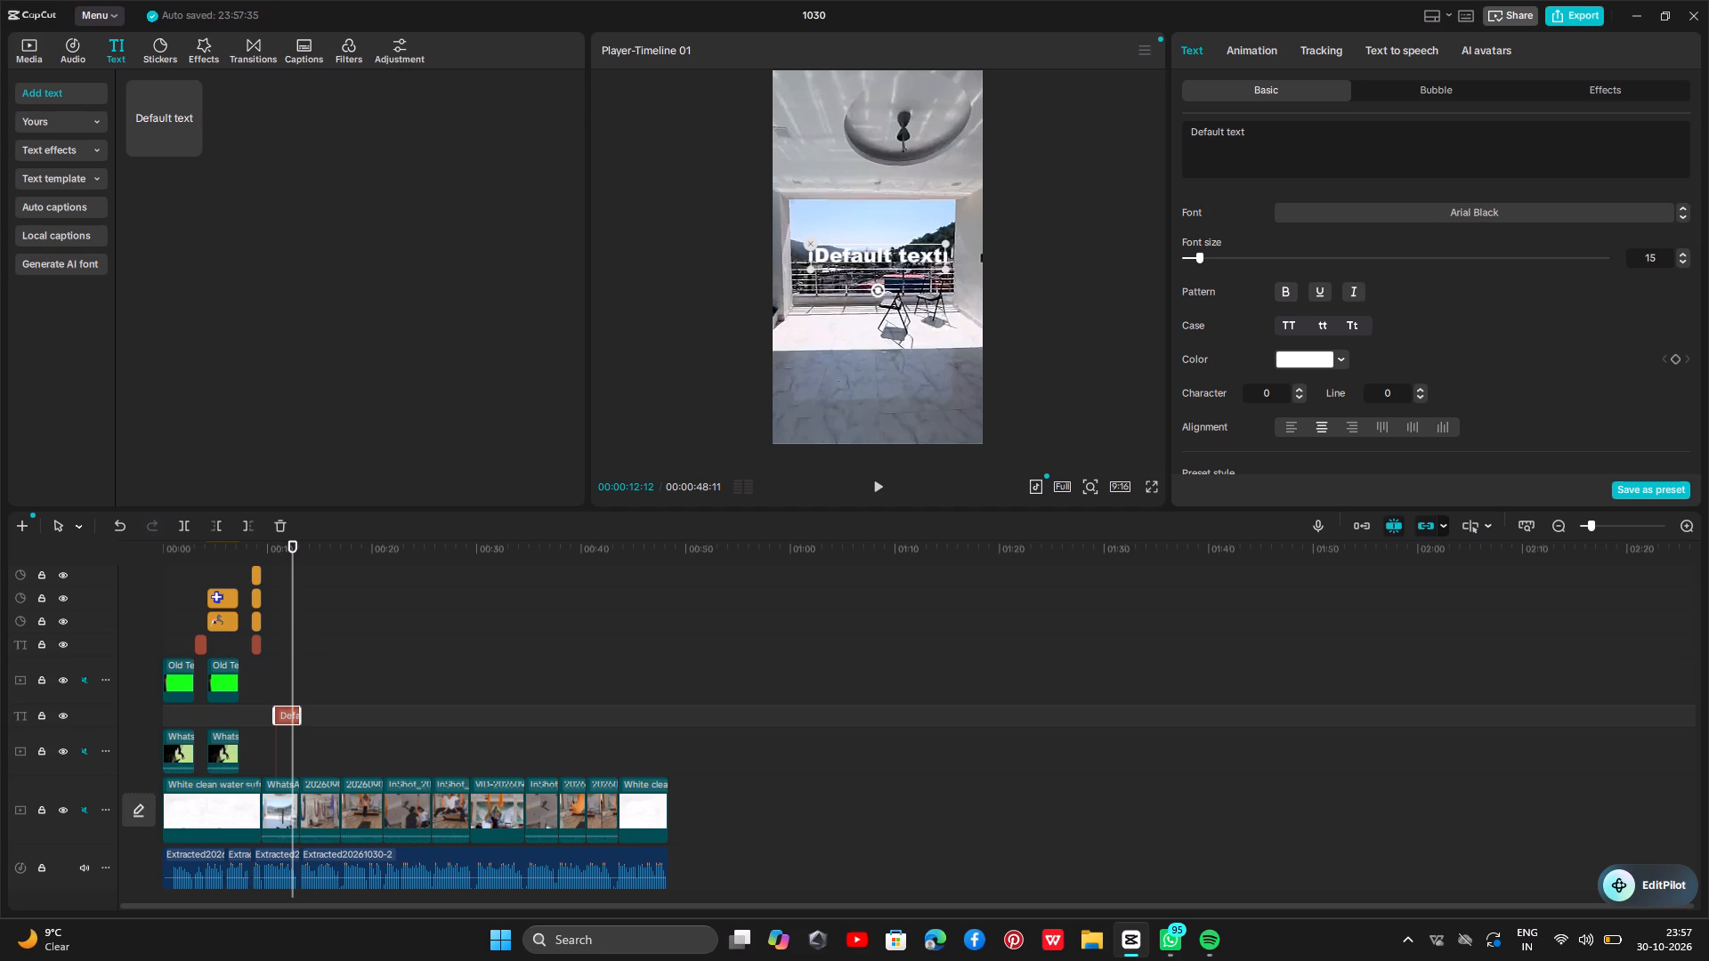
Make the default text bold.
scroll(1337, 224, "up", 4)
left_click(1293, 141)
left_click(1289, 289)
Replace the default text with AERIAL and YOGA in capitals on two separate lines.
left_click_drag(1288, 131, 1138, 135)
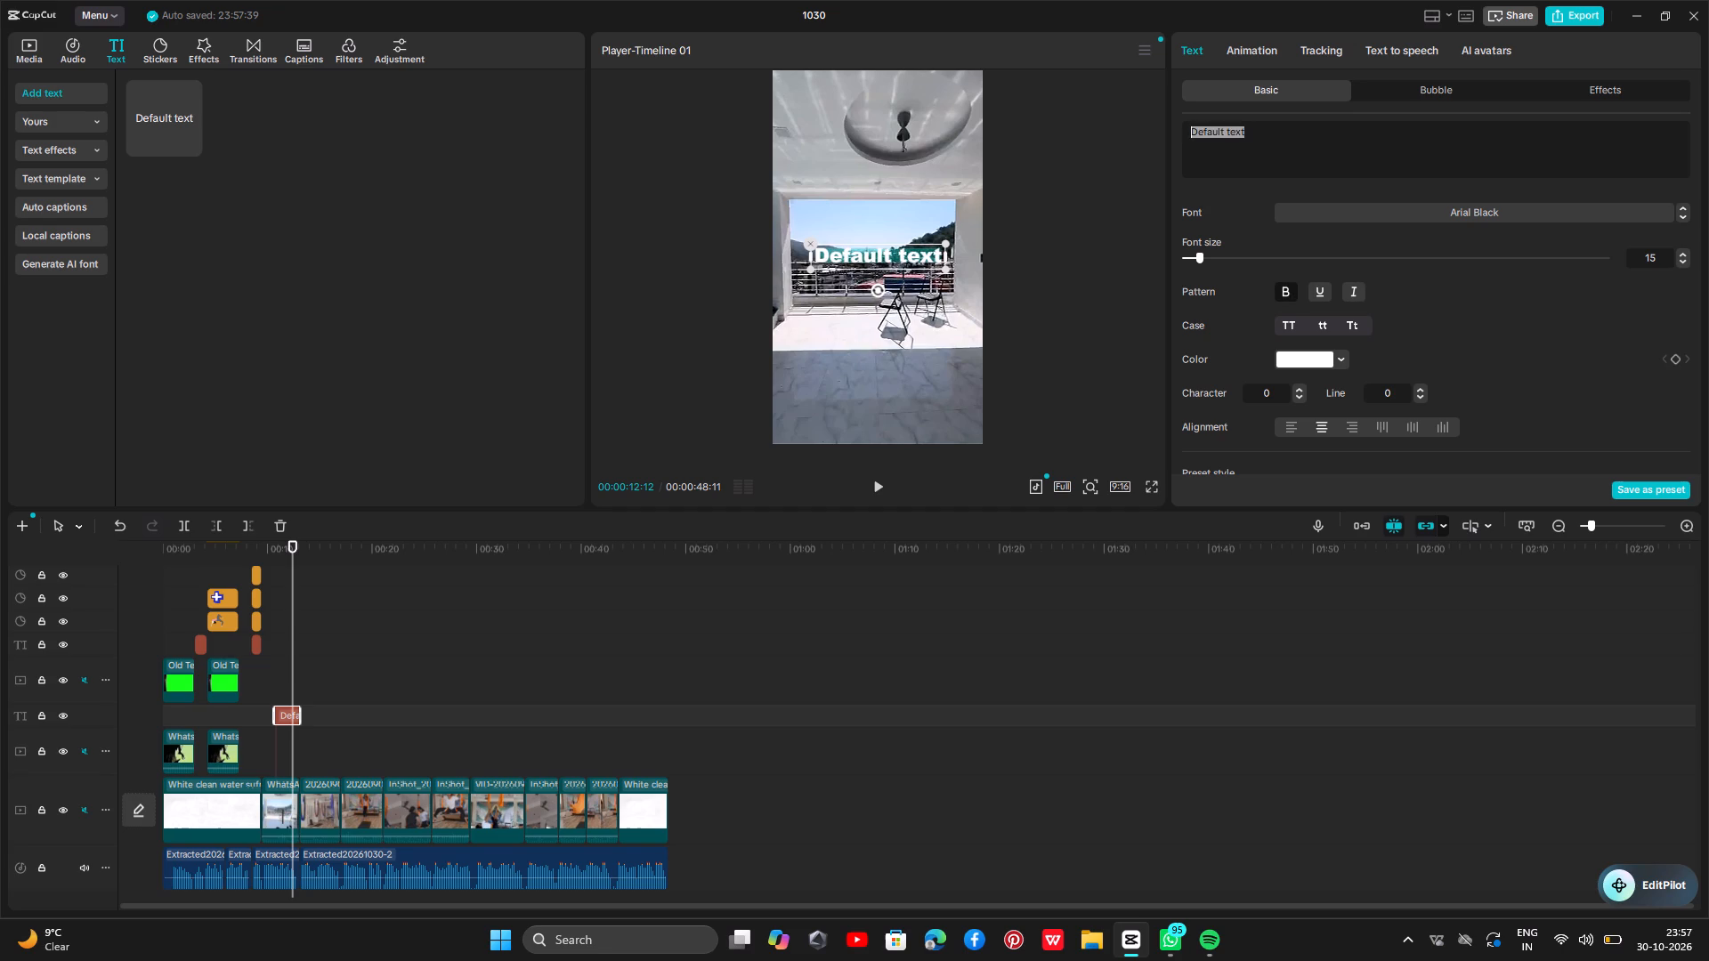
key("BackSpace")
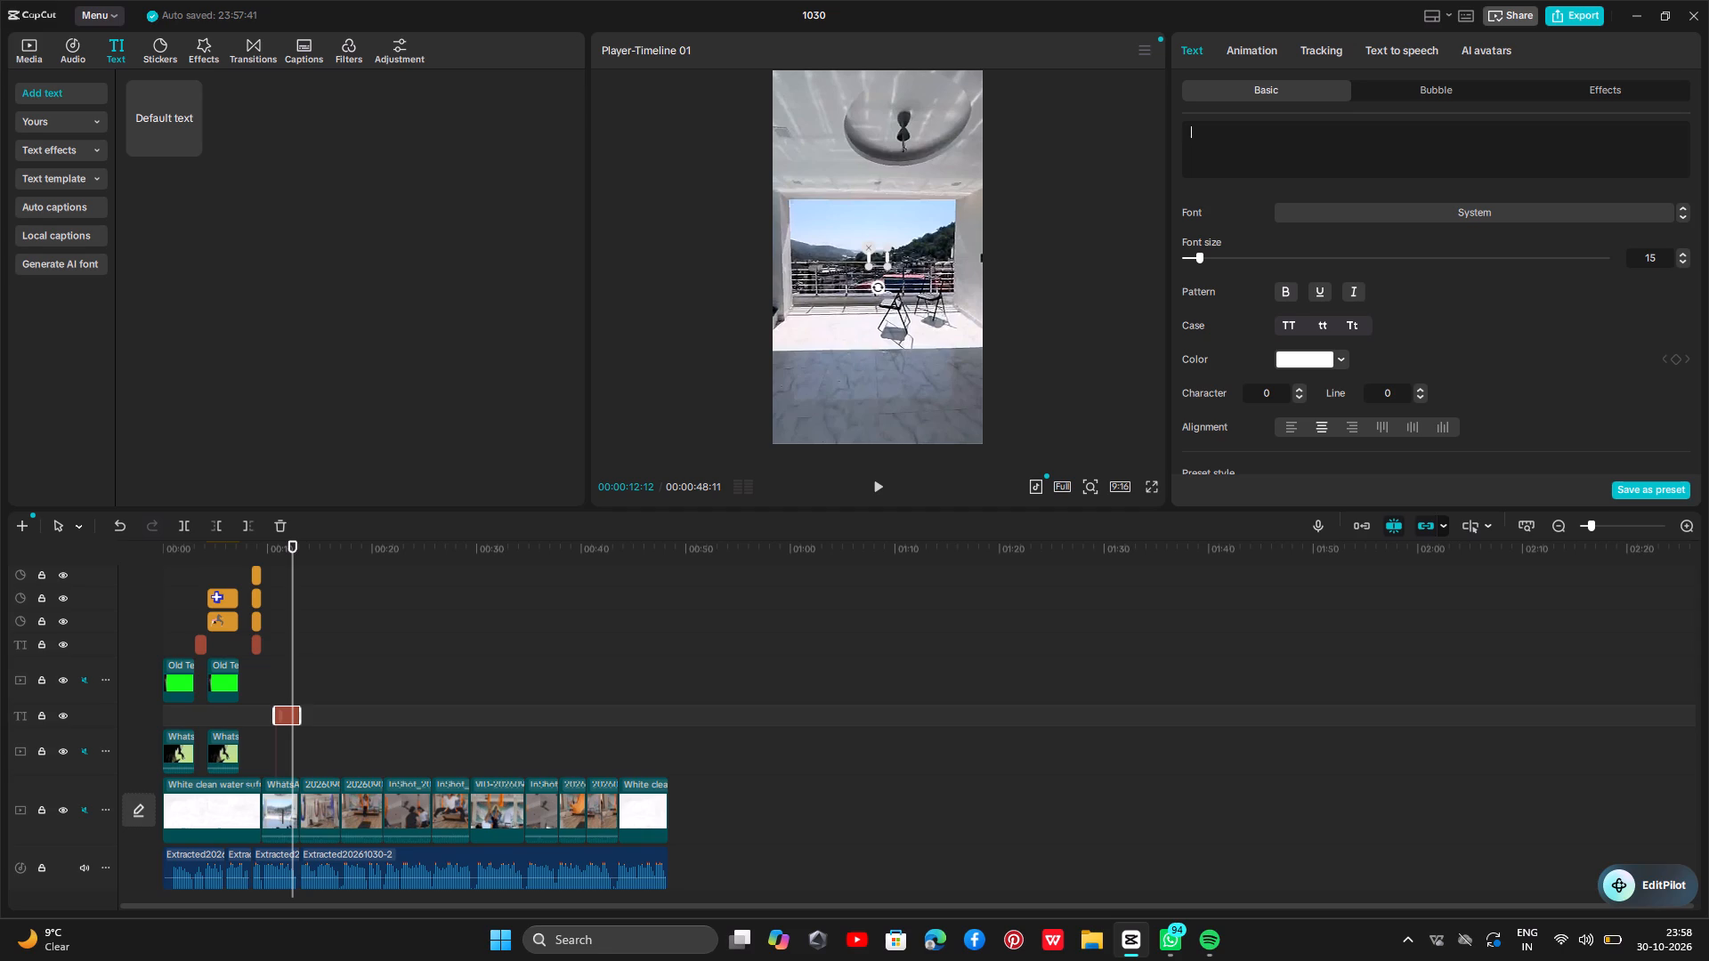
key("shift+a")
type("er")
type("ial")
key("space")
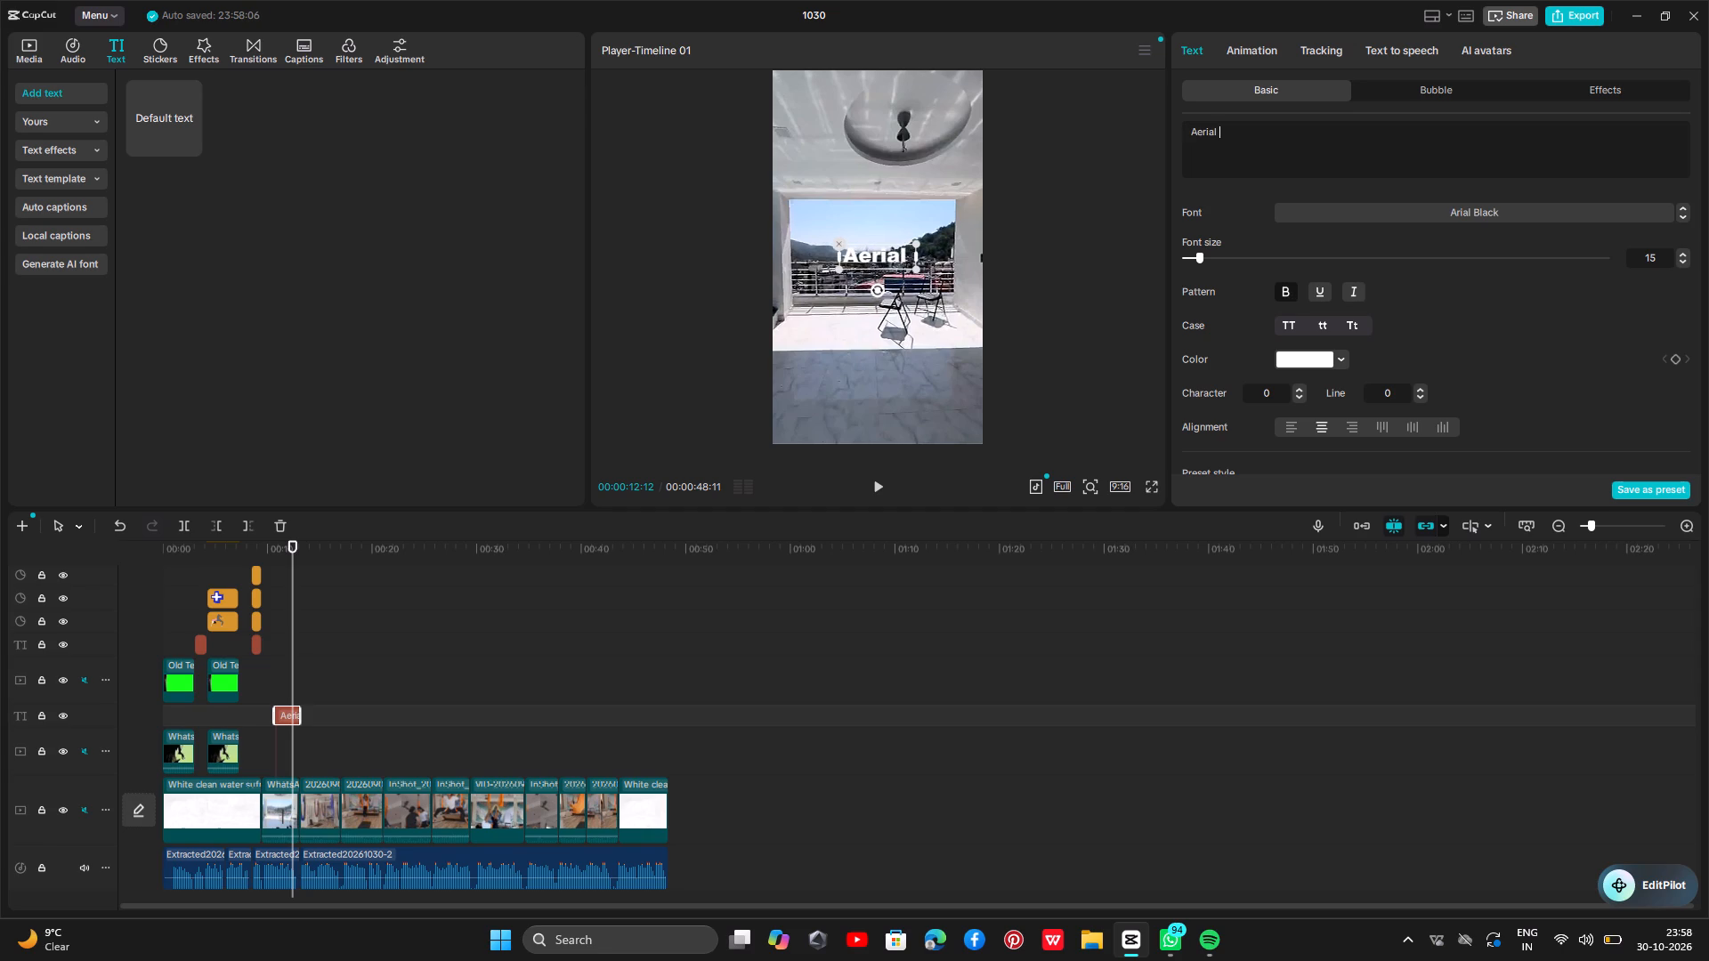
key("shift+Return")
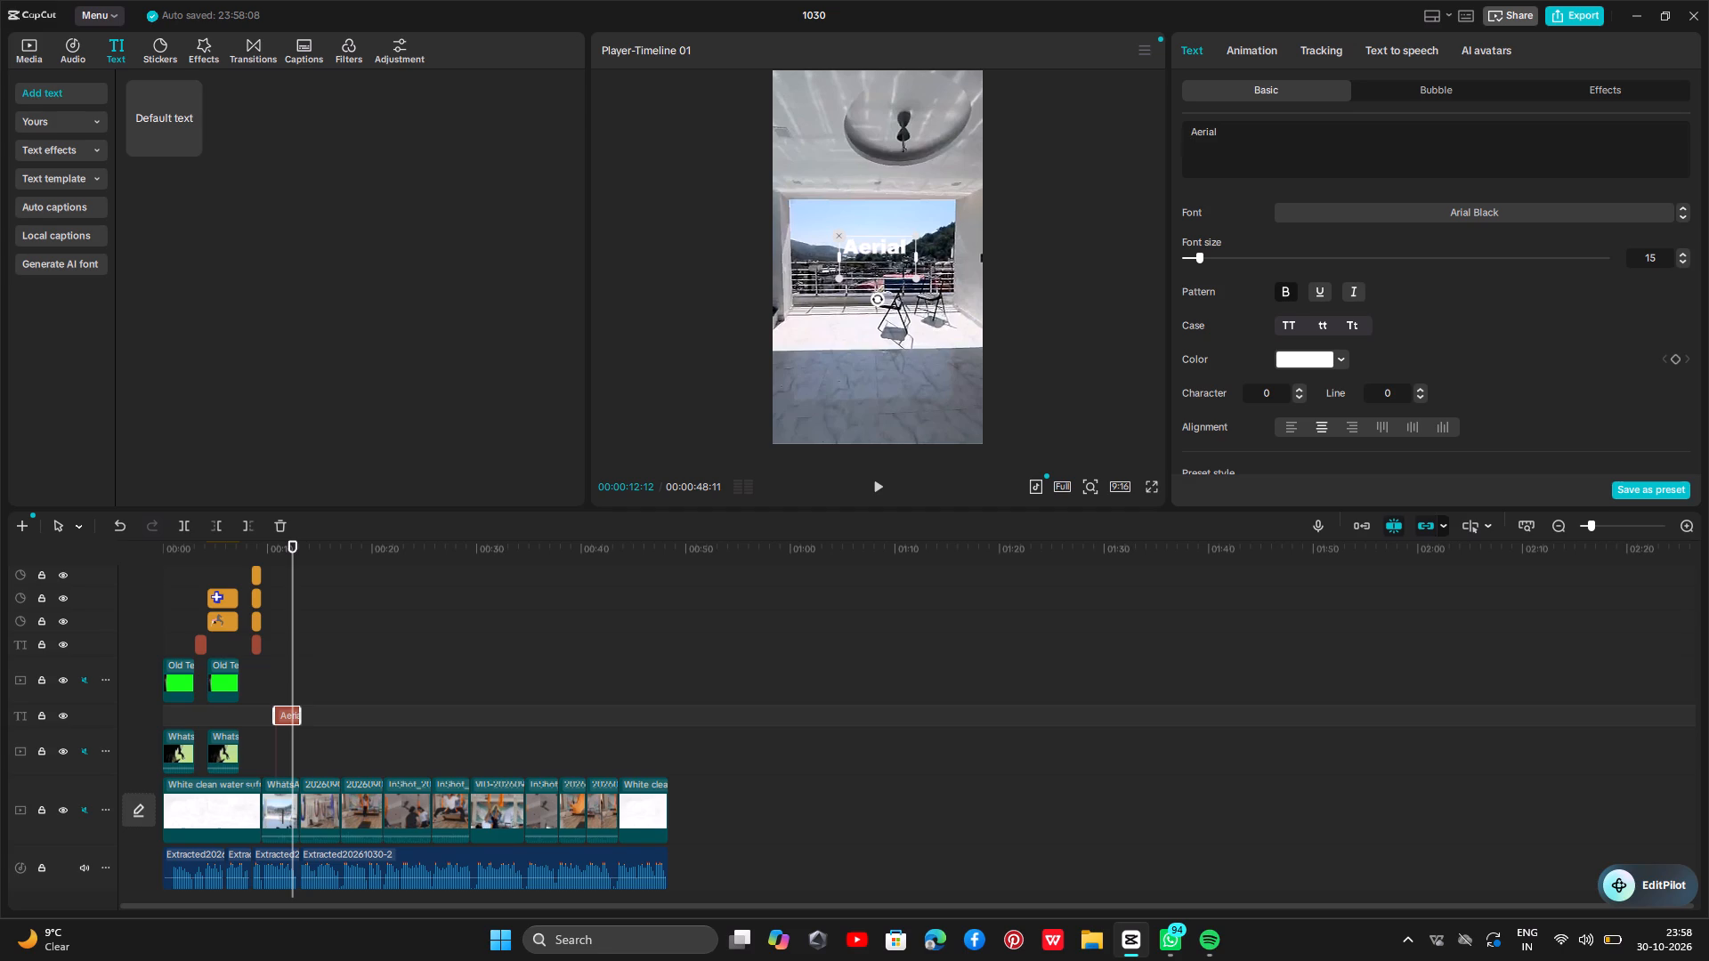
type("YO")
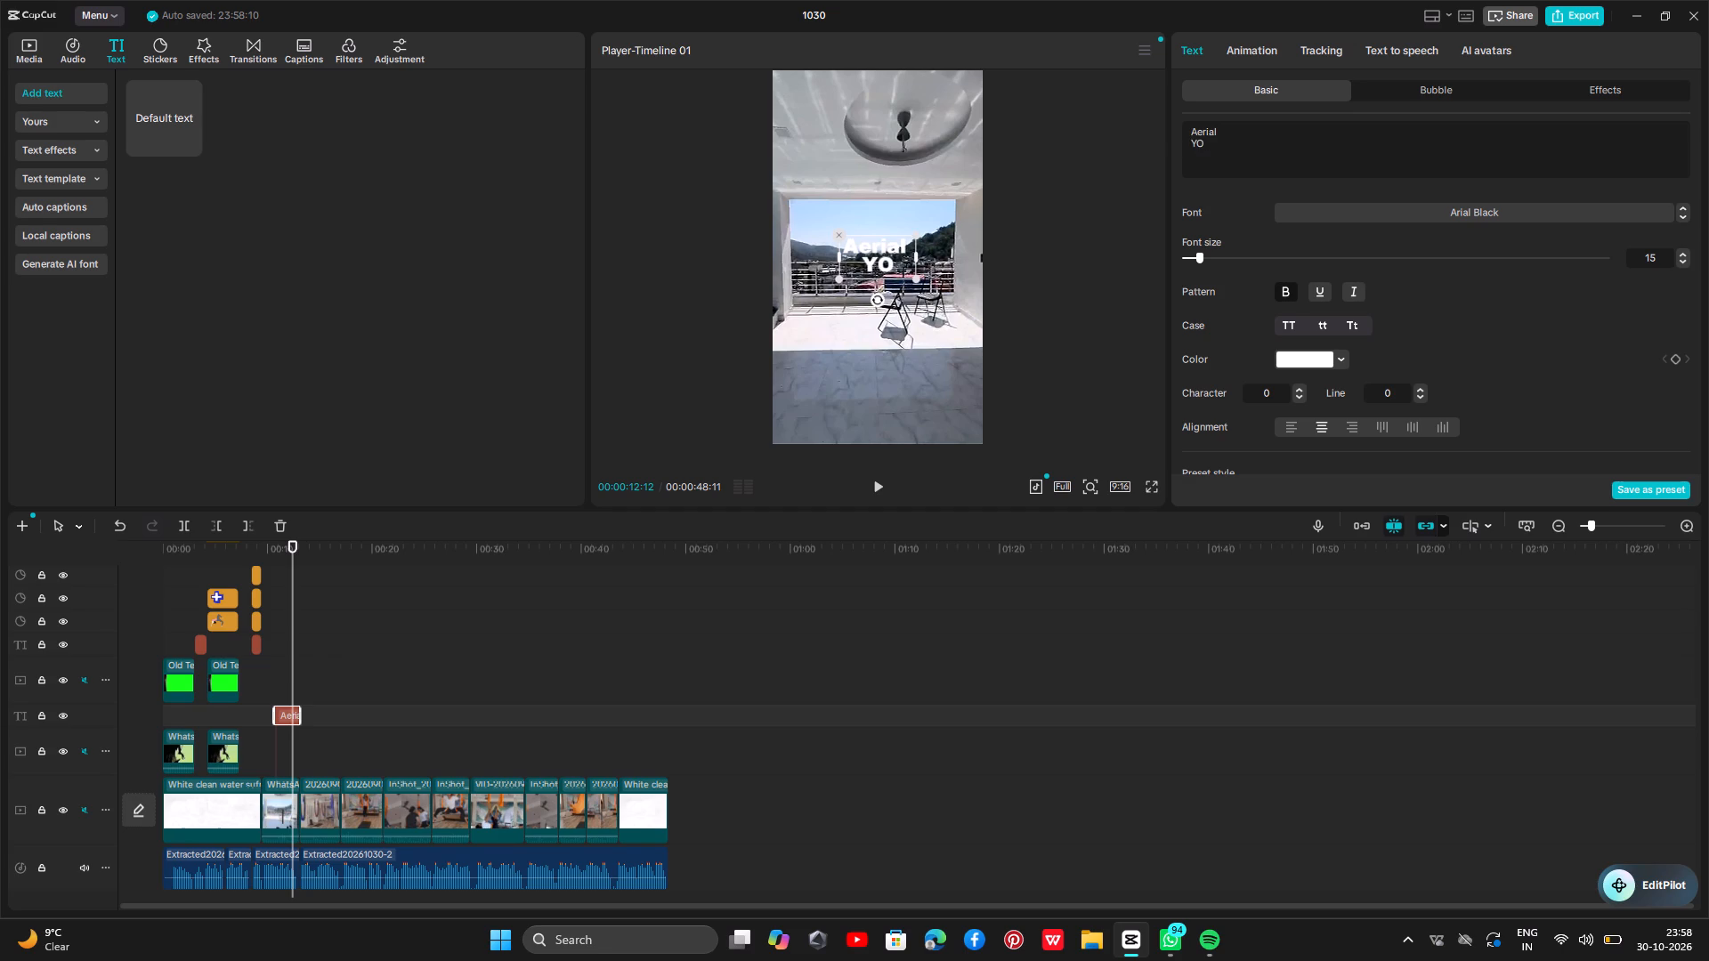
type("GA")
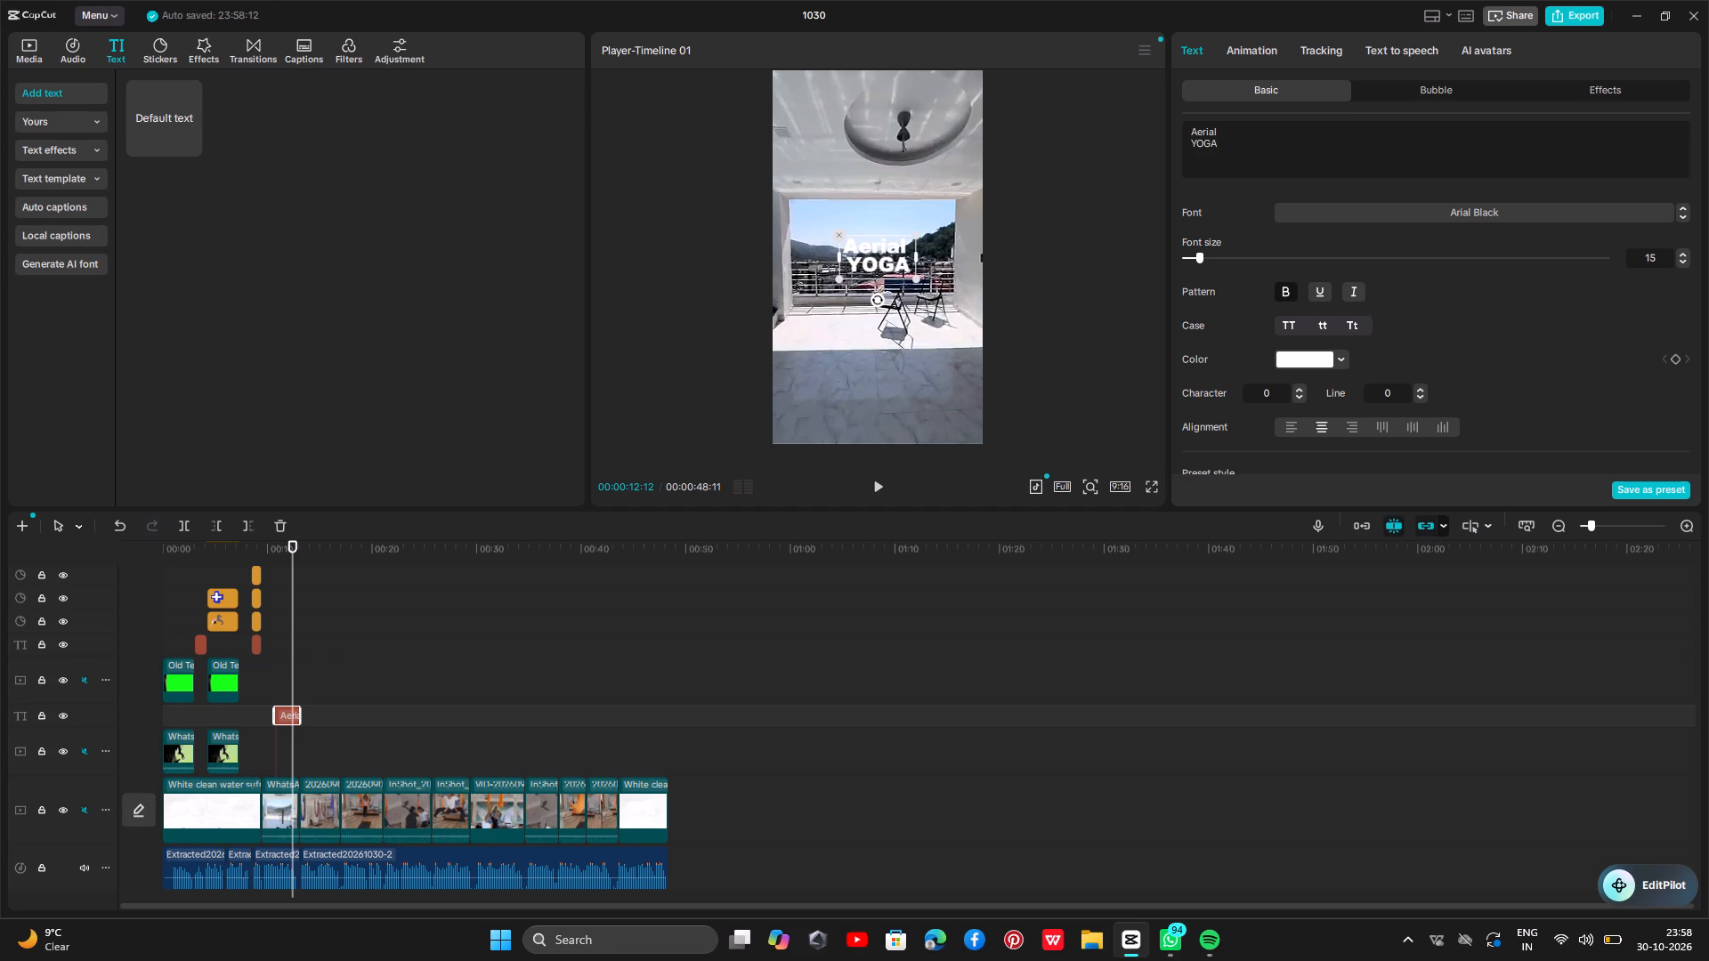
left_click(1226, 138)
key("Up")
key("BackSpace")
key("BackSpace")
key("BackSpace")
key("BackSpace")
key("BackSpace")
key("BackSpace")
type("ERIAL")
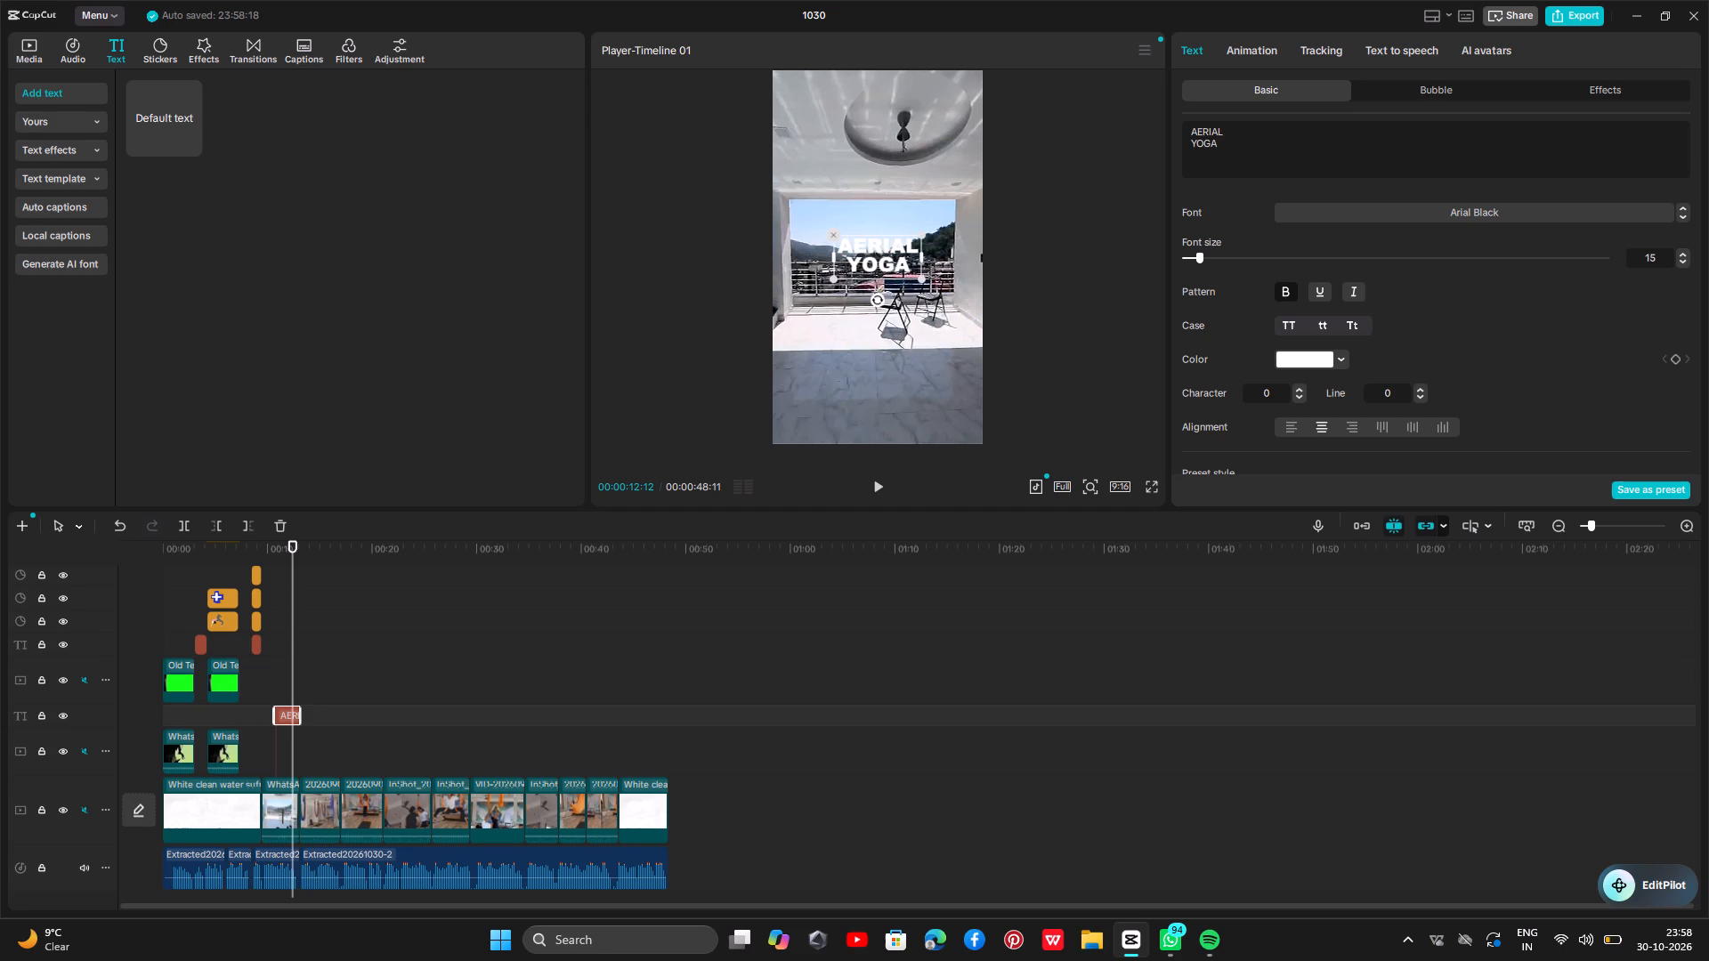
Move the AERIAL YOGA text up in the preview so it sits over the sky in the balcony opening.
left_click_drag(893, 259, 887, 247)
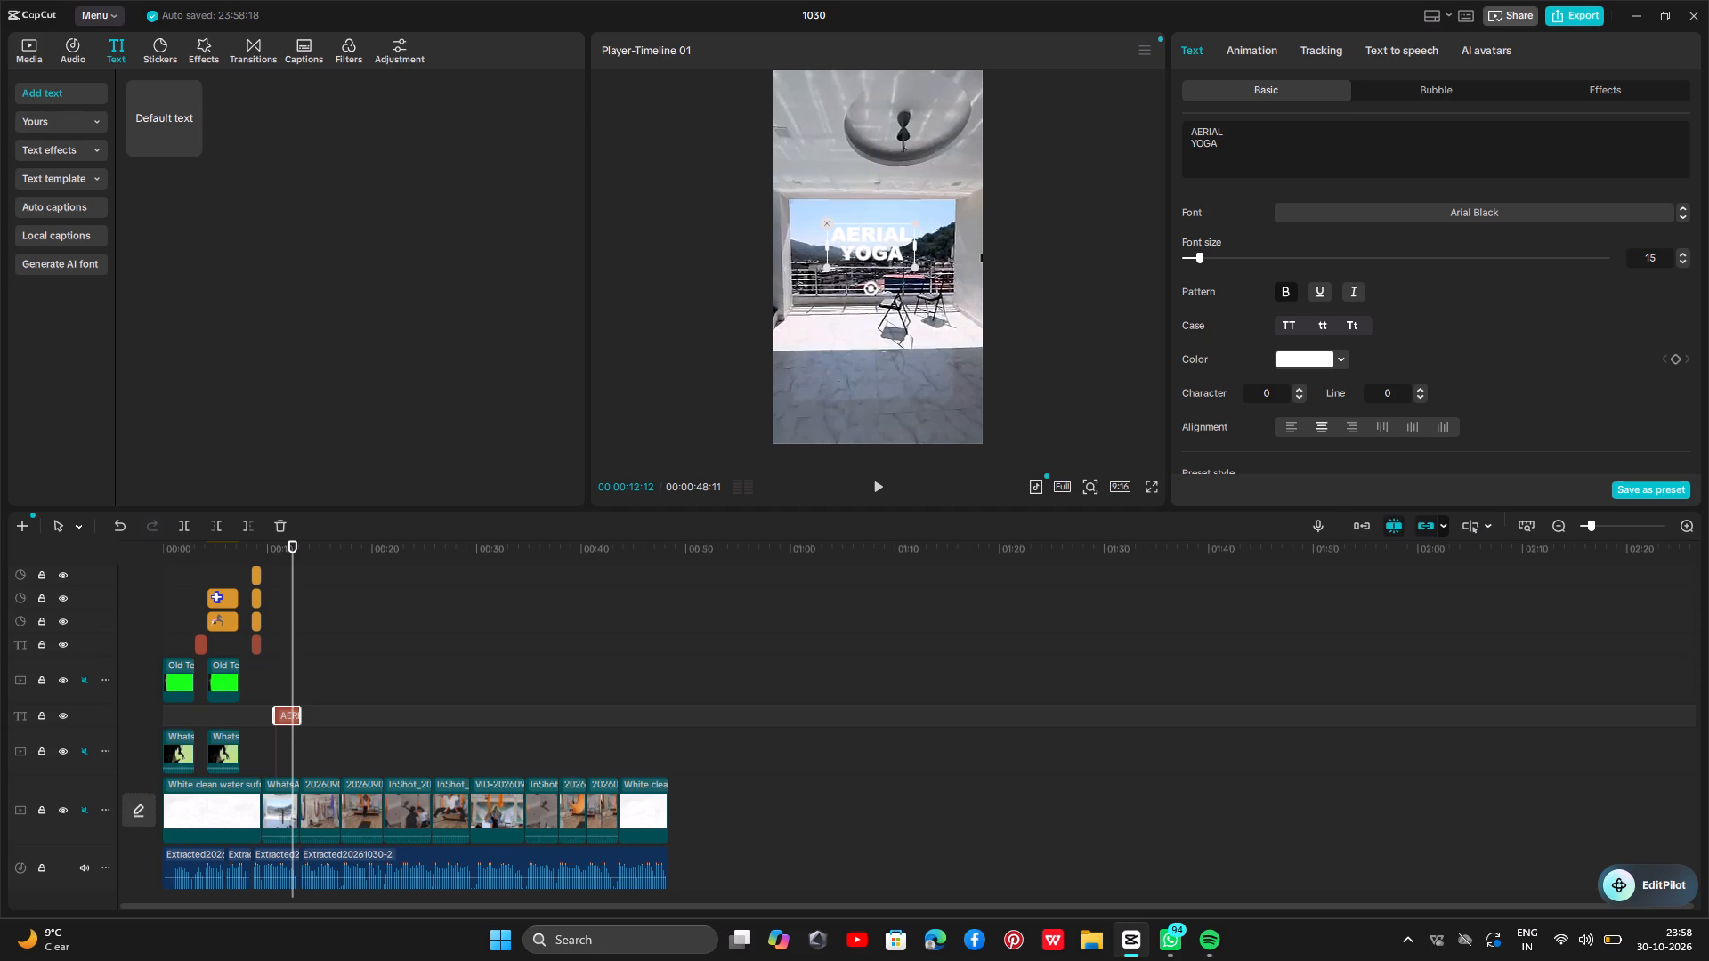
left_click_drag(887, 247, 882, 228)
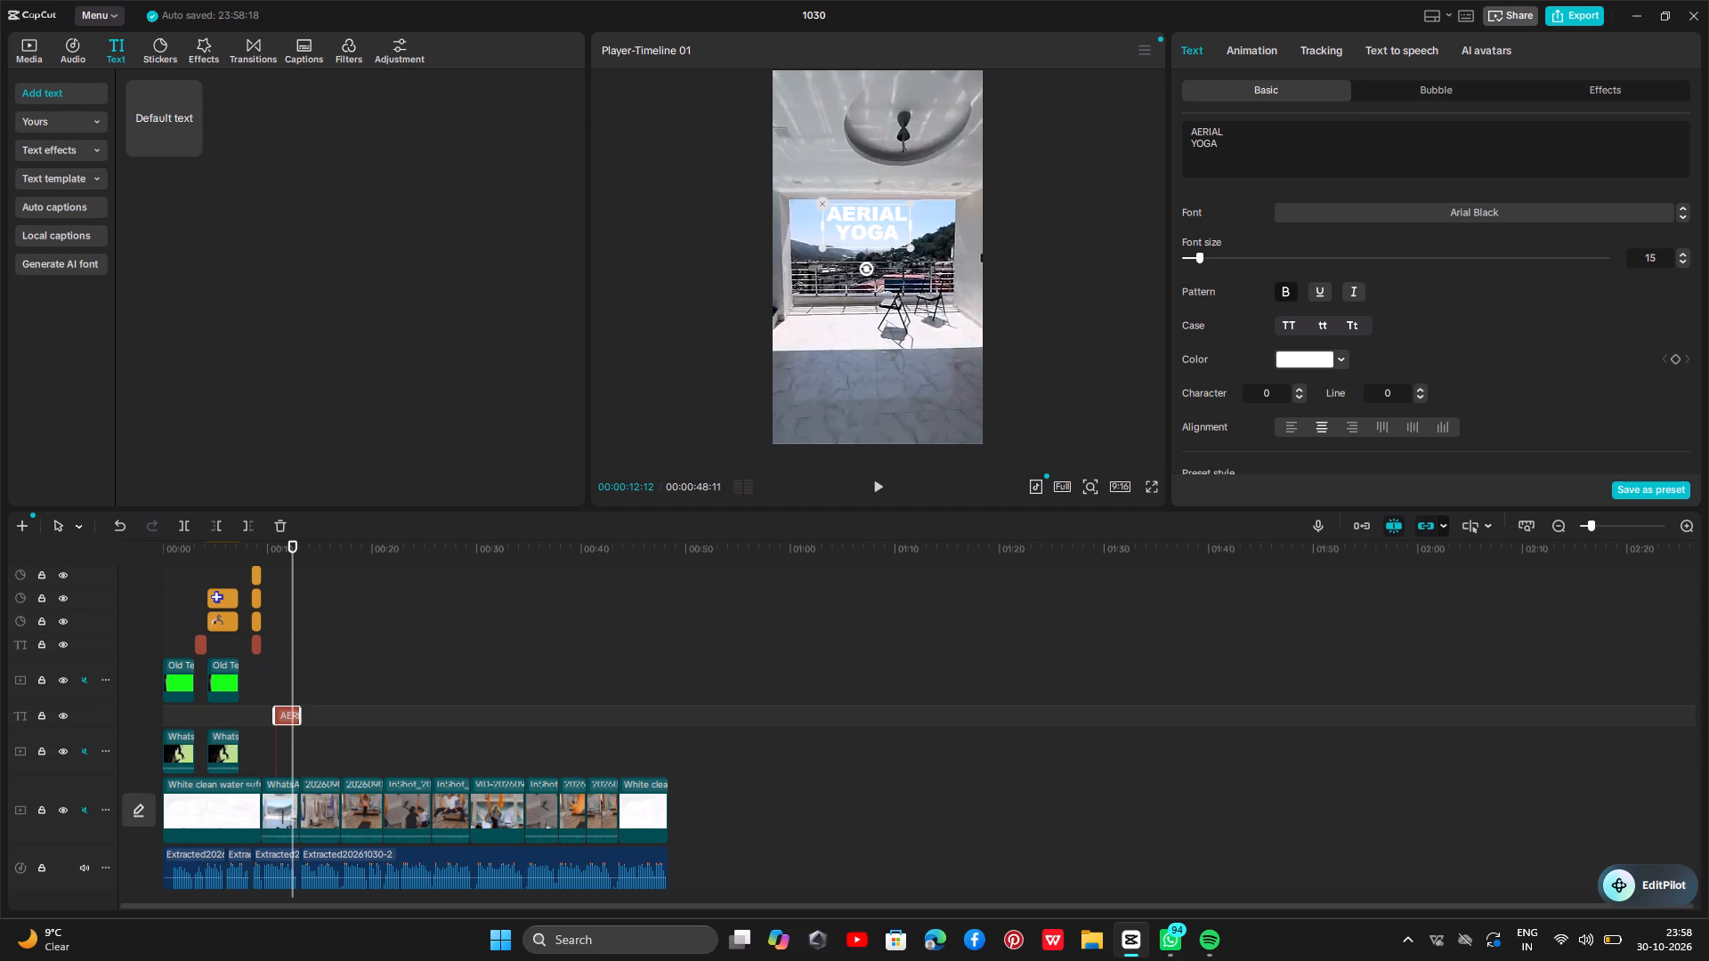
left_click_drag(882, 228, 882, 230)
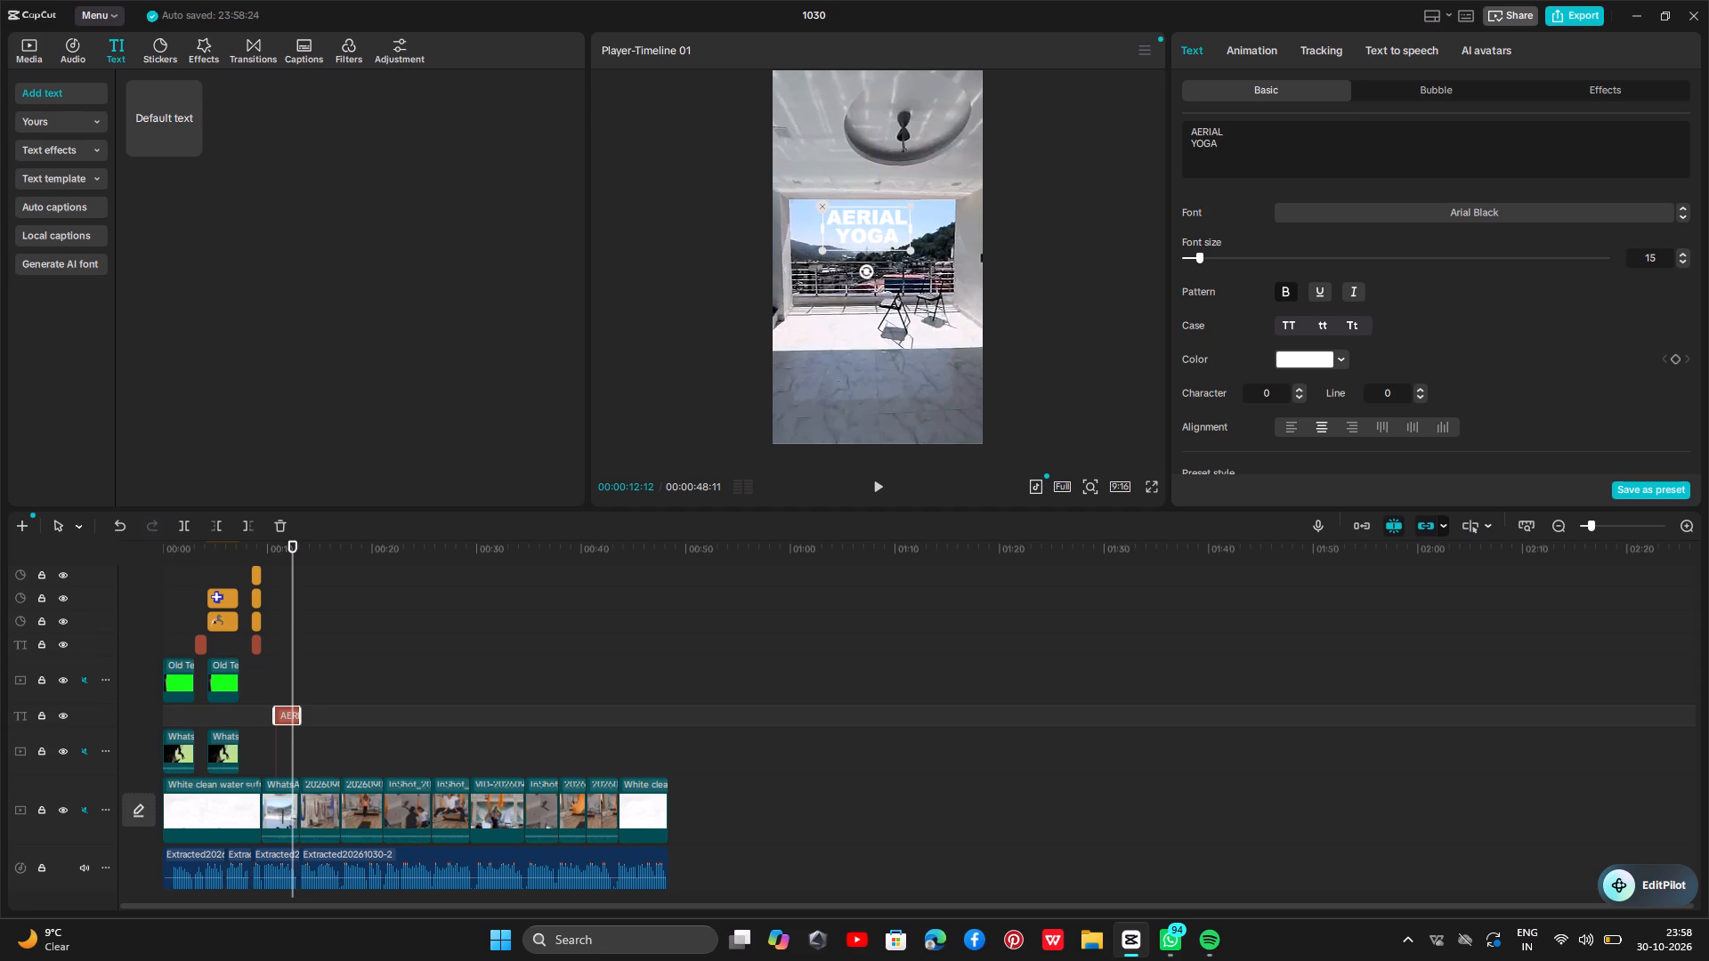
Set the font size of the AERIAL YOGA text to 18.
left_click(1204, 255)
Turn on the Curve effect for the AERIAL YOGA text.
scroll(1299, 318, "down", 2)
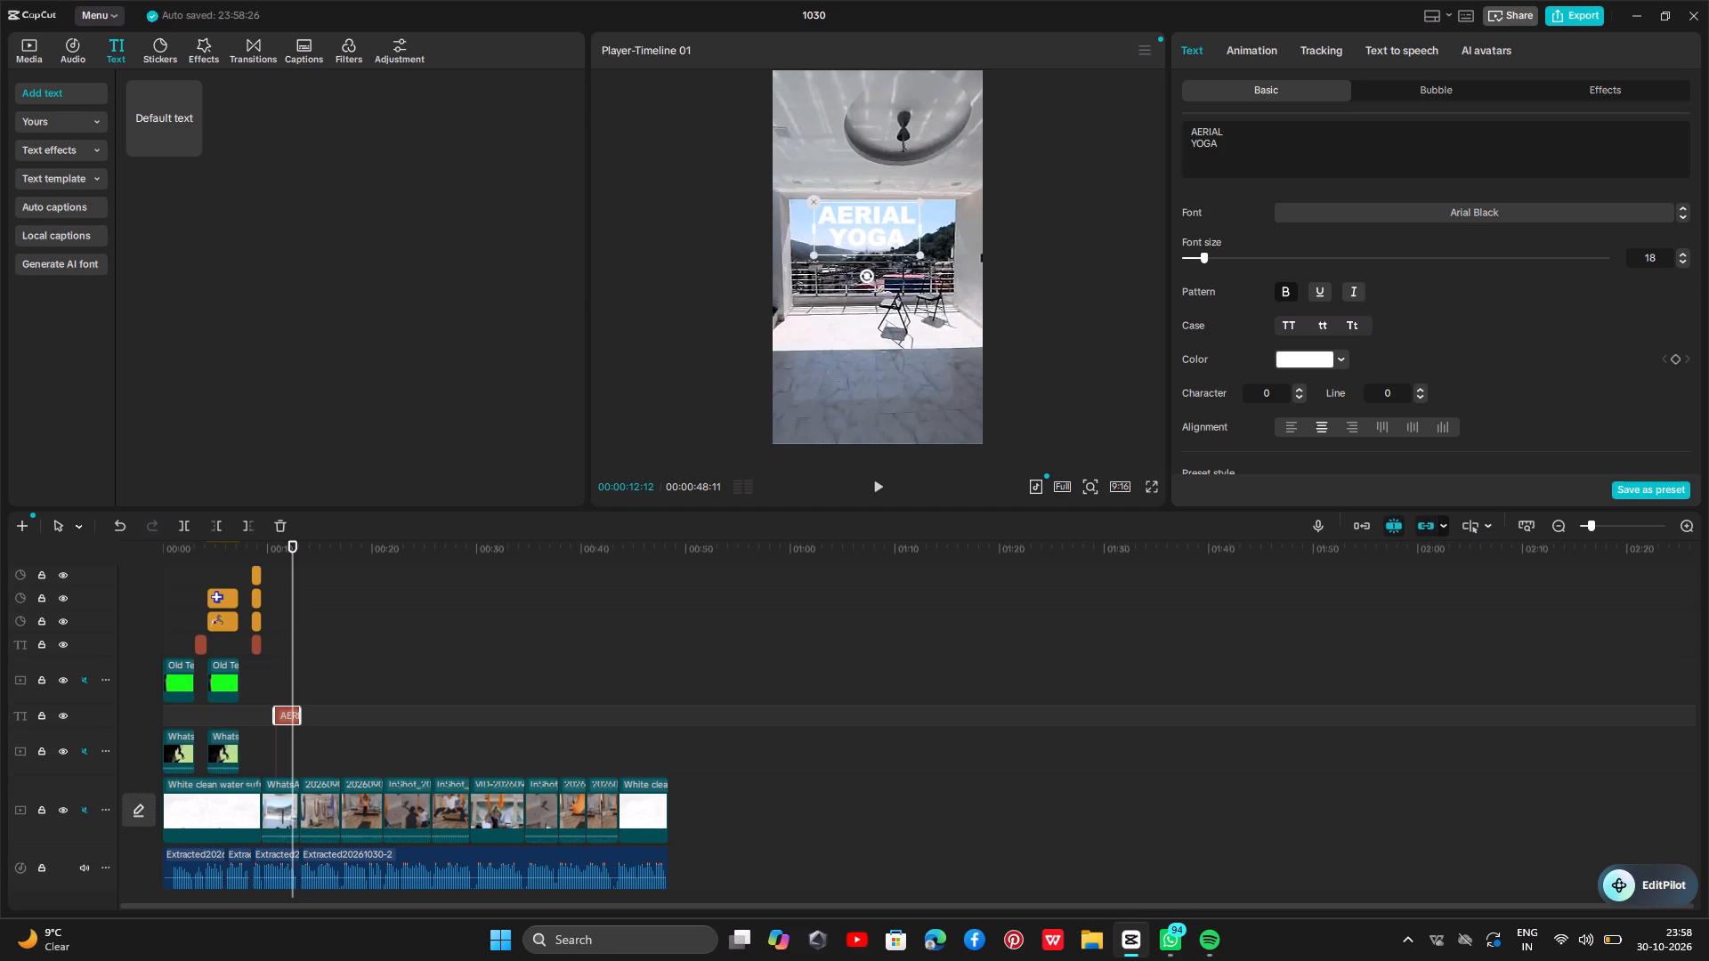
scroll(1299, 318, "down", 15)
left_click(1251, 456)
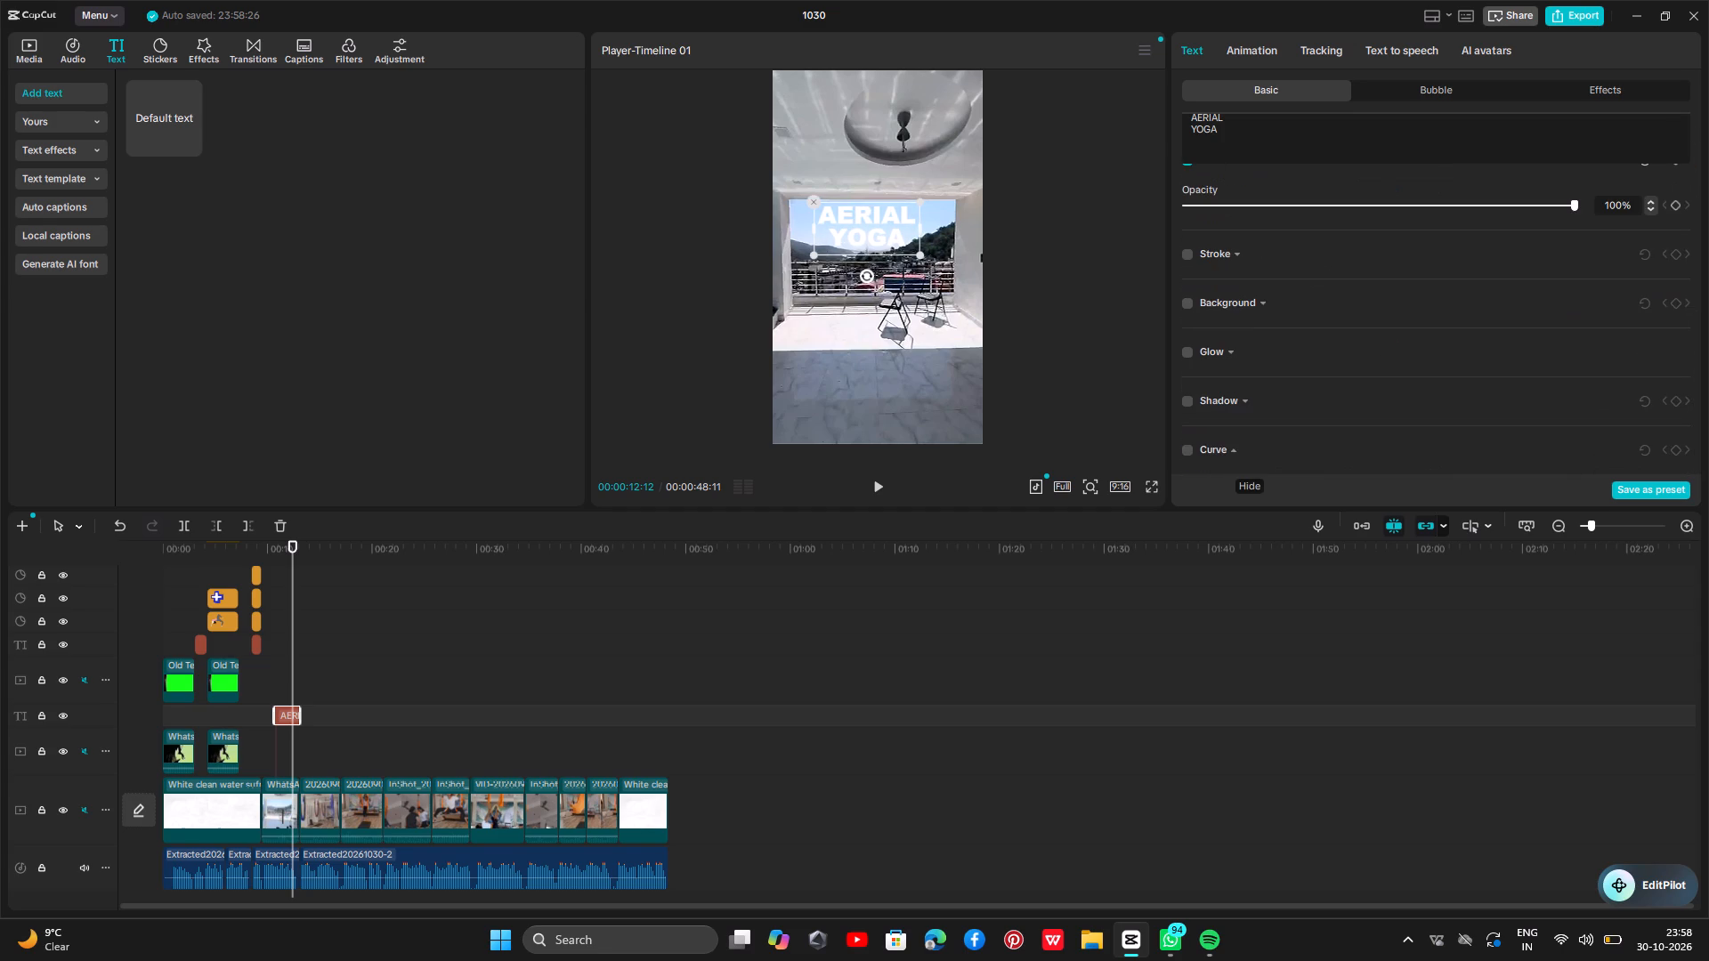
left_click(1221, 456)
left_click(1195, 453)
left_click(1190, 453)
scroll(1229, 452, "down", 3)
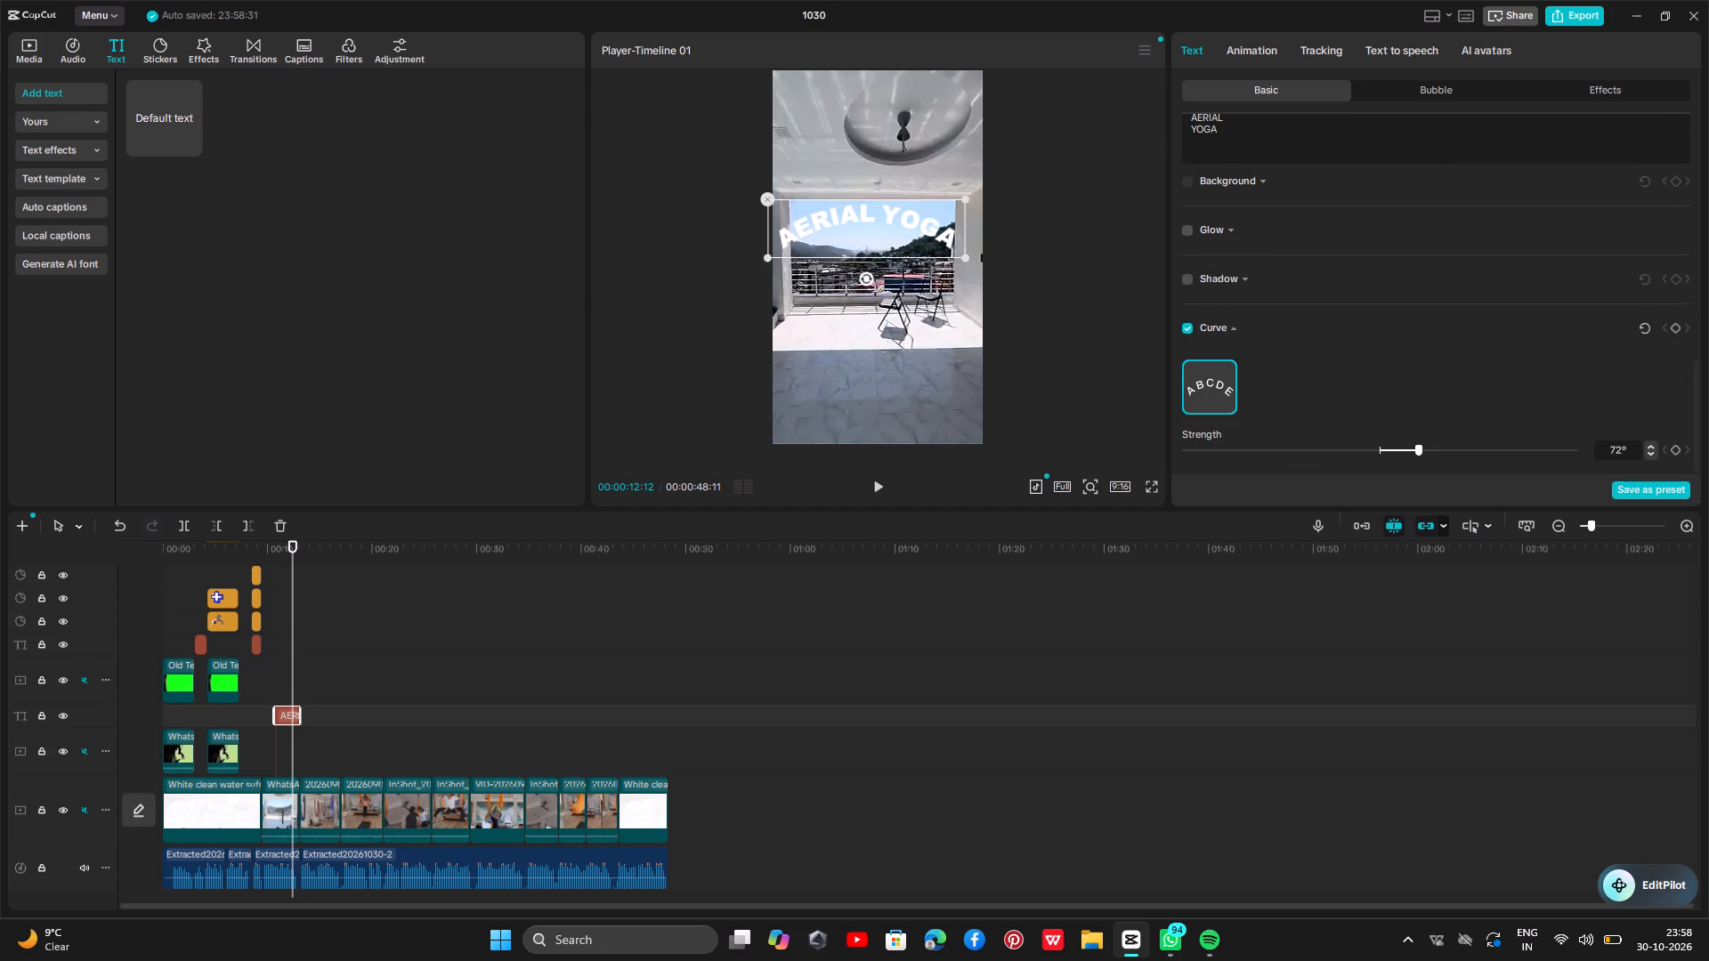
Reduce the Curve strength of the AERIAL YOGA text to 55°.
left_click(1406, 448)
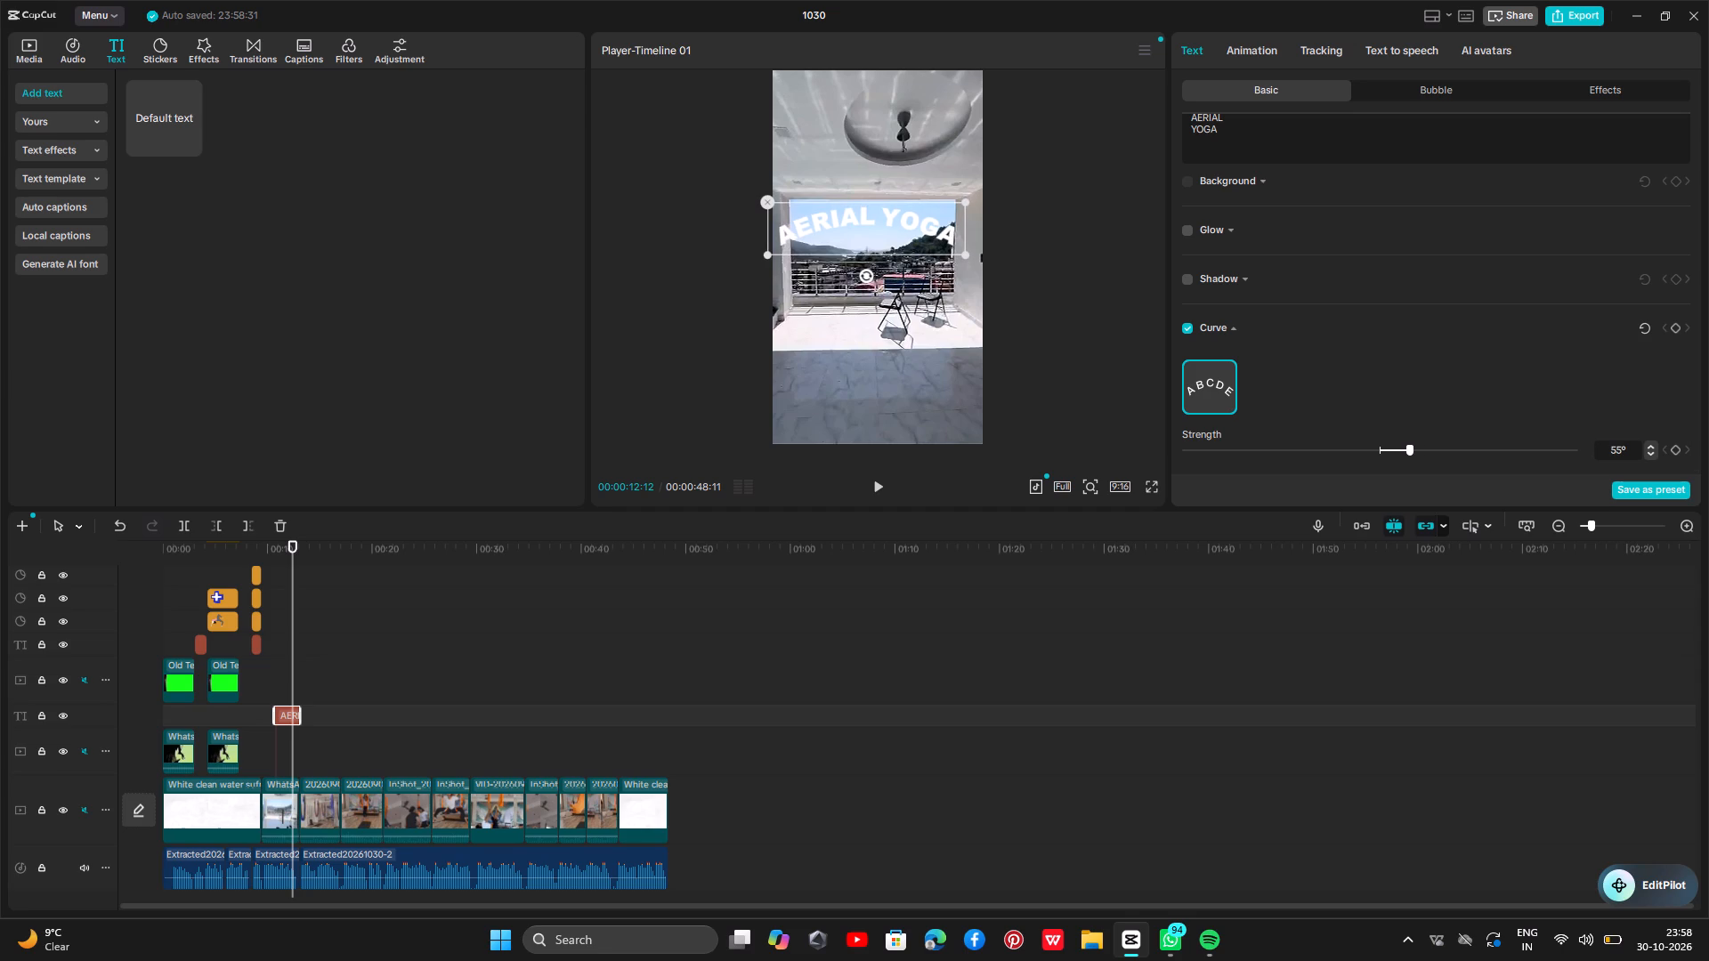
Scale the AERIAL YOGA text down to 87% and position it at about X -73, Y 357, within the balcony opening.
left_click_drag(849, 231, 857, 232)
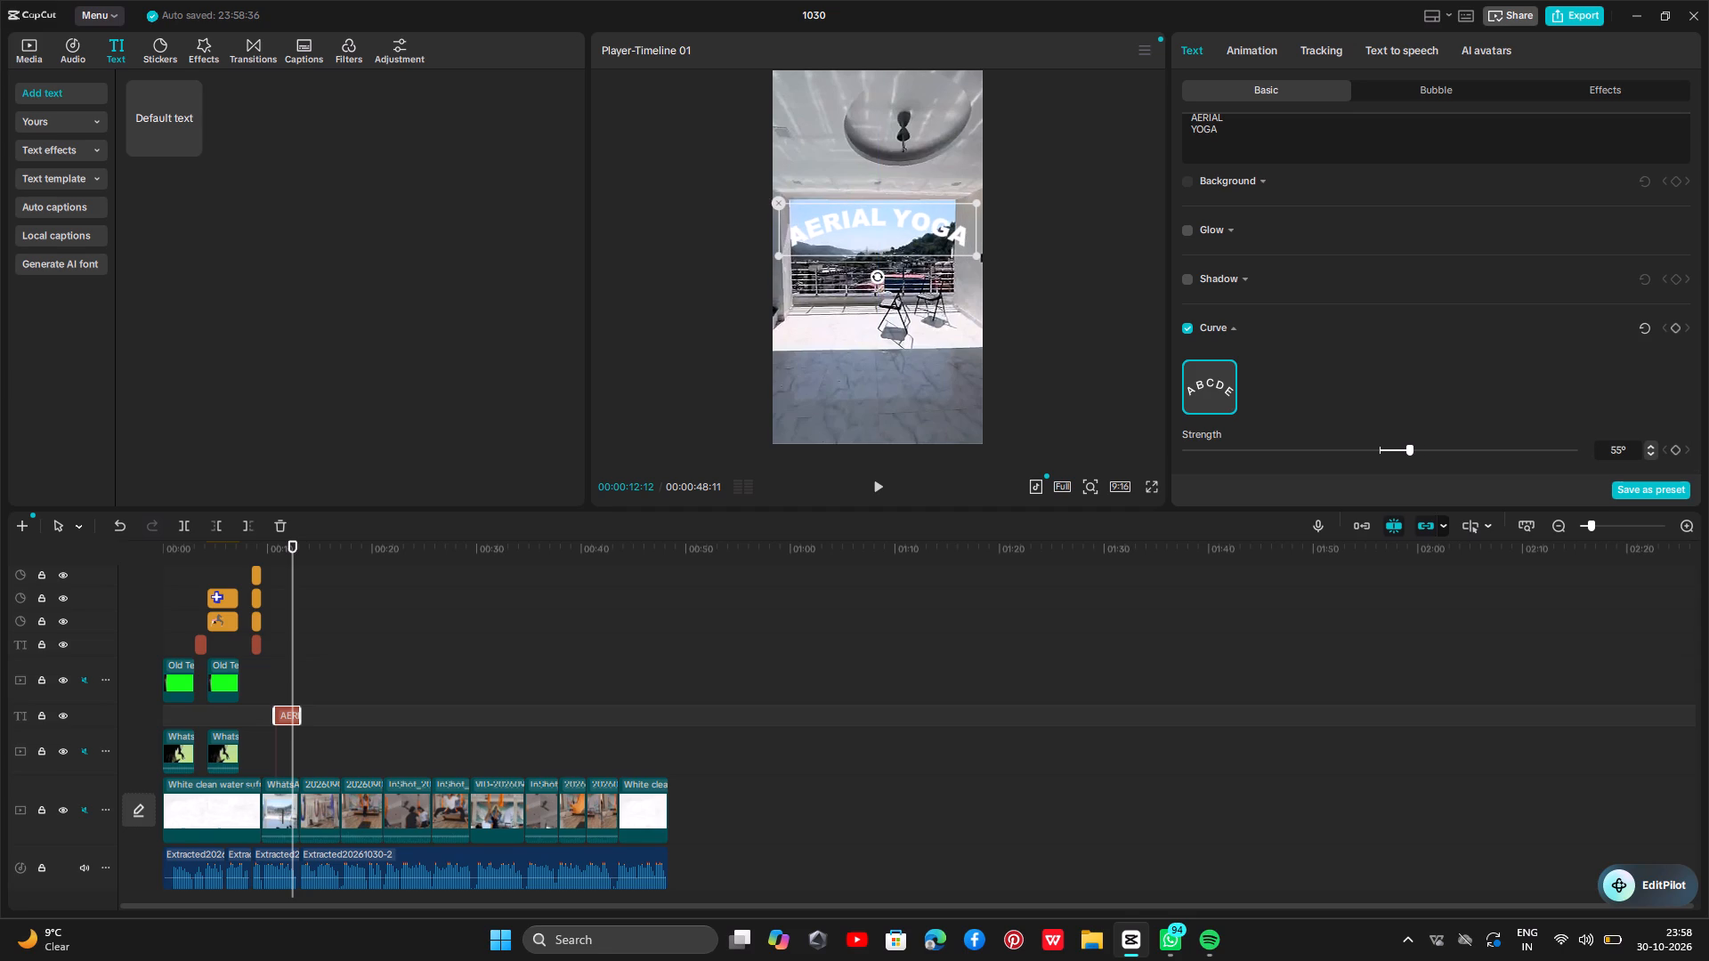
left_click_drag(974, 257, 952, 252)
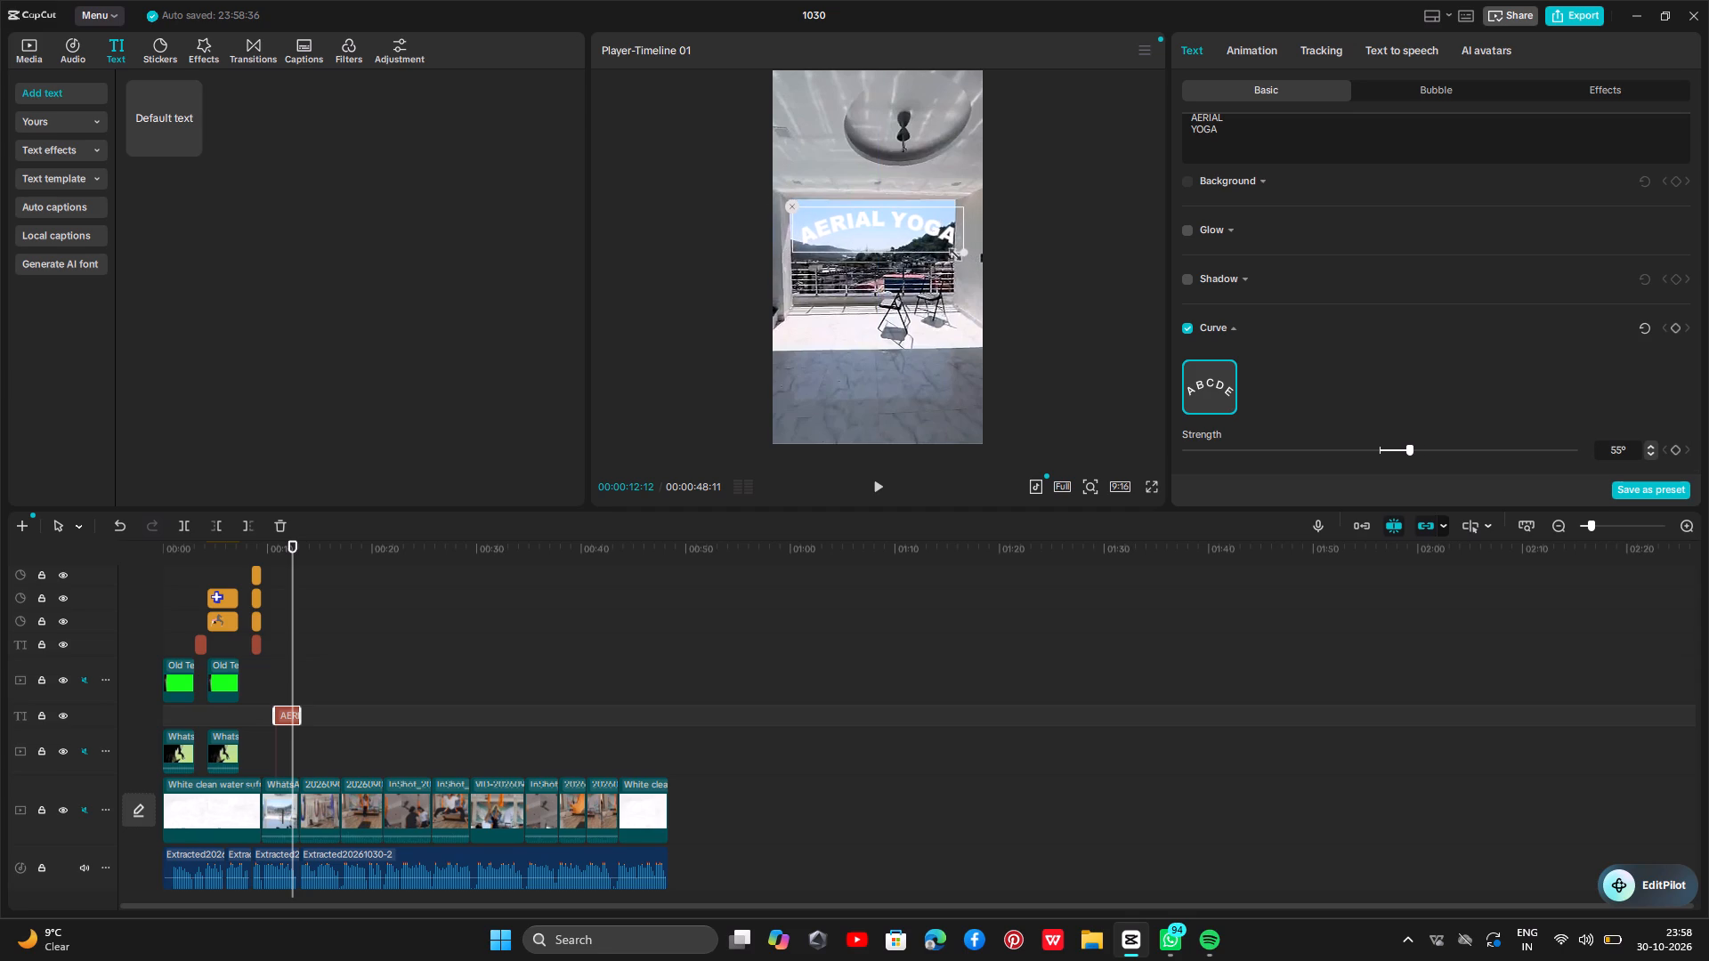
left_click_drag(952, 252, 952, 253)
left_click(927, 238)
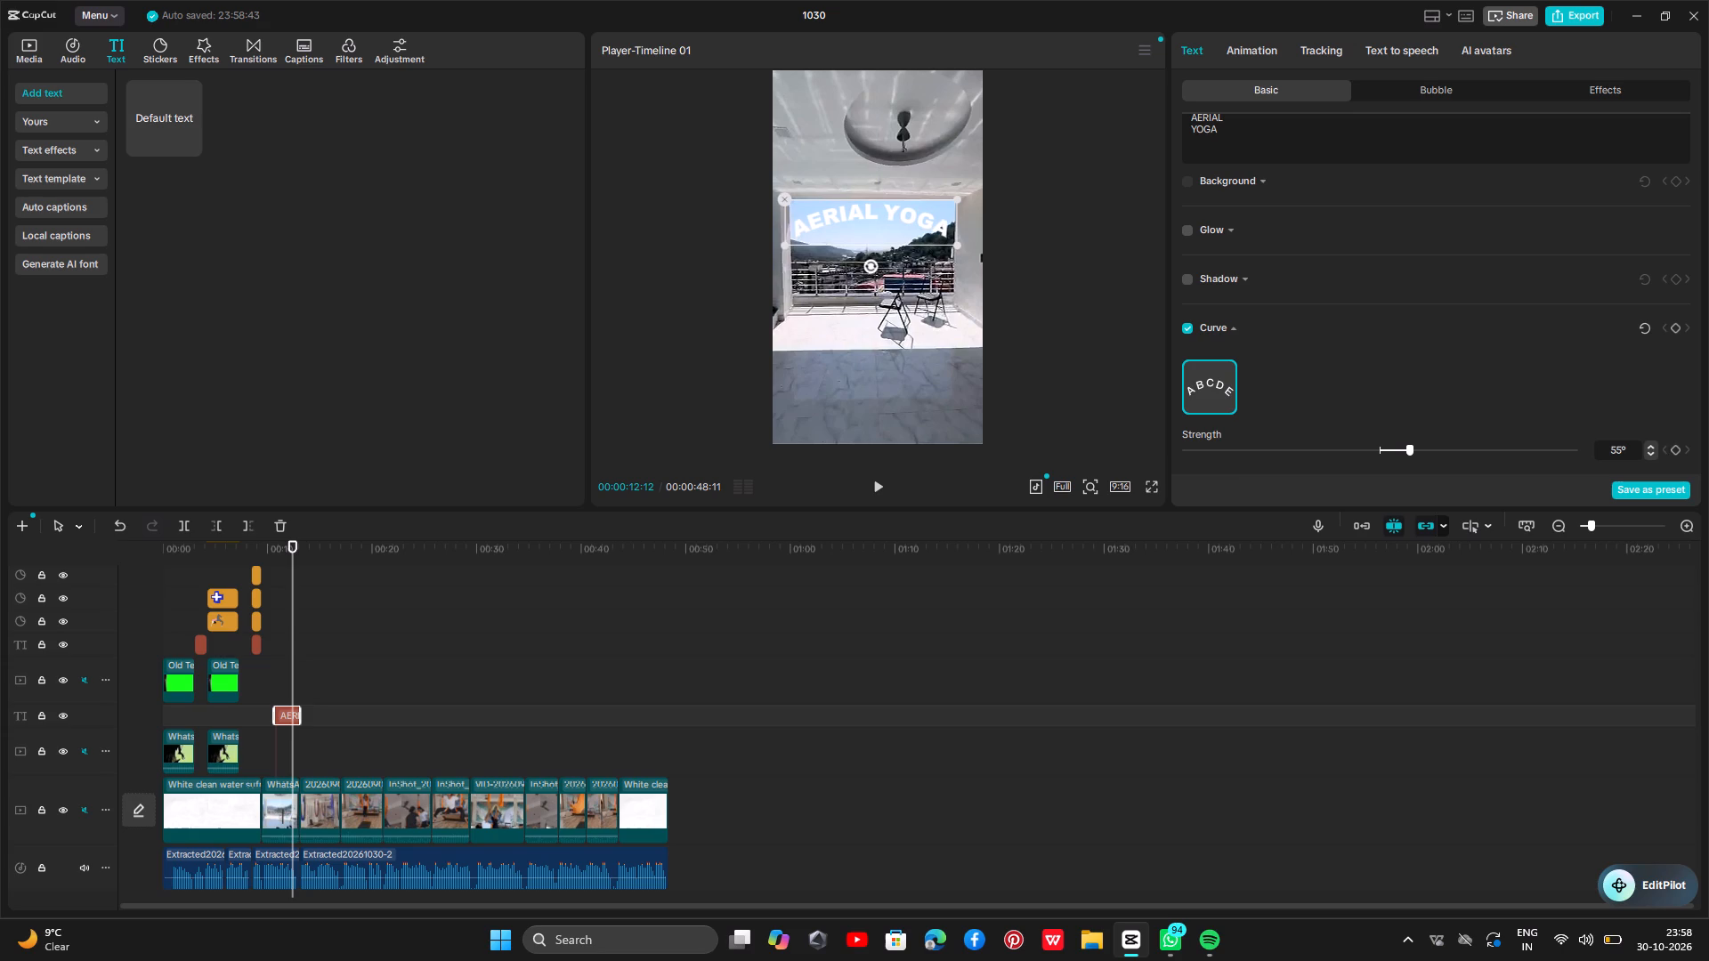
Change the AERIAL YOGA text color to a very dark red, about hex 240303.
scroll(1401, 322, "up", 8)
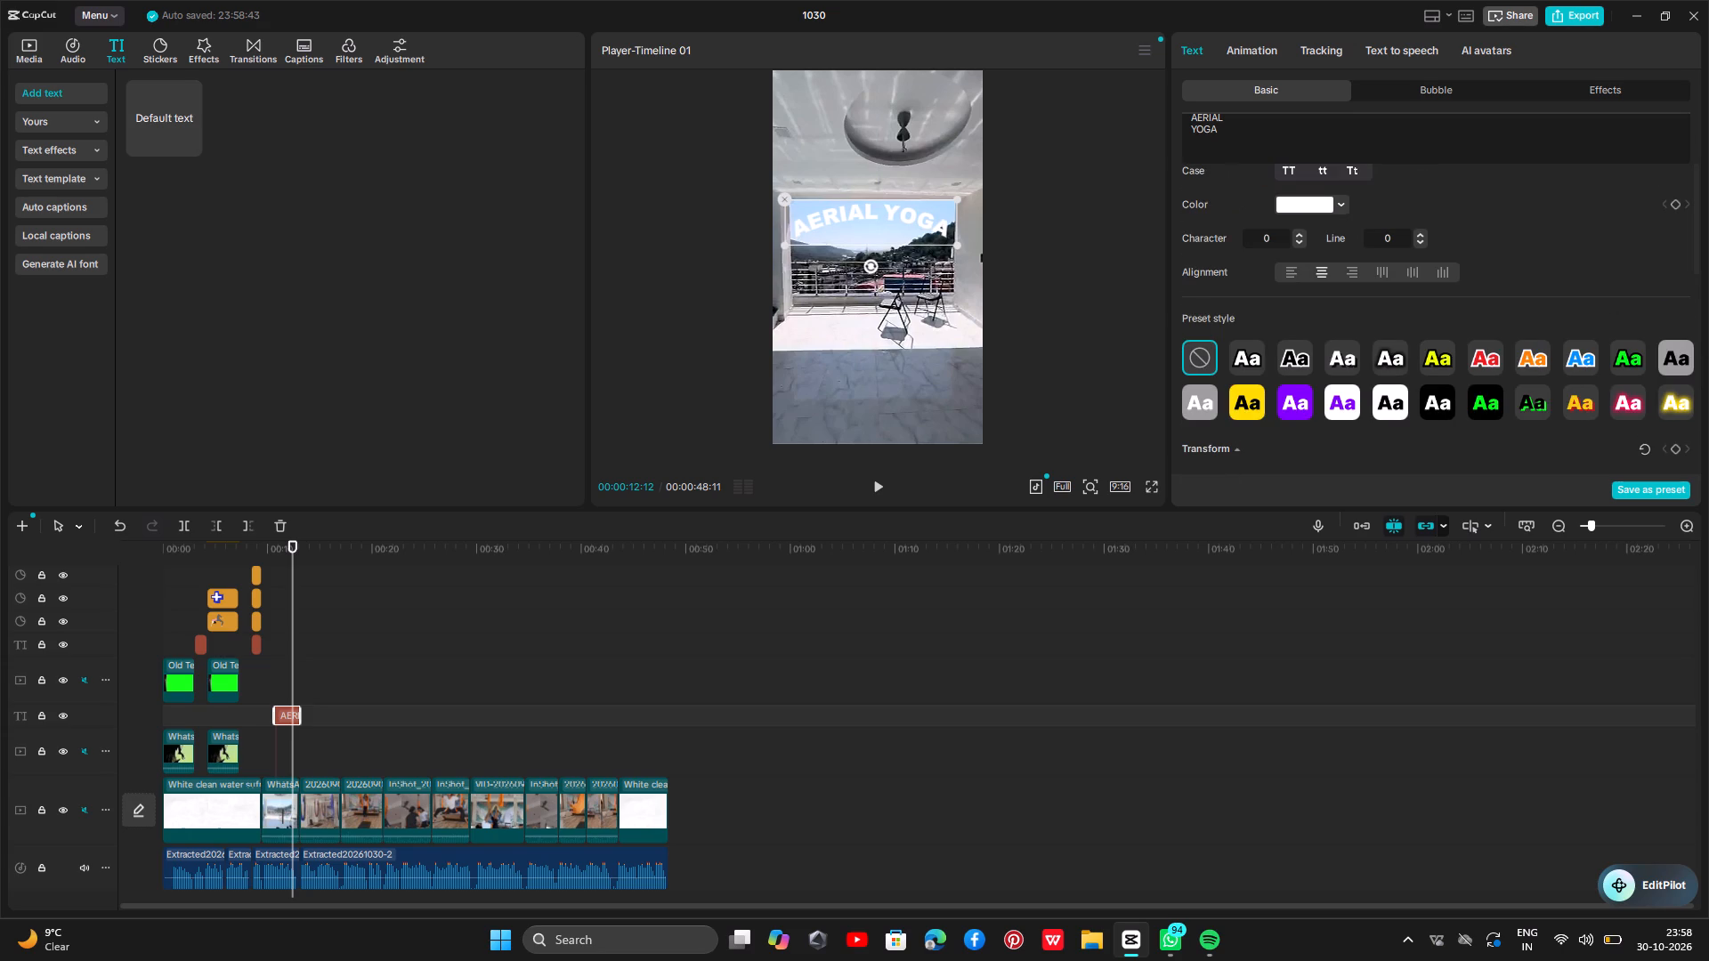
left_click(1298, 207)
left_click_drag(1303, 320, 1349, 320)
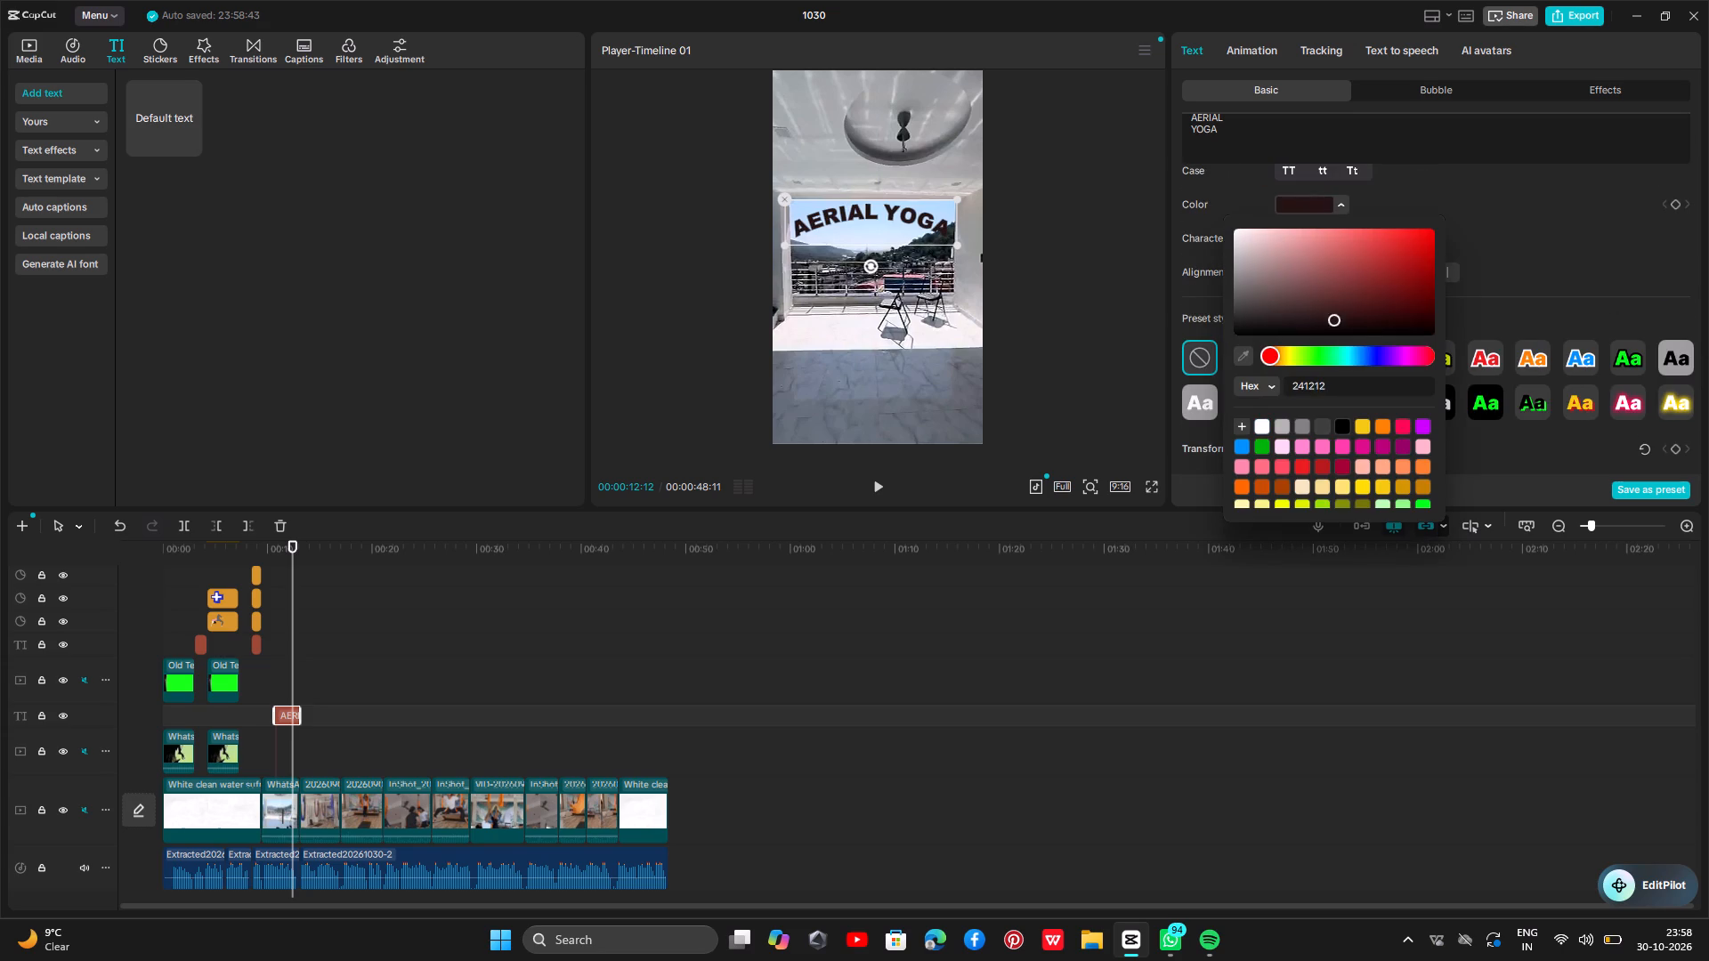
left_click_drag(1349, 320, 1429, 297)
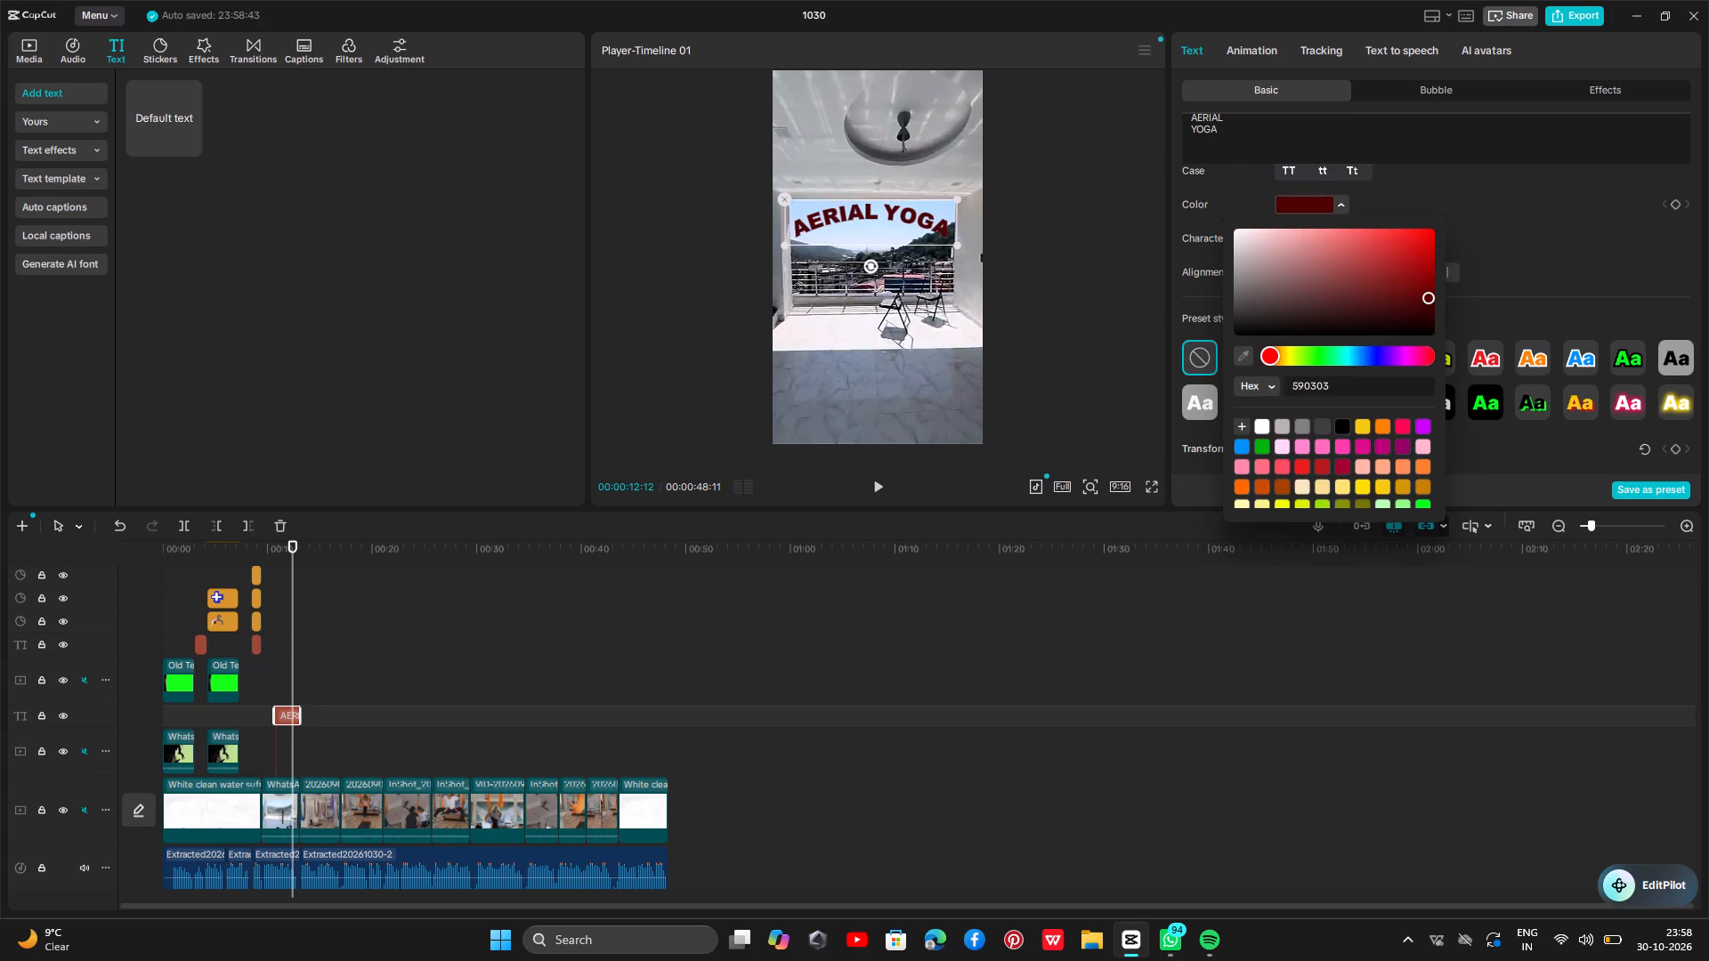
left_click_drag(1429, 297, 1417, 317)
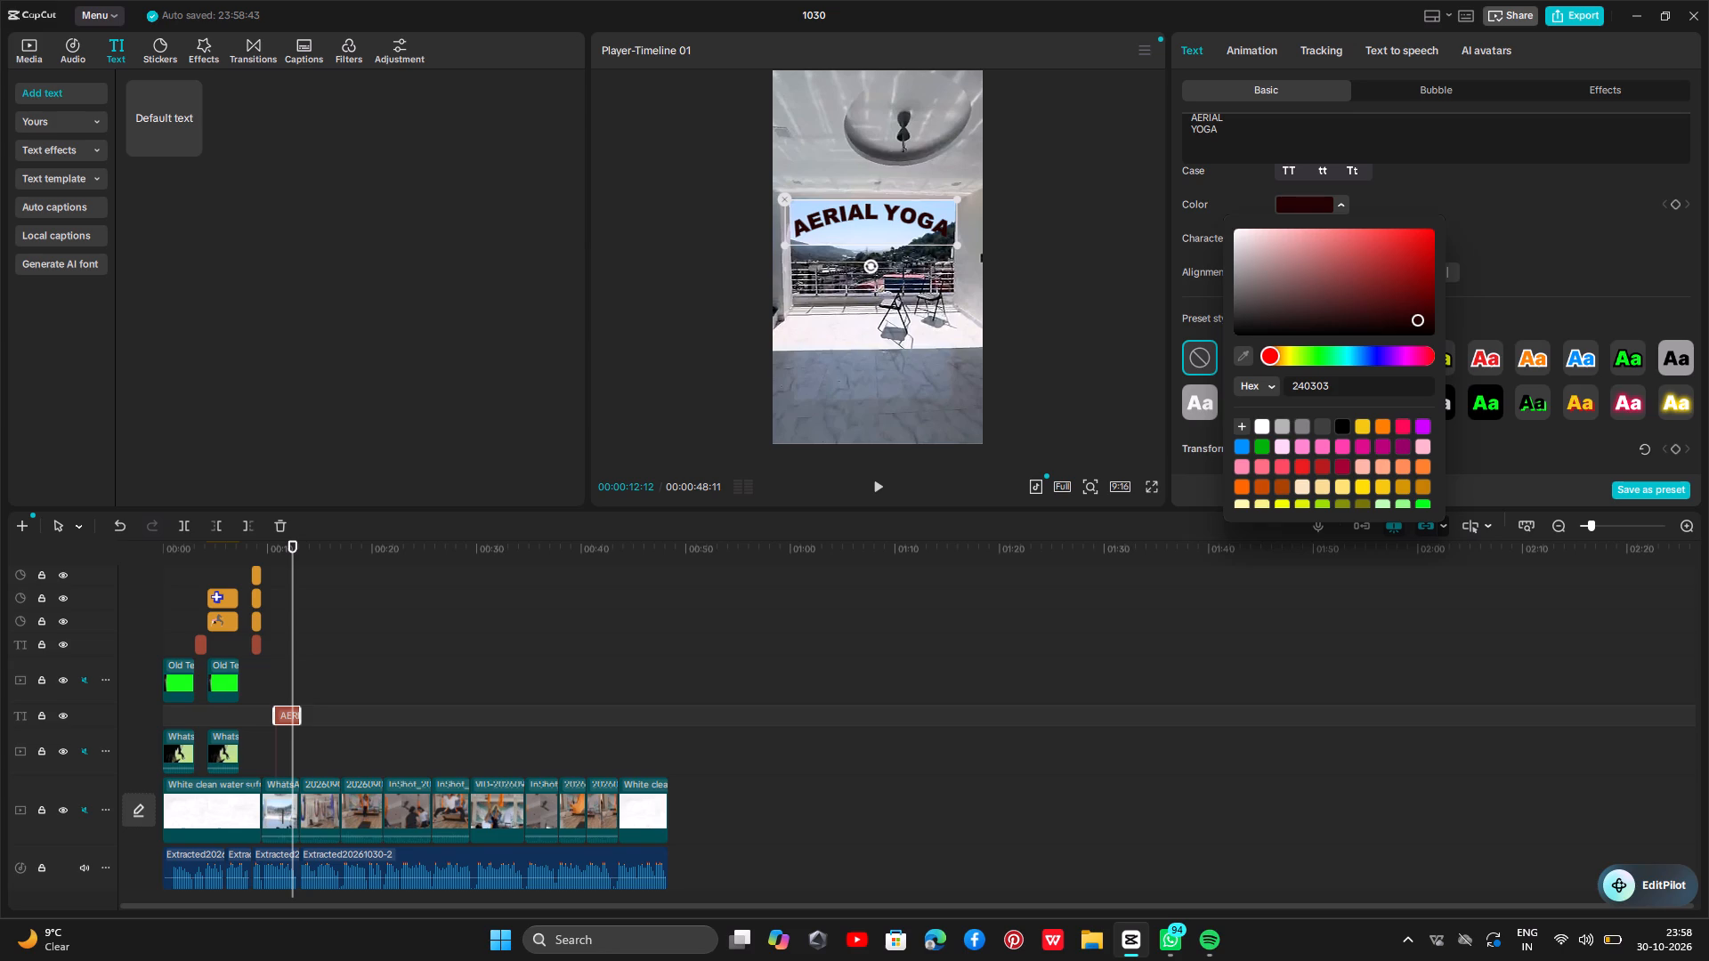
left_click_drag(1417, 317, 1418, 320)
left_click(1551, 243)
Keyframe a fade-in on the AERIAL YOGA text, with opacity 100% at 00:00:12:12 and 0% at 00:00:10:22.
scroll(1412, 327, "down", 4)
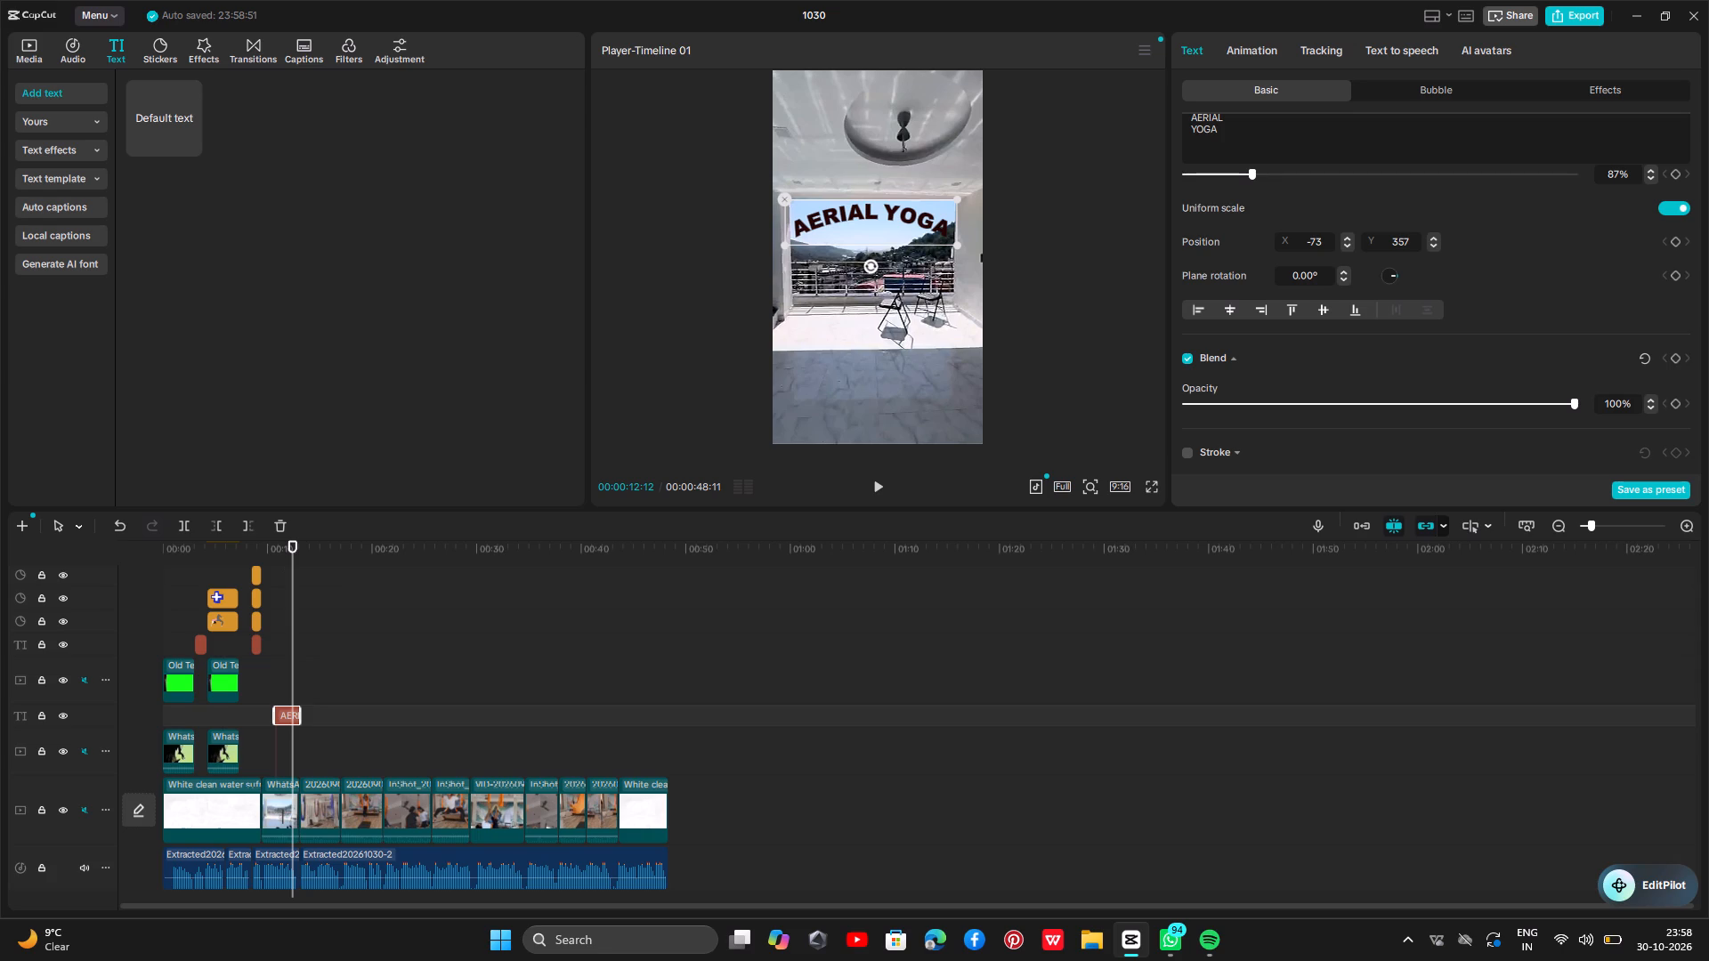
left_click(1676, 406)
left_click_drag(287, 559, 277, 632)
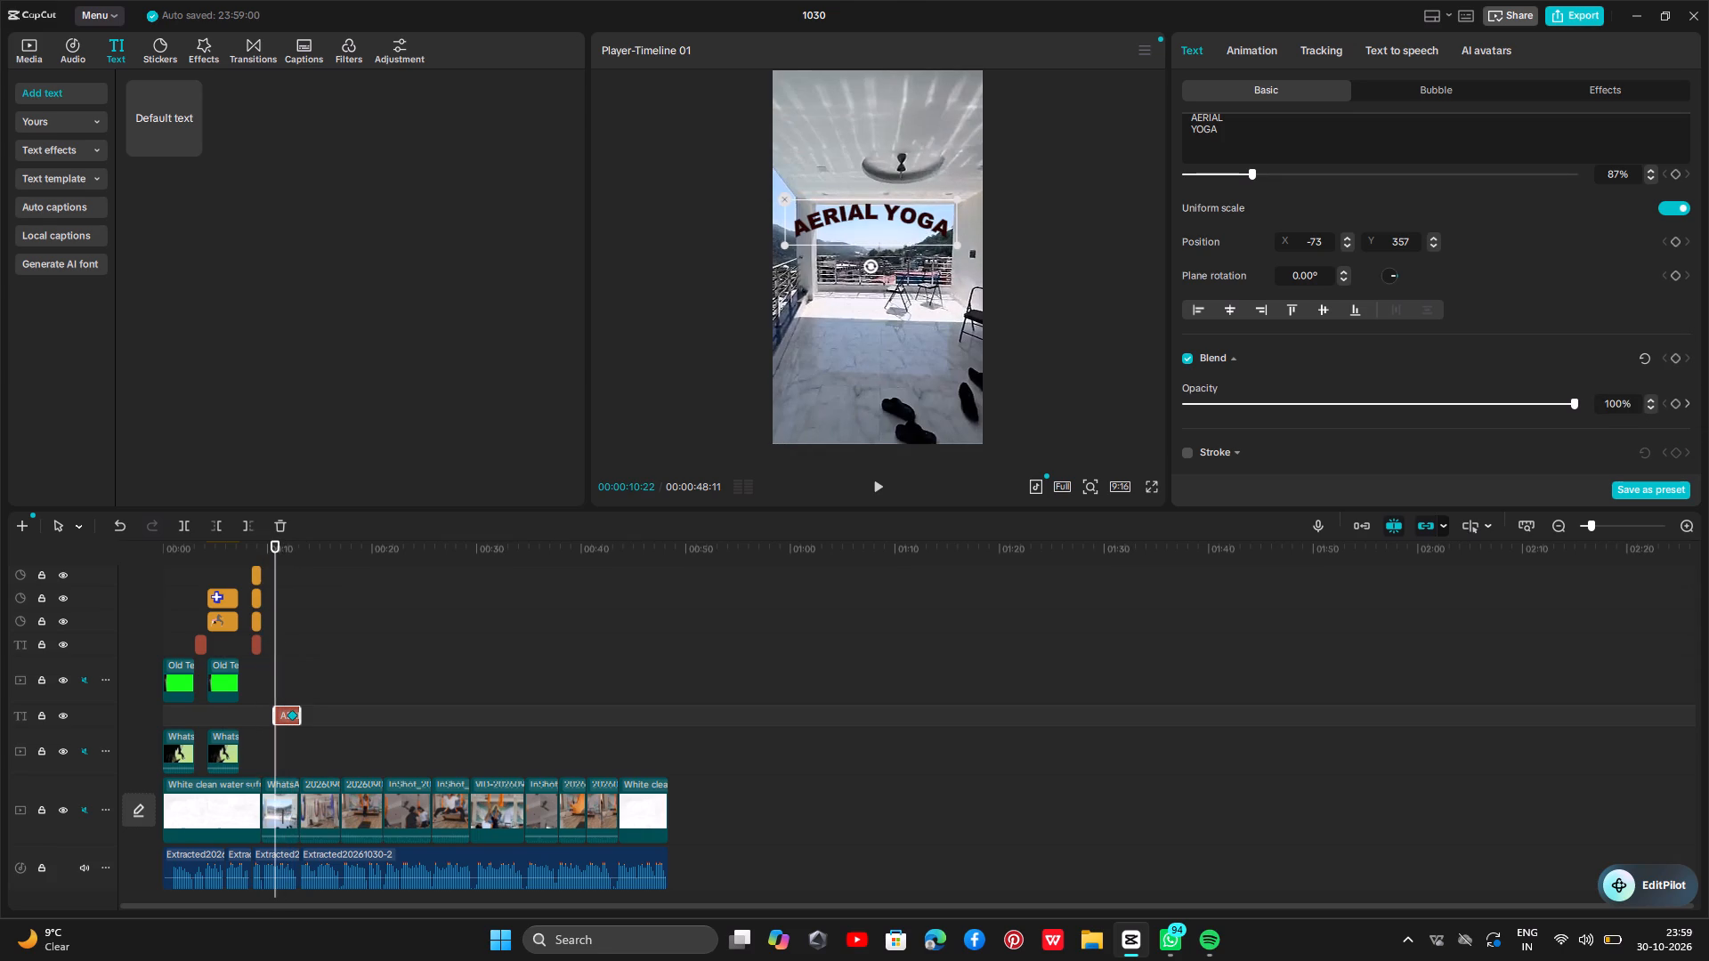
left_click(1678, 407)
left_click_drag(1569, 402, 1121, 484)
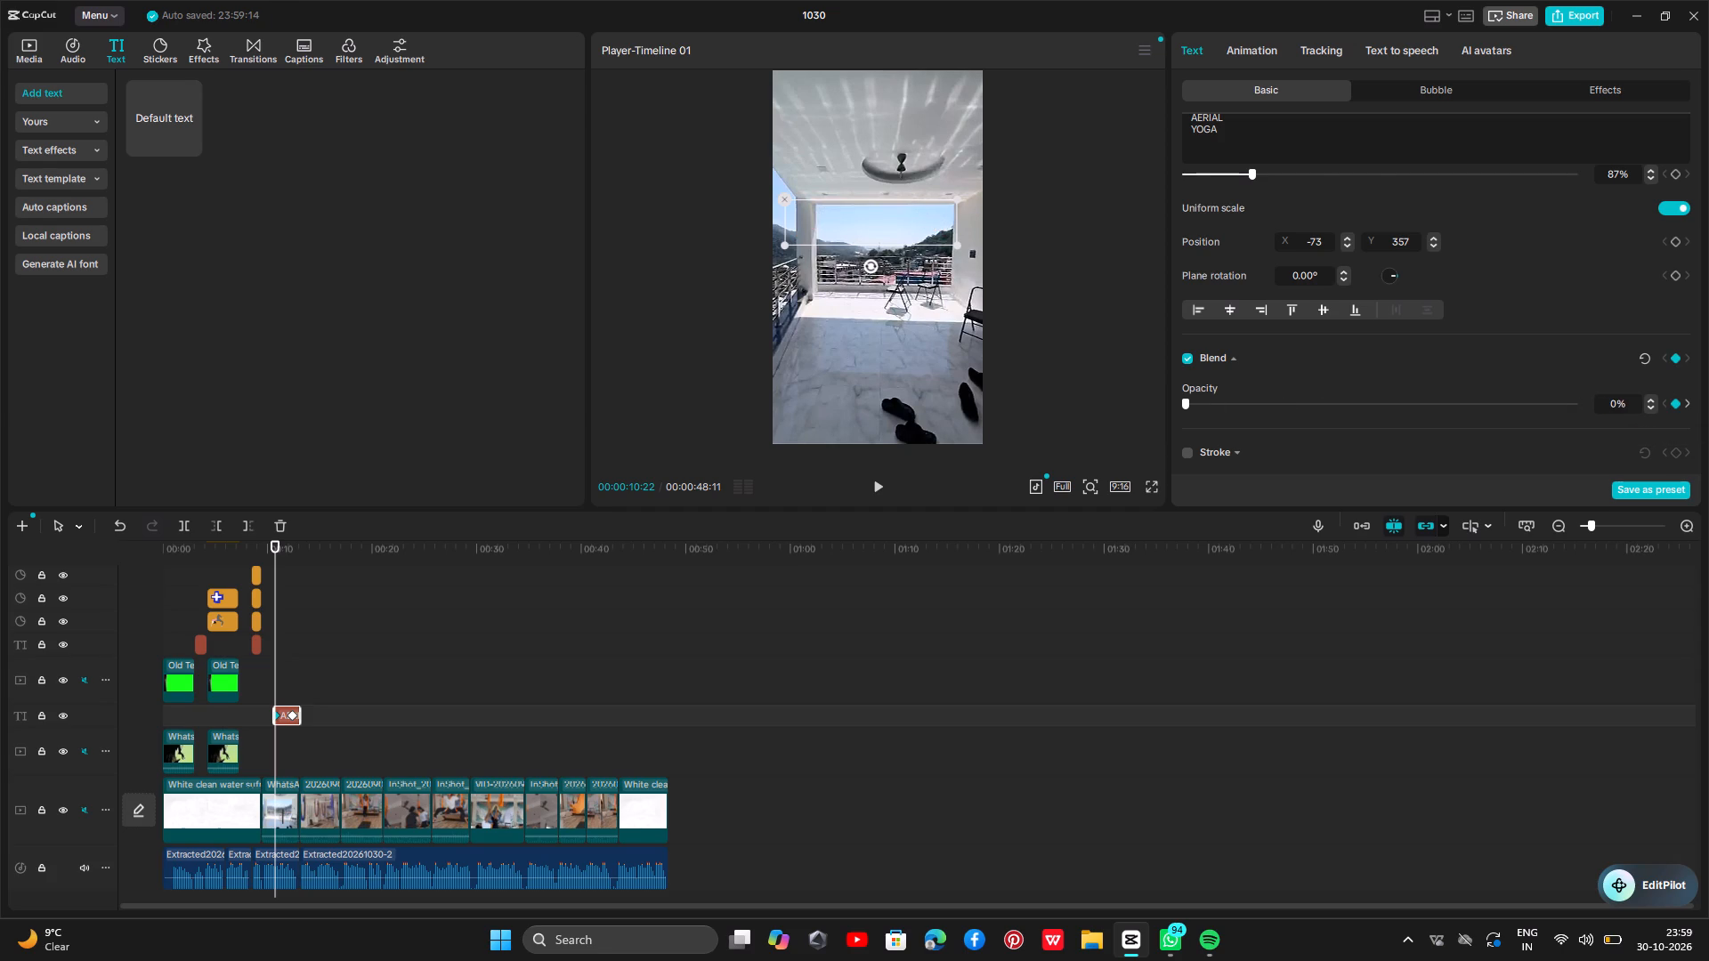
Play back the section with the AERIAL YOGA text to check its fade-in.
left_click(242, 634)
key("space")
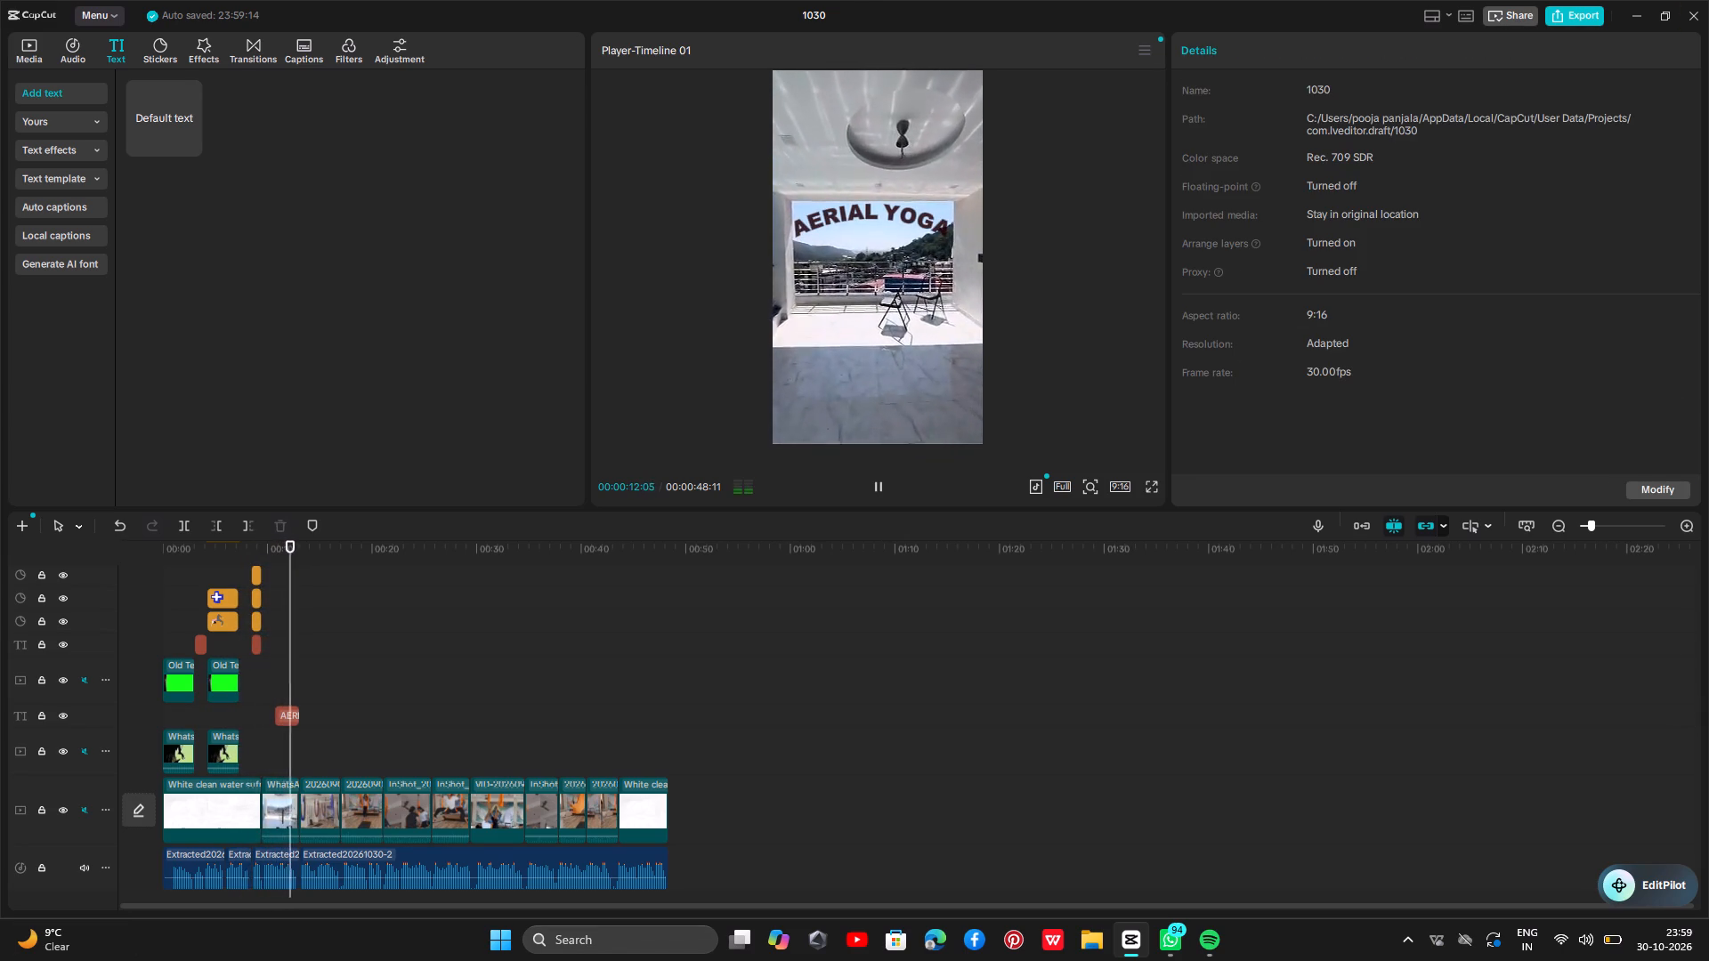
key("space")
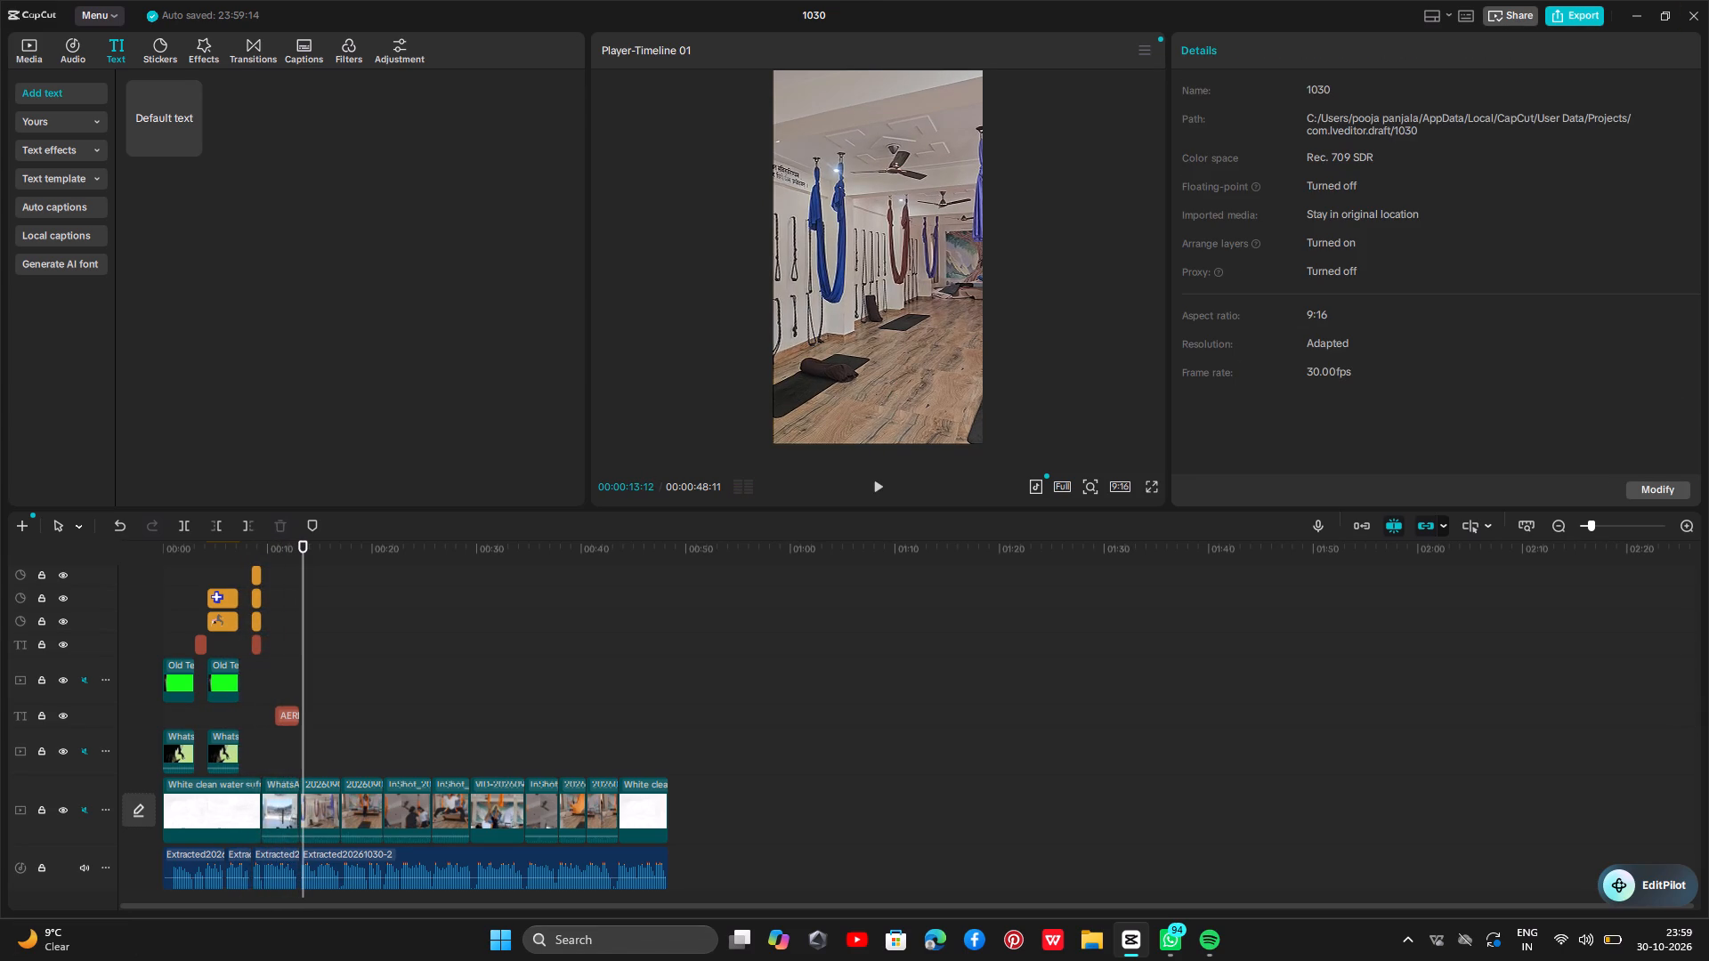
Move the AERIAL YOGA clip's full-opacity keyframe slightly earlier to shorten the fade-in.
left_click(285, 713)
left_click(290, 716)
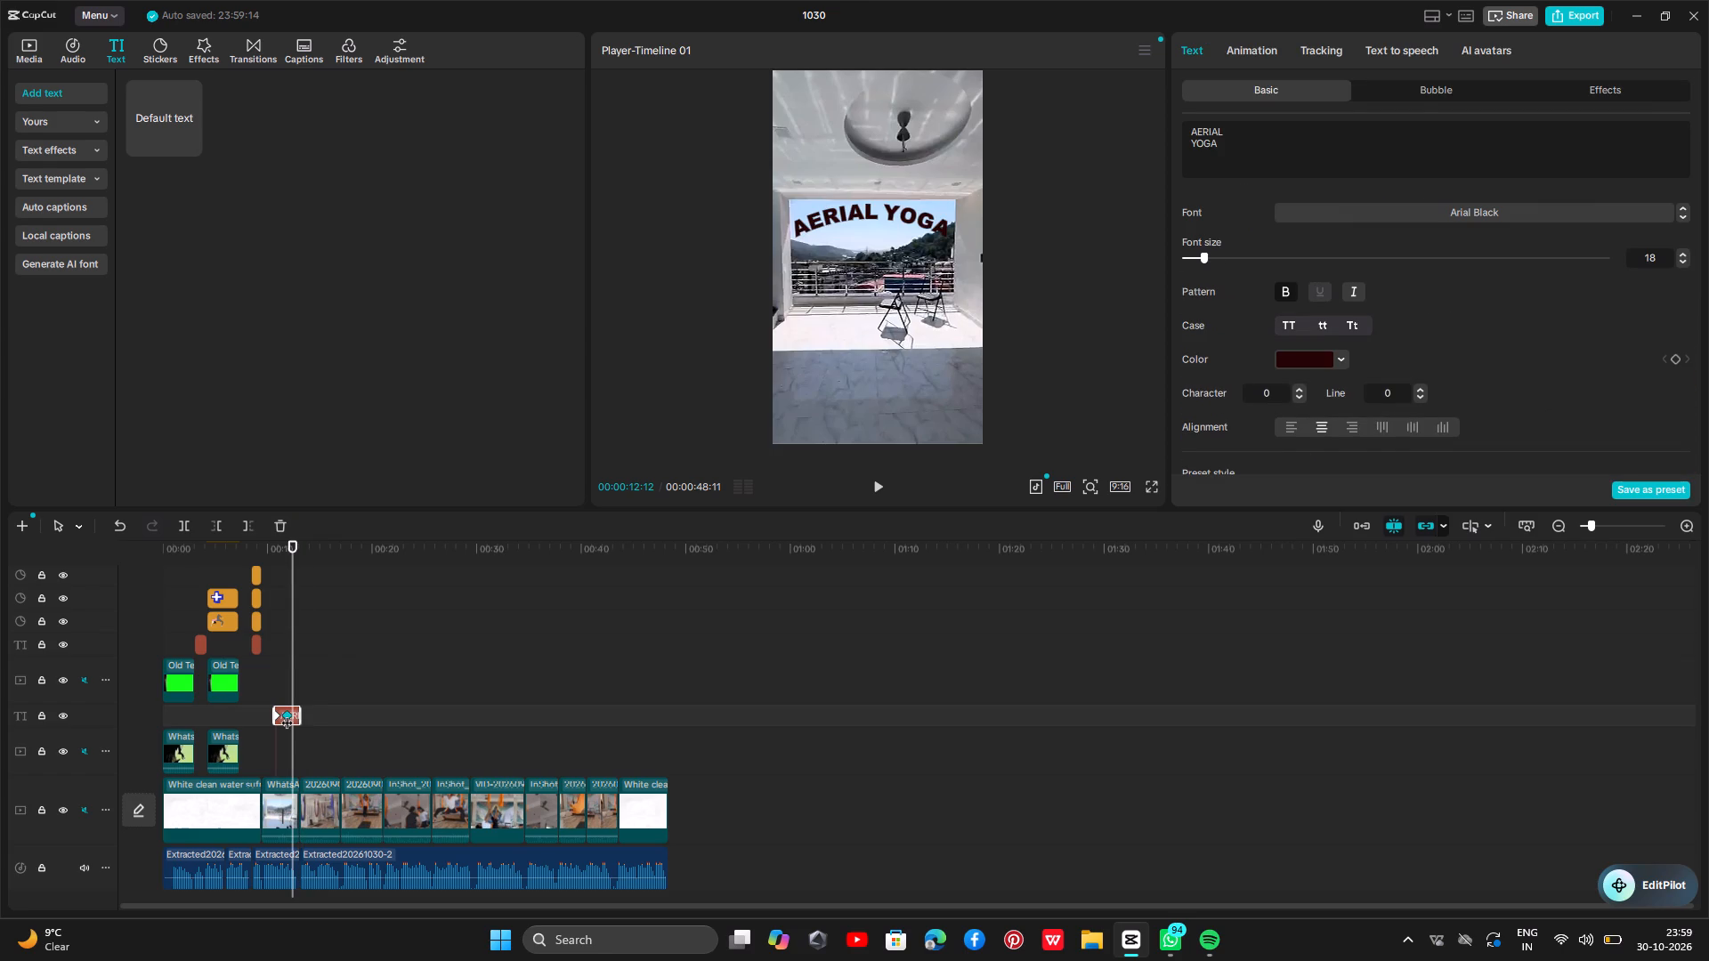
Play the timeline through the AERIAL YOGA text and the following clips to review the shortened fade-in.
left_click(227, 642)
key("space")
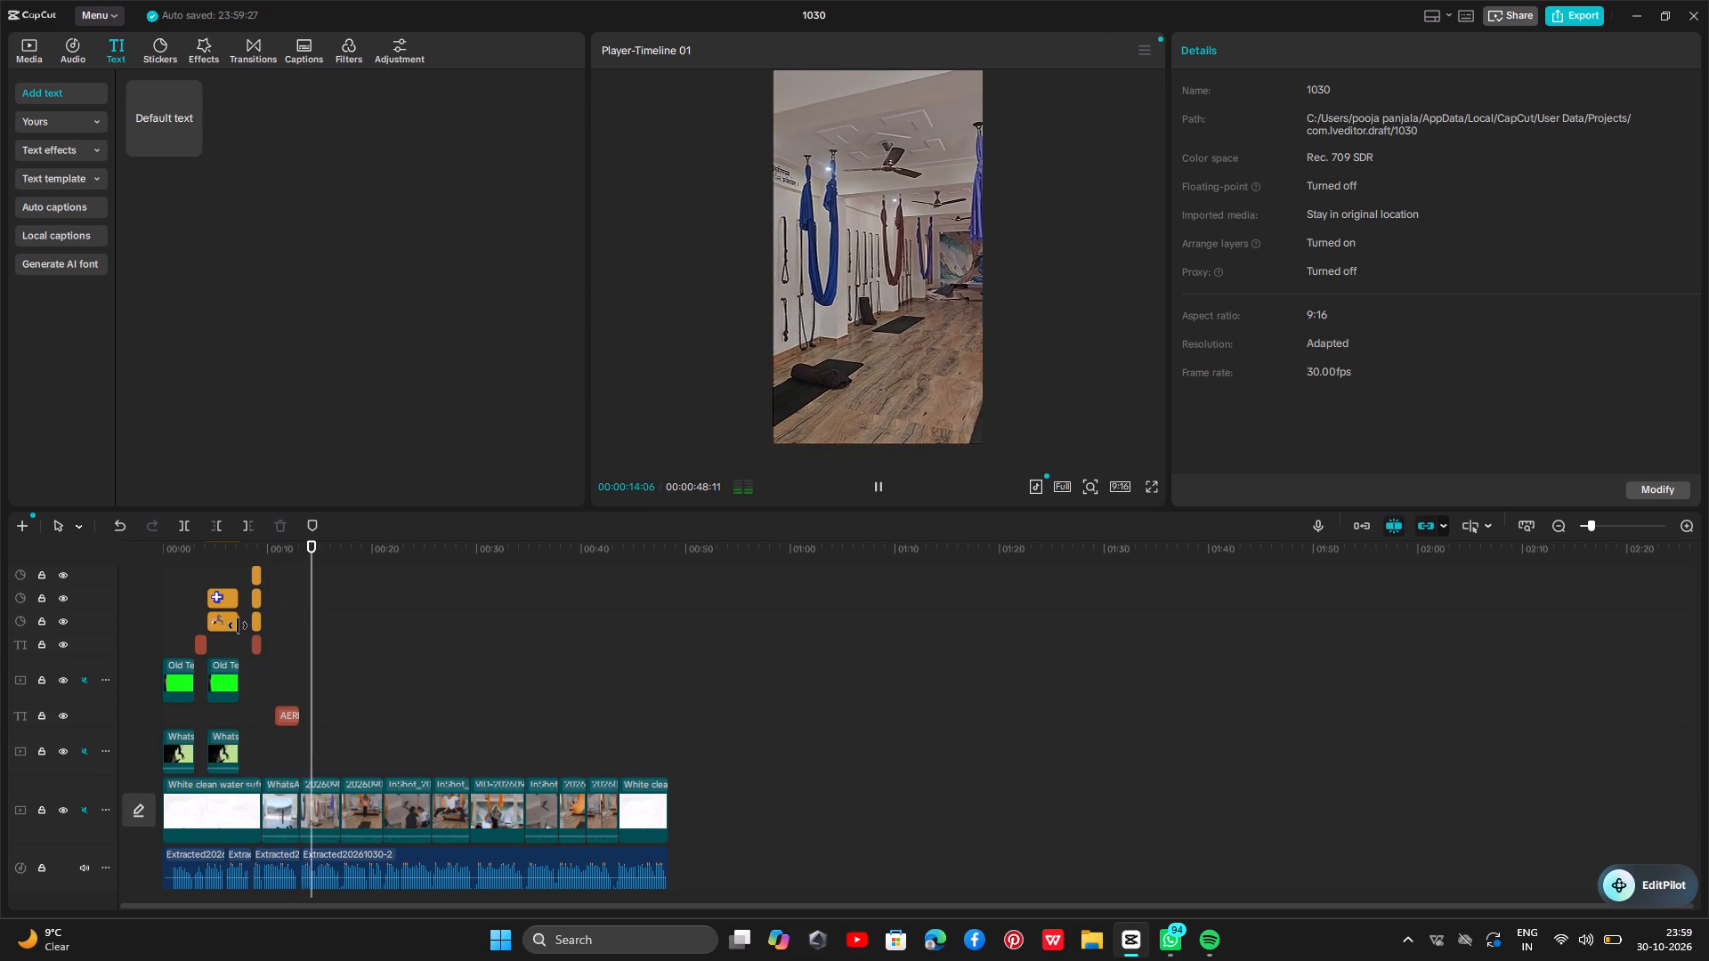
left_click(283, 713)
left_click(284, 676)
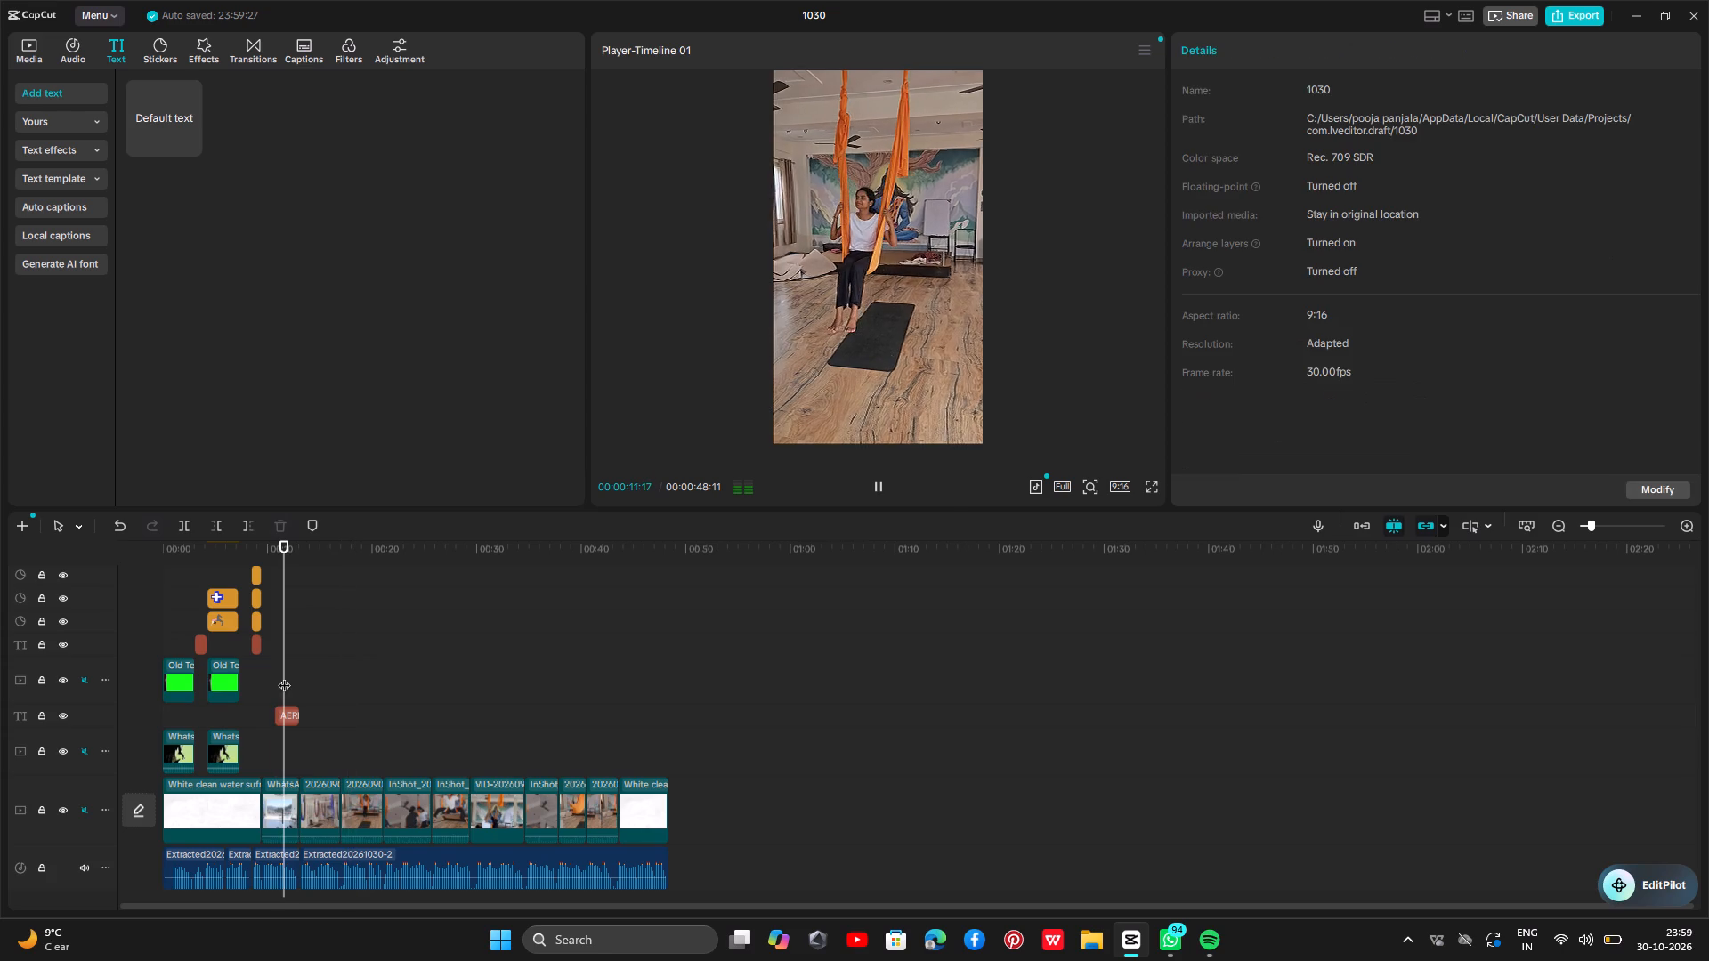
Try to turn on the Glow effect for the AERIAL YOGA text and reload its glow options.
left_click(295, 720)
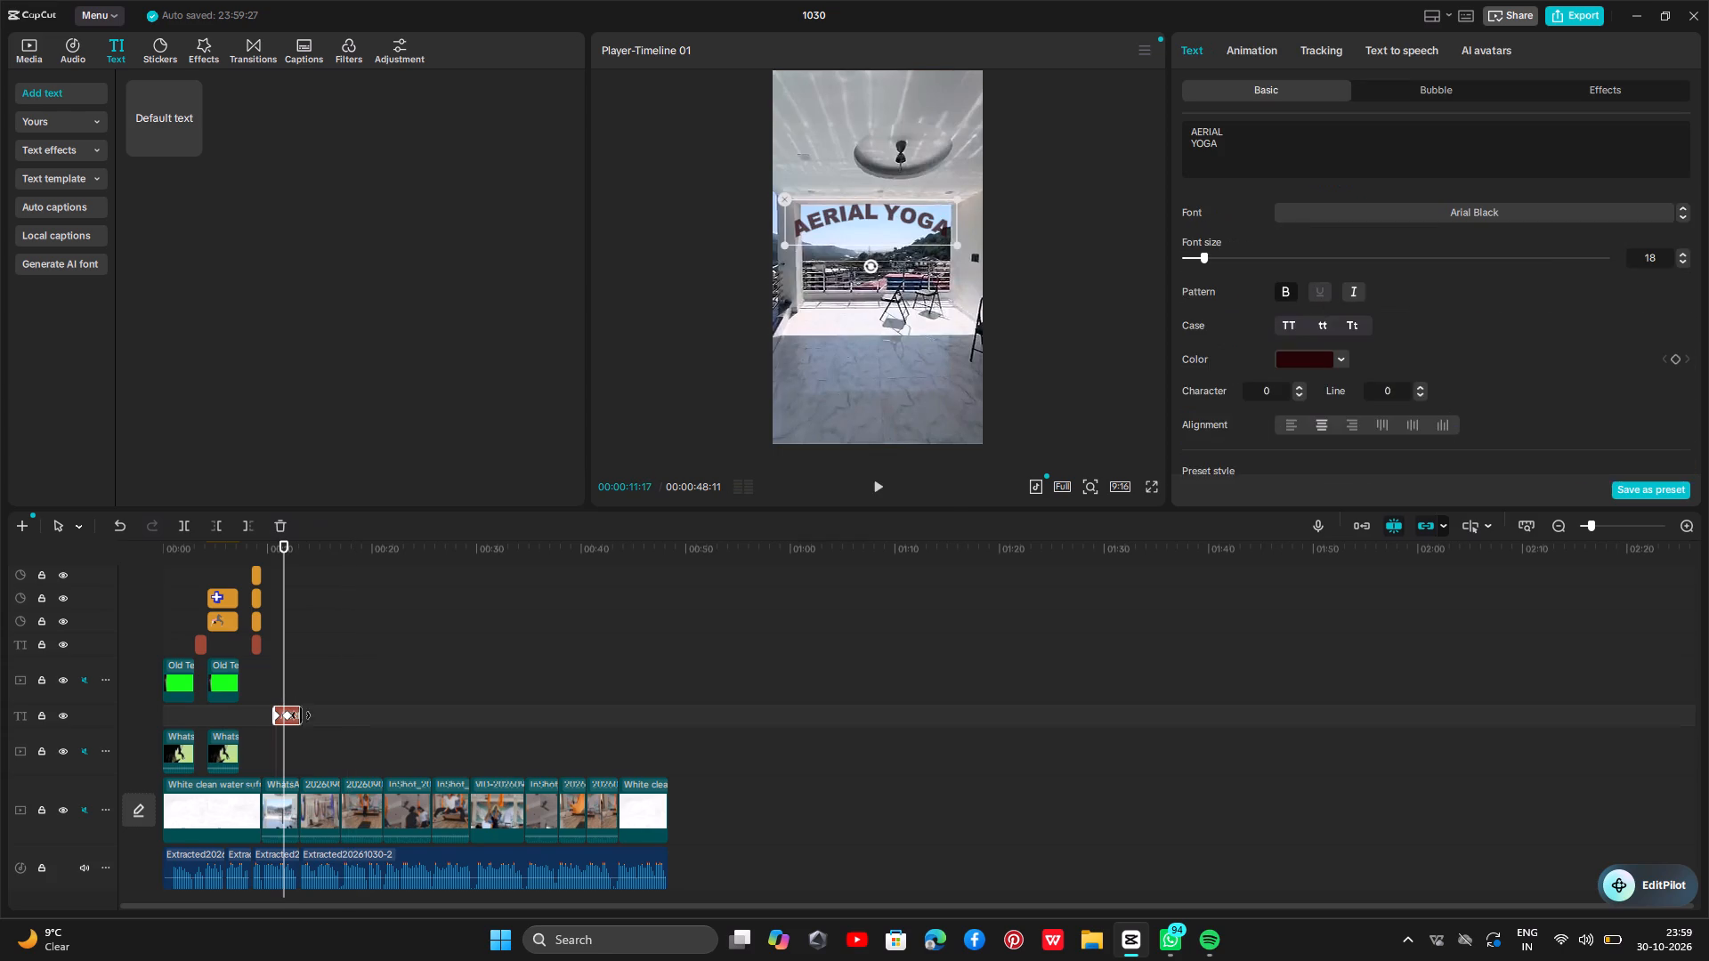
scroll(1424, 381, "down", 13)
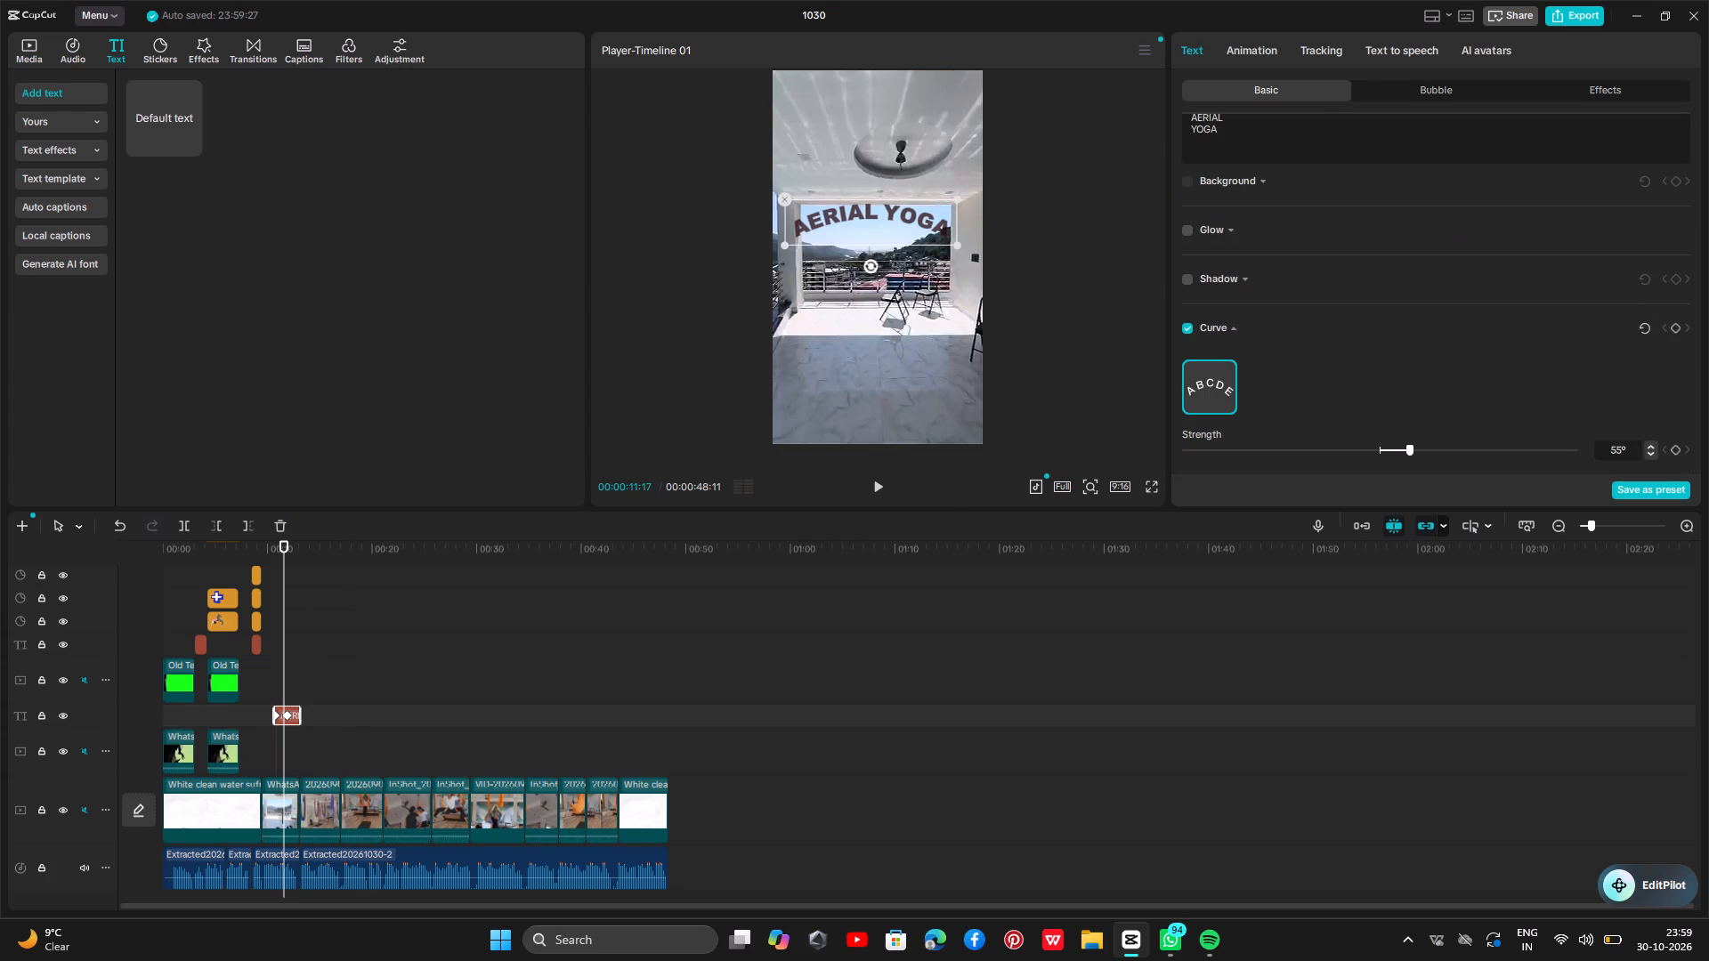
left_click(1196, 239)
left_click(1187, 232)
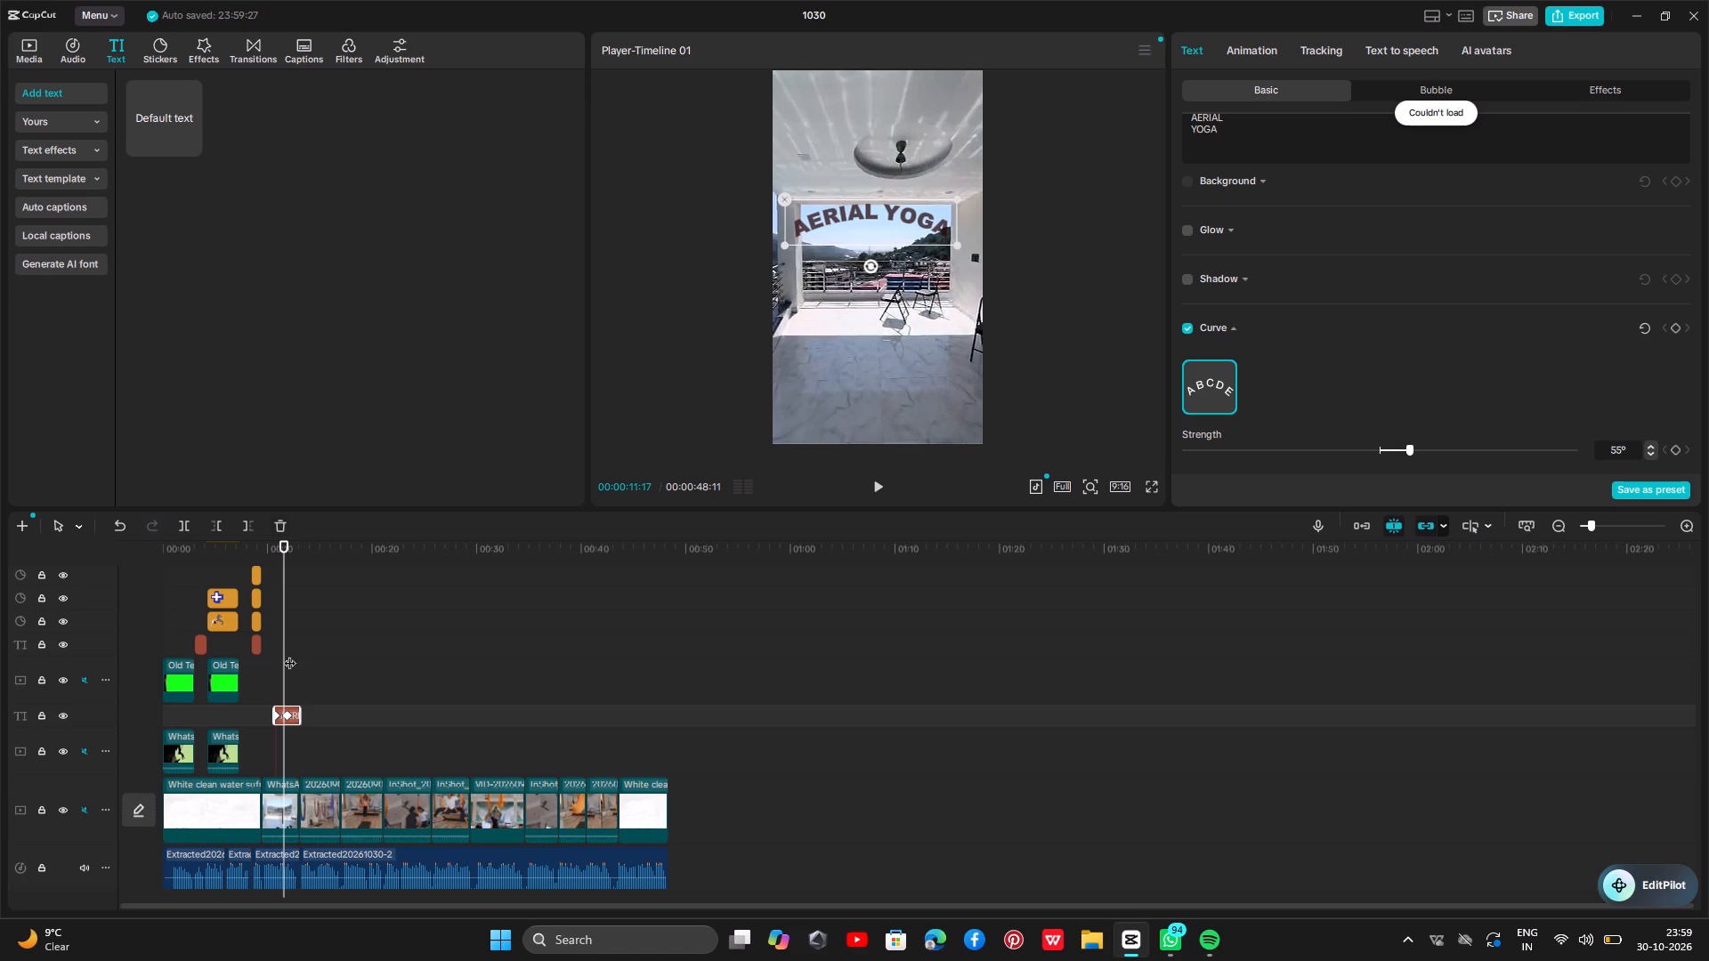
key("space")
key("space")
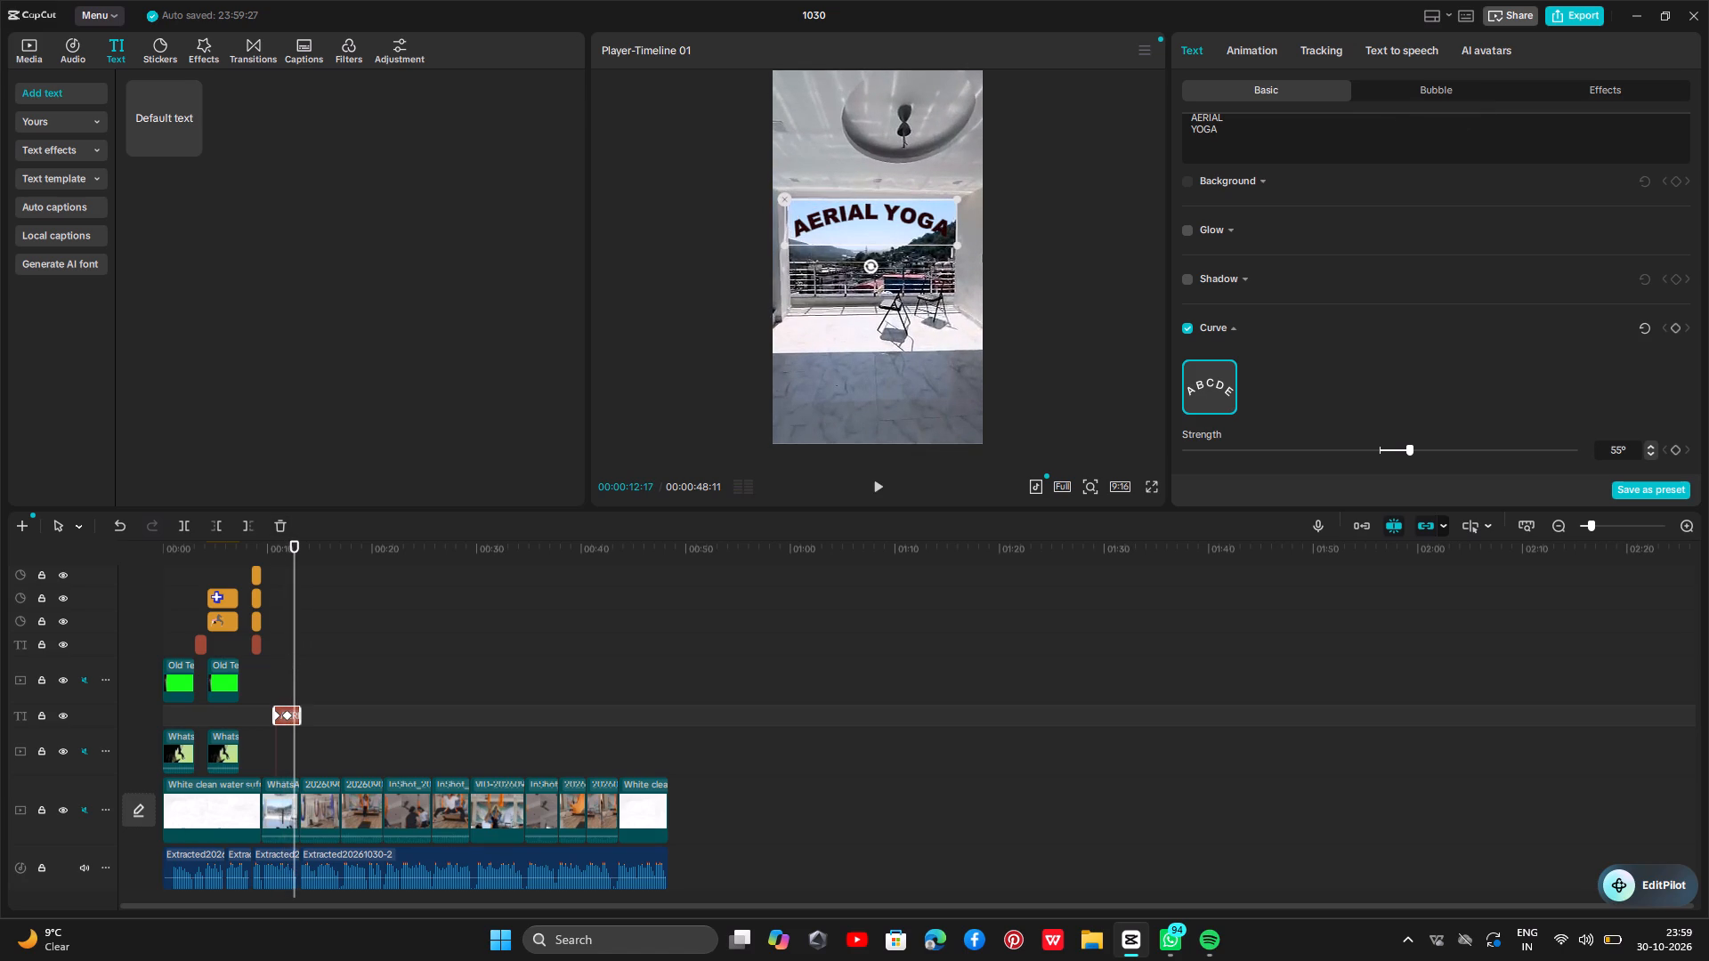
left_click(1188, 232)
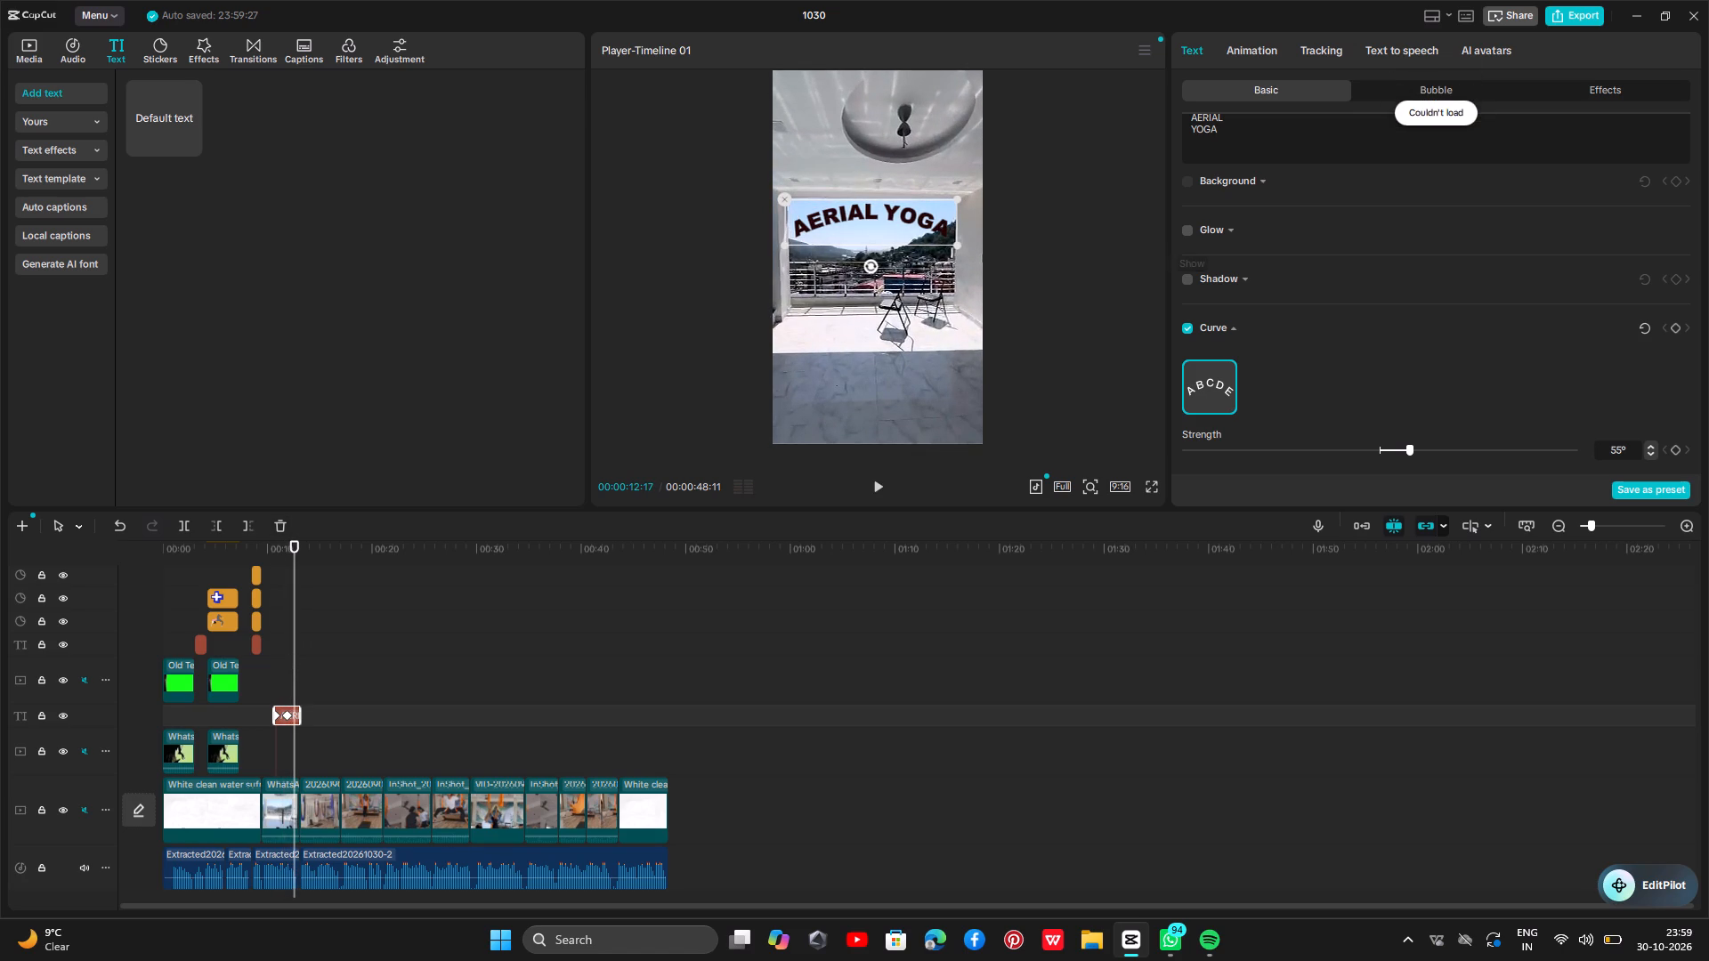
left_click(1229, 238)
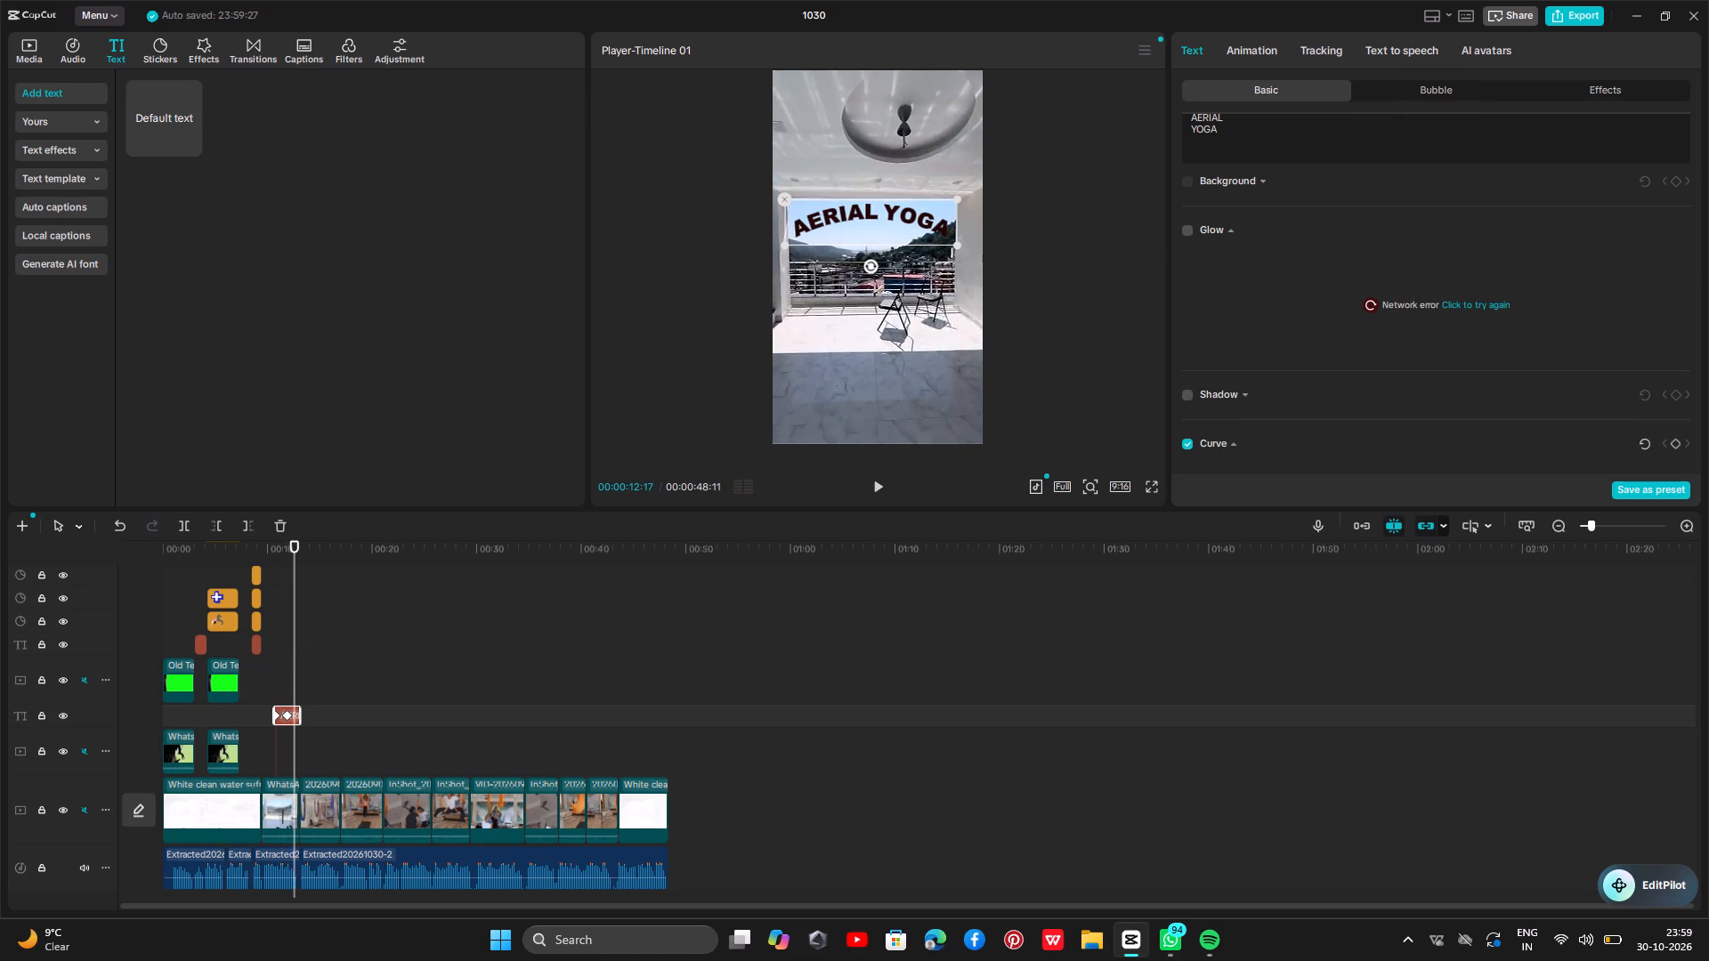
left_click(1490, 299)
Open Proton VPN and change the connection to a different server.
left_click(583, 933)
key("p")
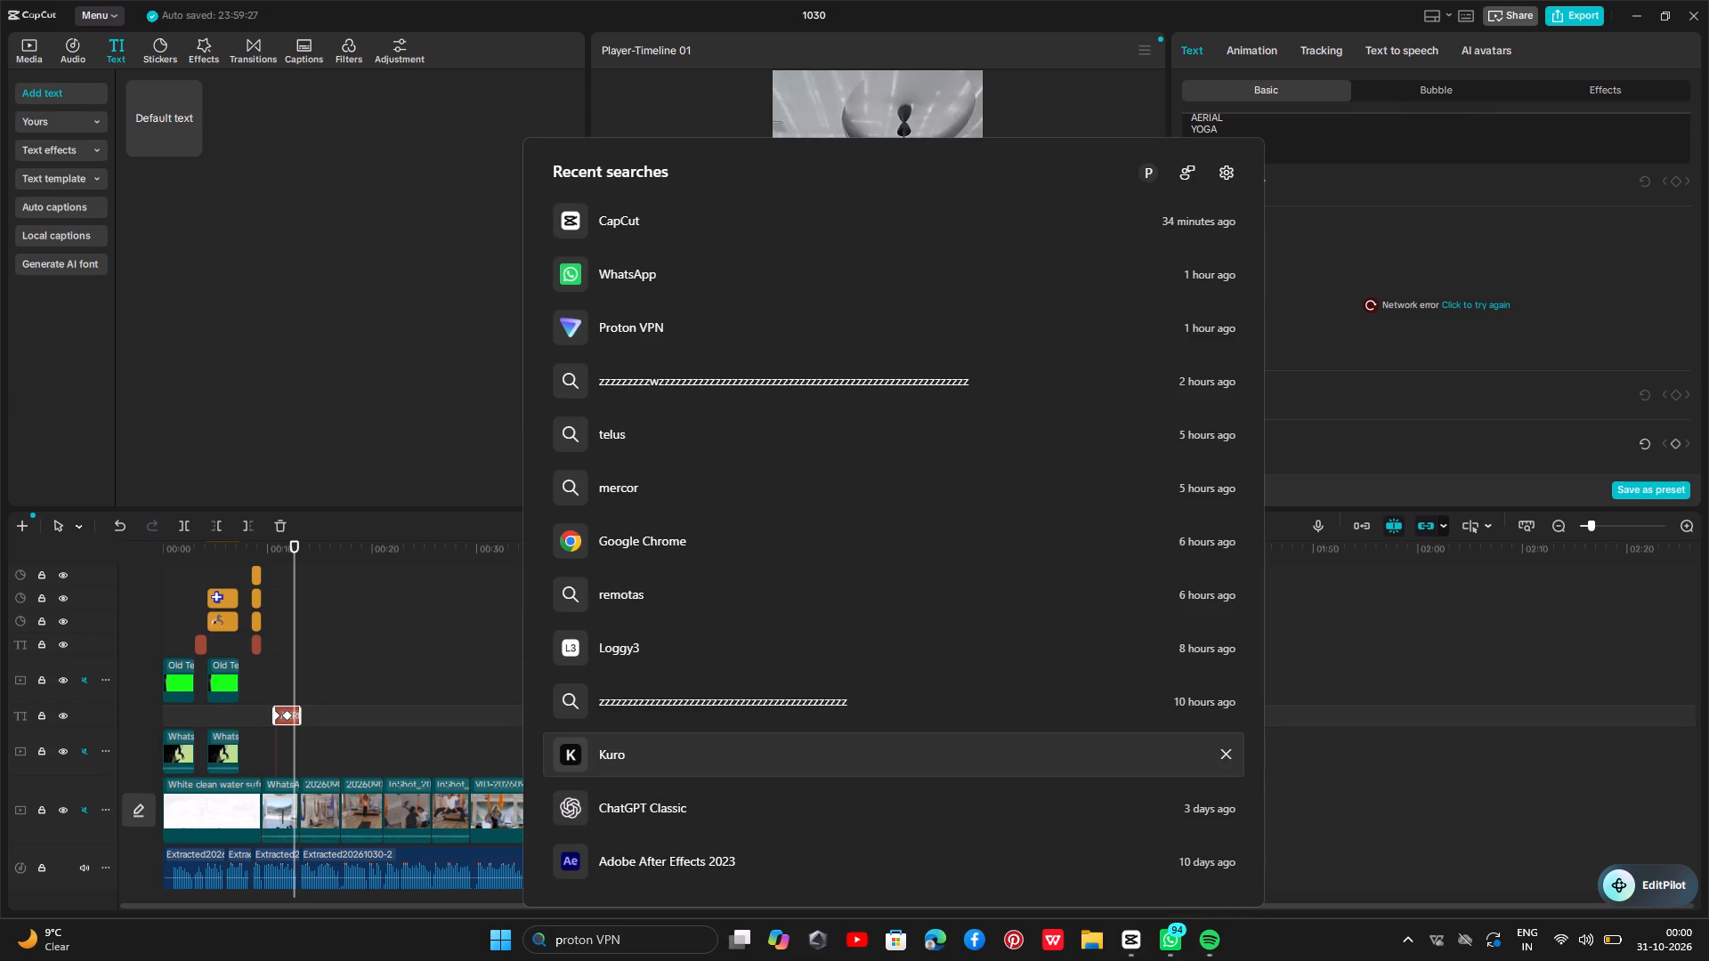
key("Return")
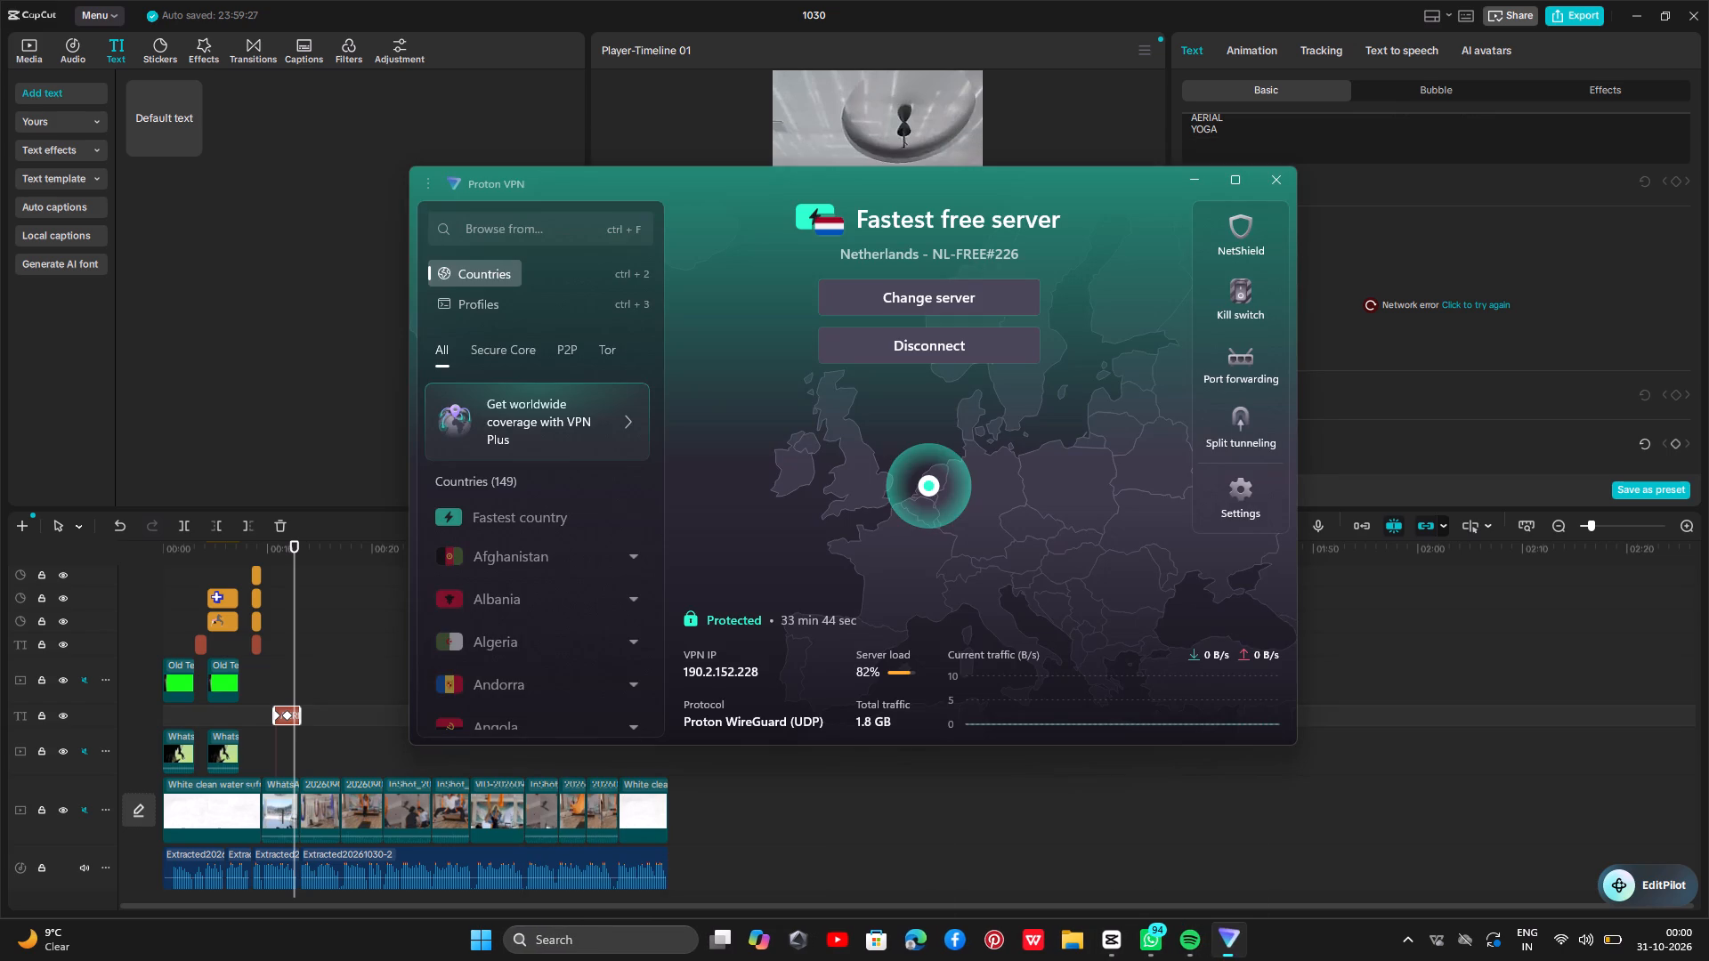
left_click(967, 308)
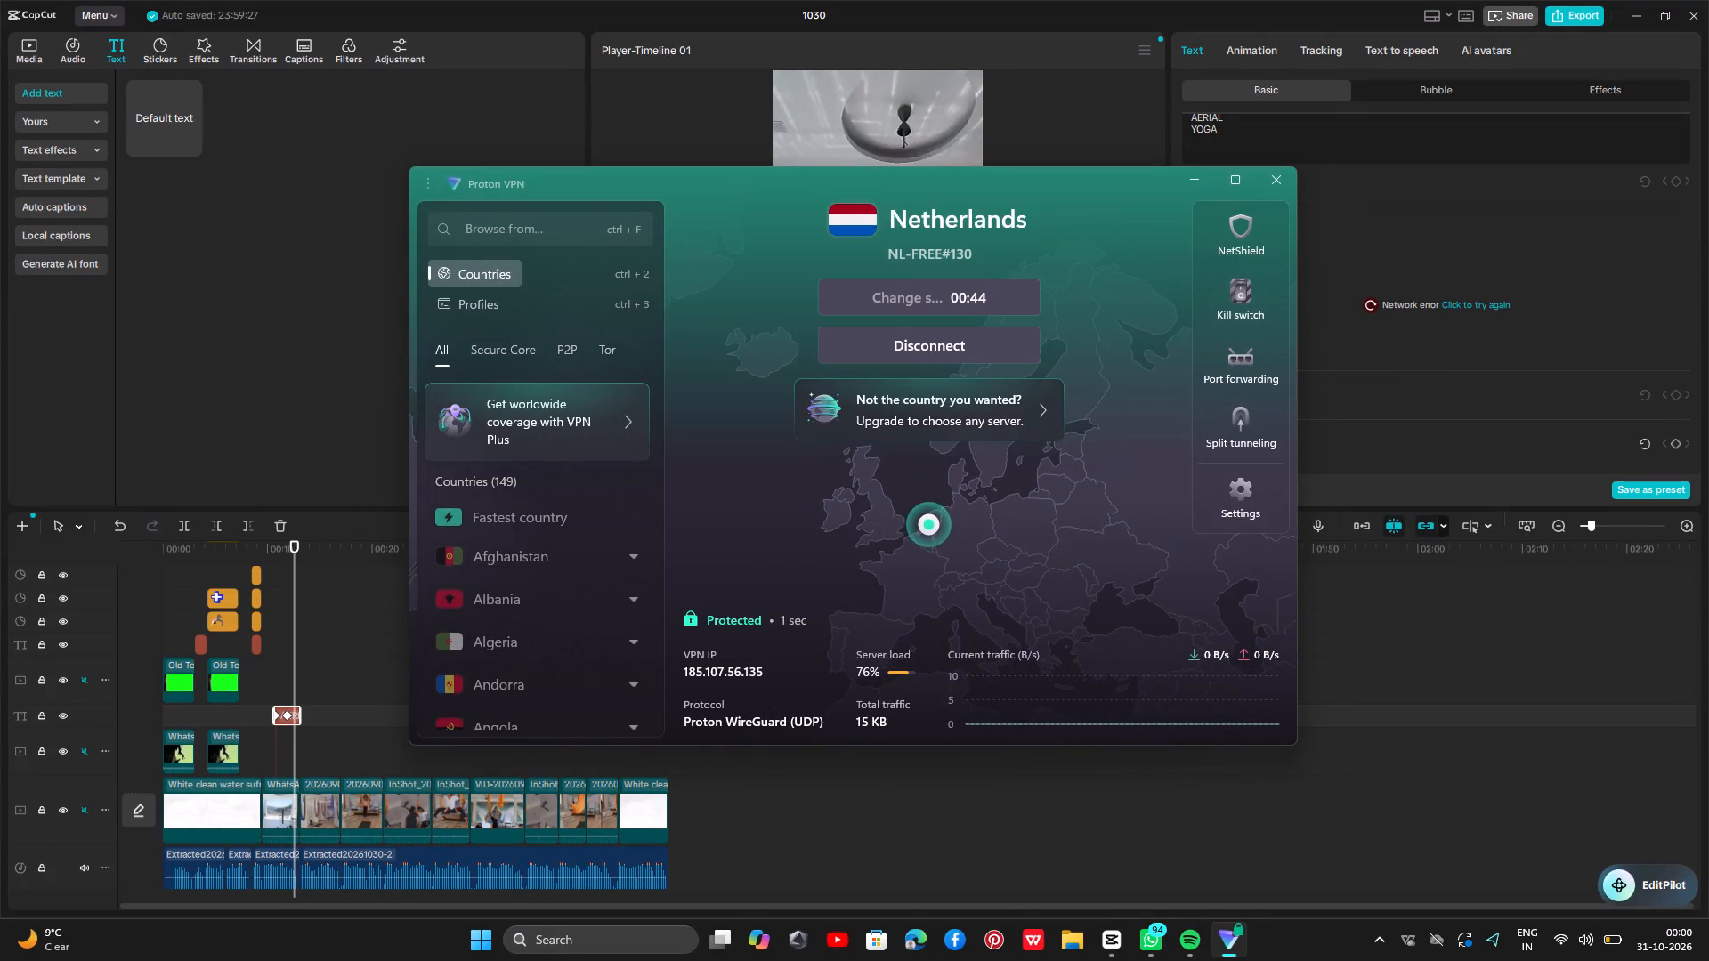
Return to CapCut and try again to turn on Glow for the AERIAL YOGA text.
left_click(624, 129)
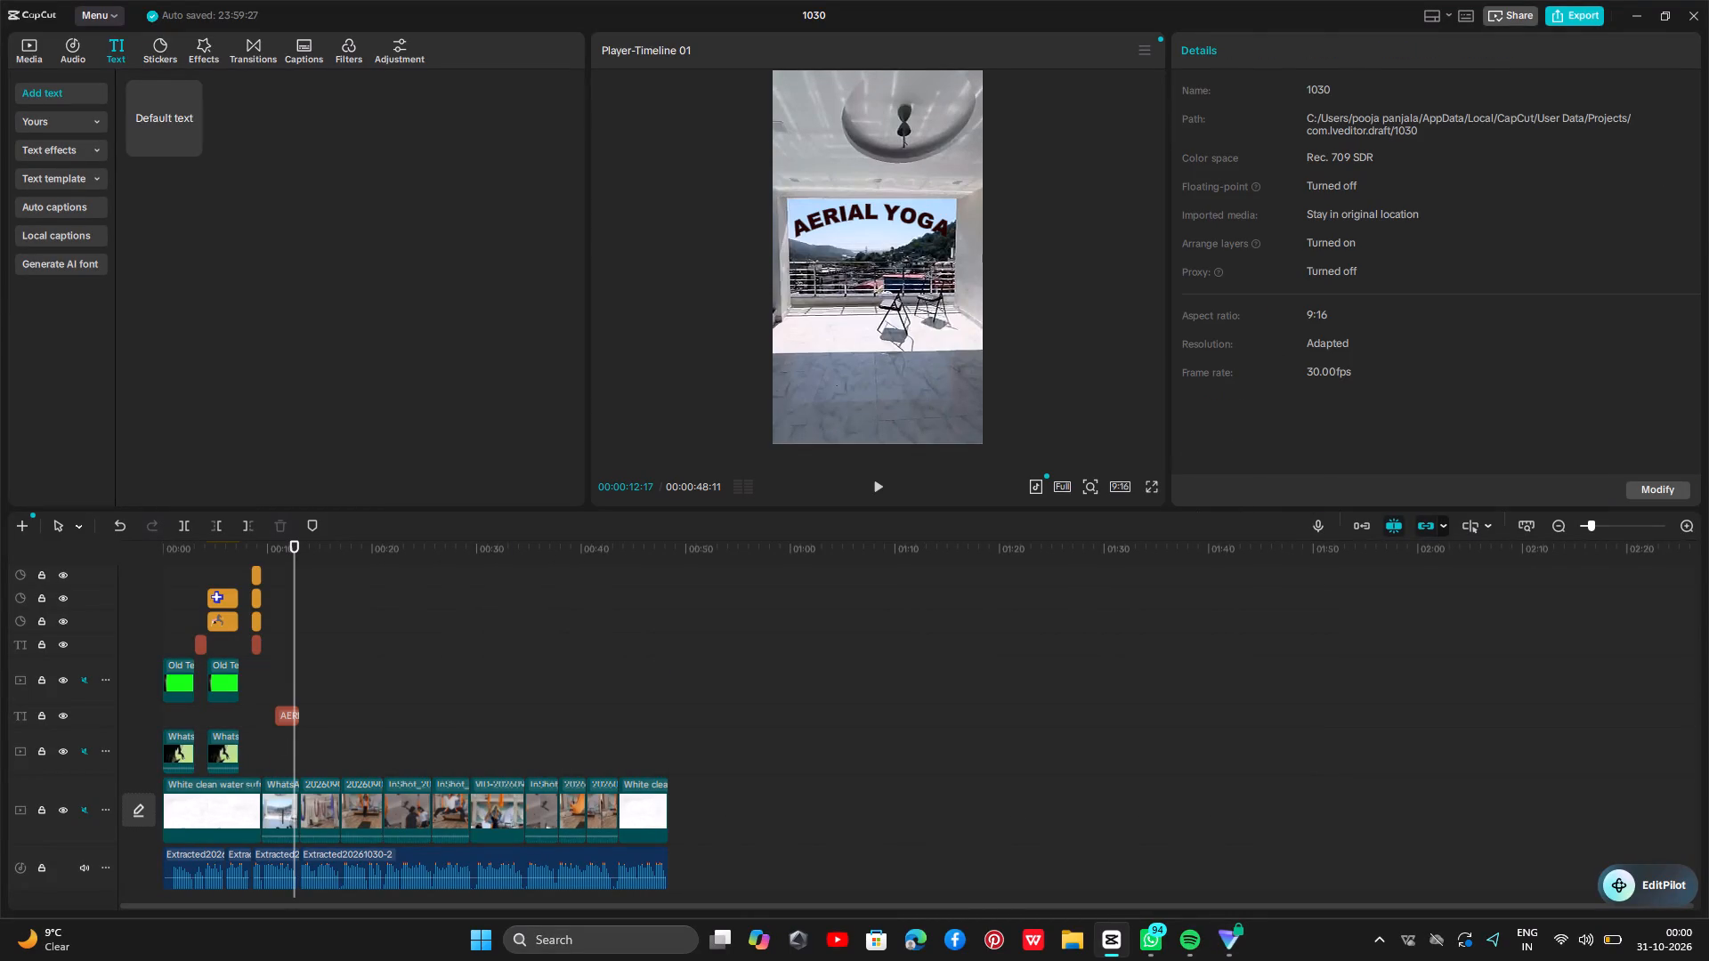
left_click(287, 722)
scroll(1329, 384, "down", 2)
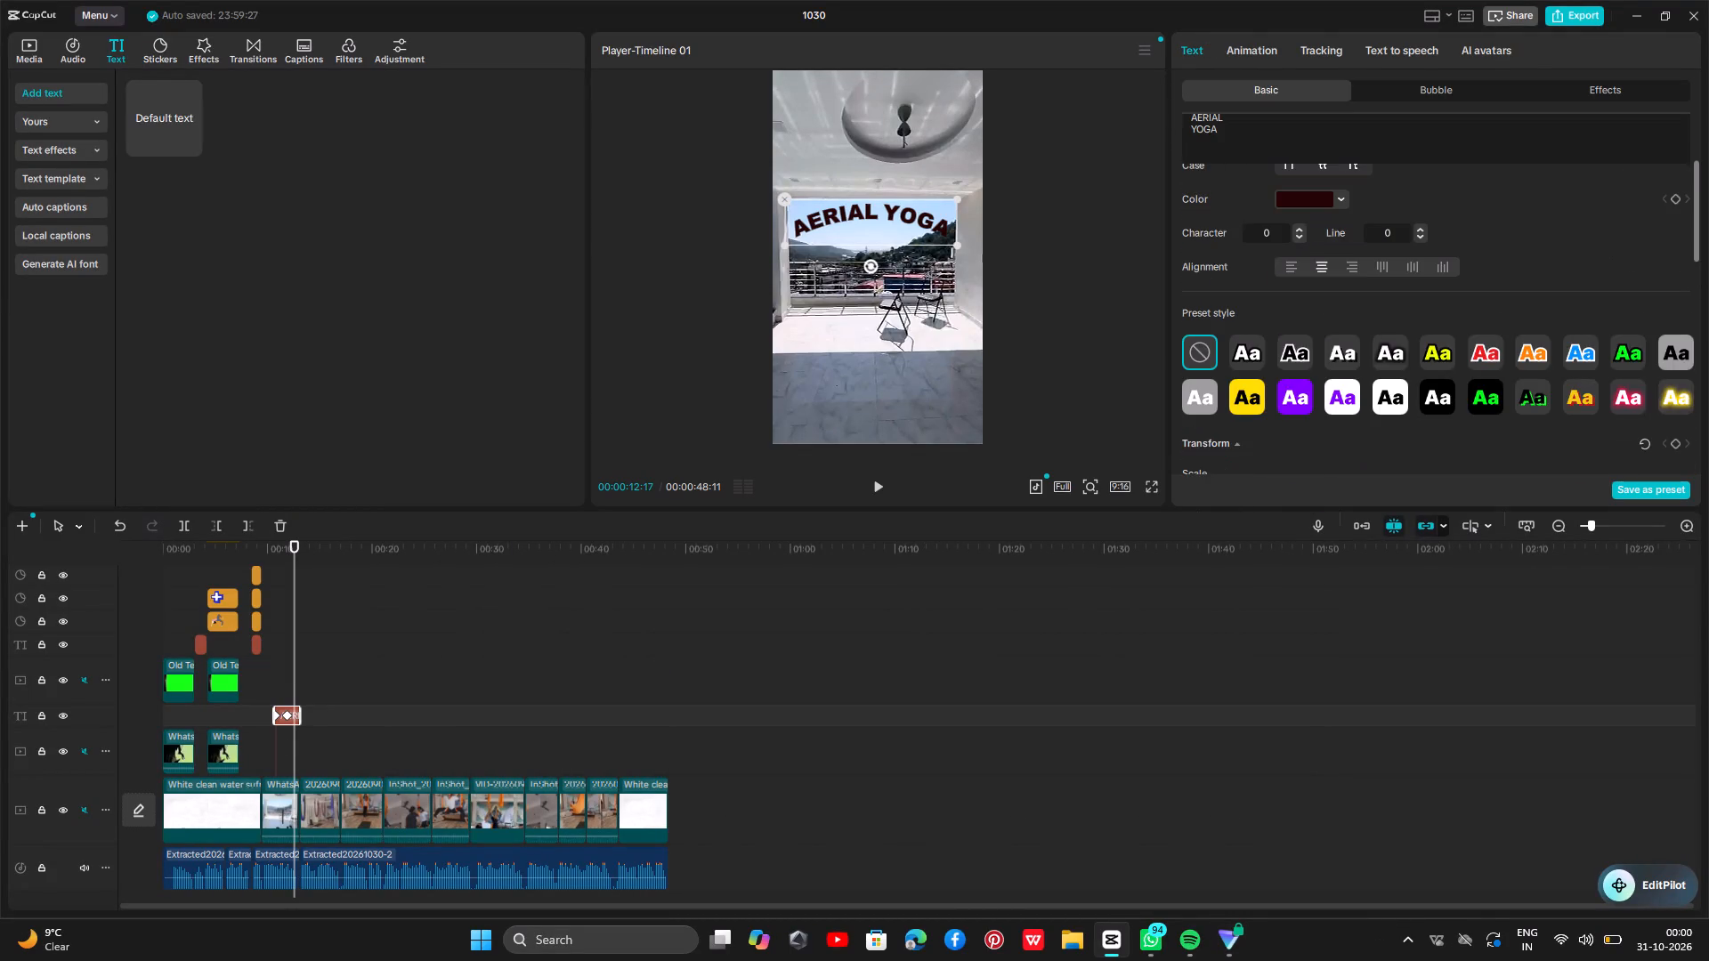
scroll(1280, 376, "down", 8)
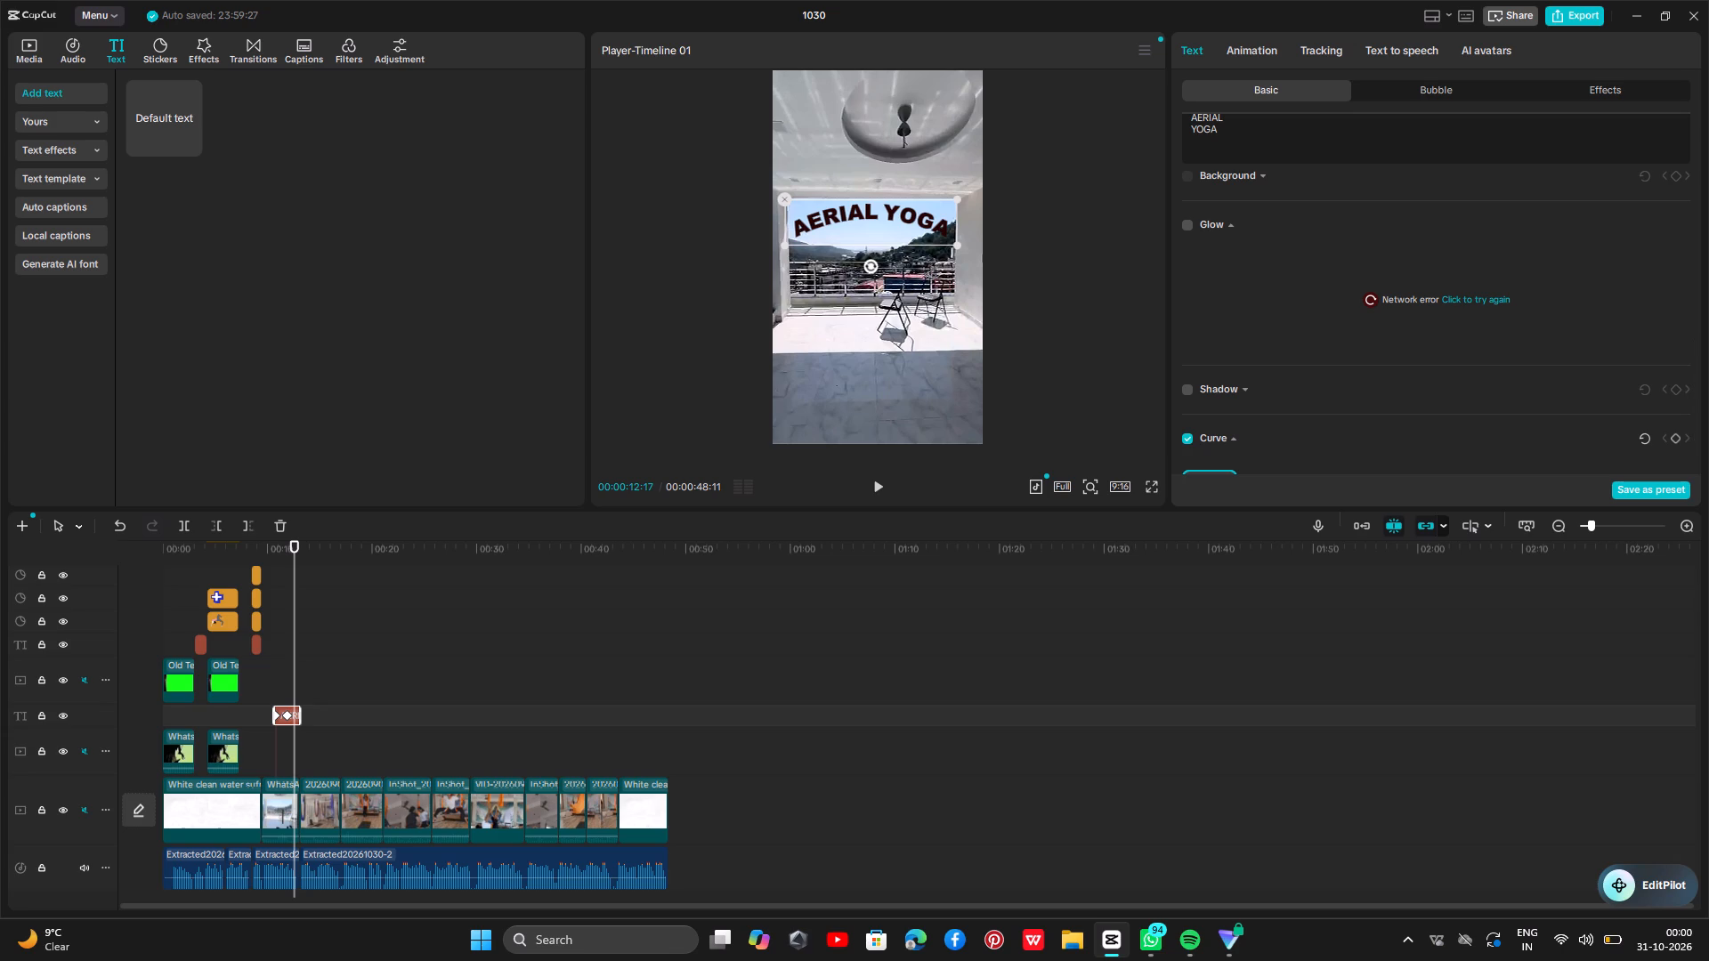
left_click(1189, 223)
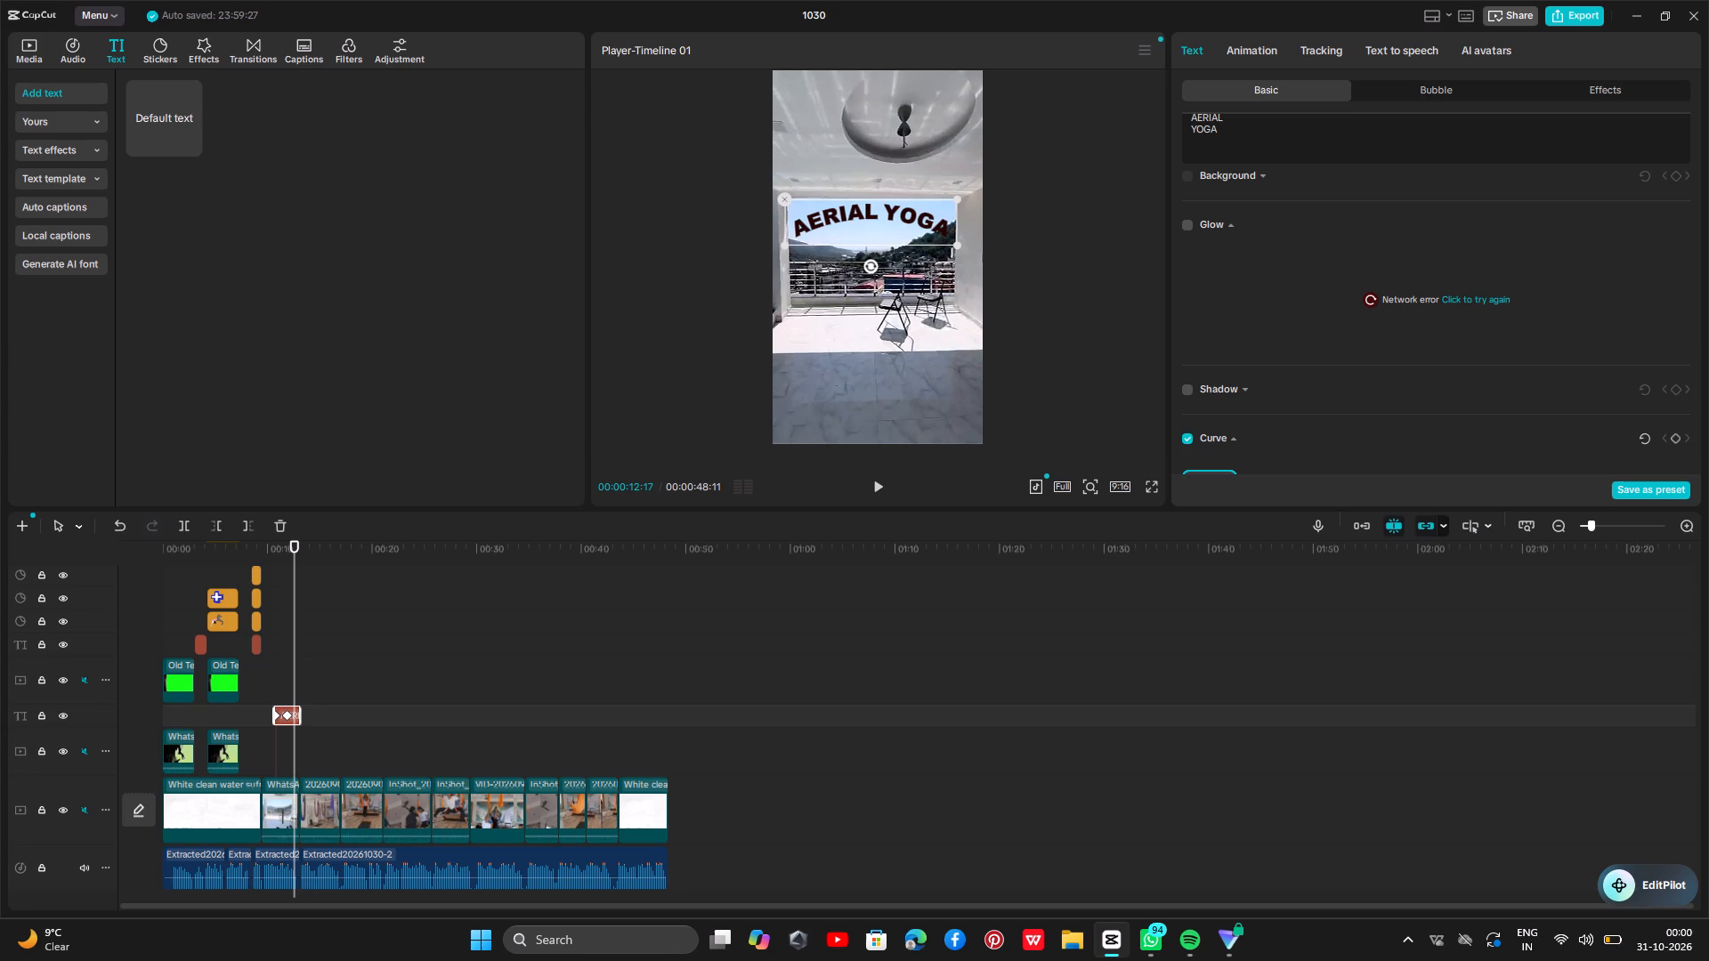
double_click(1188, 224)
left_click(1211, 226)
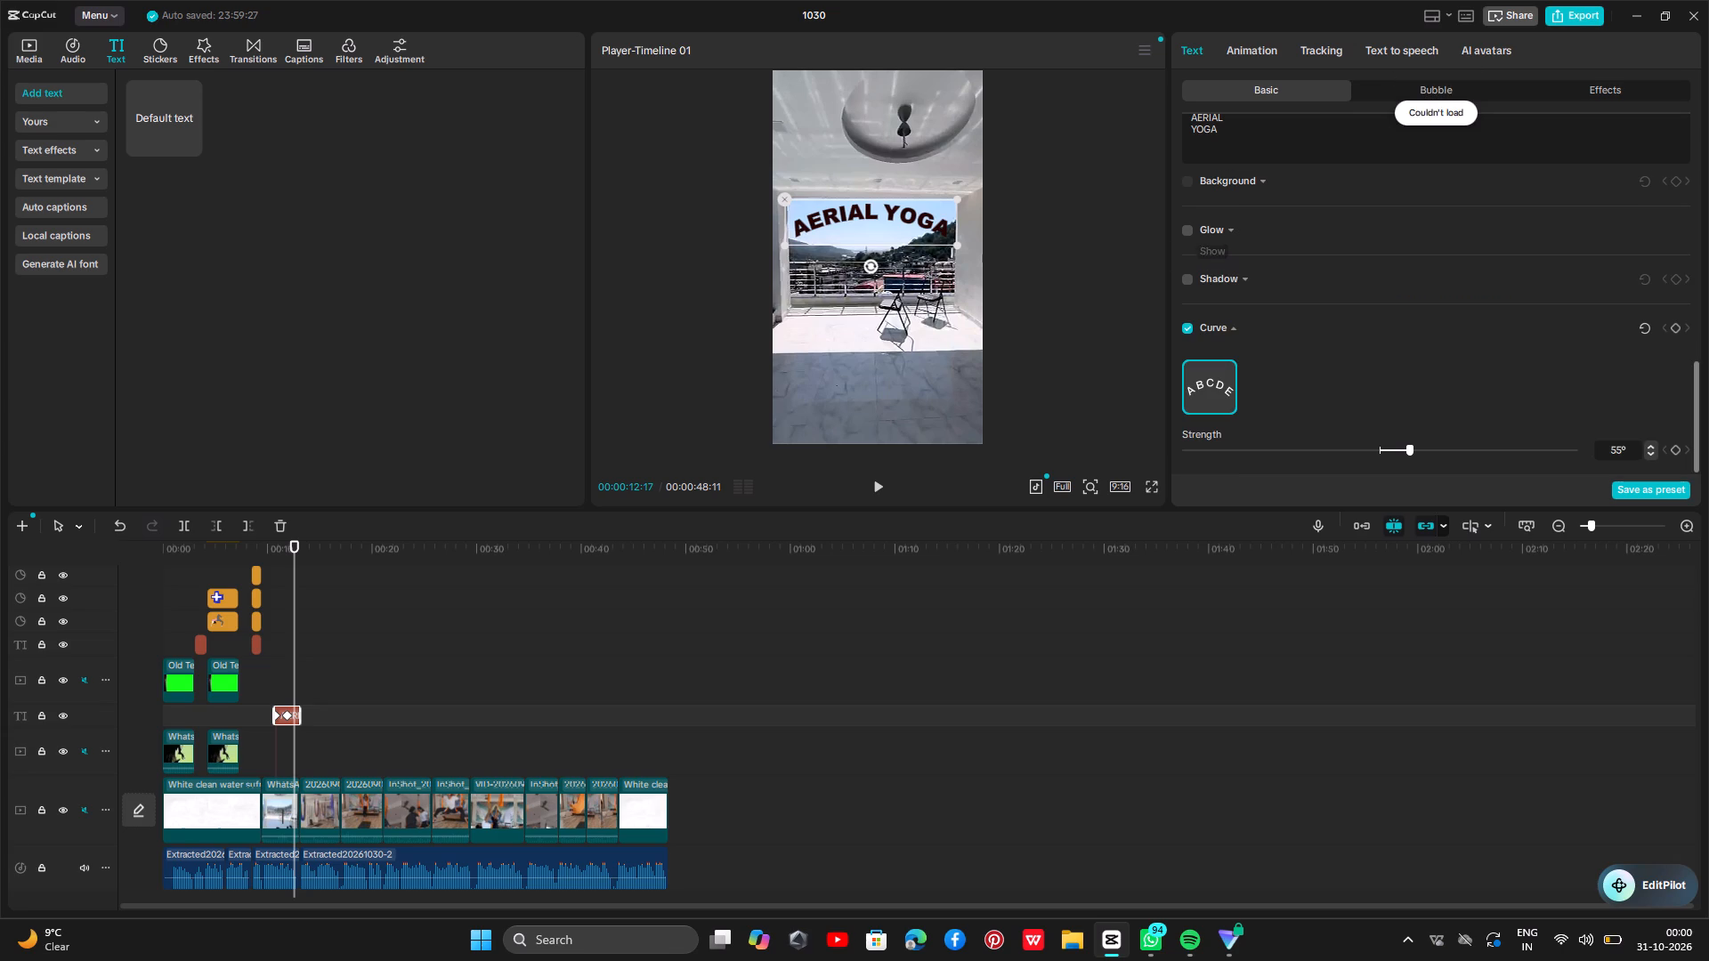
Turn on the Shadow effect for the AERIAL YOGA text.
left_click(1227, 183)
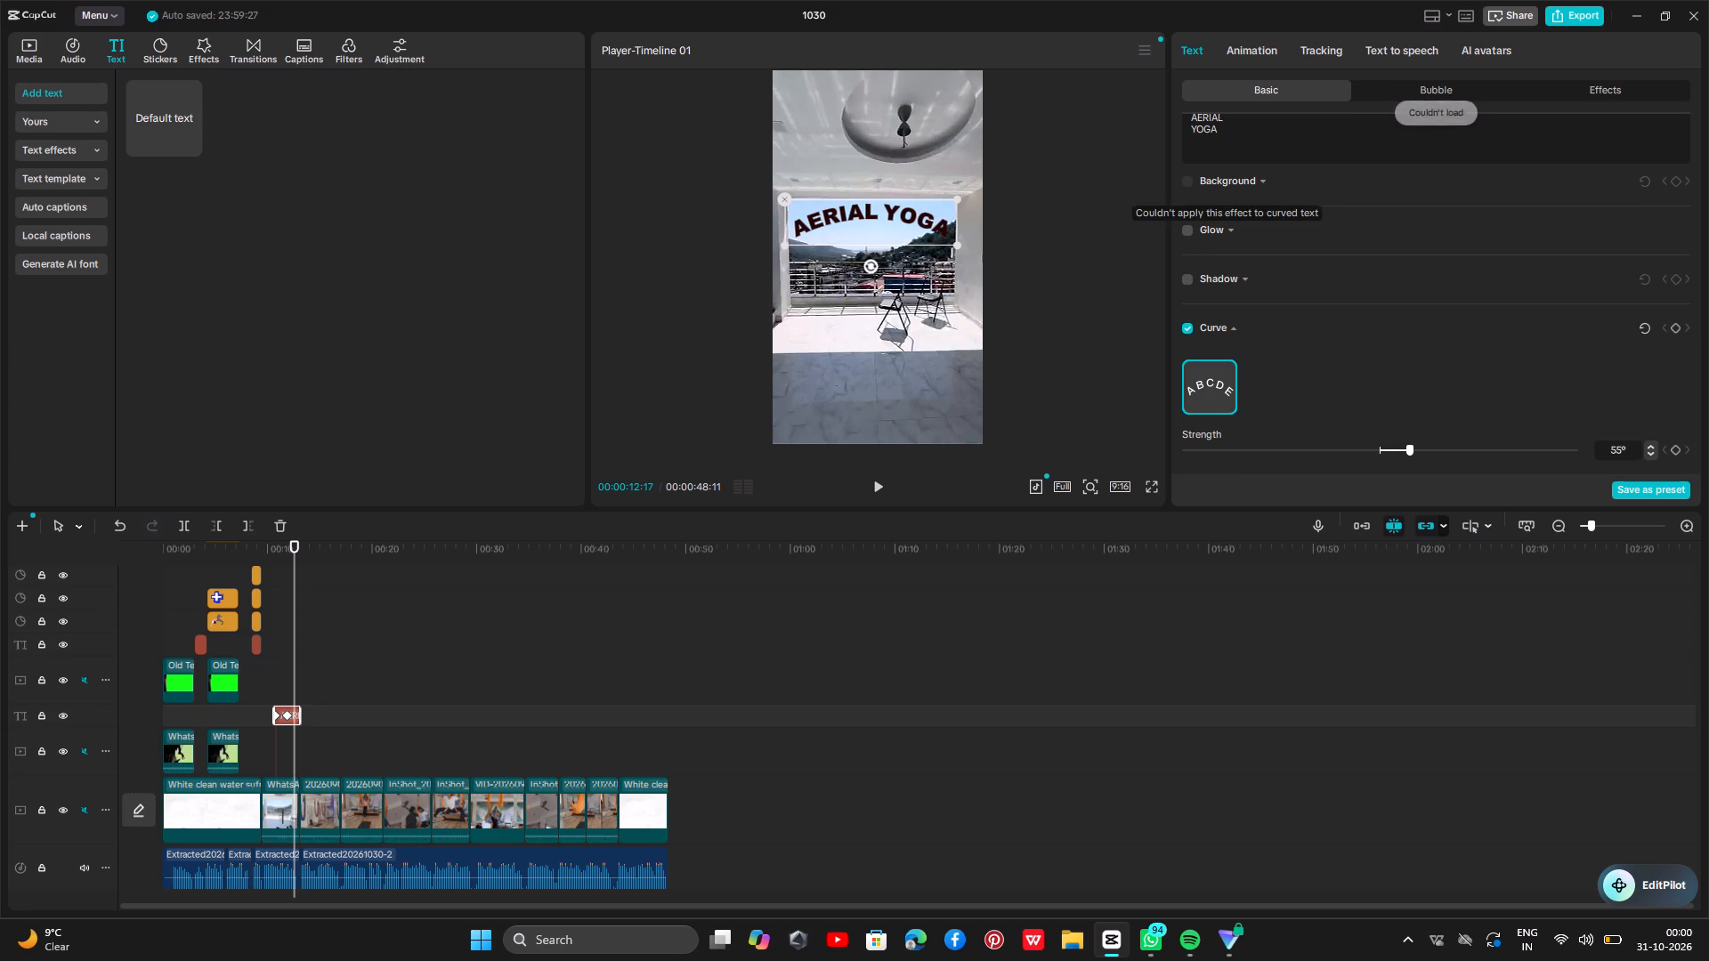
left_click(1201, 283)
left_click(1192, 276)
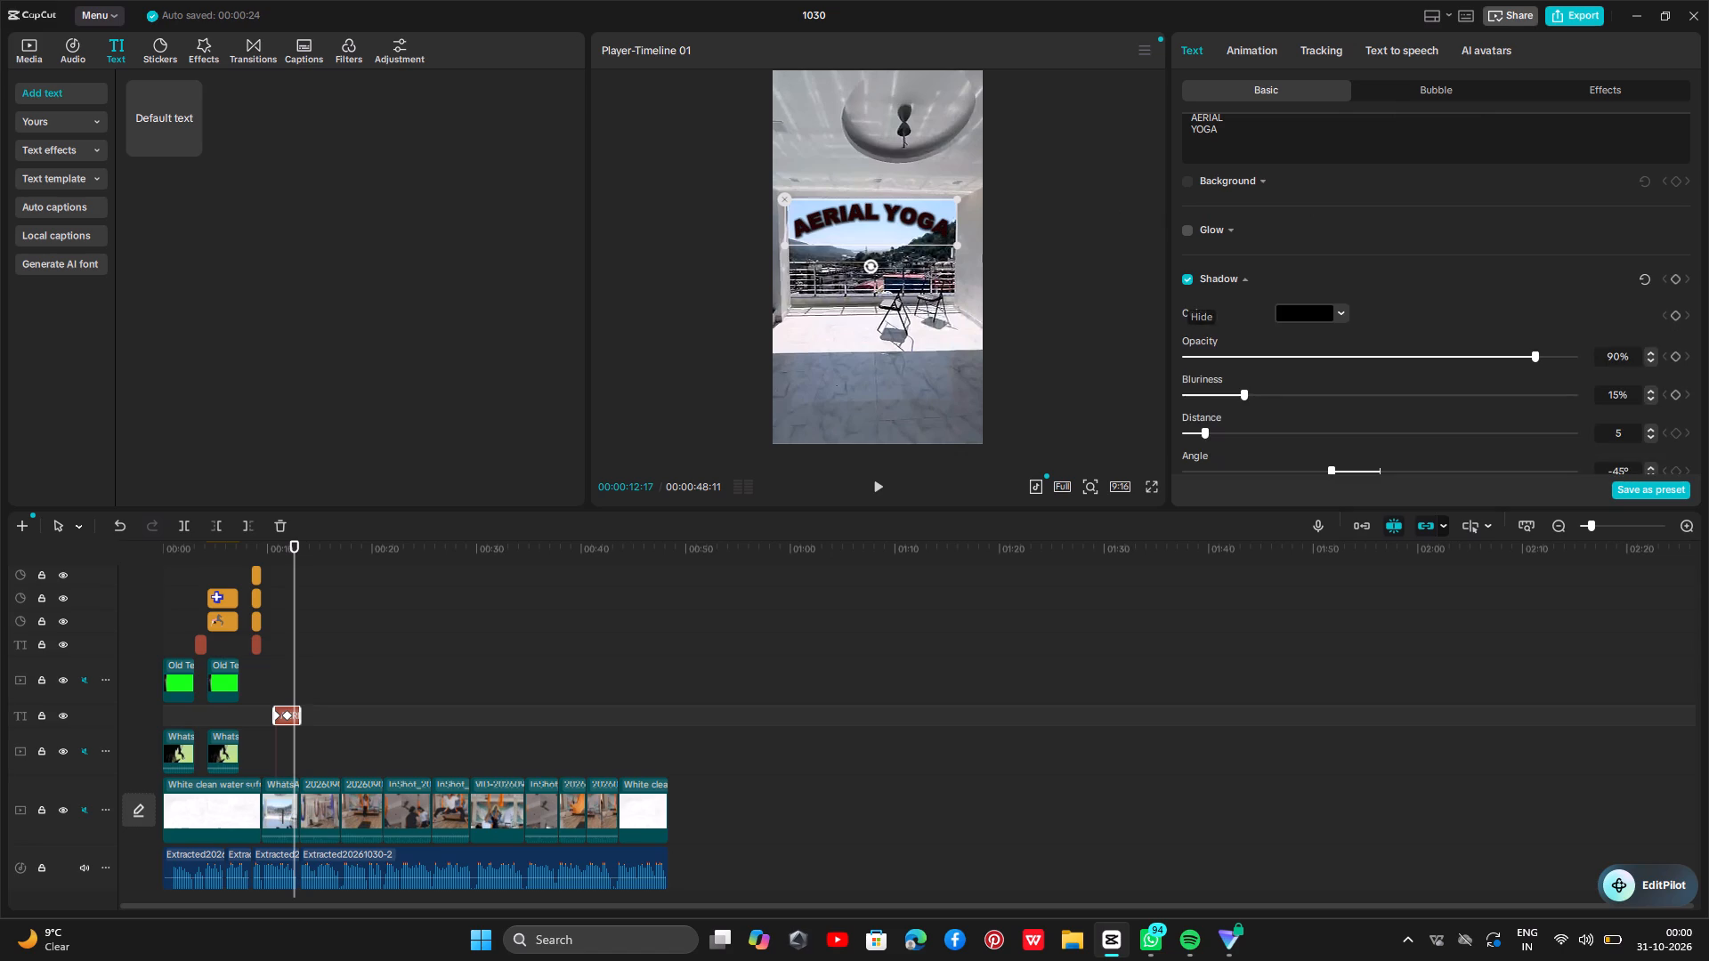
Adjust the AERIAL YOGA text shadow to 51% opacity, 22% bluriness, distance 54 and angle -61°.
left_click_drag(1535, 354, 1514, 359)
left_click_drag(1514, 359, 1382, 416)
left_click_drag(1247, 398, 1361, 396)
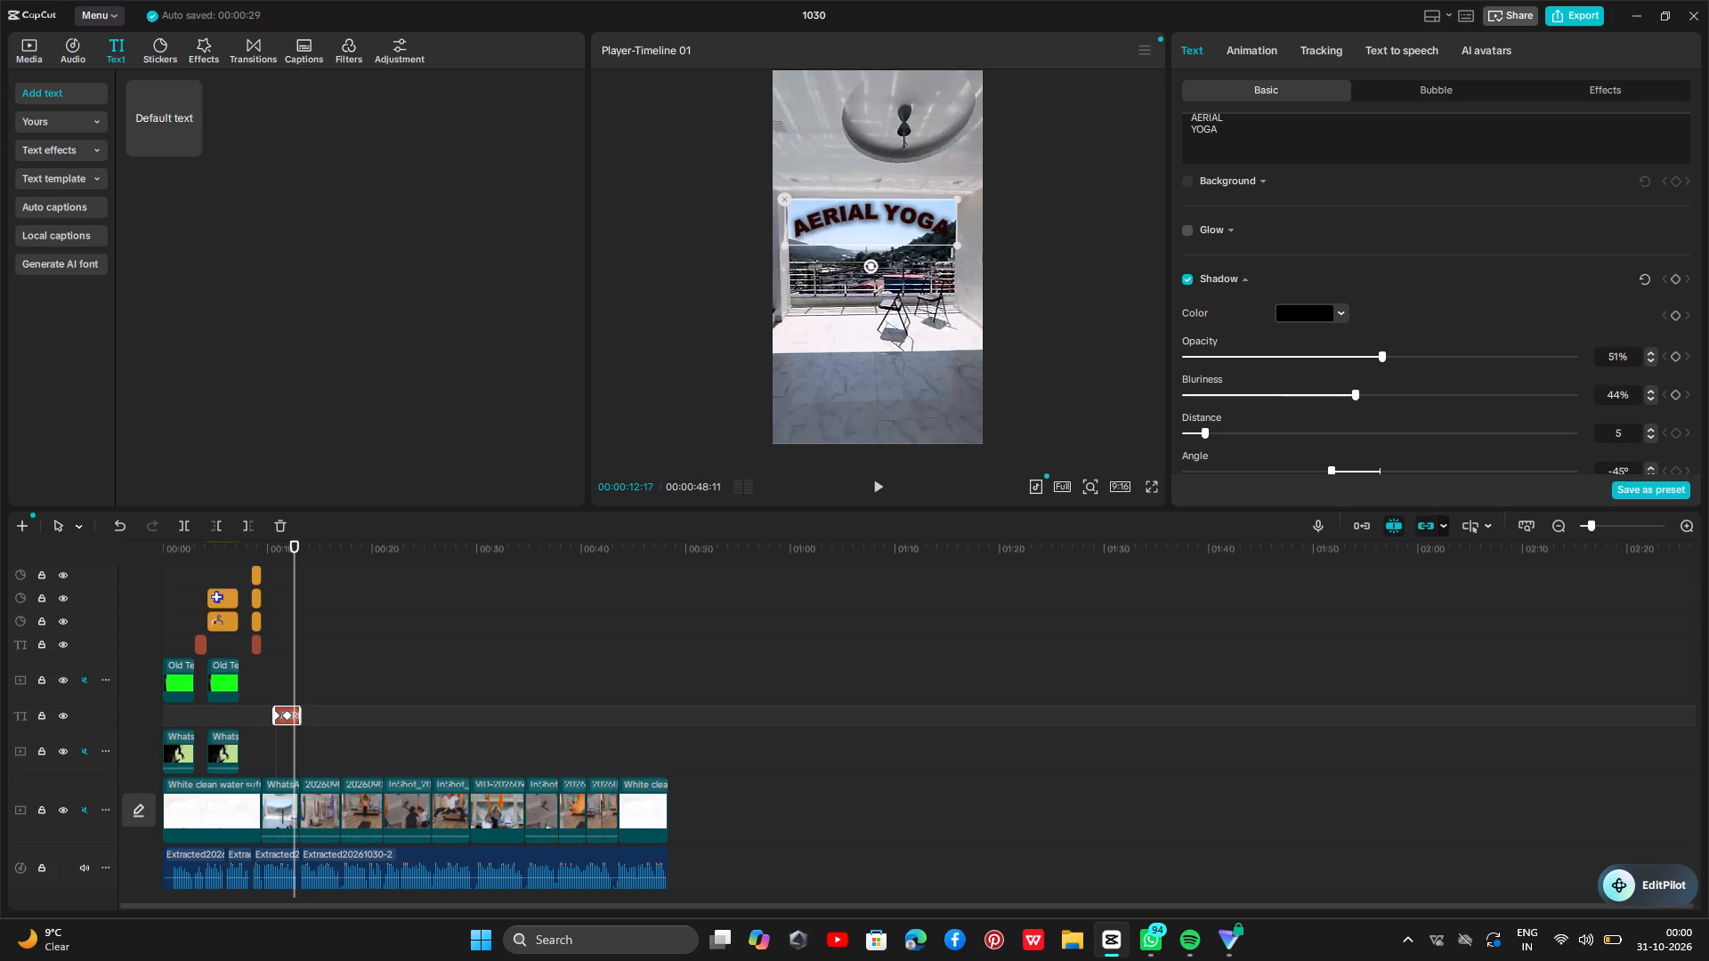
left_click_drag(1361, 396, 1363, 397)
left_click_drag(1203, 436, 1473, 432)
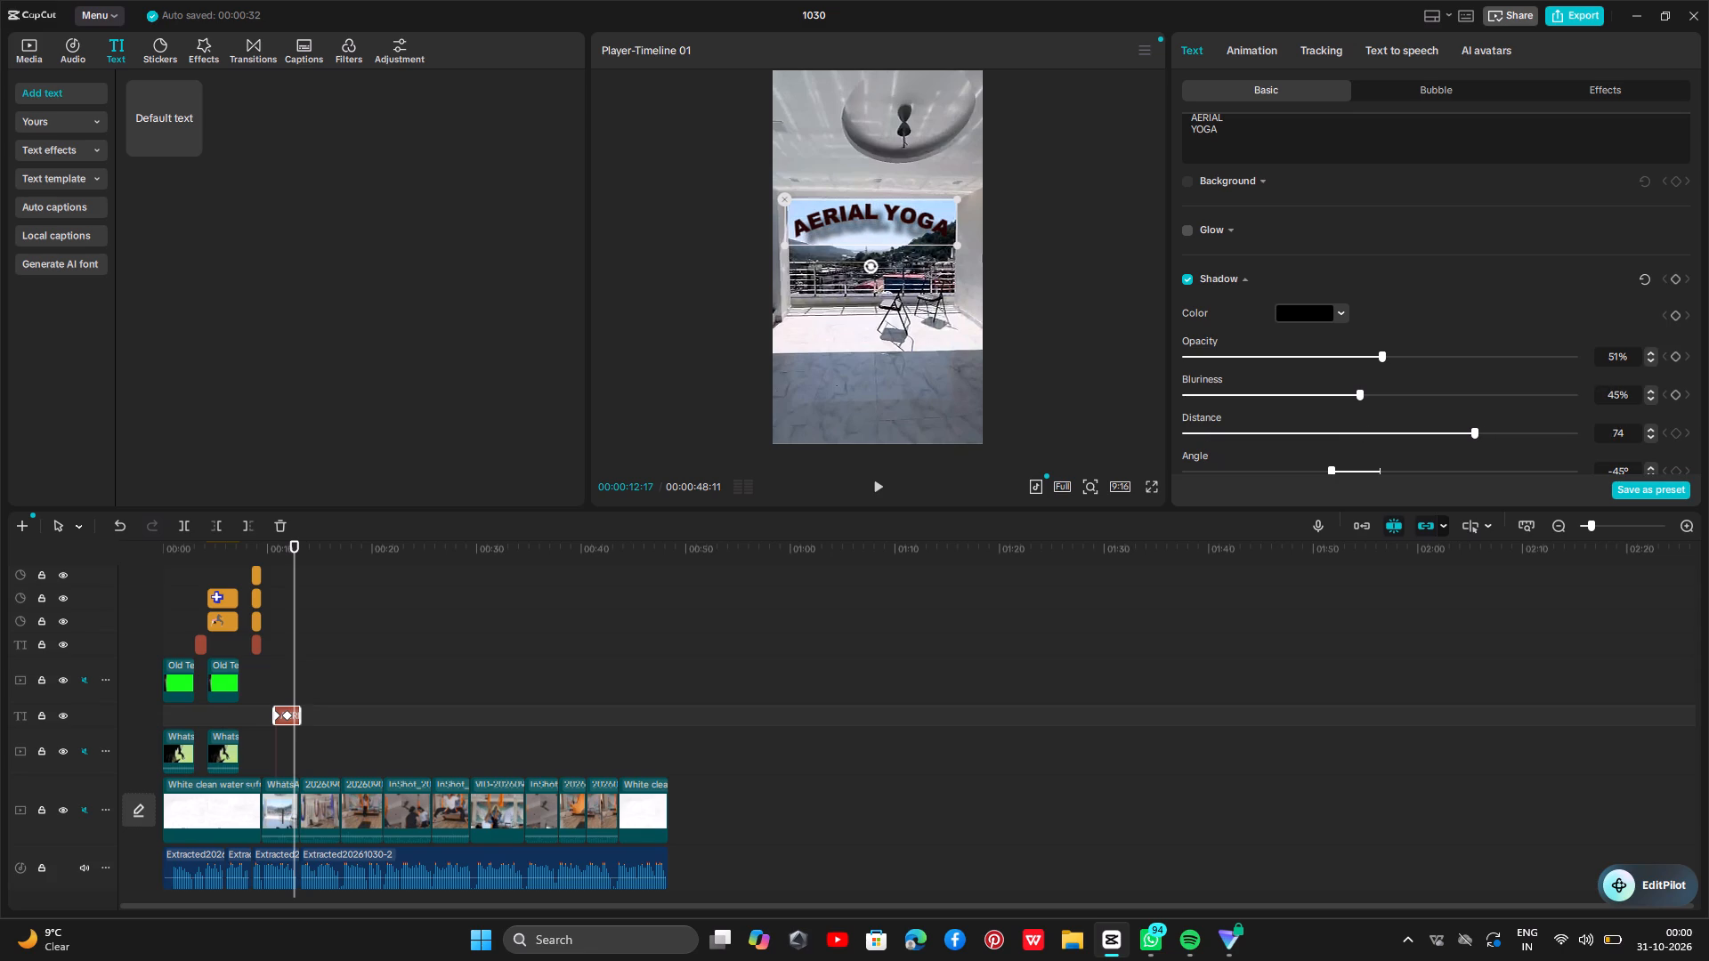
left_click_drag(1473, 432, 1393, 444)
scroll(1395, 437, "down", 2)
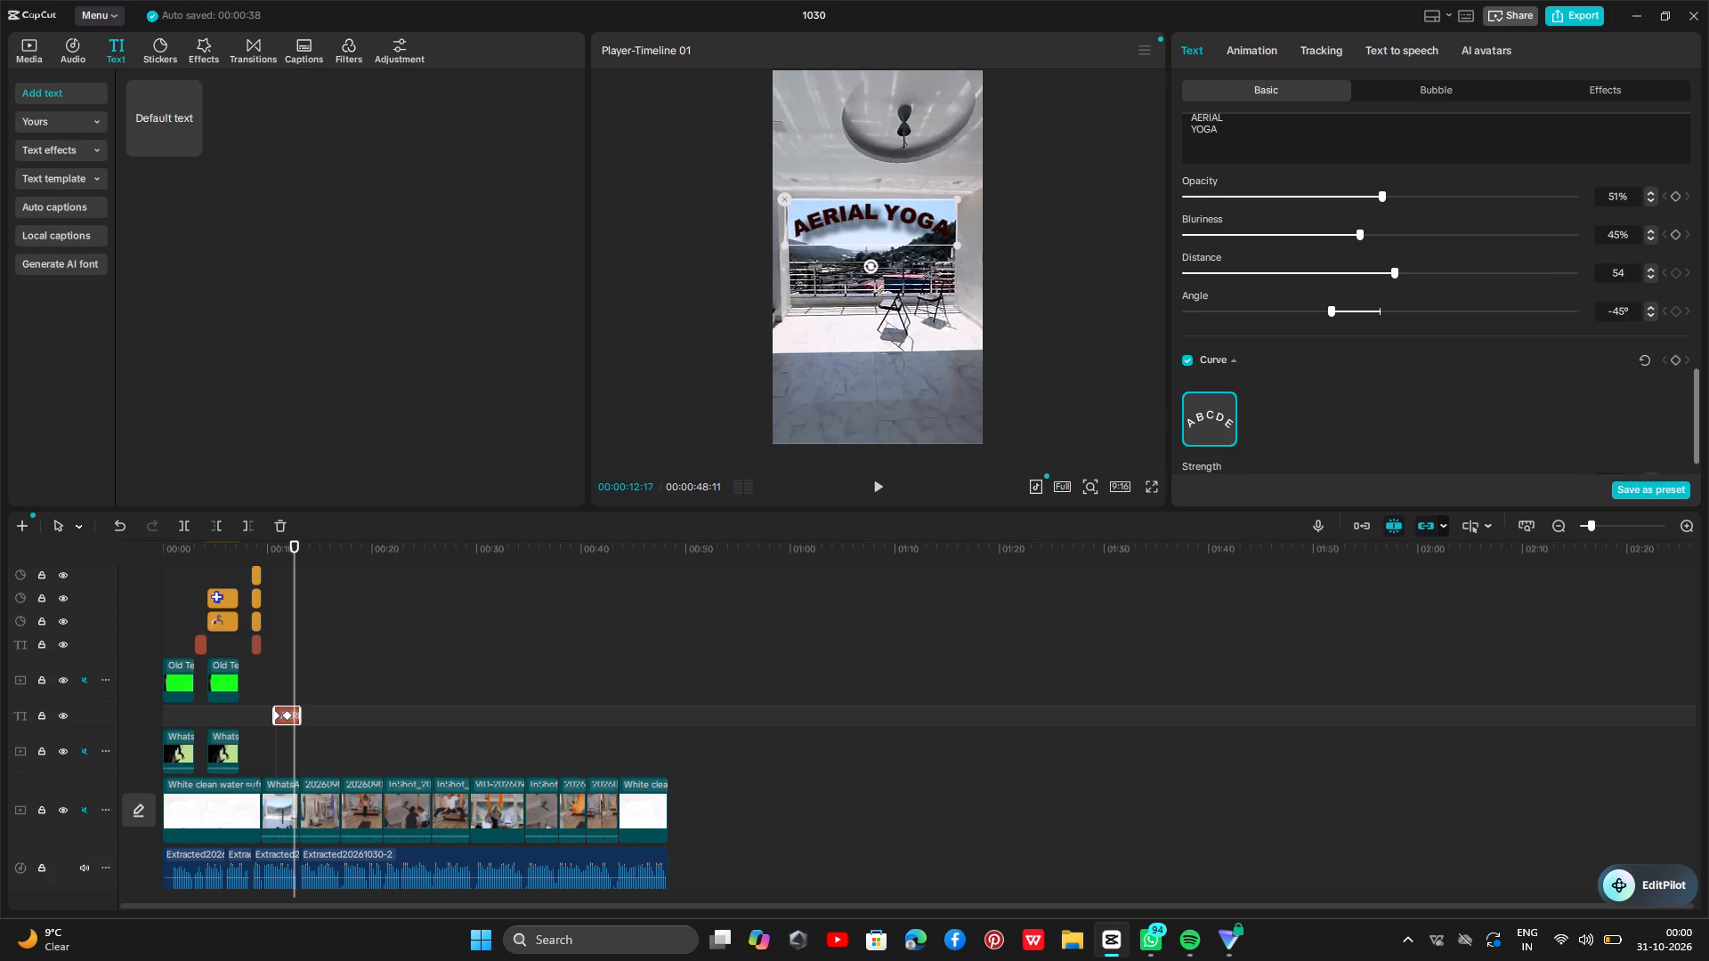
left_click_drag(1333, 314, 1349, 314)
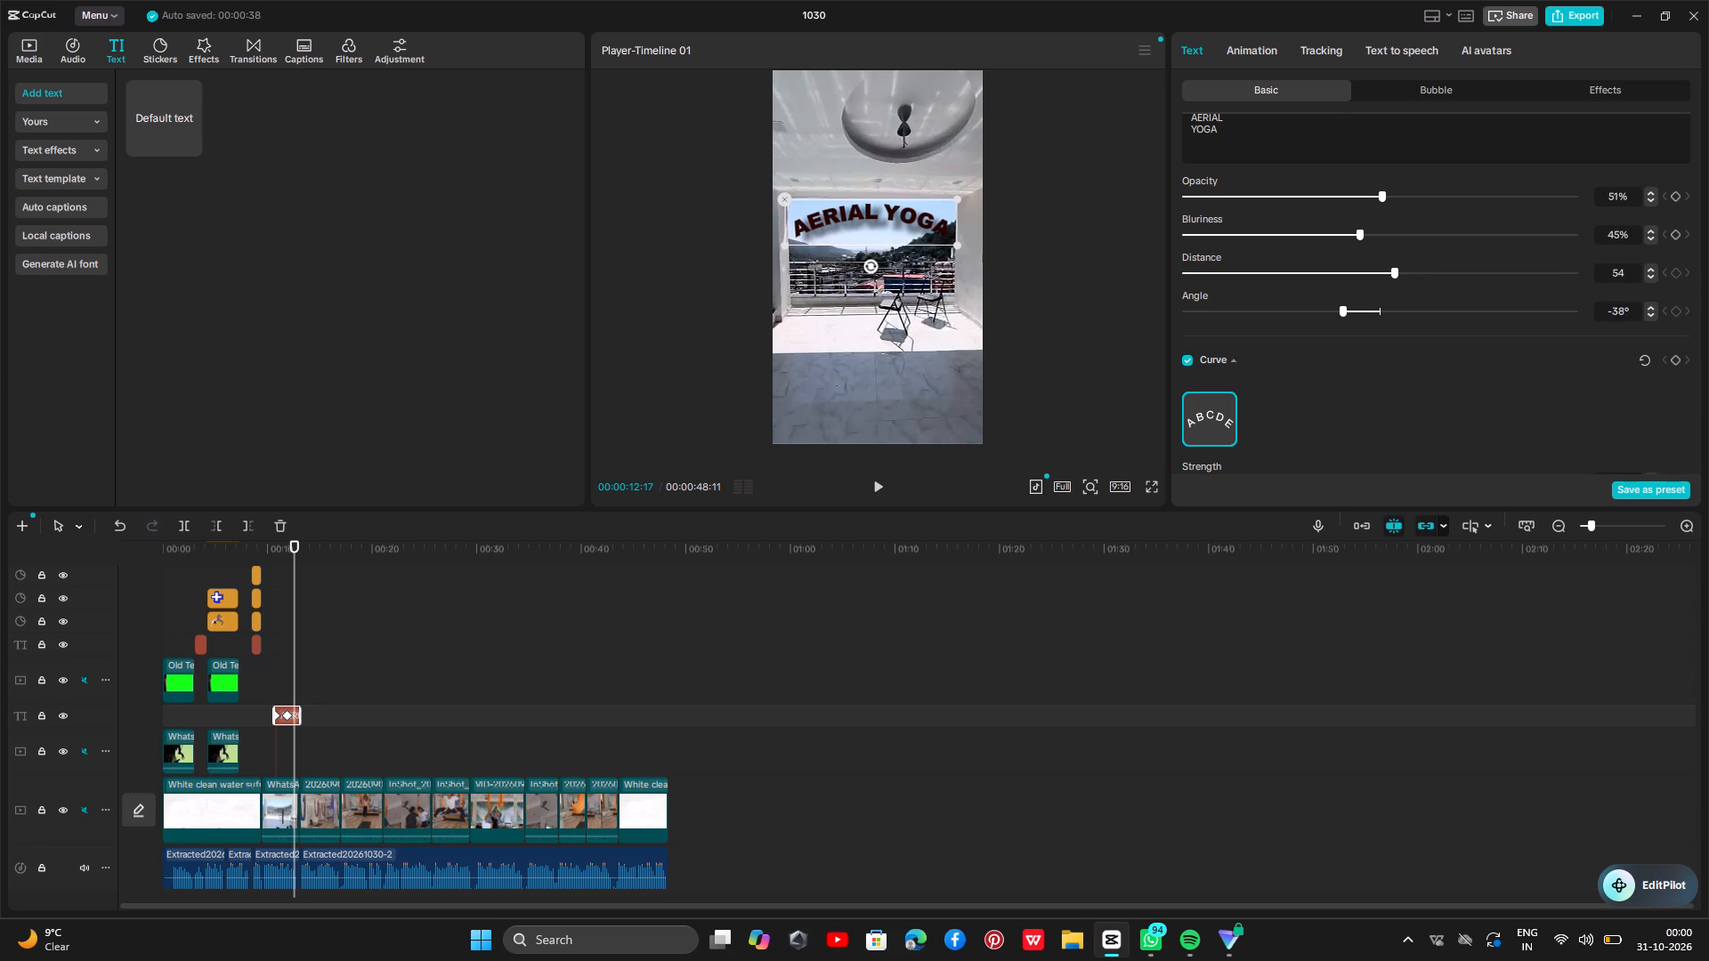
left_click_drag(1349, 314, 1536, 336)
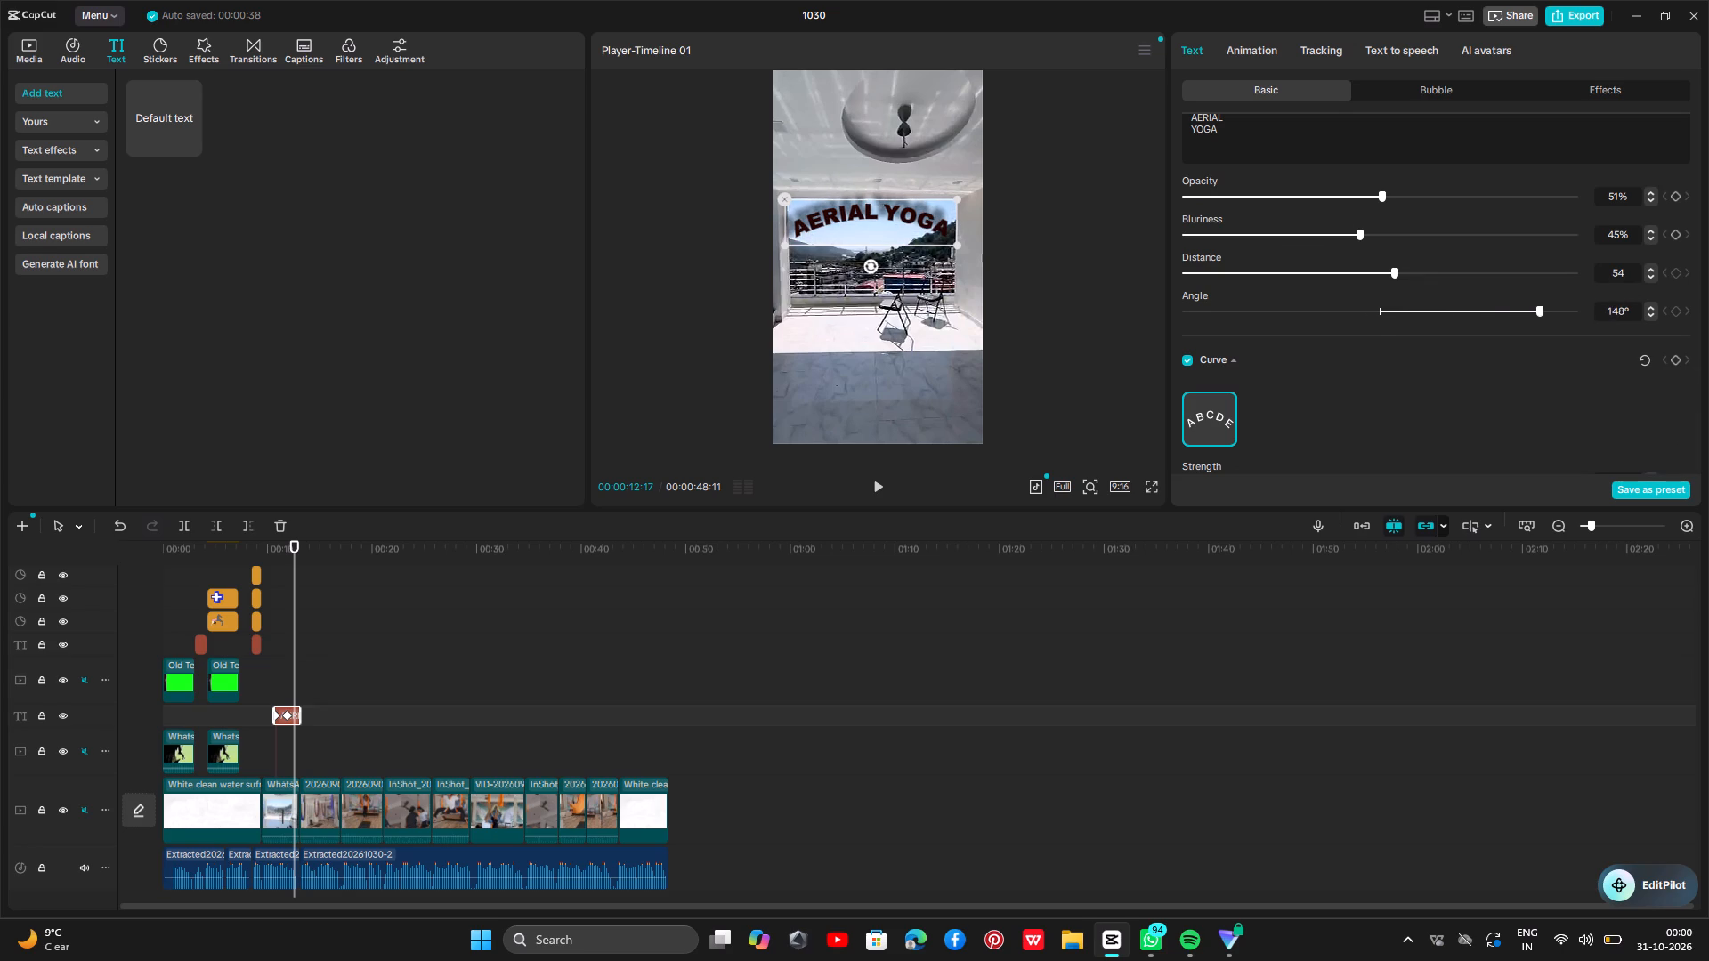
left_click_drag(1536, 336, 1361, 359)
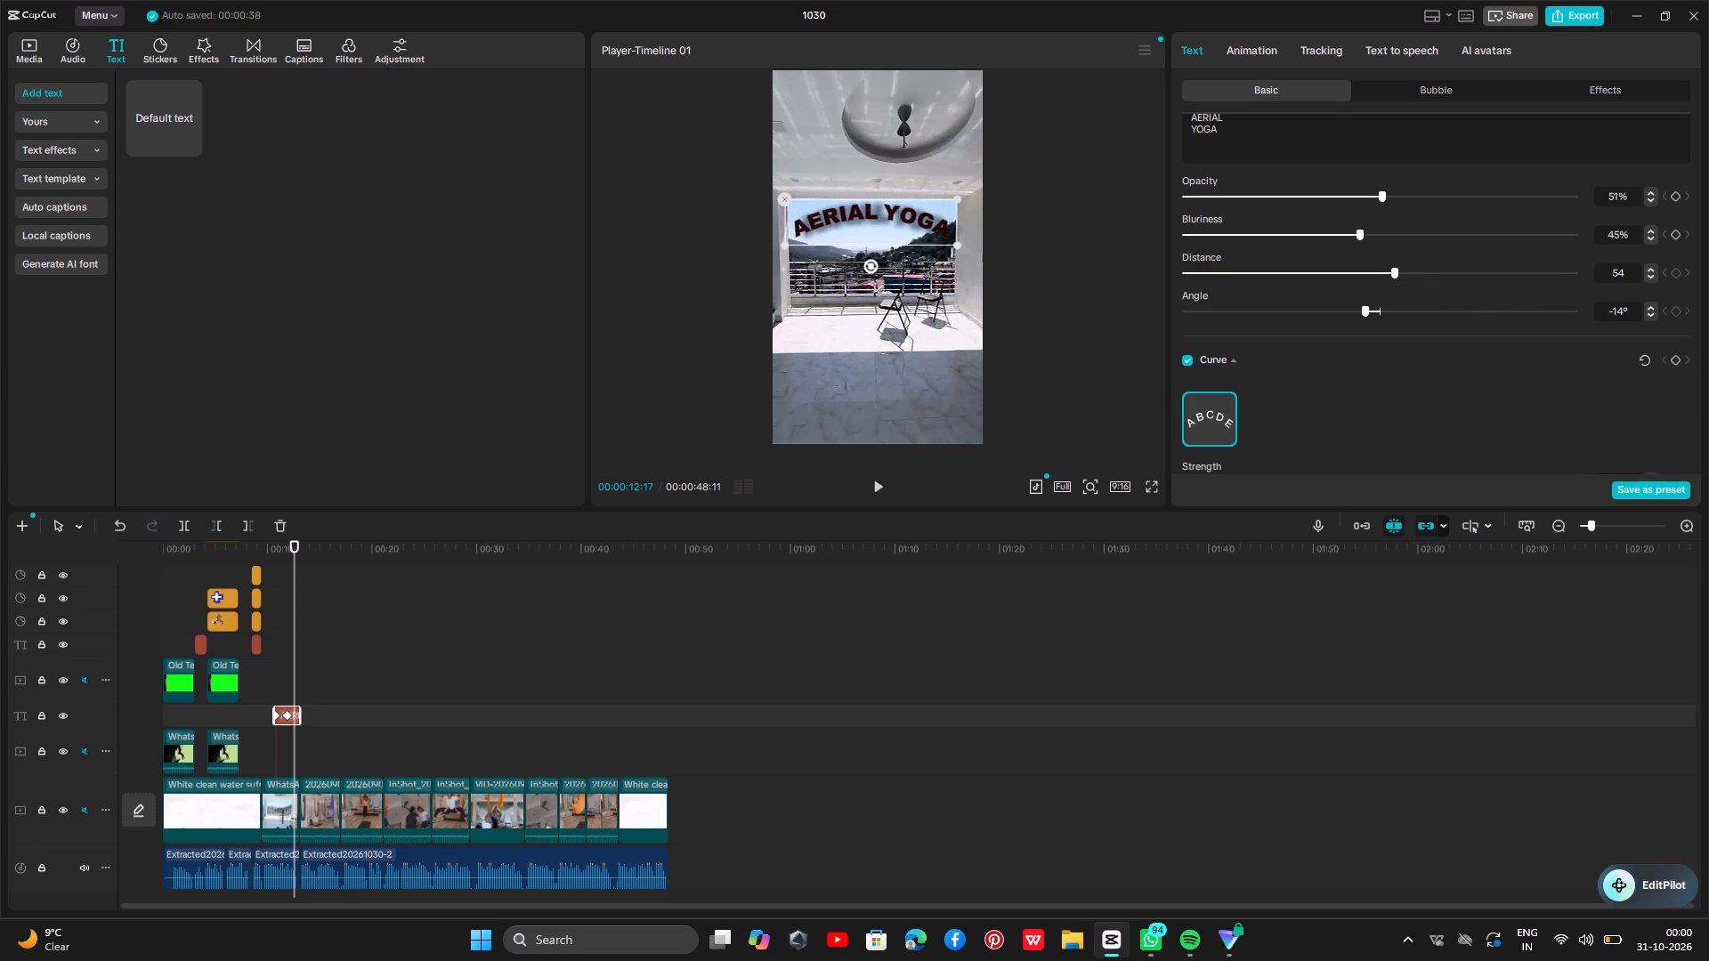
left_click_drag(1361, 359, 1295, 380)
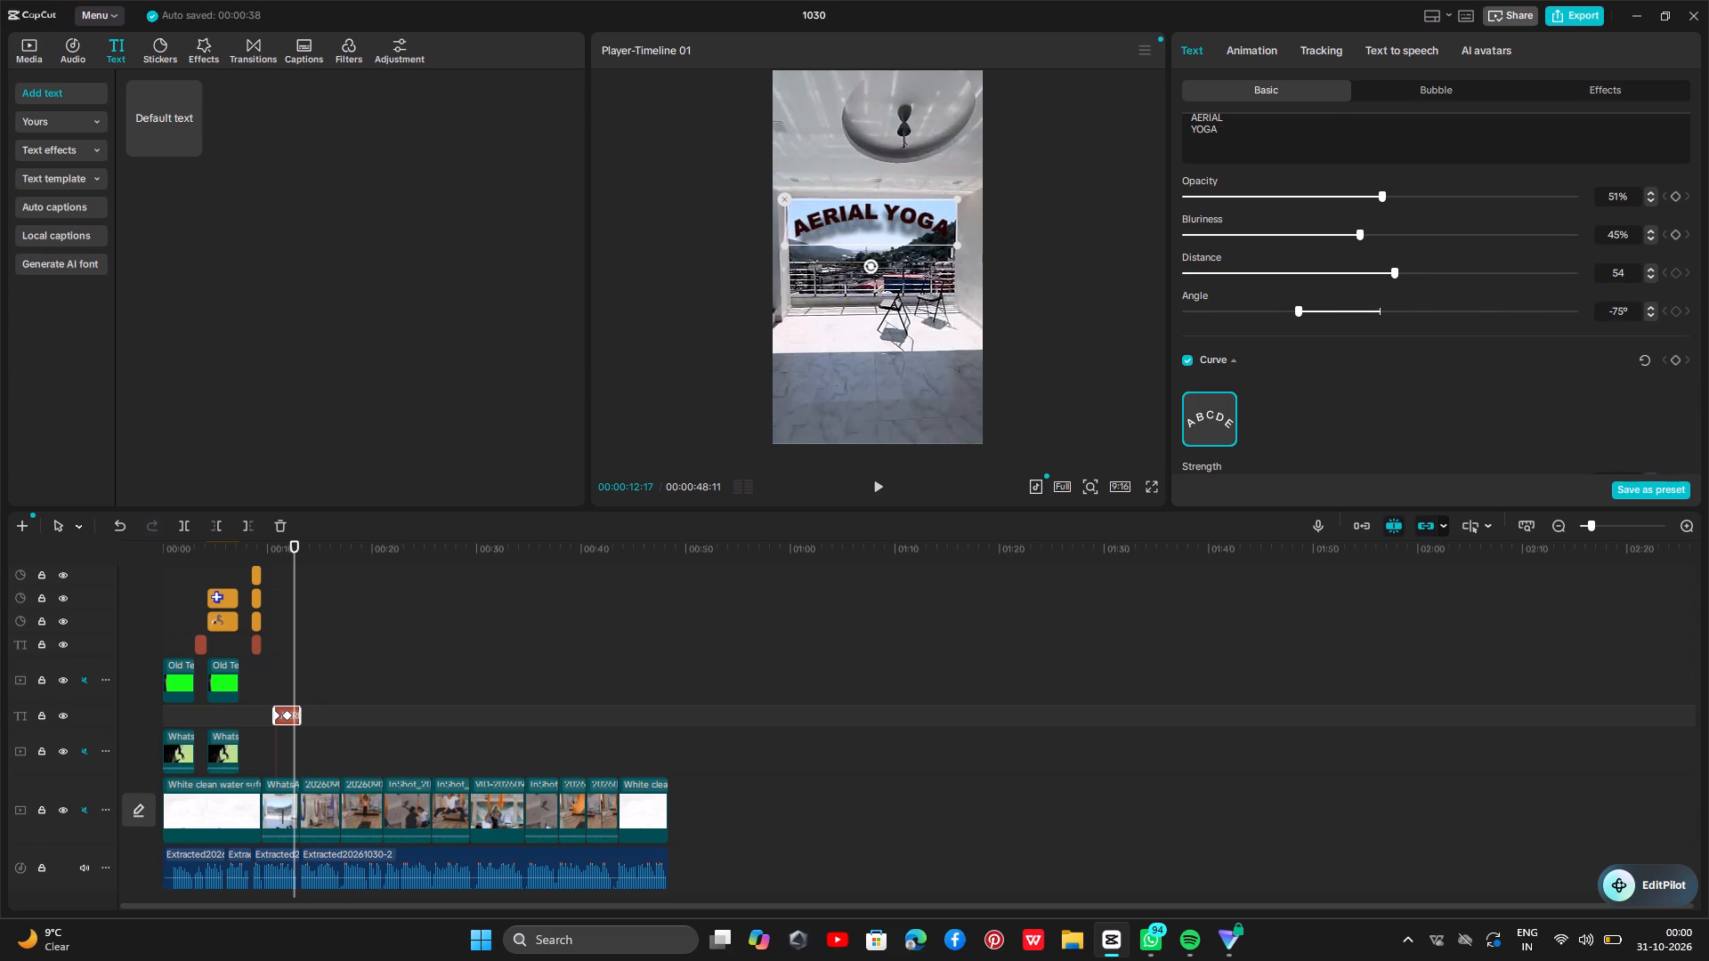
left_click_drag(1295, 380, 1311, 380)
left_click_drag(1362, 237, 1272, 255)
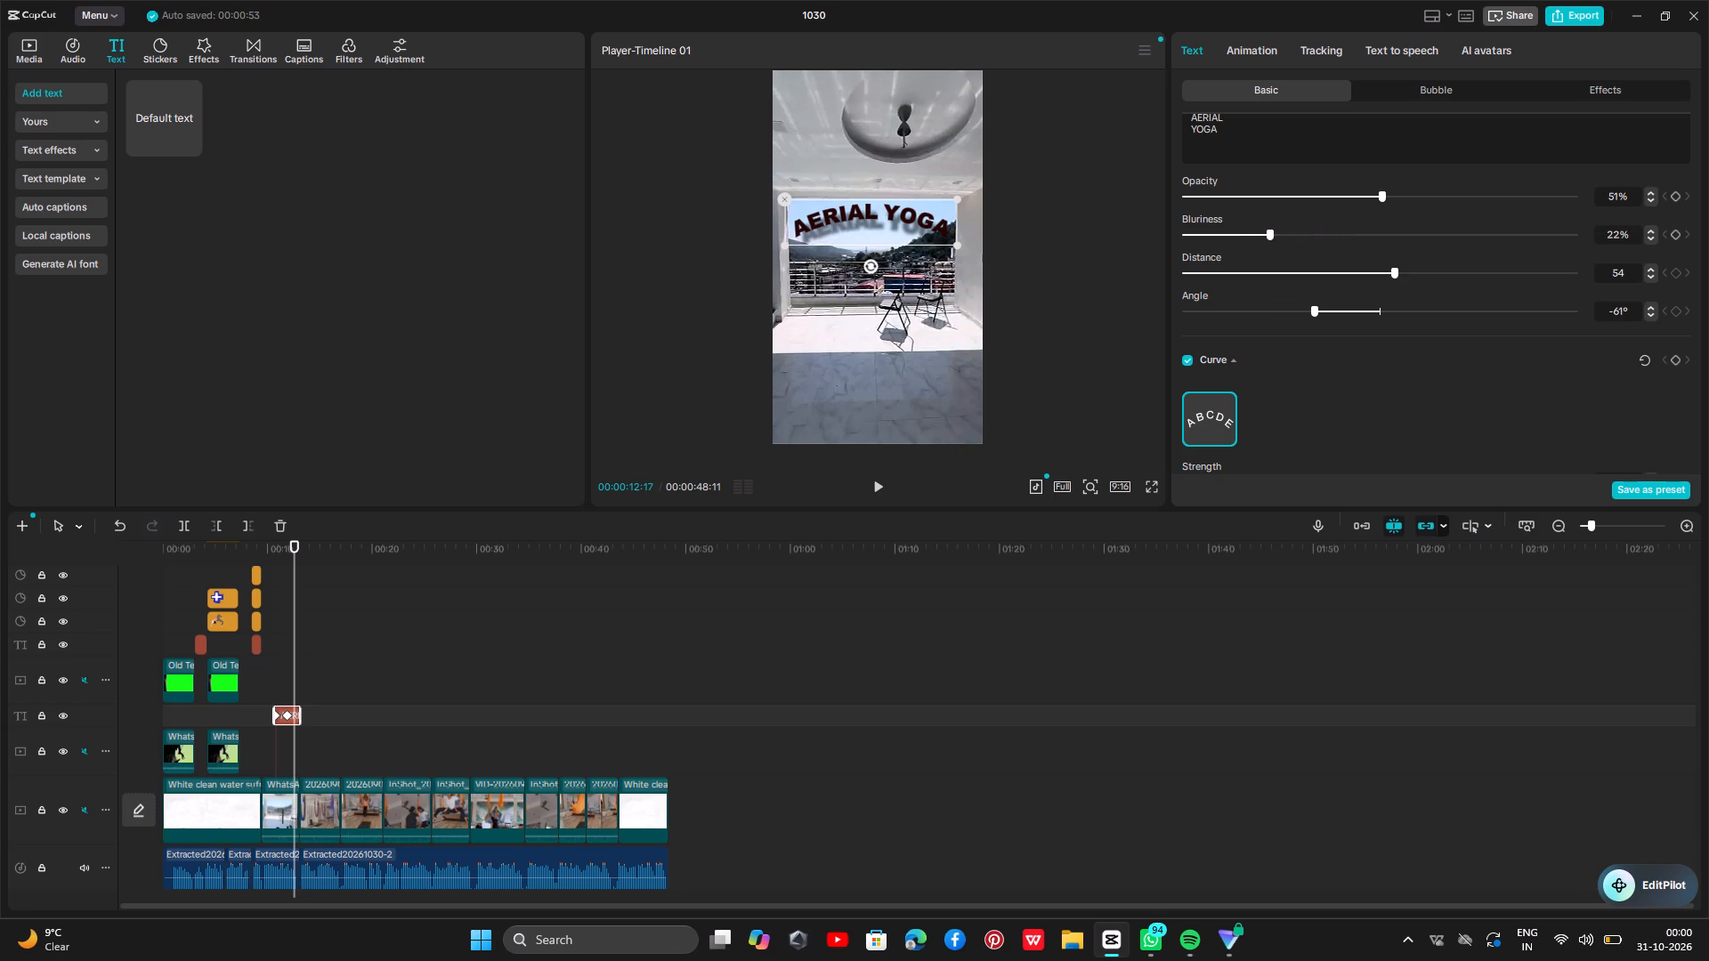
scroll(1018, 252, "up", 6)
Nudge the AERIAL YOGA text slightly up and to the left within the video frame.
left_click(896, 213)
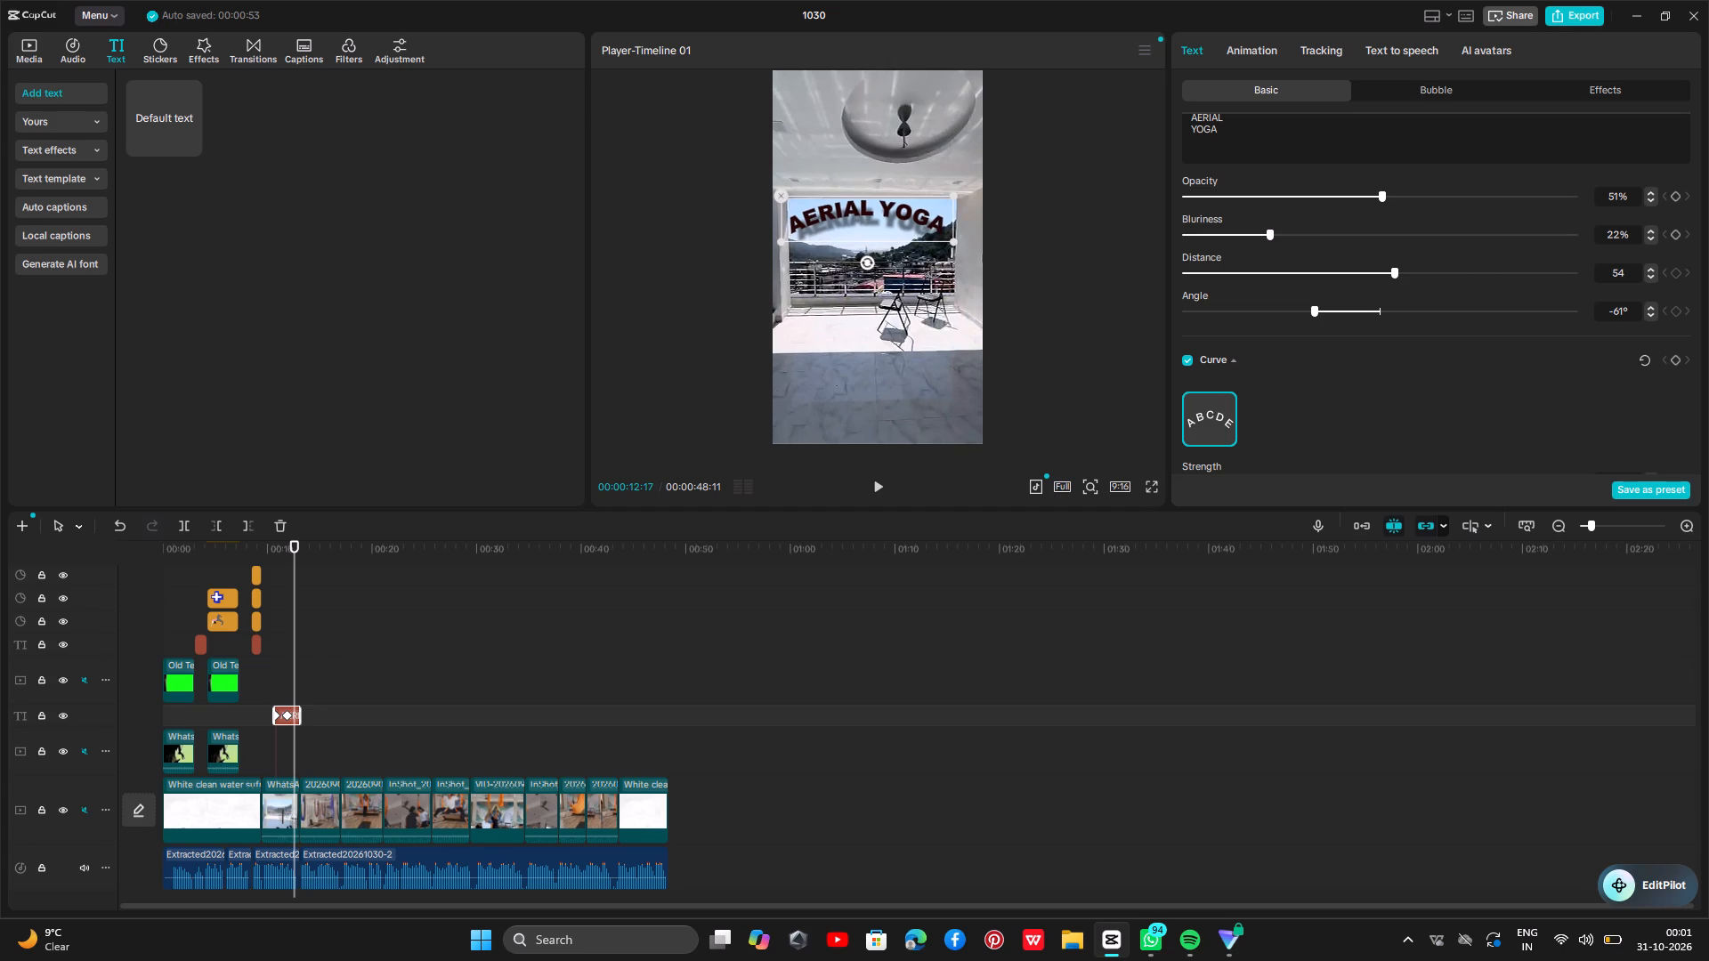
Play back the timeline from the AERIAL YOGA title onward and recheck the aerial yoga clips following it.
left_click(271, 682)
key("space")
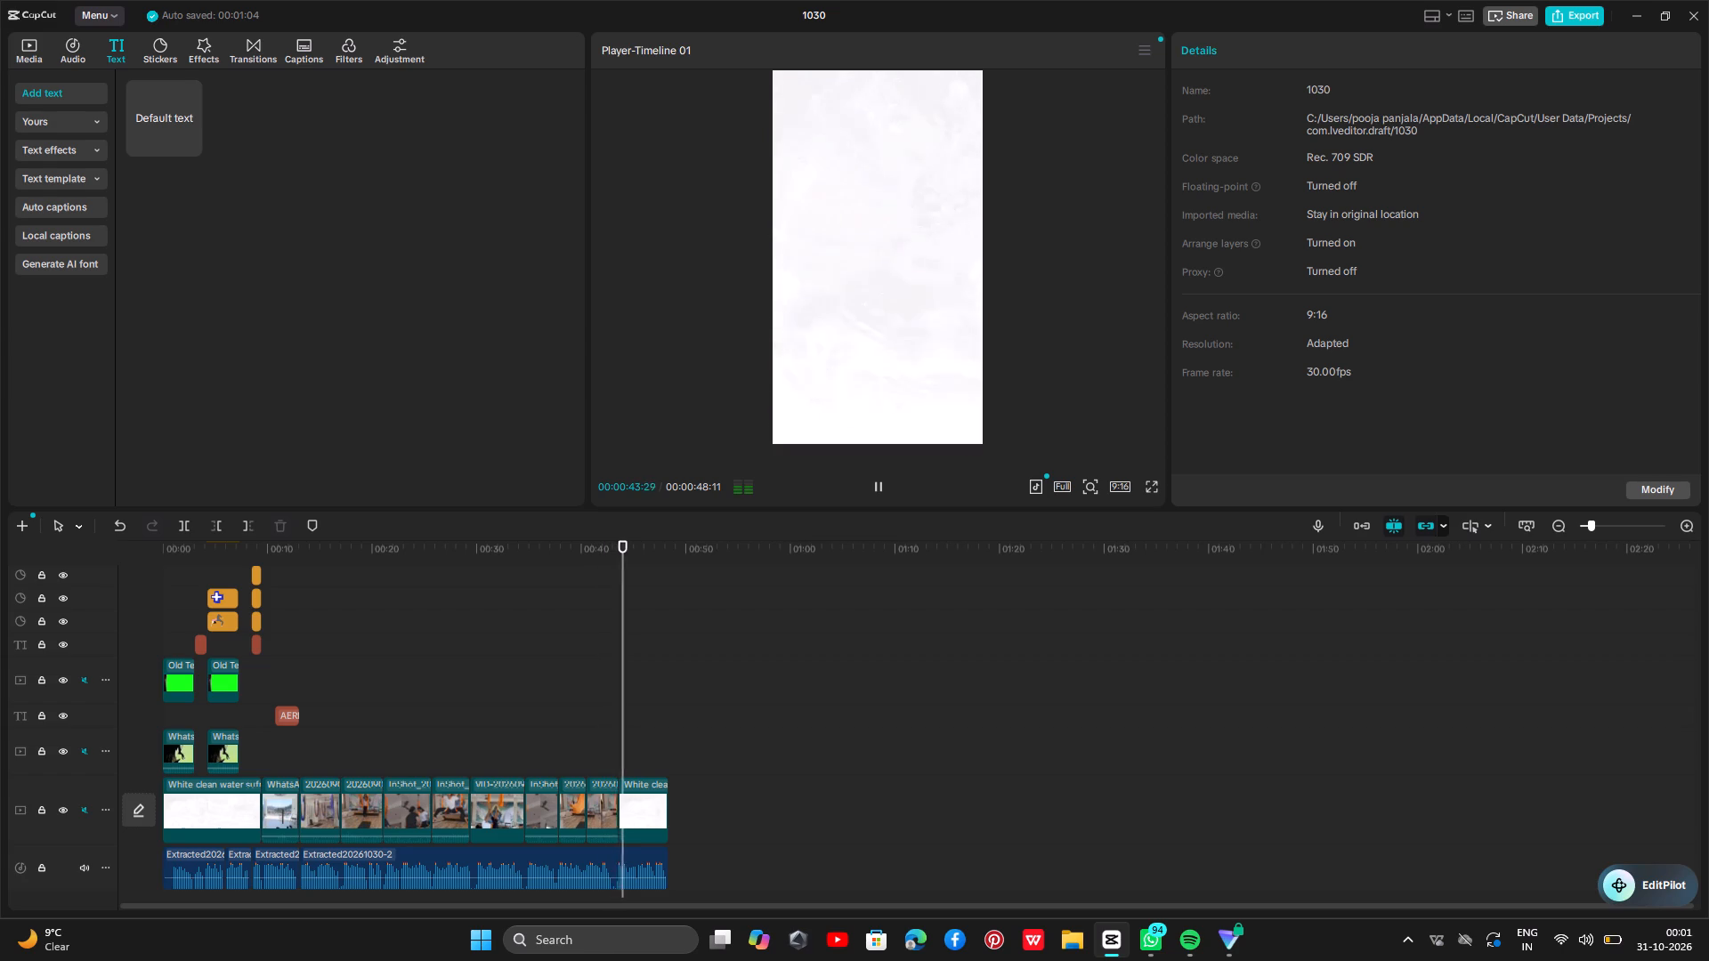
left_click(471, 699)
key("space")
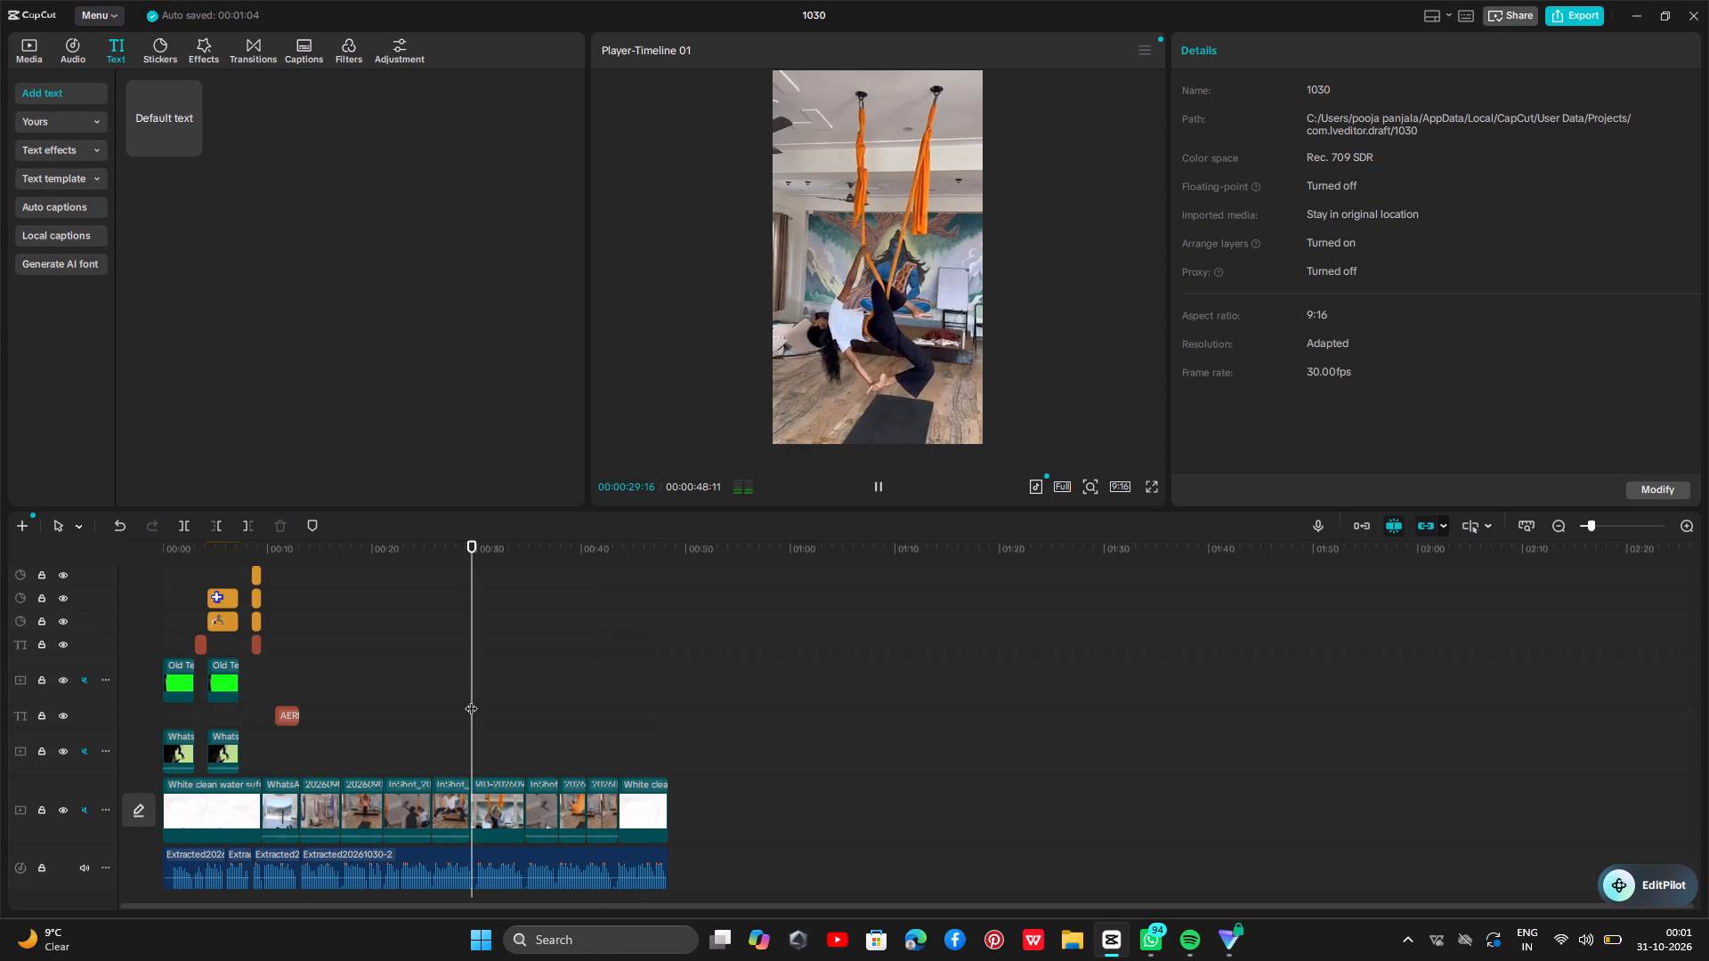
left_click(356, 749)
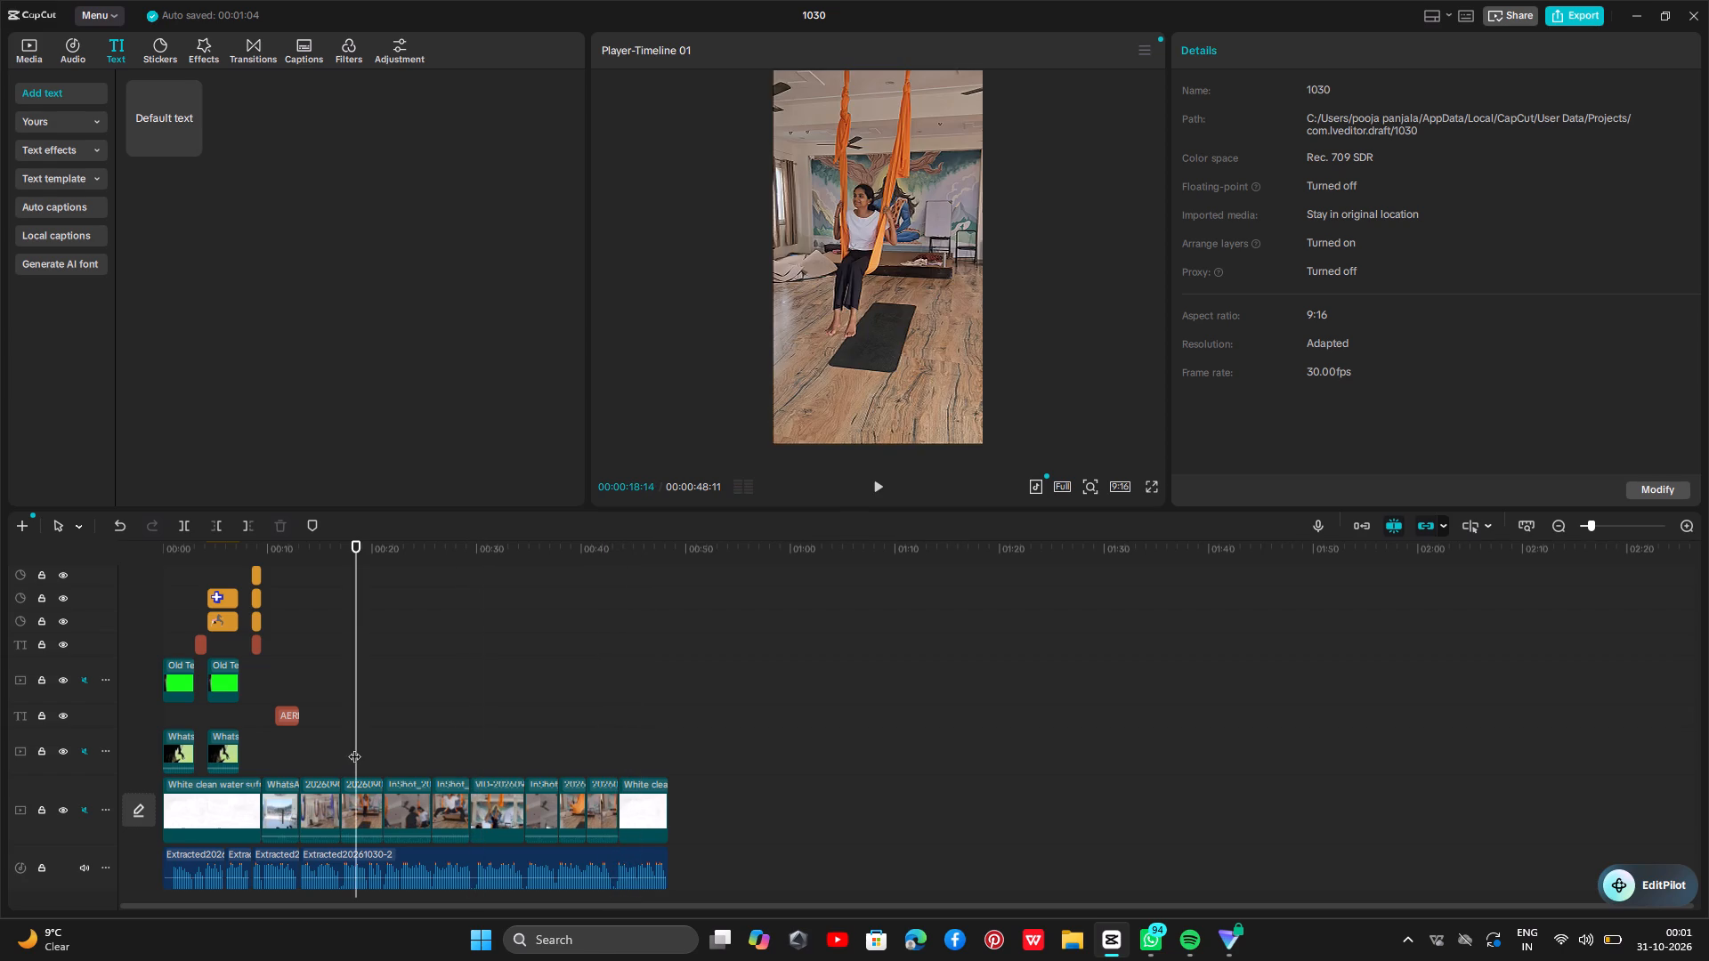
left_click_drag(354, 747, 413, 755)
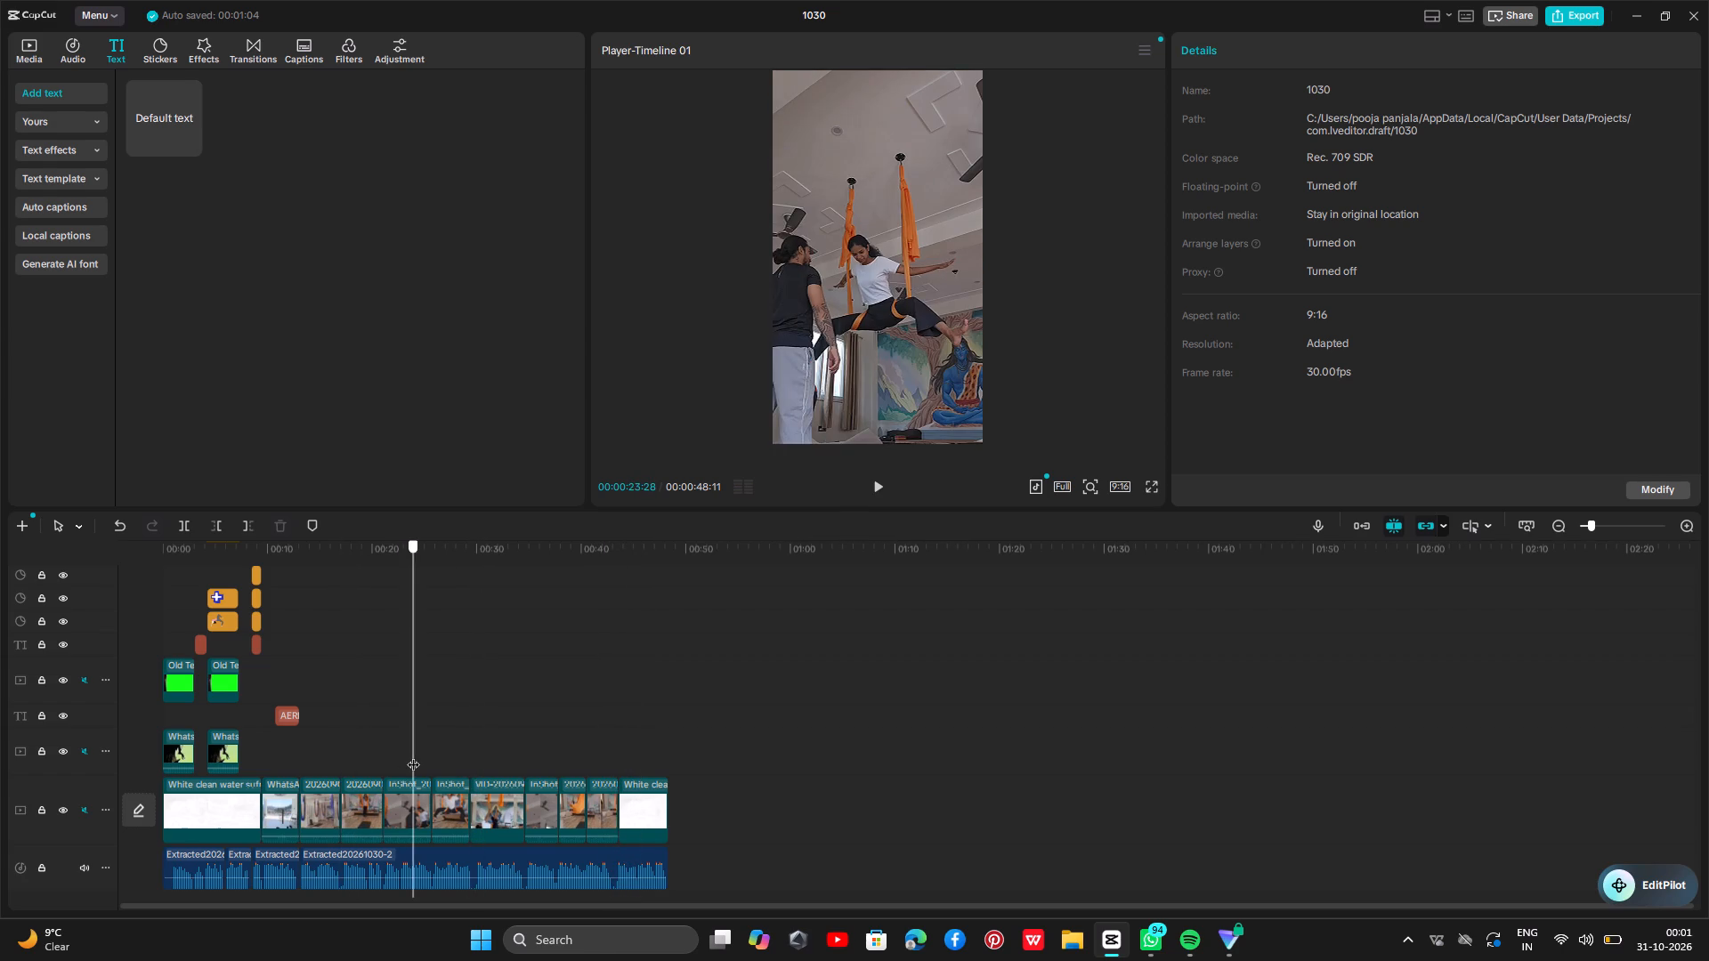
left_click_drag(413, 755, 389, 763)
left_click(335, 757)
key("space")
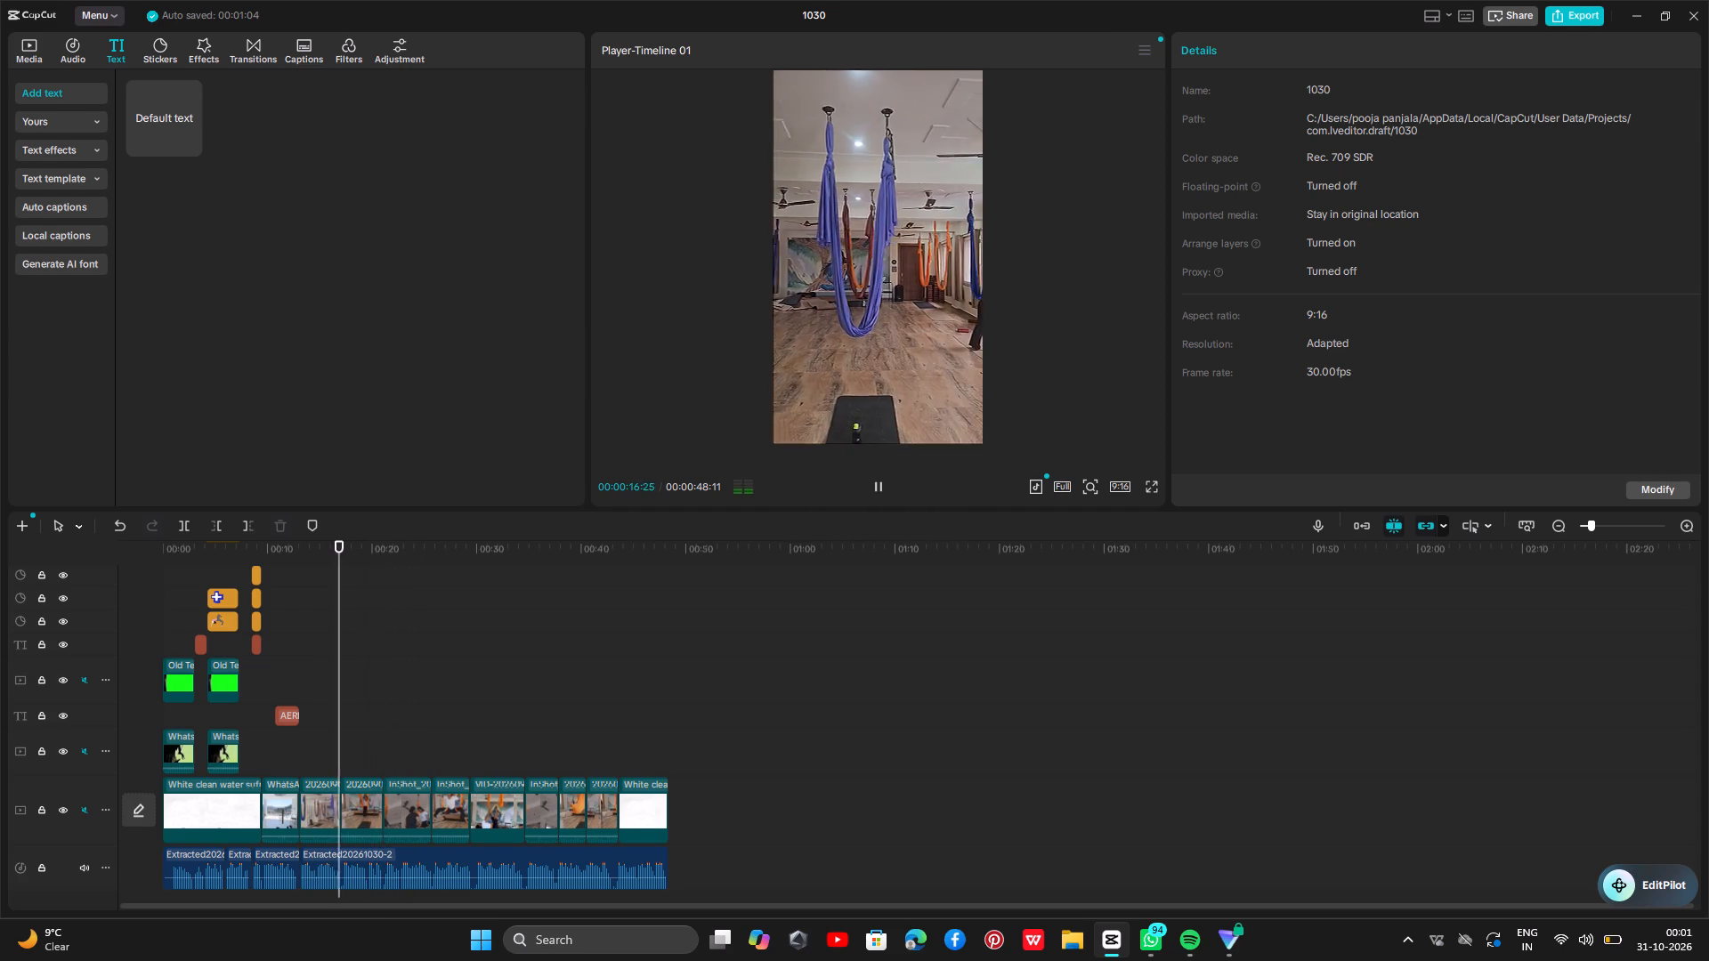
key("space")
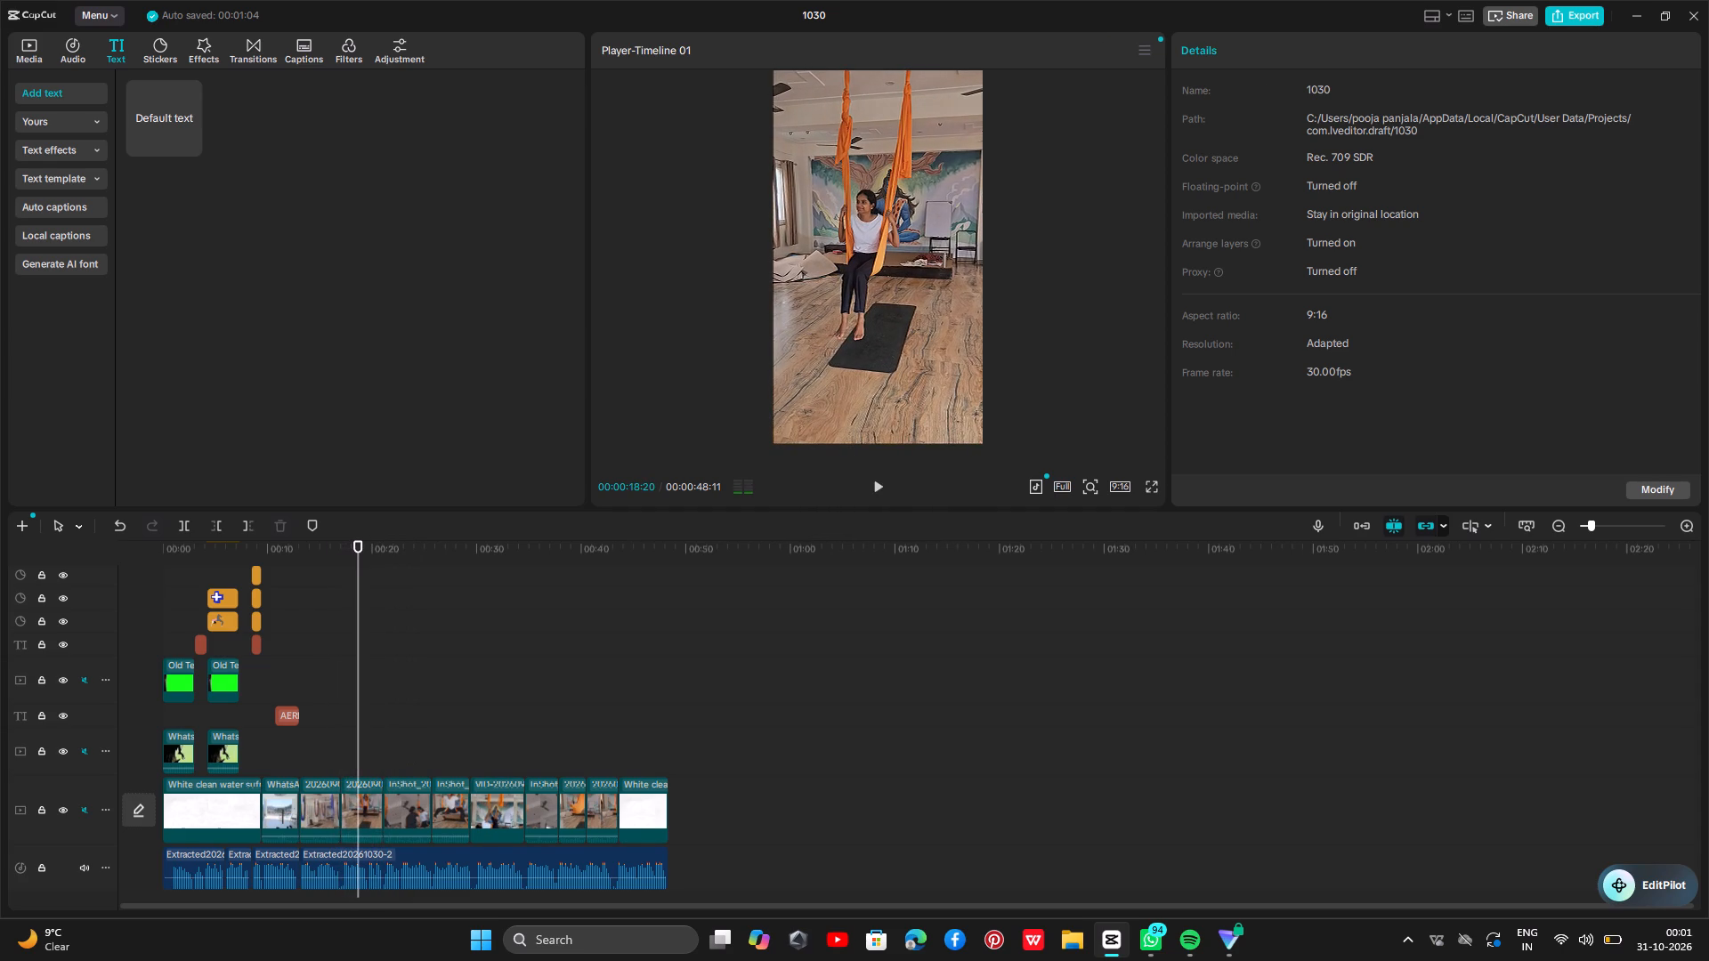
Review the aerial yoga clips in full screen from about 17 seconds, pausing and resuming playback to examine the swing shots.
left_click(1143, 483)
left_click(1158, 485)
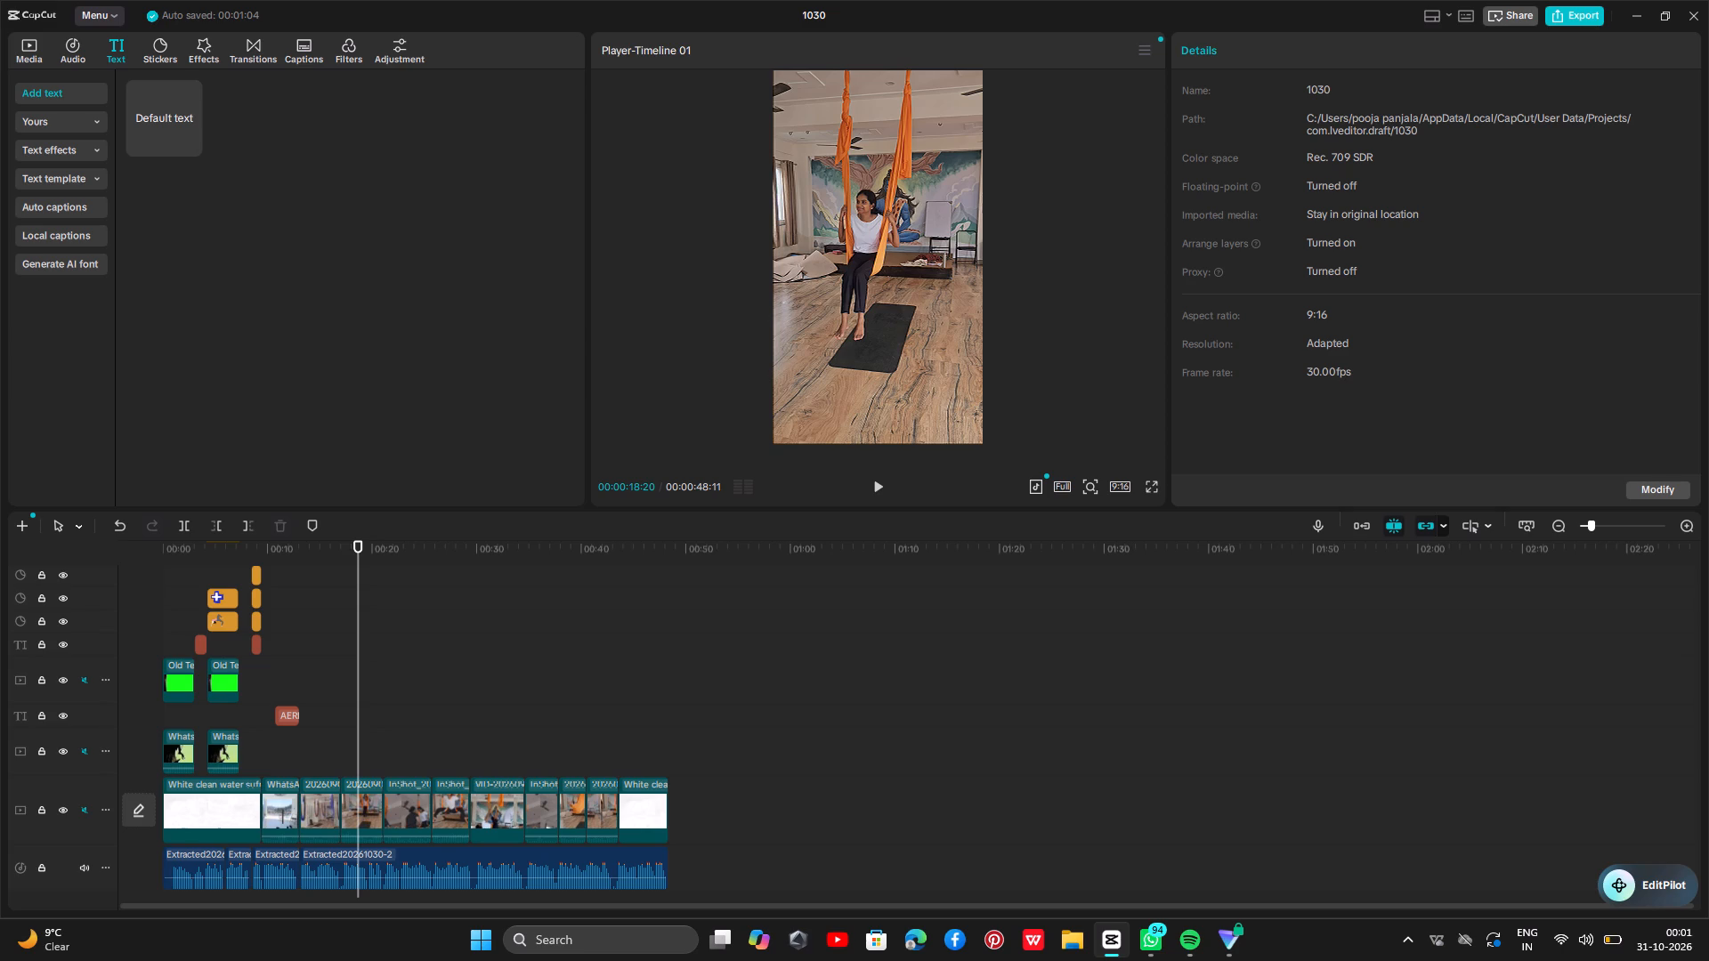
left_click(1153, 493)
left_click(1154, 487)
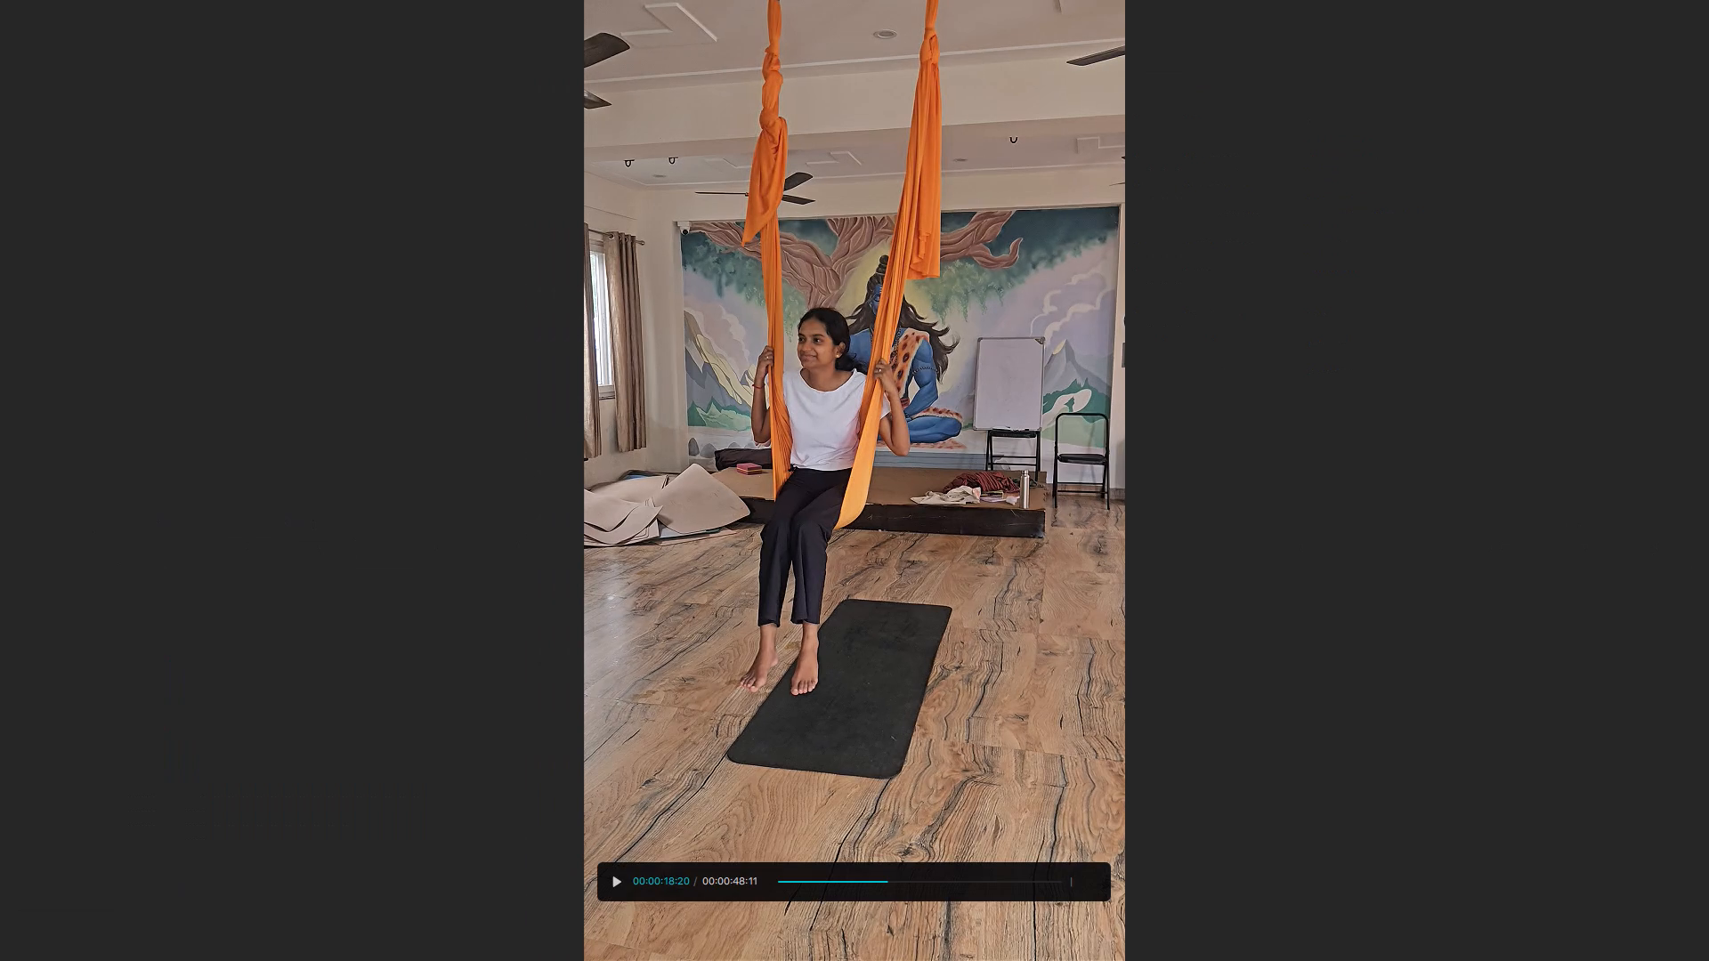
left_click(873, 883)
key("space")
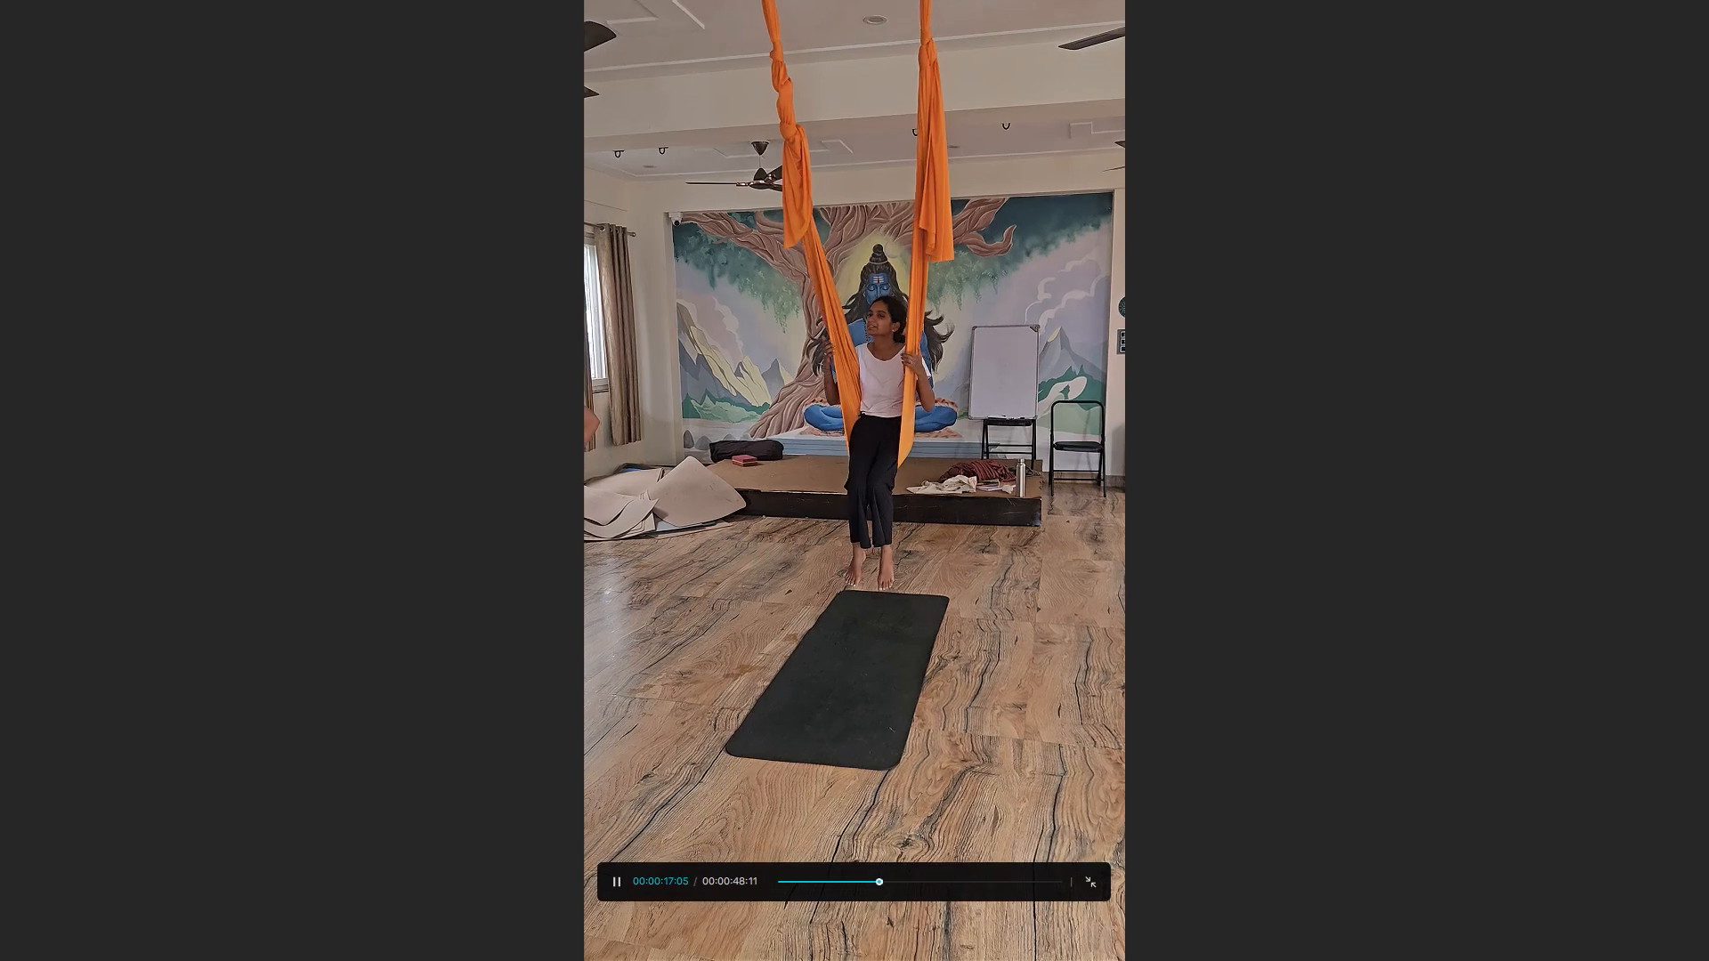
key("space")
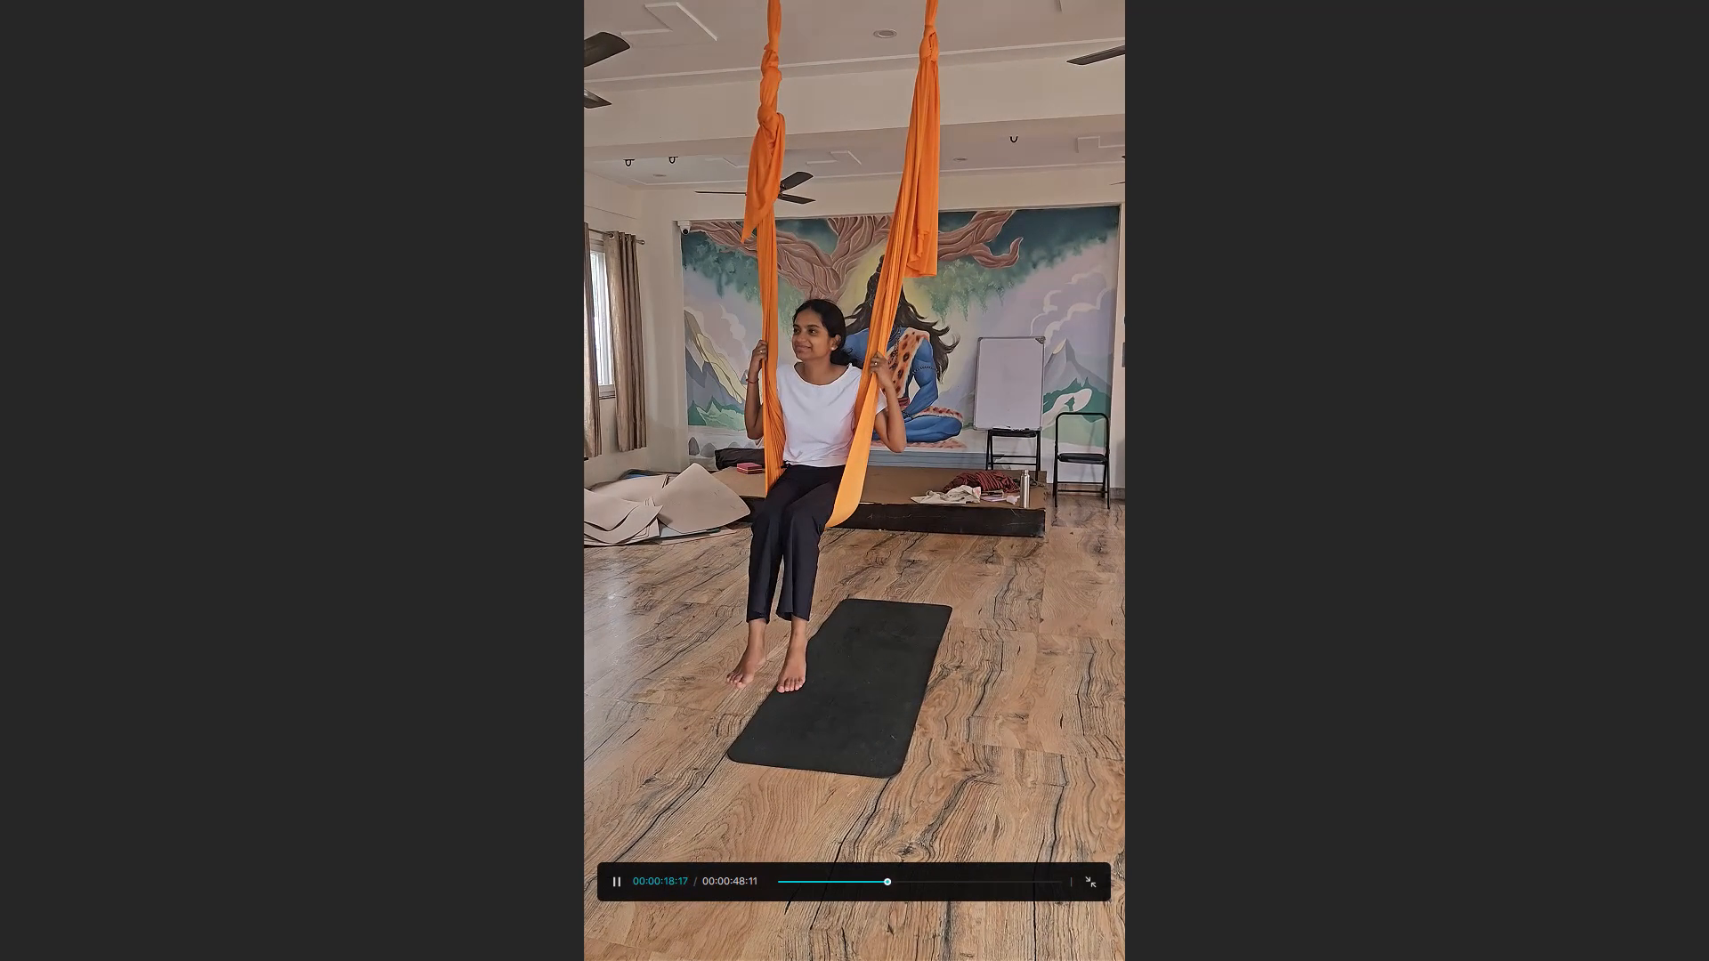
key("space")
key("space")
key("space")
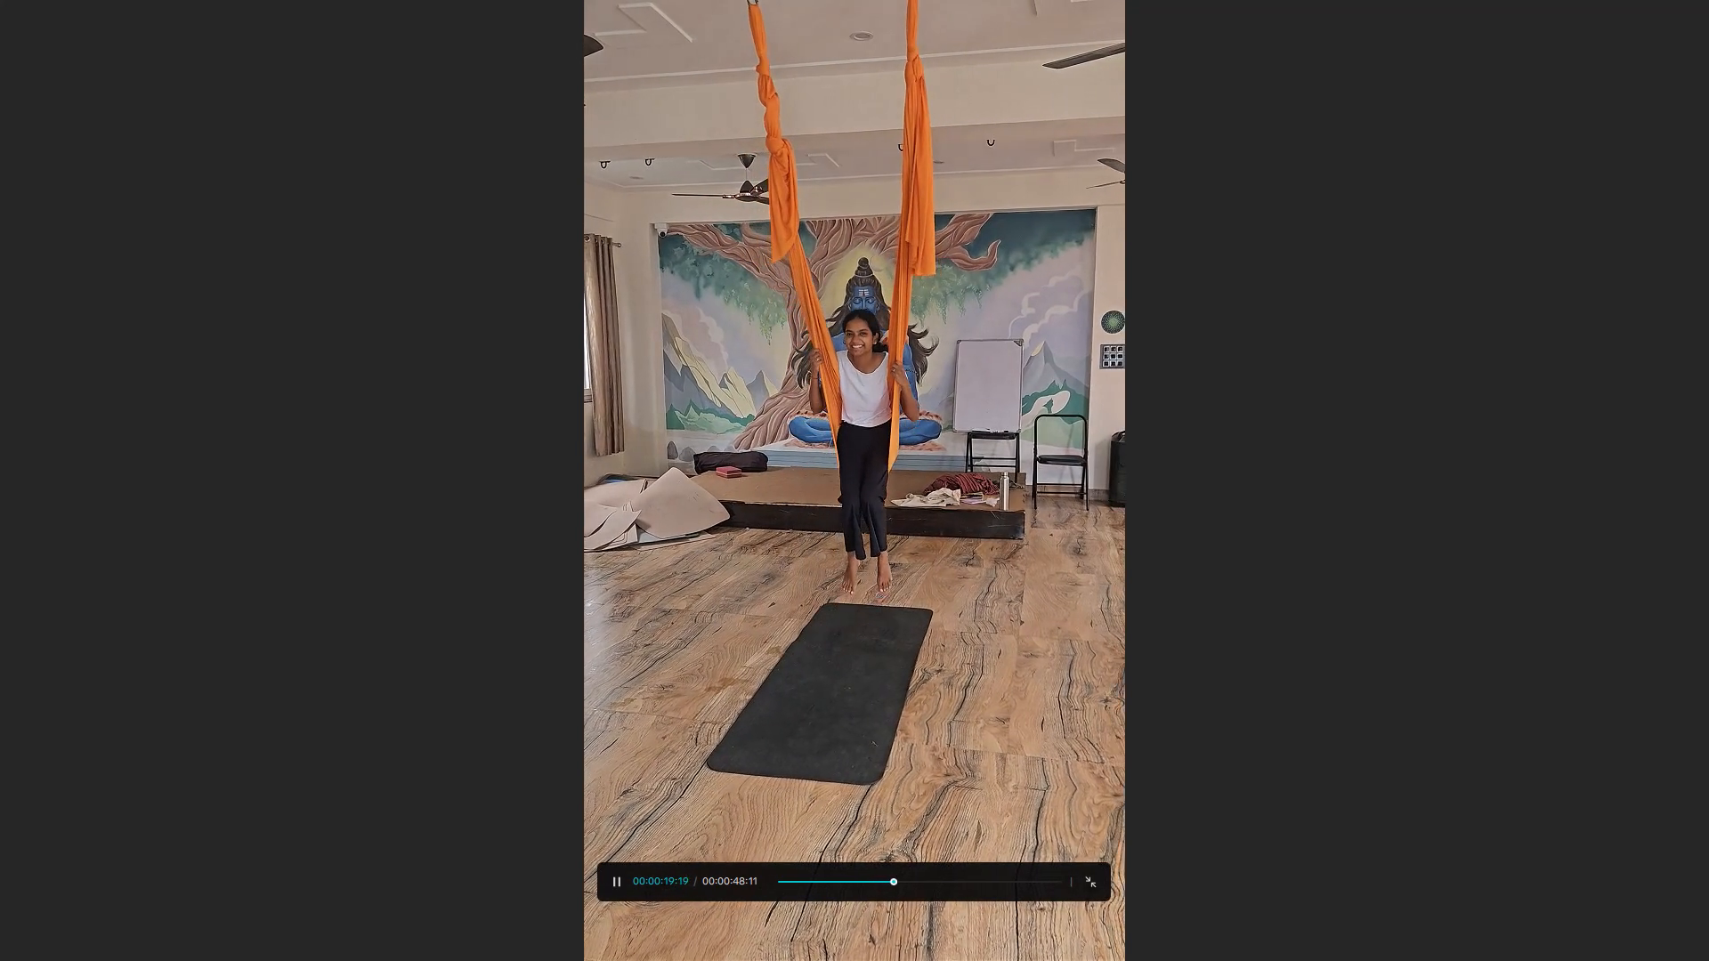
key("space")
key("space")
key("space")
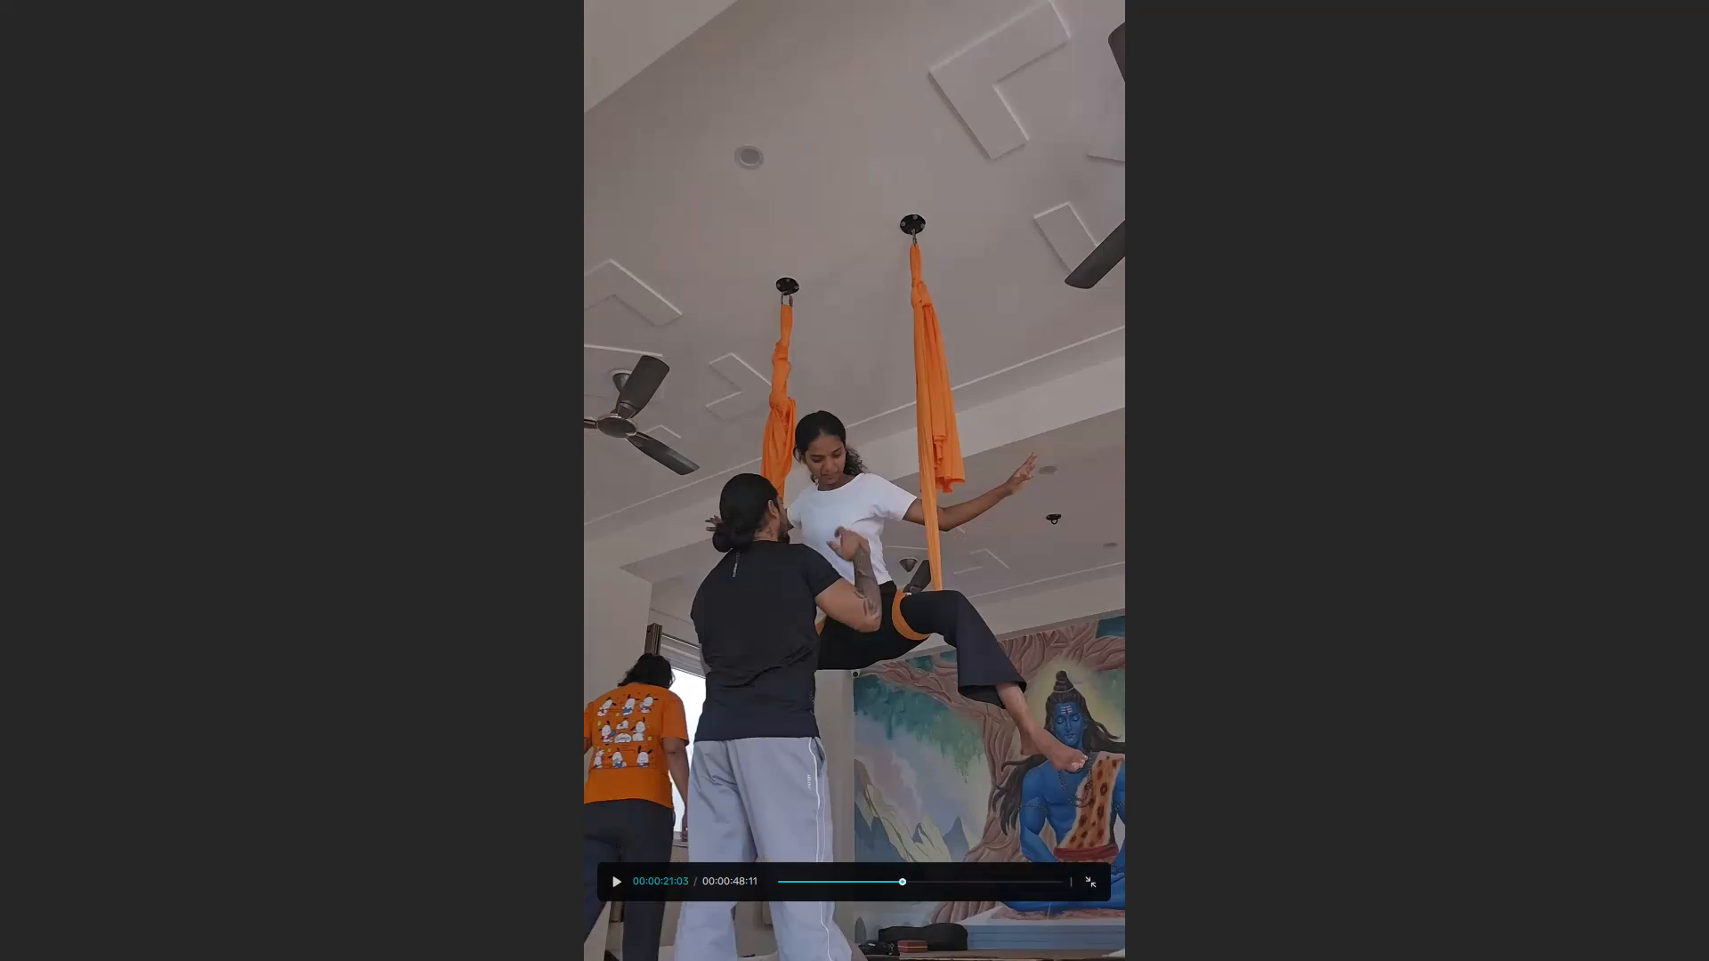
Play back the remaining aerial yoga clips in full screen from about 21 seconds to the closing white background, and return to the editor.
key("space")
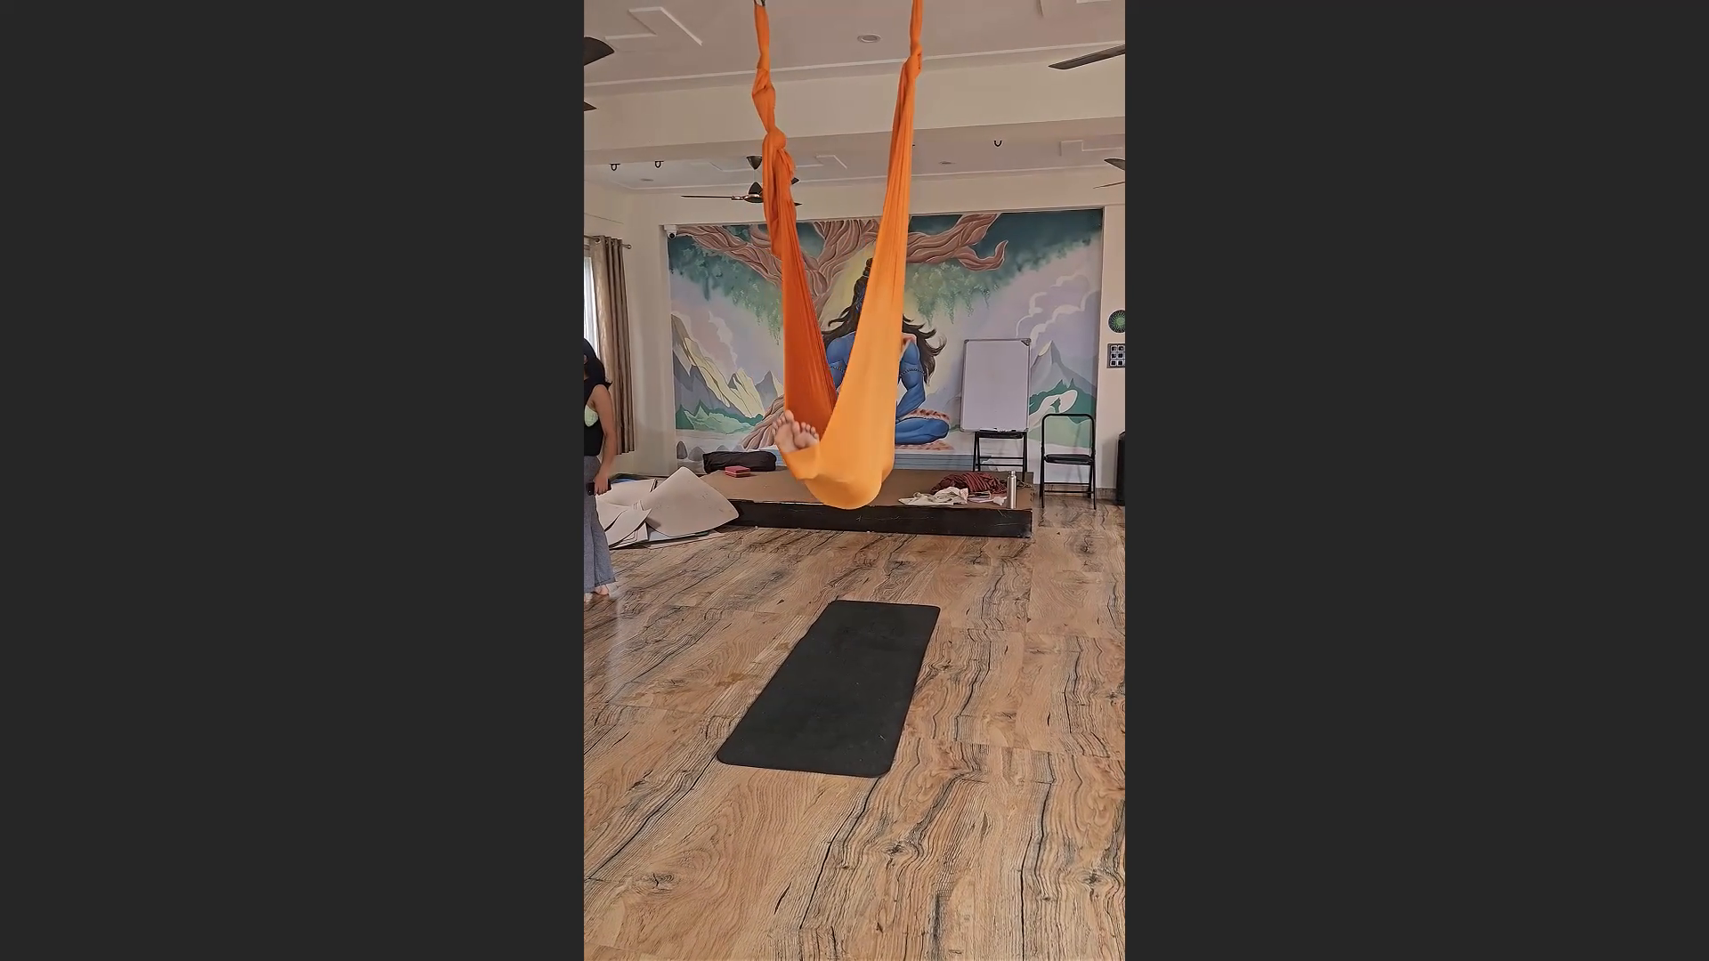
key("Escape")
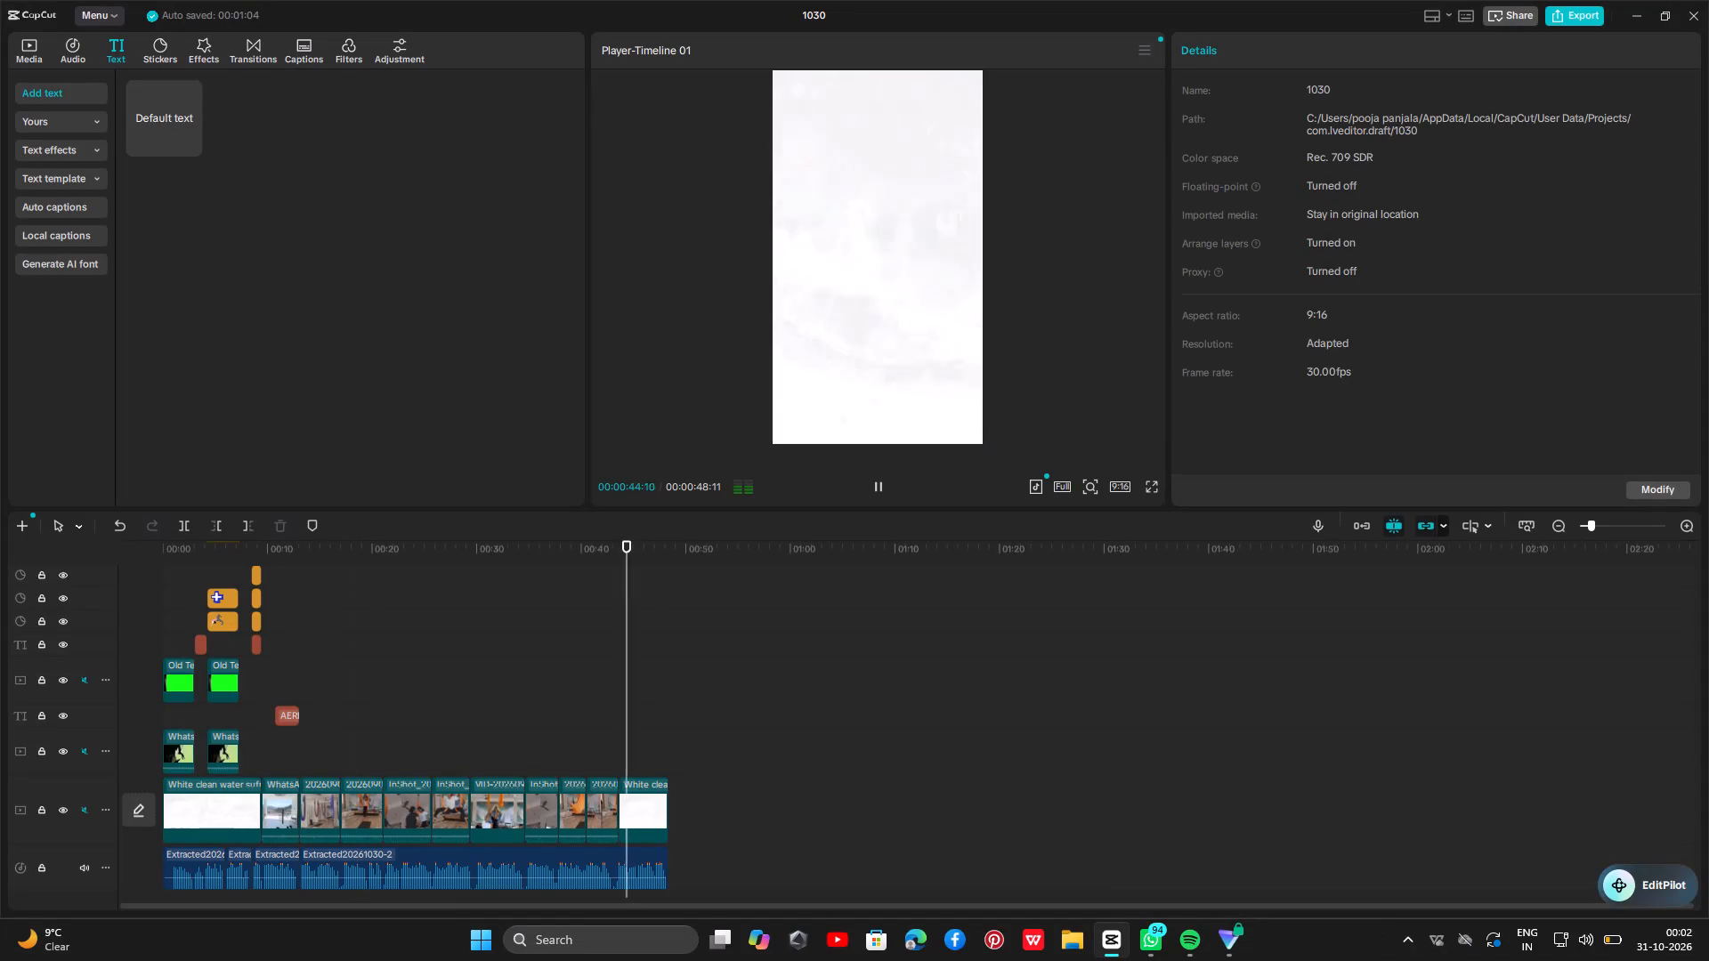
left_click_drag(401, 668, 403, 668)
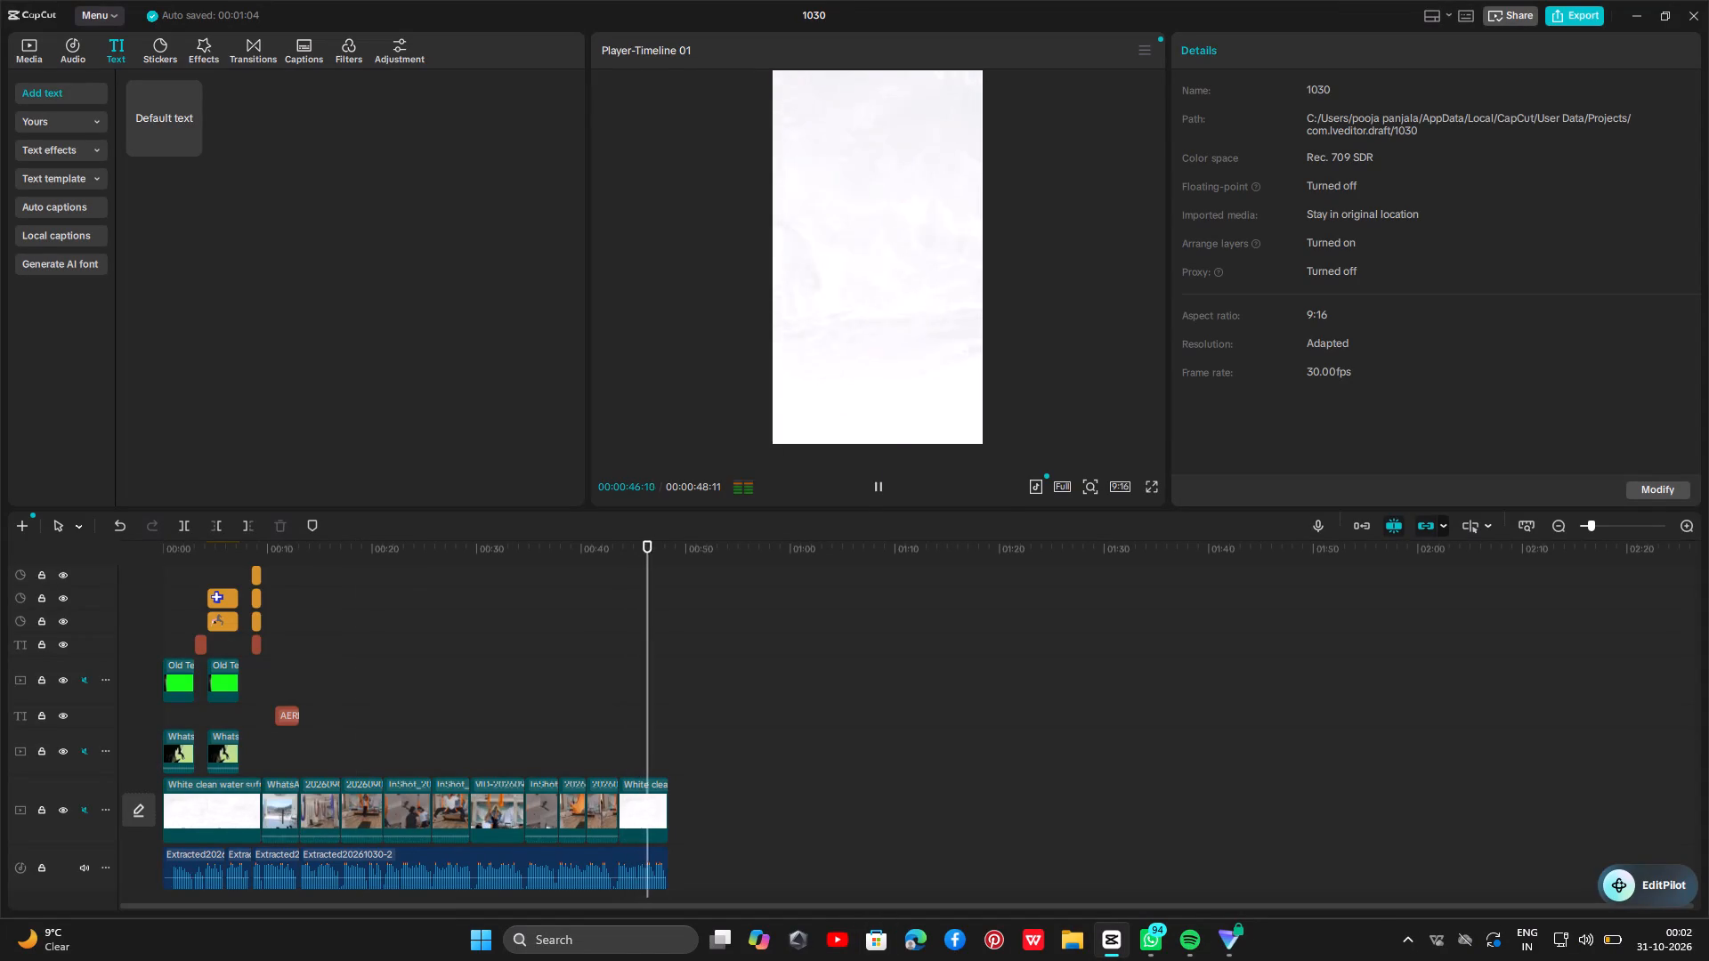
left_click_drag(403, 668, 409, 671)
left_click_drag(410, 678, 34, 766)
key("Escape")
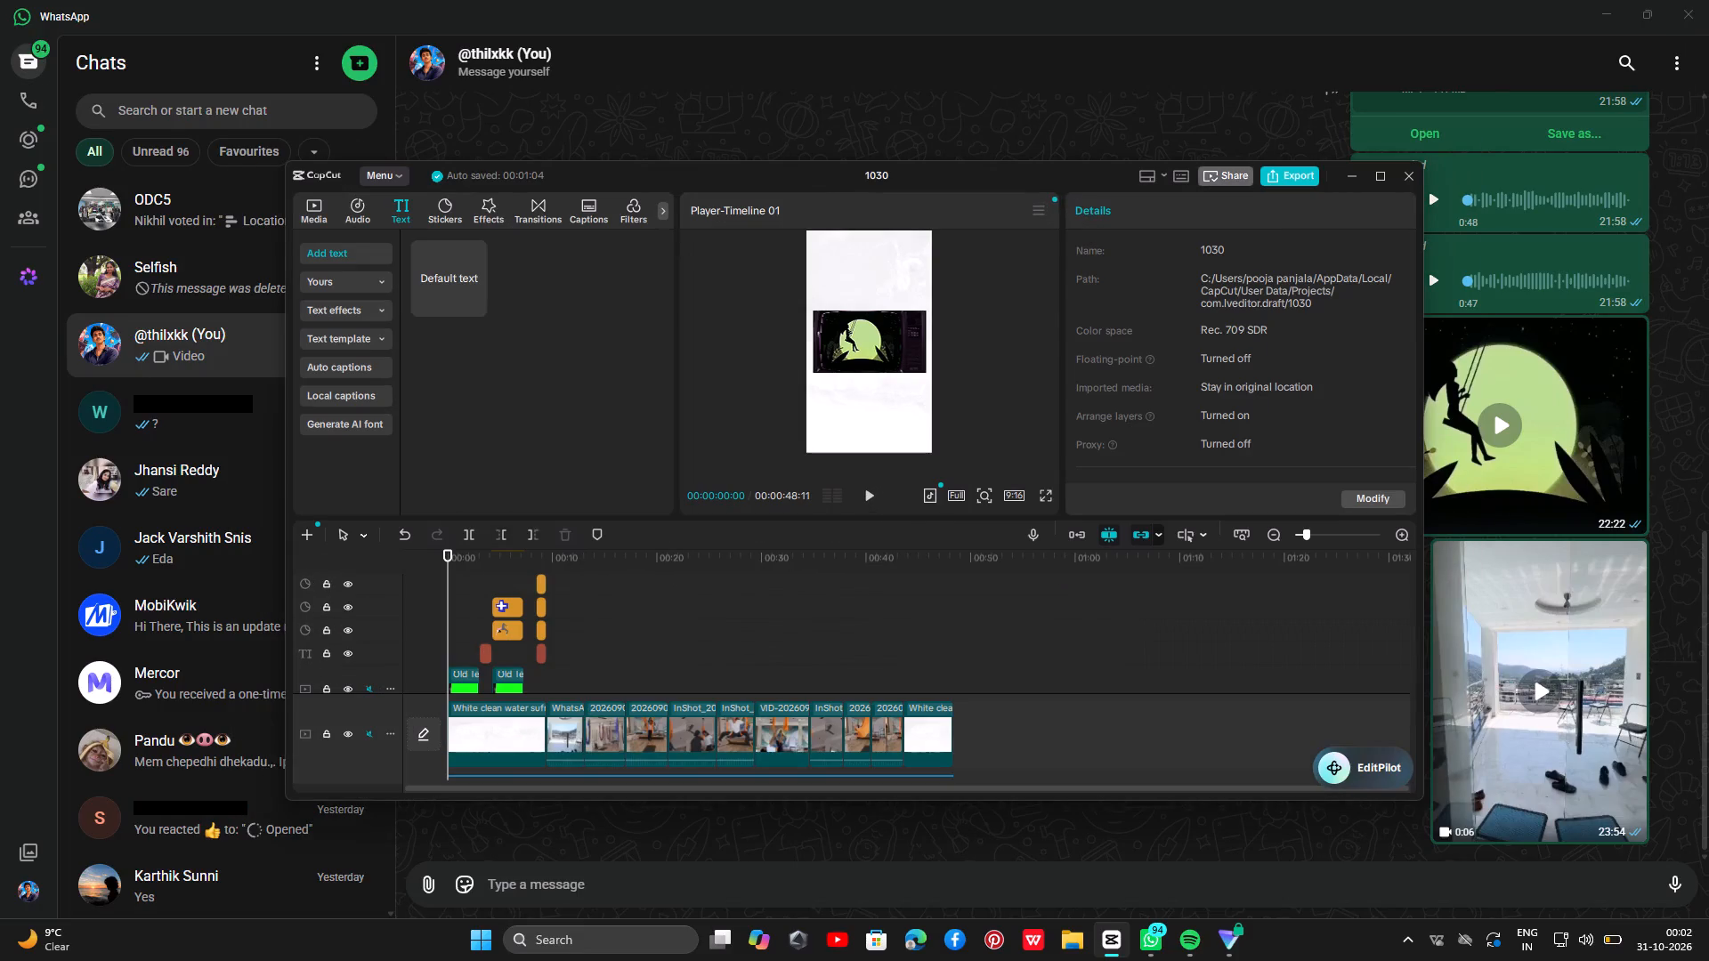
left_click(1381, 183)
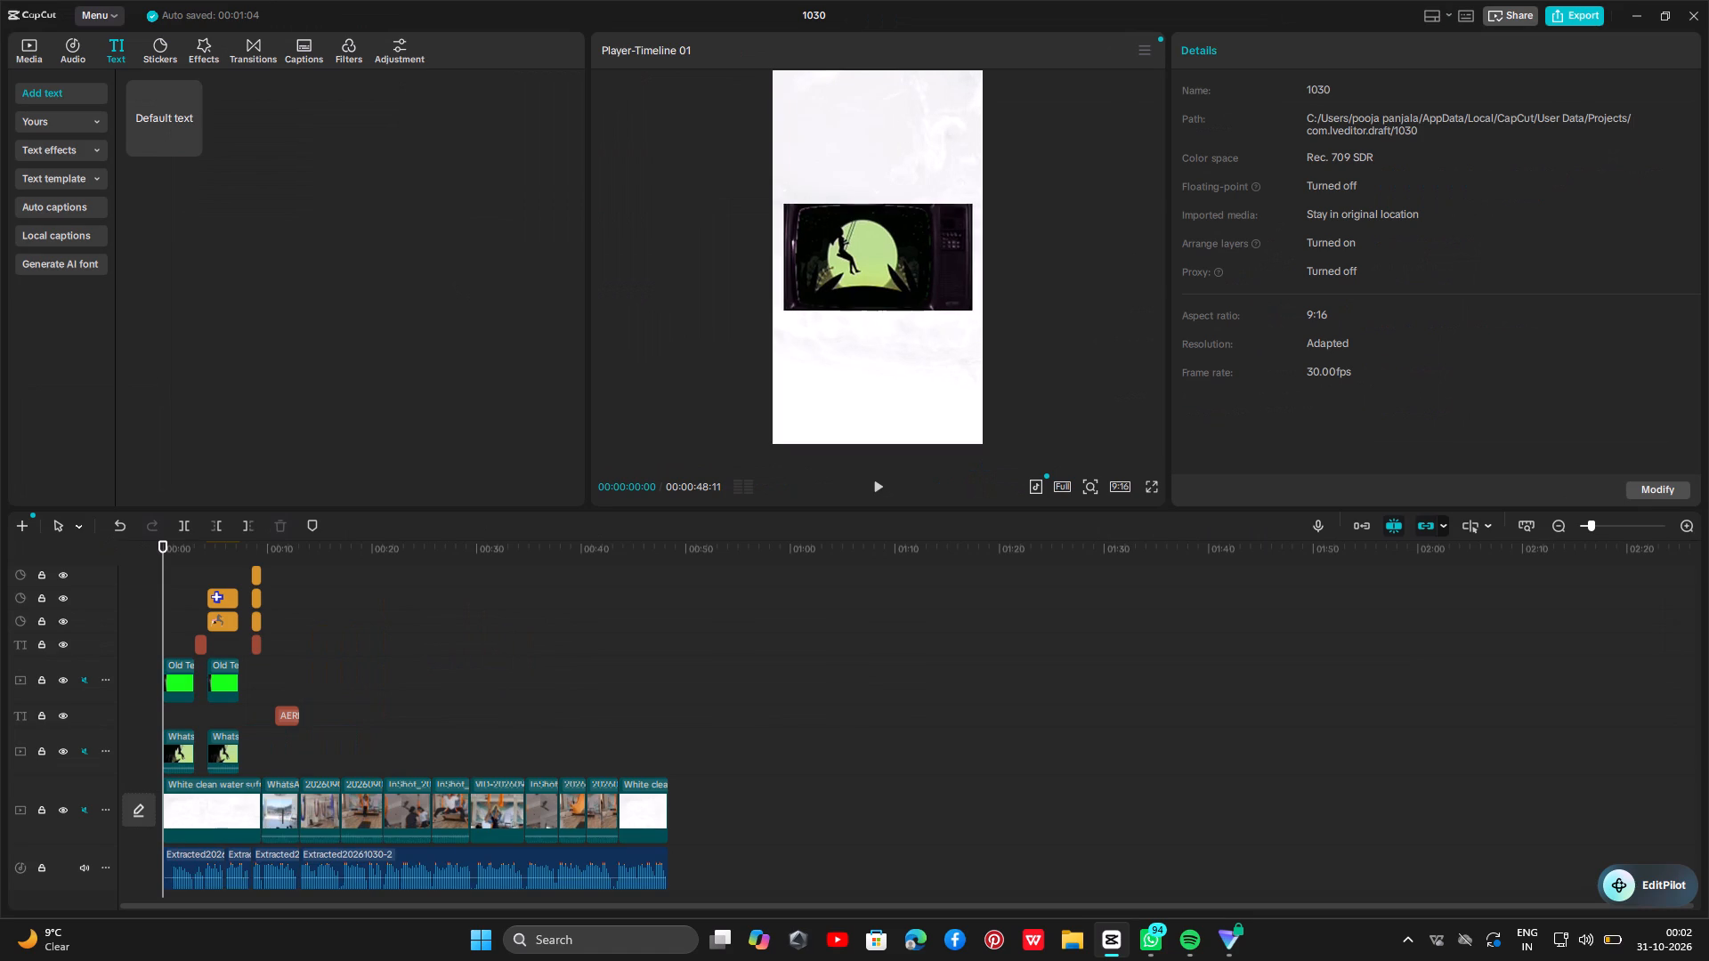
Play the opening from the start of the timeline through the swing animation and pause at the BUT text.
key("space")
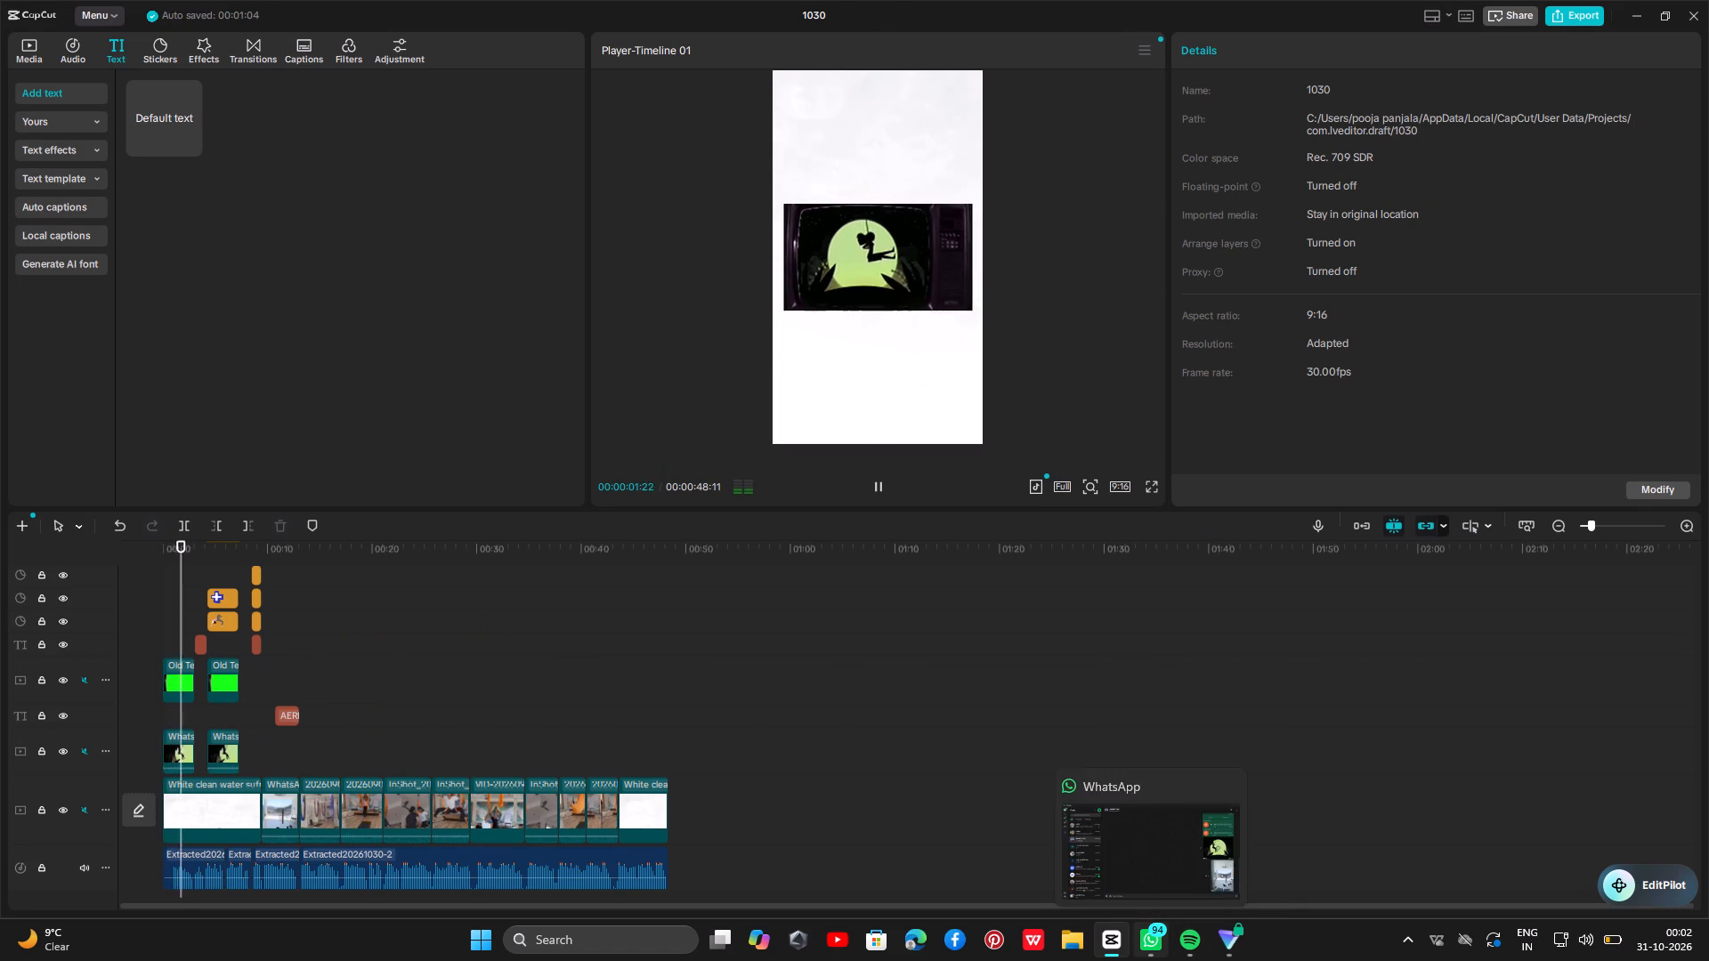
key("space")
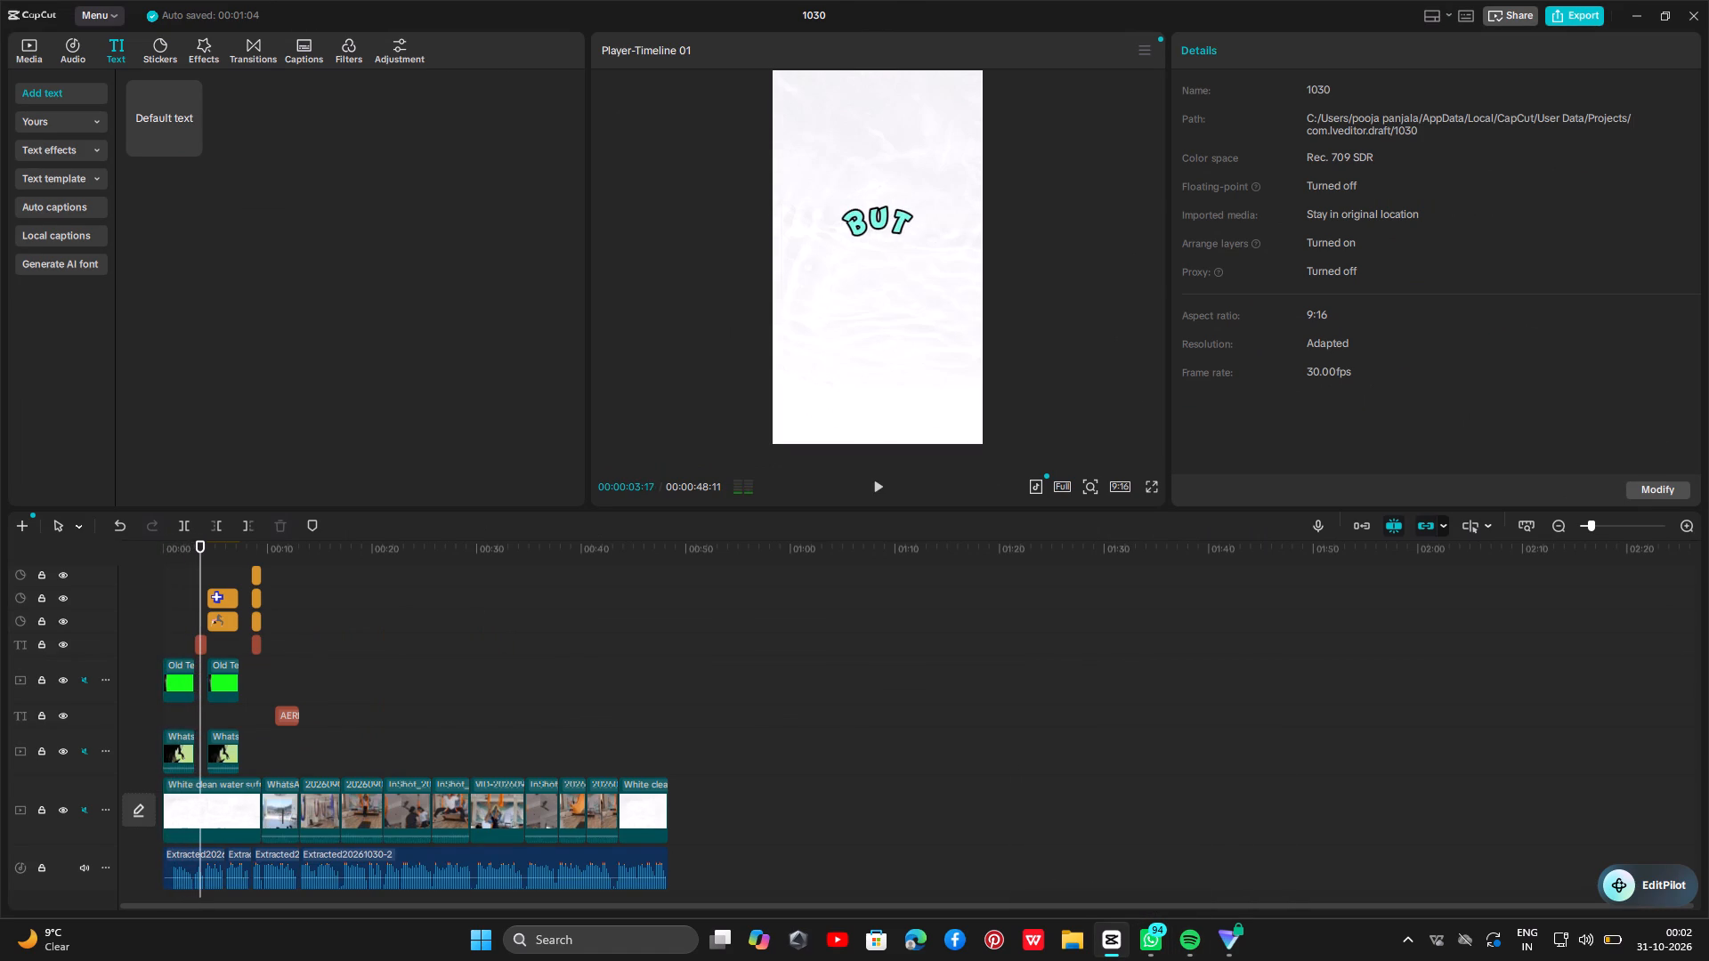
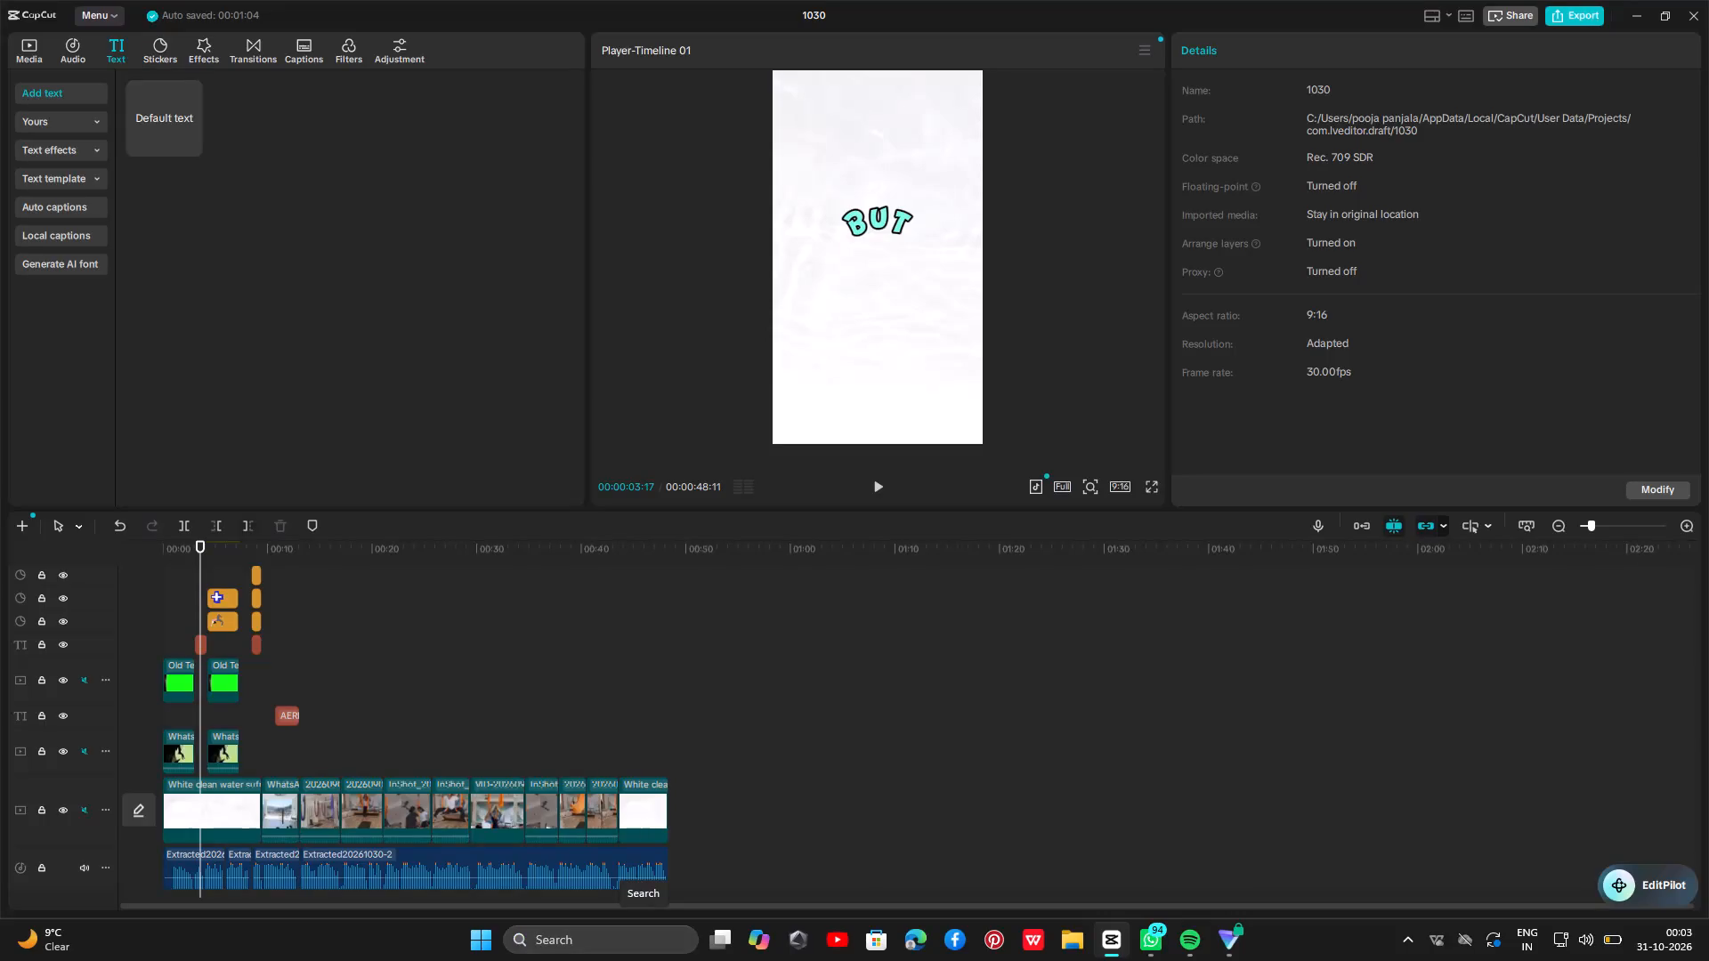
Switch to Loggy3 to check the recording sessions for the current pay period, then return to CapCut.
left_click(561, 951)
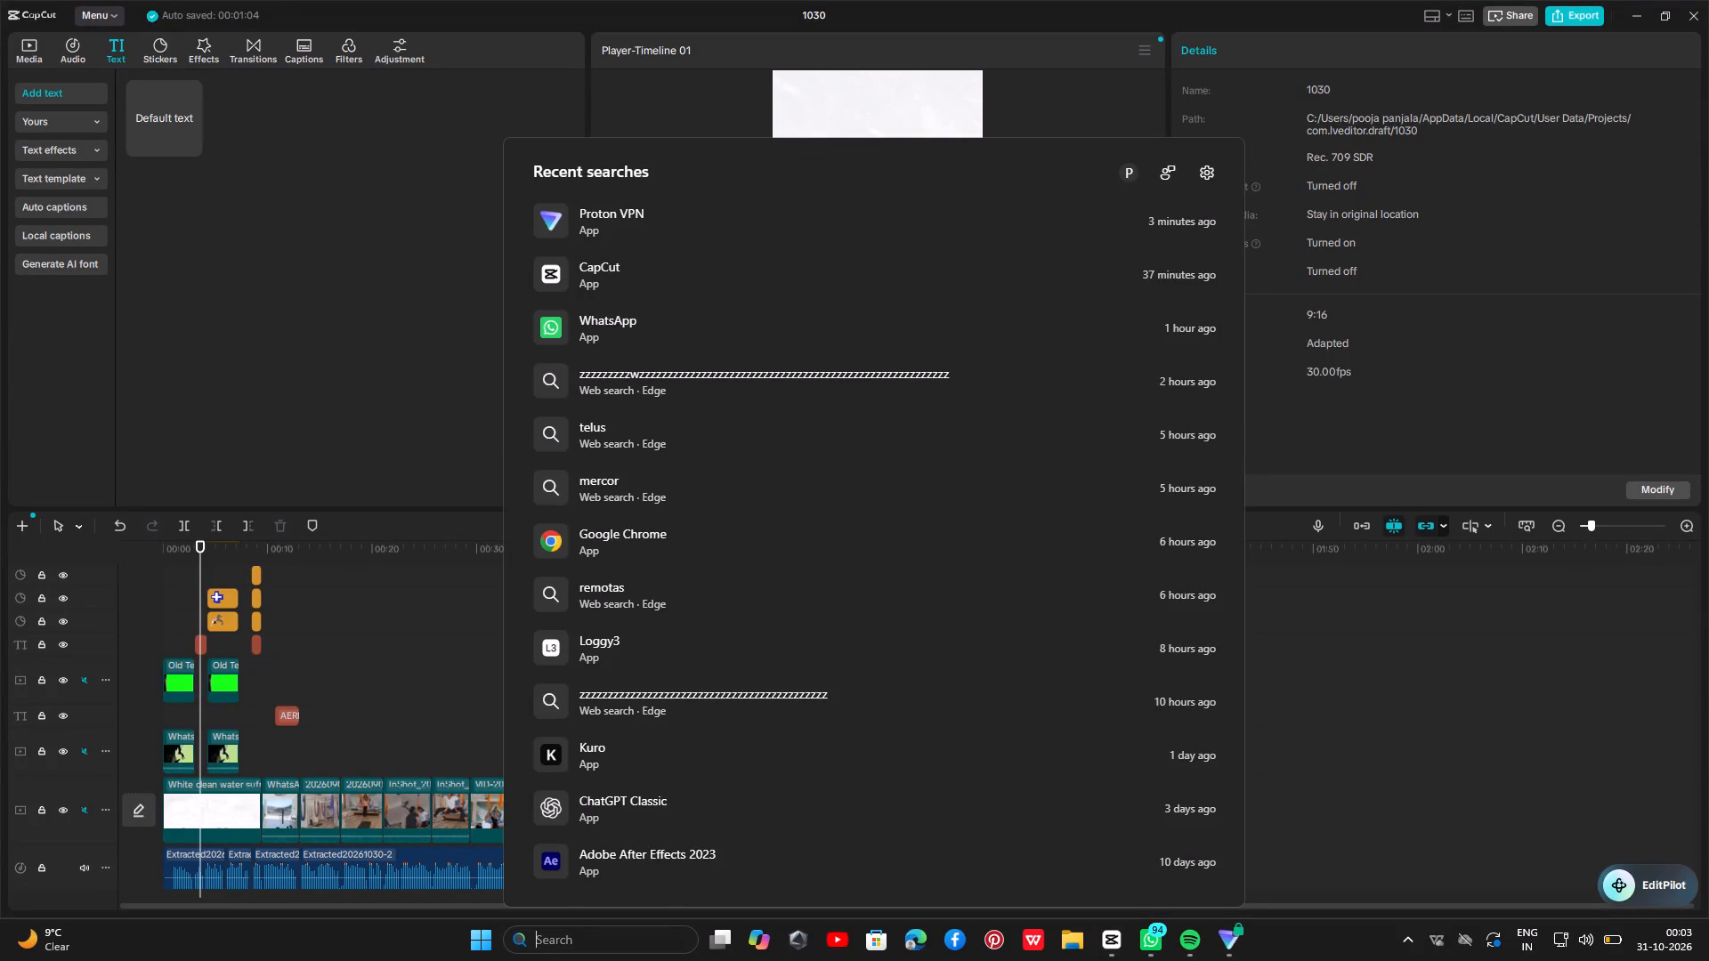
key("l")
left_click(702, 276)
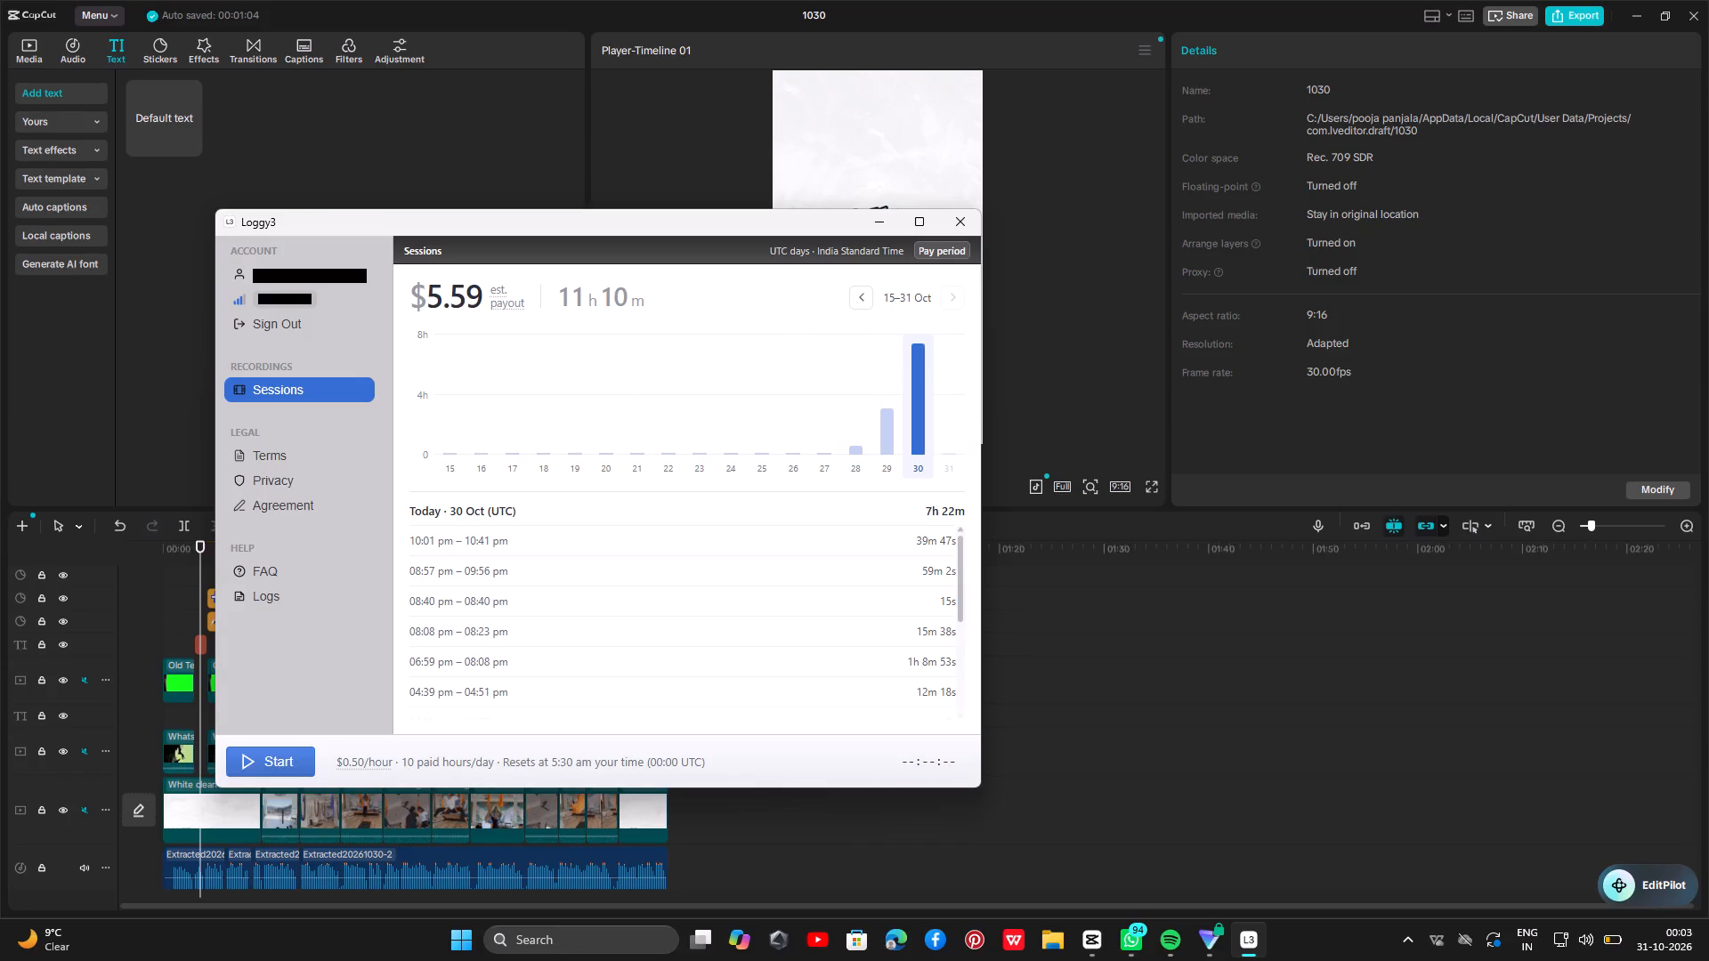
left_click(927, 295)
left_click(949, 287)
left_click(858, 297)
left_click(960, 301)
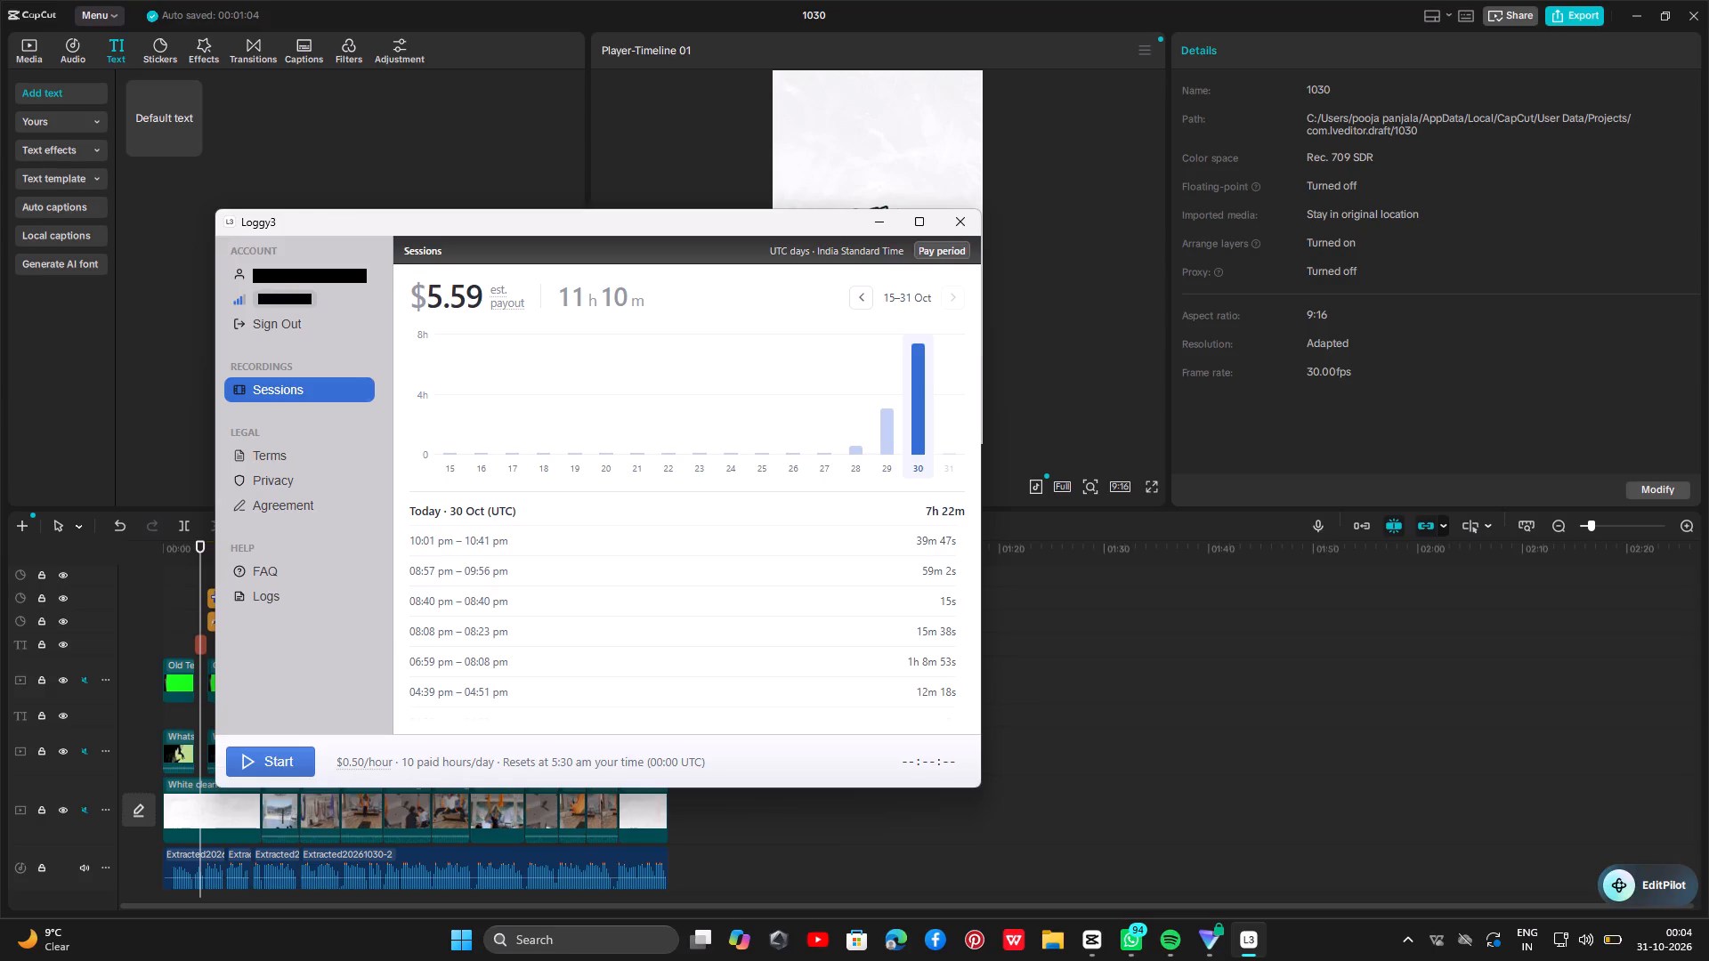
left_click(1031, 18)
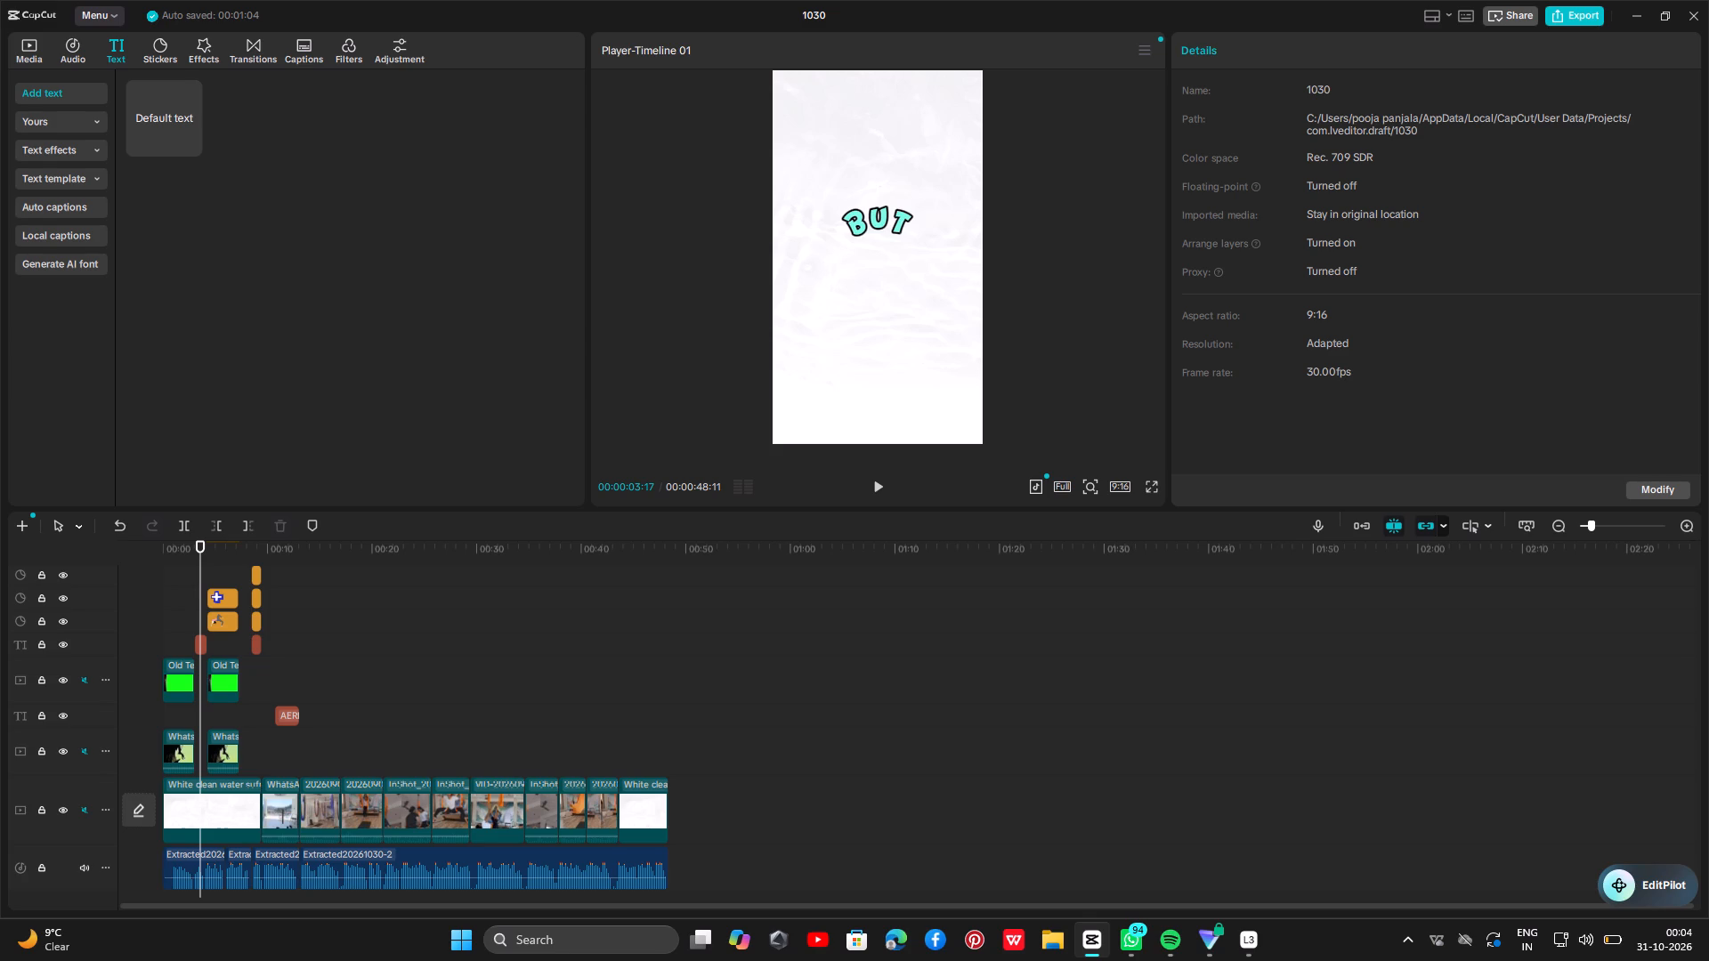
Set the stroke thickness of the BUT text to 100.
left_click(204, 649)
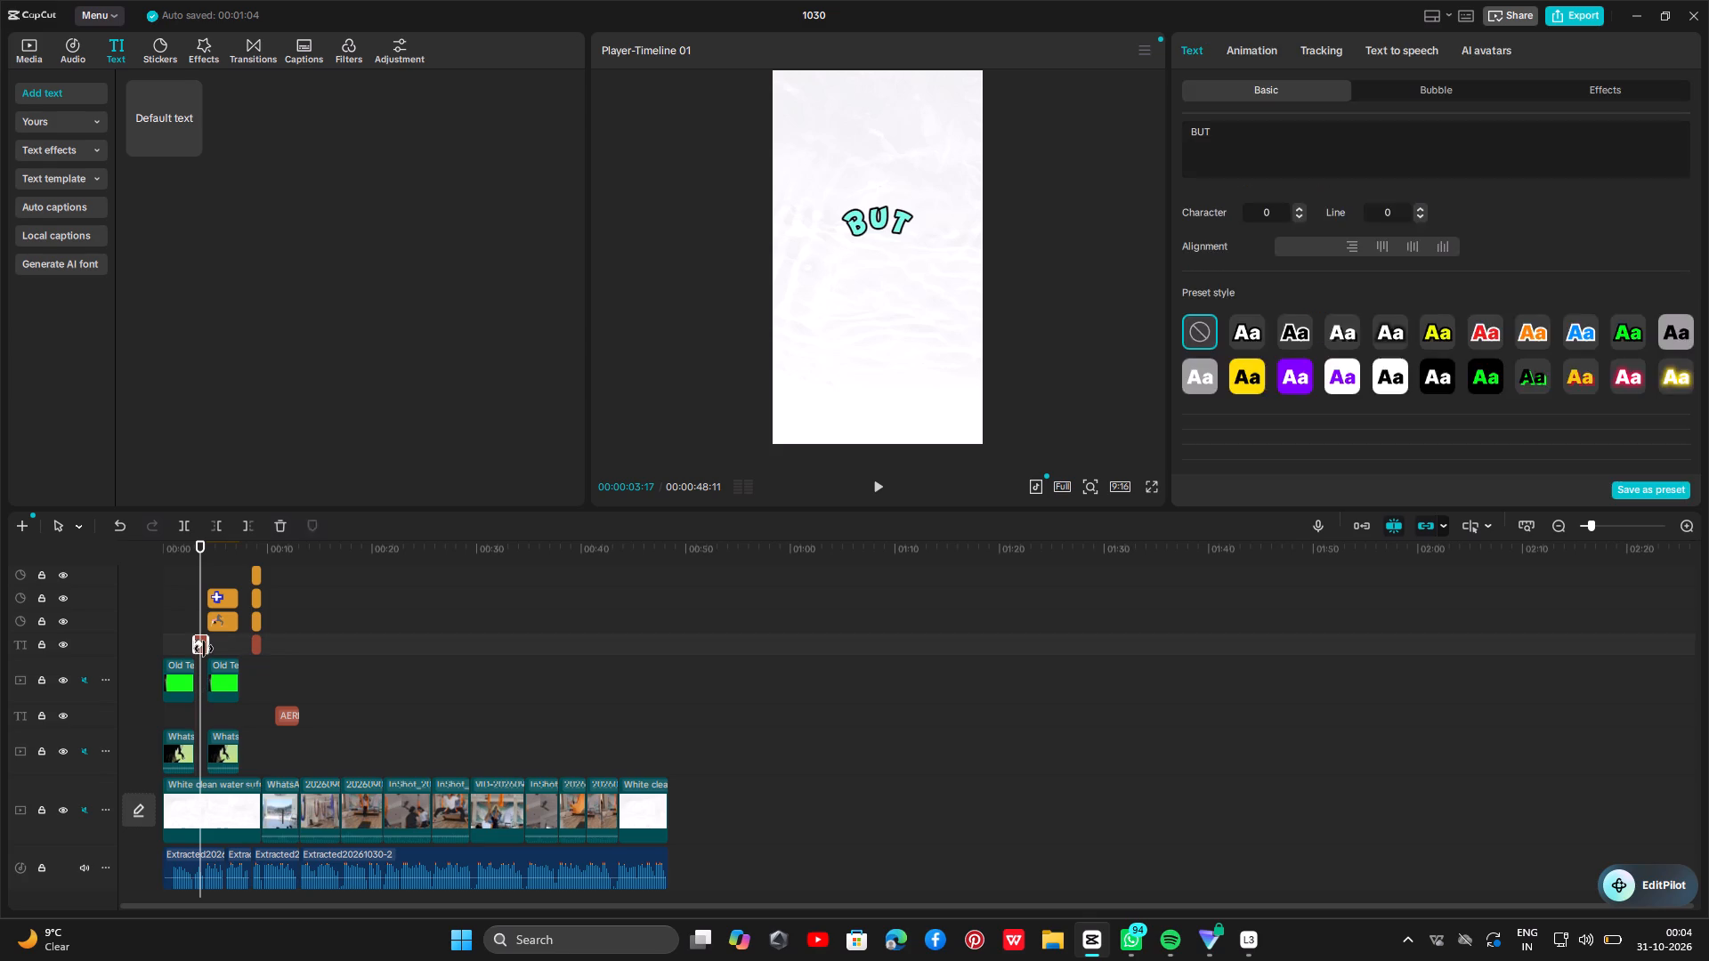
scroll(1708, 206, "down", 3)
scroll(1326, 365, "down", 2)
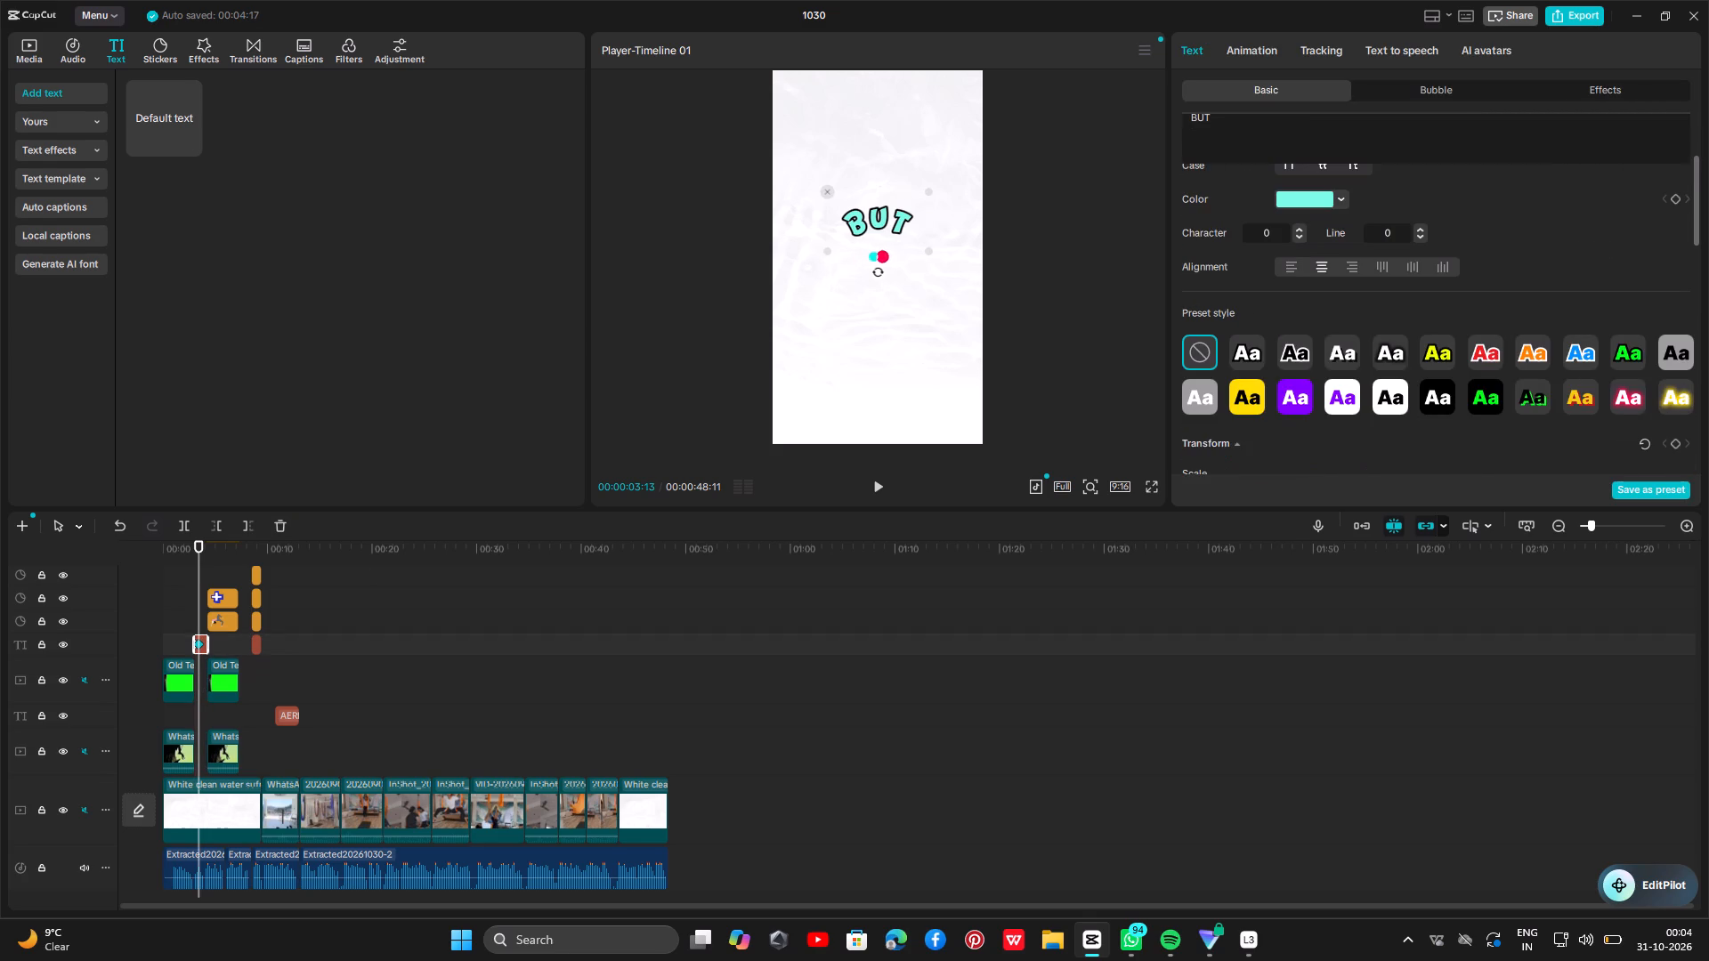
scroll(1327, 367, "down", 6)
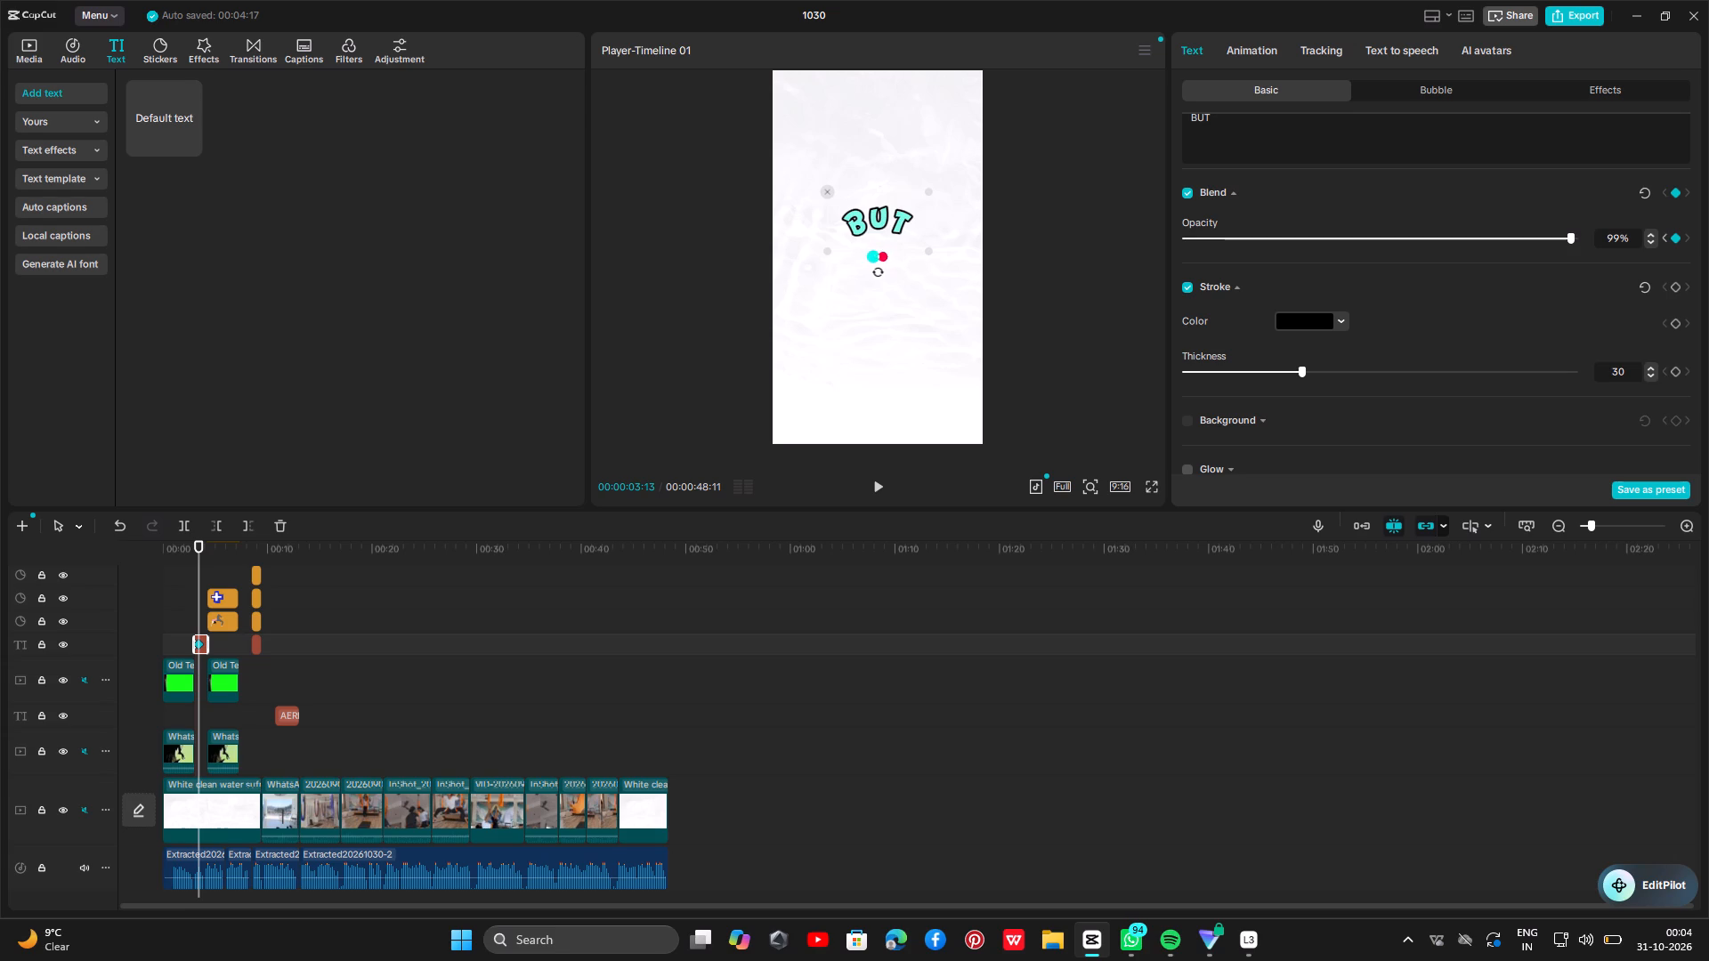
left_click_drag(1307, 372, 1465, 384)
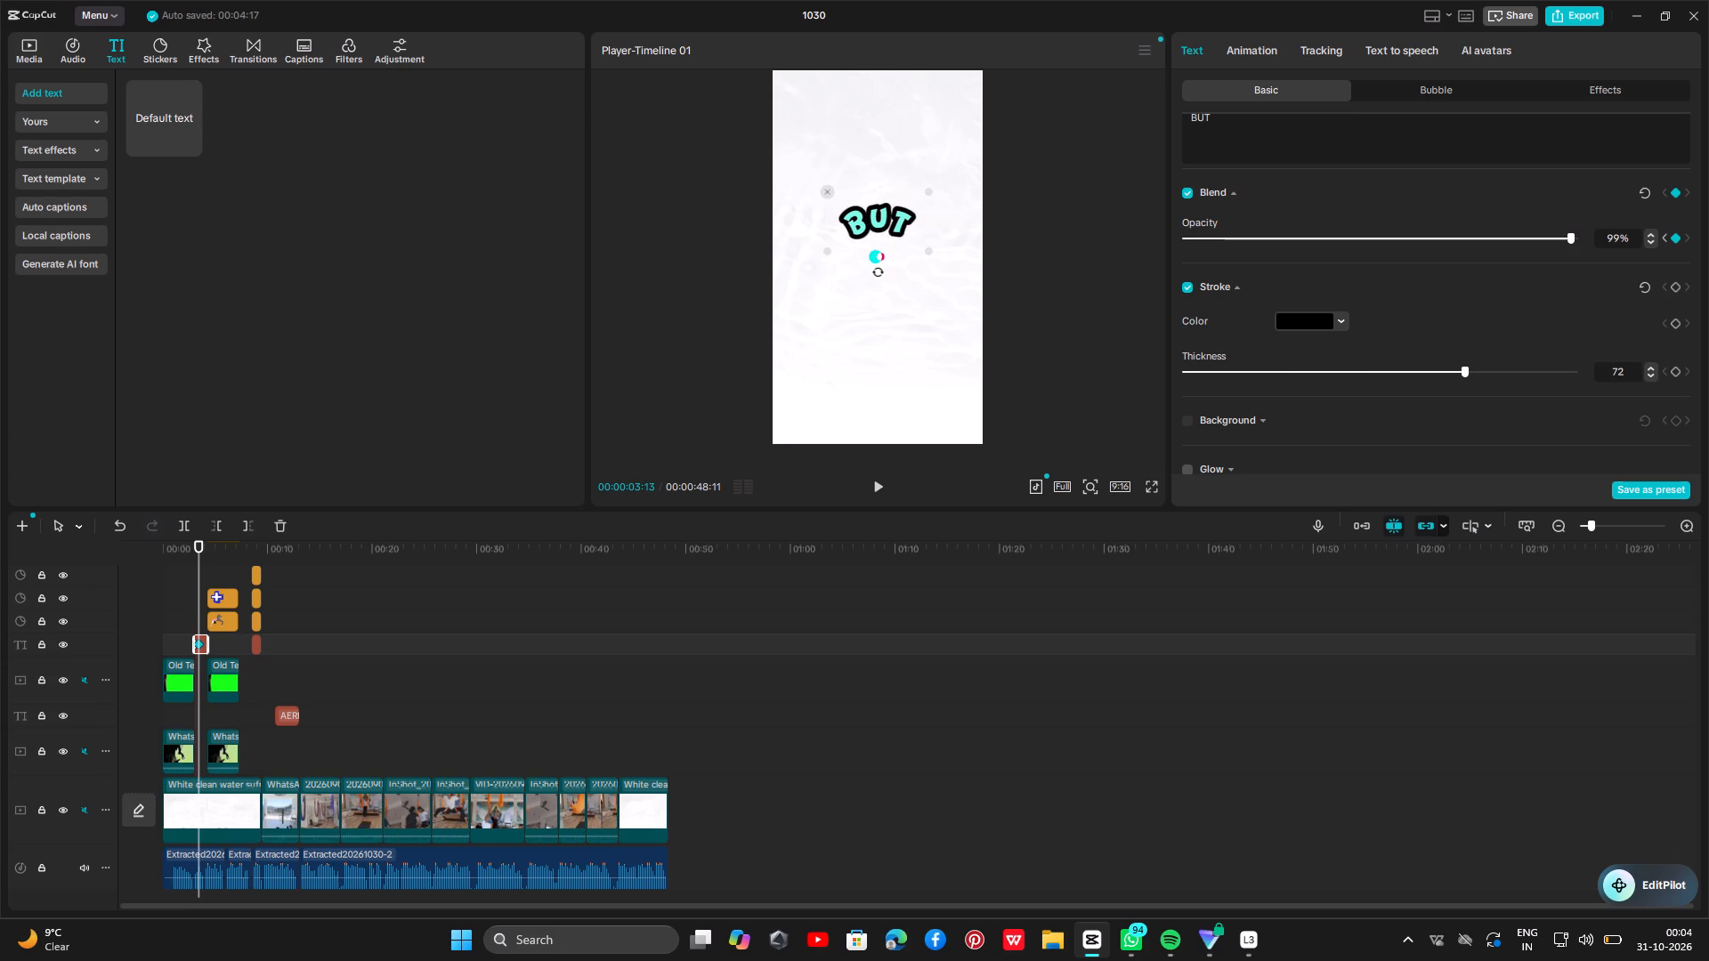
left_click_drag(1465, 384, 1642, 410)
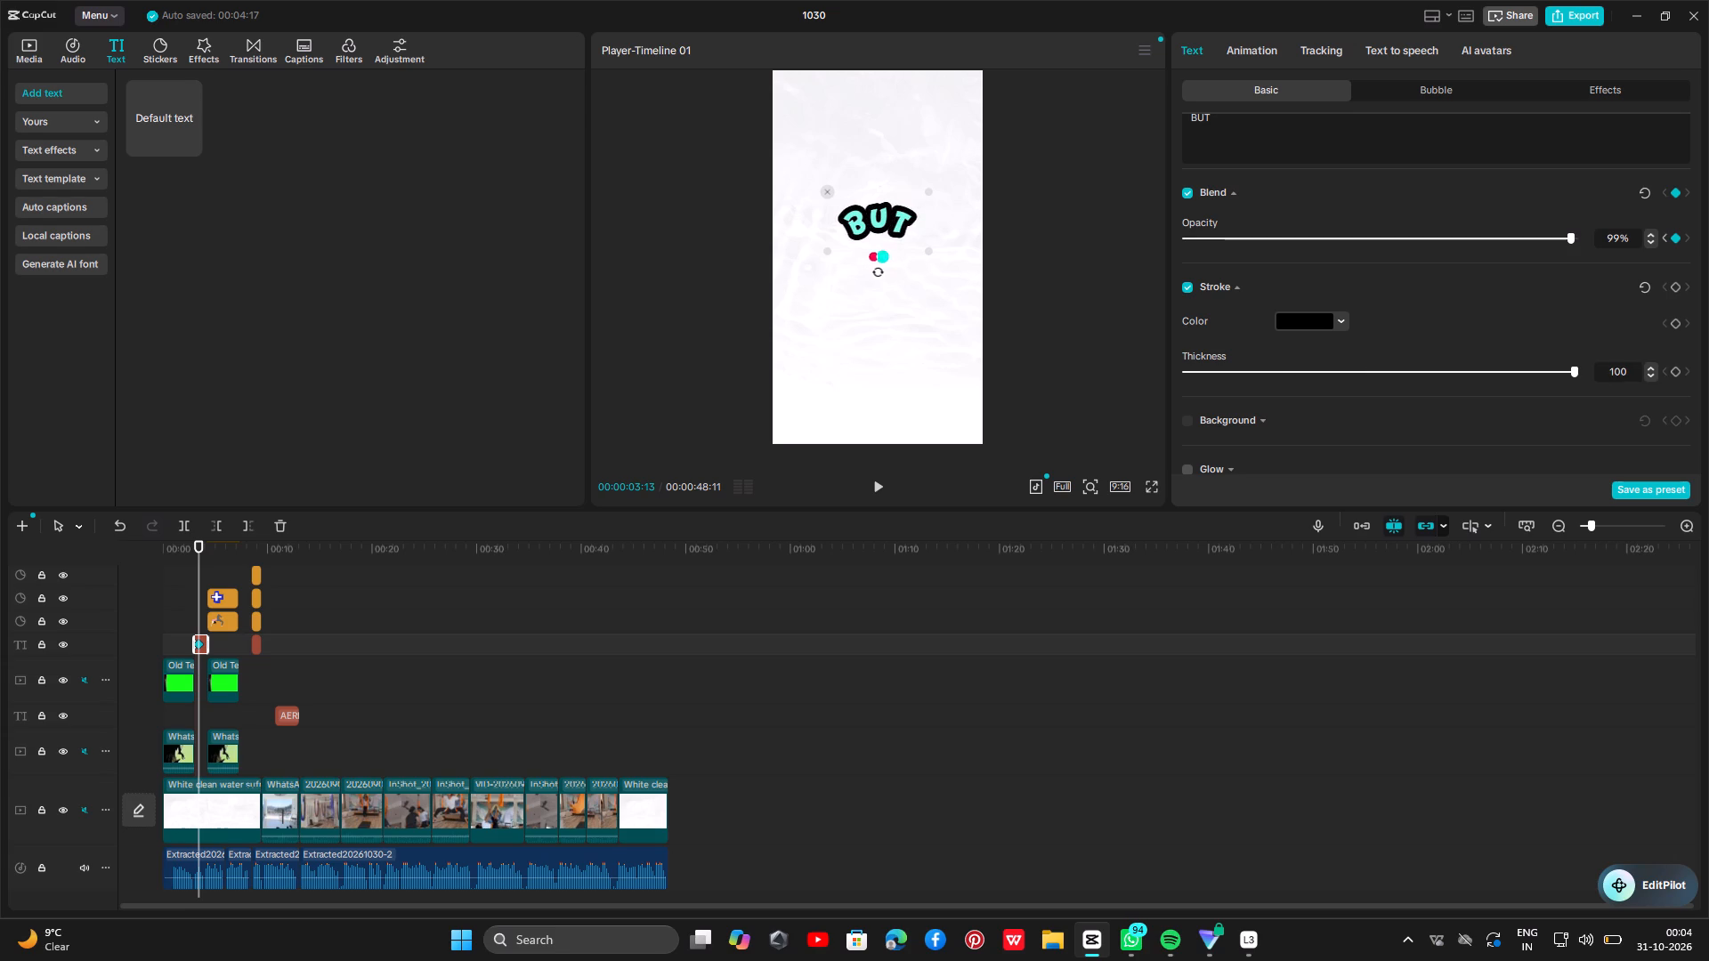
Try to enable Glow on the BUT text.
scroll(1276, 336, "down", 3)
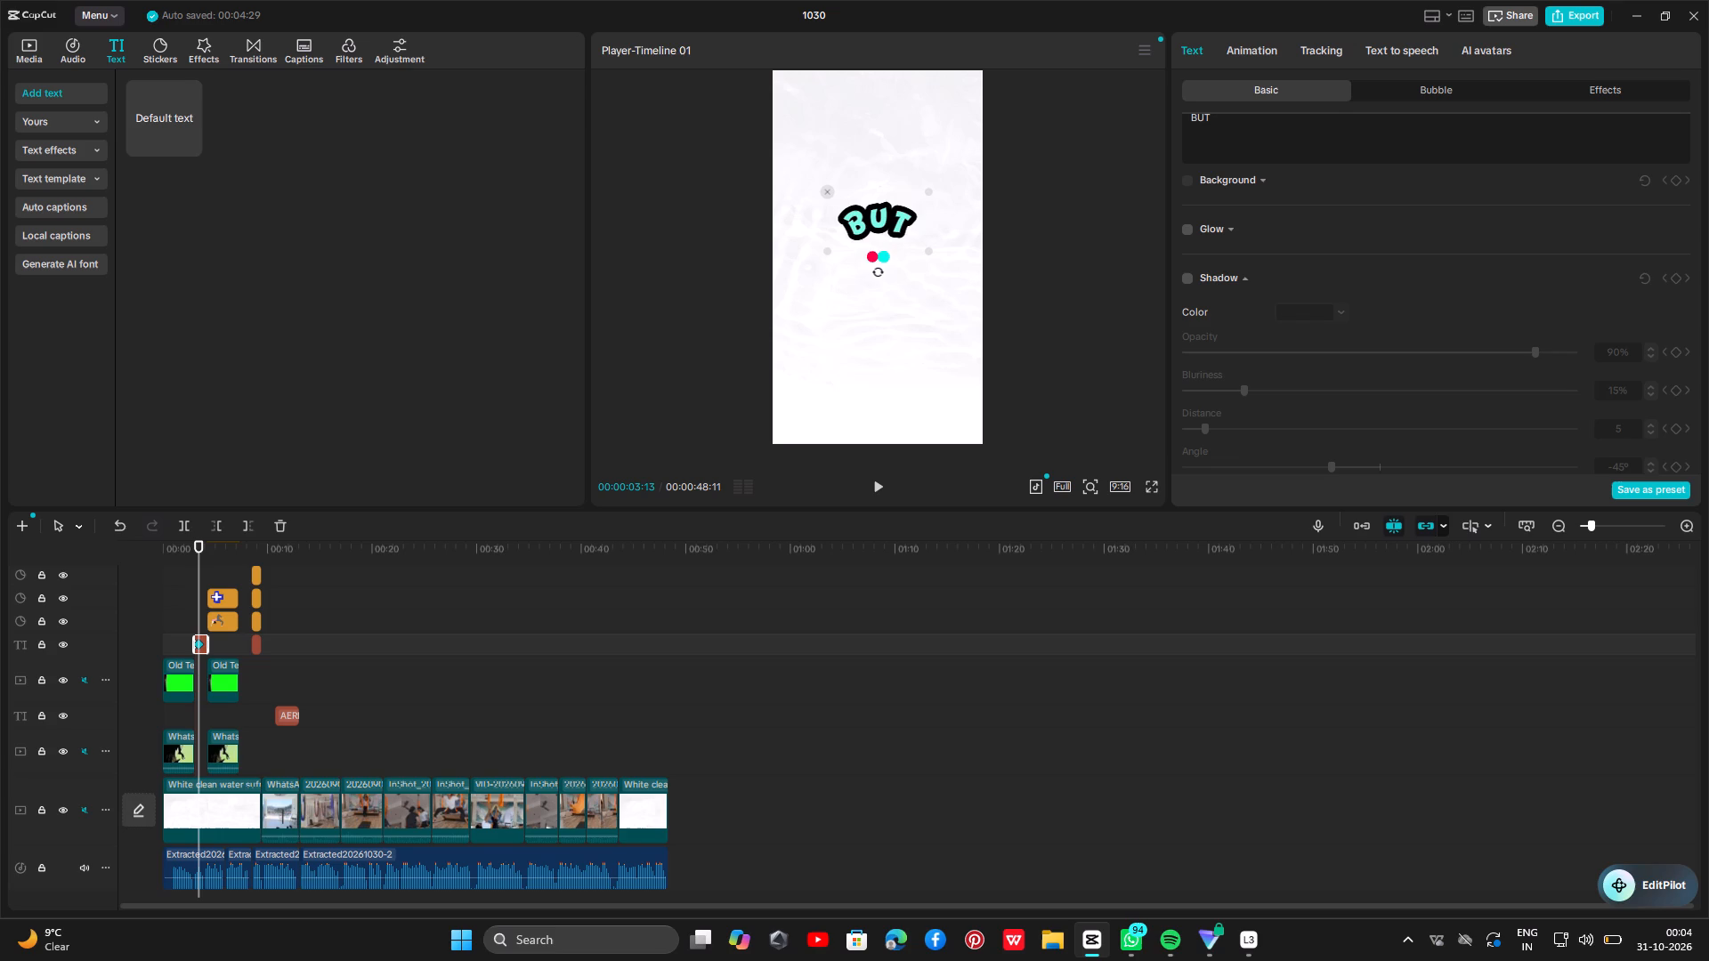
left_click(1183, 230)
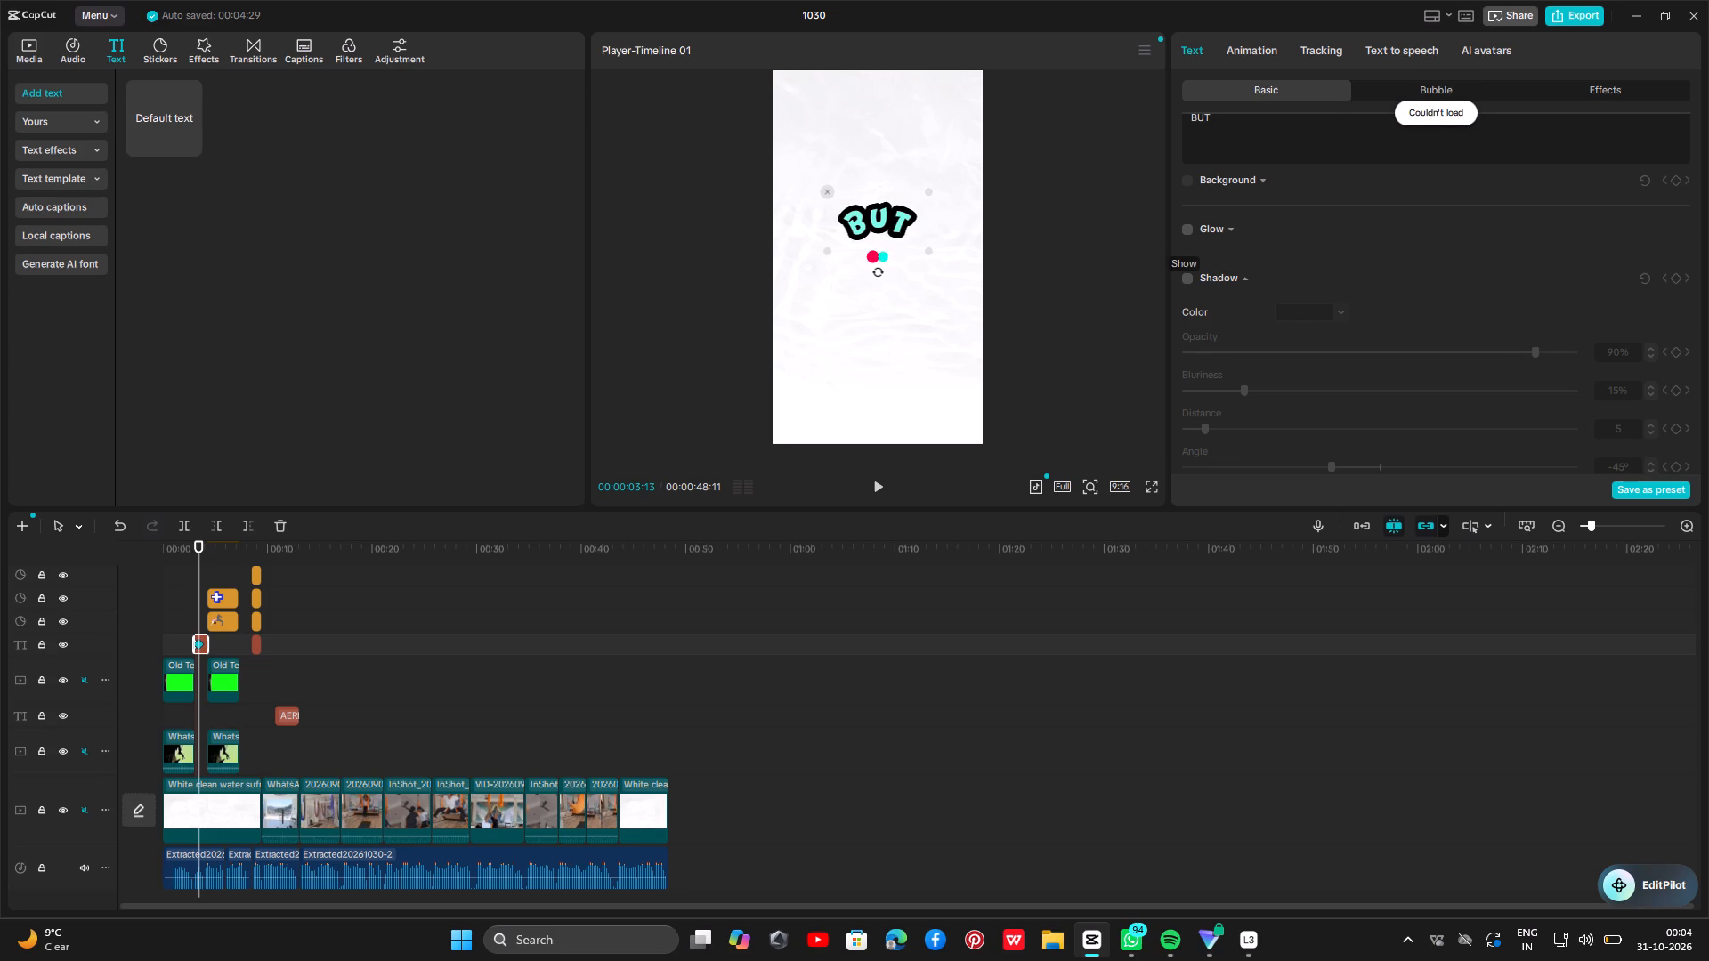
Add a shadow to the BUT text with 86% opacity, 42% bluriness, distance 25 and angle 5°.
left_click(1189, 281)
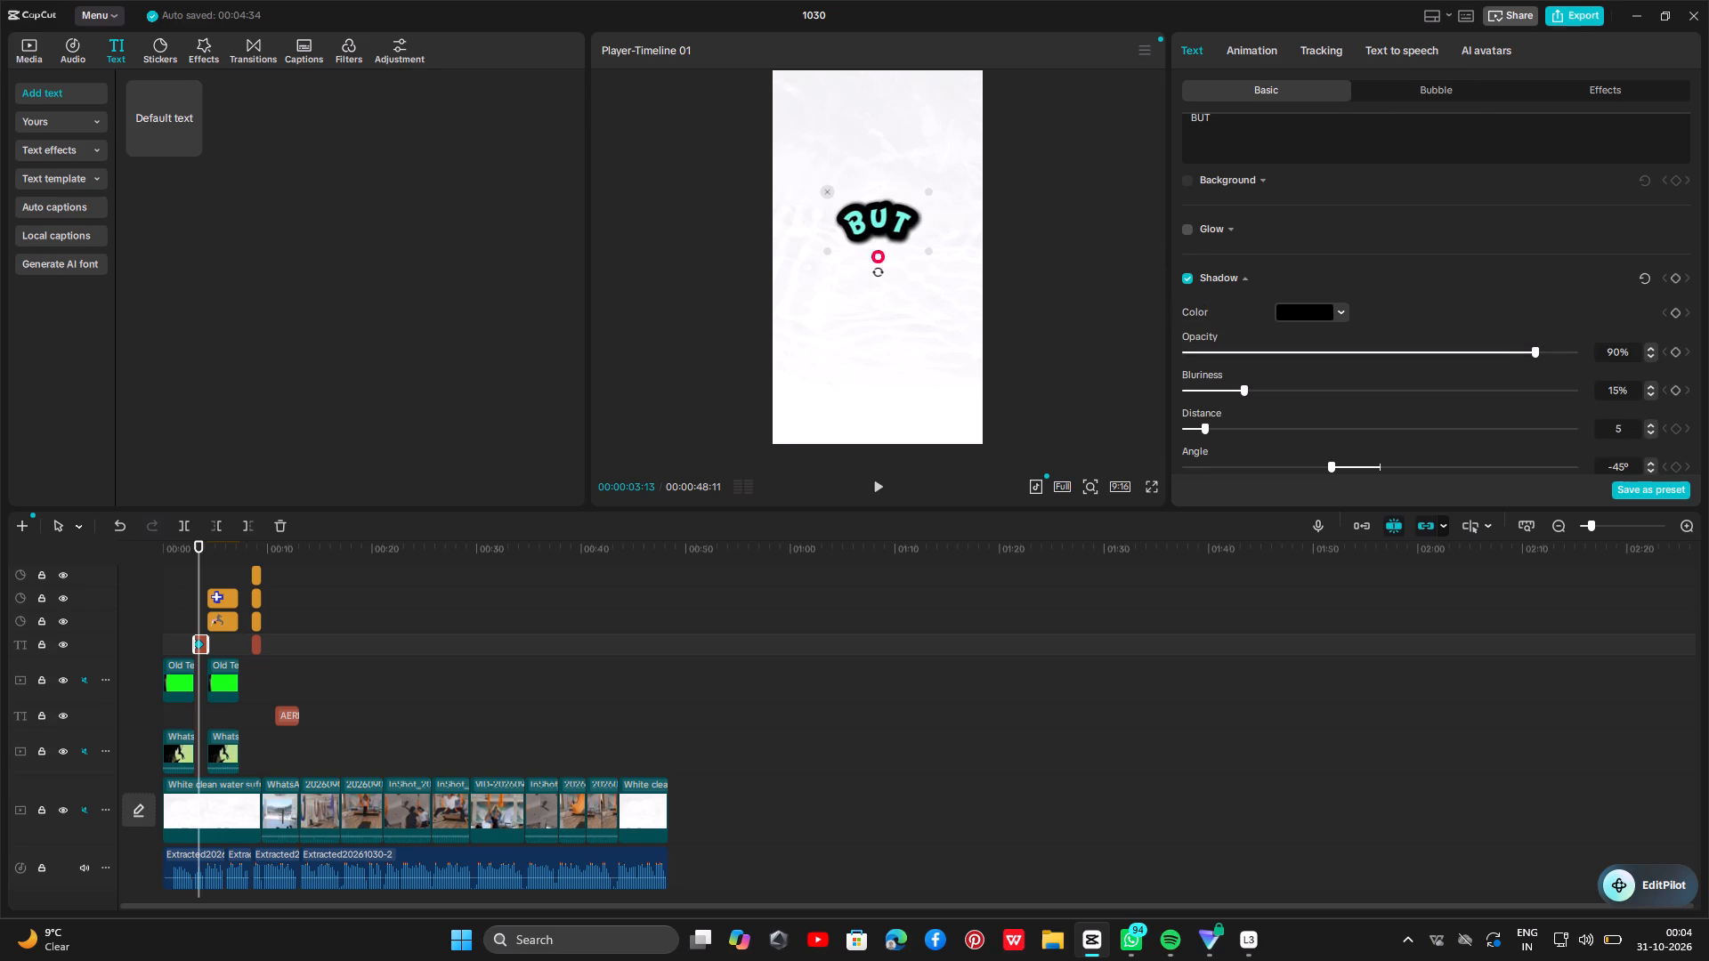
left_click_drag(1535, 353, 1465, 370)
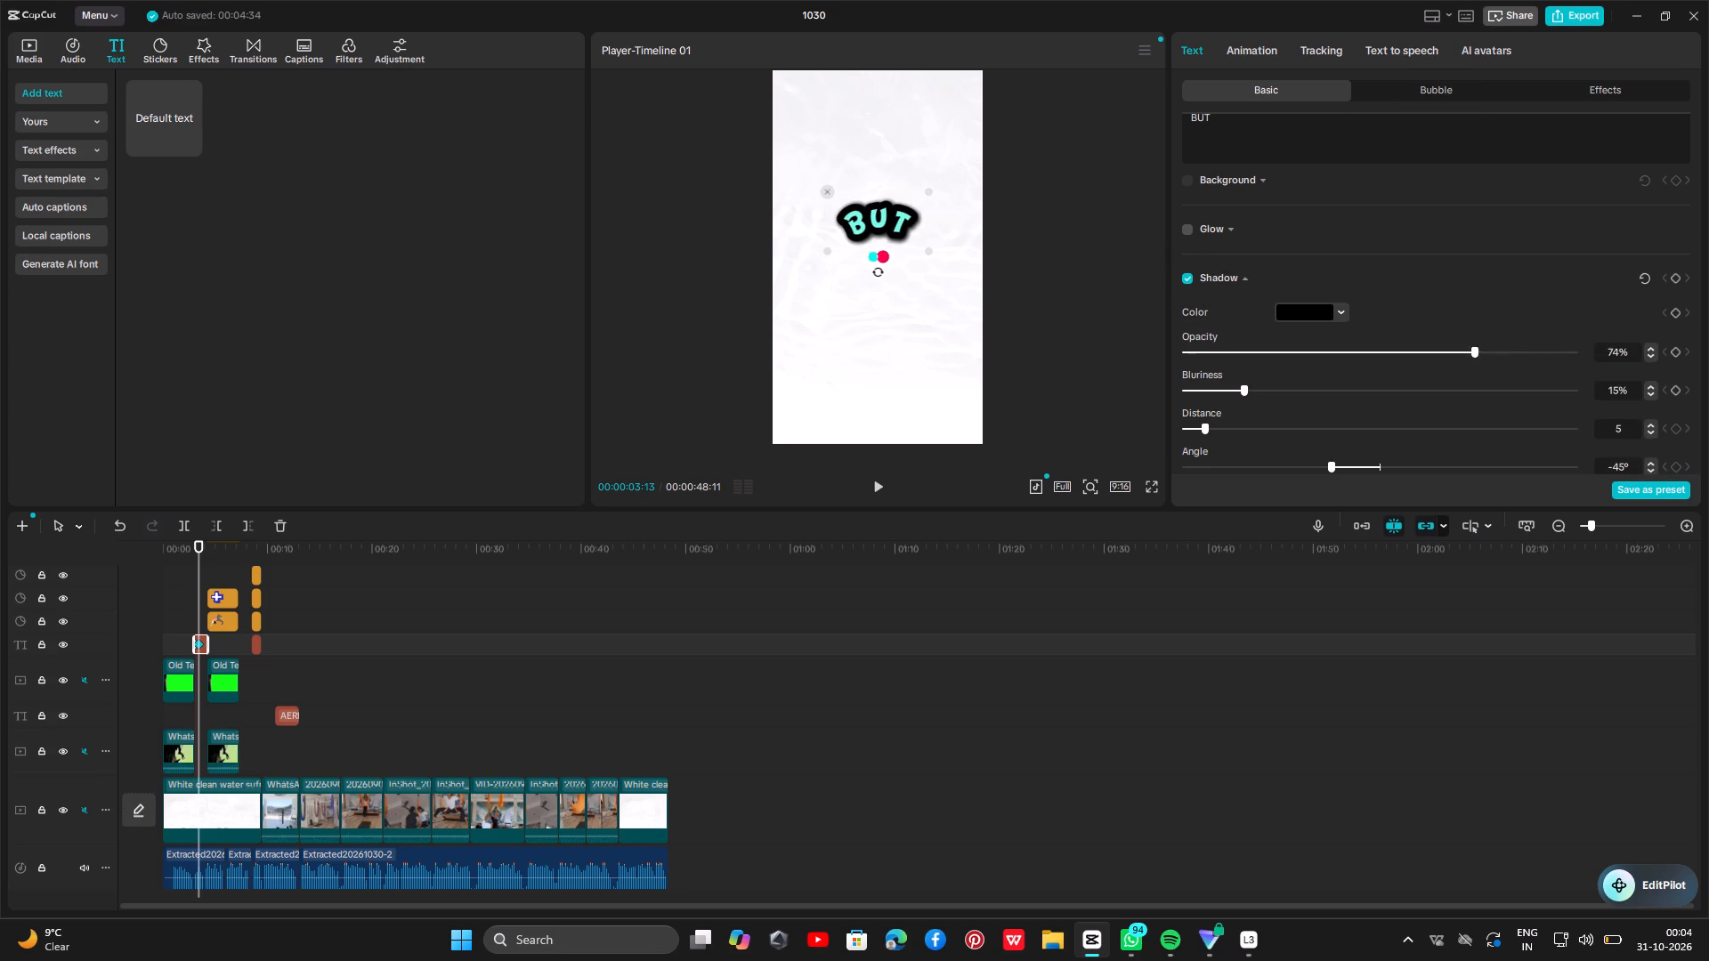
left_click_drag(1465, 370, 1519, 463)
left_click_drag(1243, 392, 1382, 415)
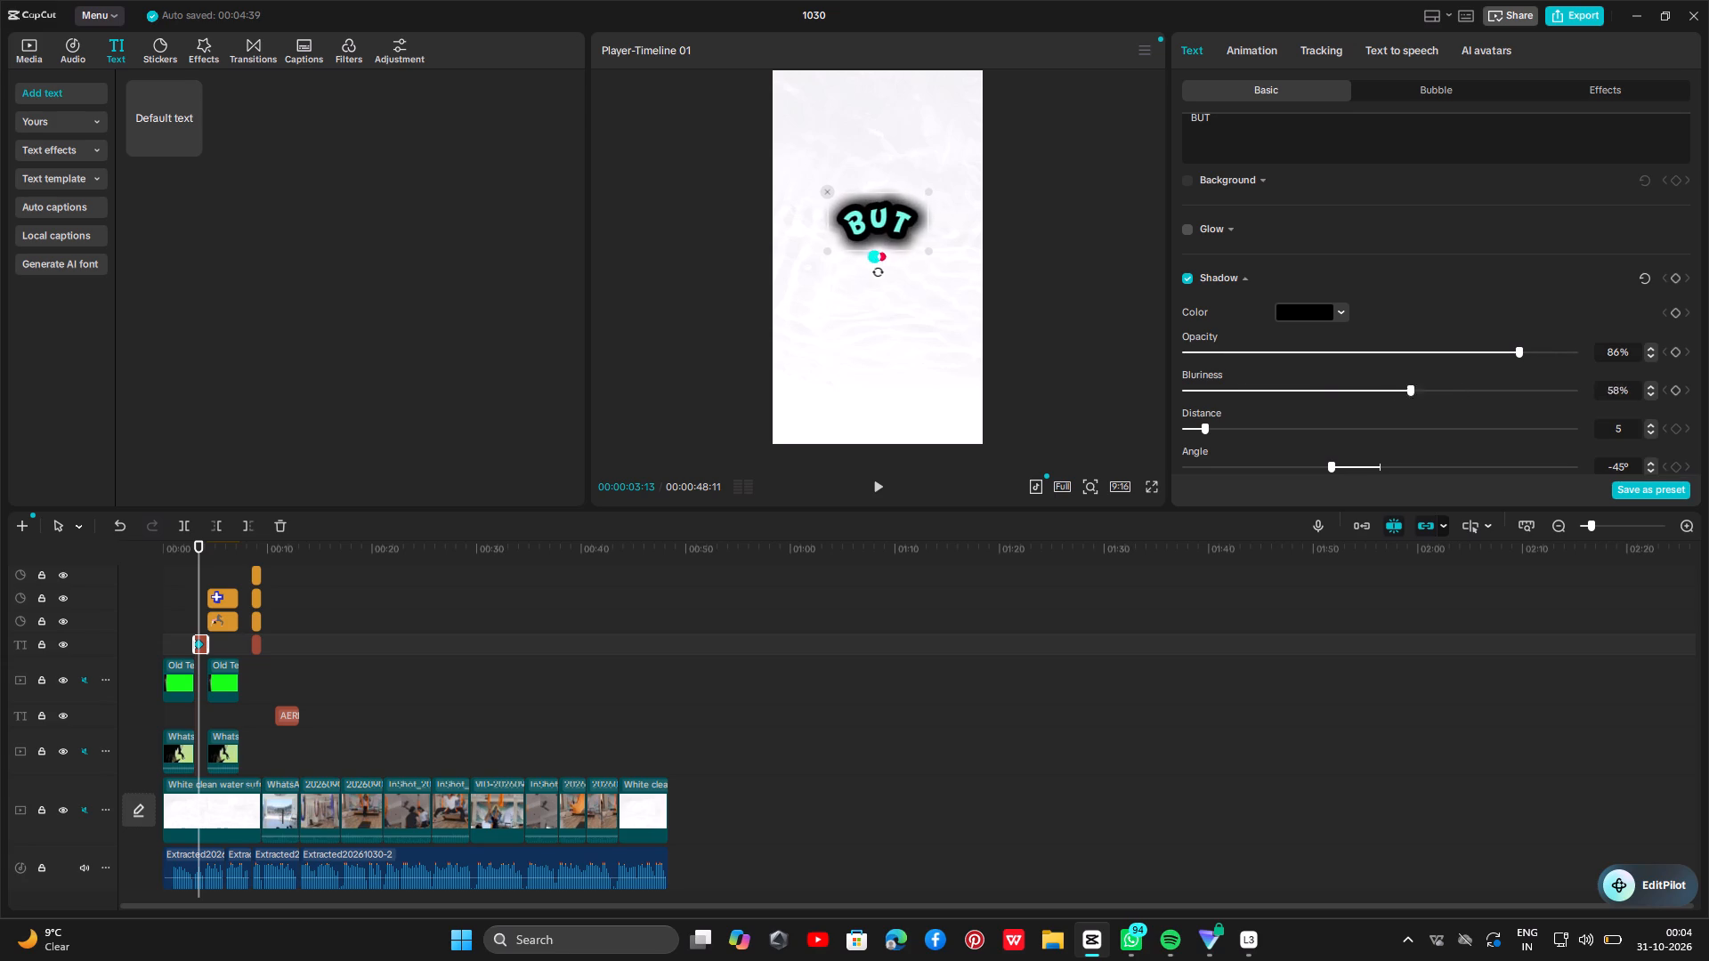
left_click_drag(1382, 415, 1347, 418)
scroll(1340, 418, "down", 3)
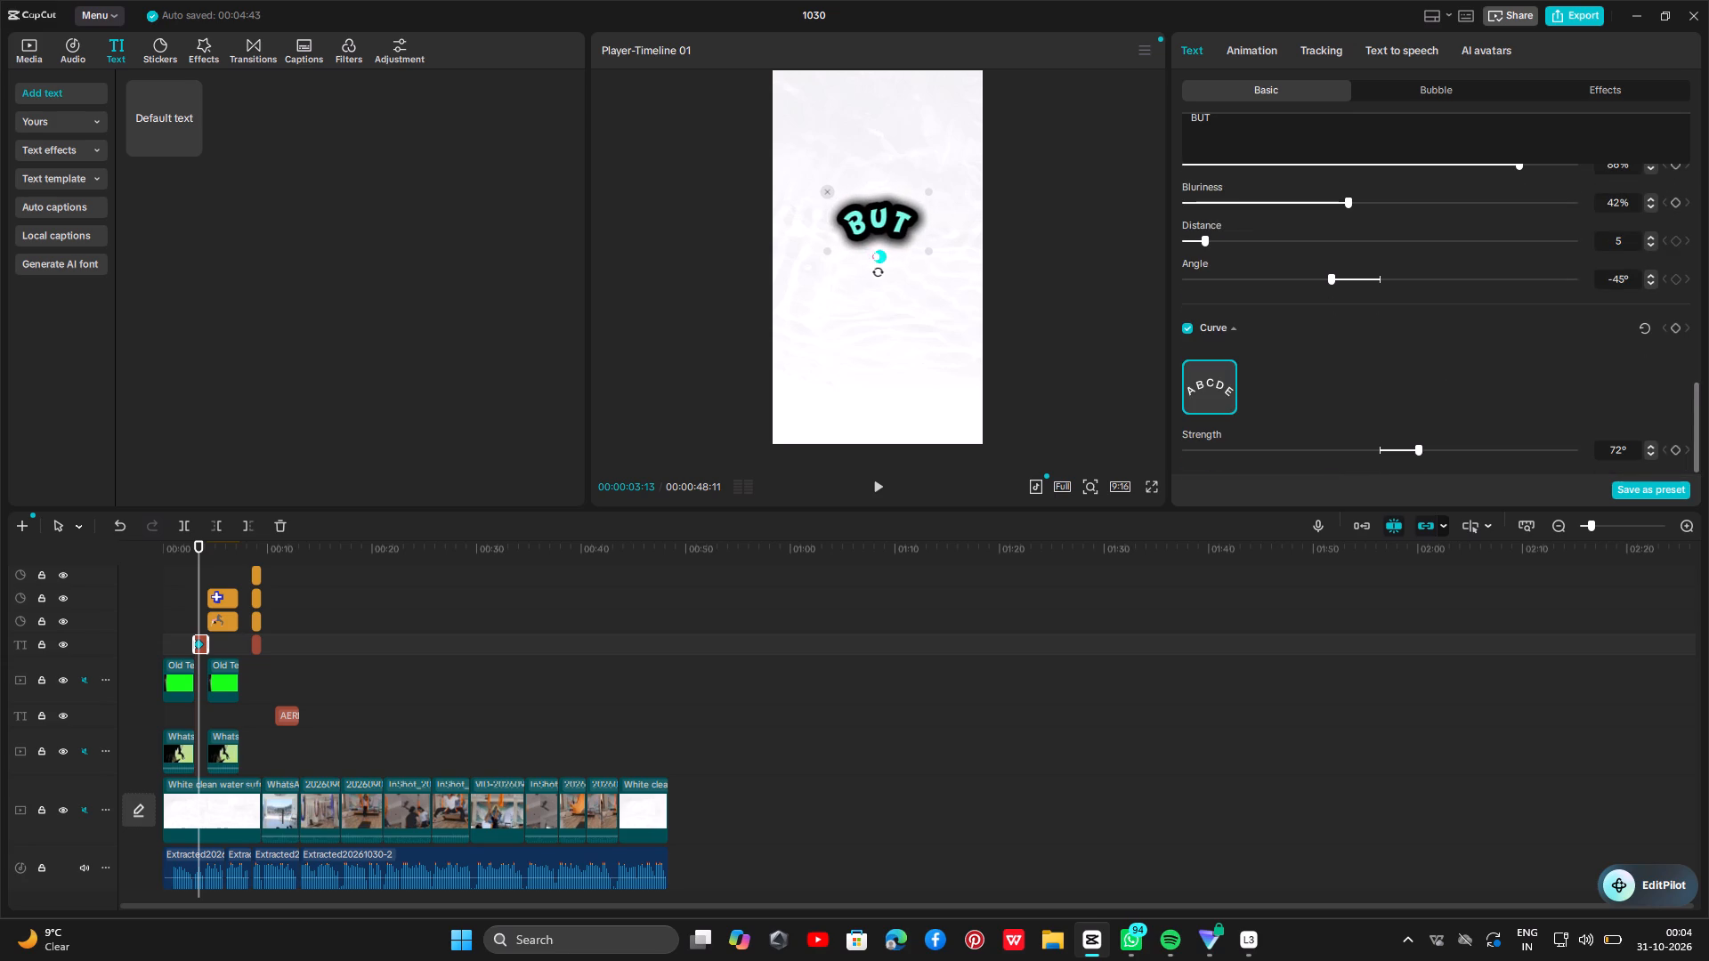
left_click_drag(1332, 280, 1475, 316)
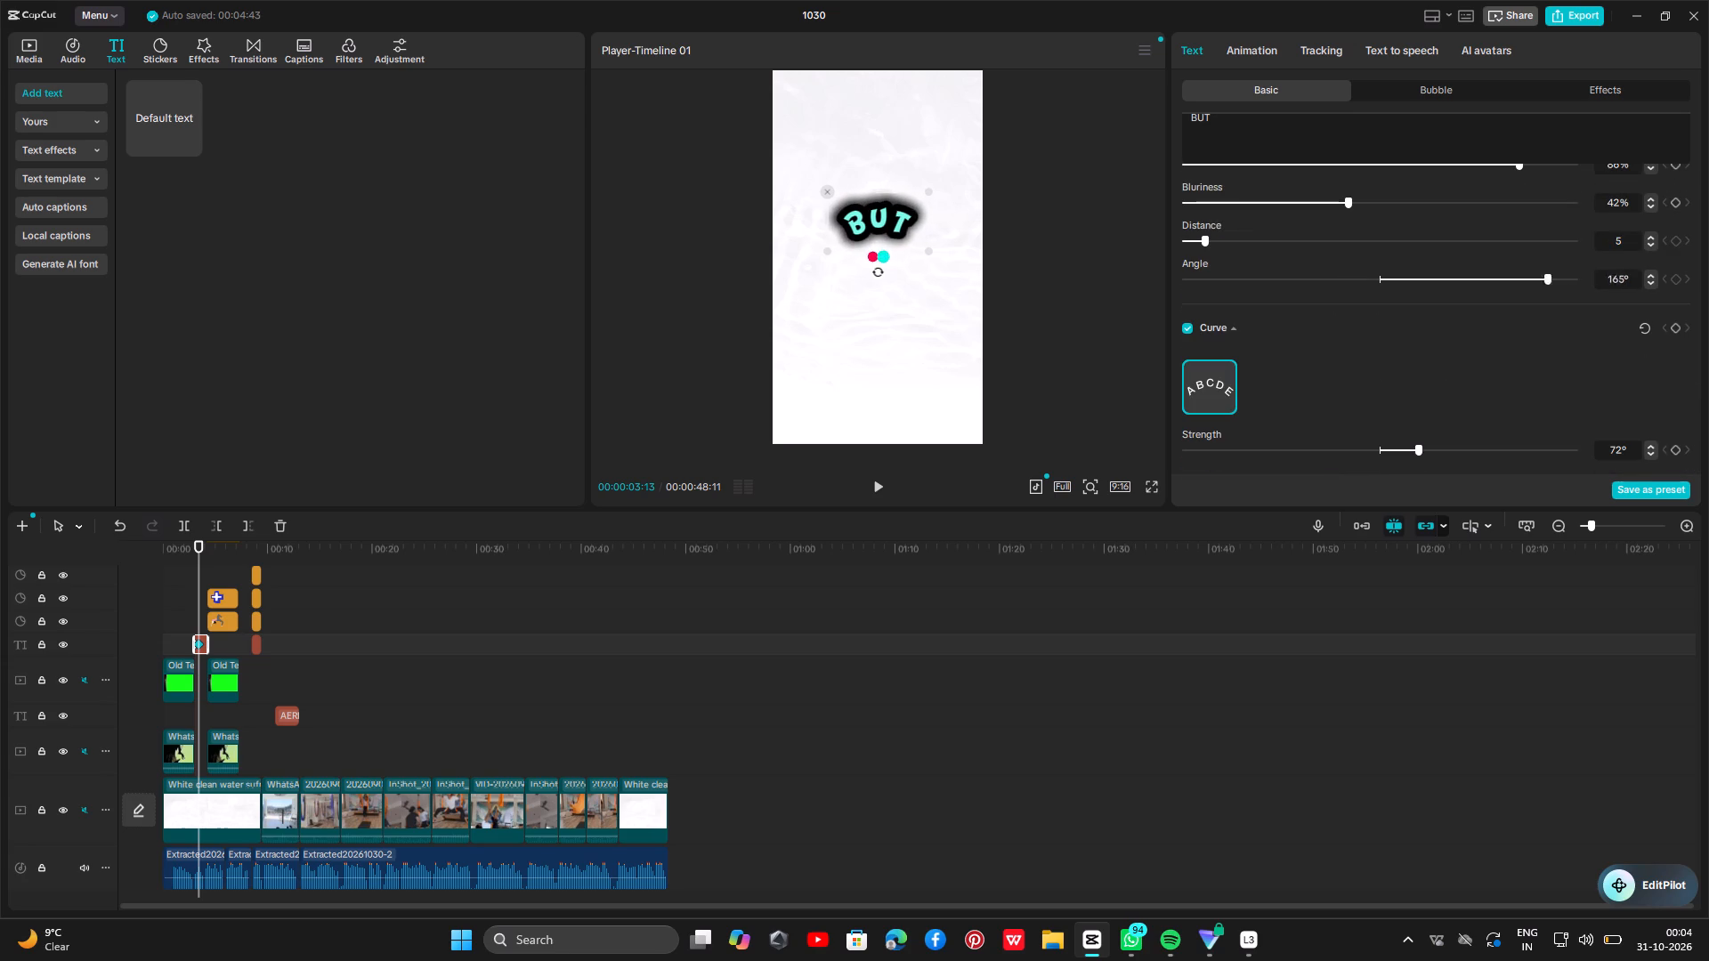
left_click_drag(1475, 316, 1258, 351)
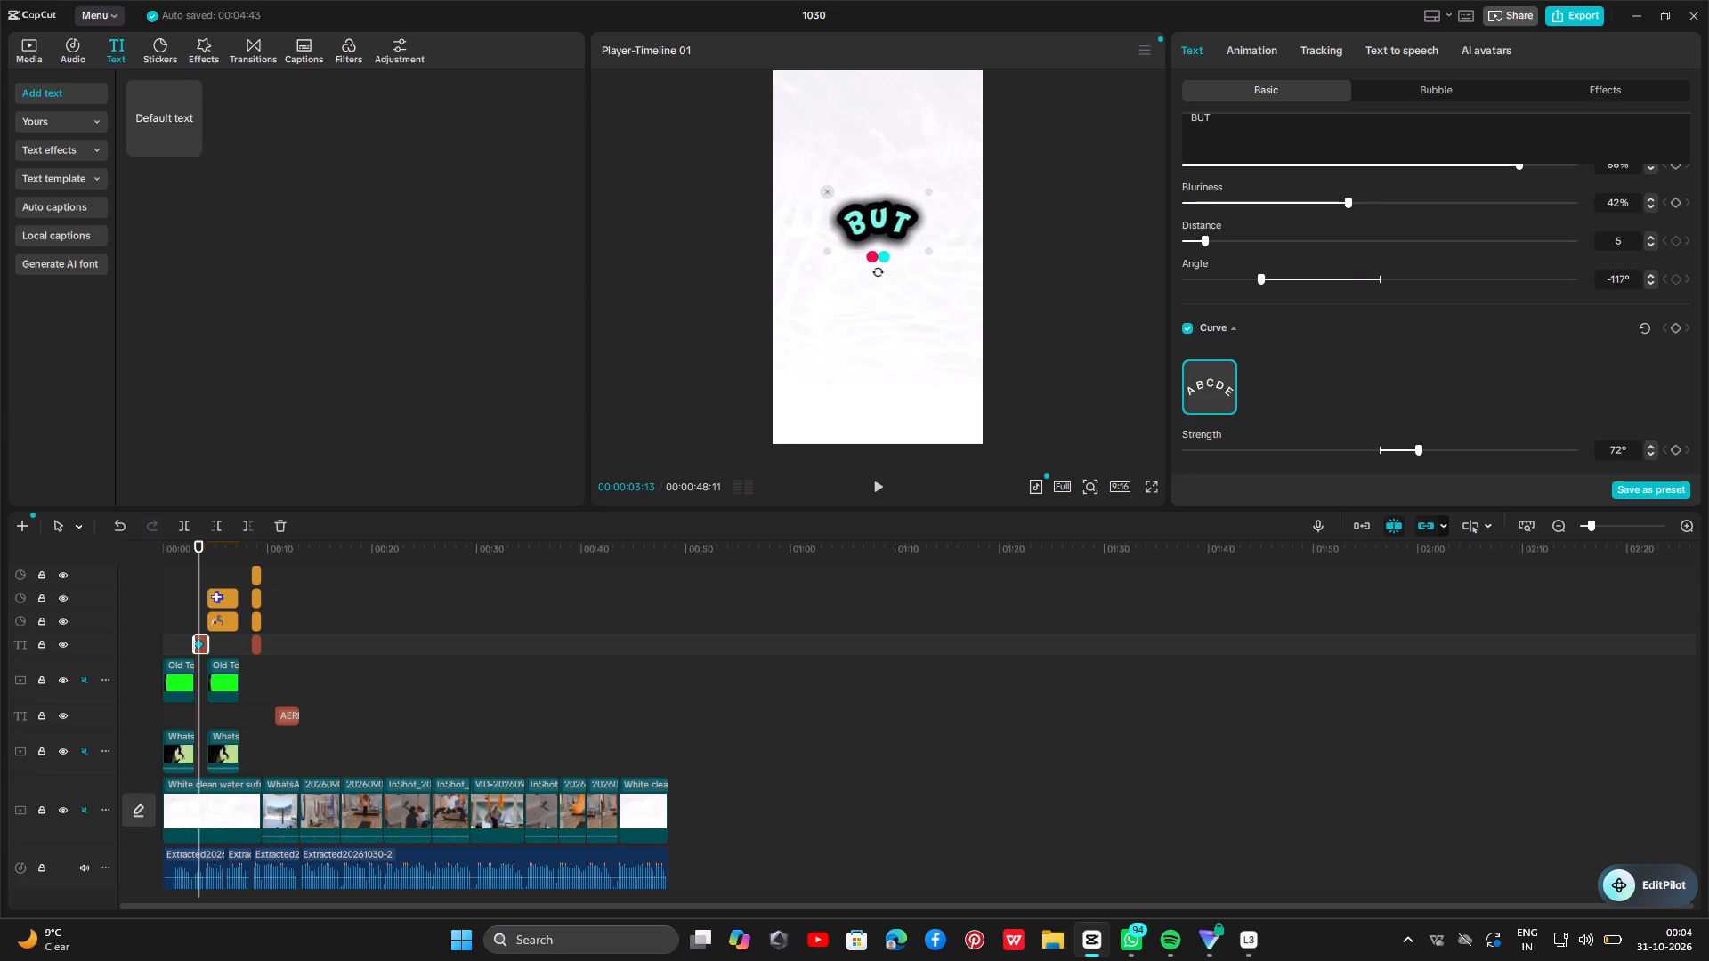
left_click_drag(1258, 351, 1397, 366)
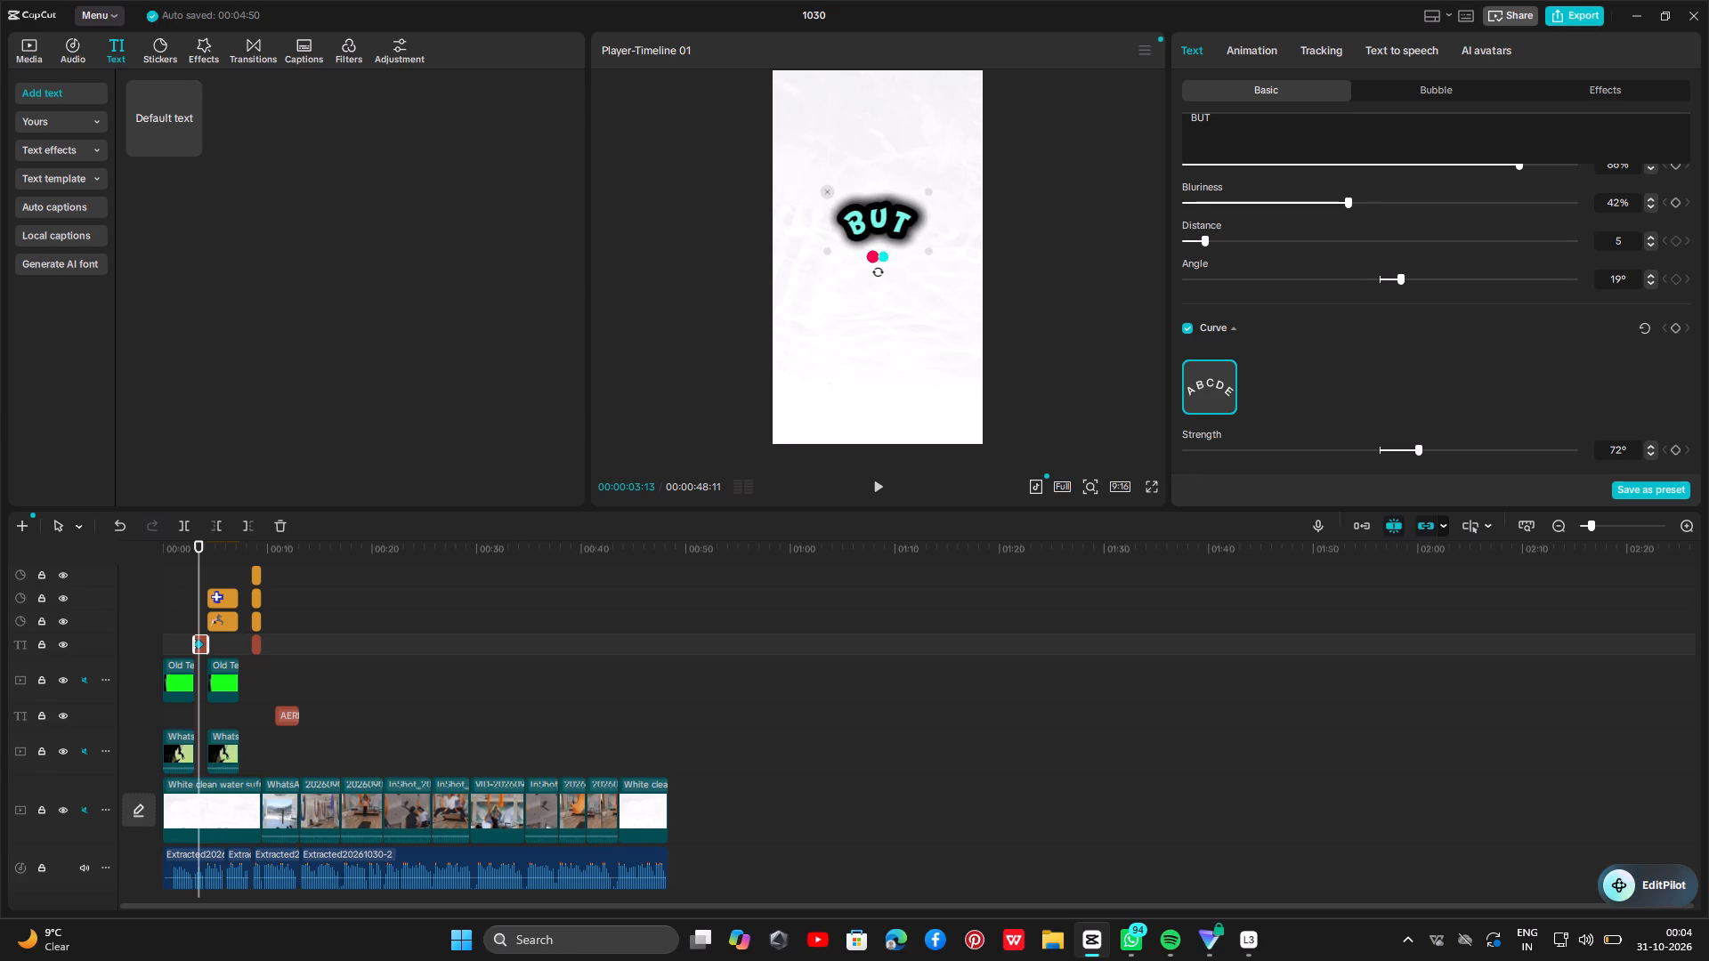
left_click_drag(1205, 238, 1600, 331)
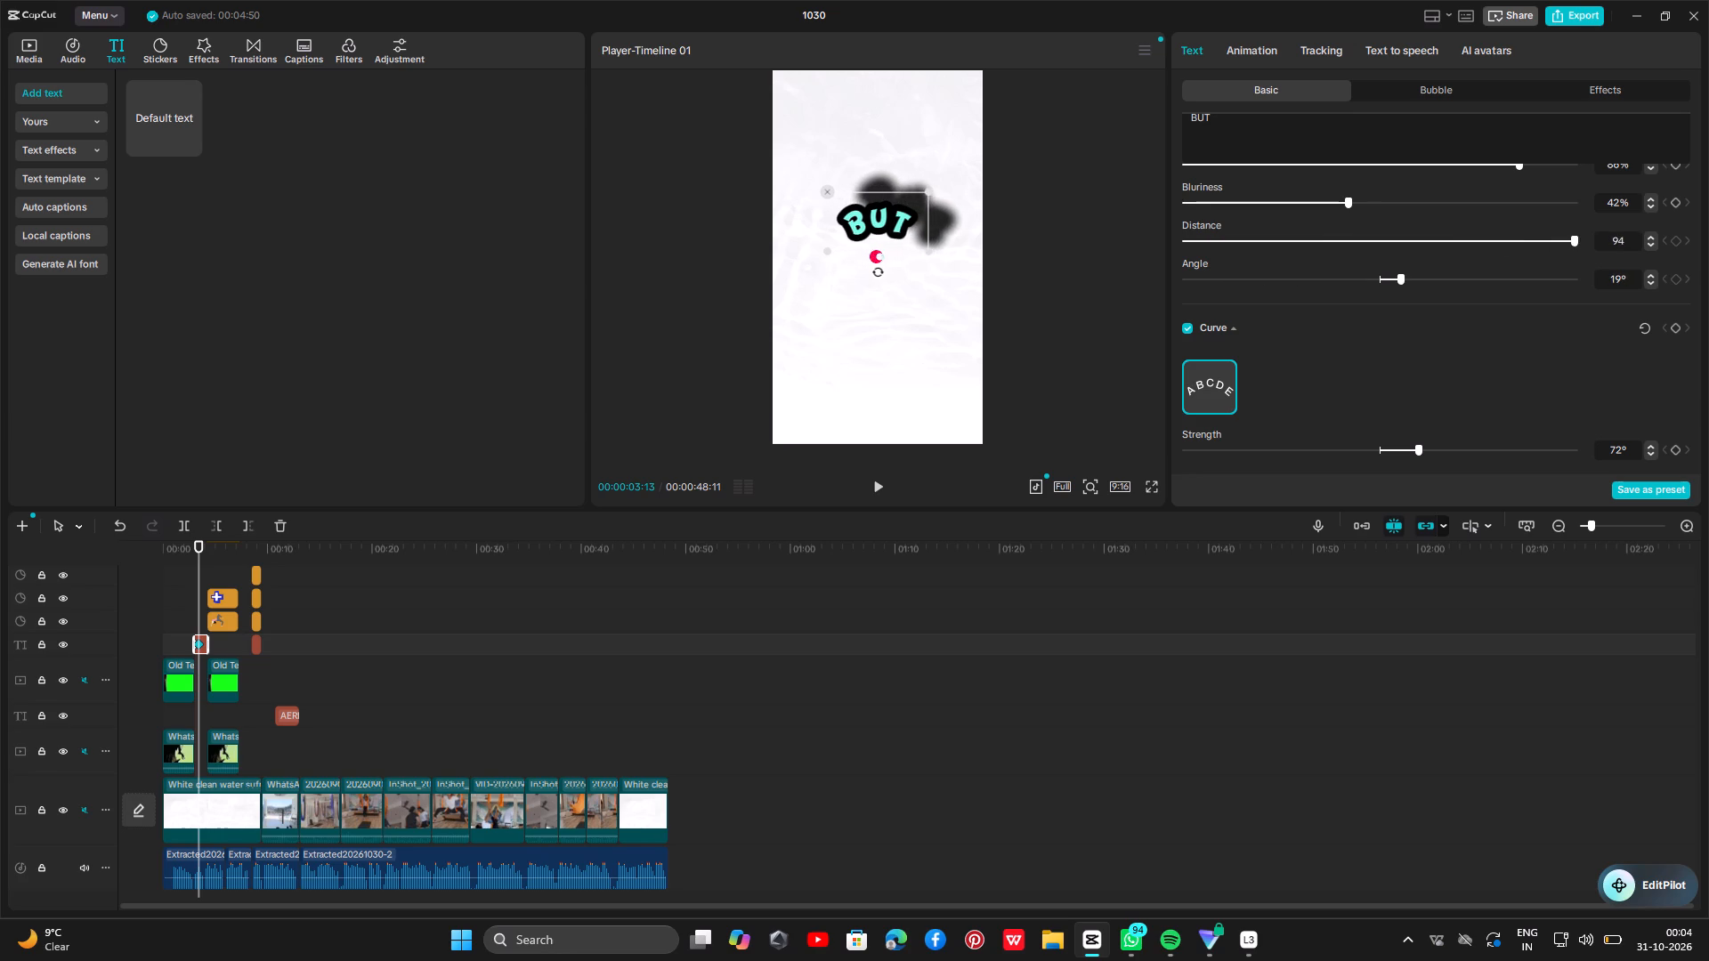
left_click_drag(1600, 331, 1326, 340)
left_click_drag(1390, 280, 1382, 285)
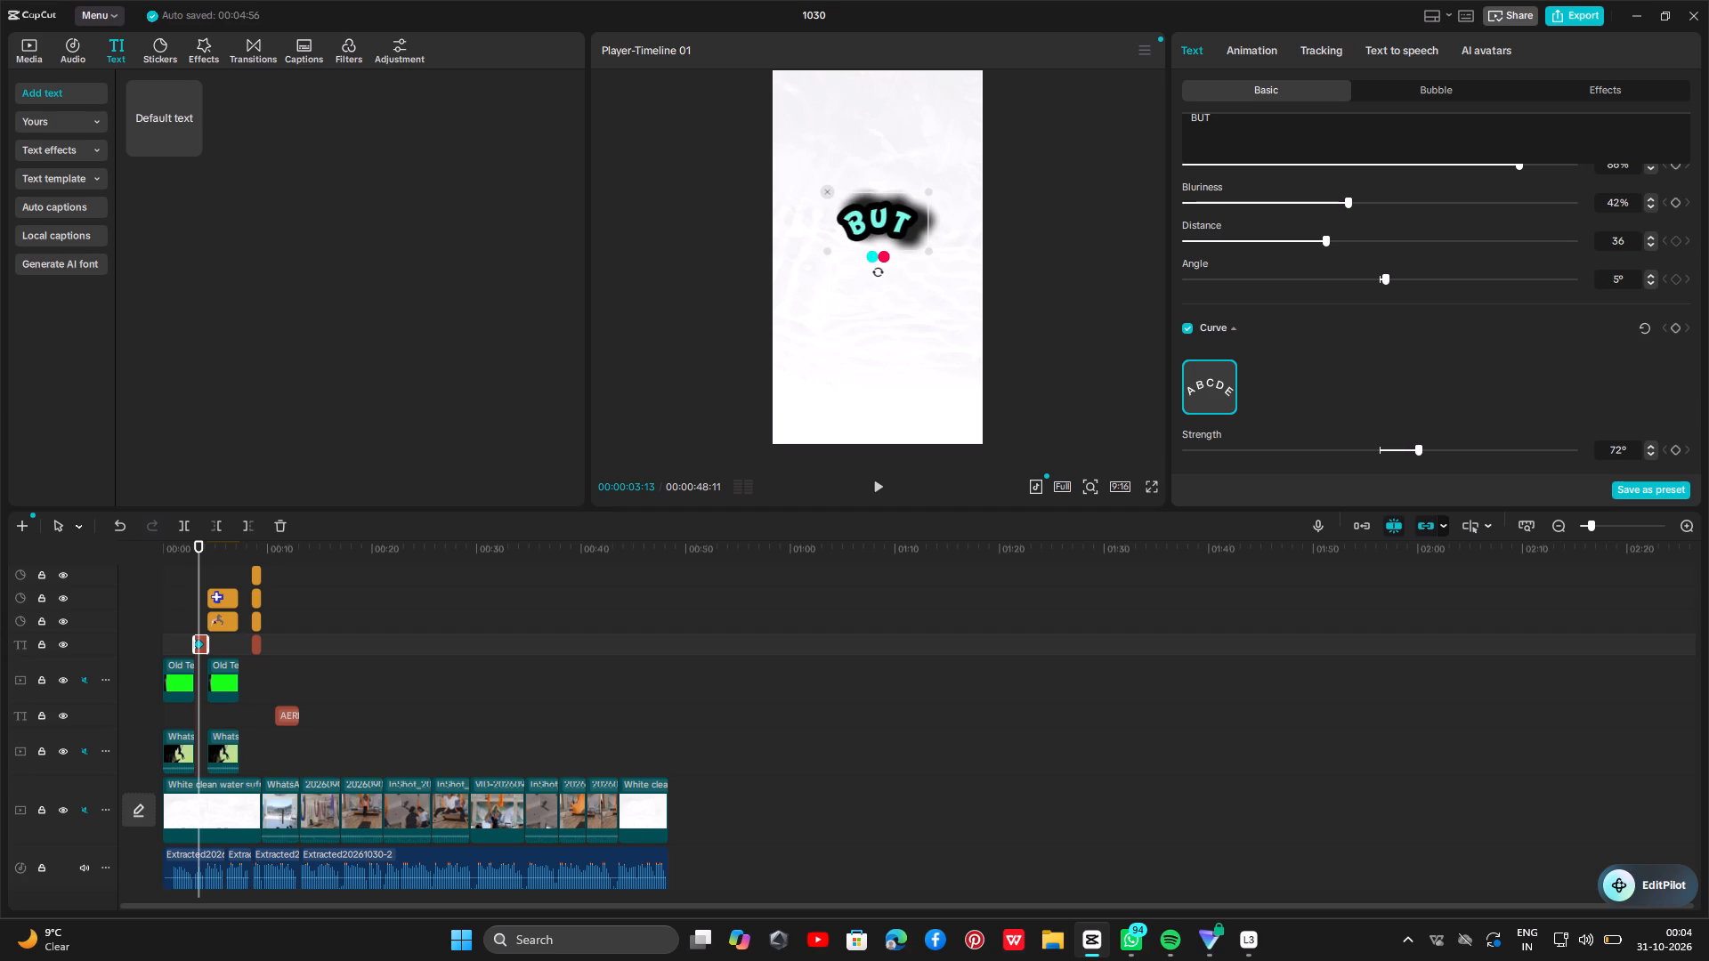
left_click_drag(1308, 235, 1282, 260)
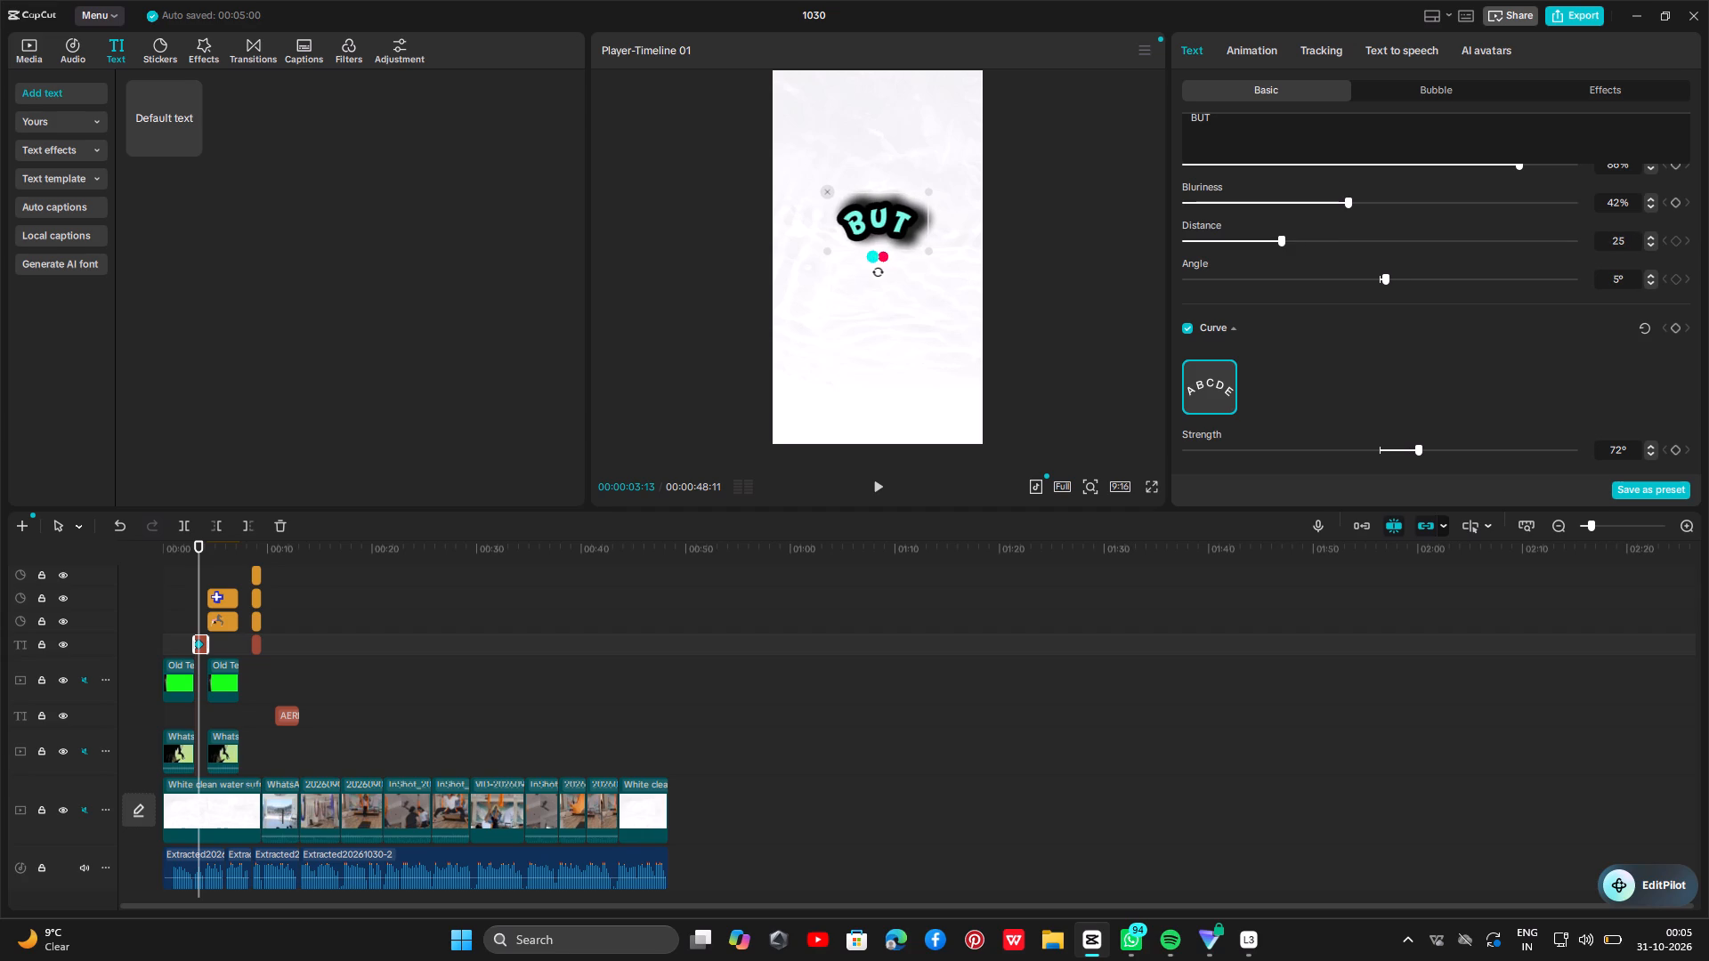
left_click(1415, 363)
Play back the timeline from about 1 second and recheck the aerial yoga clips between roughly 24 and 35 seconds.
left_click(174, 590)
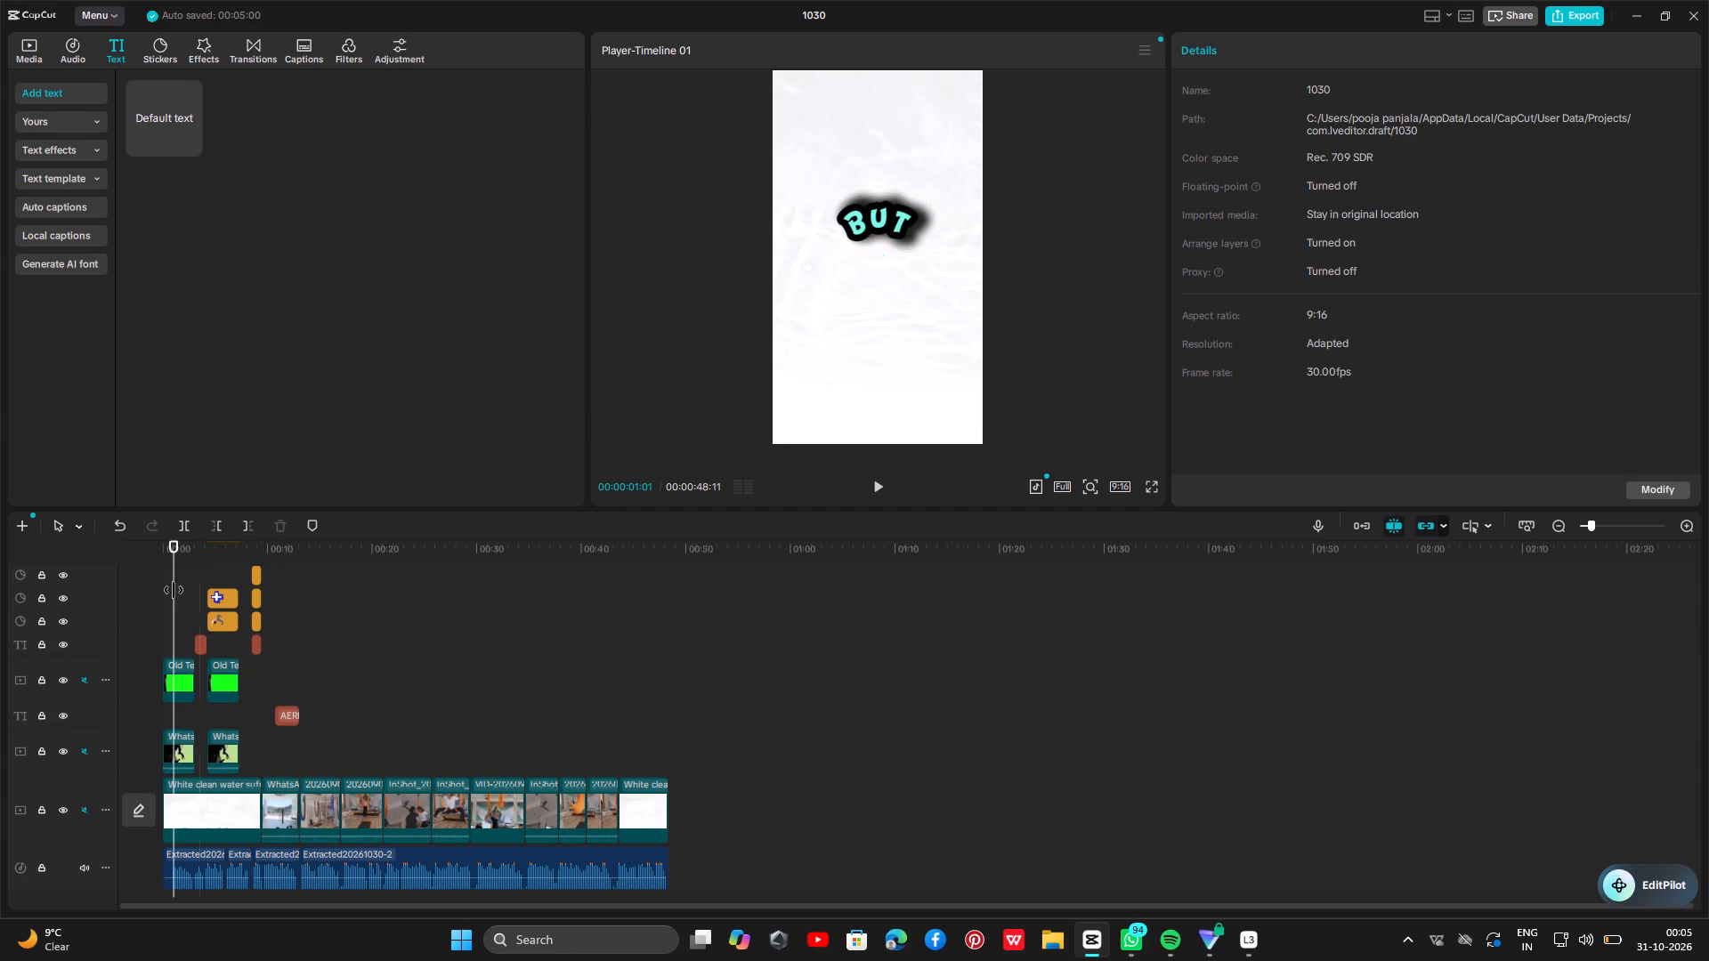
key("space")
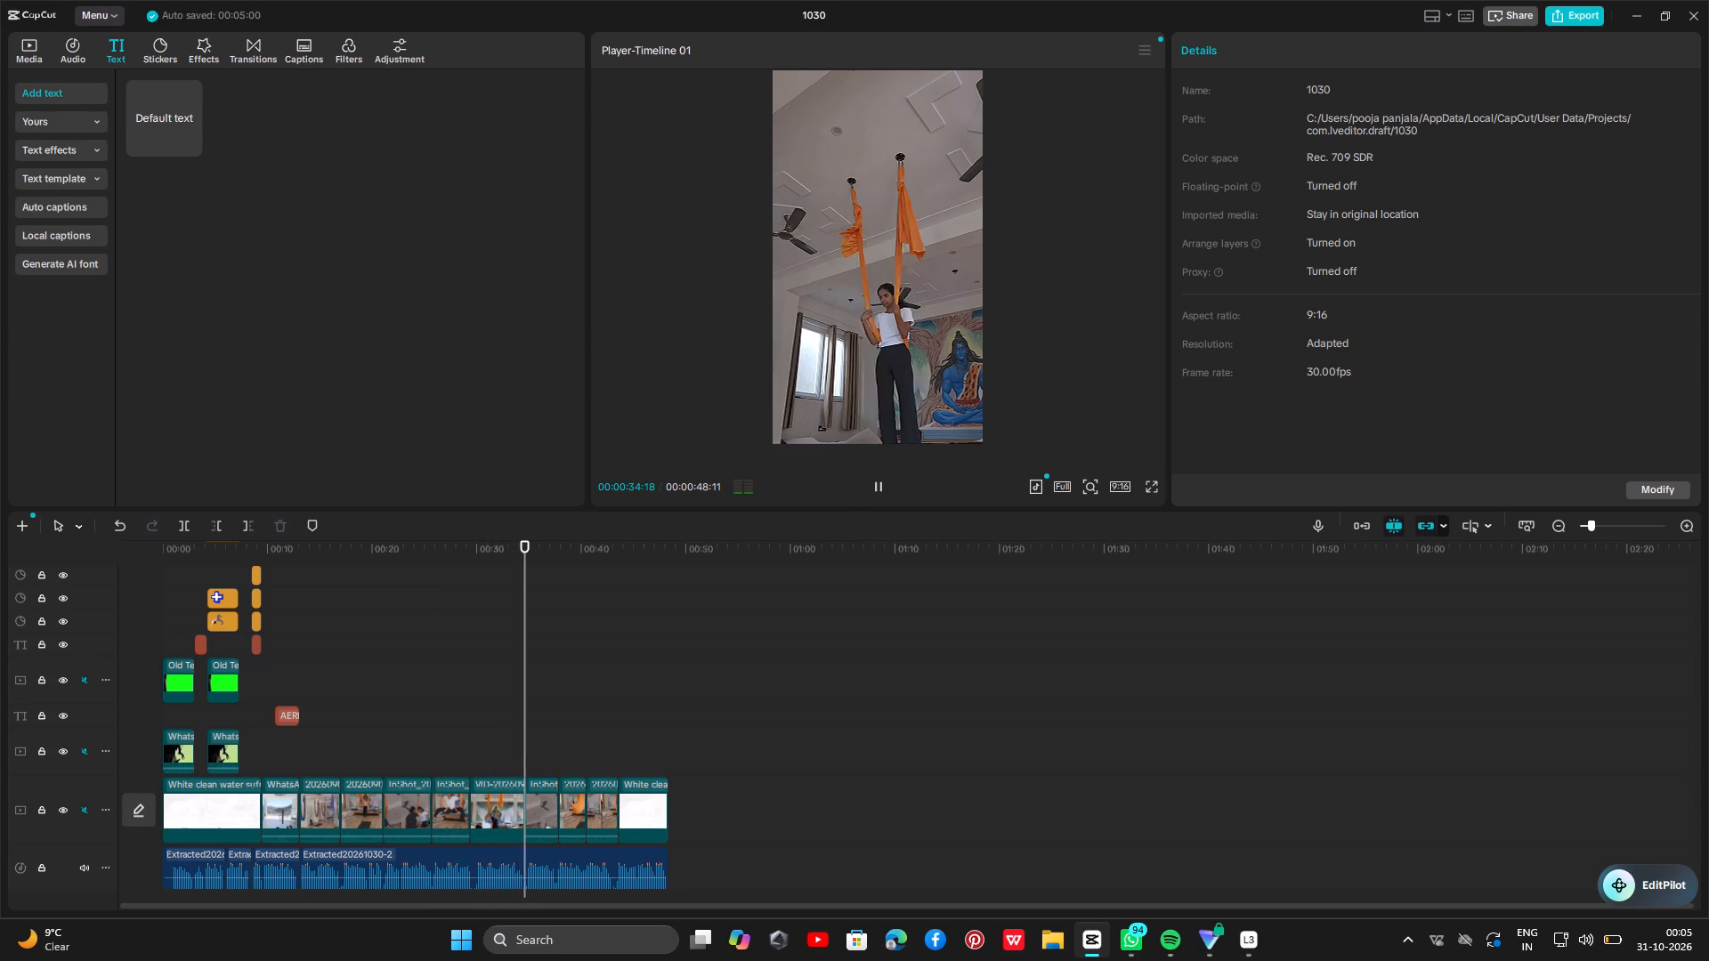
left_click(478, 698)
key("space")
key("space")
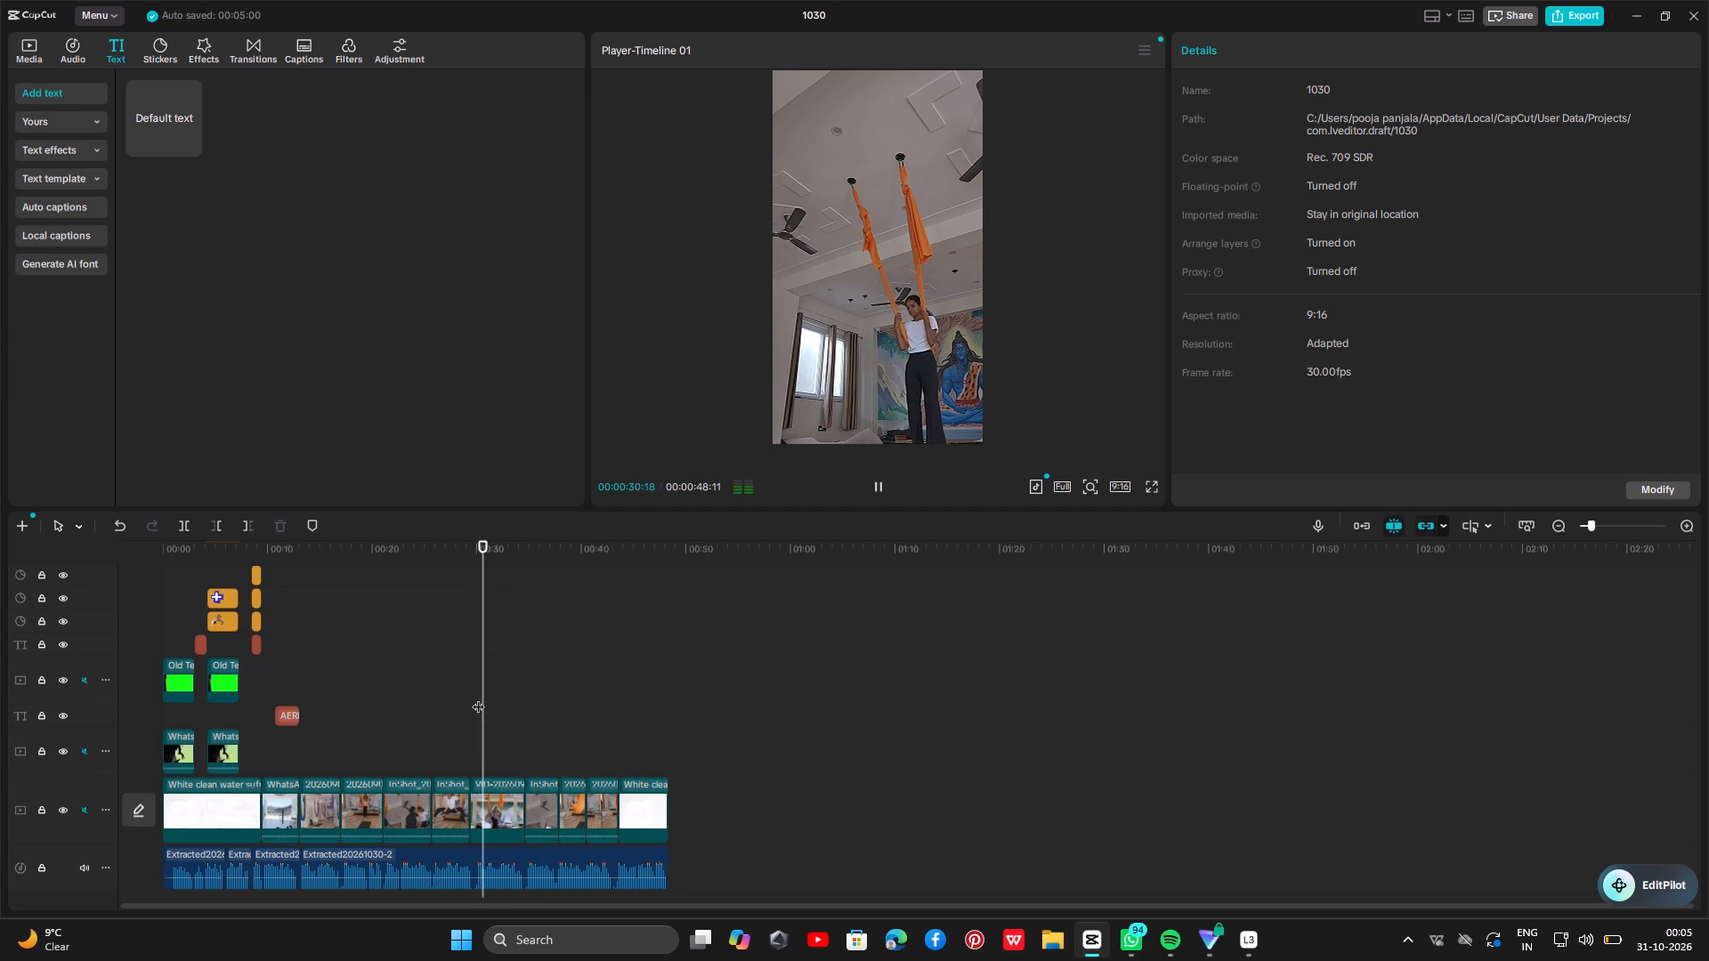
left_click(417, 718)
key("space")
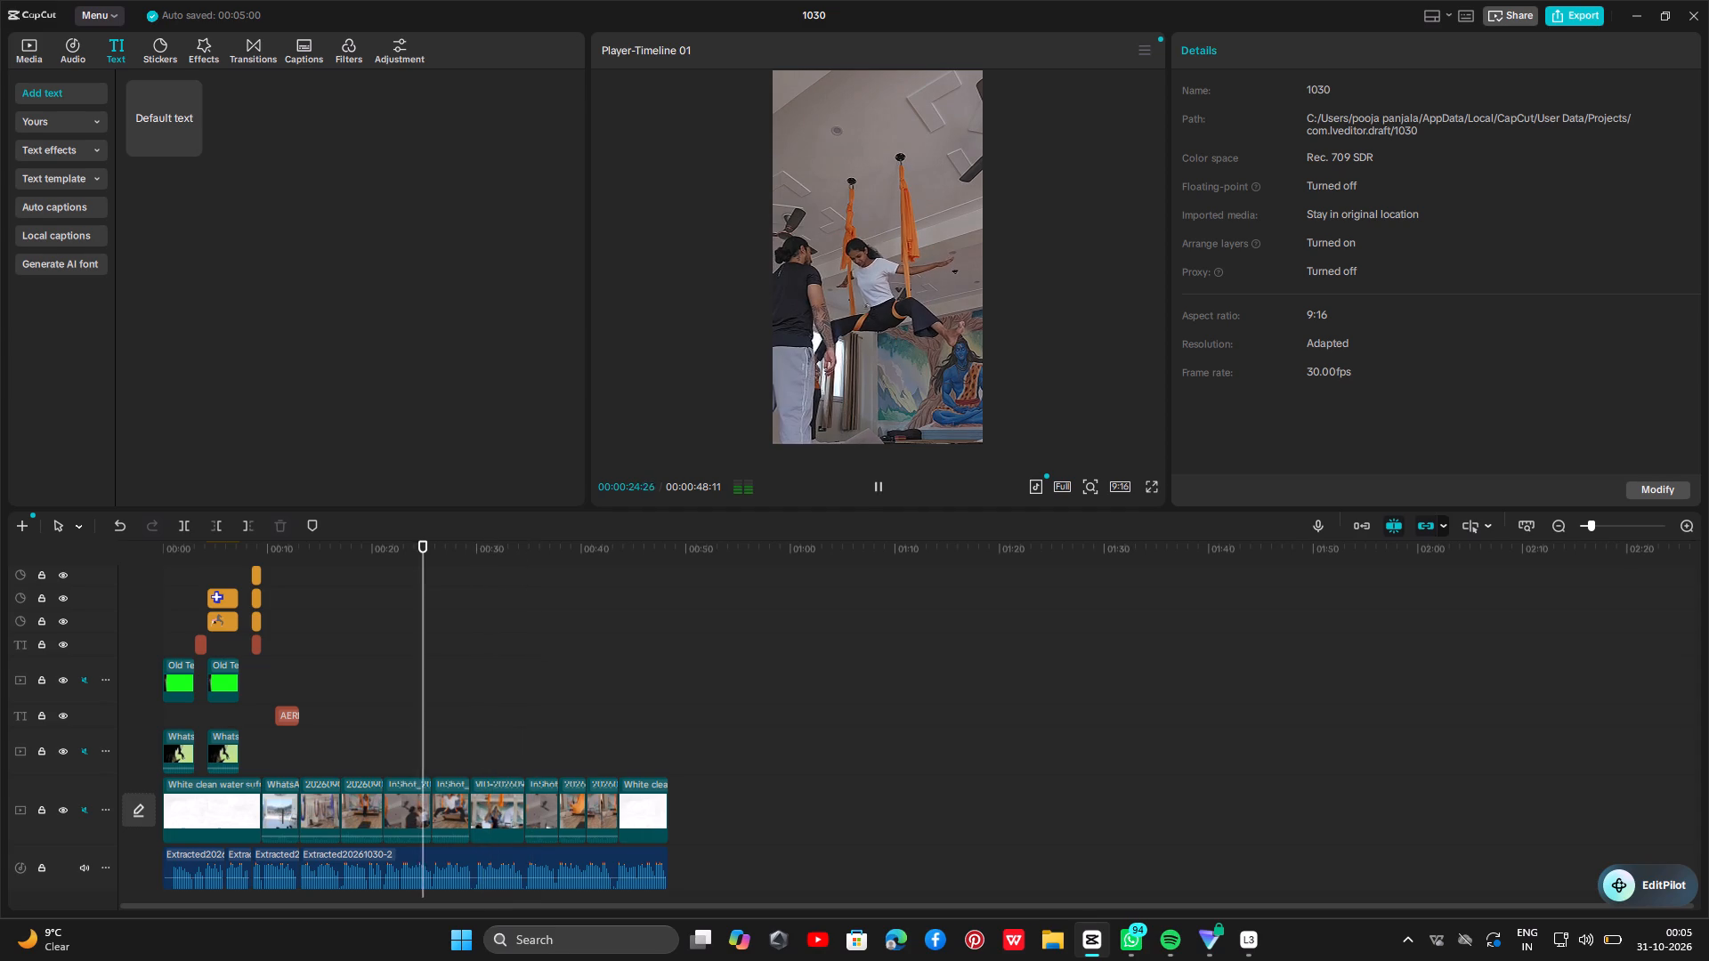
left_click(496, 819)
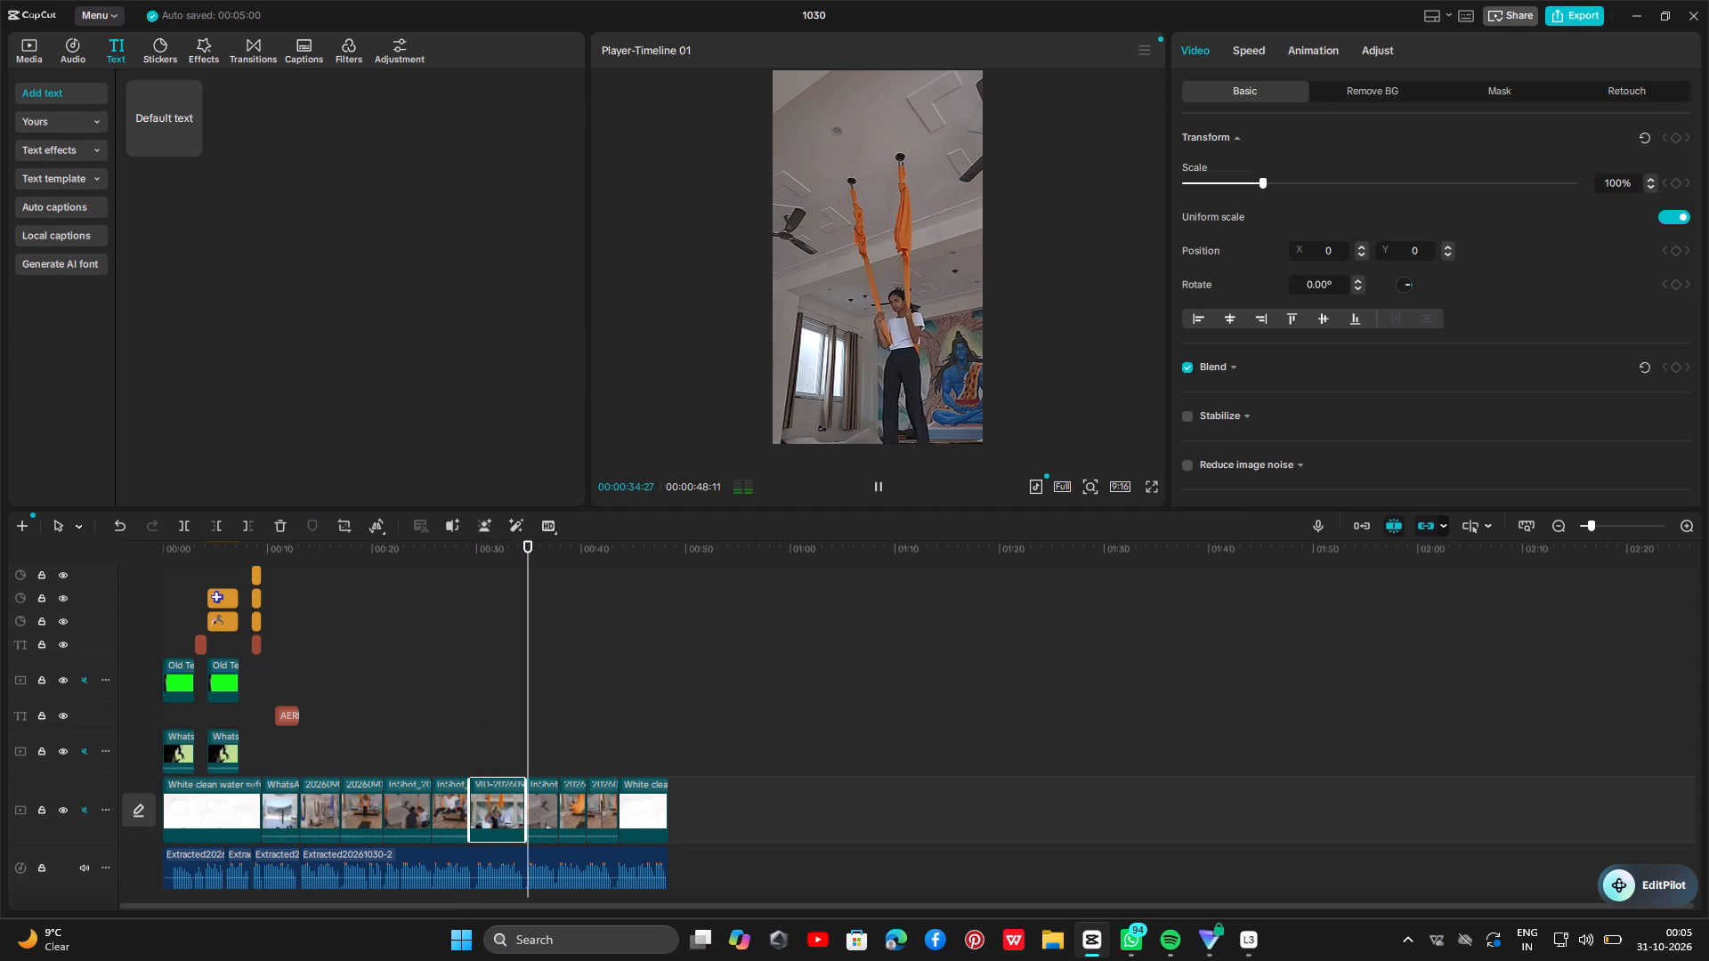
left_click(496, 819)
key("space")
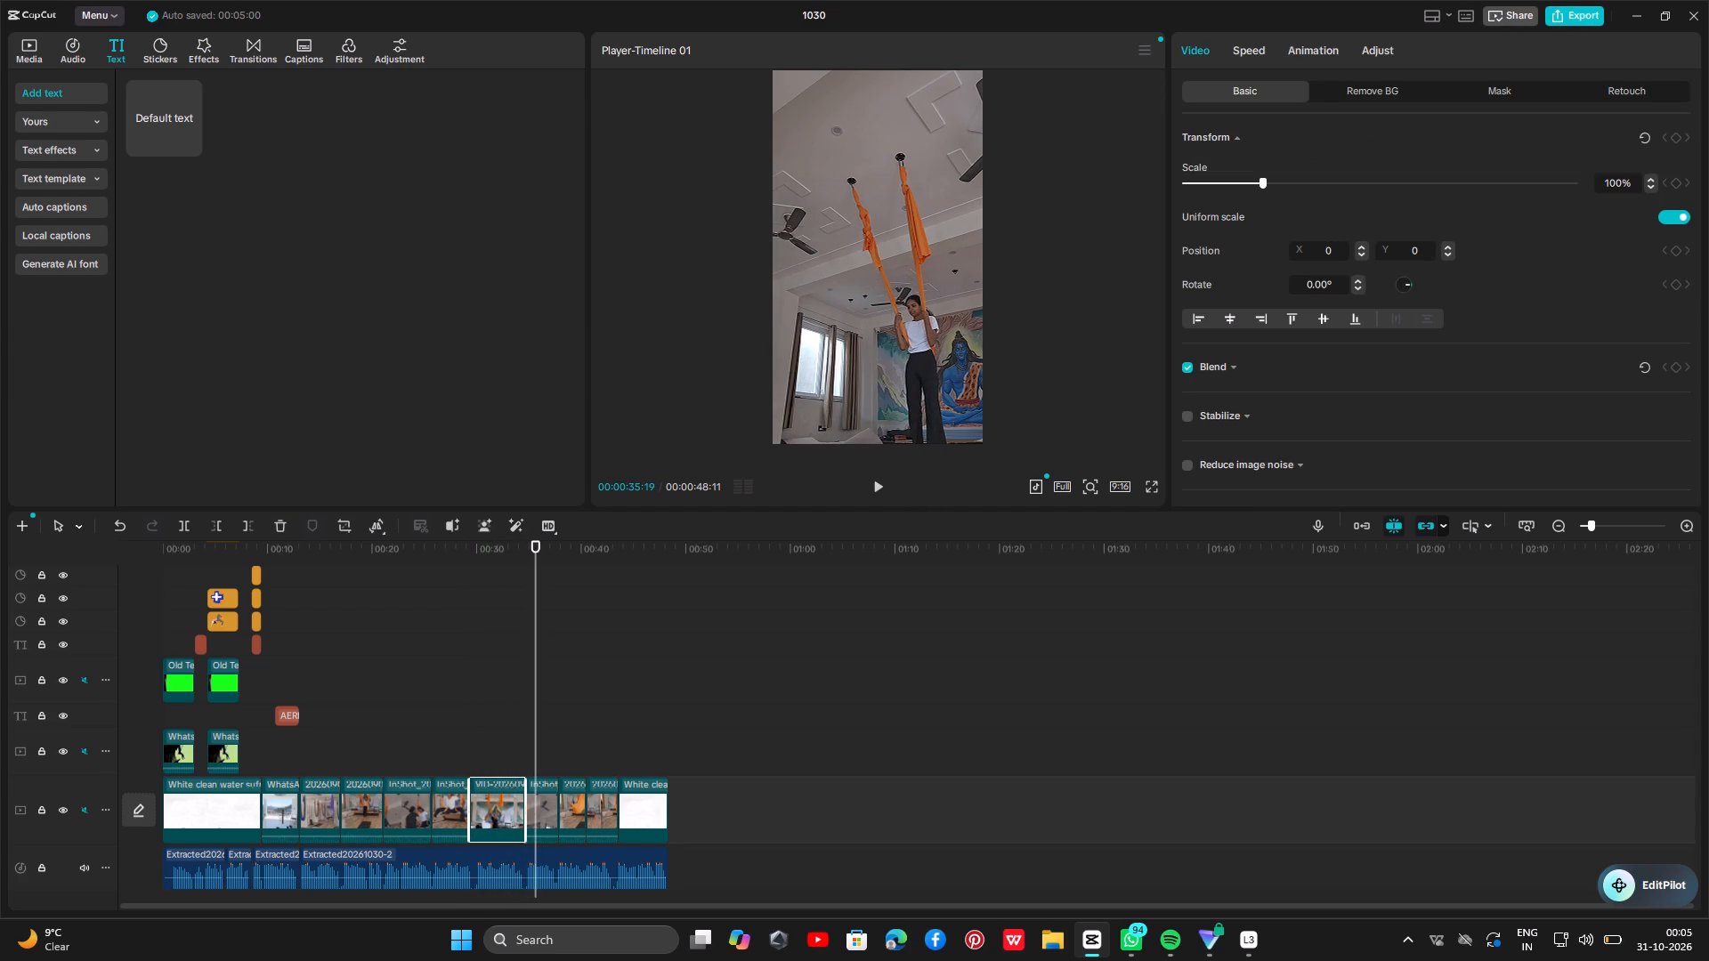
Review the aerial yoga swing clips in full screen, replaying the section from about 22 to 29 seconds.
left_click(1146, 484)
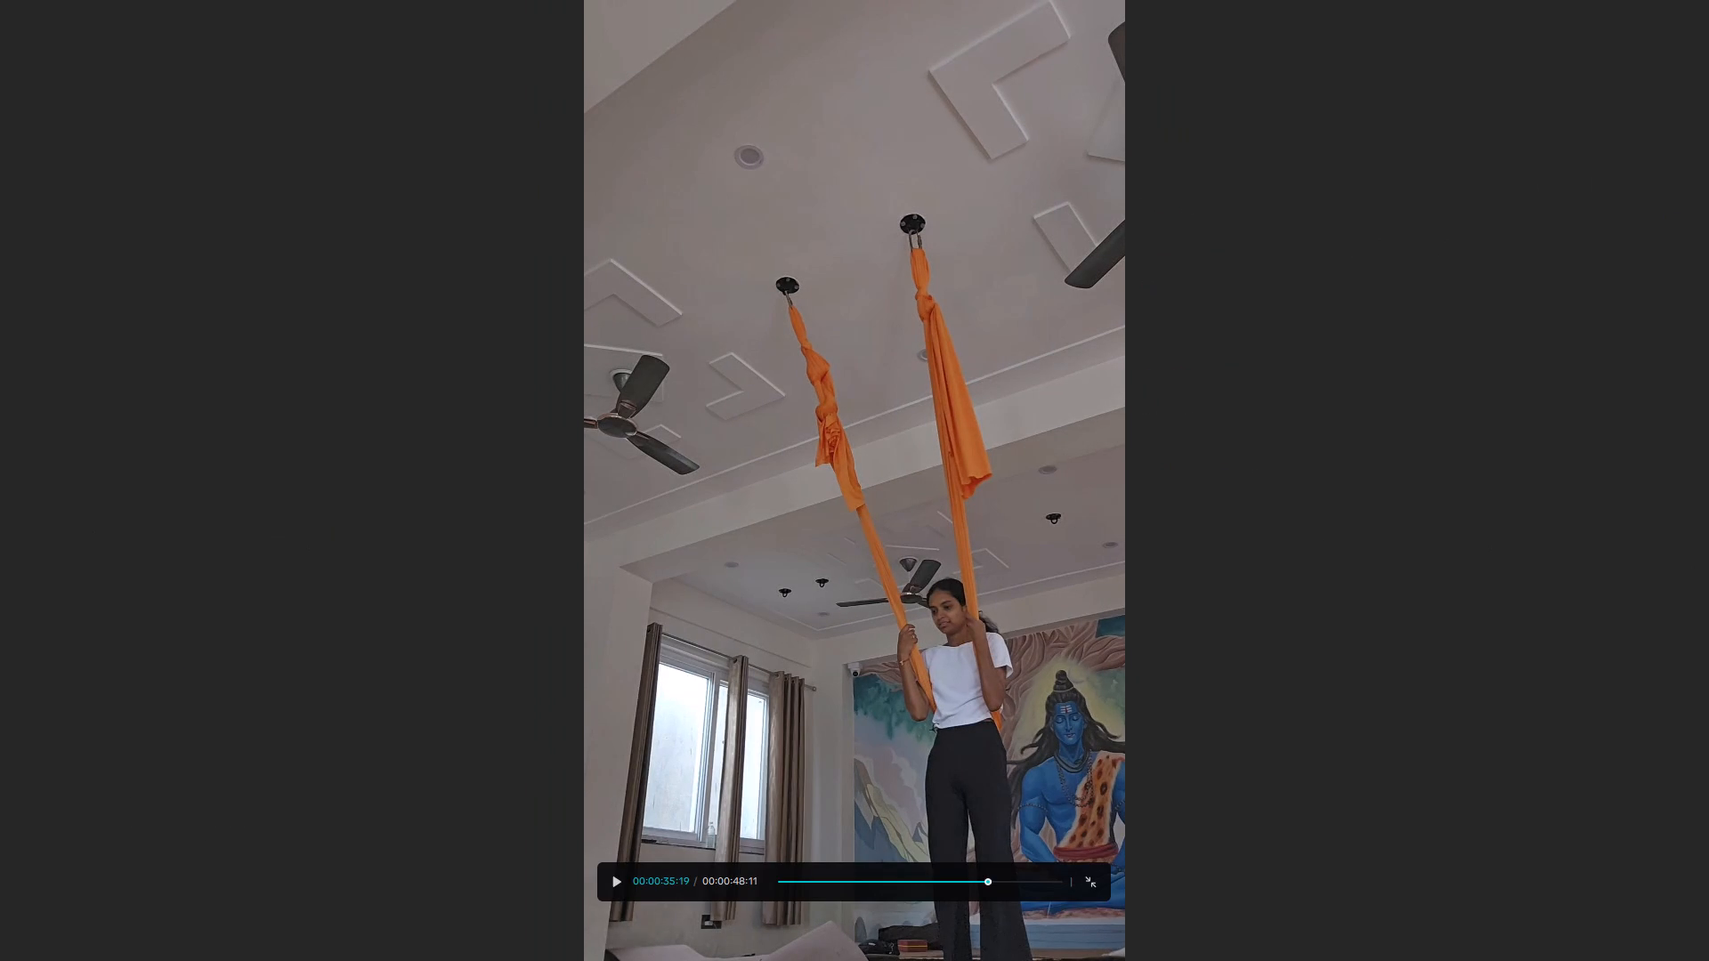
left_click(944, 885)
key("space")
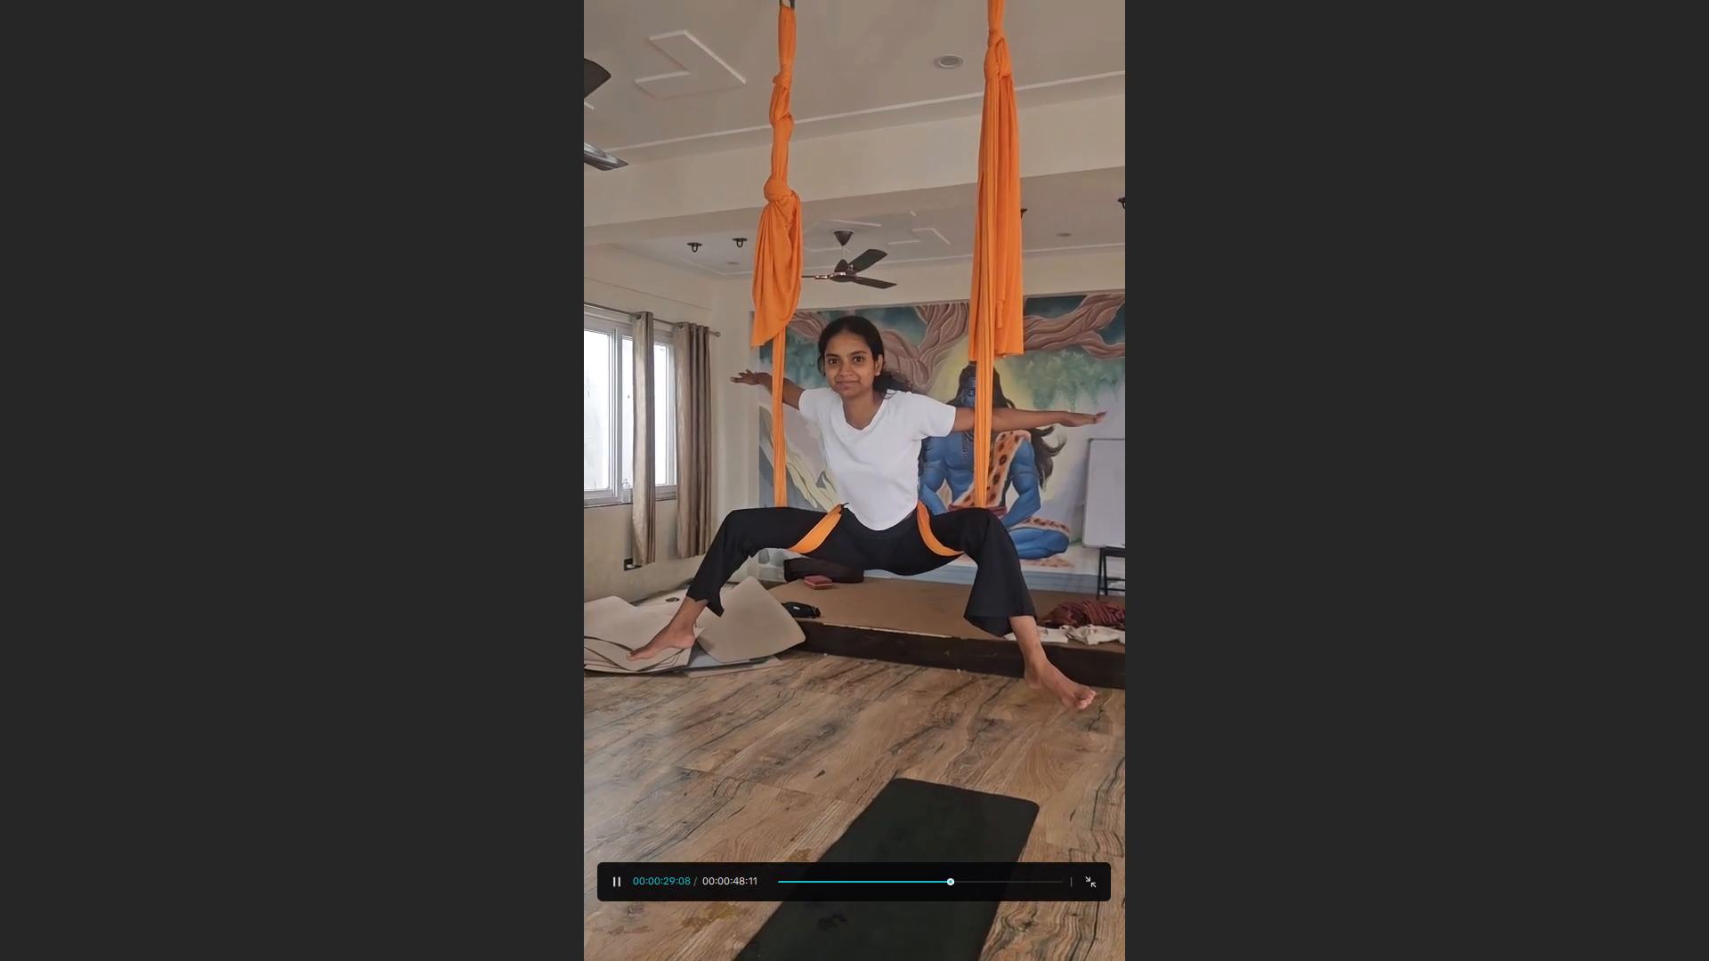
left_click(925, 880)
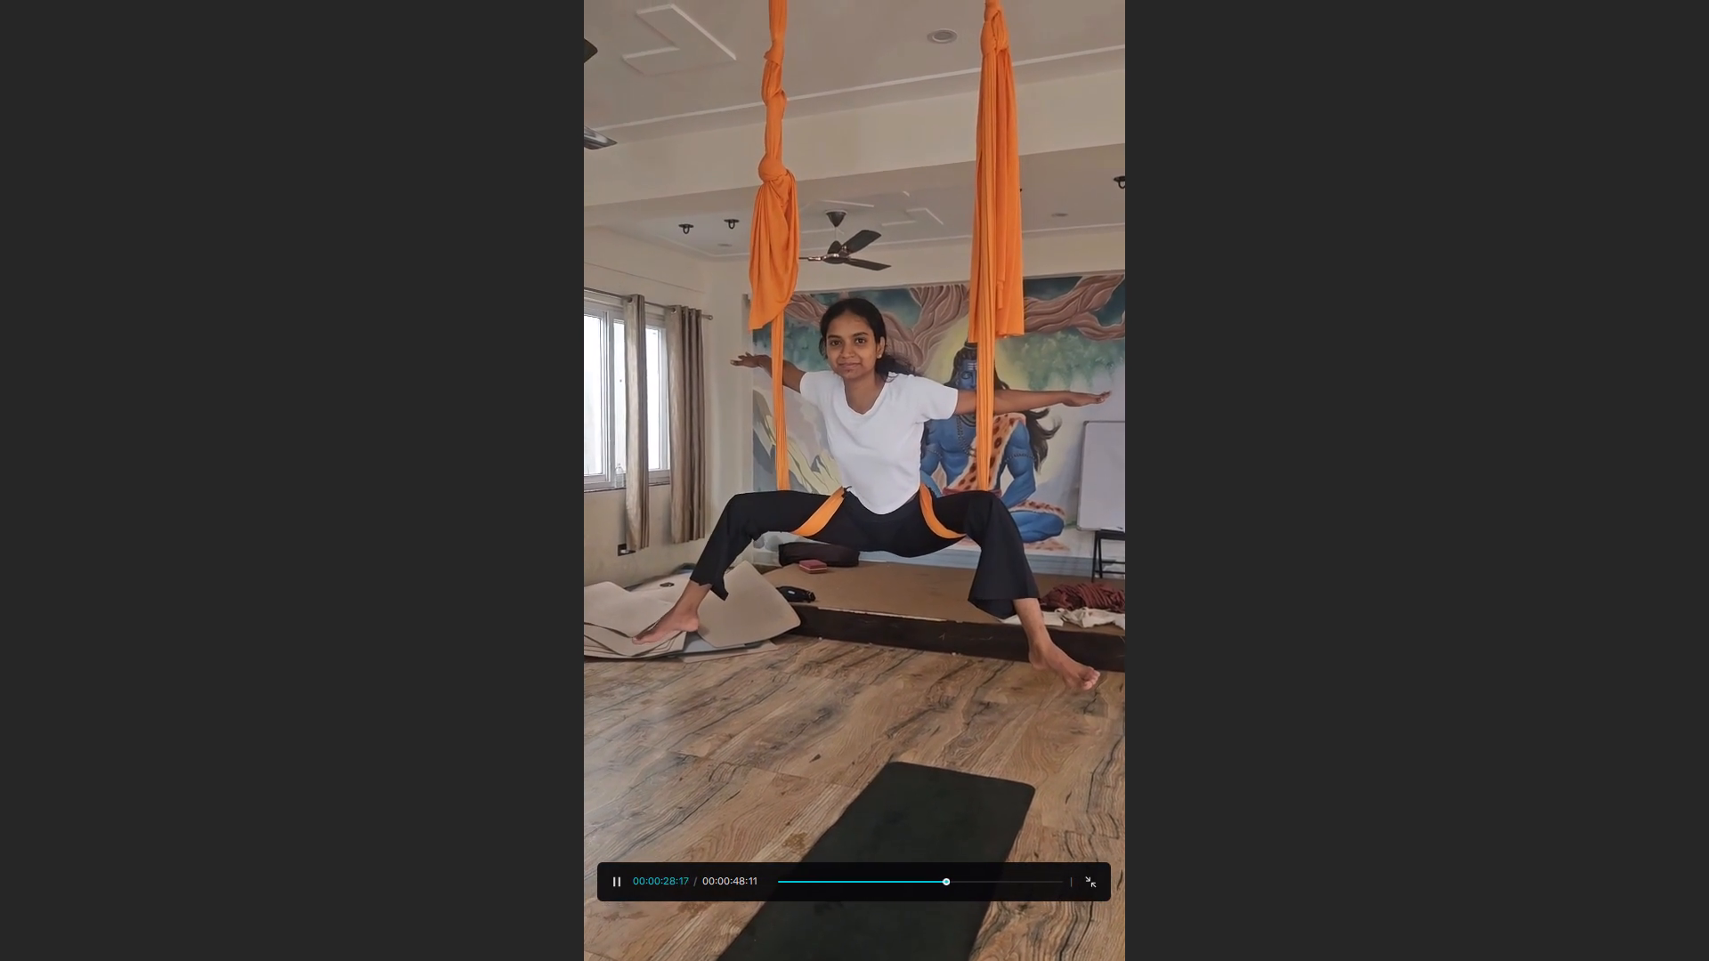
left_click(885, 870)
left_click(903, 880)
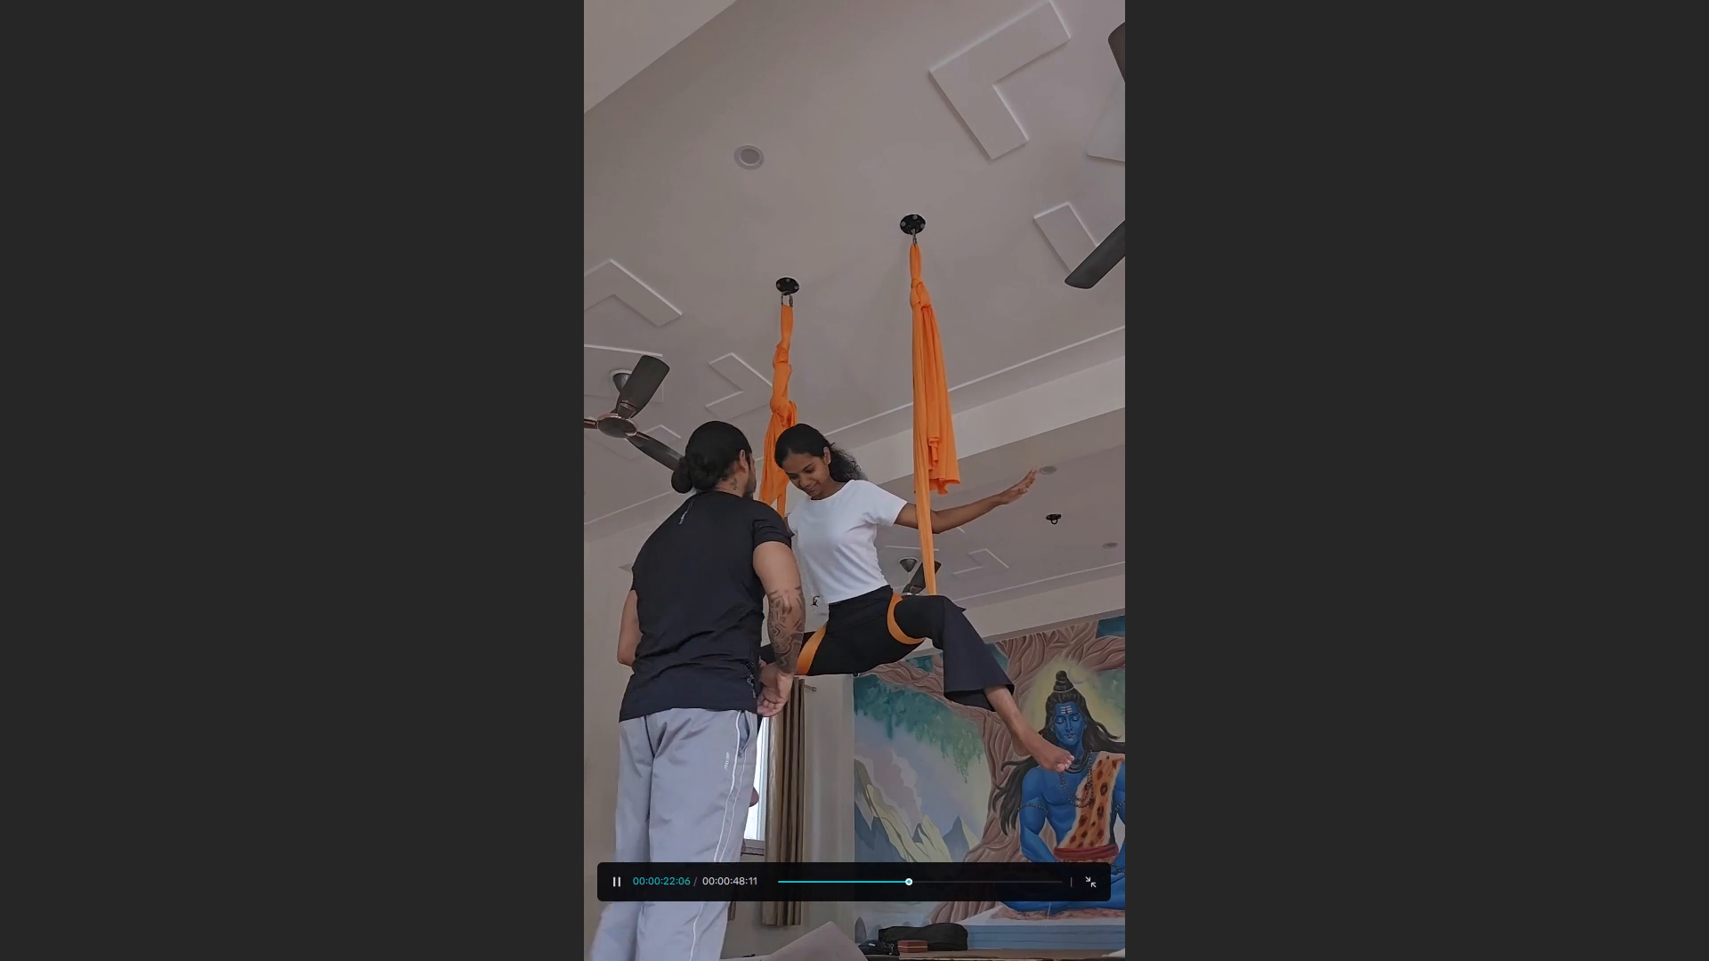
key("Escape")
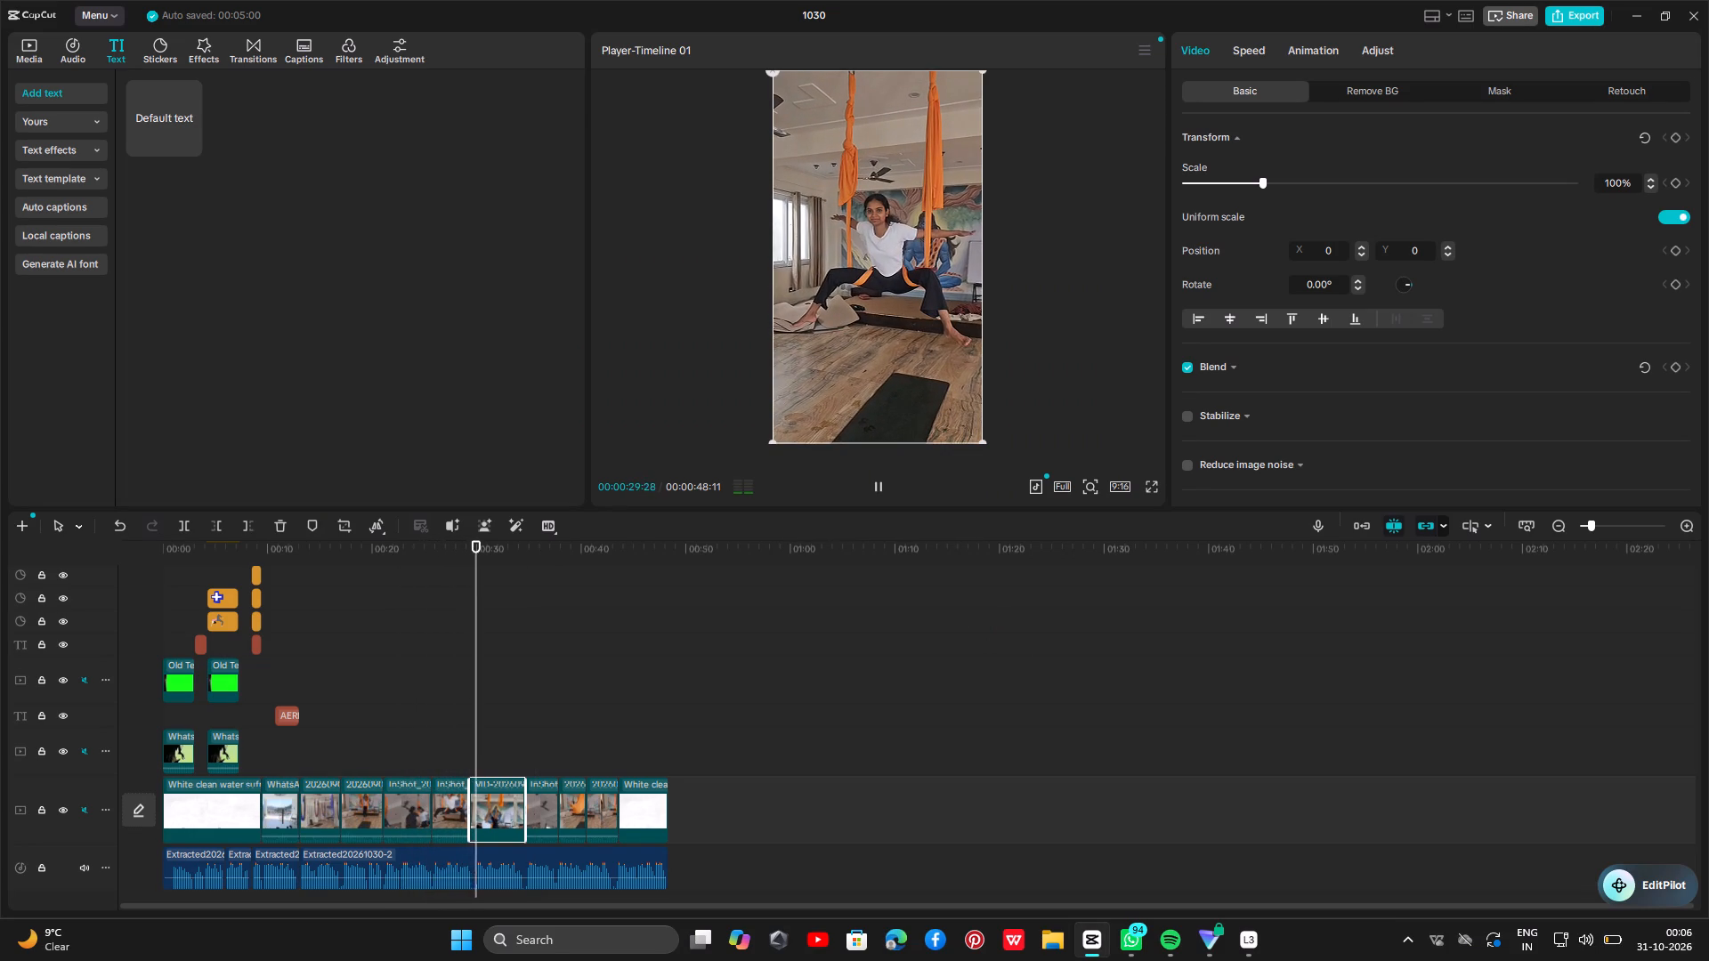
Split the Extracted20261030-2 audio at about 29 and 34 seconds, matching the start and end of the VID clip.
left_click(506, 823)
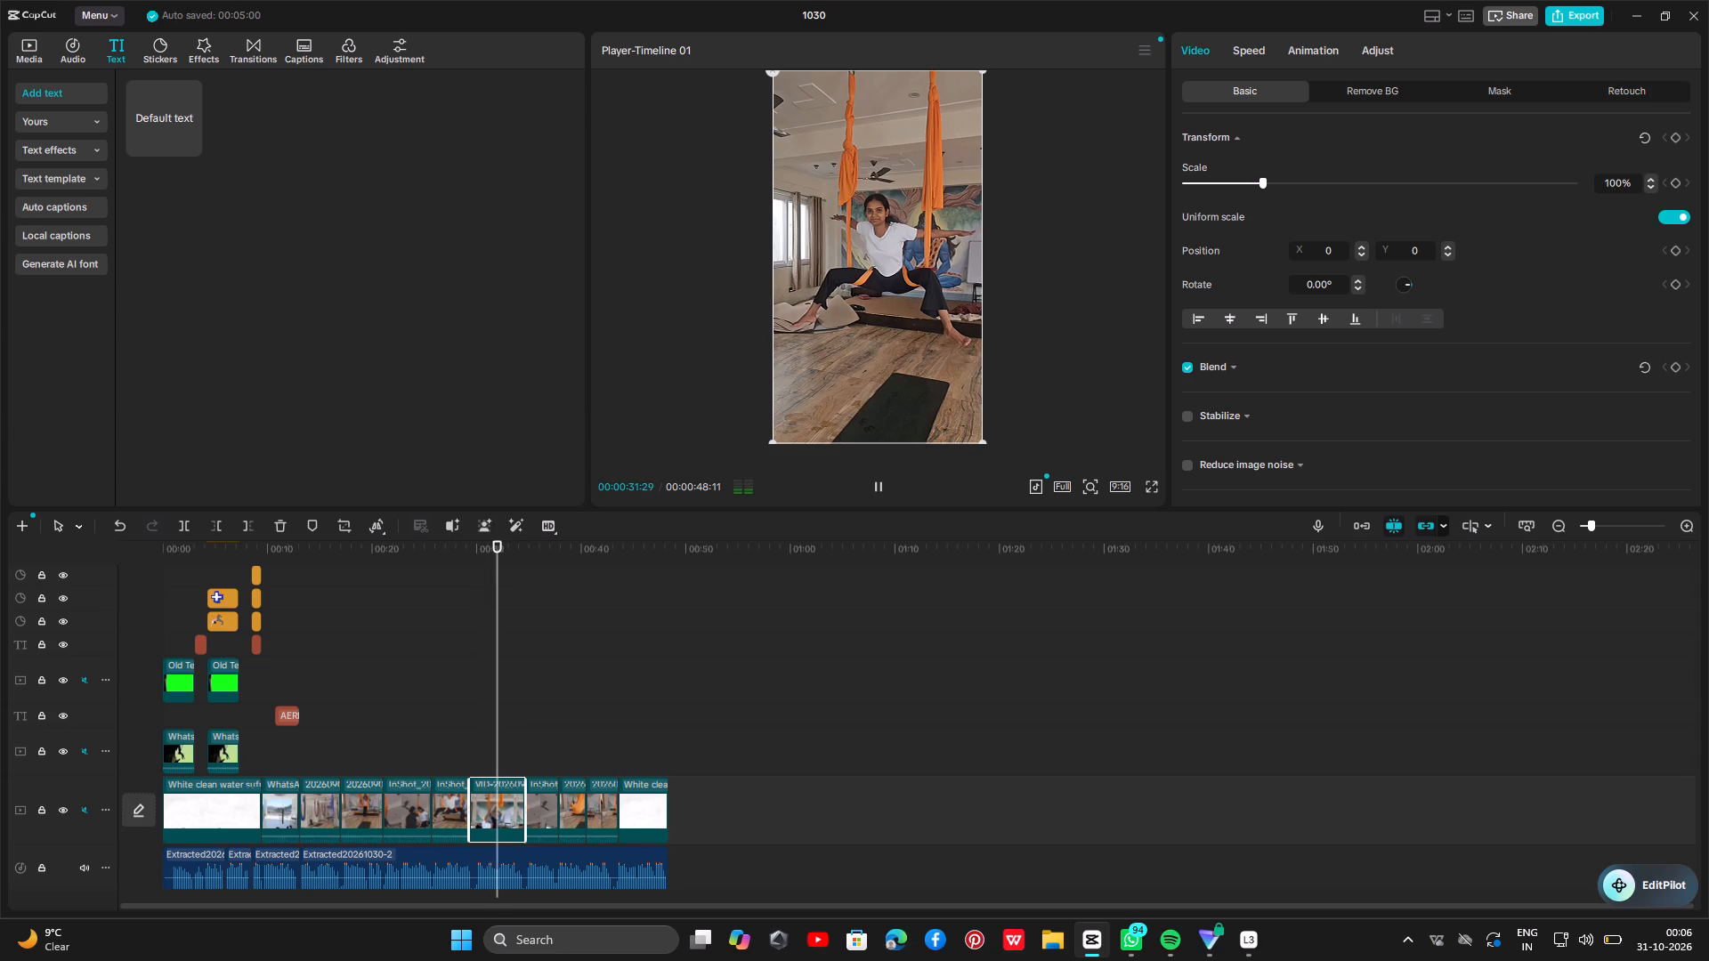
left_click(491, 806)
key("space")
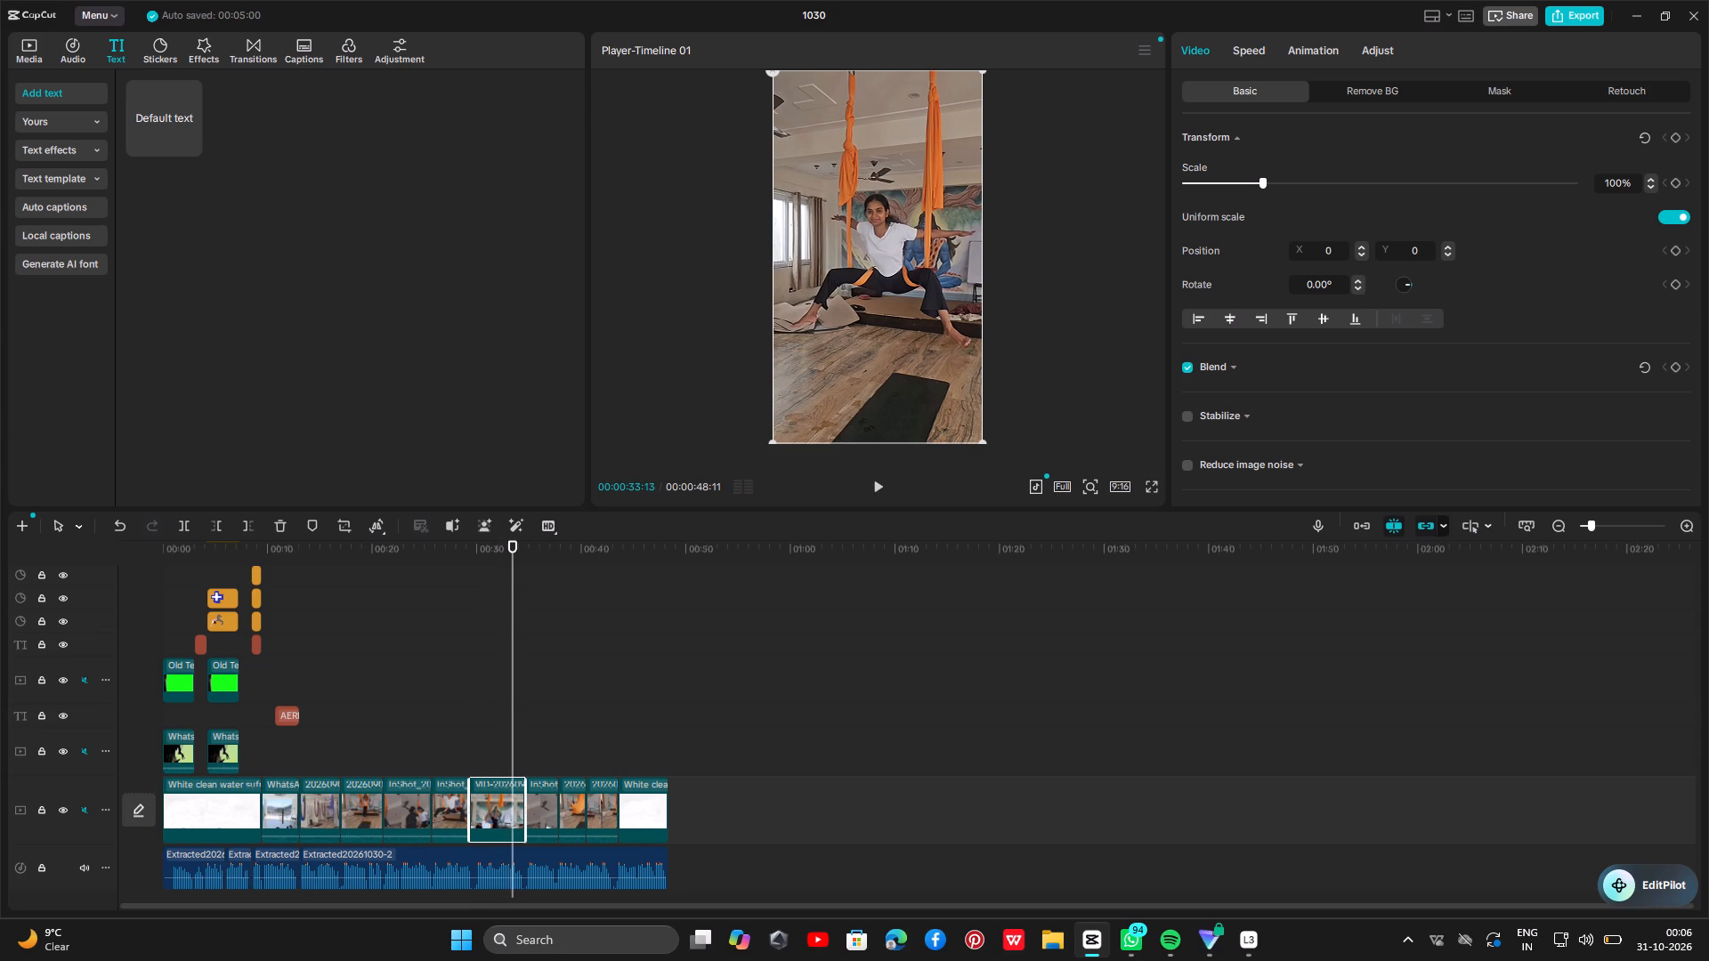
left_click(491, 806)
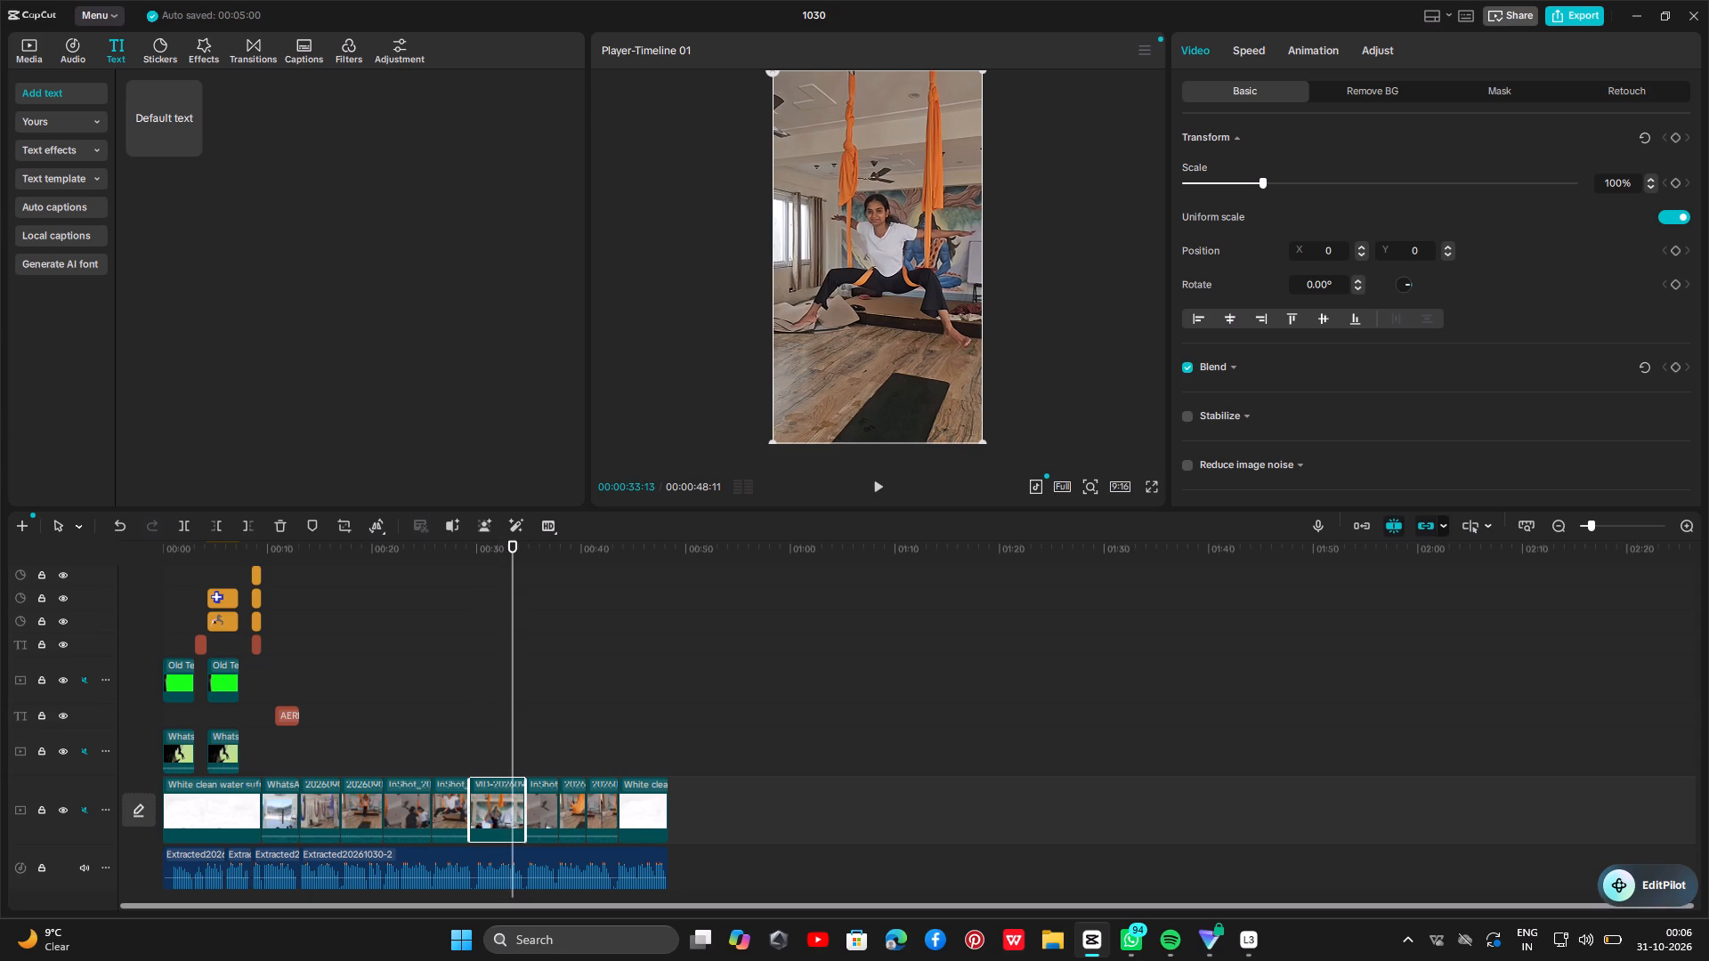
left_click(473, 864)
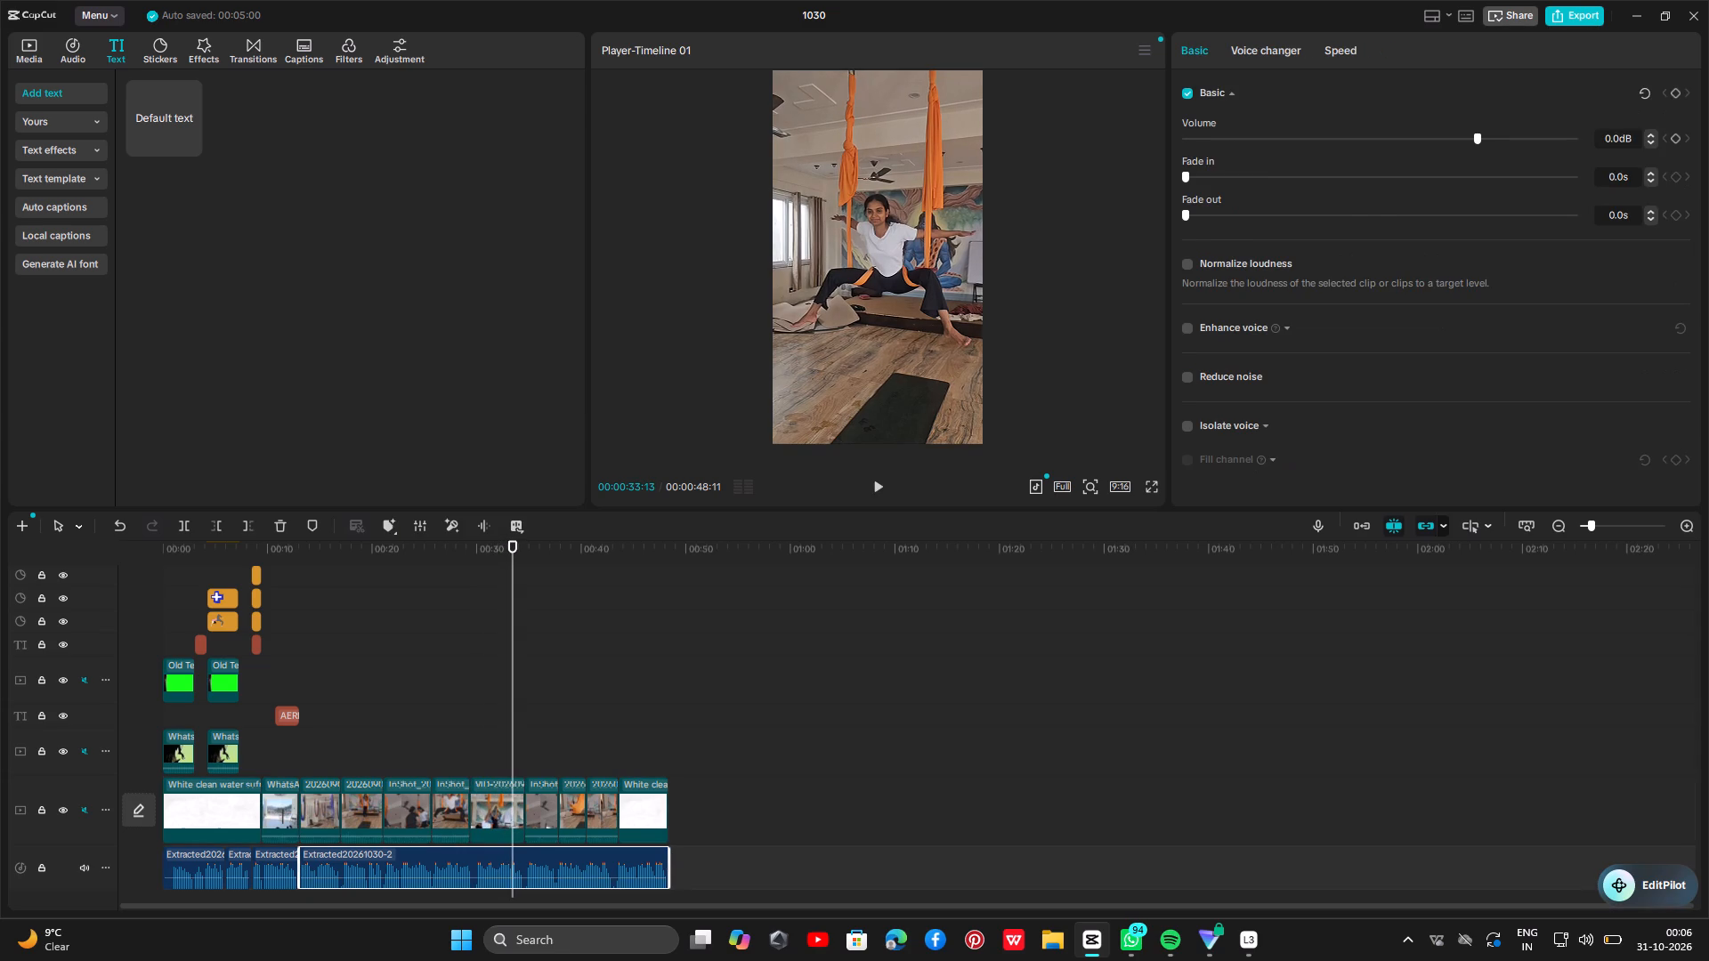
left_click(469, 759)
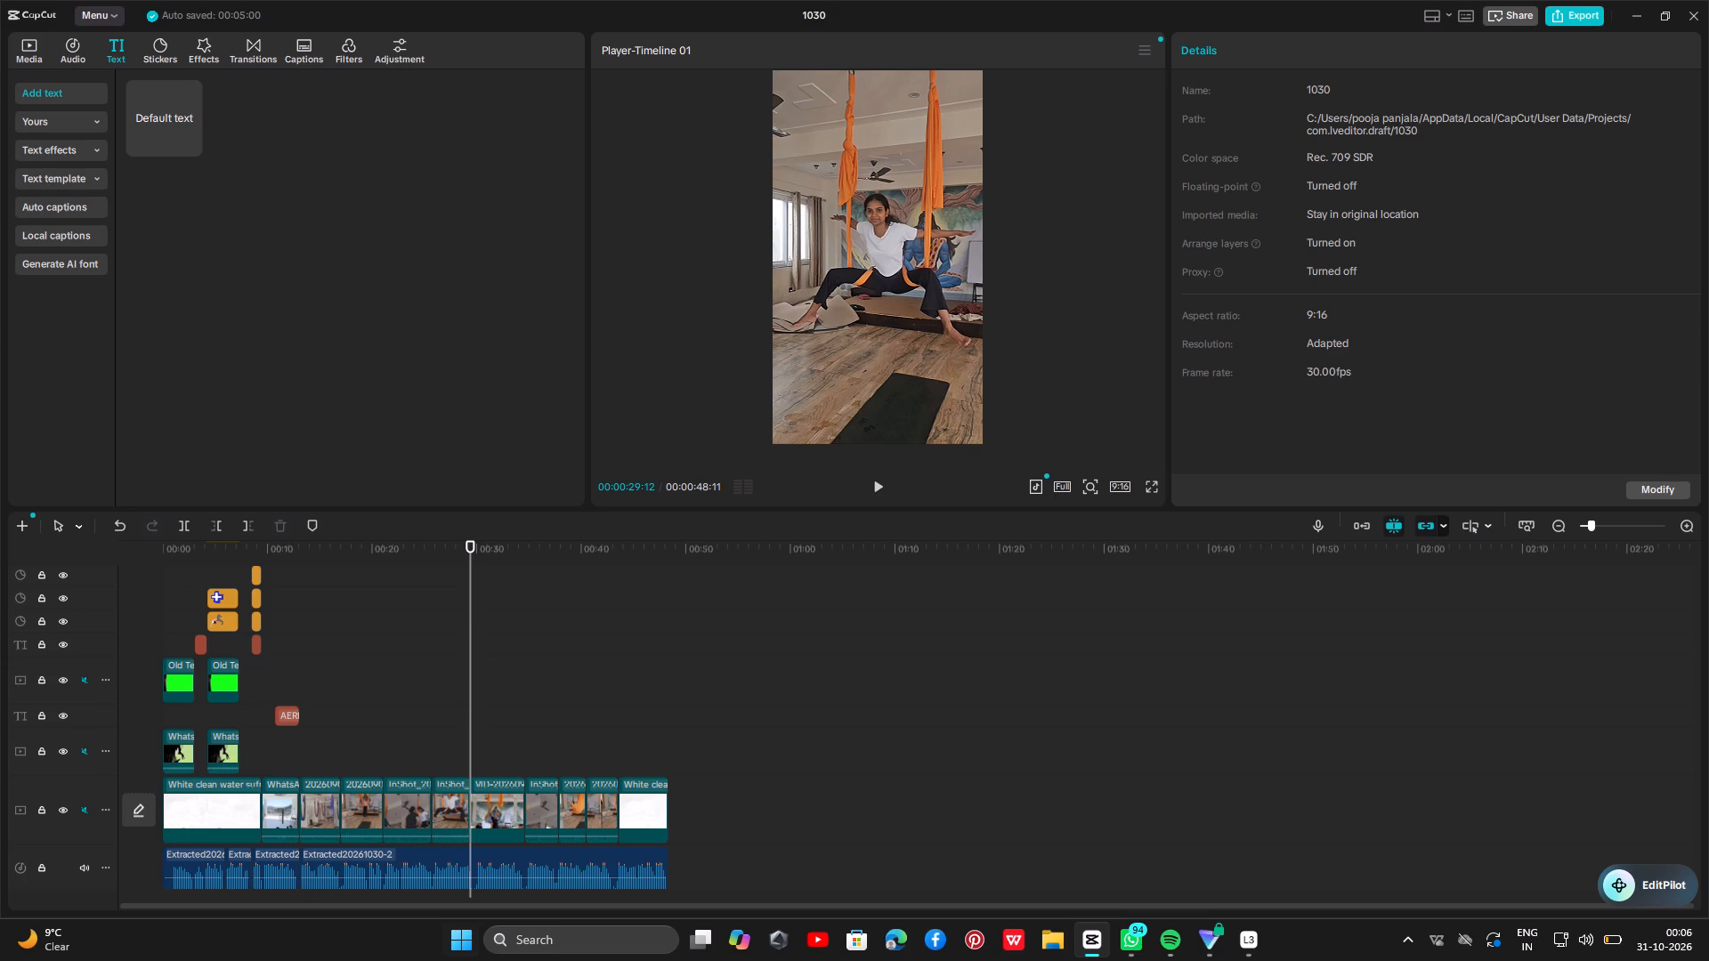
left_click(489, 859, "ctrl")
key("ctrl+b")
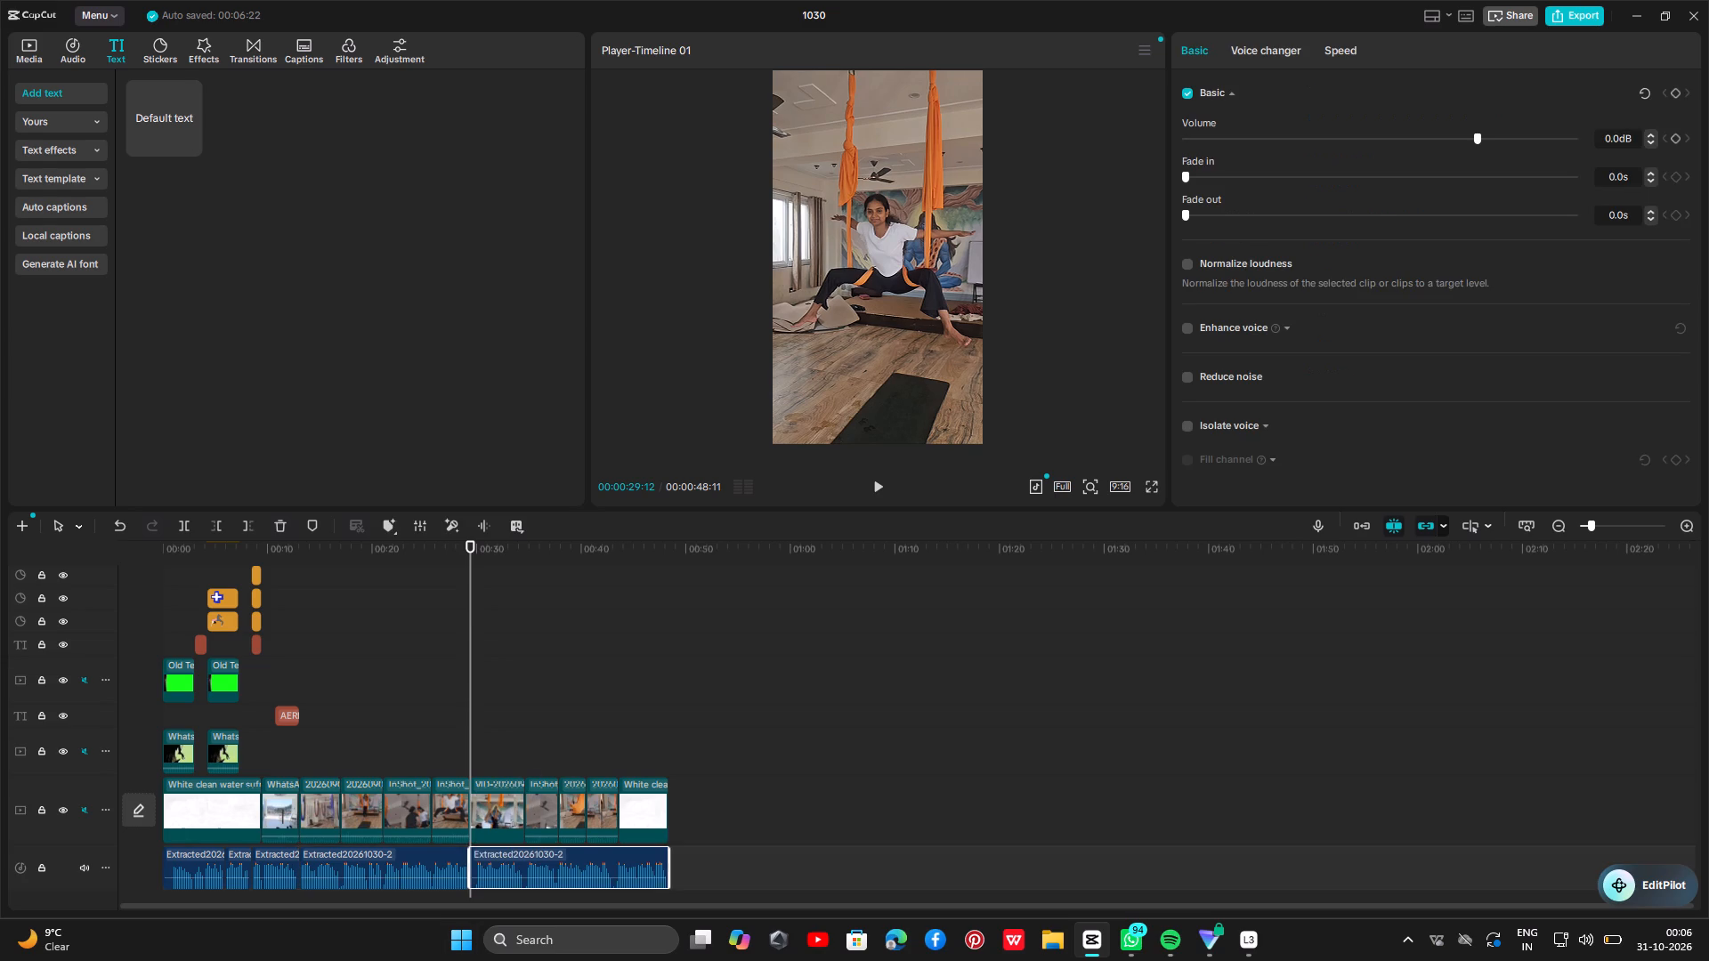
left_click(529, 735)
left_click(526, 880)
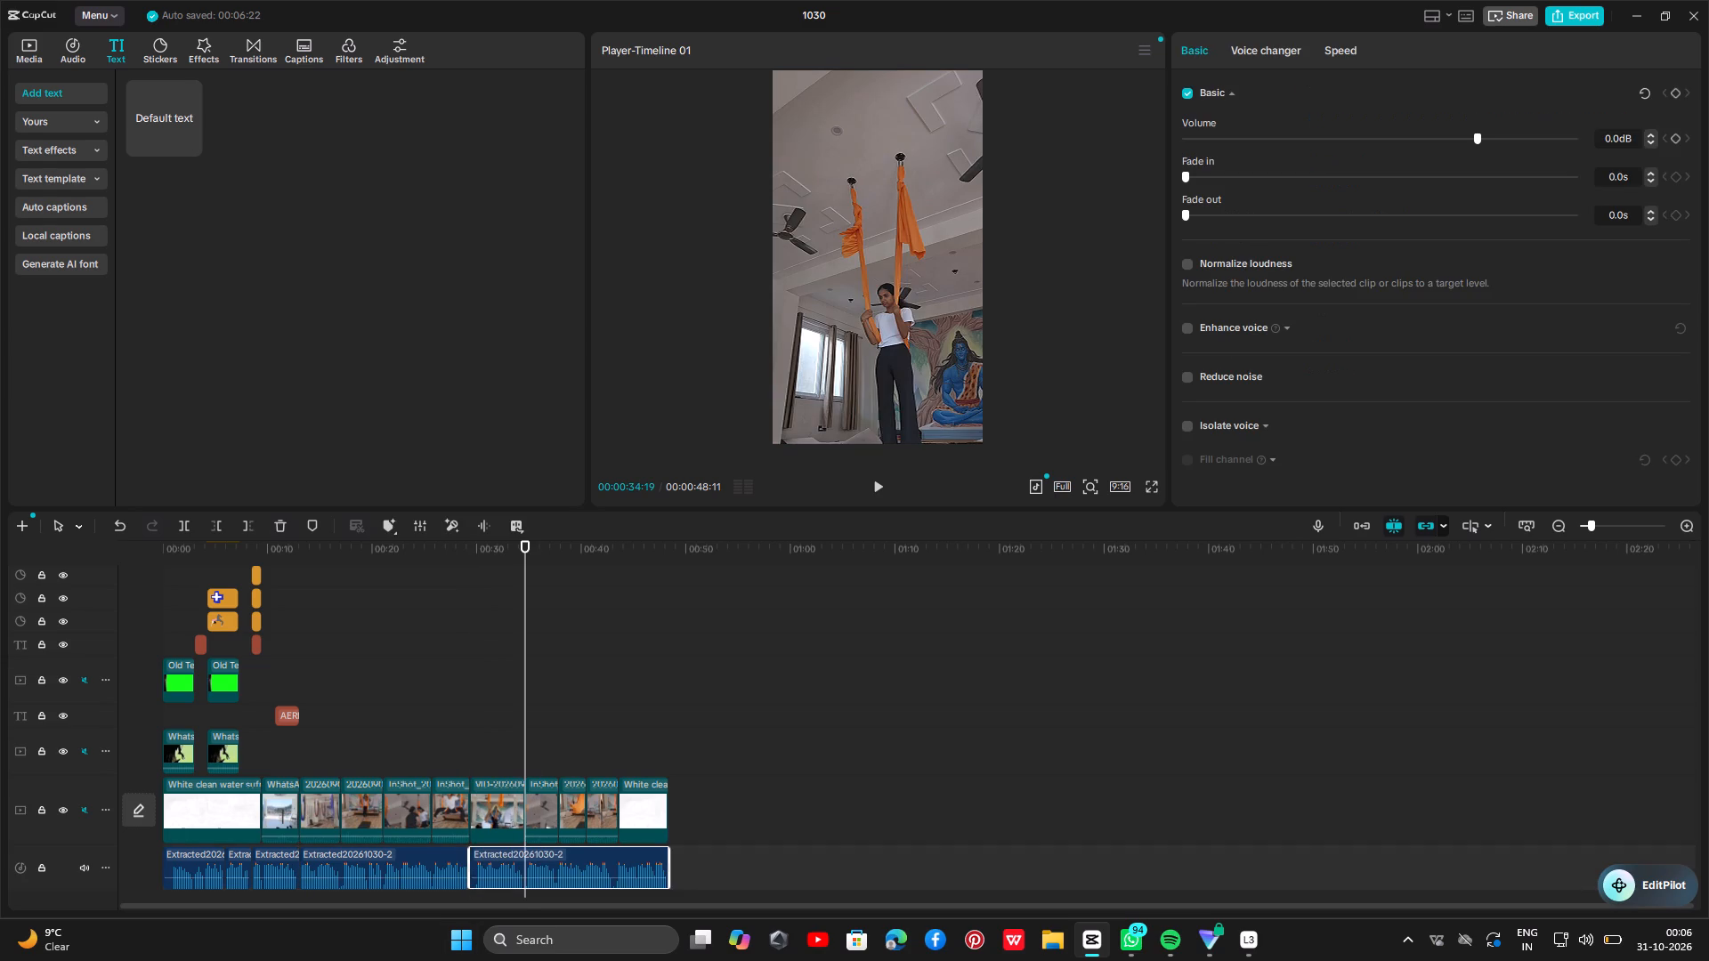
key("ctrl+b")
Replay the aerial yoga VID clip from about 27 seconds and examine it in full screen.
left_click(503, 812)
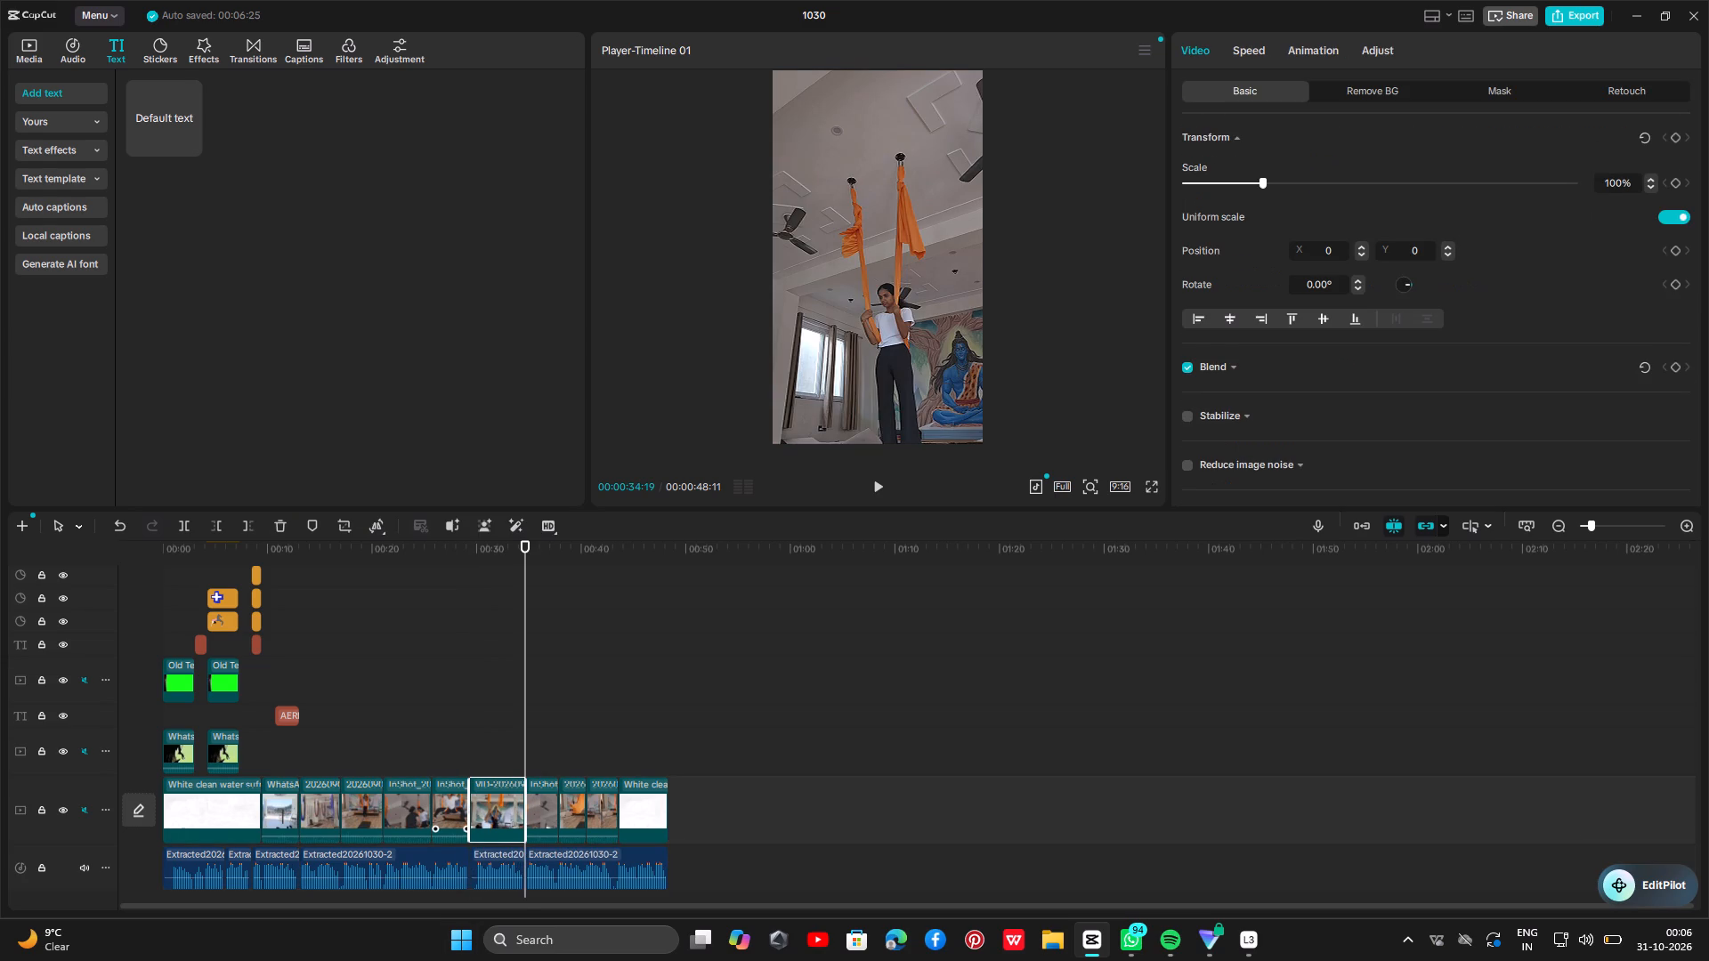
left_click(449, 748)
key("space")
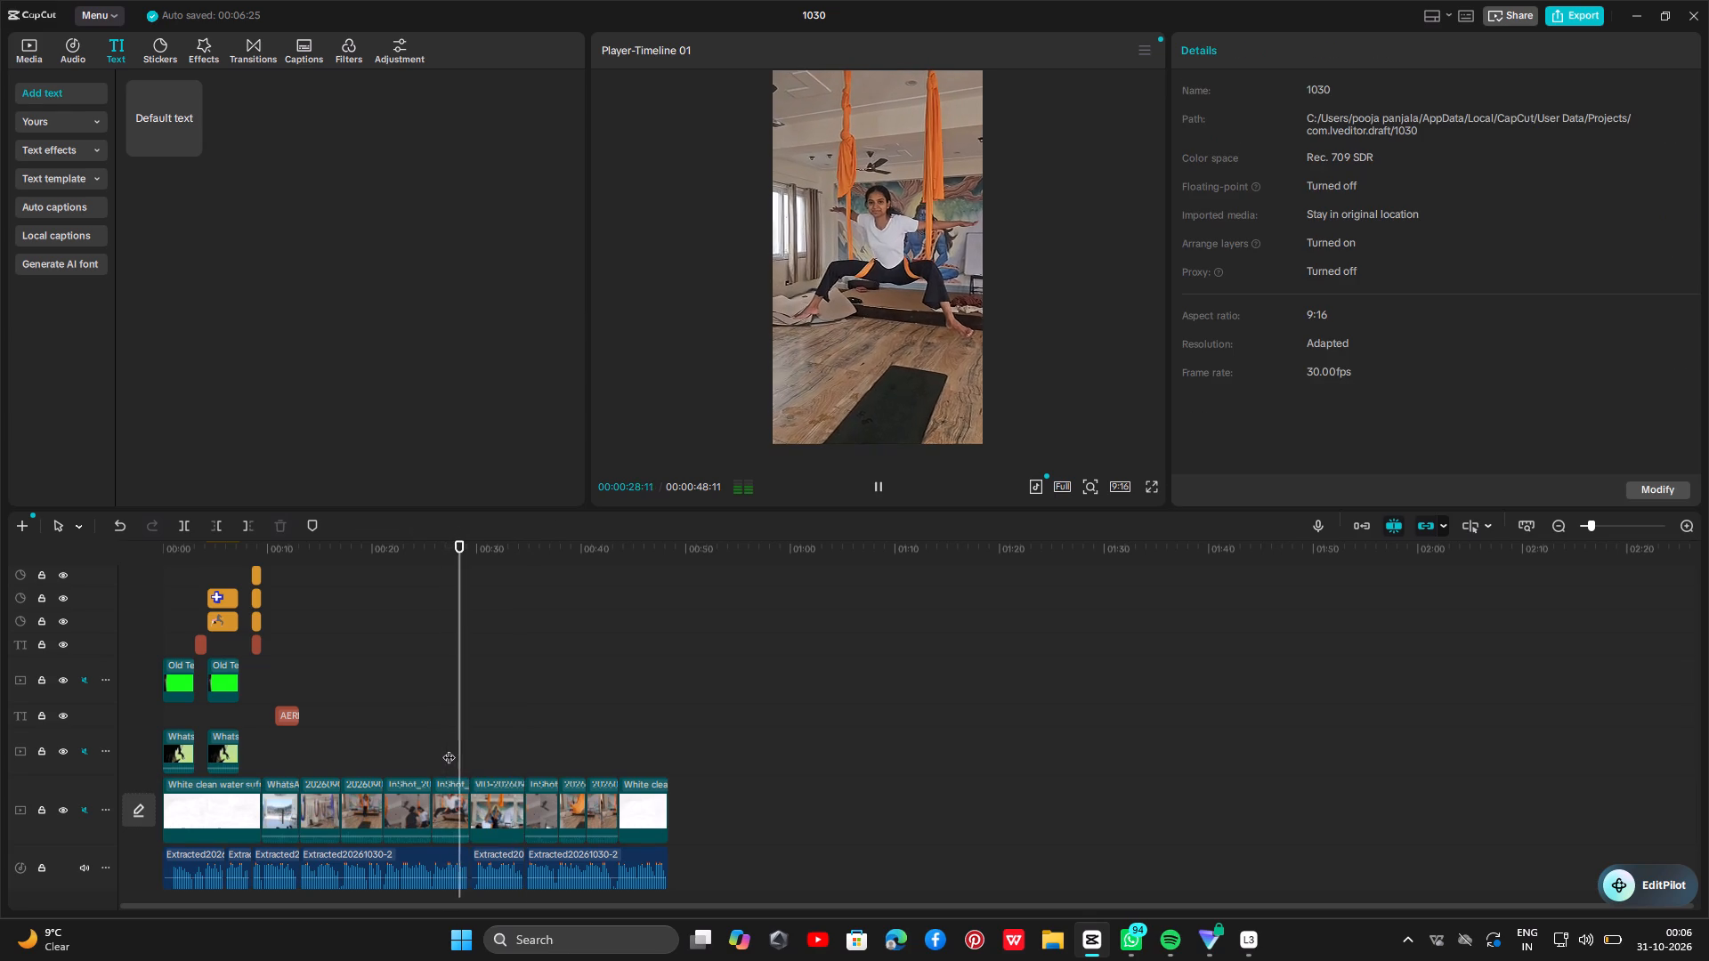
left_click(506, 821)
left_click(1156, 489)
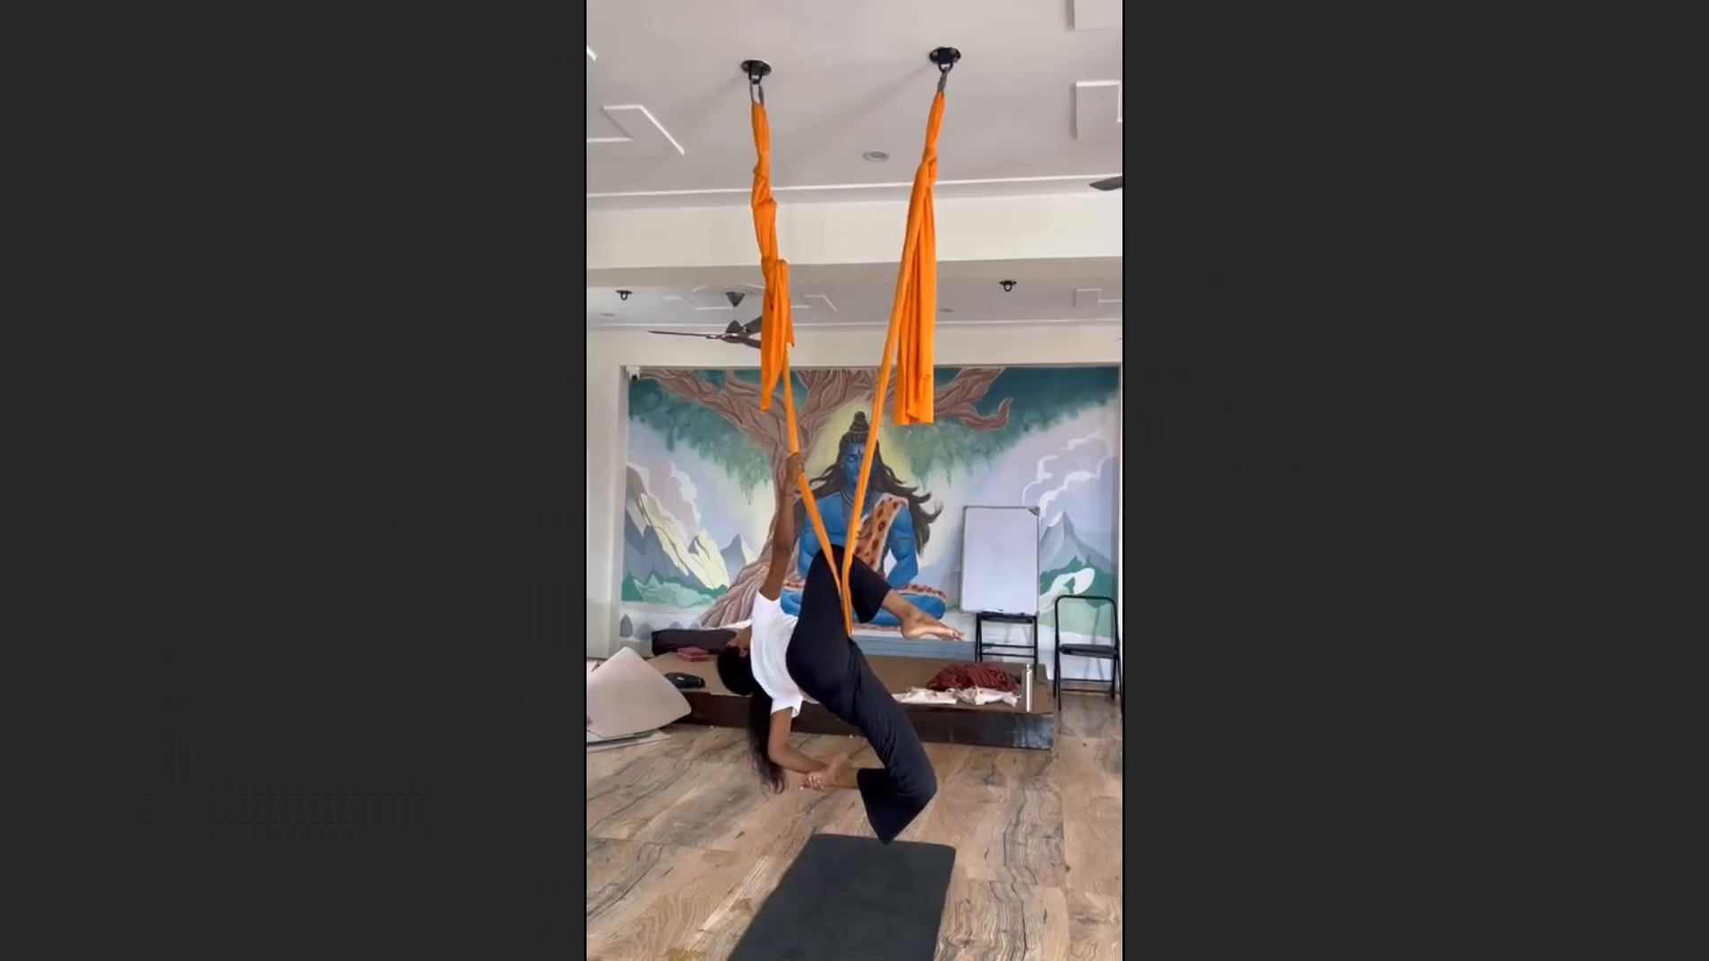
left_click(961, 883)
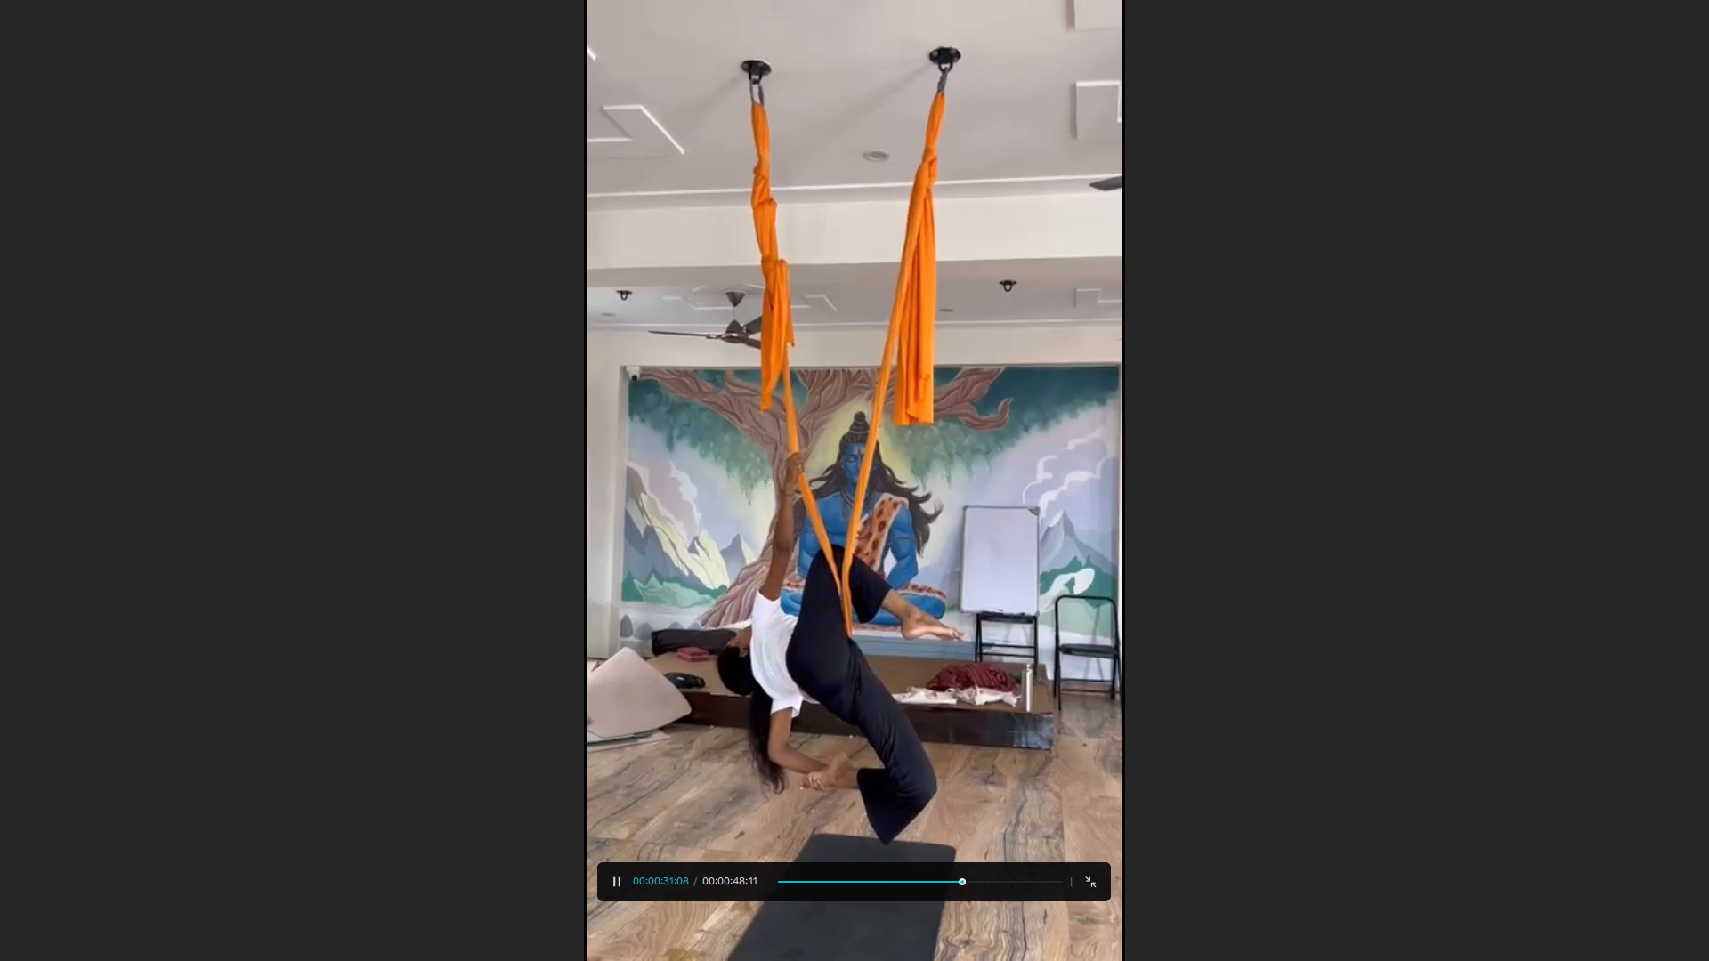
left_click(947, 881)
key("Escape")
left_click(1022, 692)
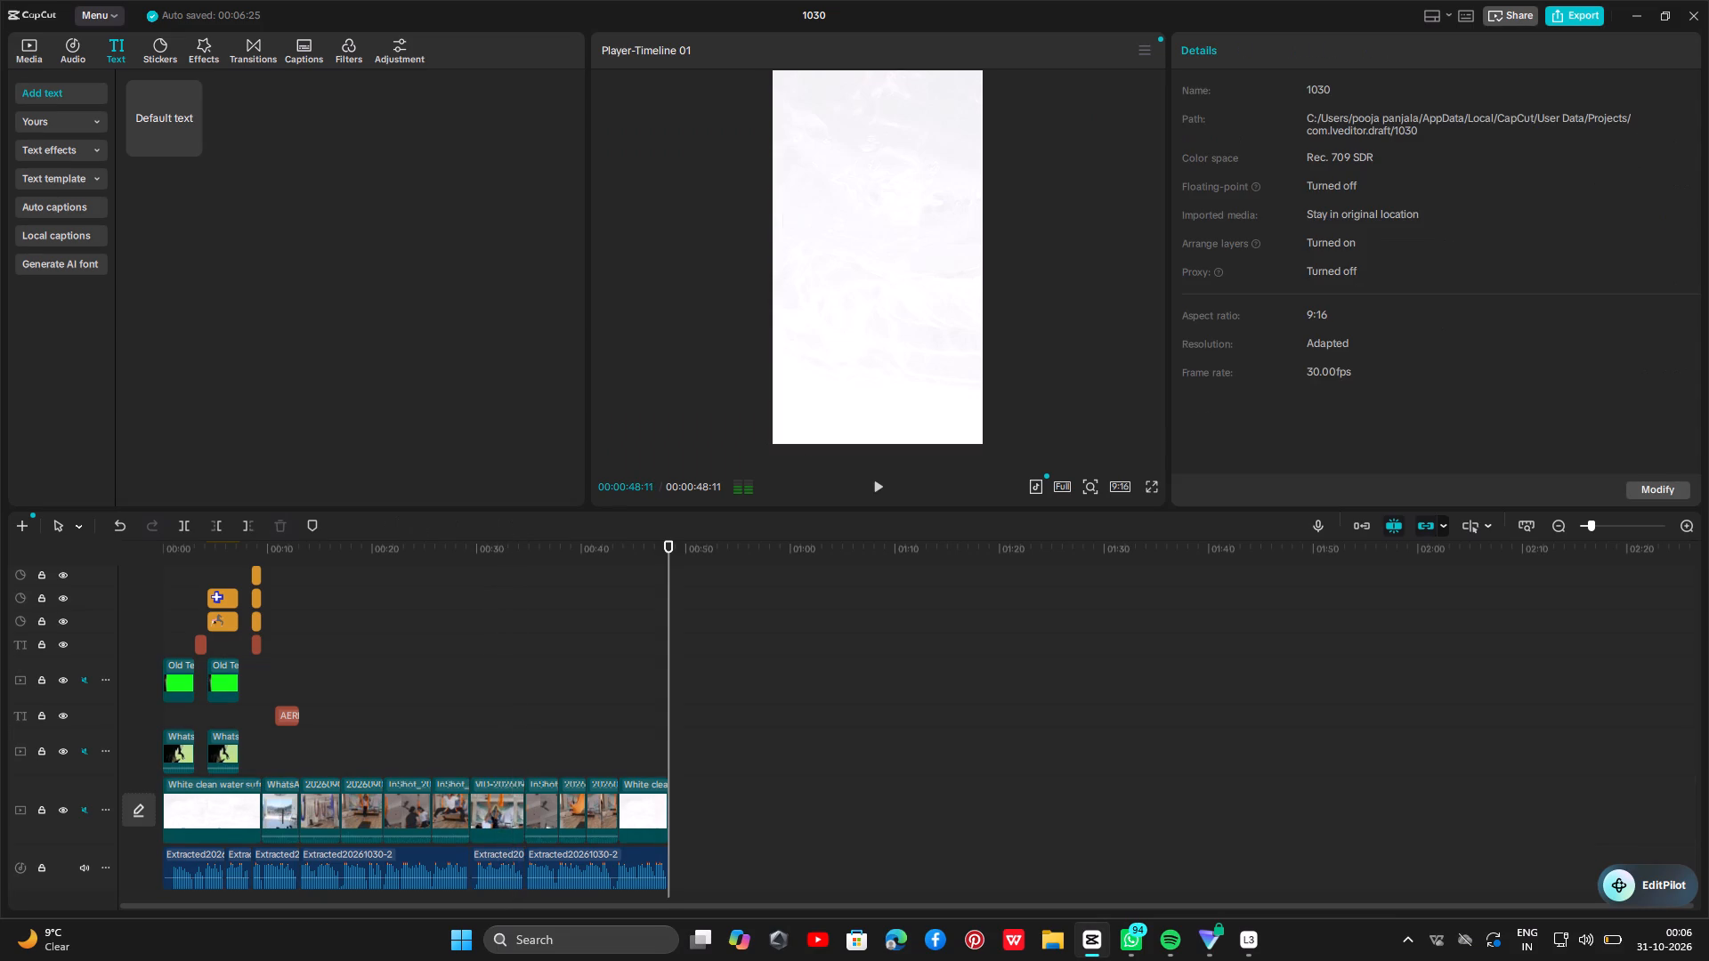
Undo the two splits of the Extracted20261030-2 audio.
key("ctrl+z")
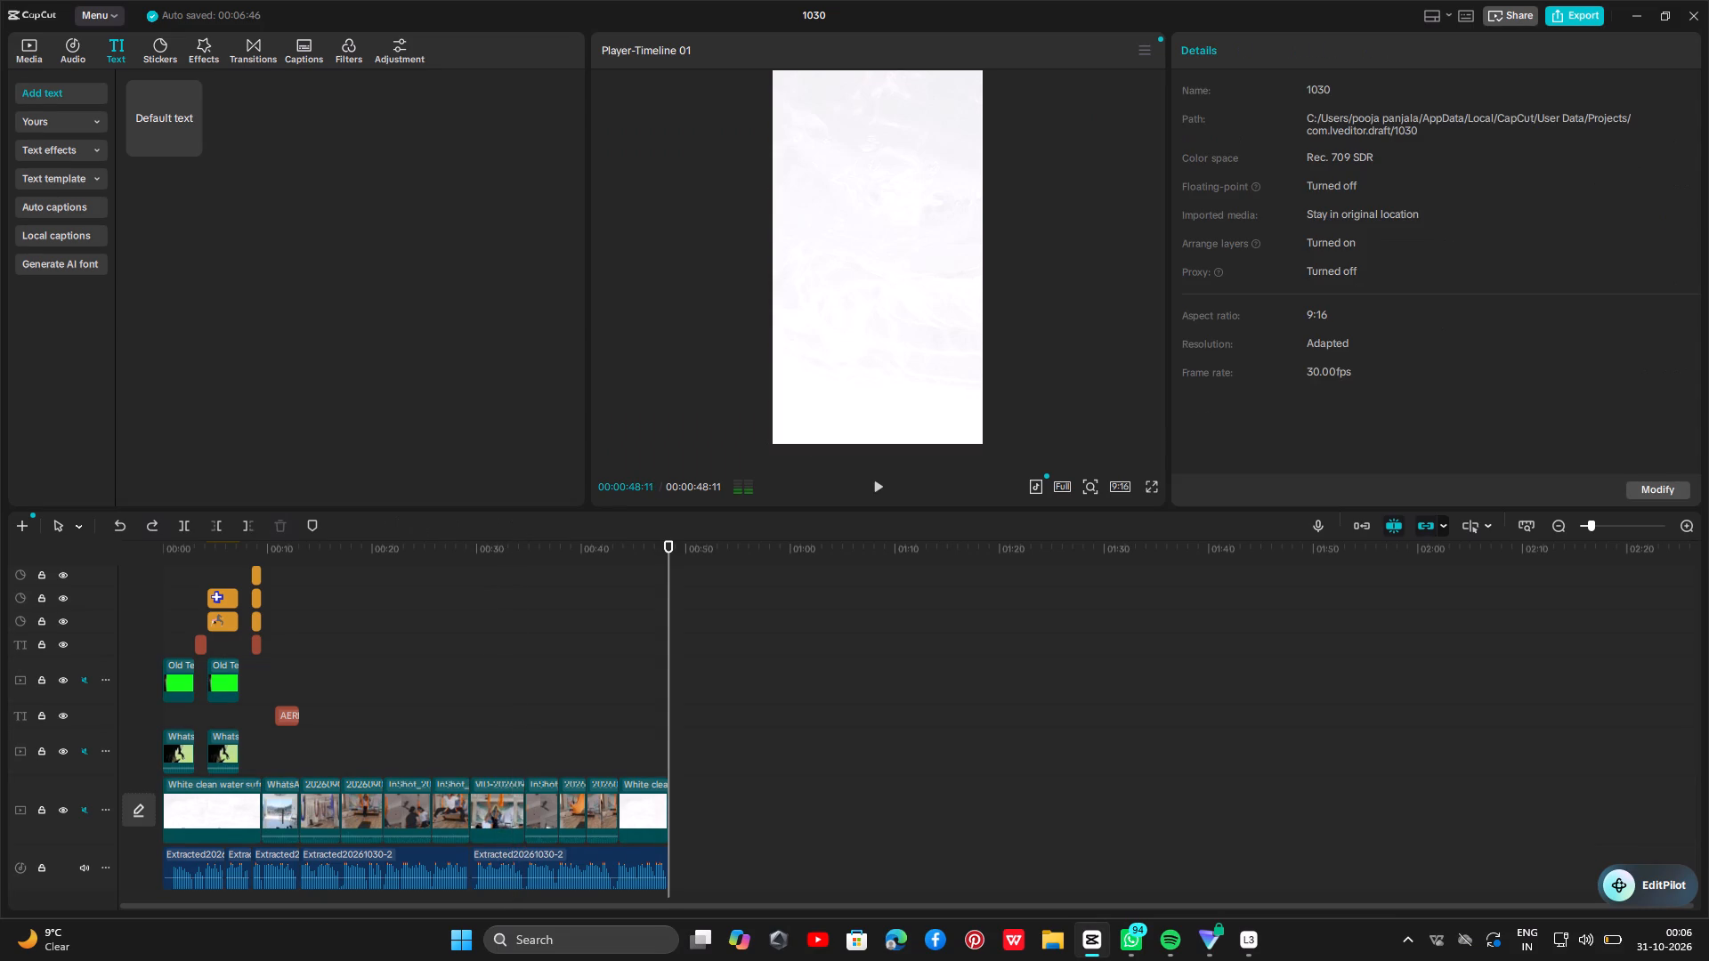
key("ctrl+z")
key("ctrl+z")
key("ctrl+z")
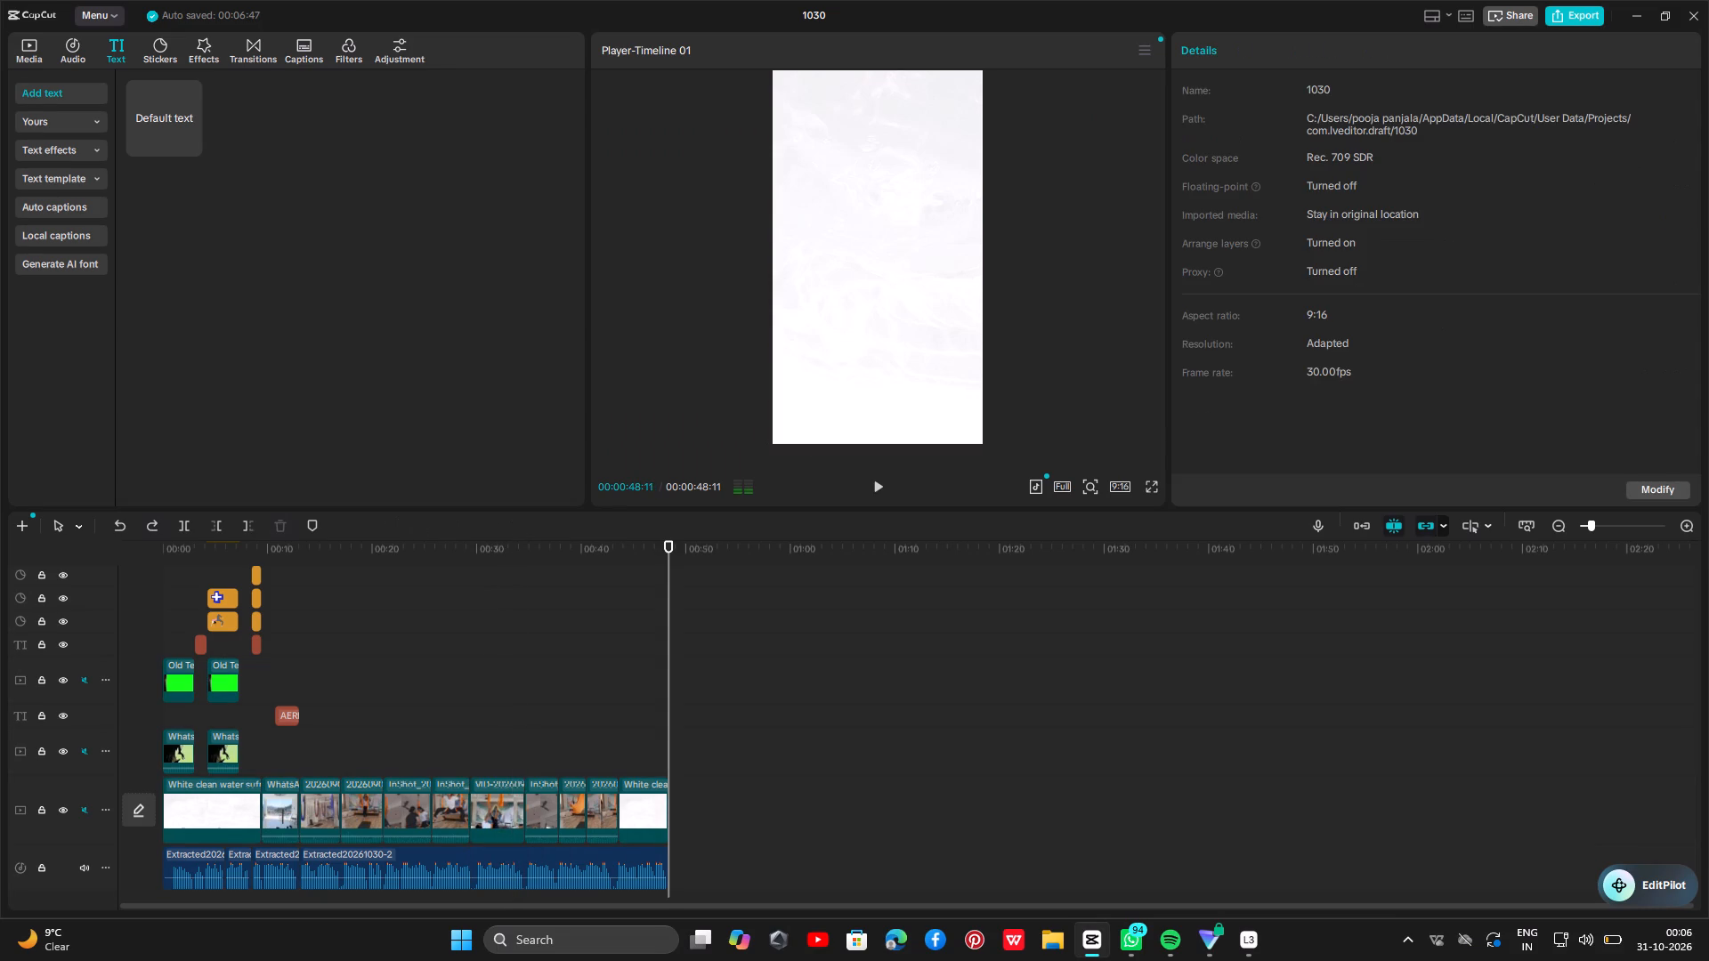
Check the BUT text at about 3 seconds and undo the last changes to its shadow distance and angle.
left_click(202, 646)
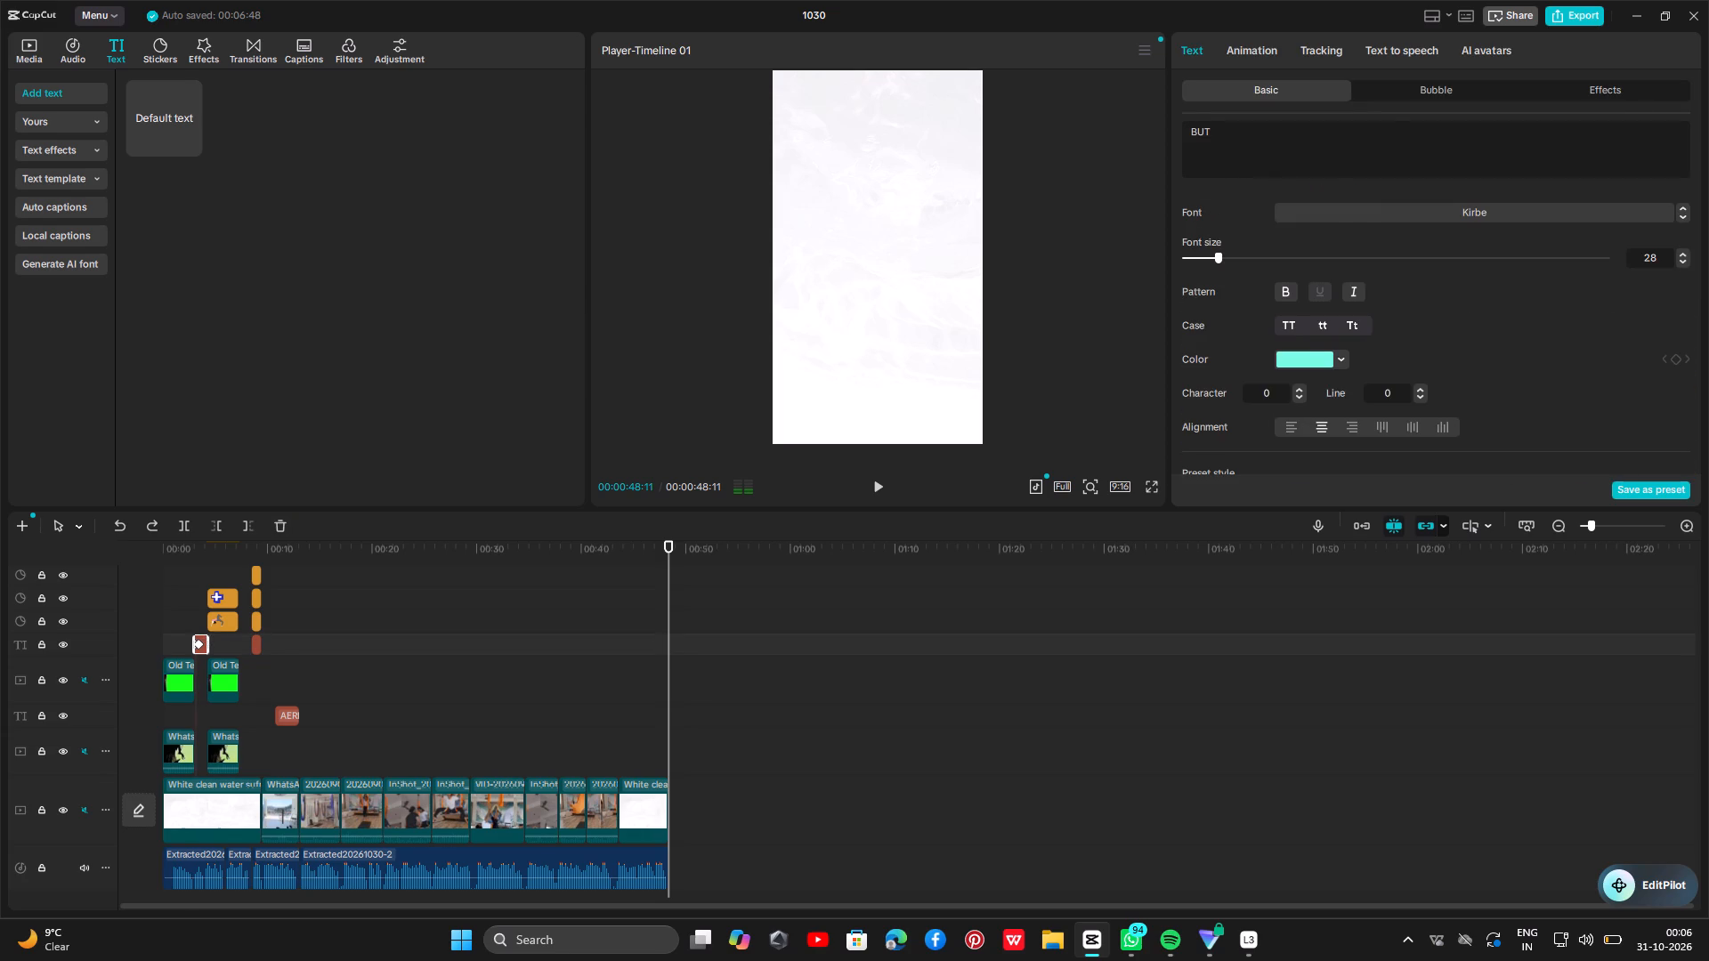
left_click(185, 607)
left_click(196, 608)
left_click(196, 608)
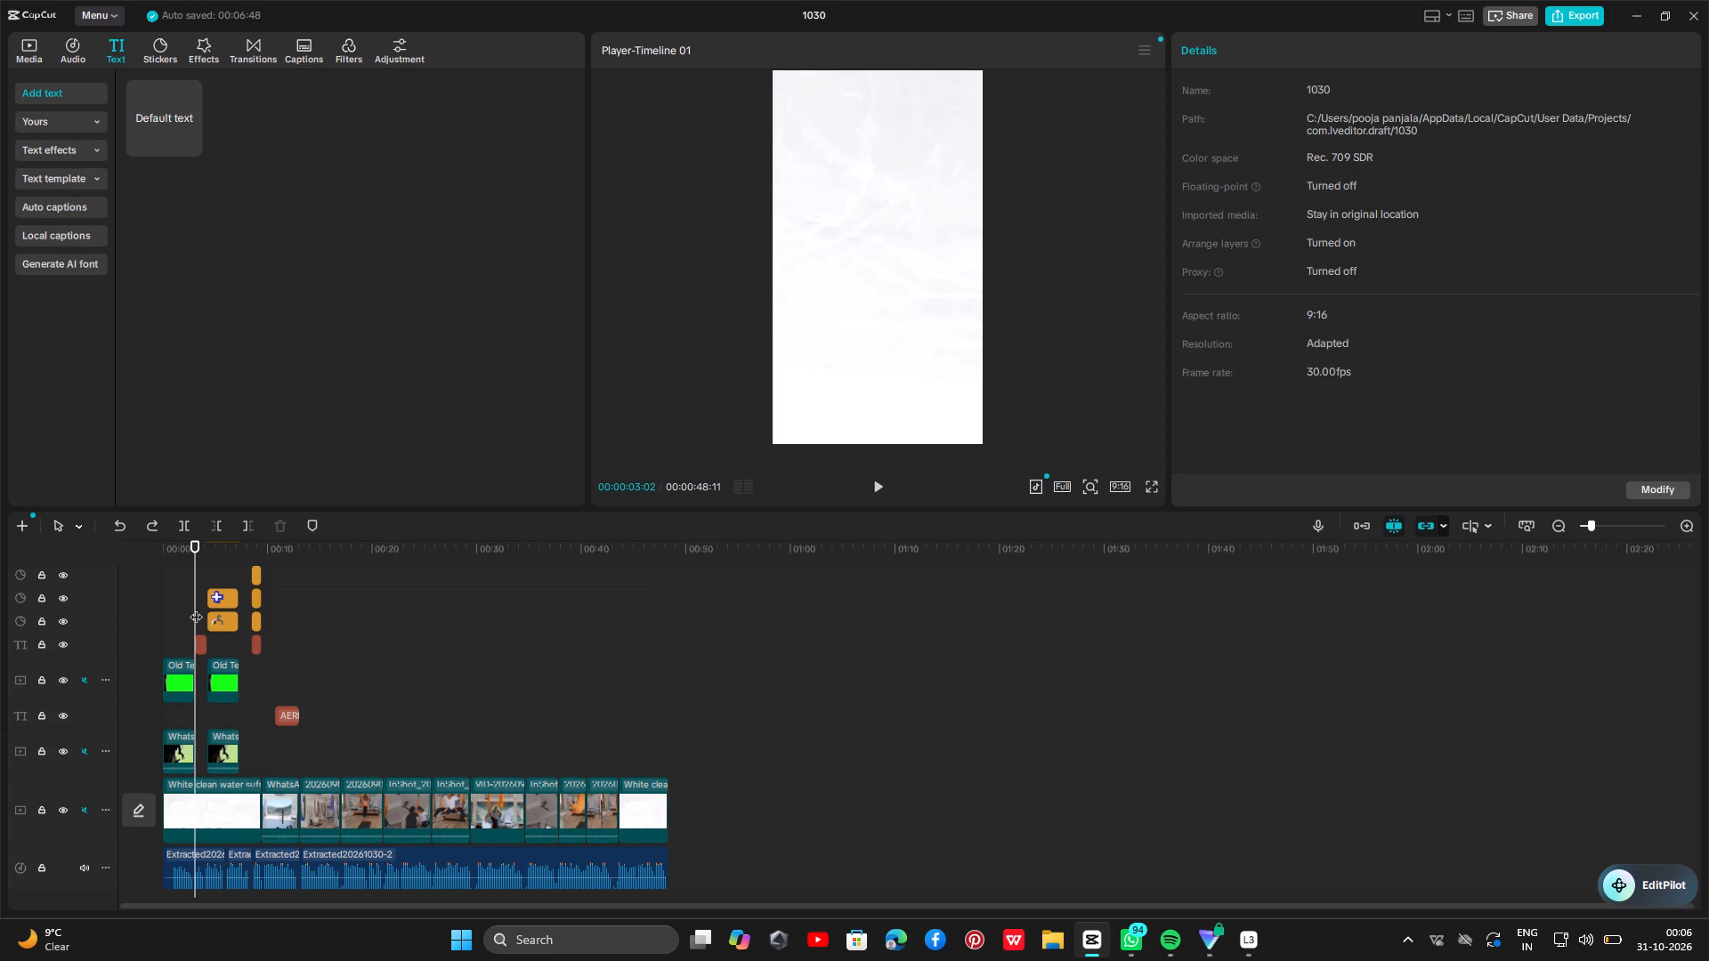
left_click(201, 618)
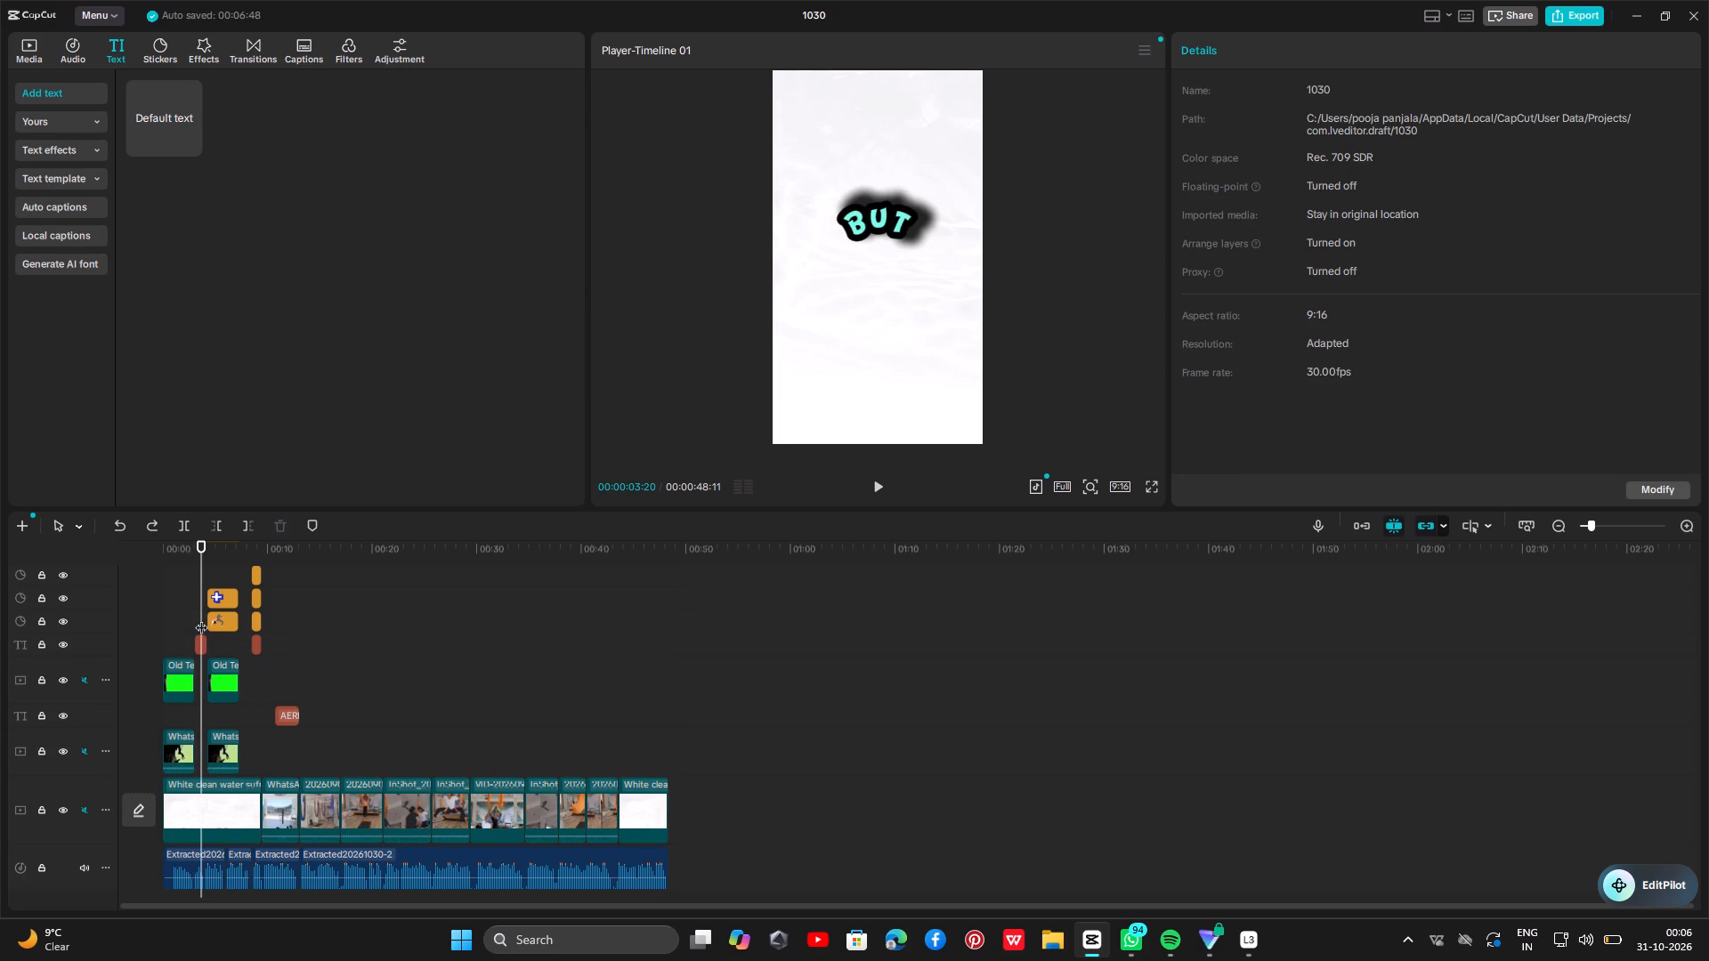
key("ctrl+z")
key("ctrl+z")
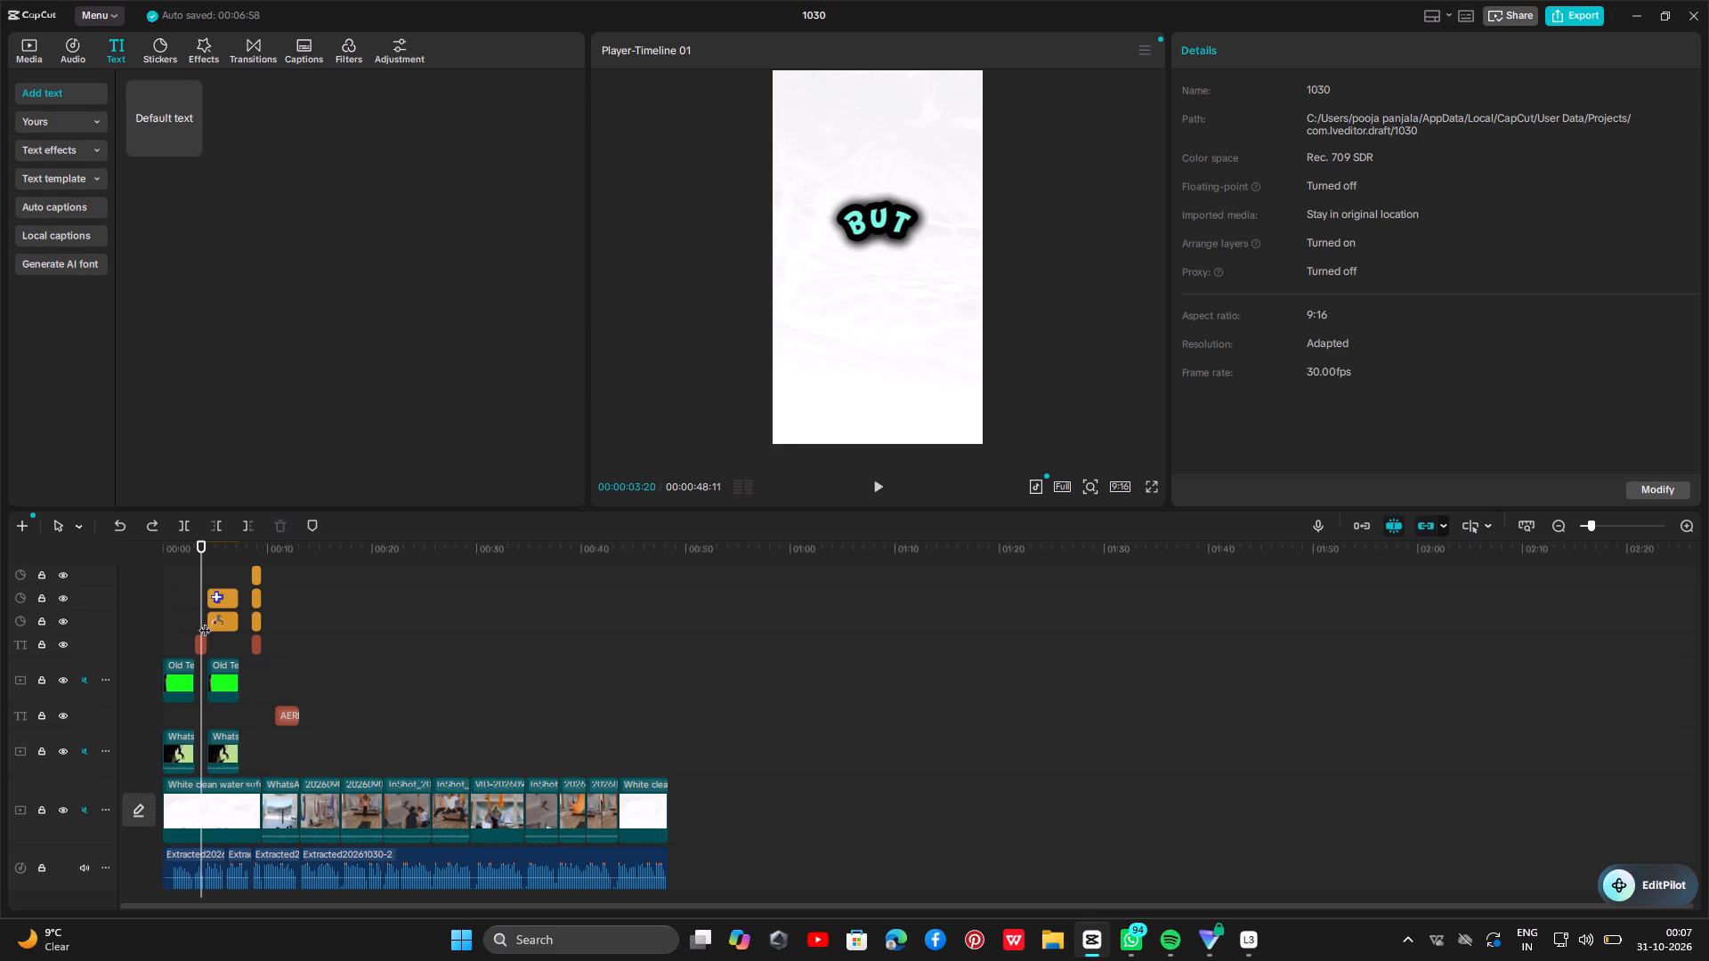
Set the BUT text's shadow to 49% bluriness, distance 22 and angle -8°.
left_click(196, 645)
scroll(1321, 348, "down", 9)
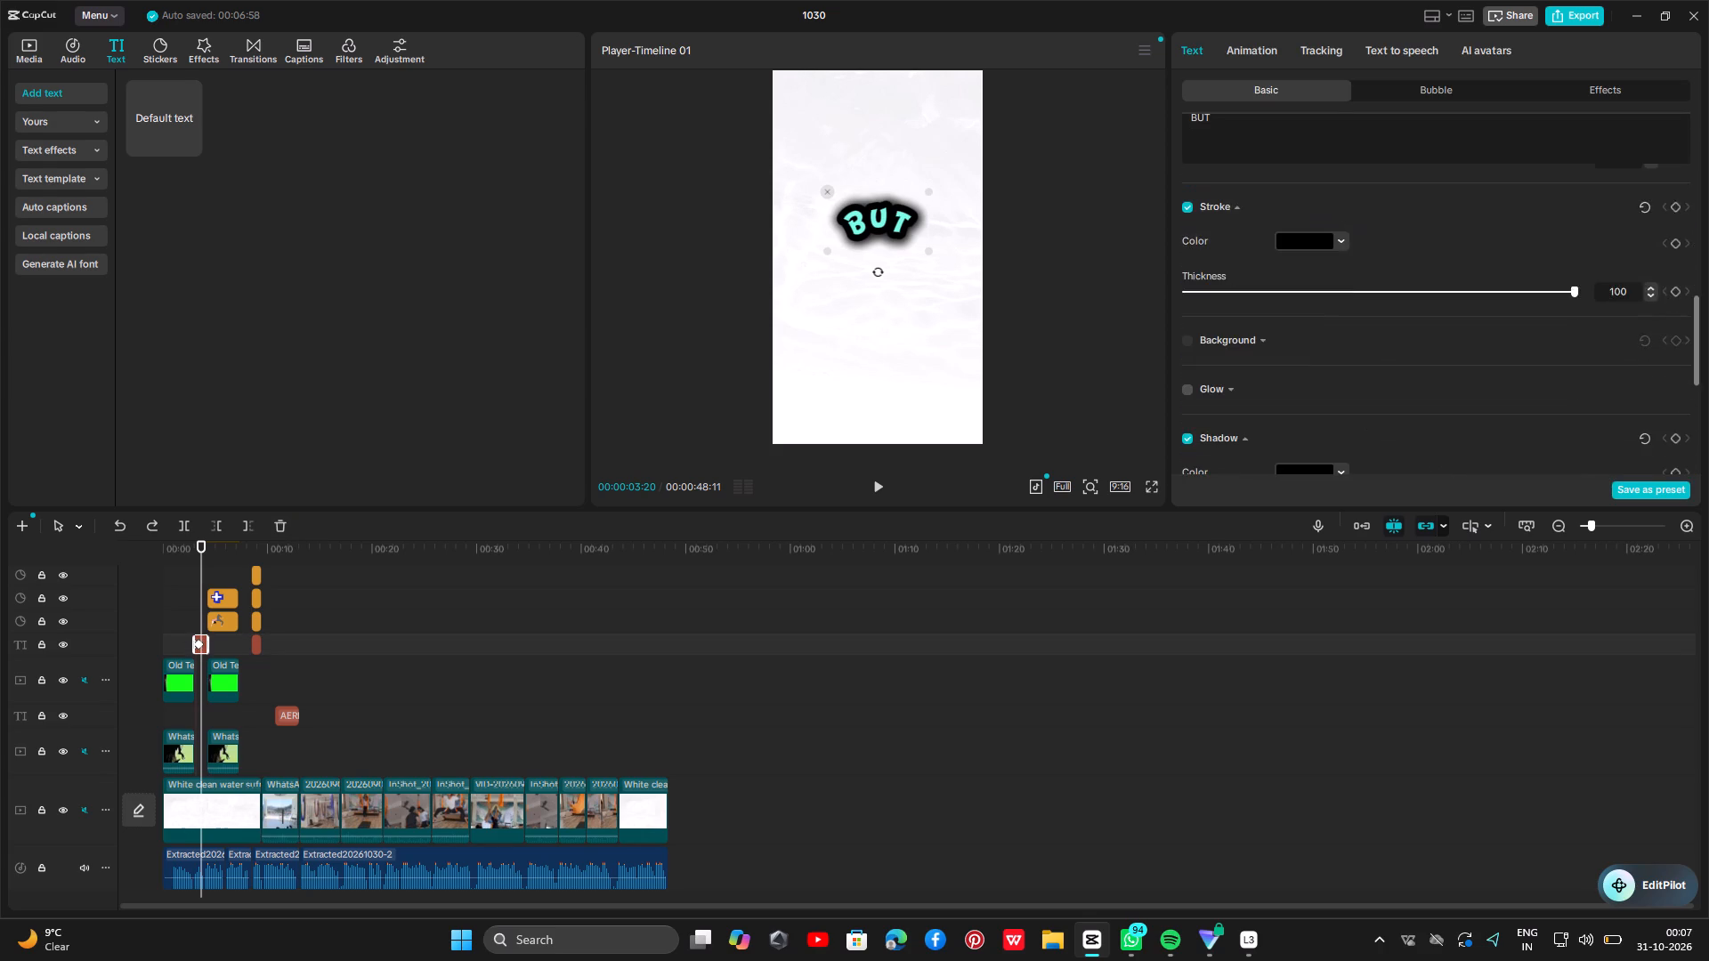
scroll(1321, 348, "down", 4)
scroll(1322, 349, "up", 1)
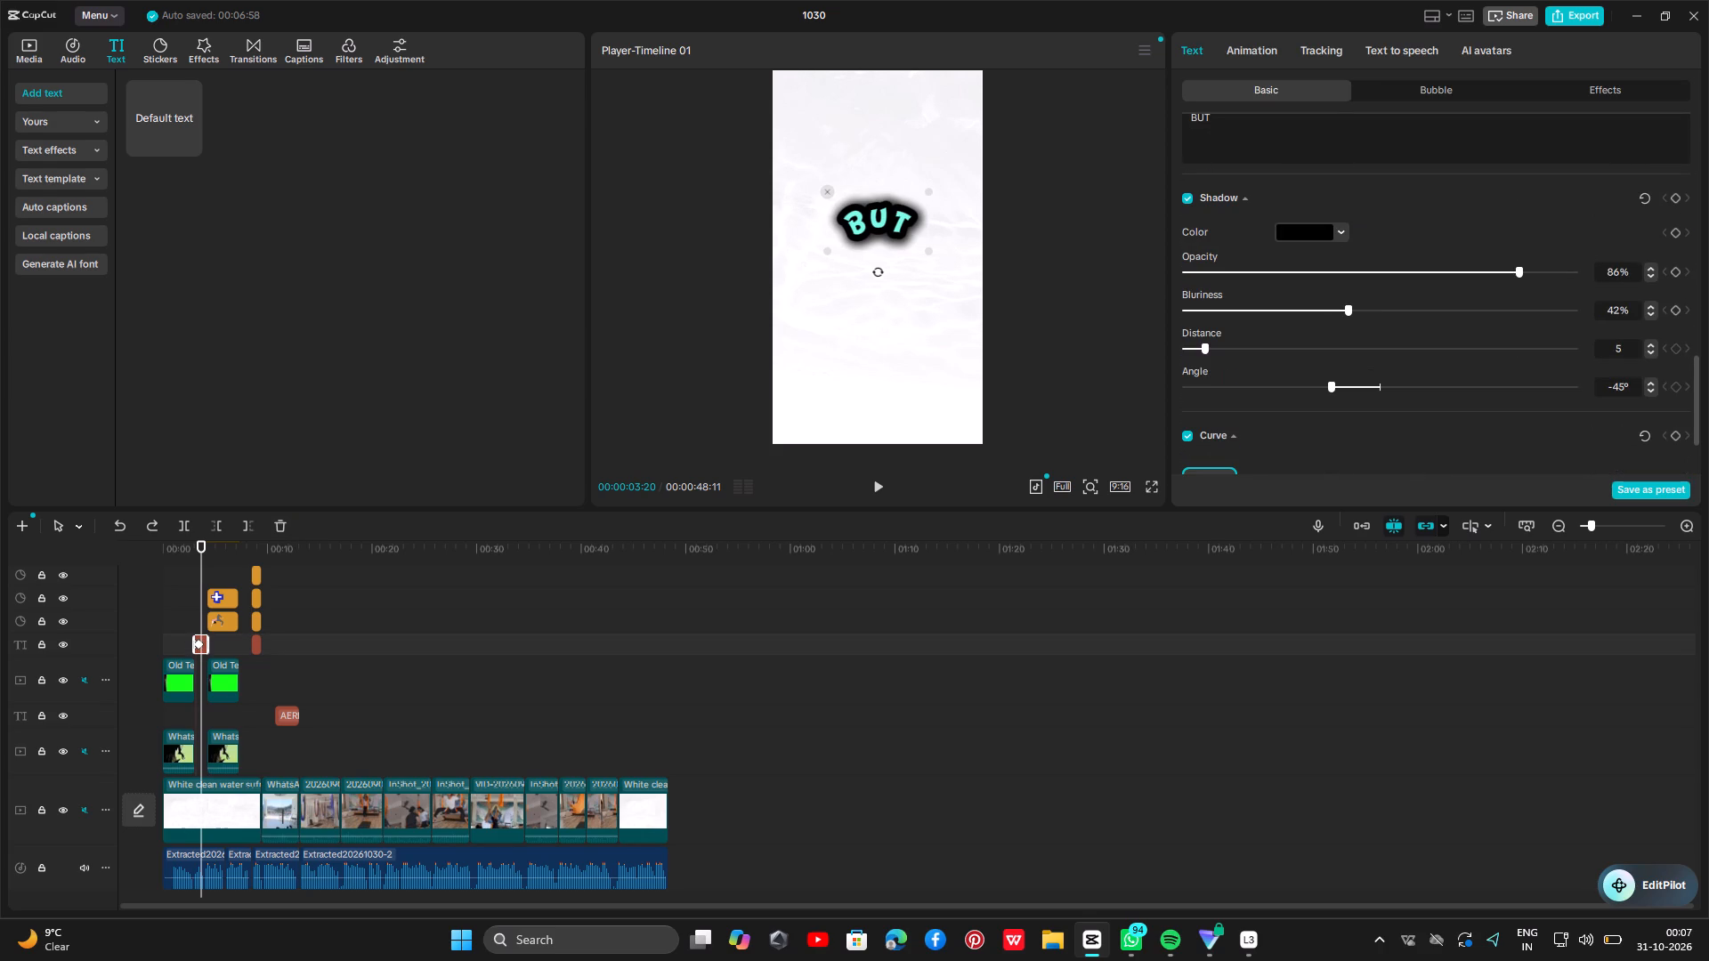
left_click_drag(1212, 354, 1270, 362)
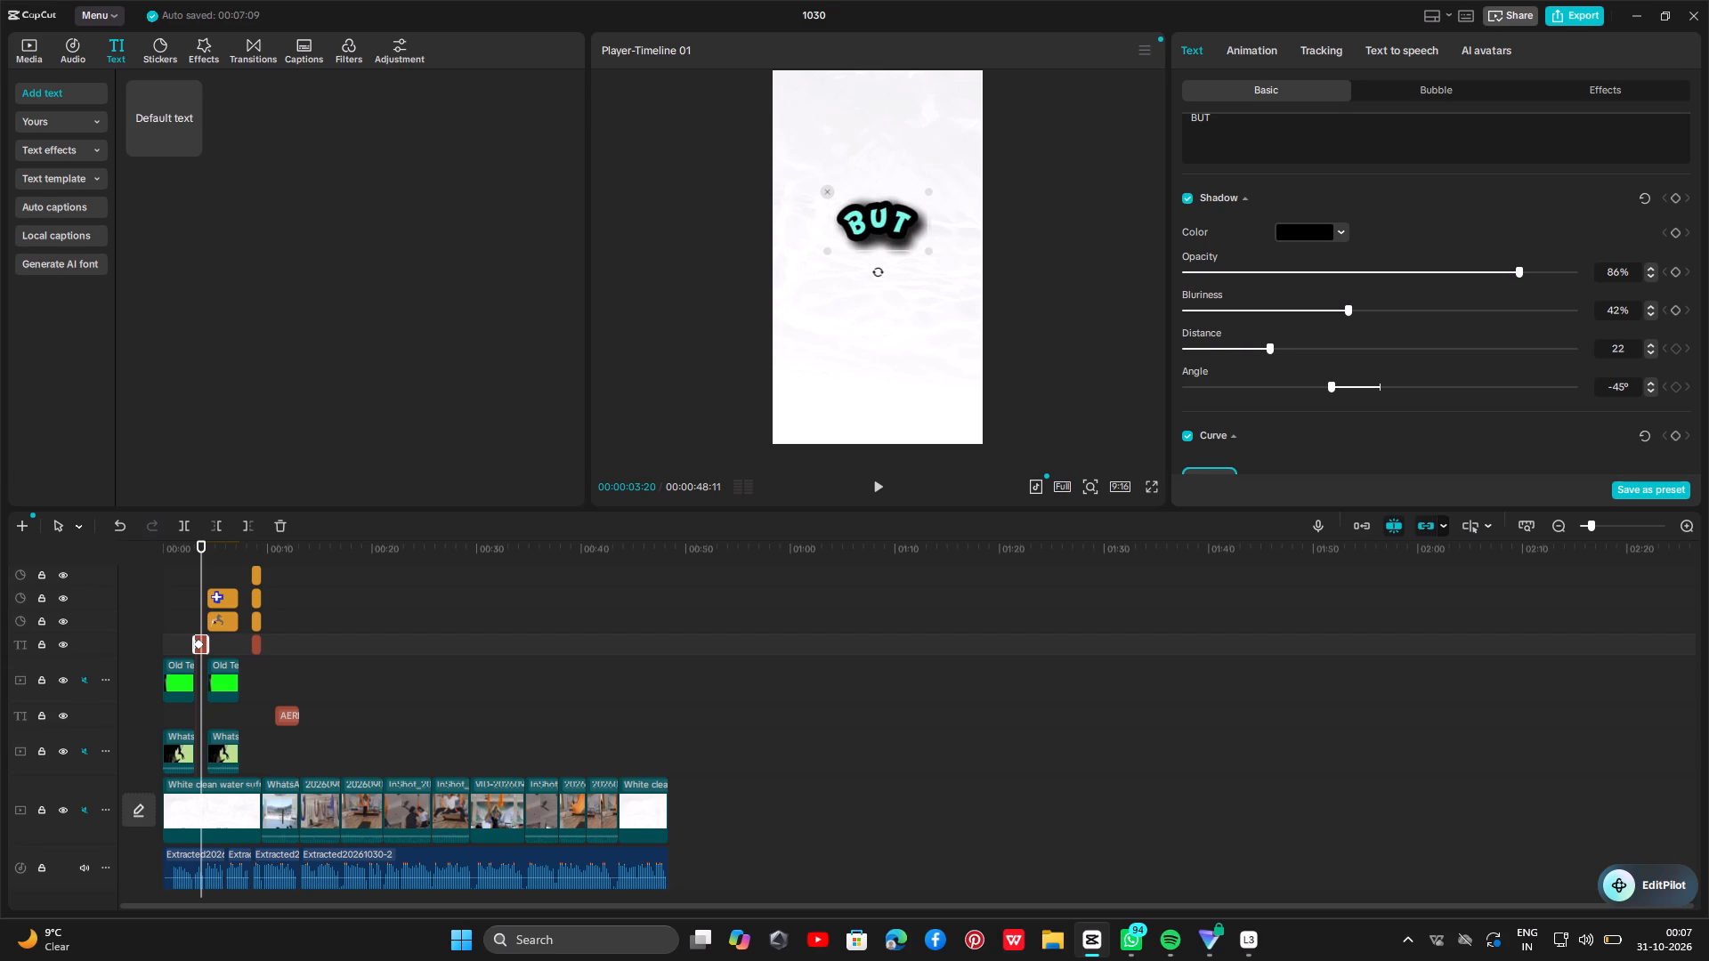
left_click_drag(1352, 304, 1370, 311)
left_click_drag(1370, 311, 1375, 311)
left_click_drag(1349, 393, 1368, 389)
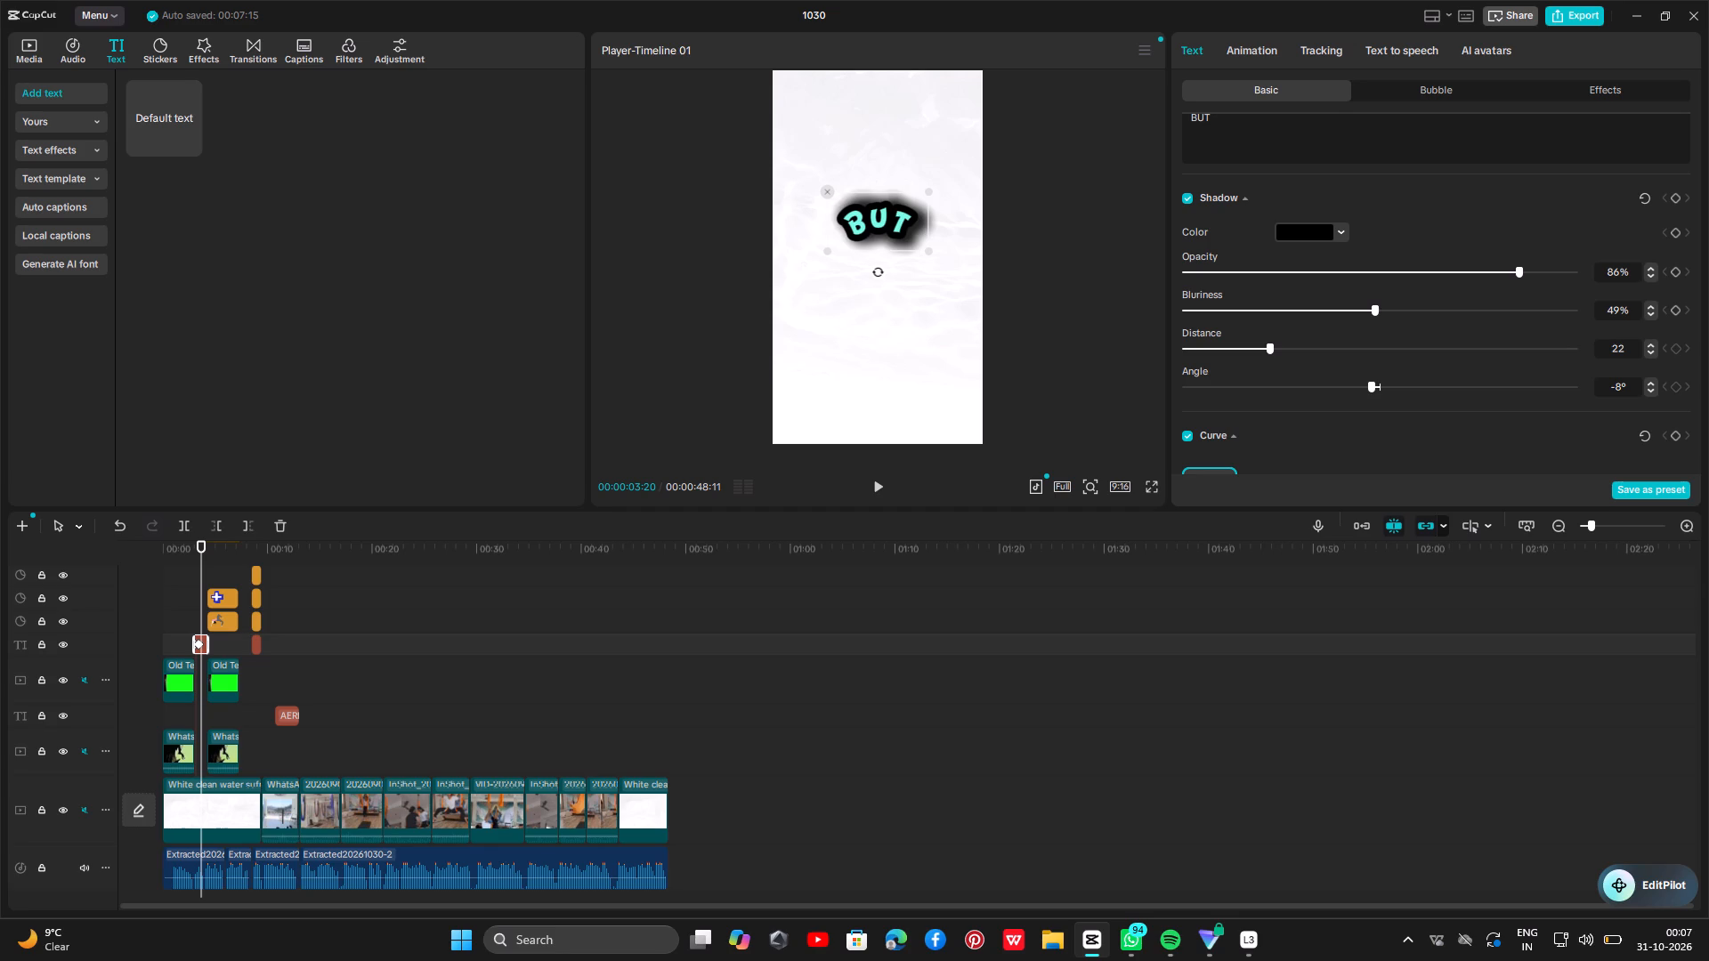
Change the BUT text's shadow color to dark red 6C3434.
left_click(1326, 234)
left_click_drag(1326, 292, 1327, 295)
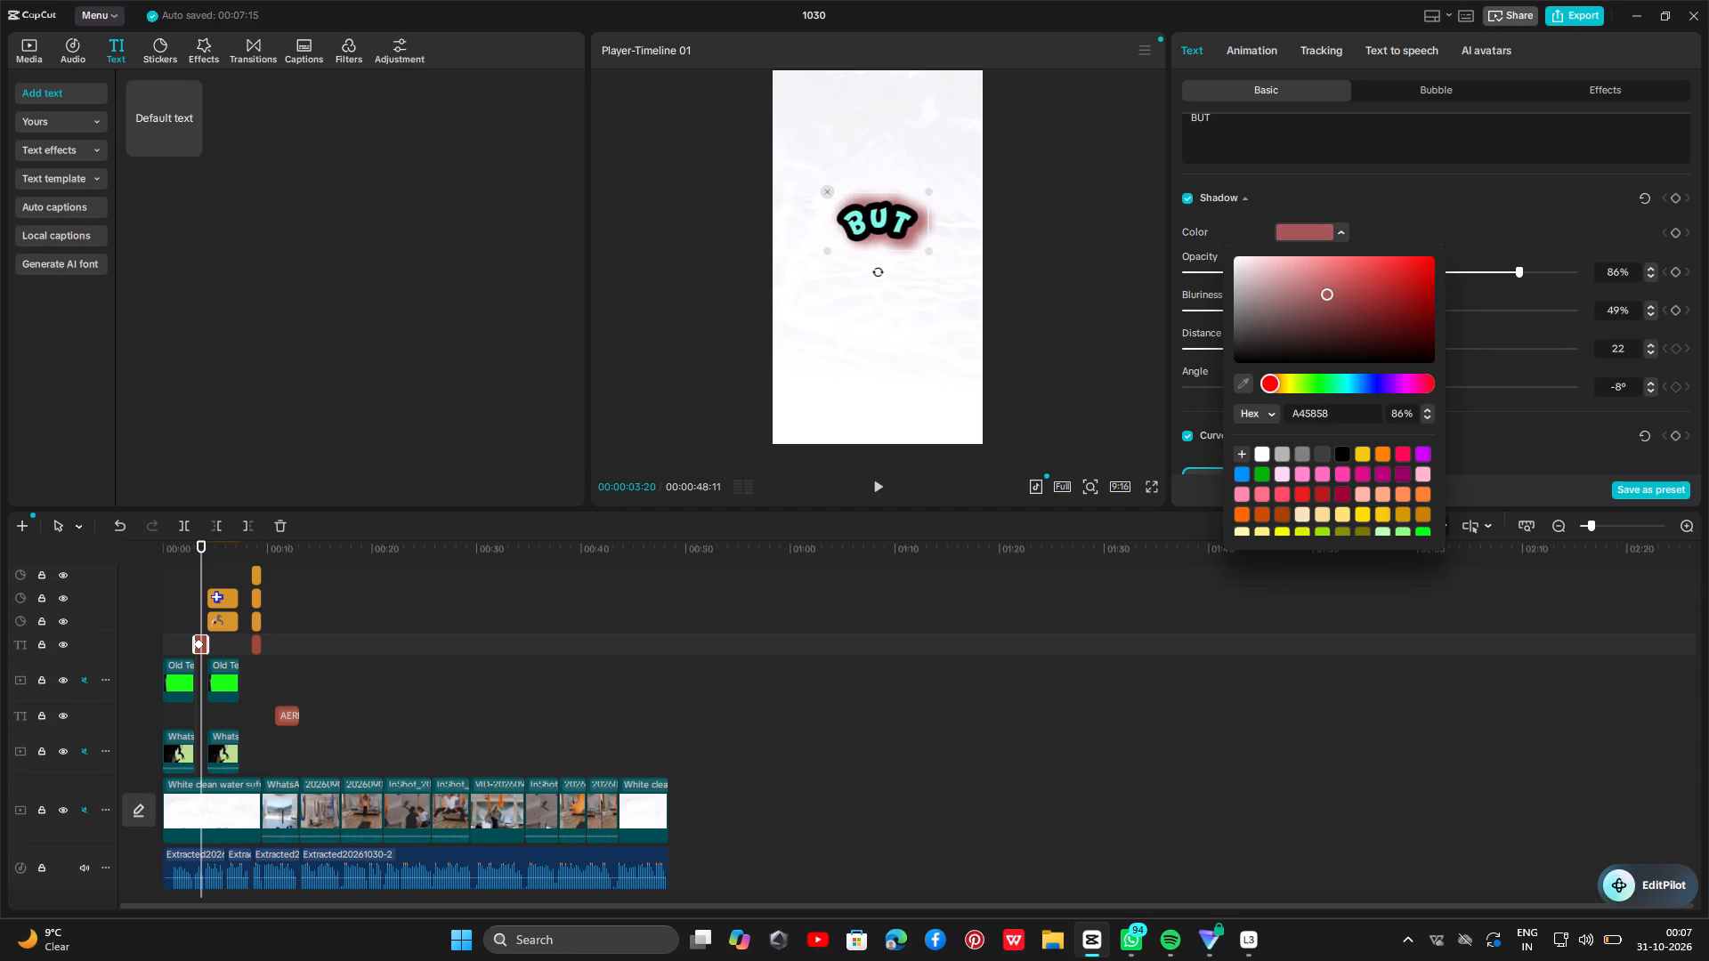
left_click_drag(1327, 295, 1338, 318)
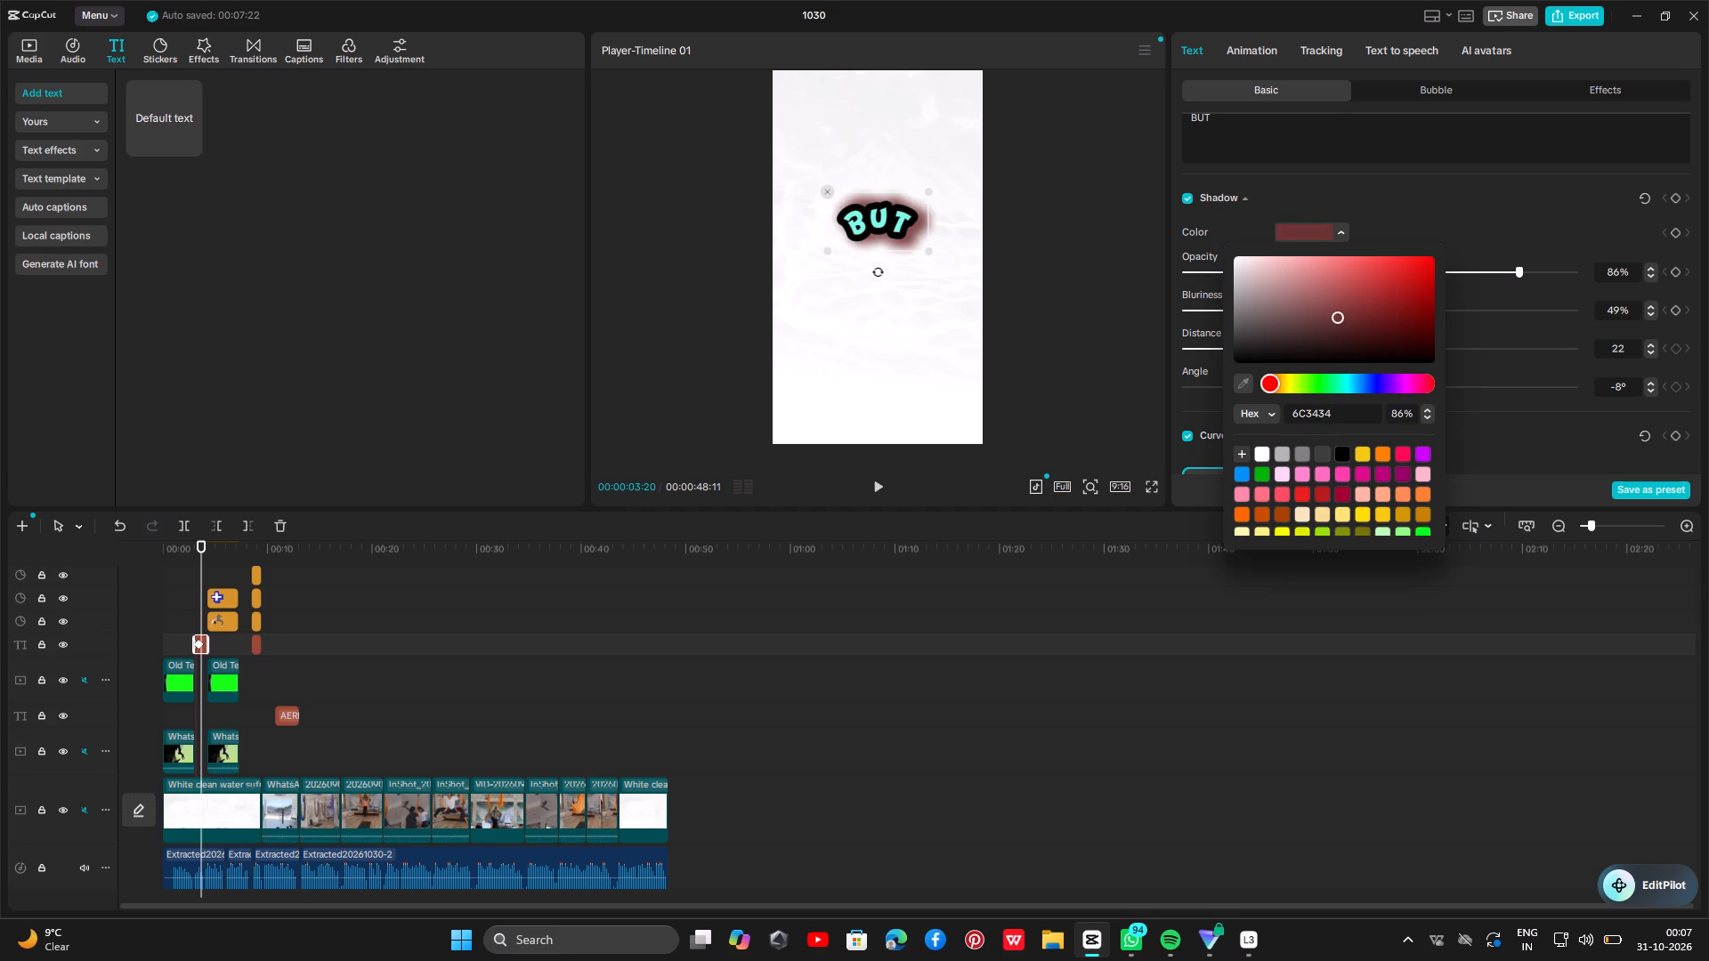
Check the timeline clips between about 25 and 38 seconds and preview the 01:09 InShot_2...3046.mp4 video from the imported media.
left_click(564, 613)
left_click_drag(565, 612, 567, 612)
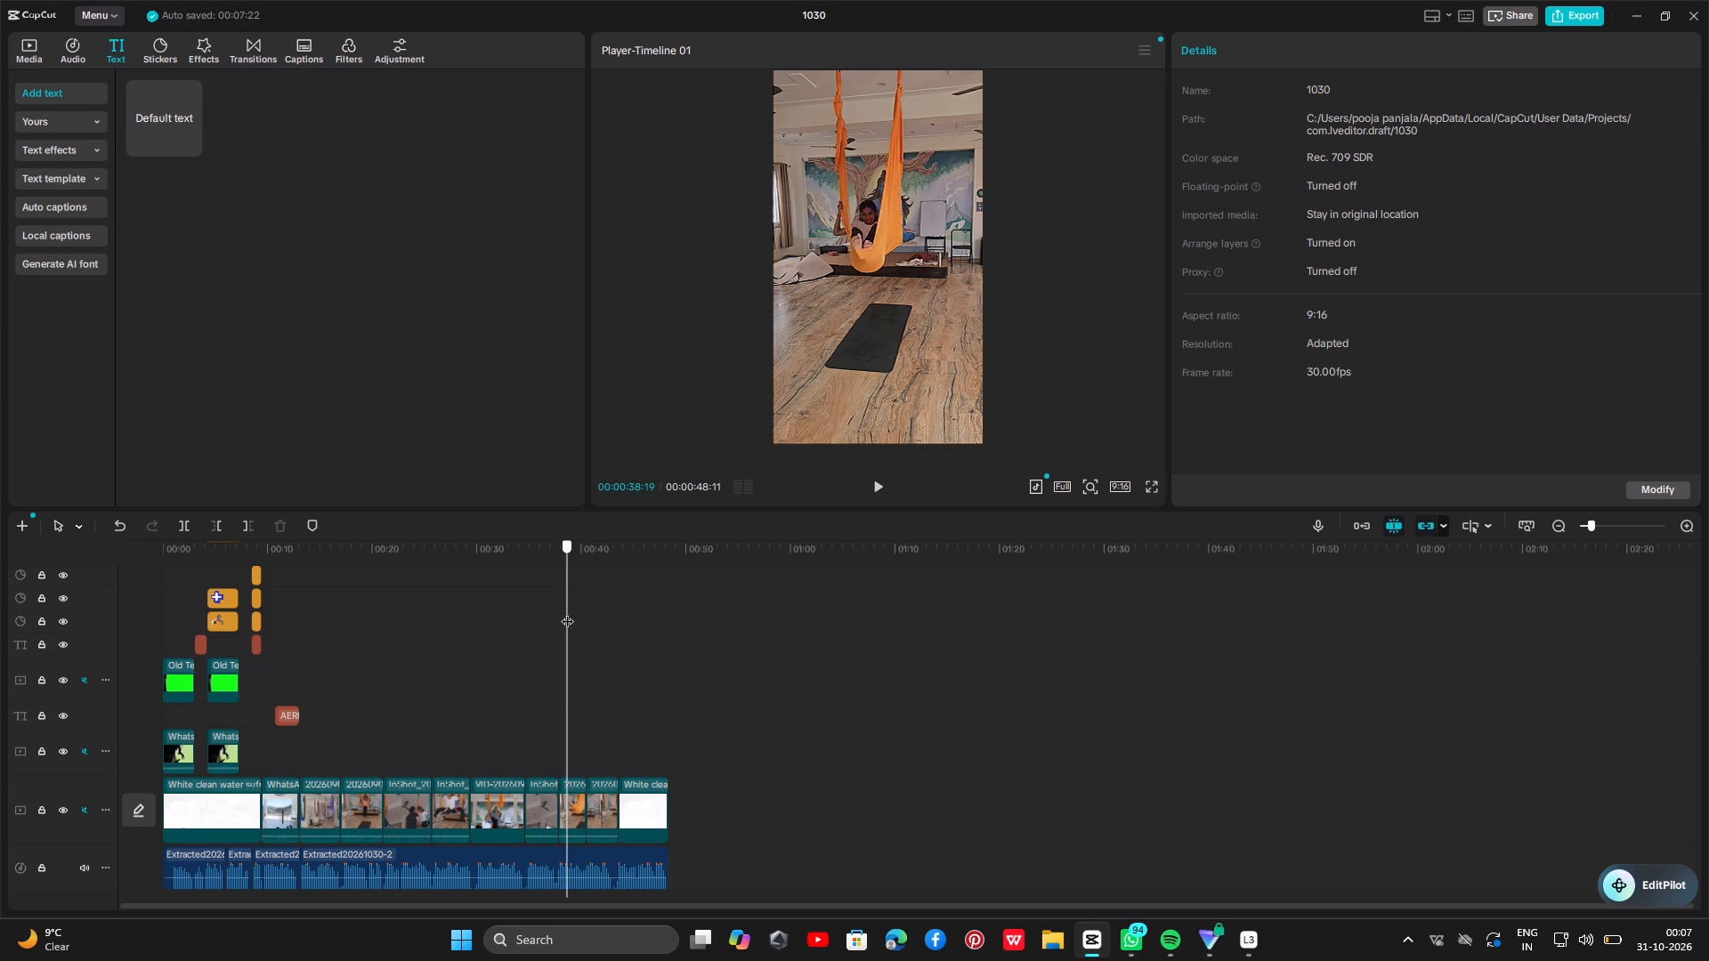
left_click_drag(567, 612, 425, 683)
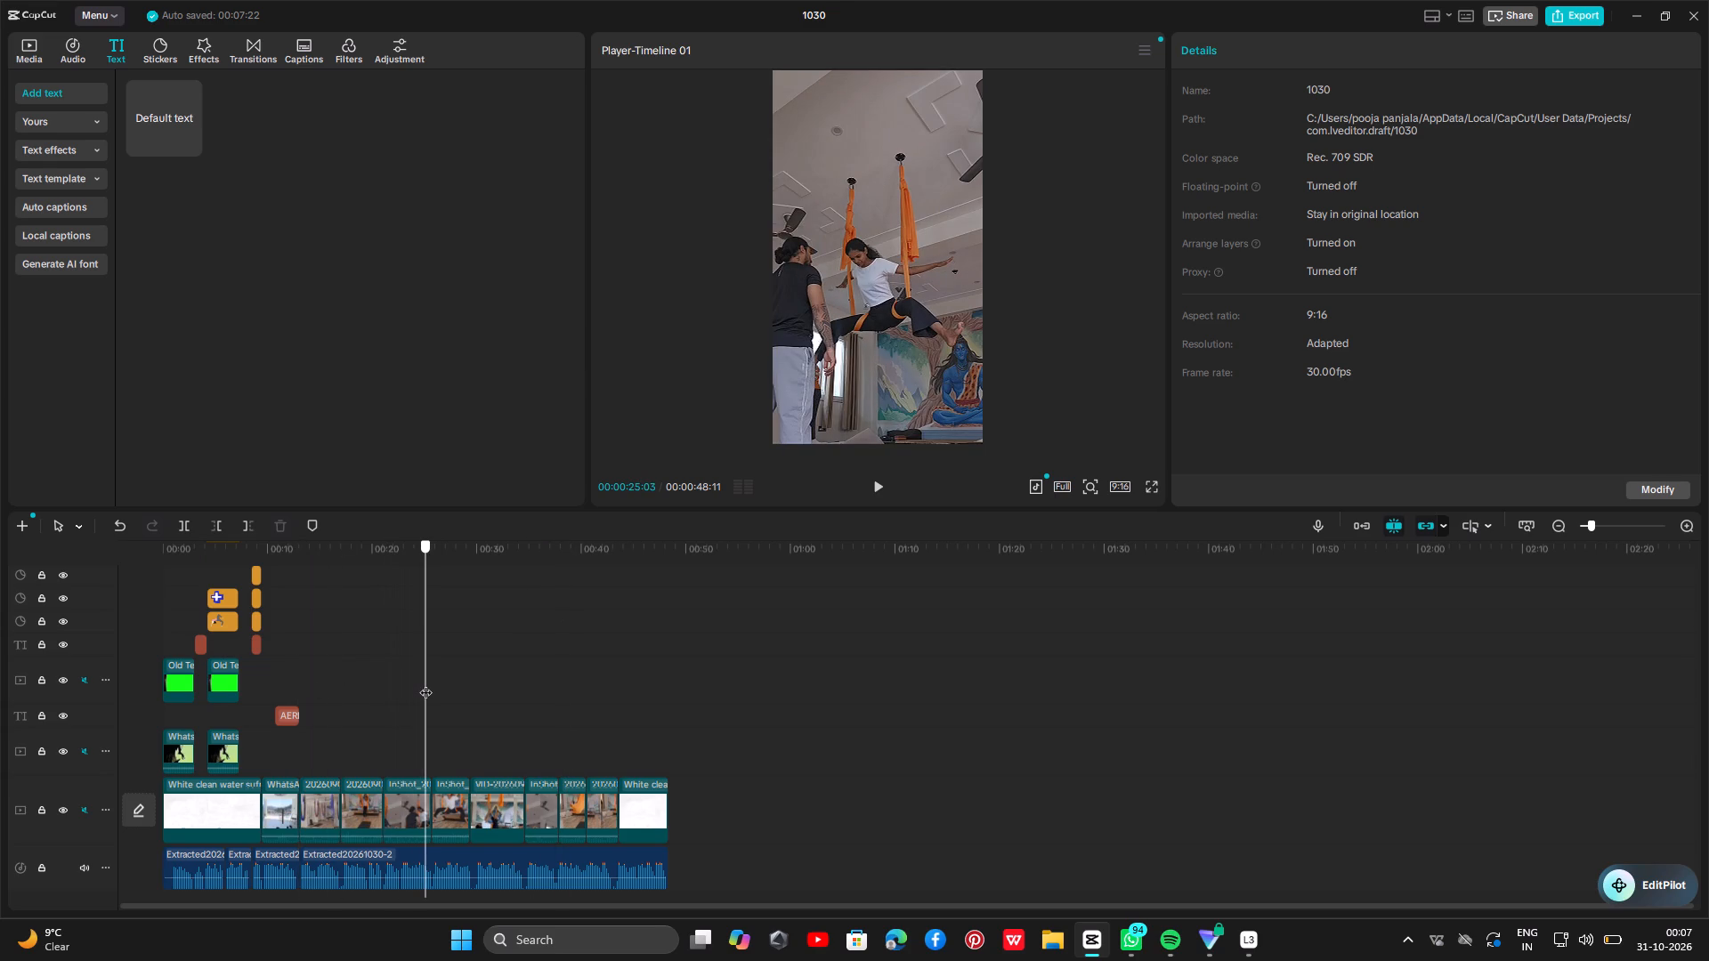
left_click_drag(425, 683, 494, 710)
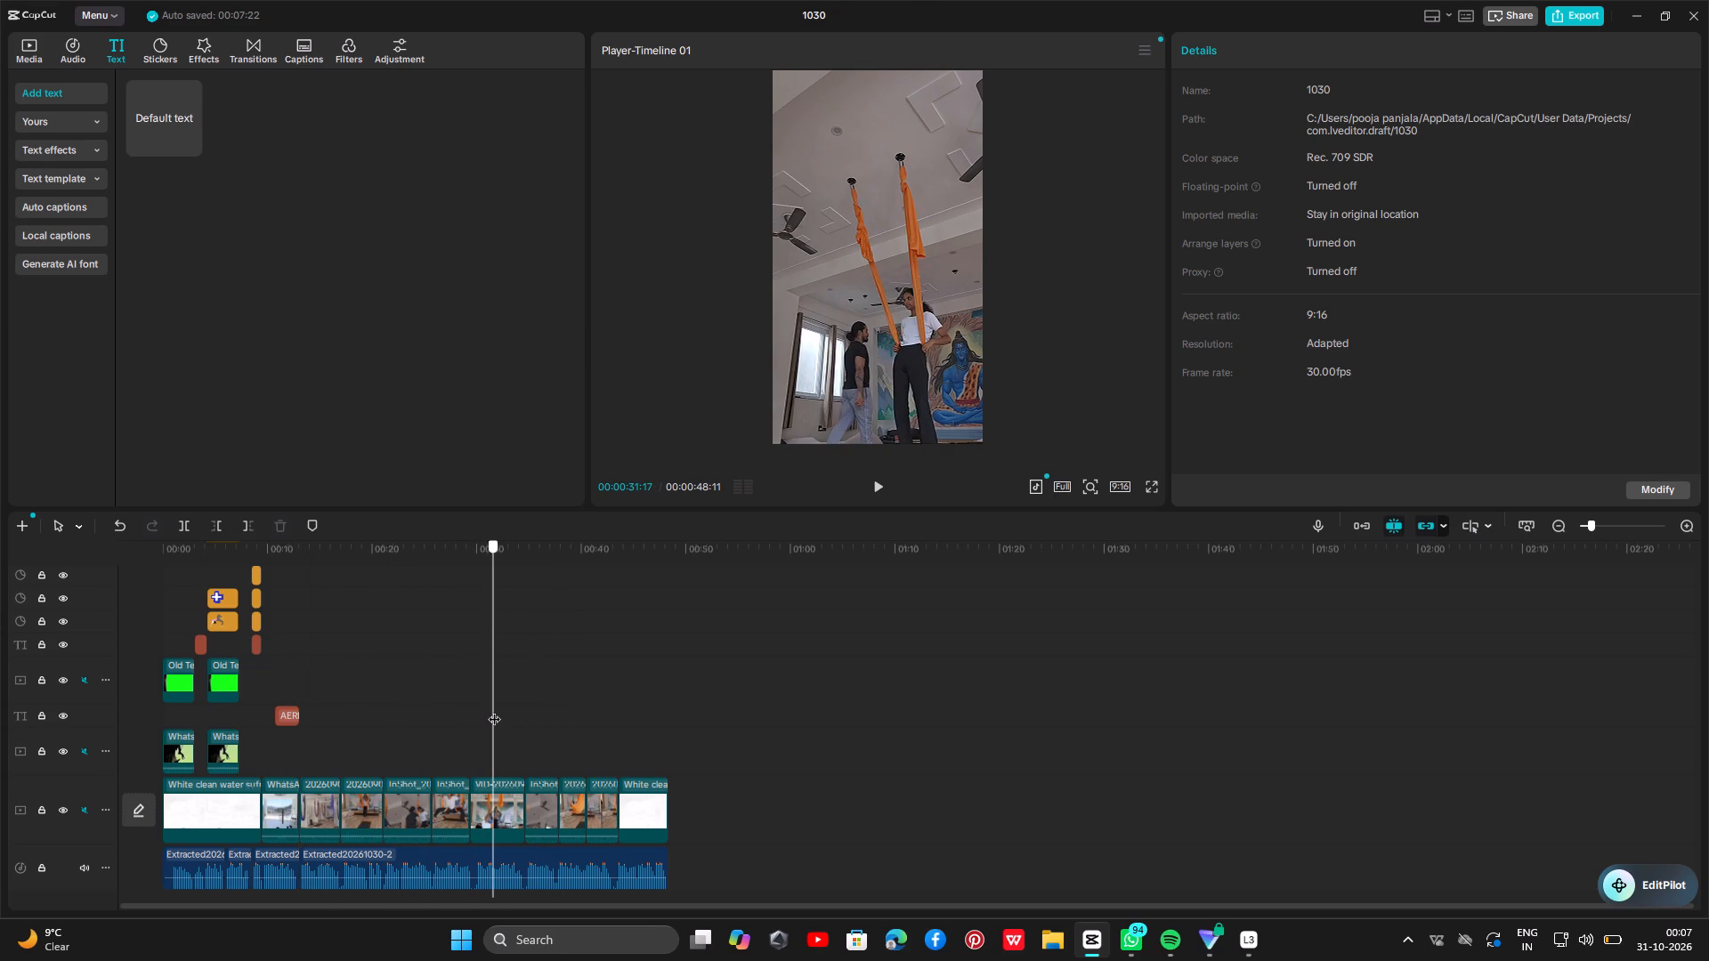
left_click_drag(494, 710, 498, 710)
left_click(505, 824)
scroll(487, 694, "up", 6)
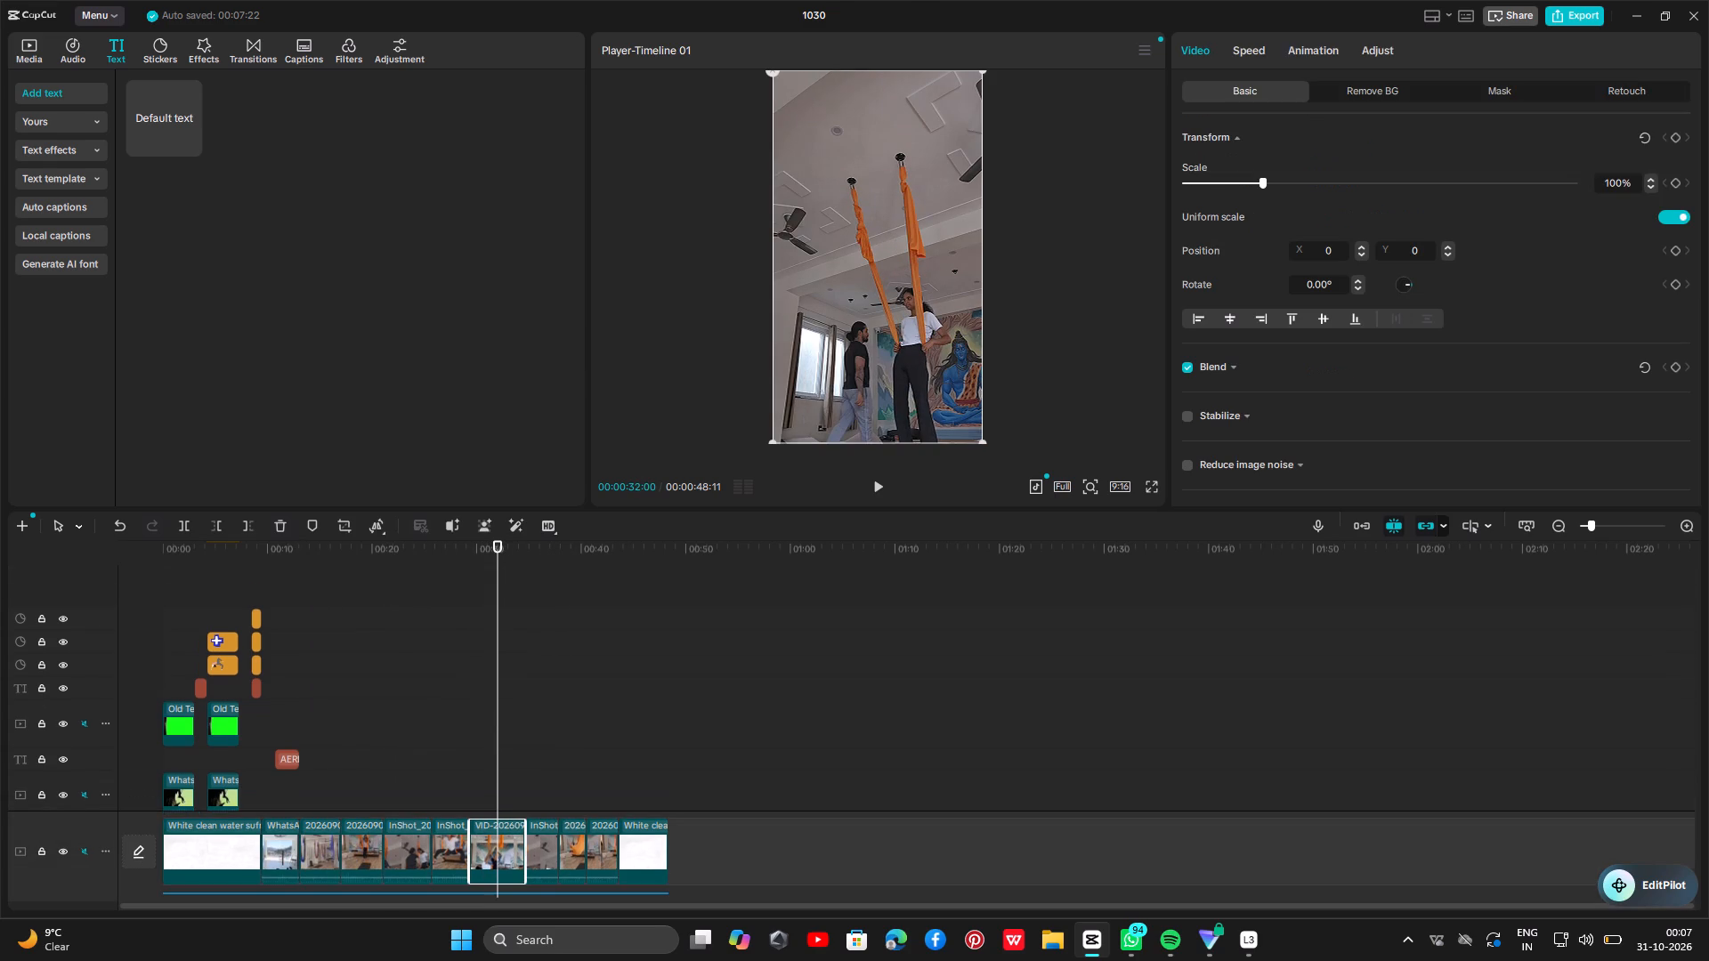
left_click(21, 56)
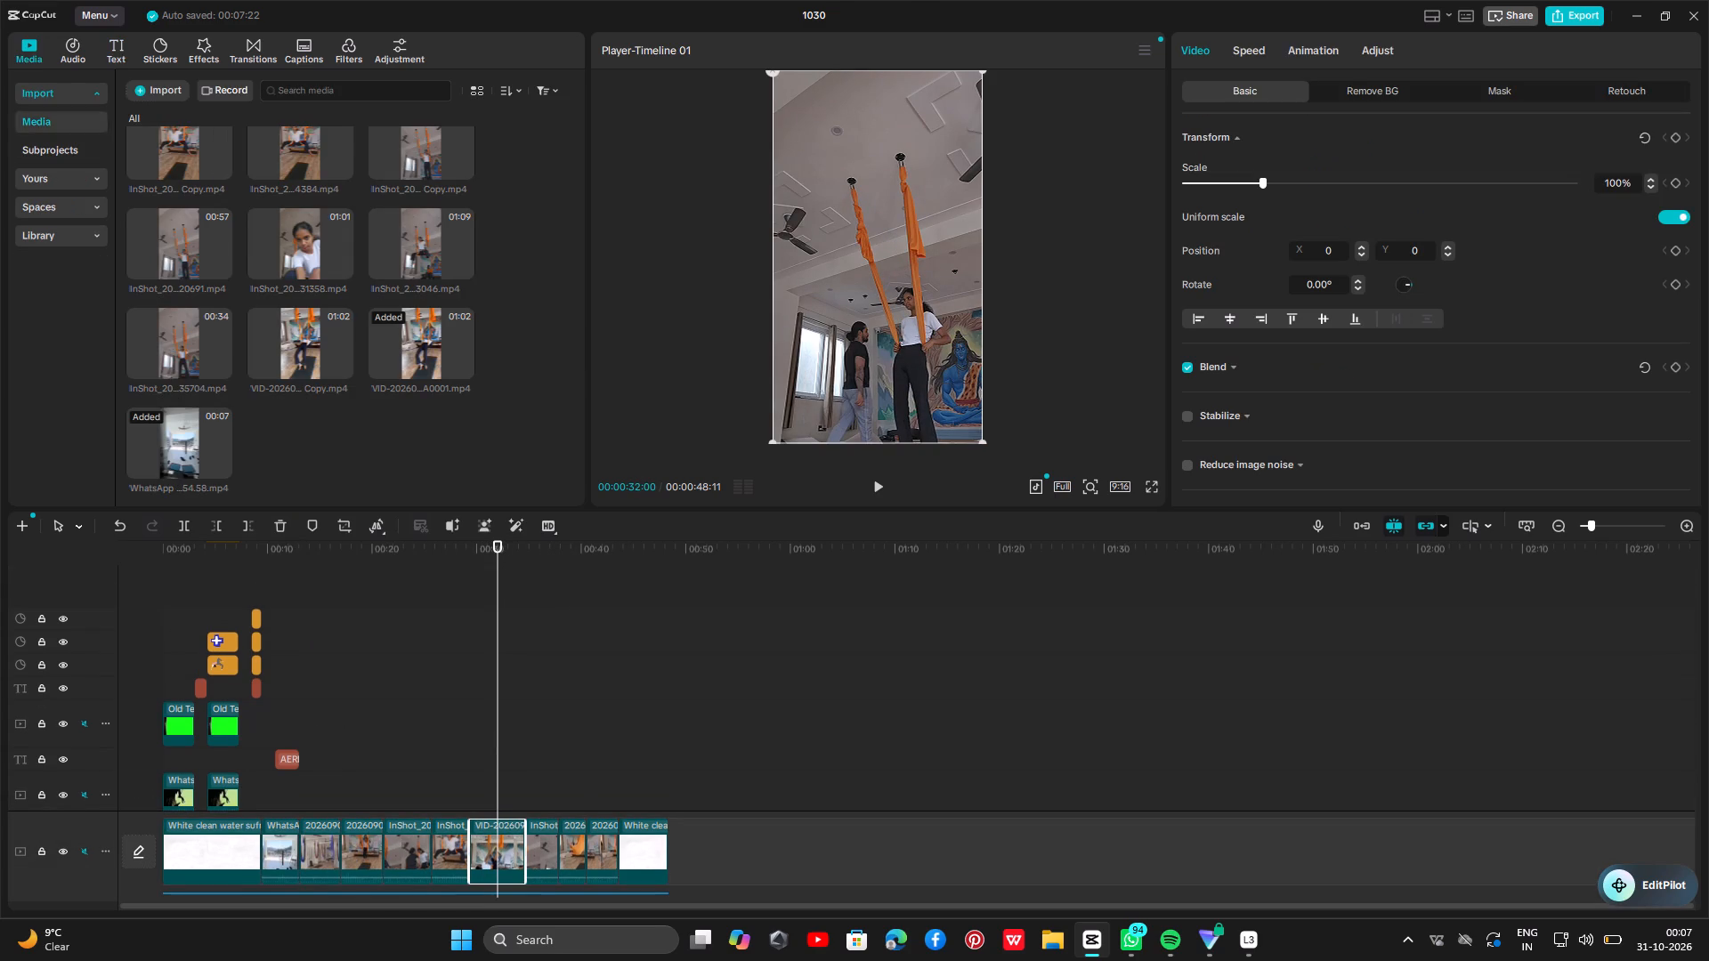
left_click(409, 236)
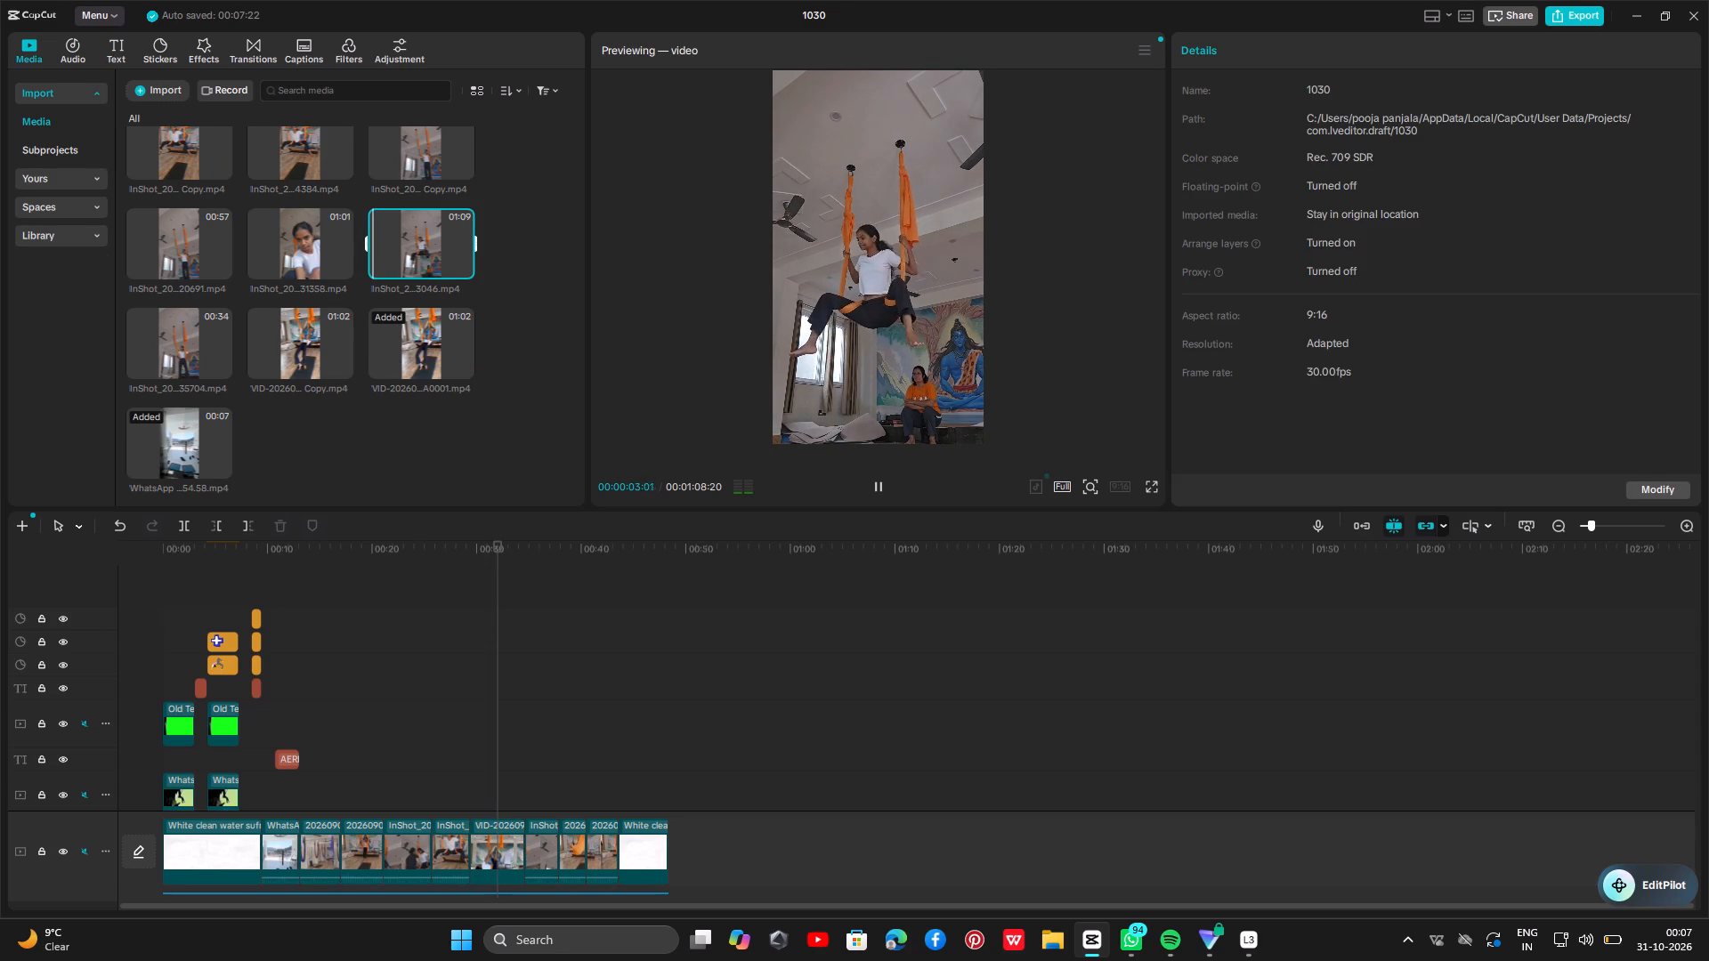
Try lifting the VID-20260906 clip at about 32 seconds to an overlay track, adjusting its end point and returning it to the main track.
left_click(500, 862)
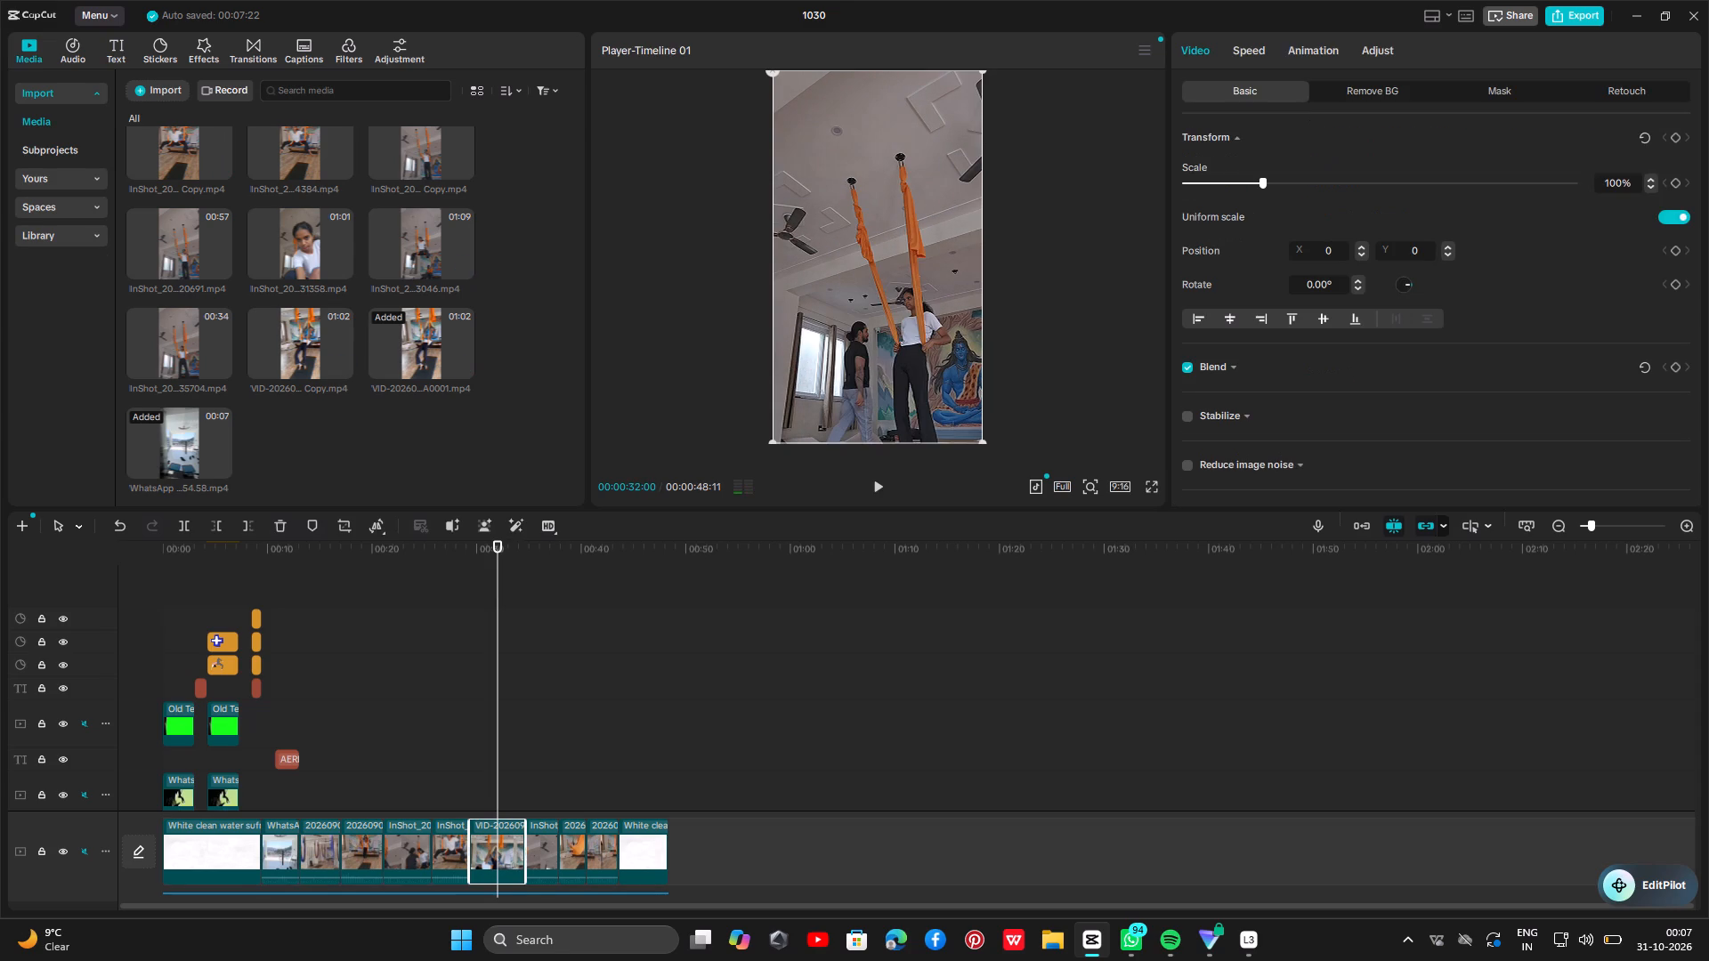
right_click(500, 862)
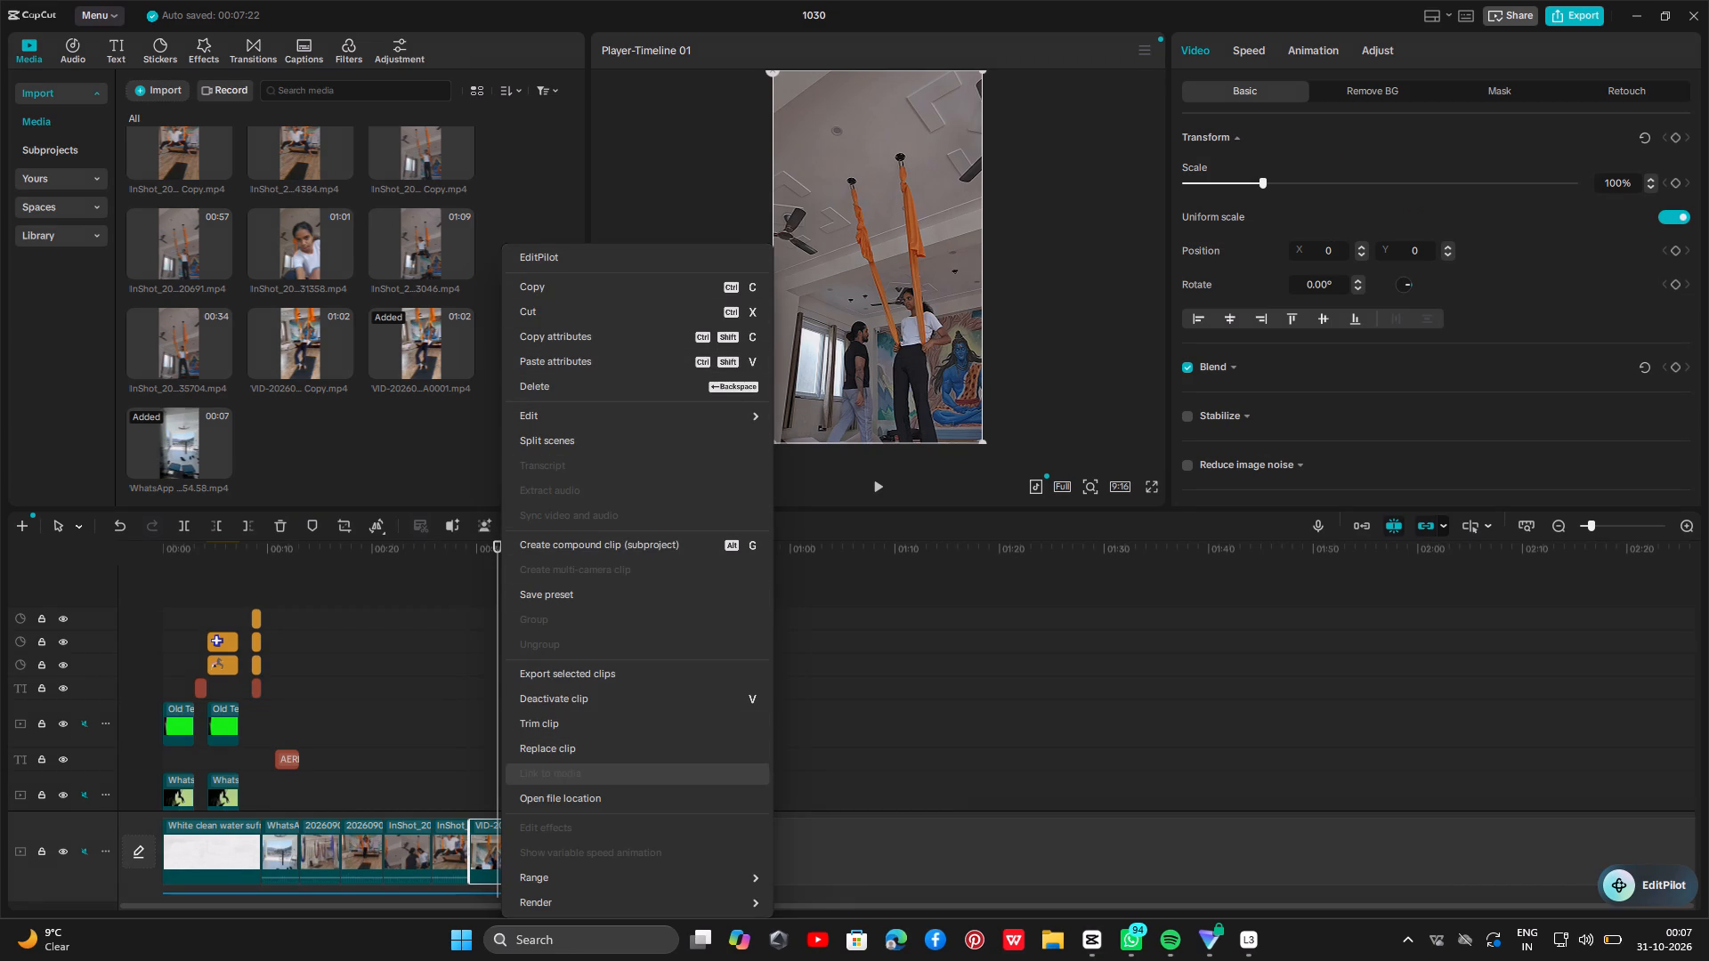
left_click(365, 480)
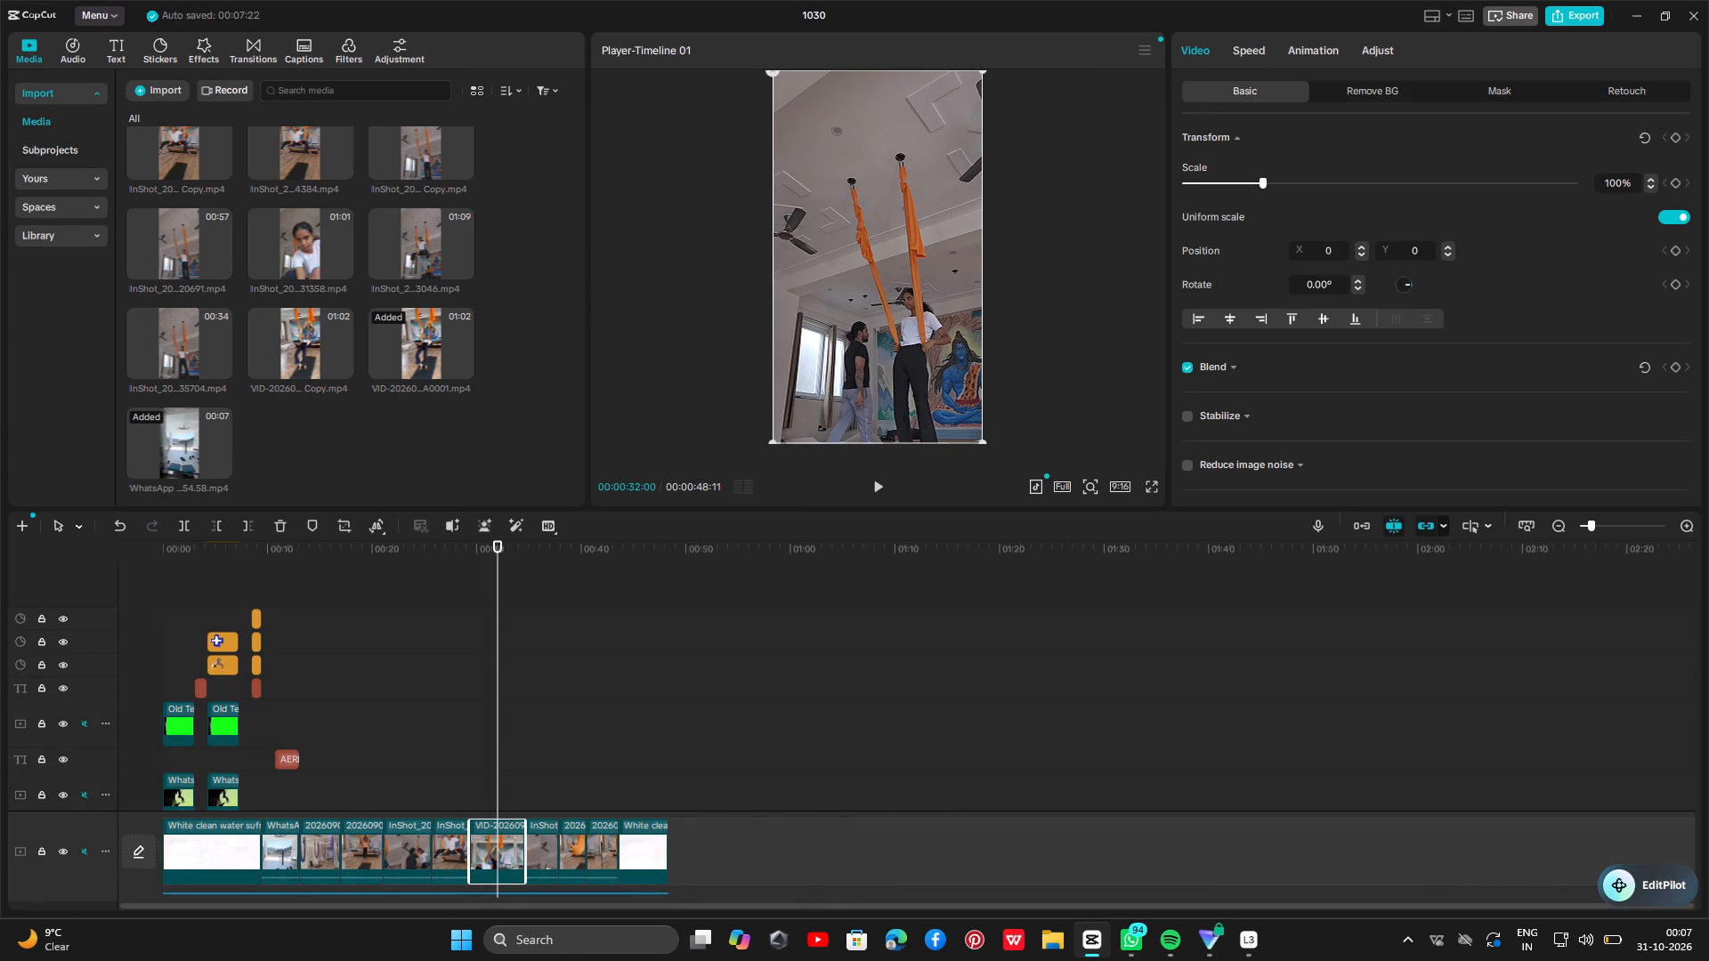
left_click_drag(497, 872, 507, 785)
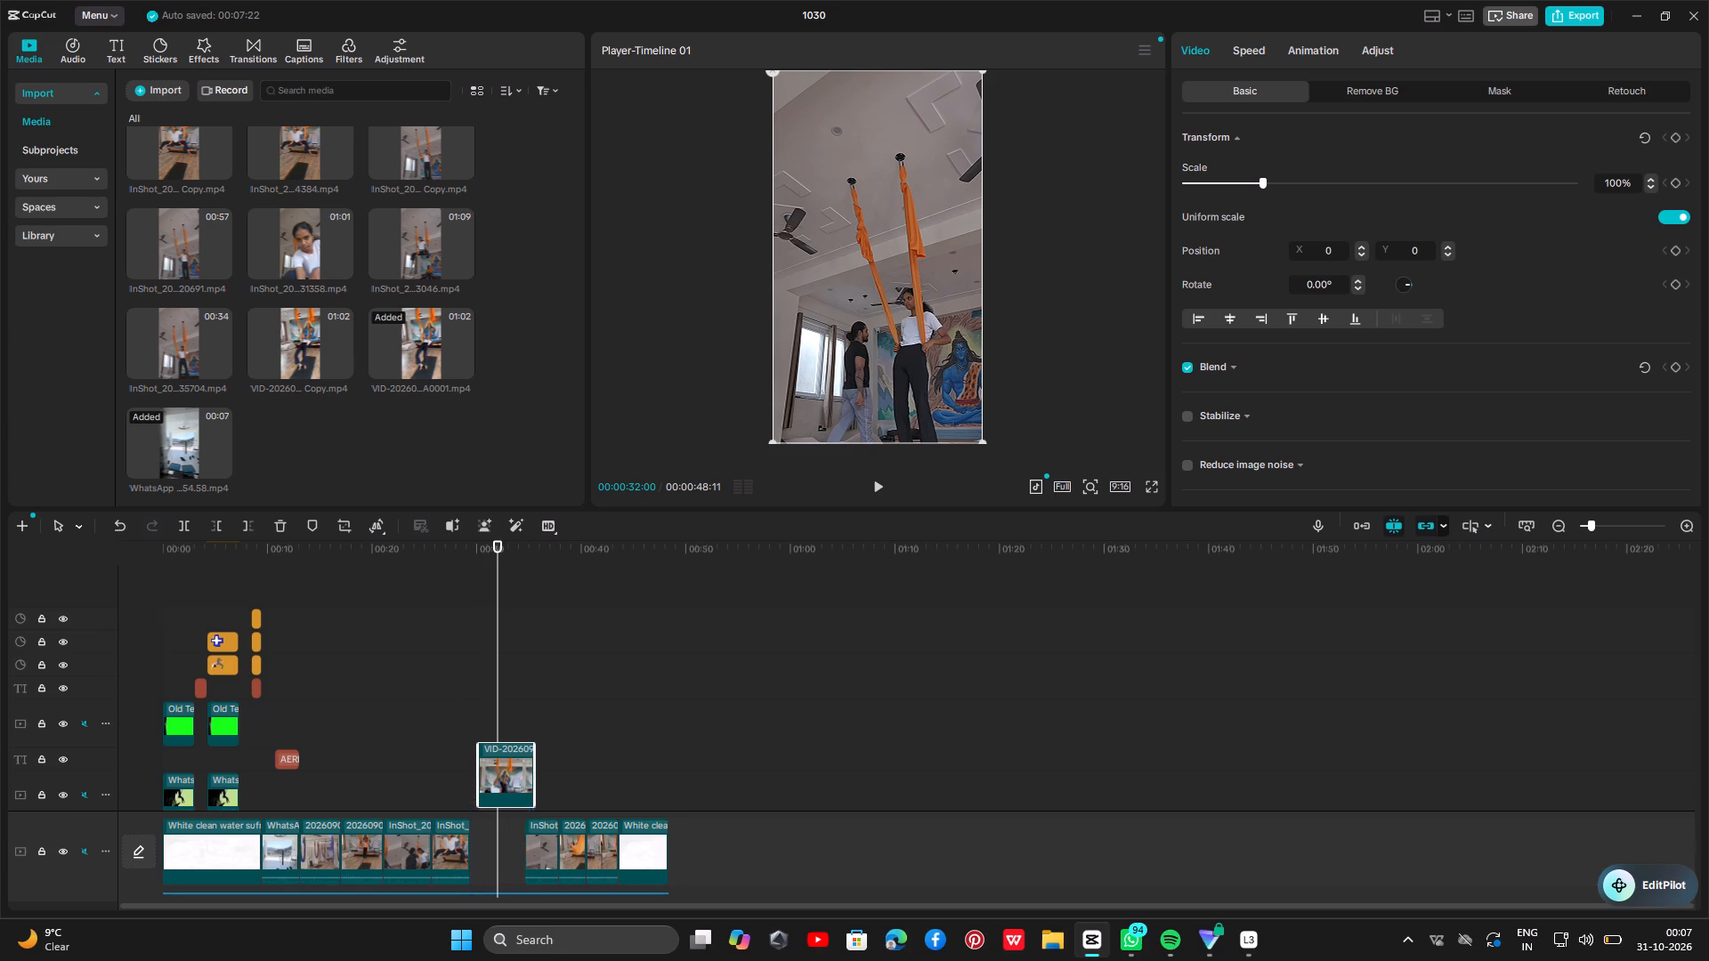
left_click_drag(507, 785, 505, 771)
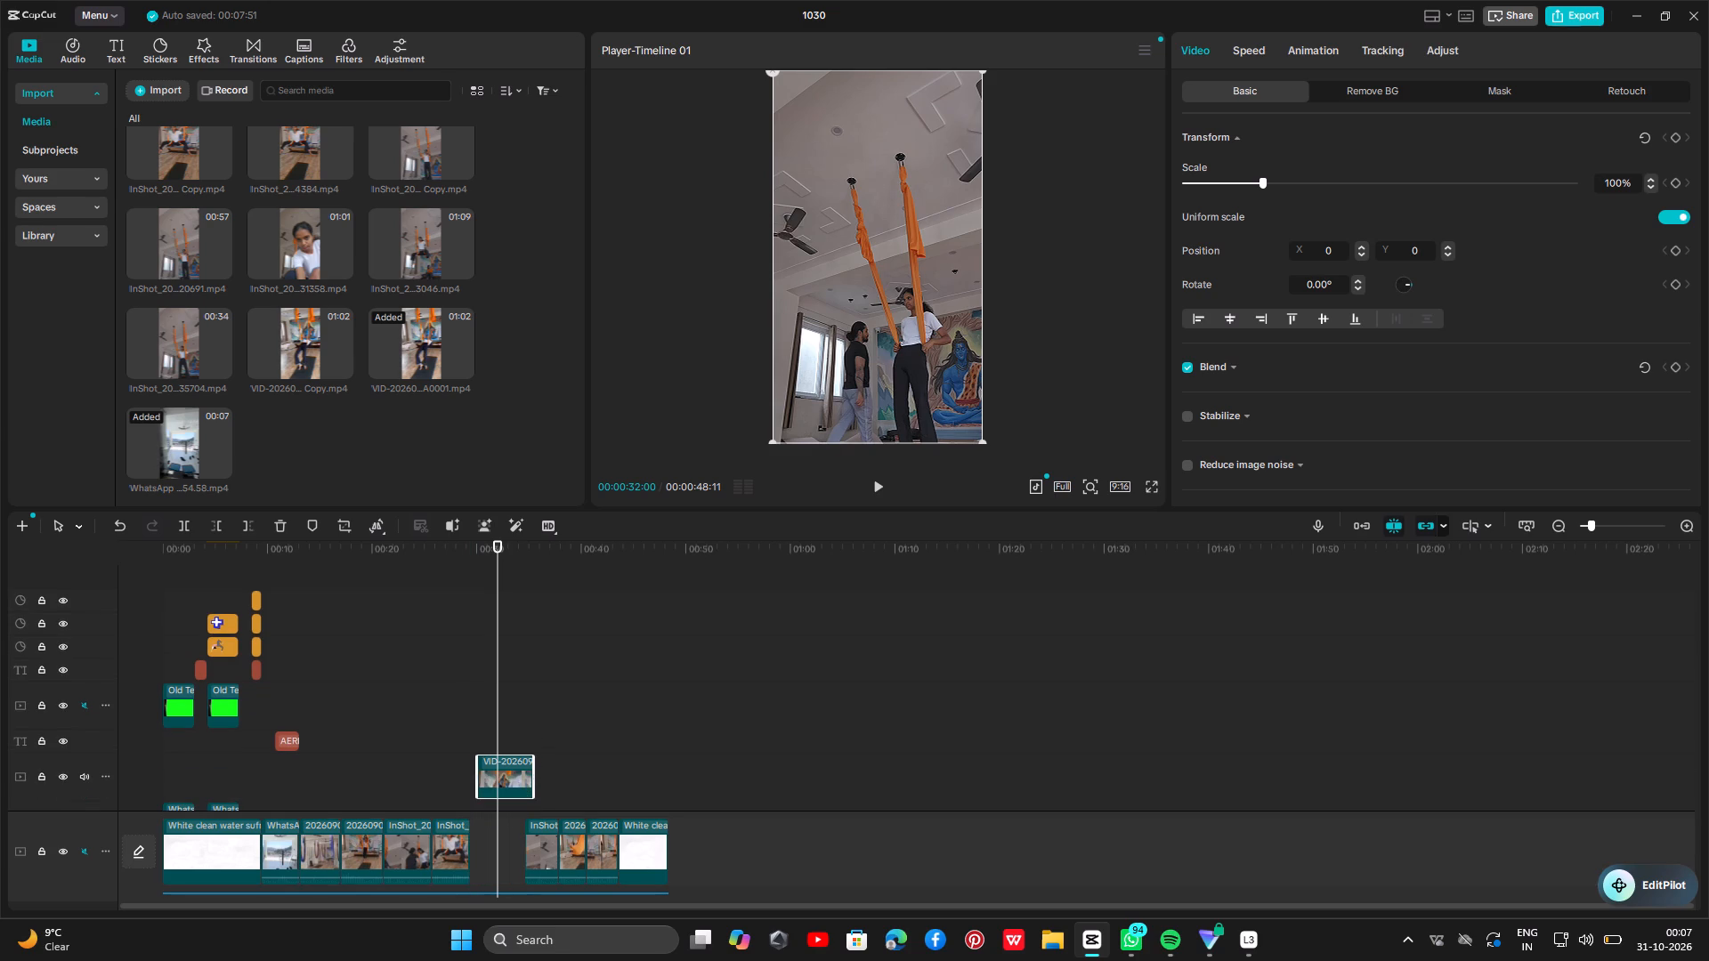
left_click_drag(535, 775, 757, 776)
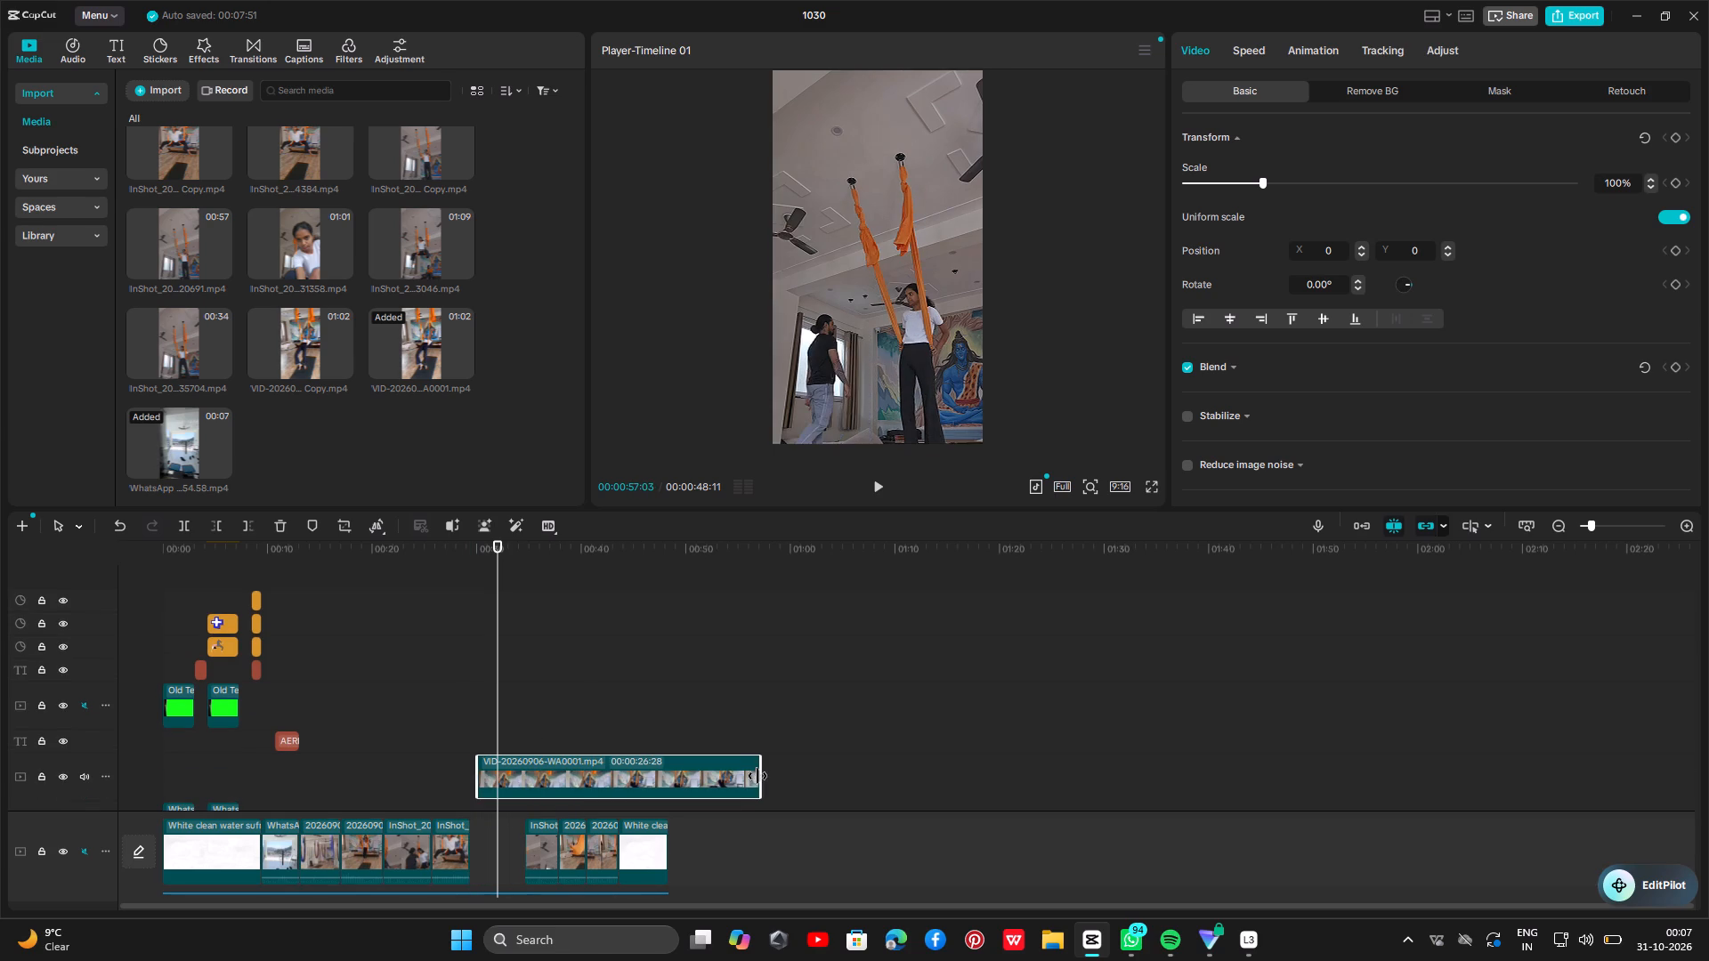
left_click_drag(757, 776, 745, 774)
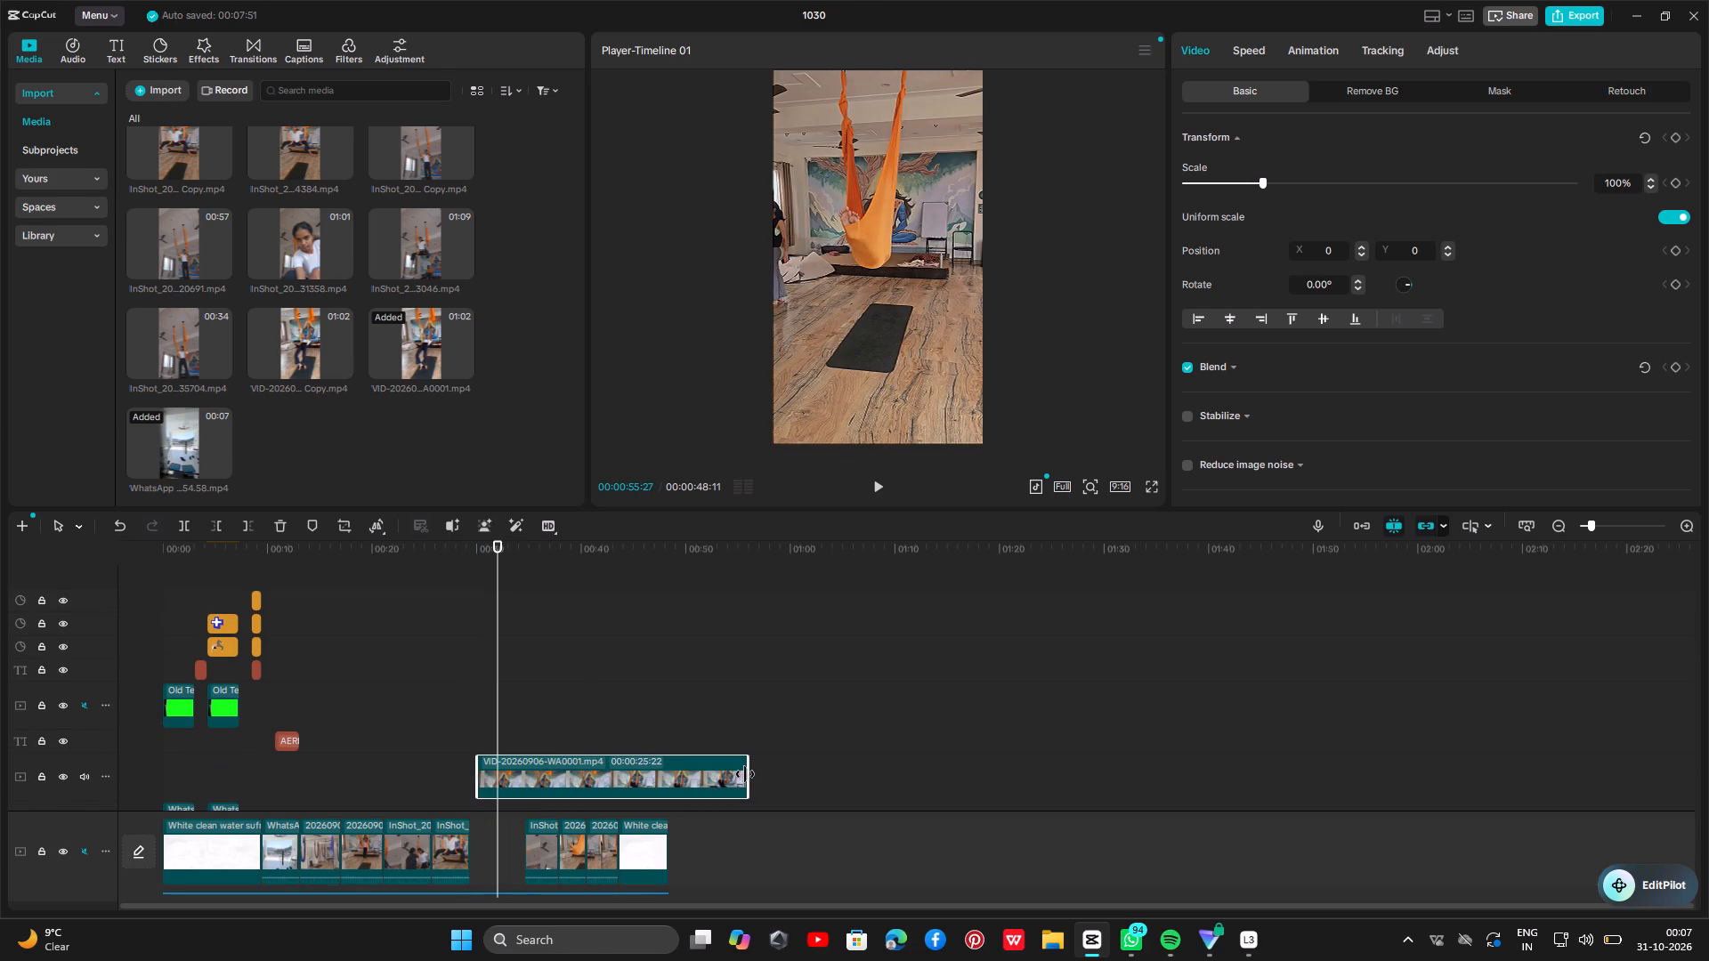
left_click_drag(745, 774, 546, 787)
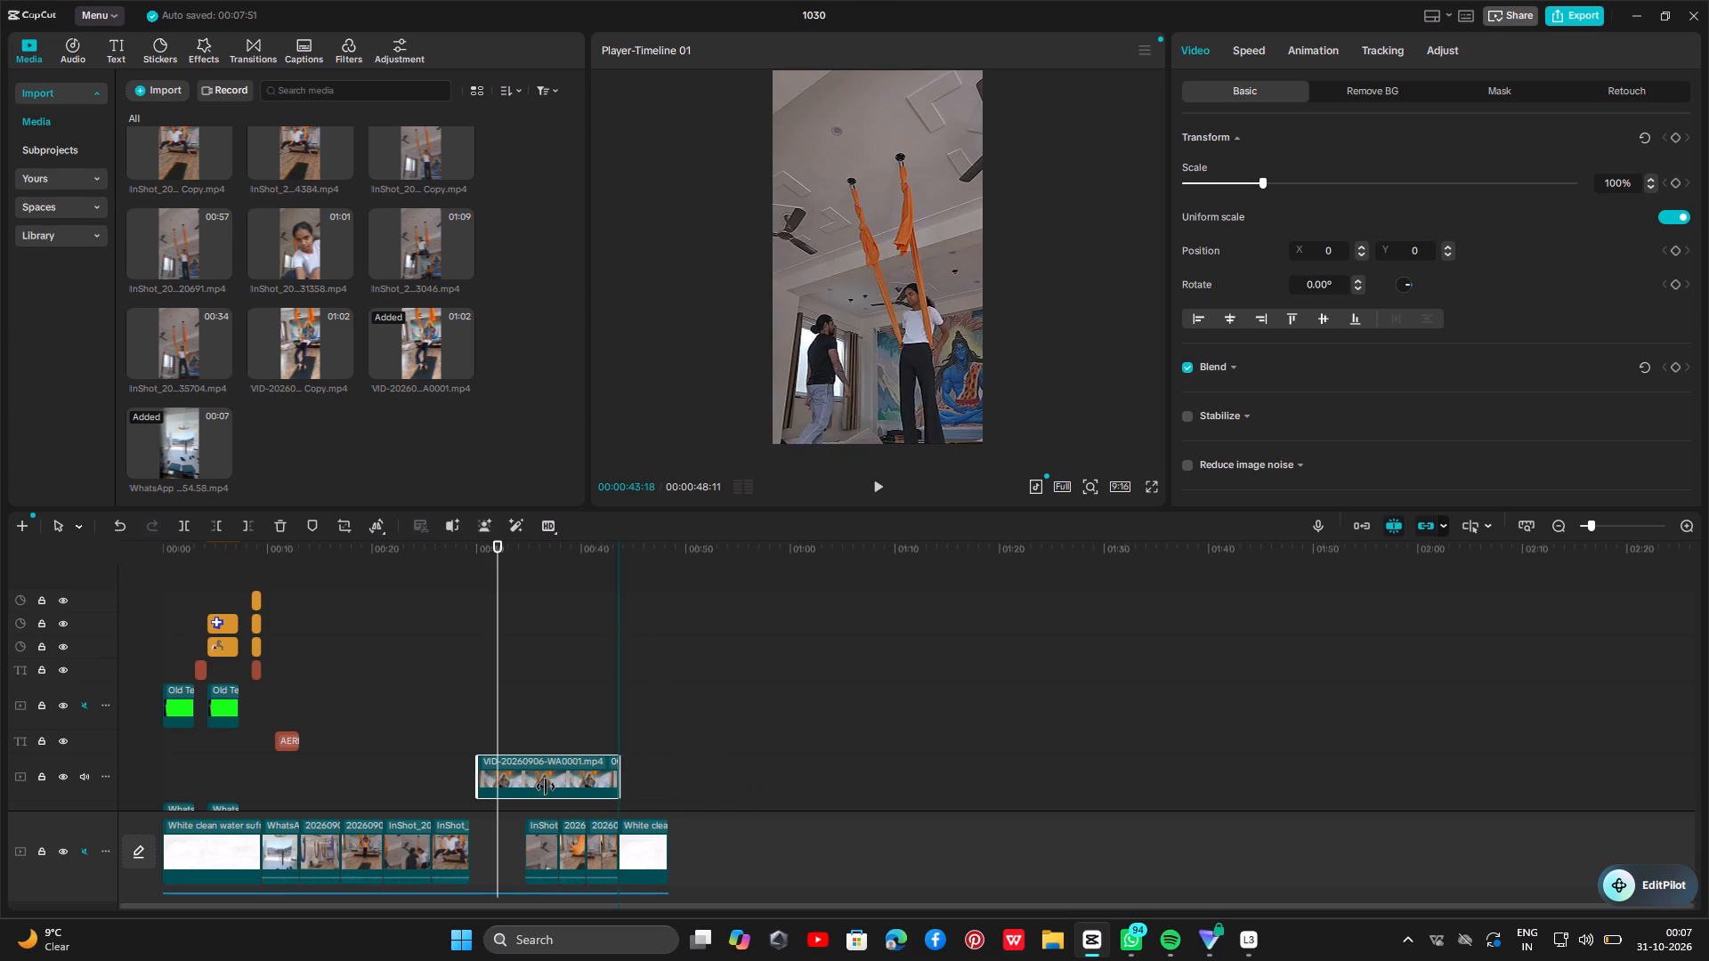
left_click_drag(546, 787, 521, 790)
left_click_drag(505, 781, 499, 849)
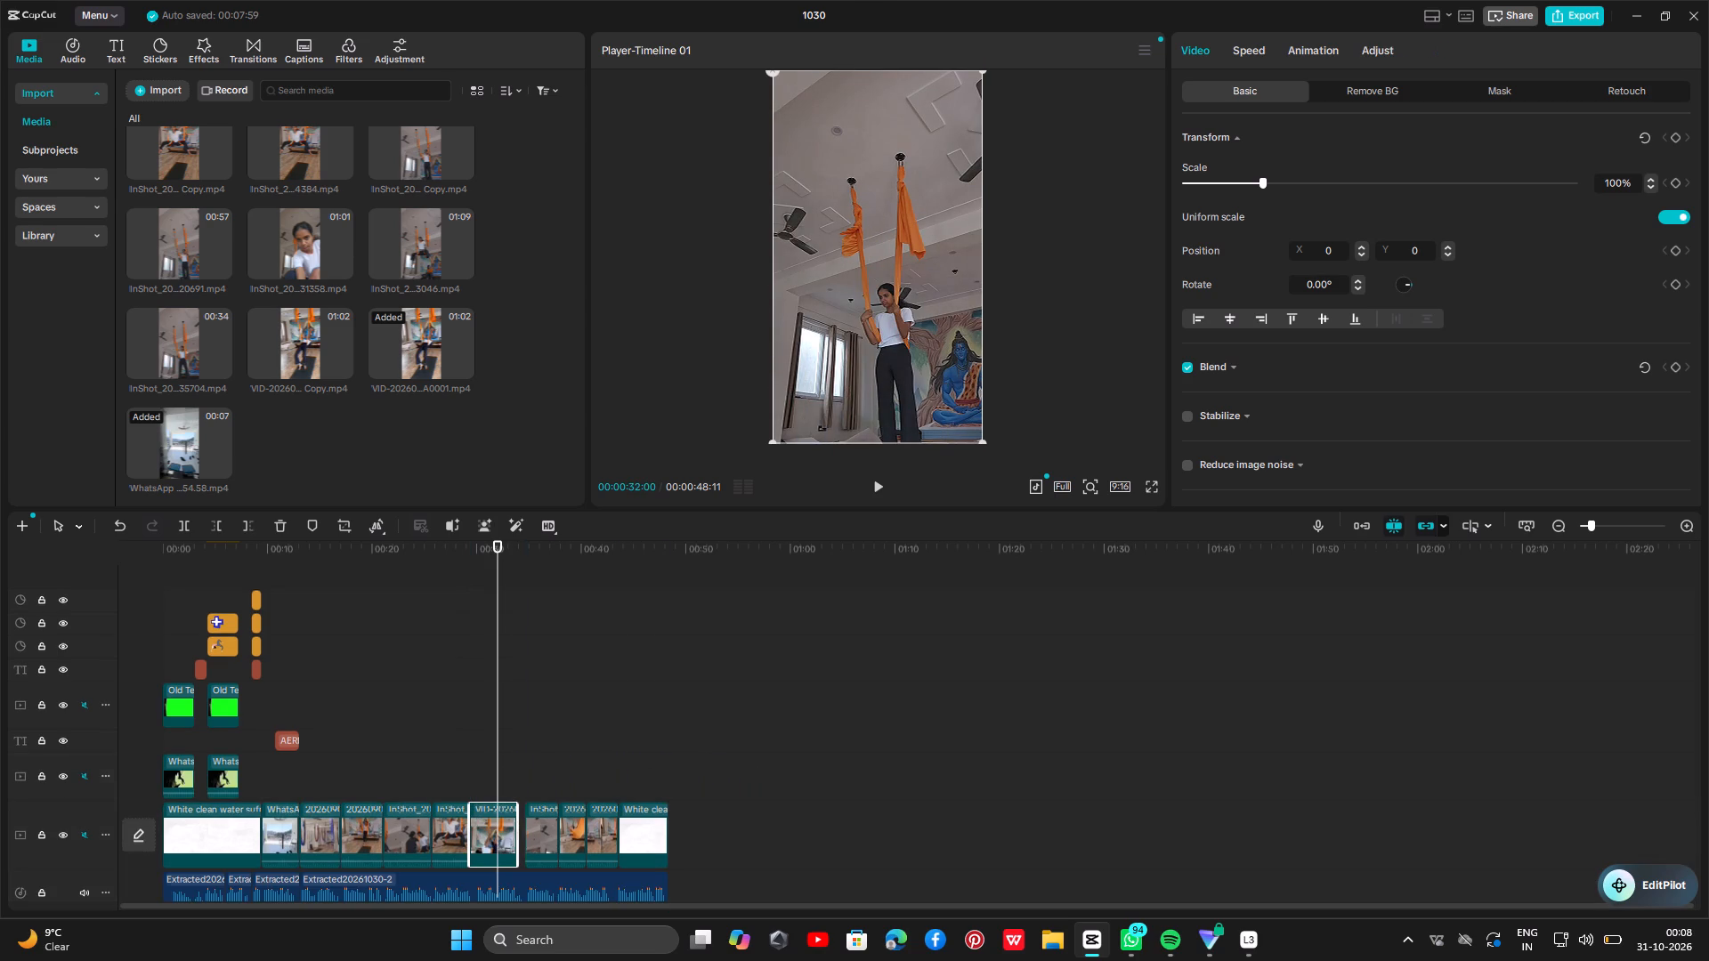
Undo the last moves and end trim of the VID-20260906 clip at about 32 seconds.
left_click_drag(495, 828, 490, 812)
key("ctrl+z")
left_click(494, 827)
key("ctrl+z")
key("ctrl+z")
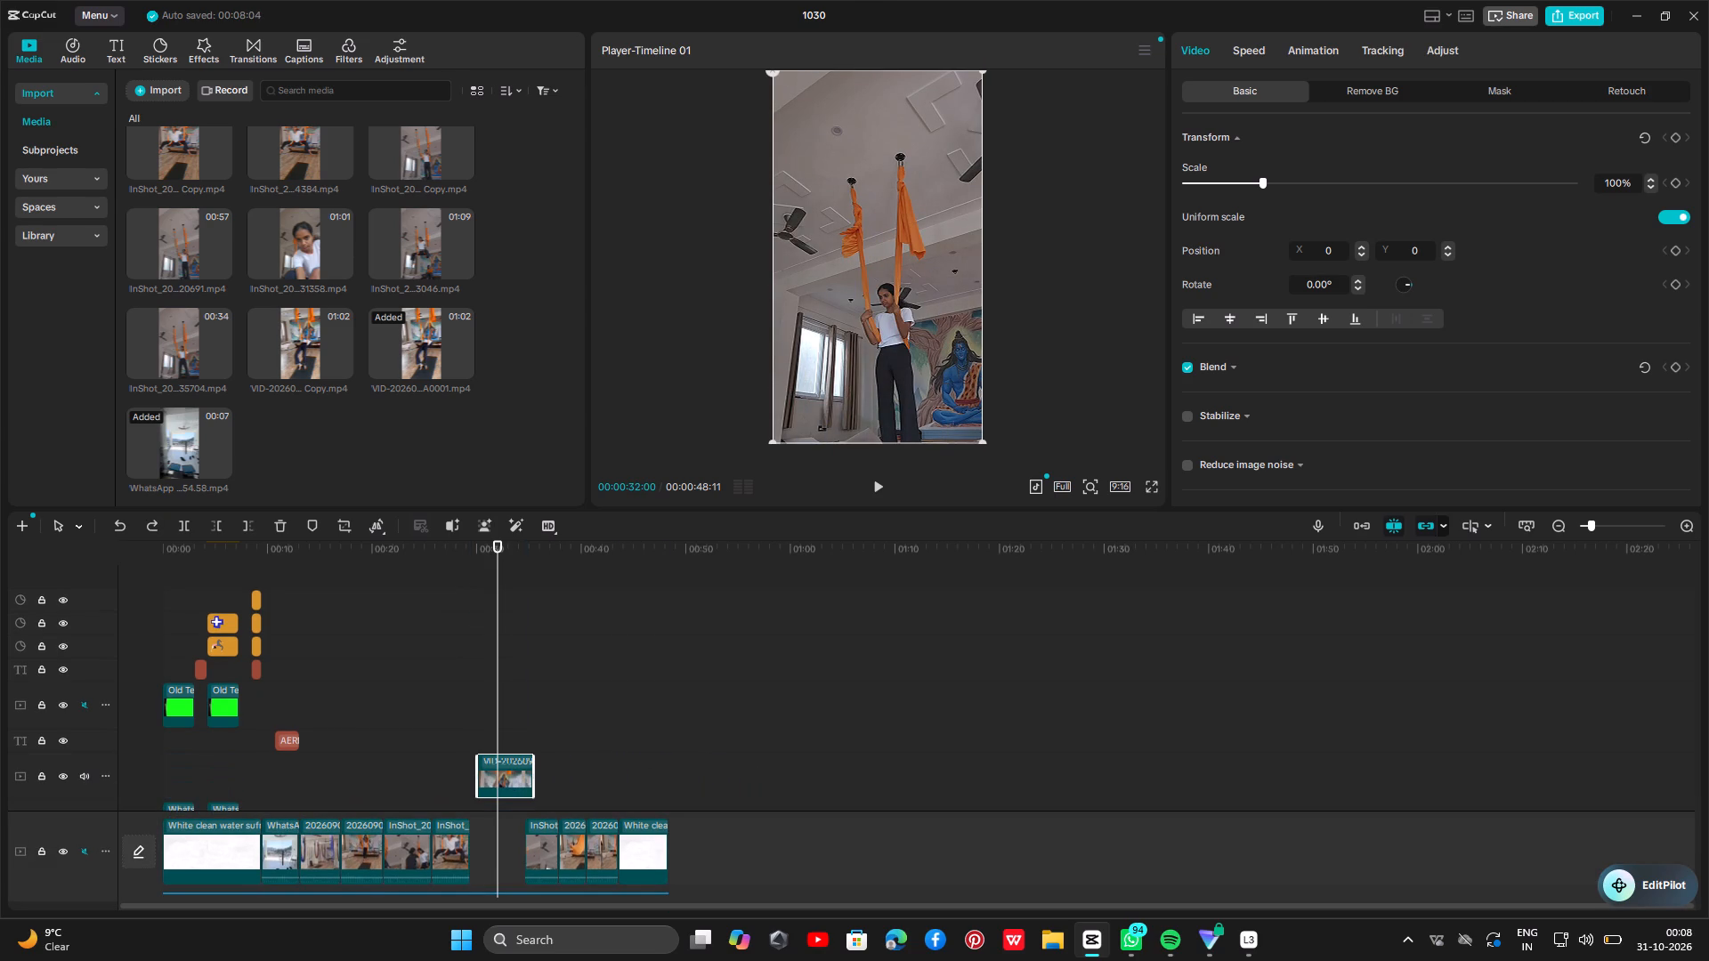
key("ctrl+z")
Play the timeline from about 26 to 31 seconds to check the clips there.
left_click(518, 750)
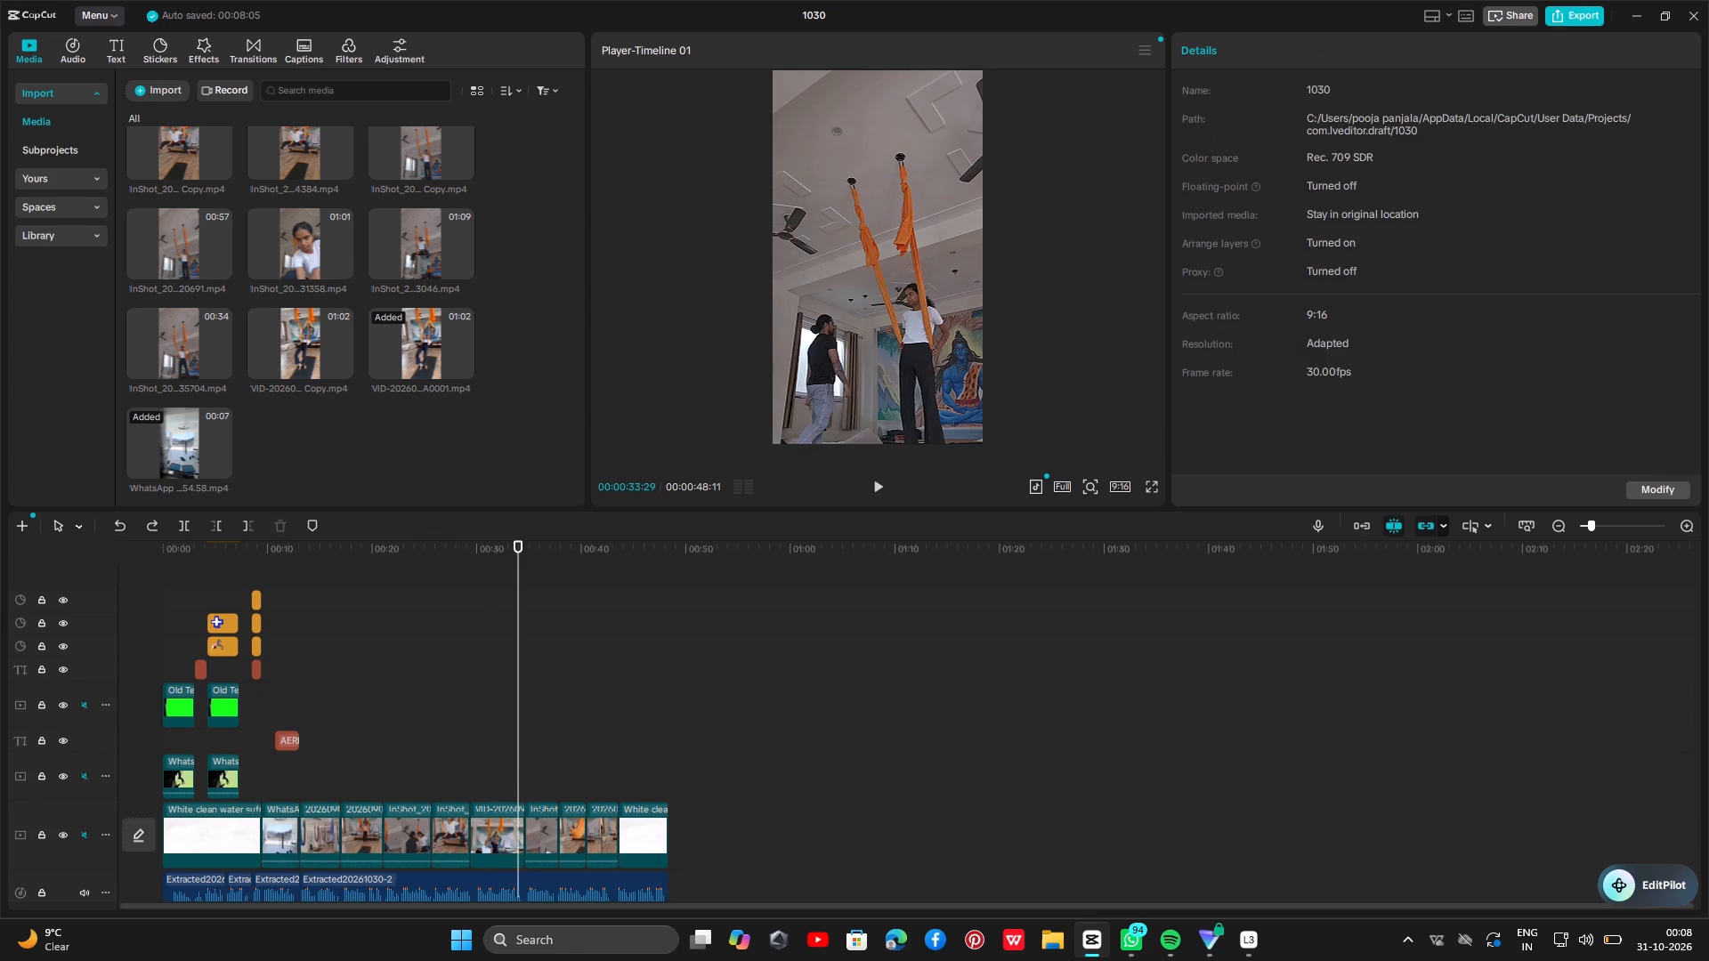
left_click(437, 772)
key("space")
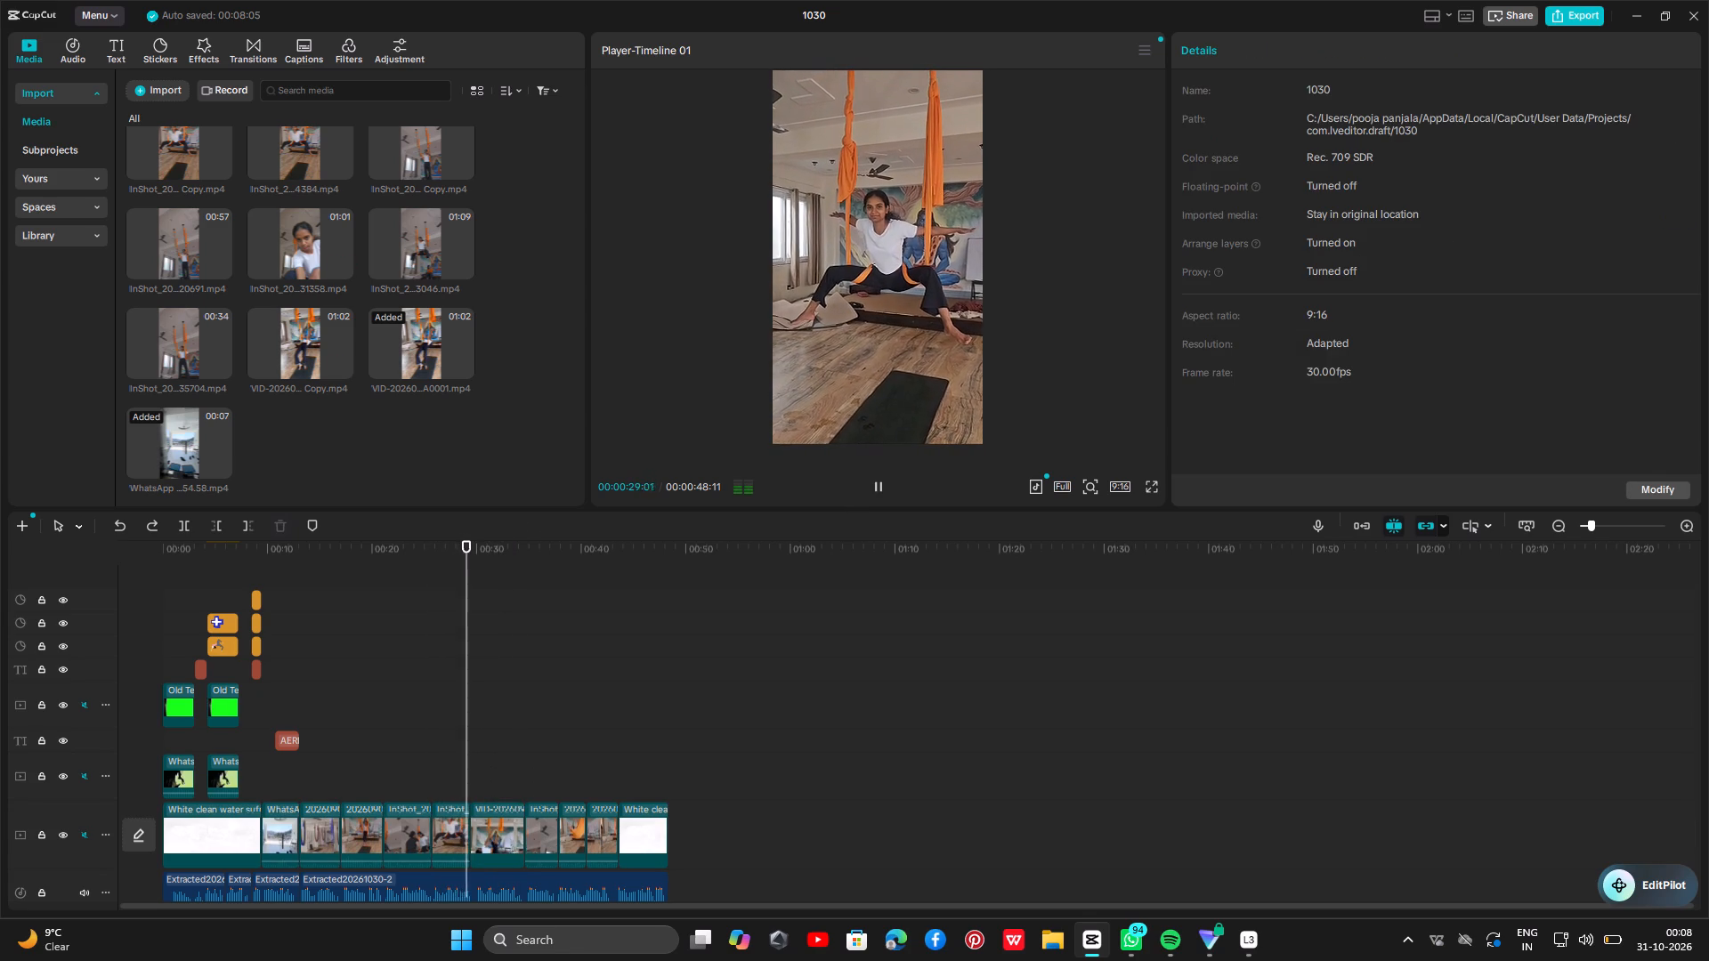
key("space")
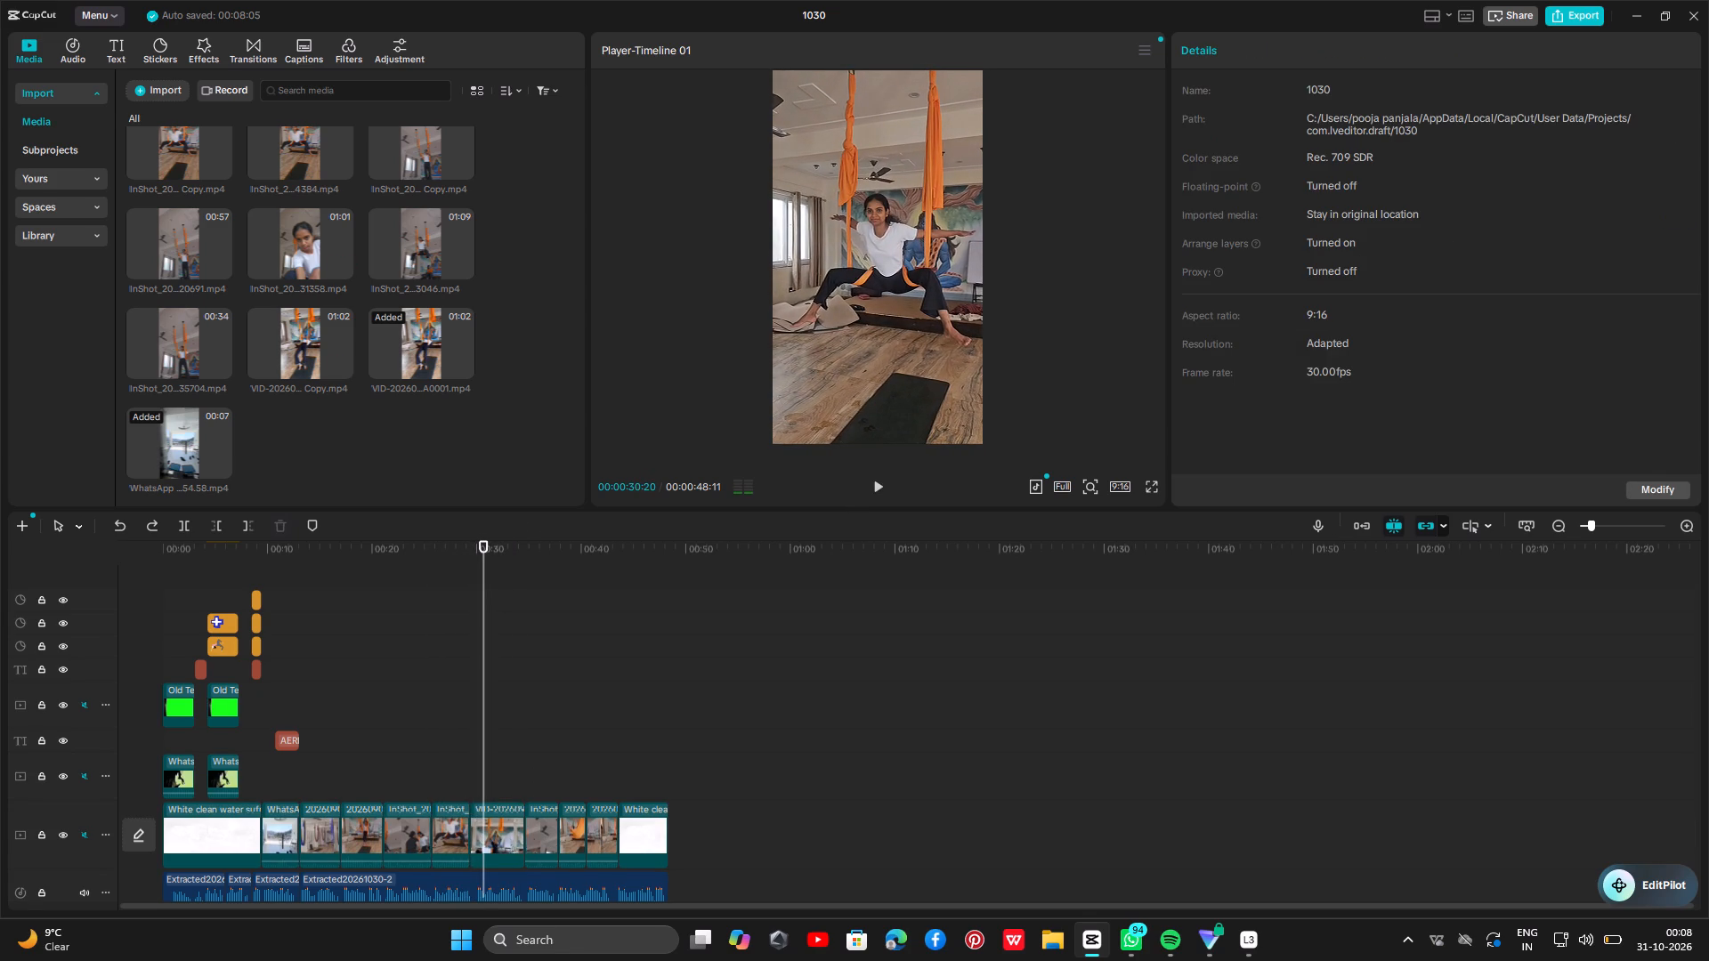
Scan through the 00:57 InShot_20...36536.mp4 video and the 00:57 InShot copy below it in the imported media for usable moments.
scroll(362, 452, "up", 1)
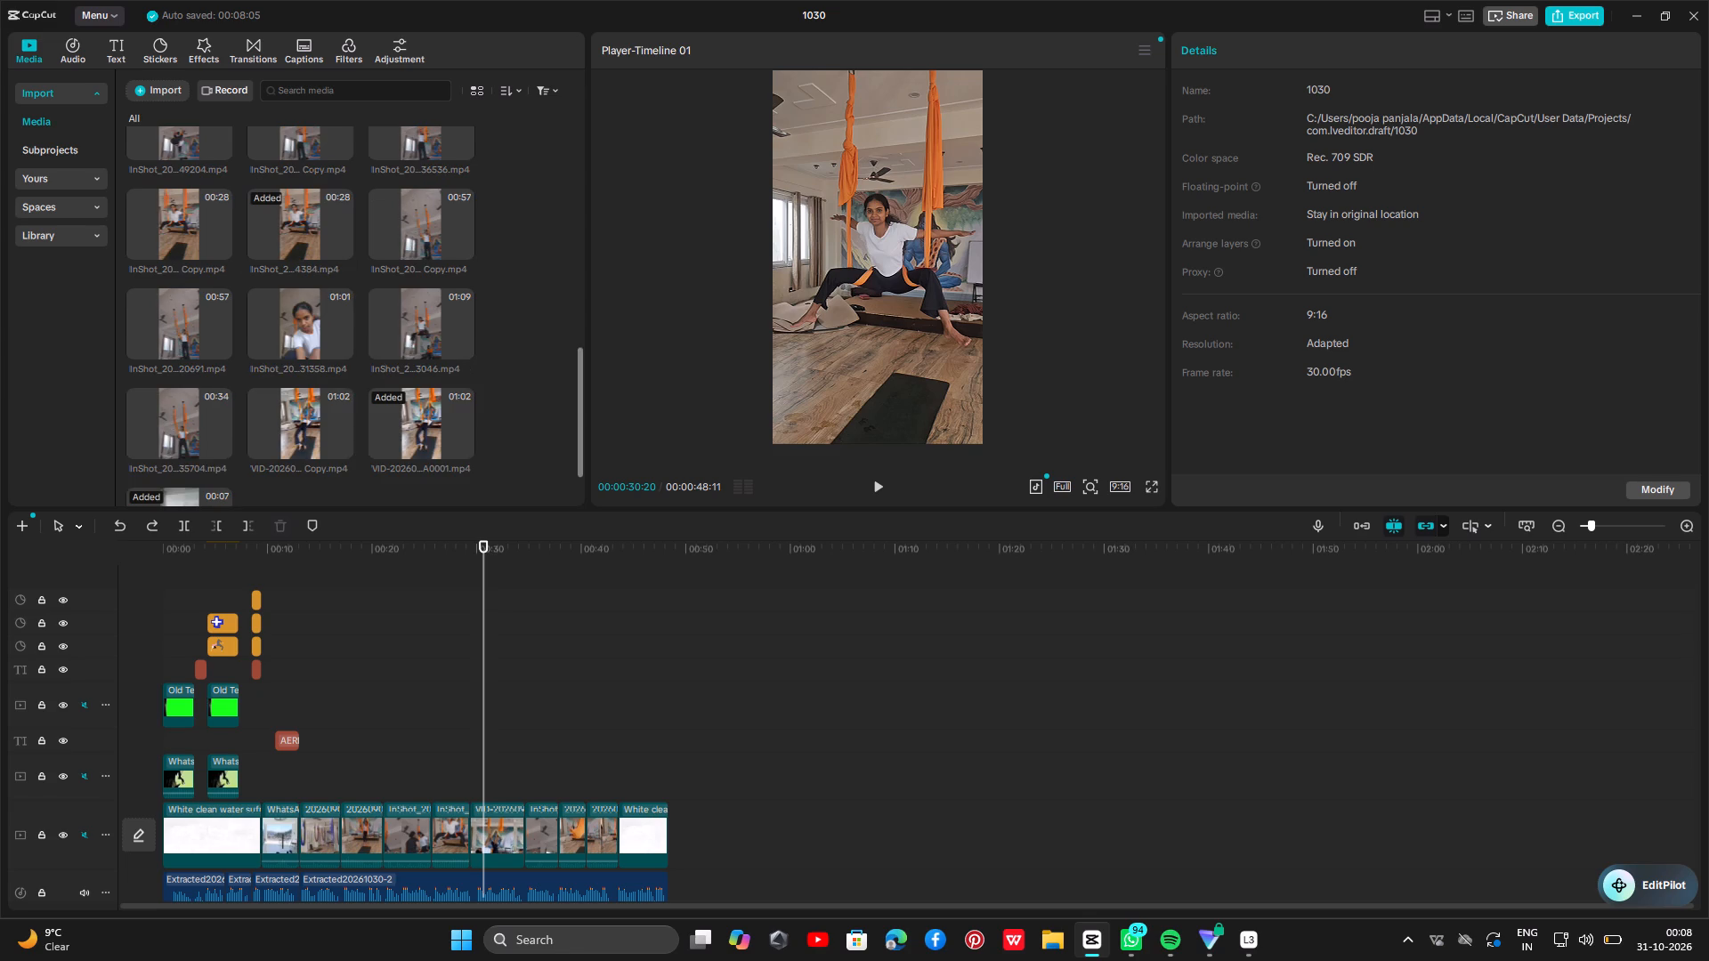
scroll(362, 452, "up", 1)
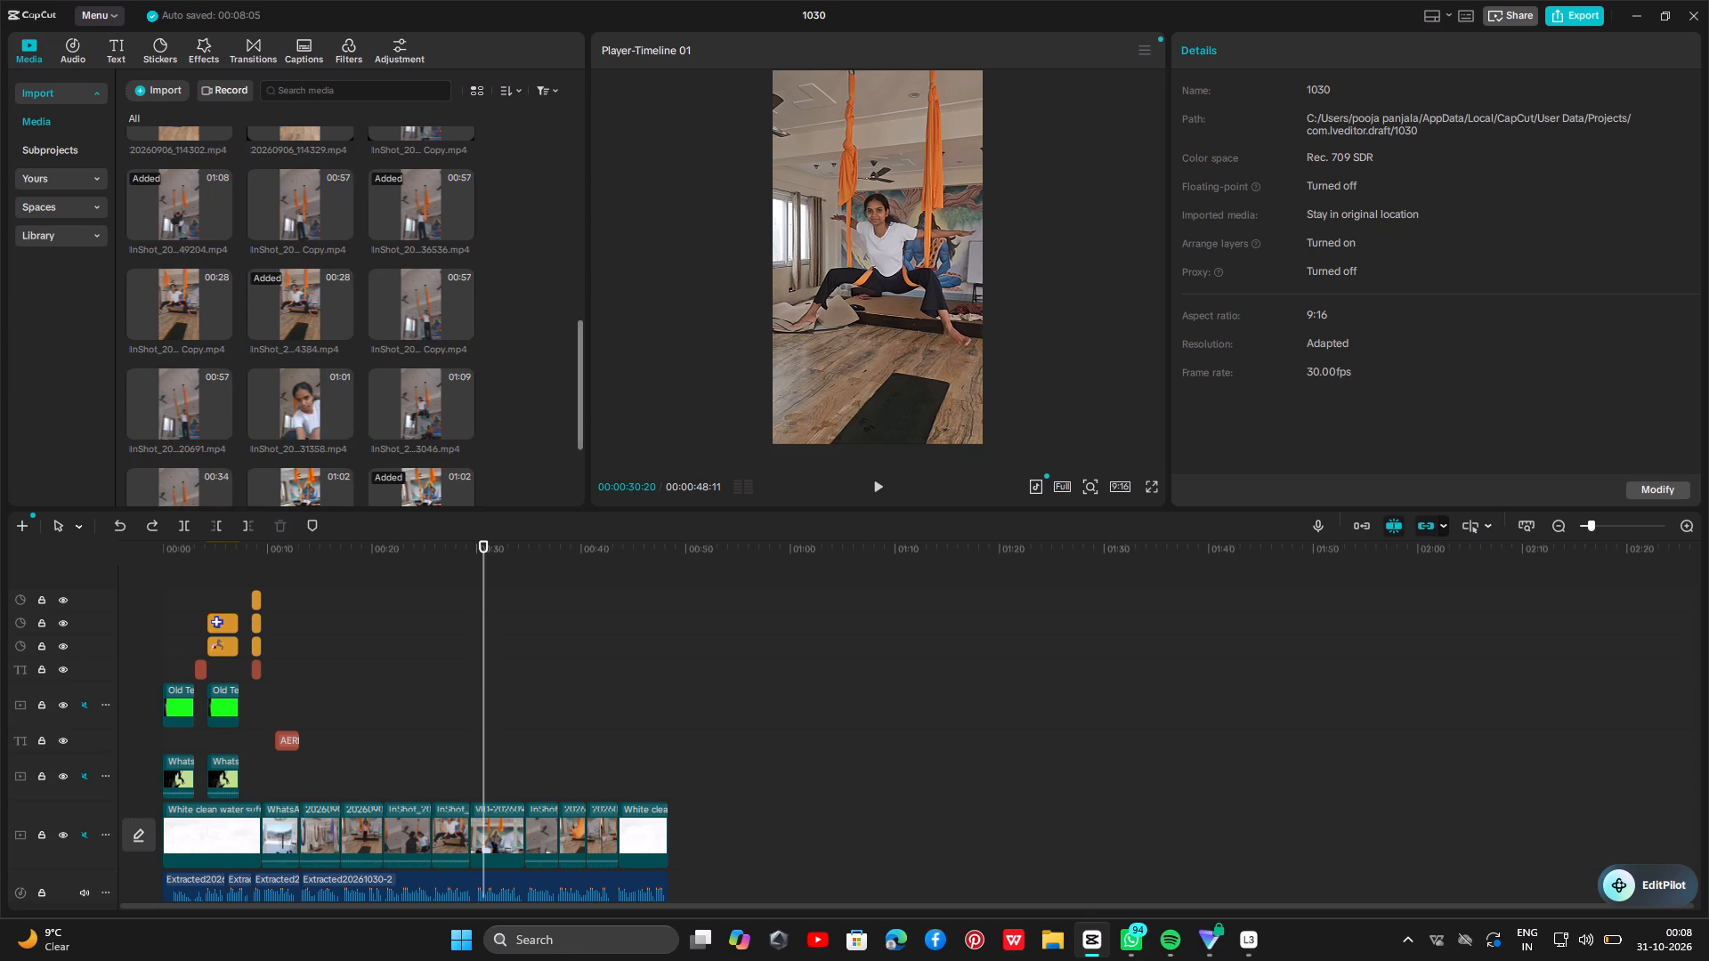
scroll(362, 452, "up", 1)
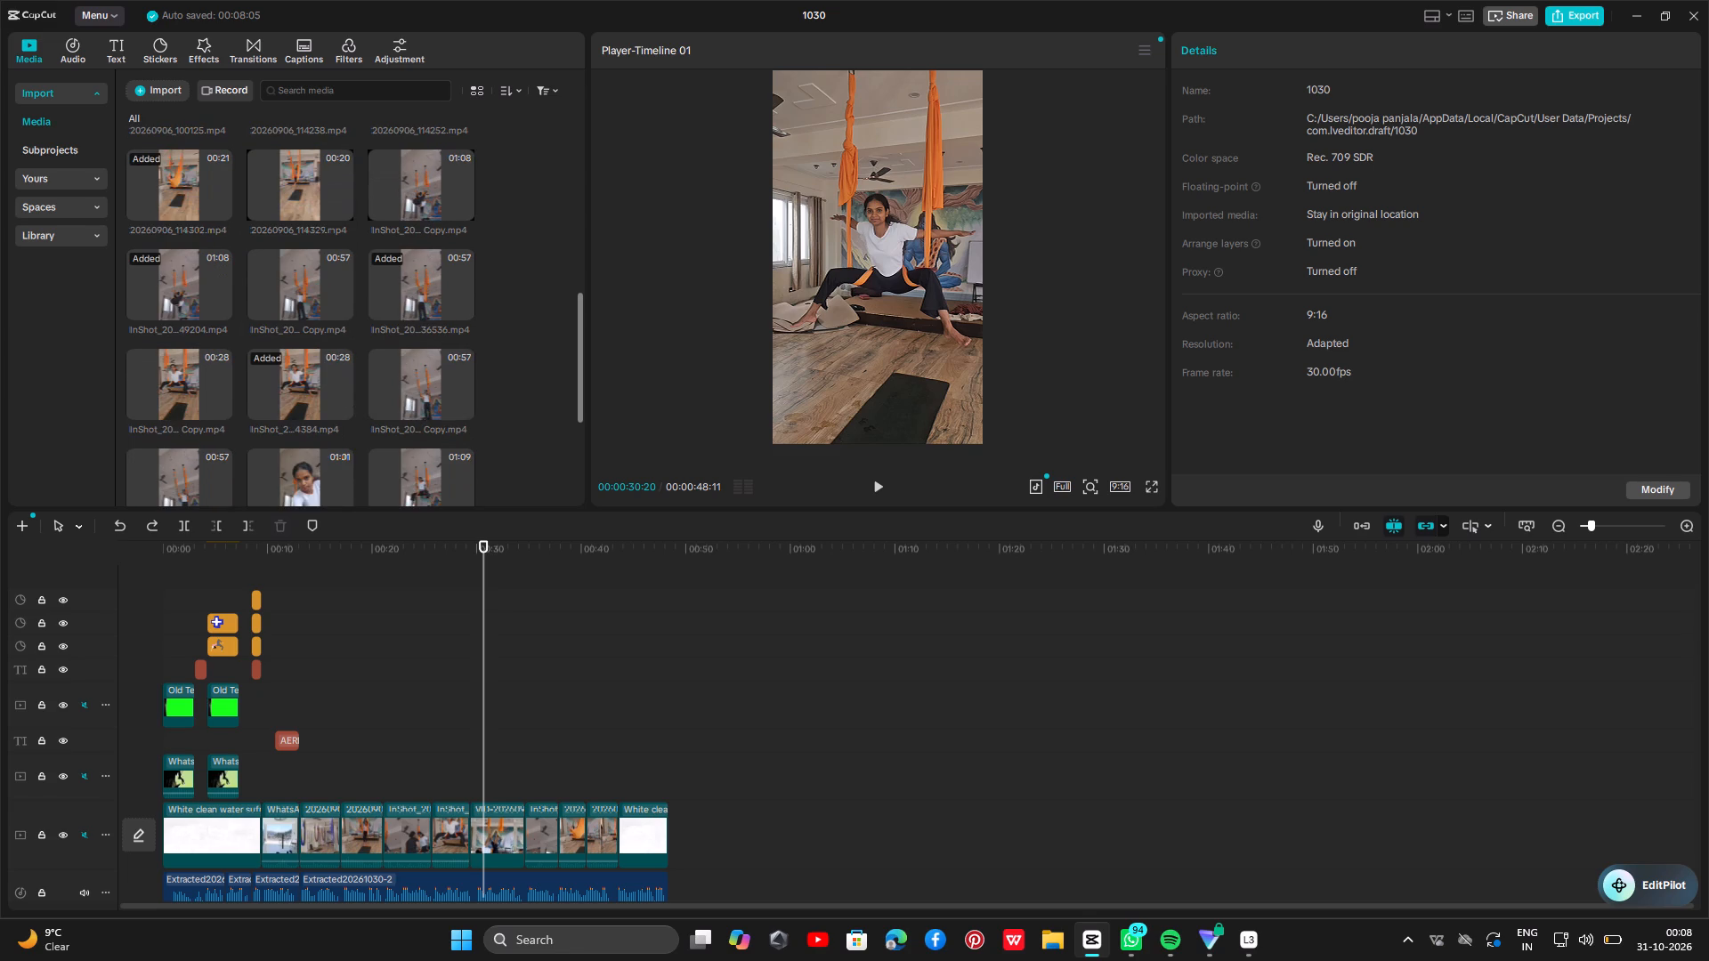
left_click(436, 275)
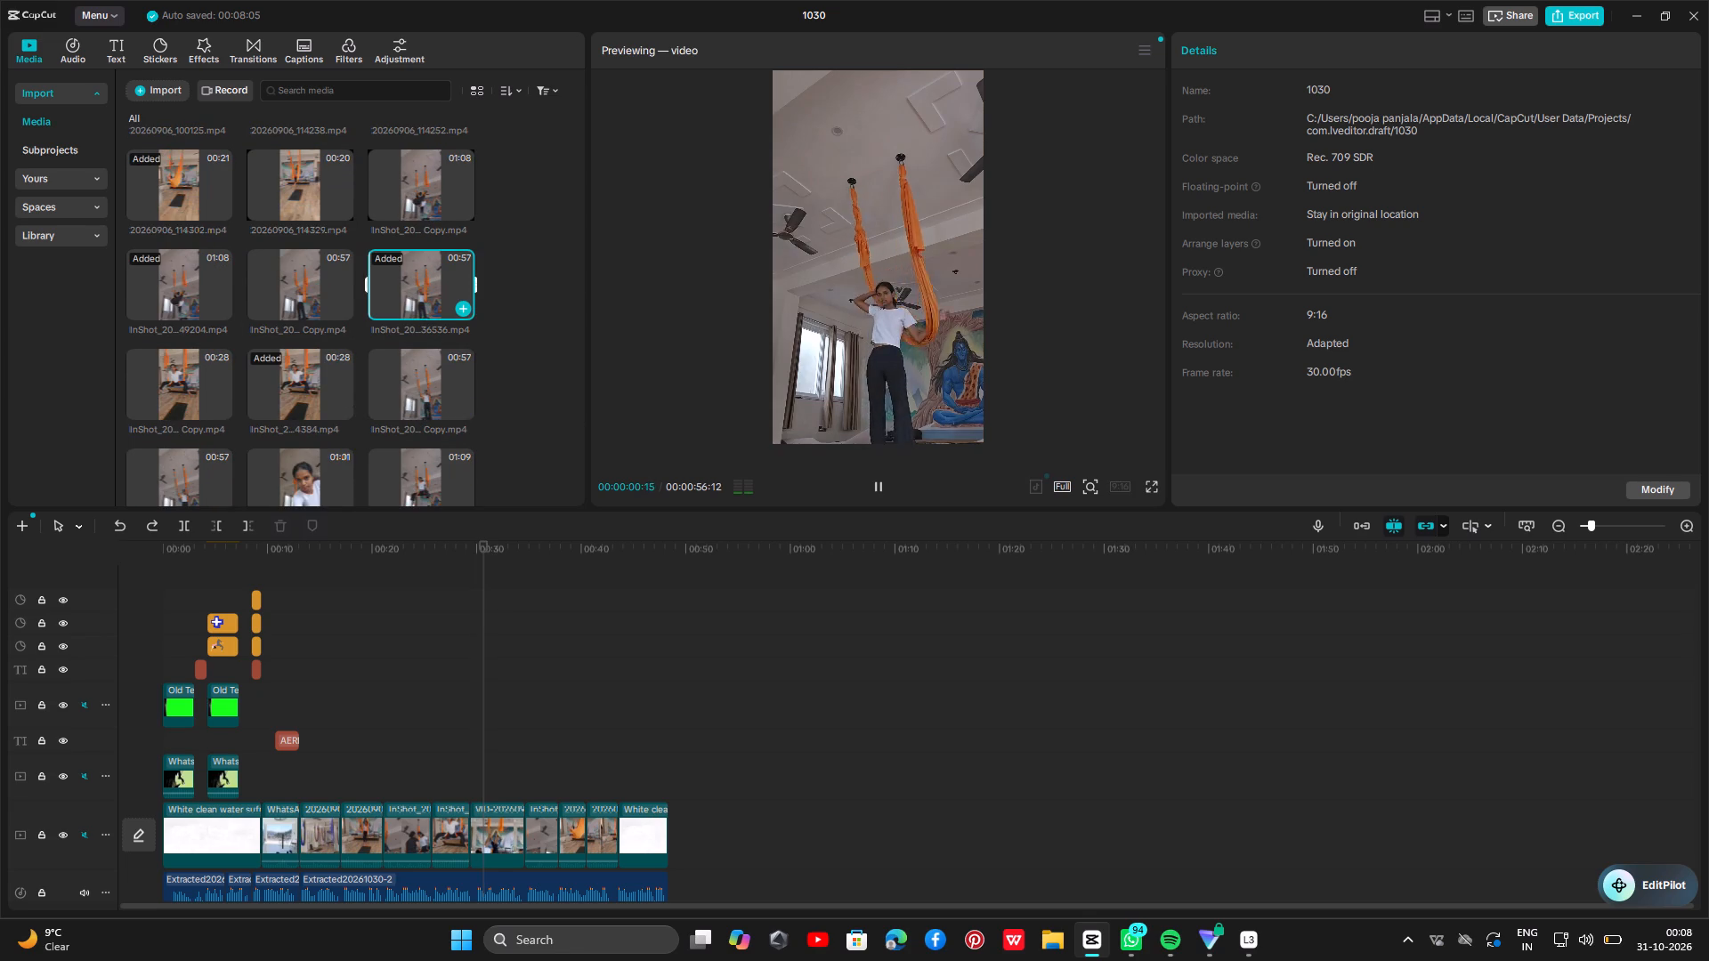
left_click(436, 287)
left_click(444, 281)
left_click(451, 281)
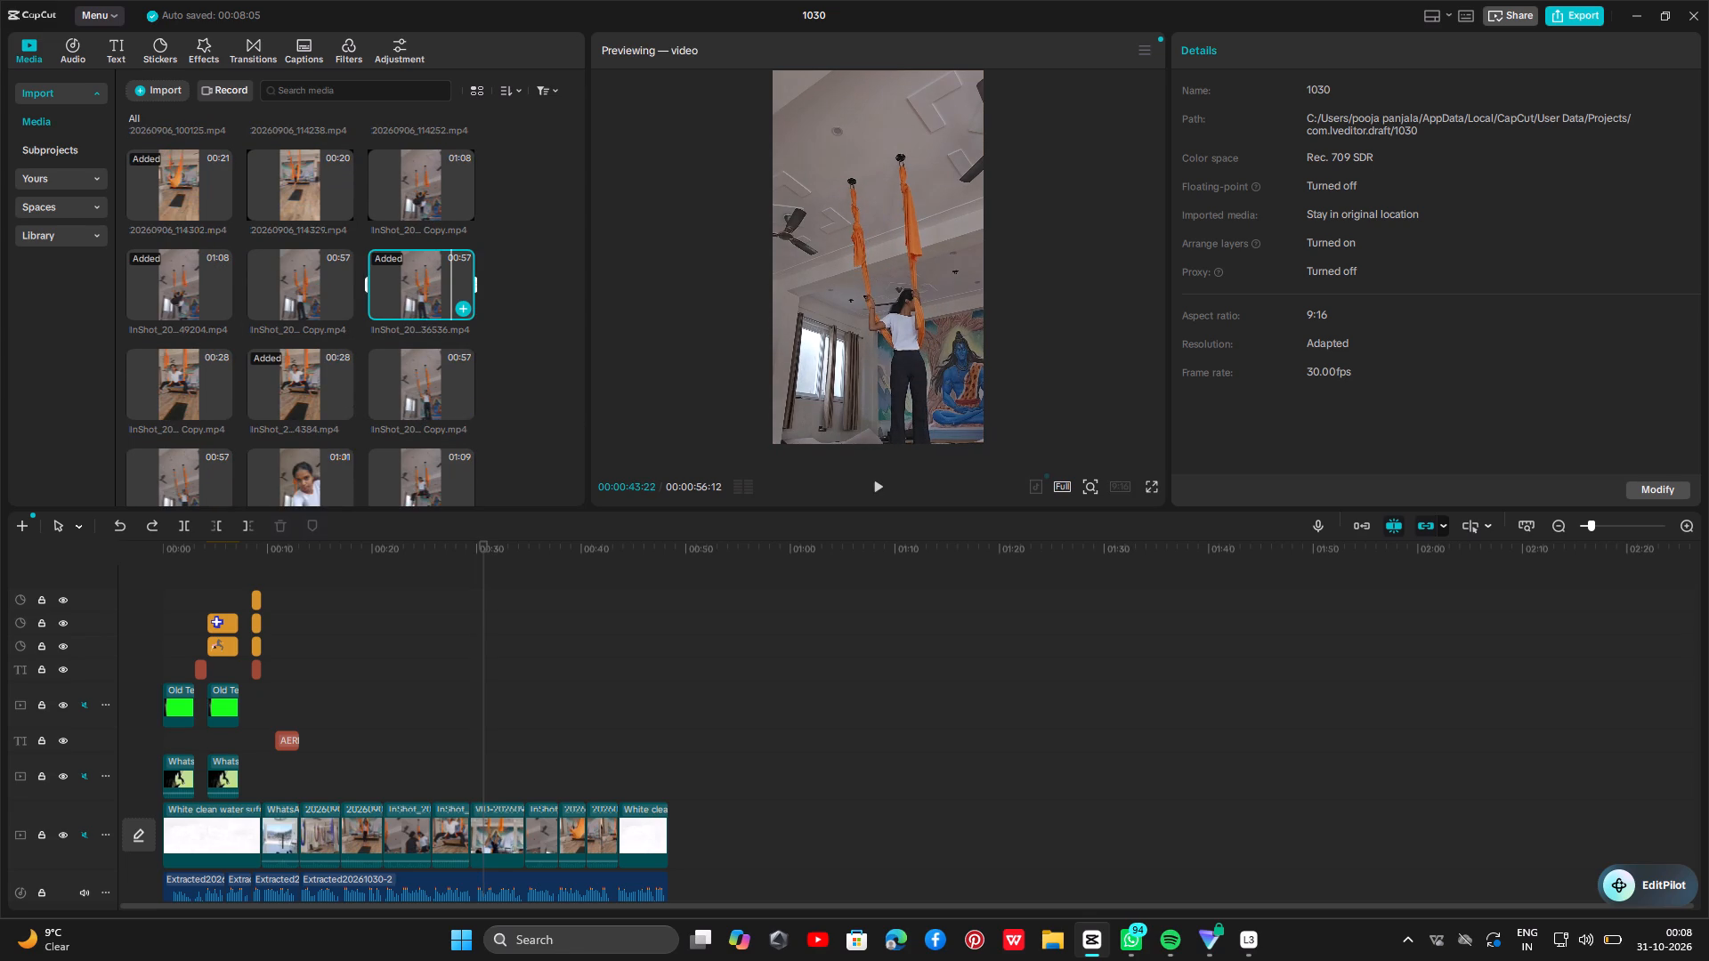
left_click(460, 284)
left_click(433, 391)
left_click(454, 383)
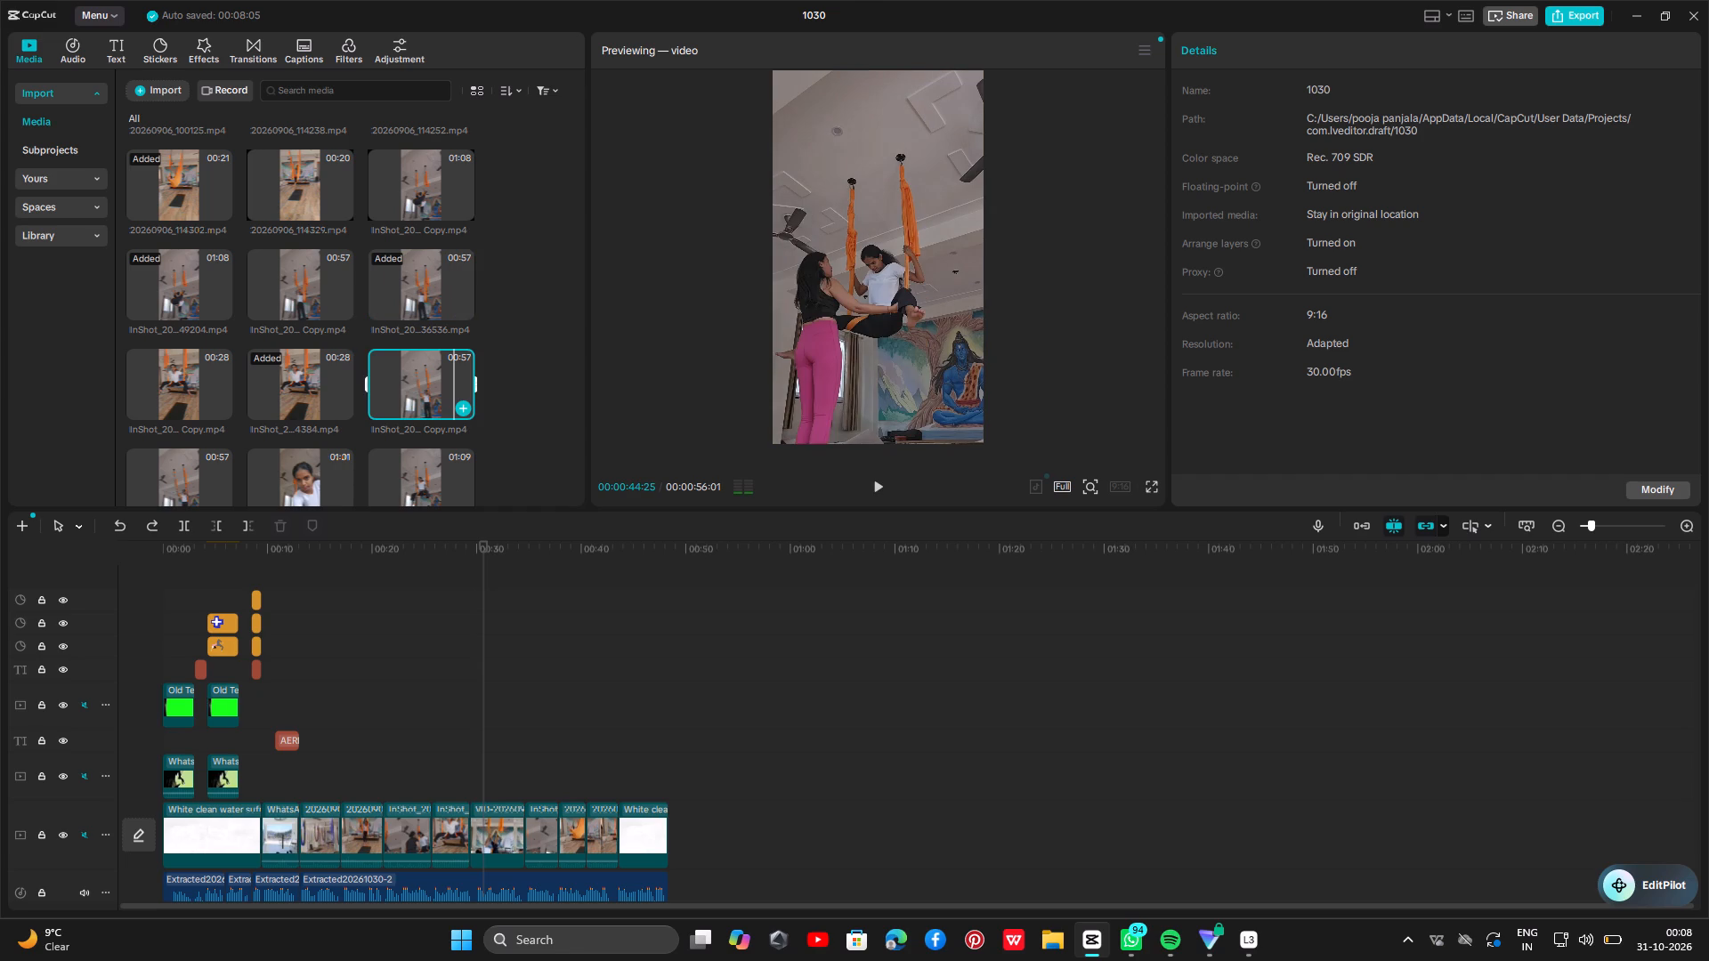
left_click(441, 382)
left_click(448, 368)
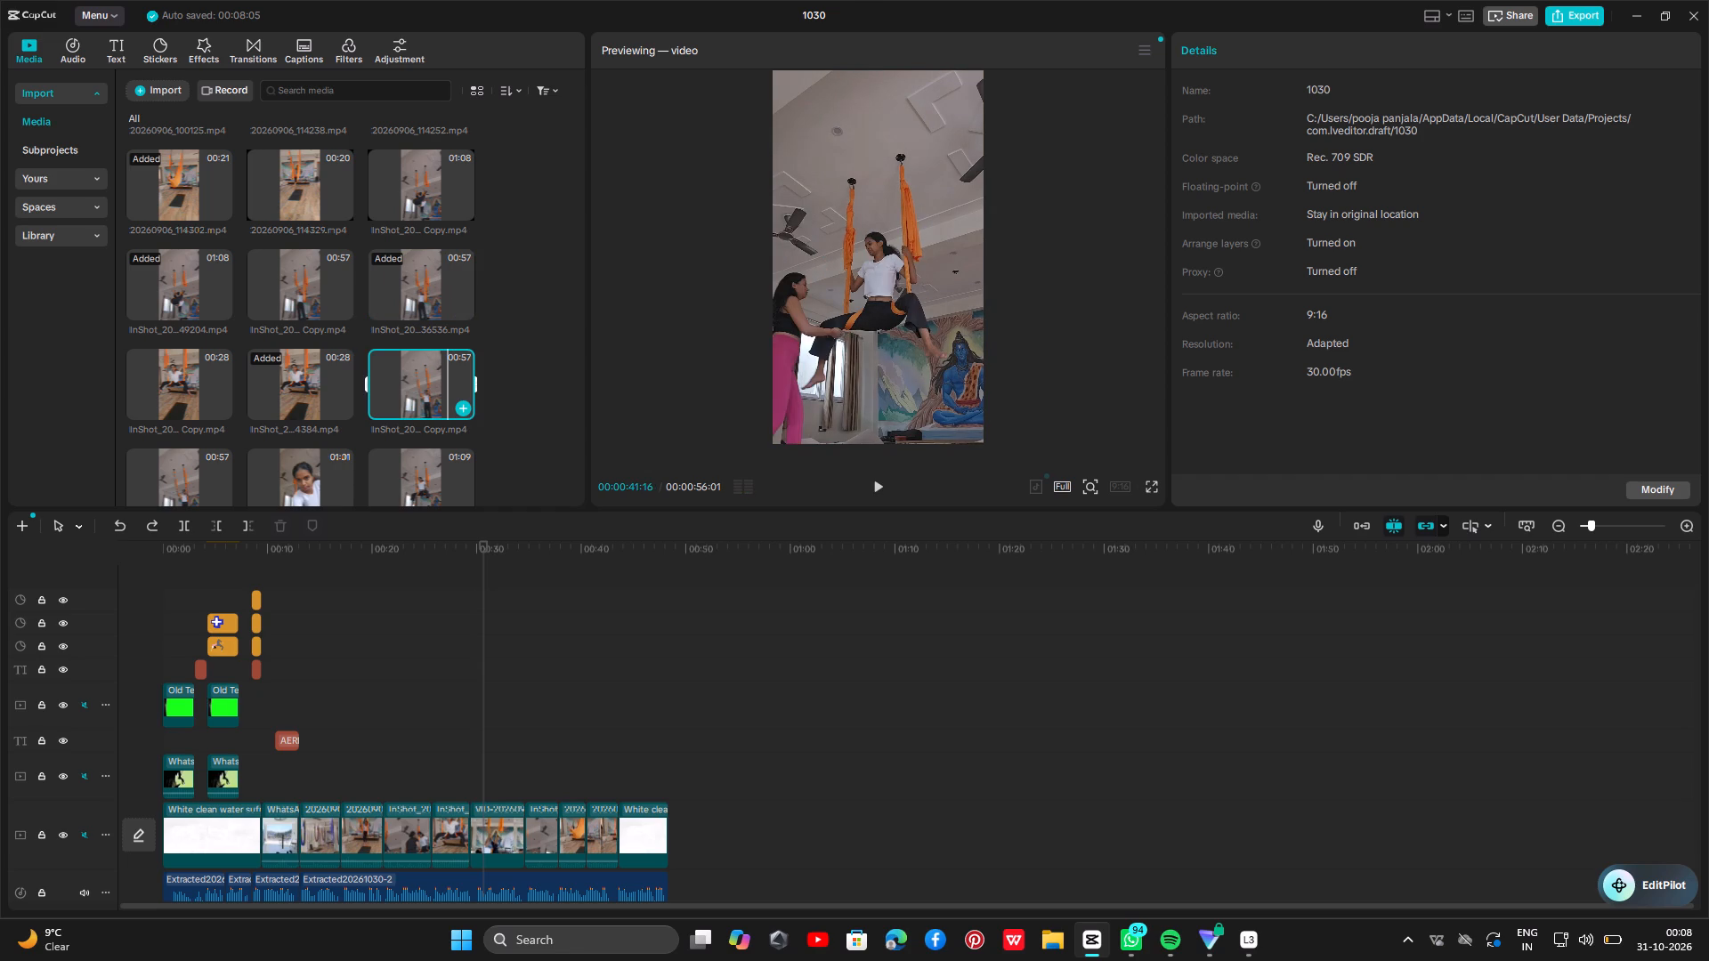
left_click(424, 379)
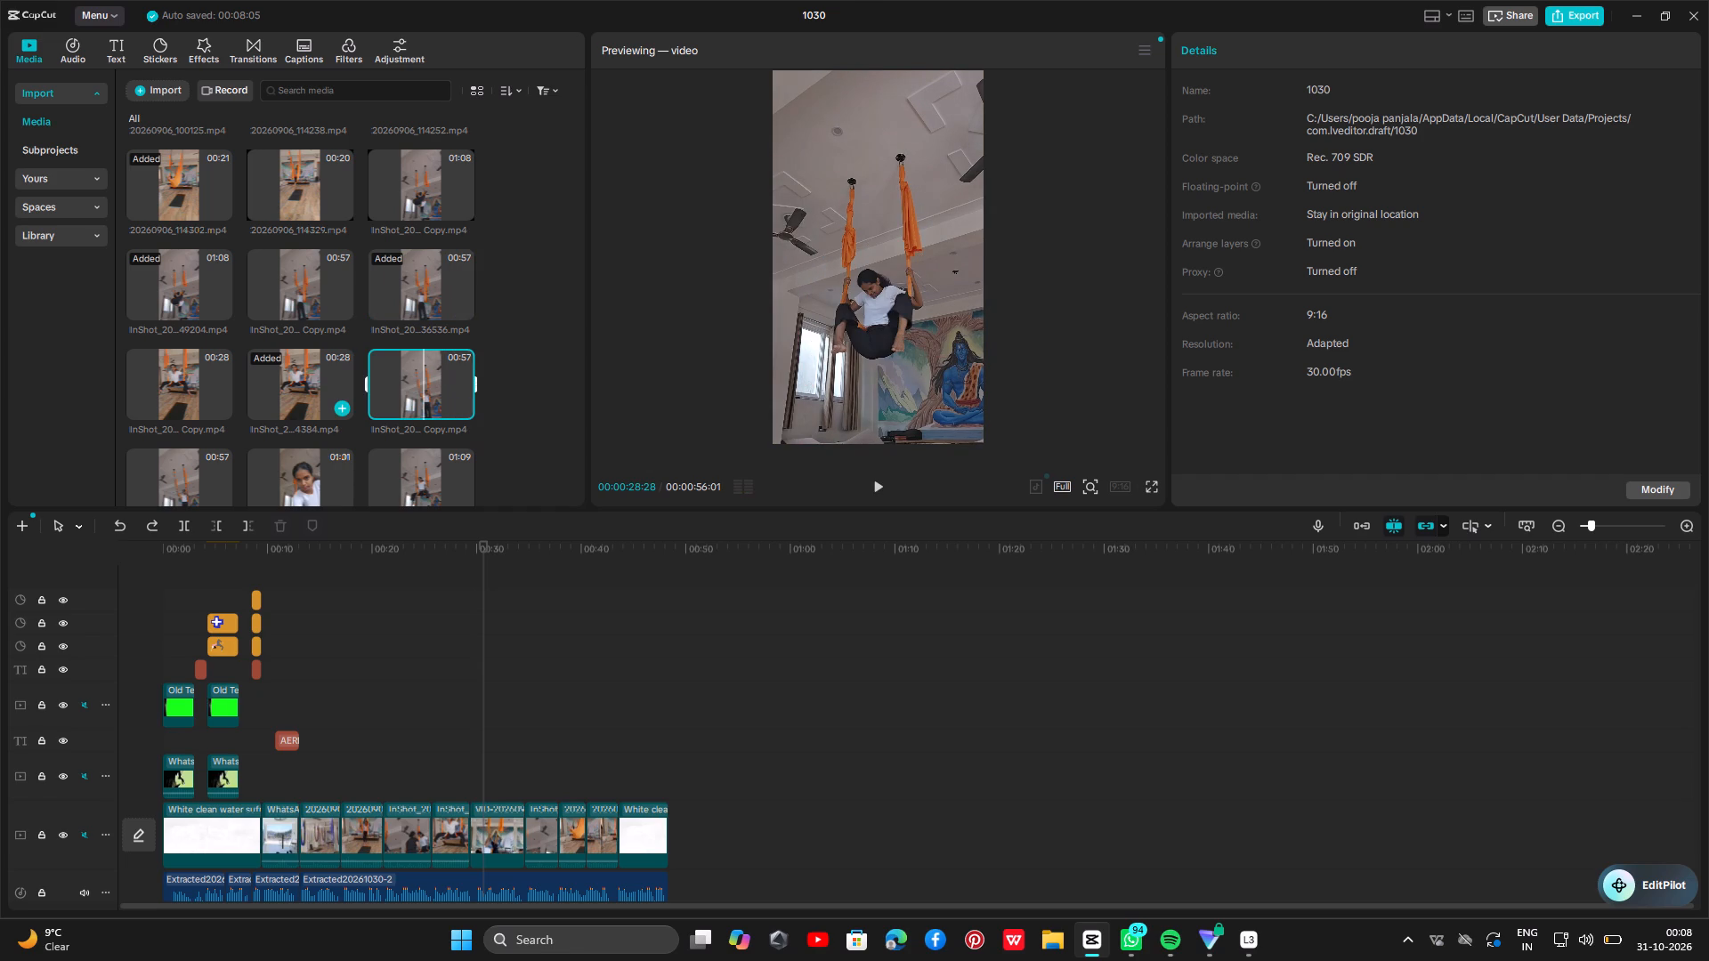
Preview the 00:28 InShot_2...4384.mp4 and 01:09 InShot_2...3046.mp4 videos in the imported media for usable moments.
left_click(273, 395)
left_click(313, 391)
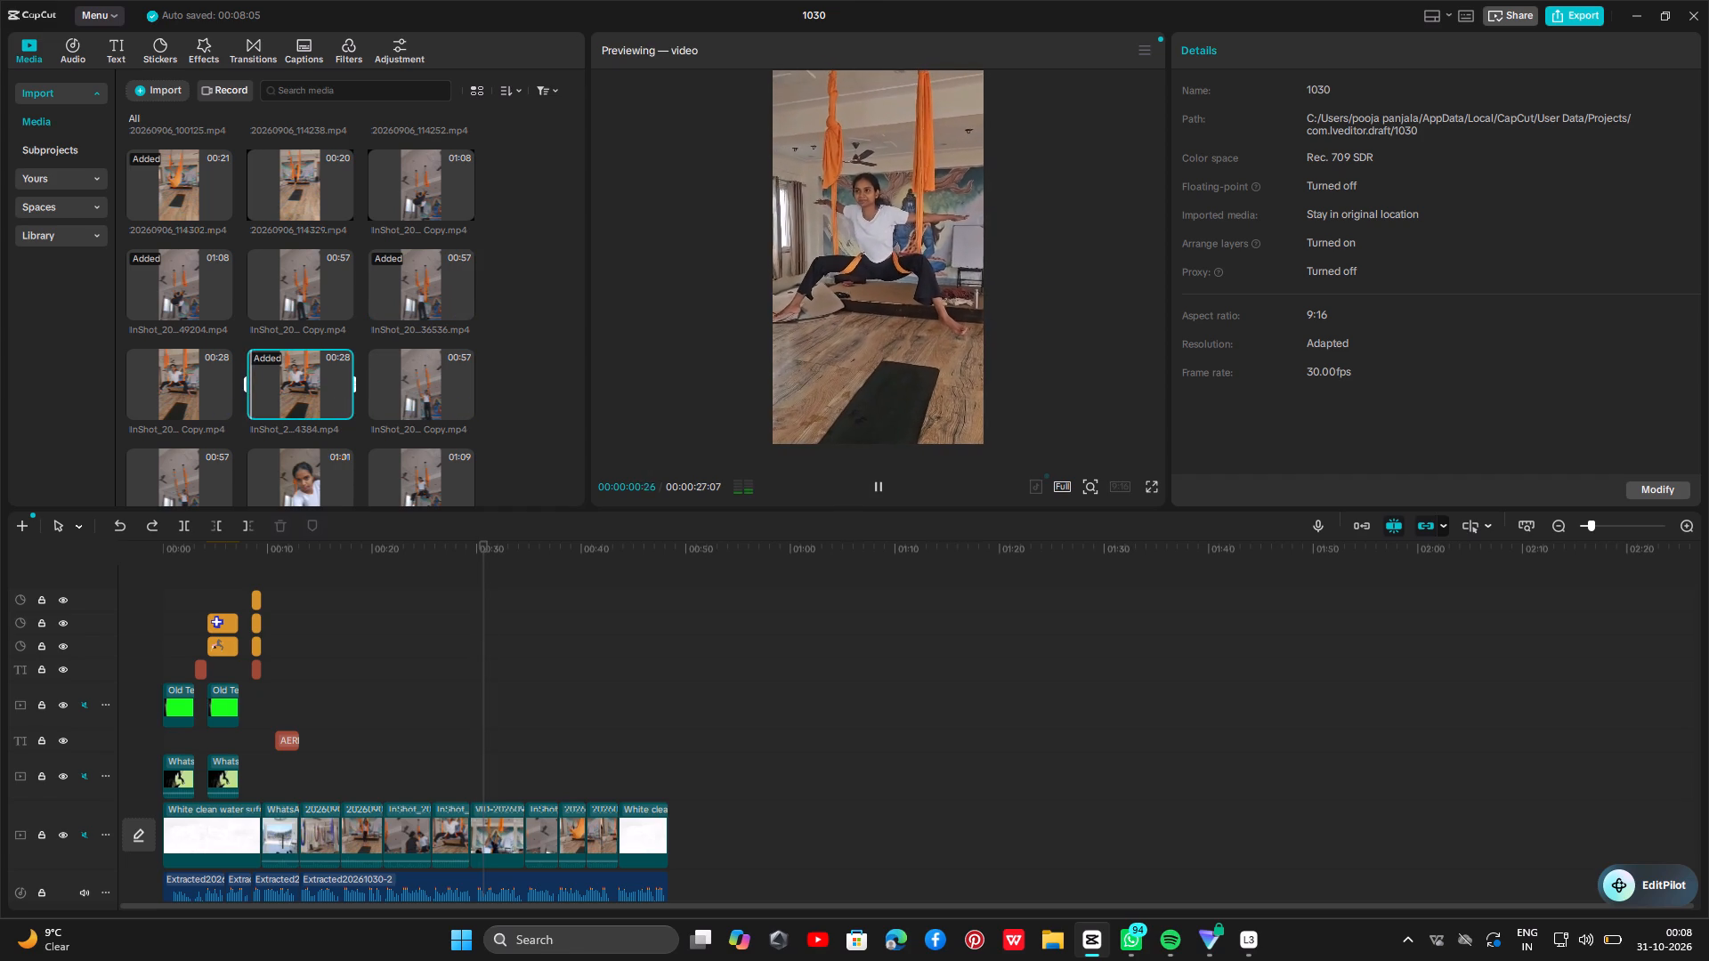
scroll(302, 445, "down", 1)
left_click(426, 406)
left_click(446, 398)
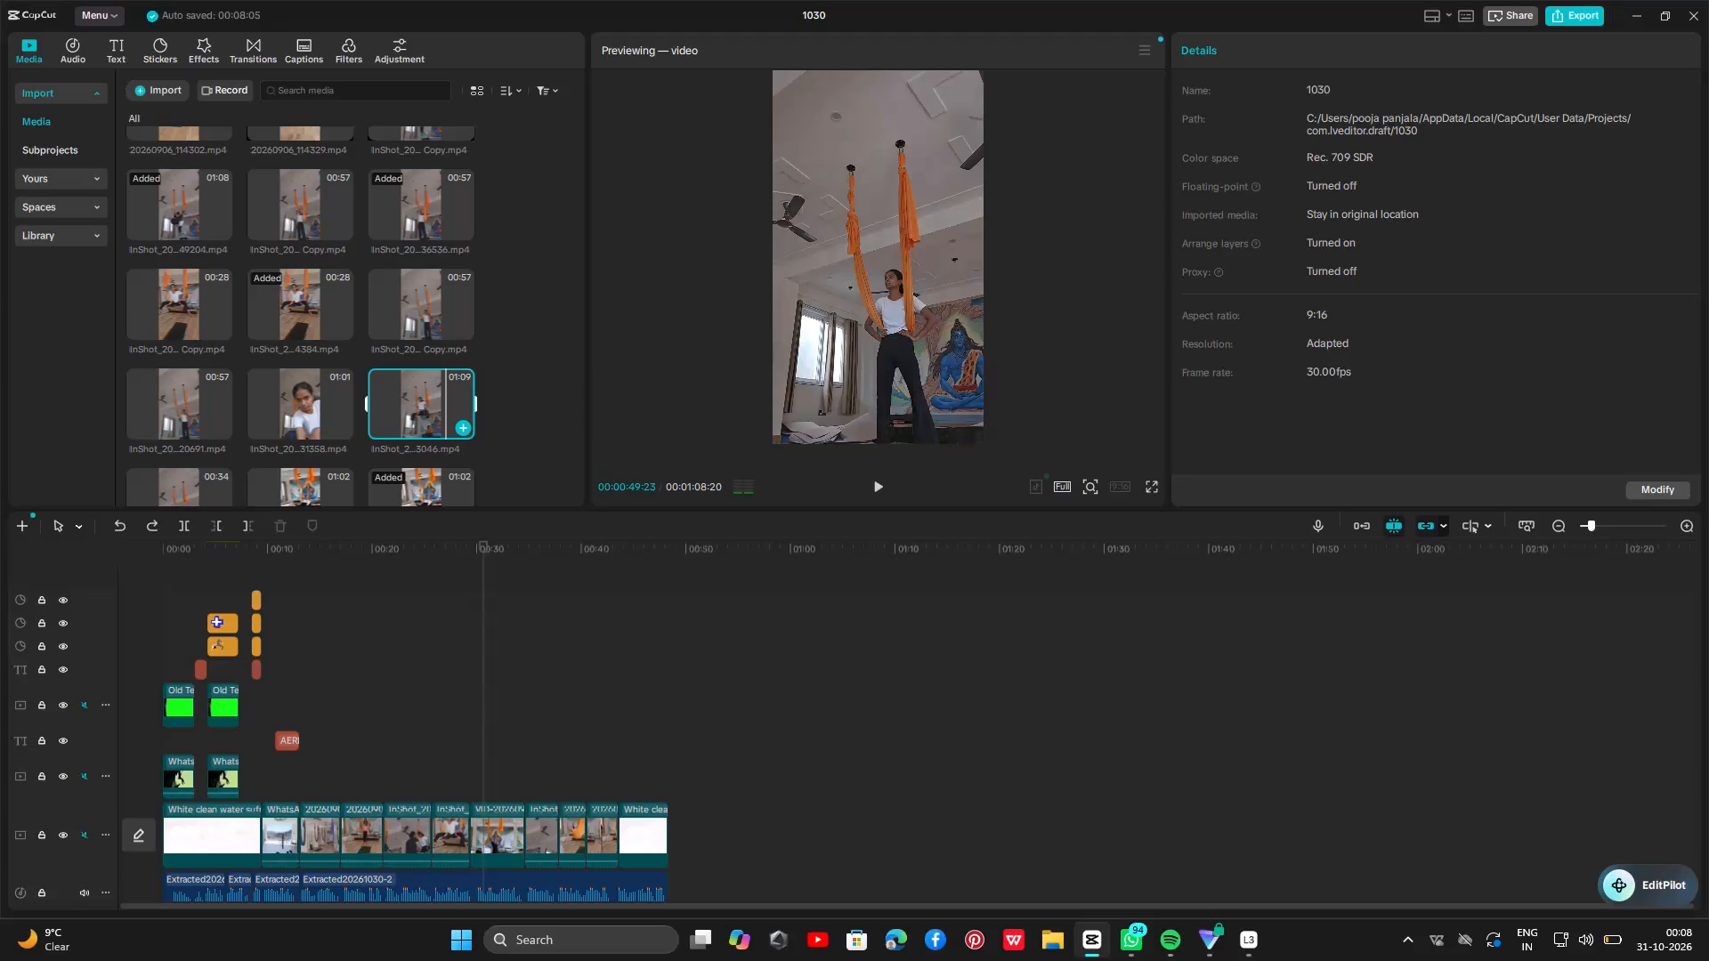
left_click(455, 398)
scroll(455, 398, "down", 2)
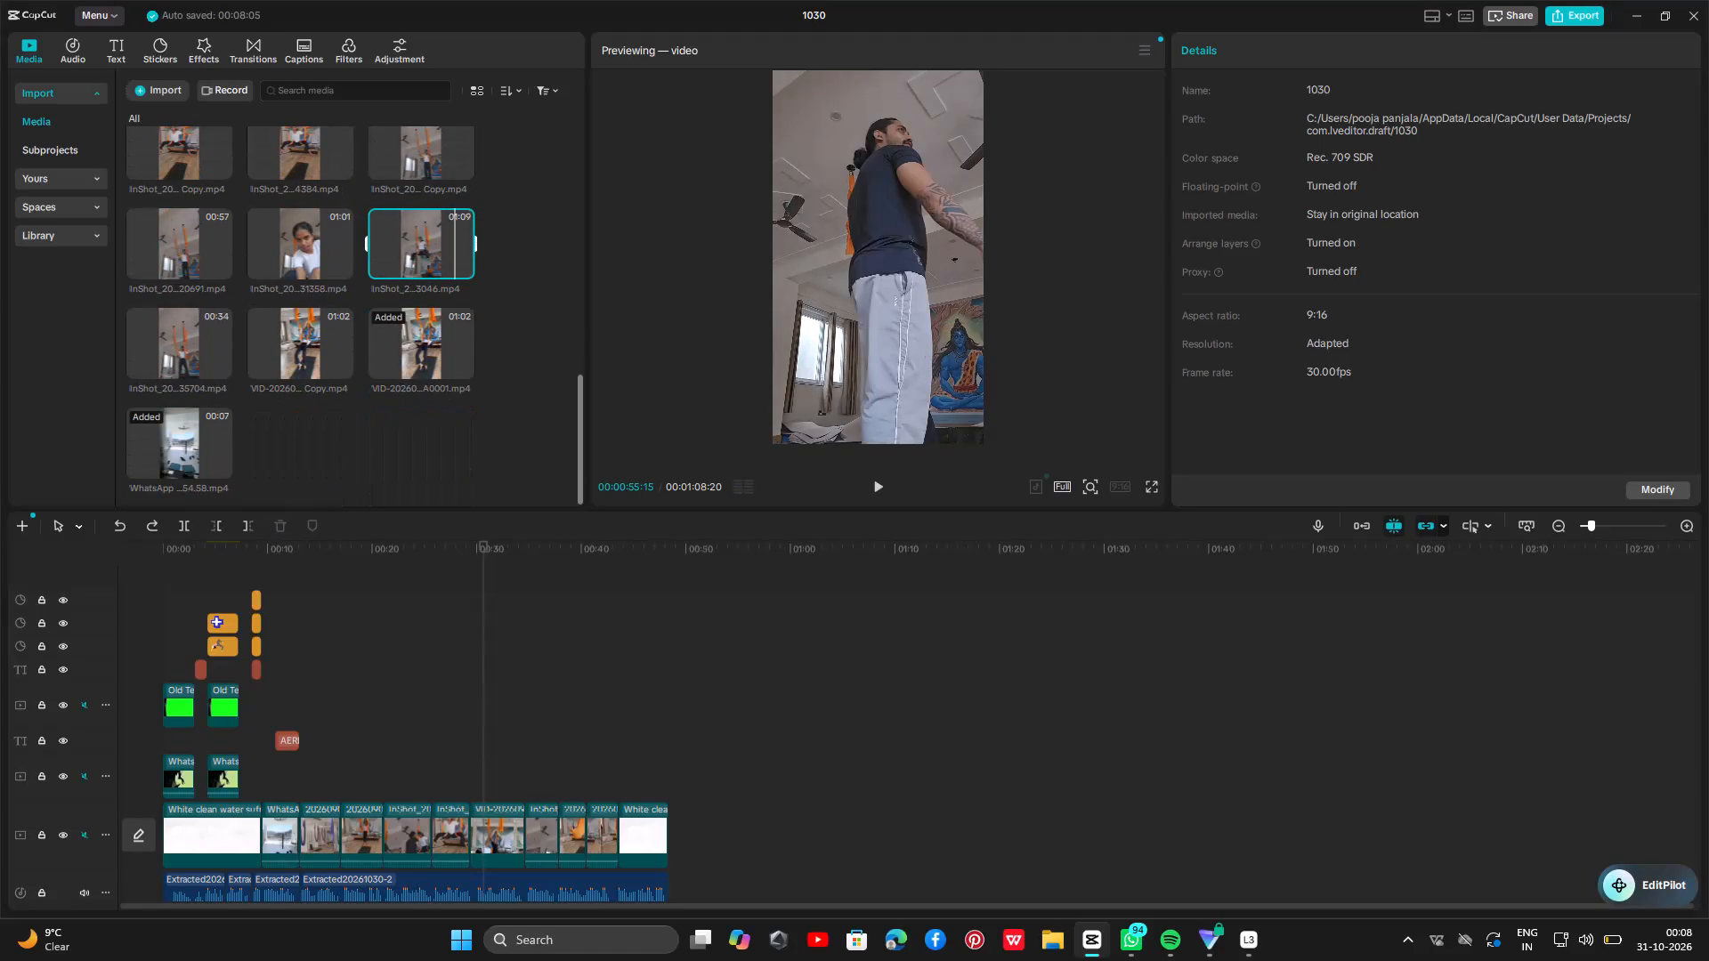
Scan through VID-20260906-WA0001.mp4 and add it to the overlay track above the main clips at about 28 seconds.
left_click(392, 353)
left_click(401, 355)
left_click(435, 348)
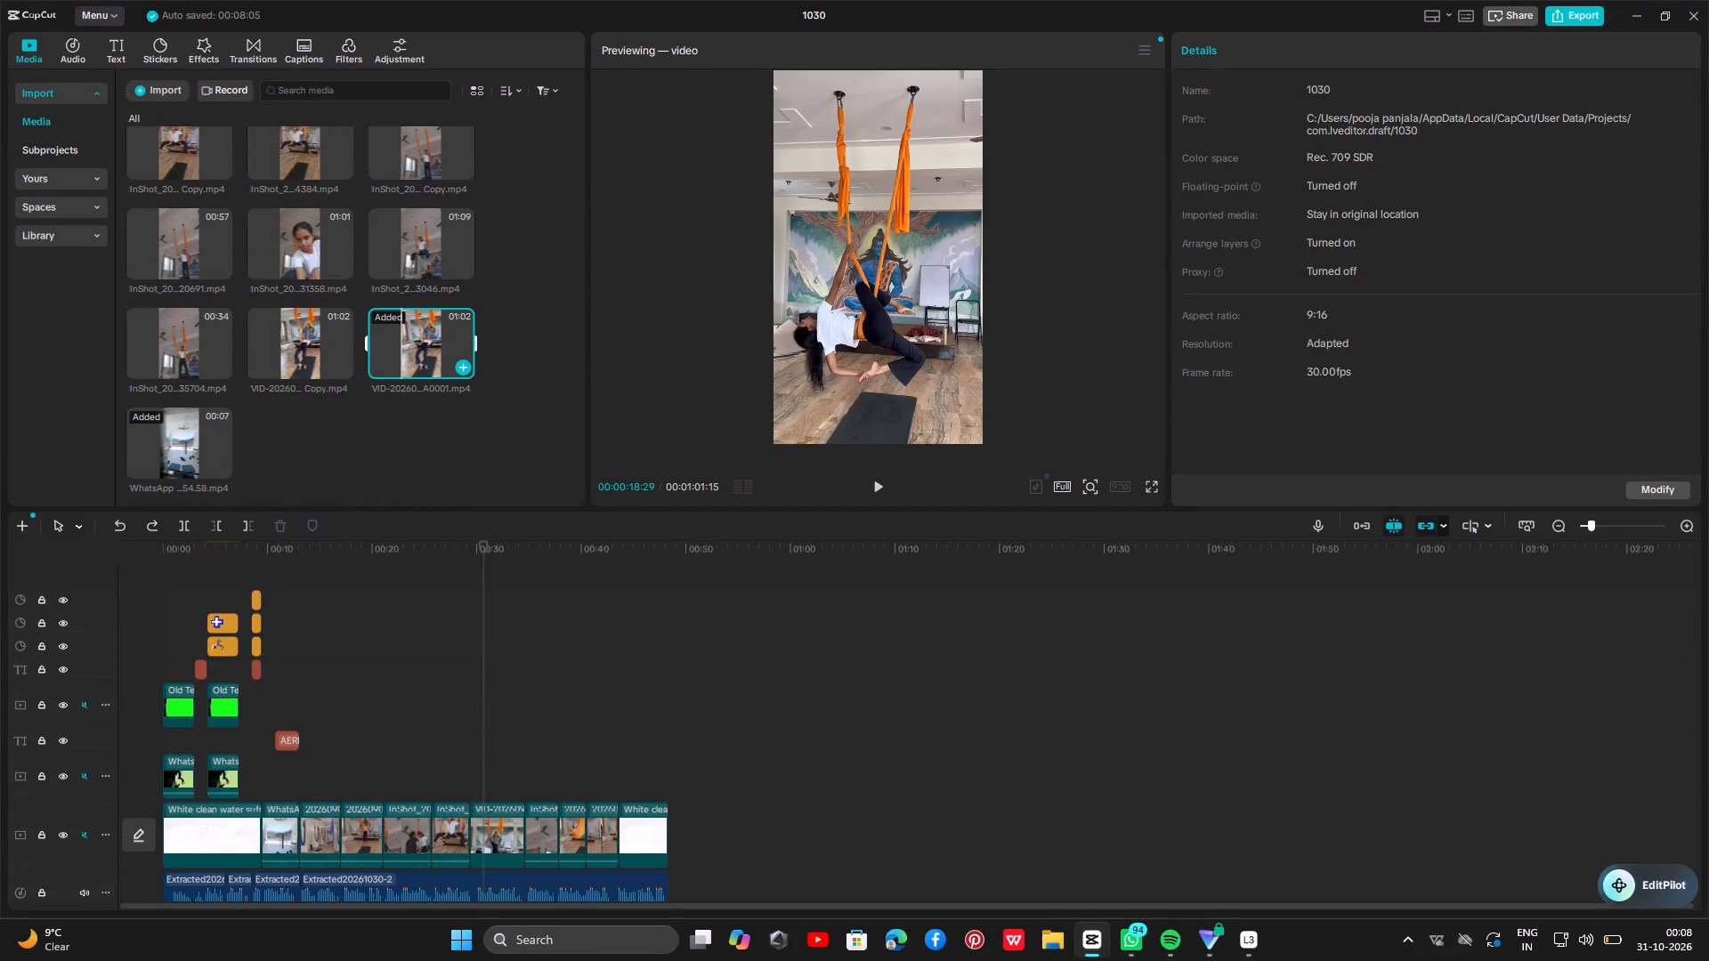
left_click(397, 351)
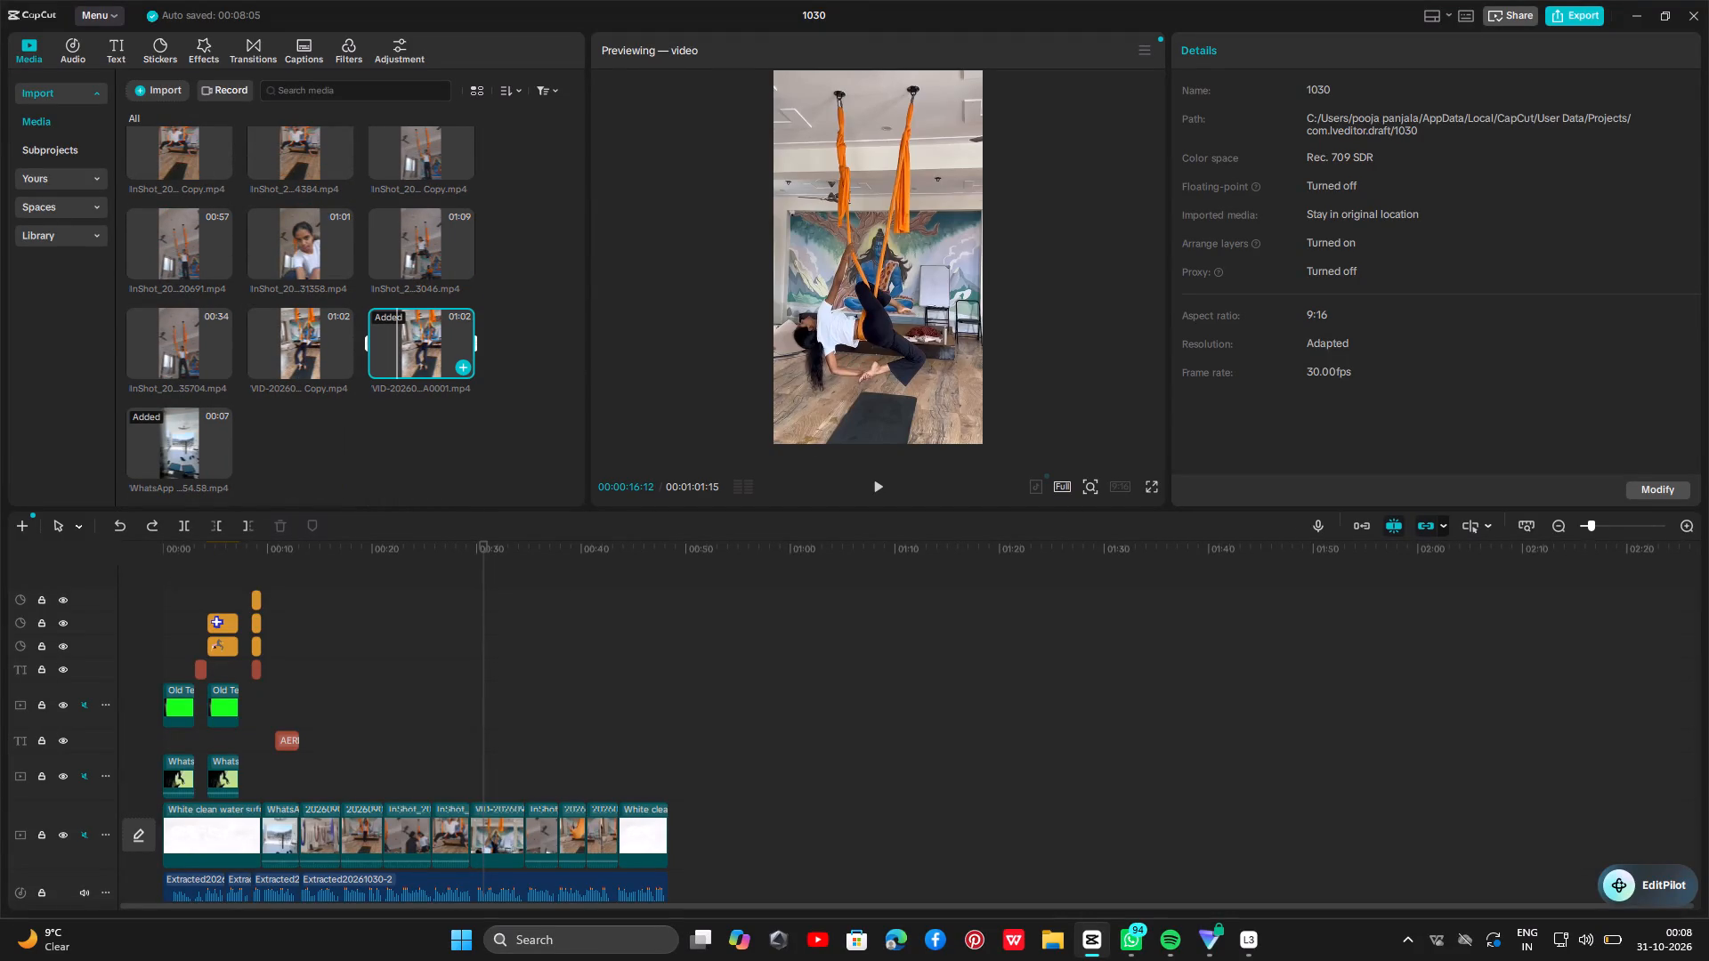
left_click(384, 354)
left_click_drag(420, 354, 442, 760)
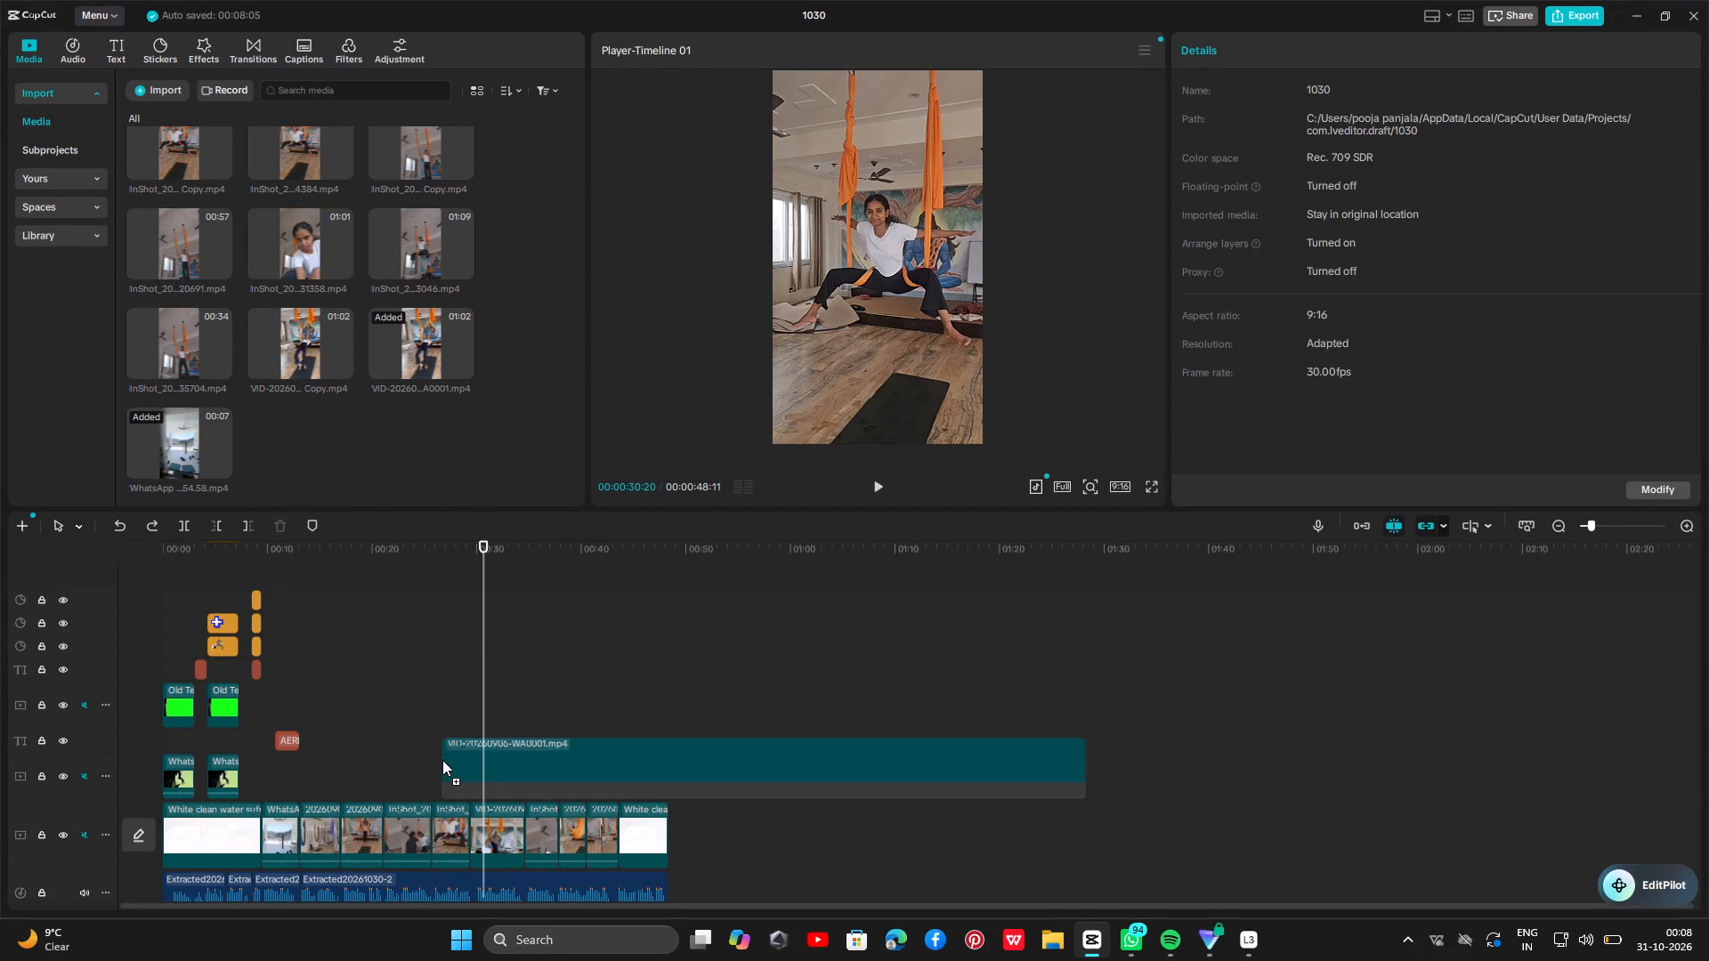
left_click_drag(442, 760, 459, 774)
scroll(602, 739, "down", 2)
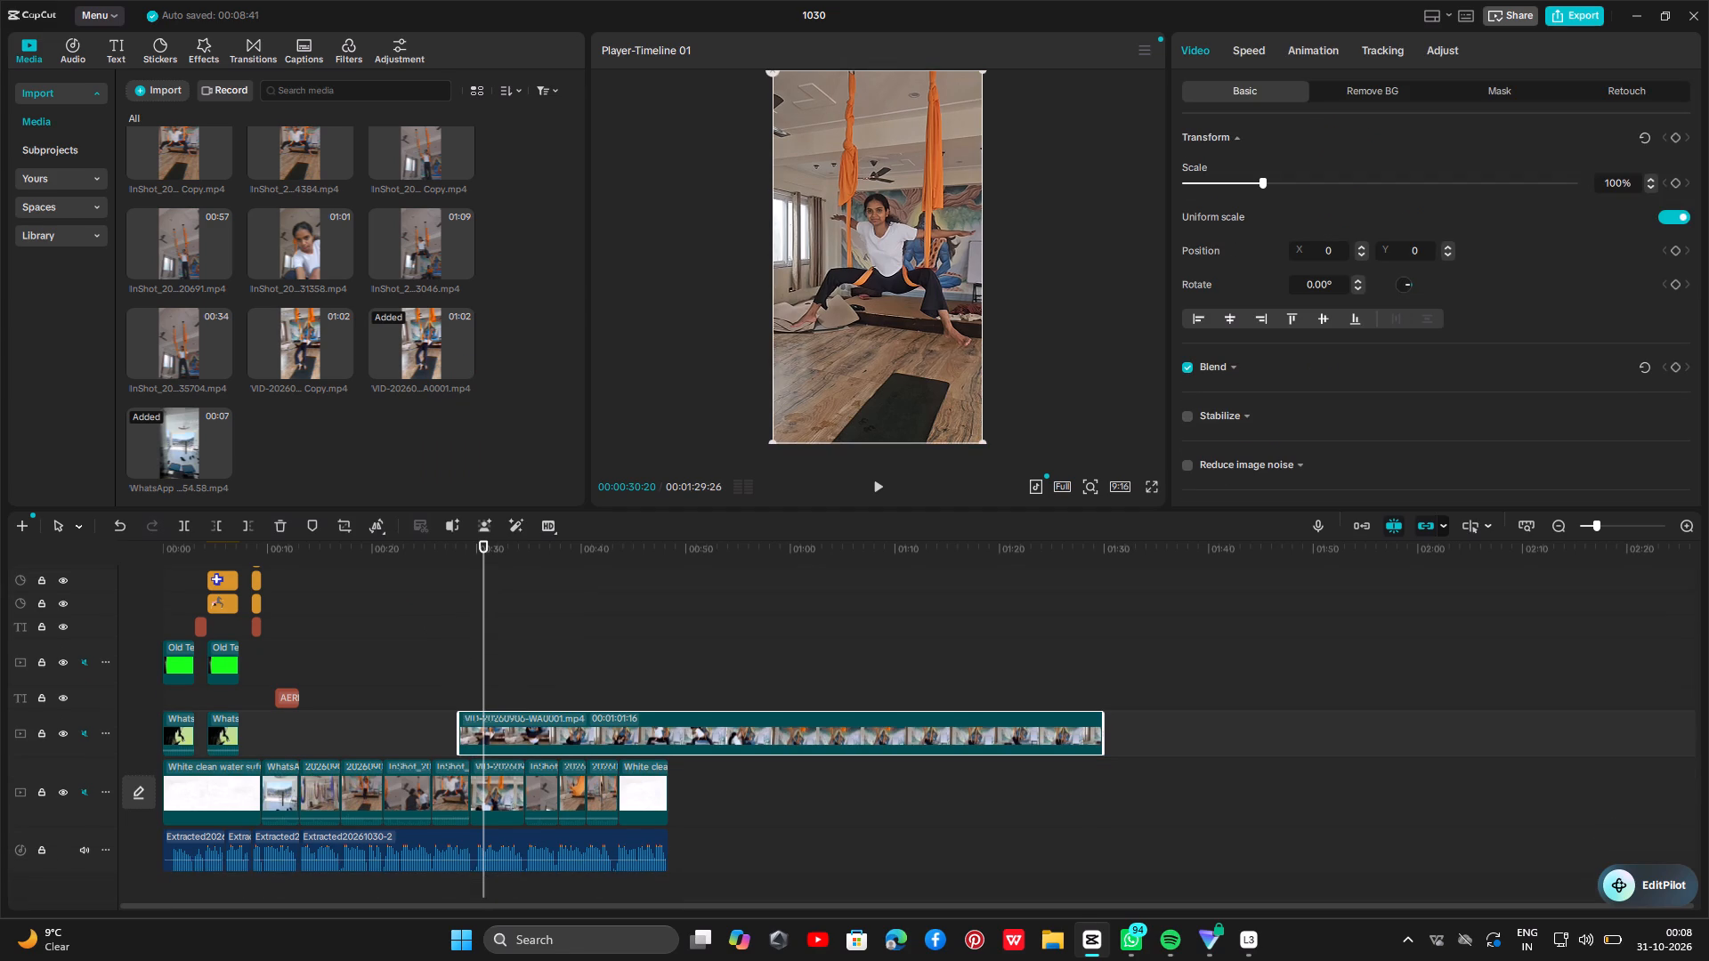
Move the added VID-20260906-WA0001.mp4 clip to the green screen clips' track, past the edit's end at about 01:14, checking playback along the way.
left_click(458, 699)
key("space")
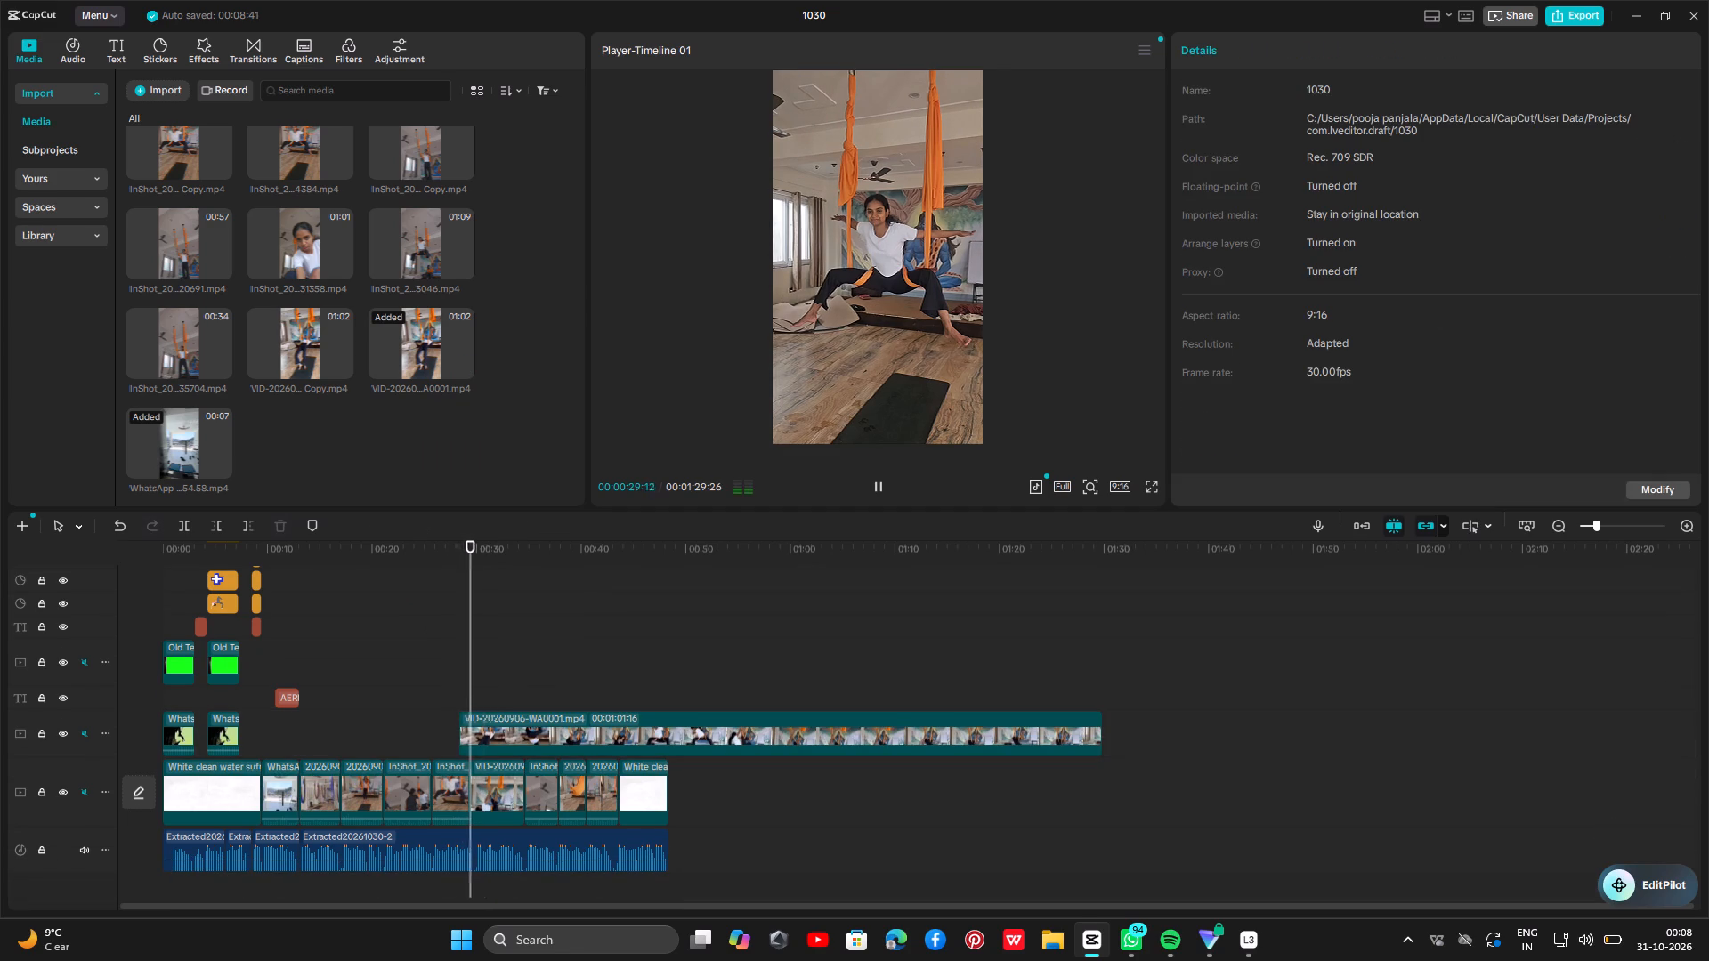
left_click(640, 729)
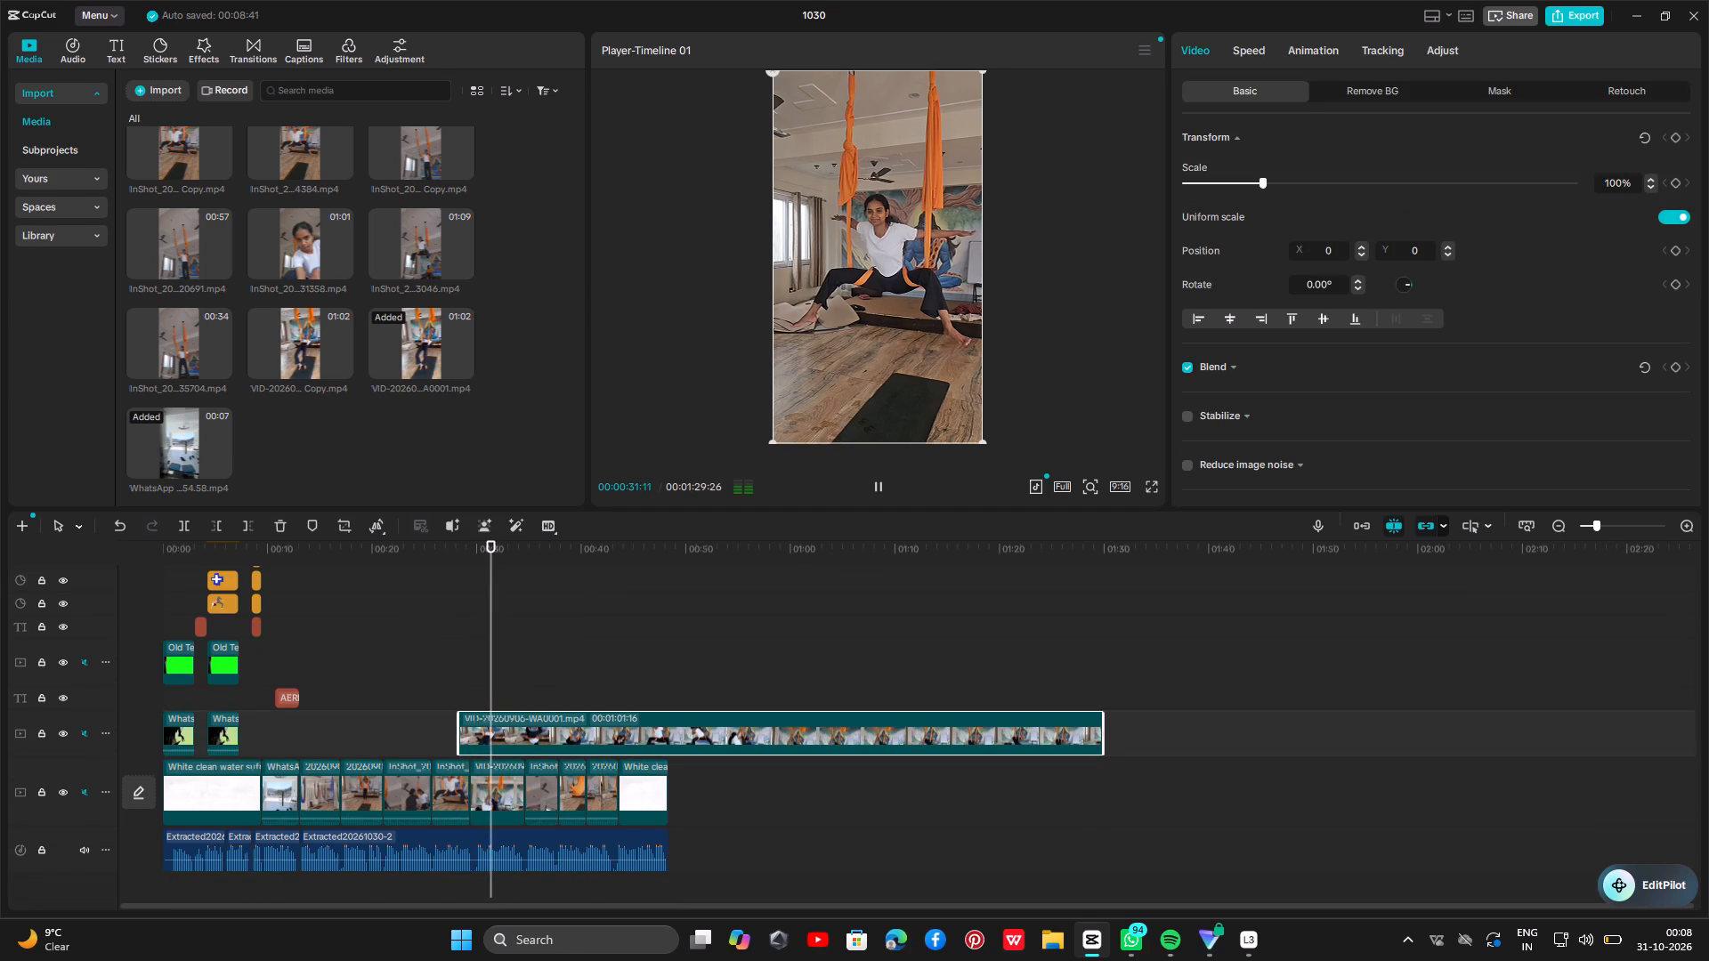
key("space")
left_click_drag(640, 728, 492, 658)
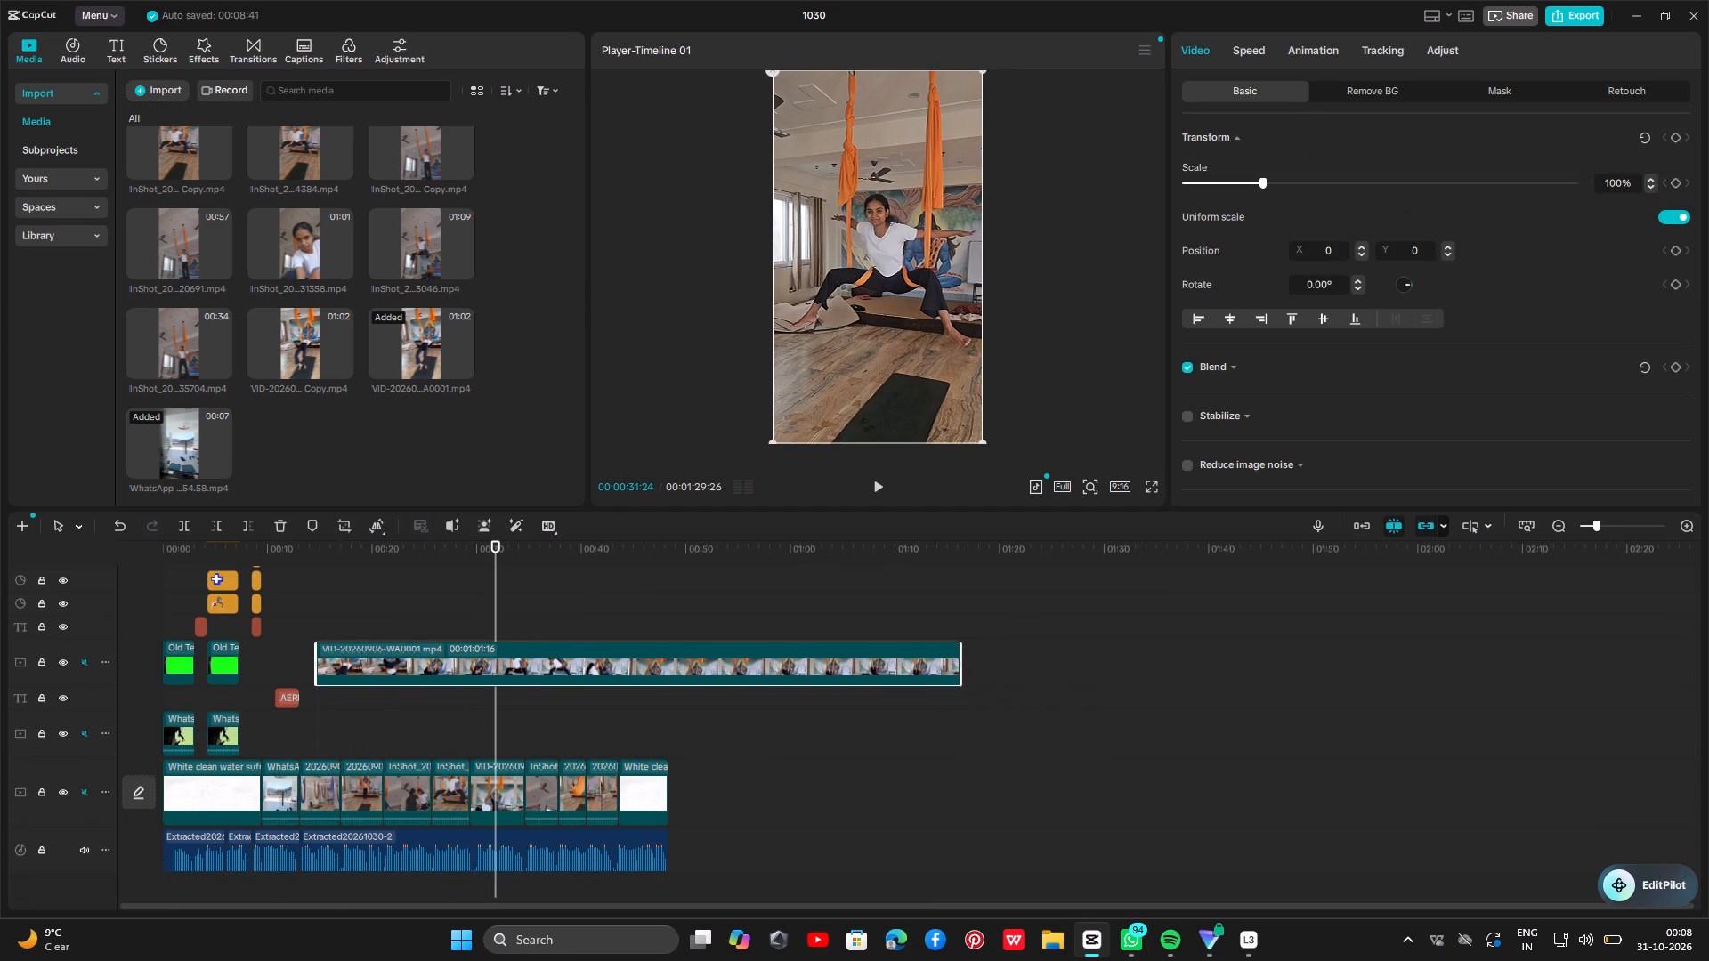
left_click_drag(492, 658, 491, 660)
left_click(346, 597)
key("space")
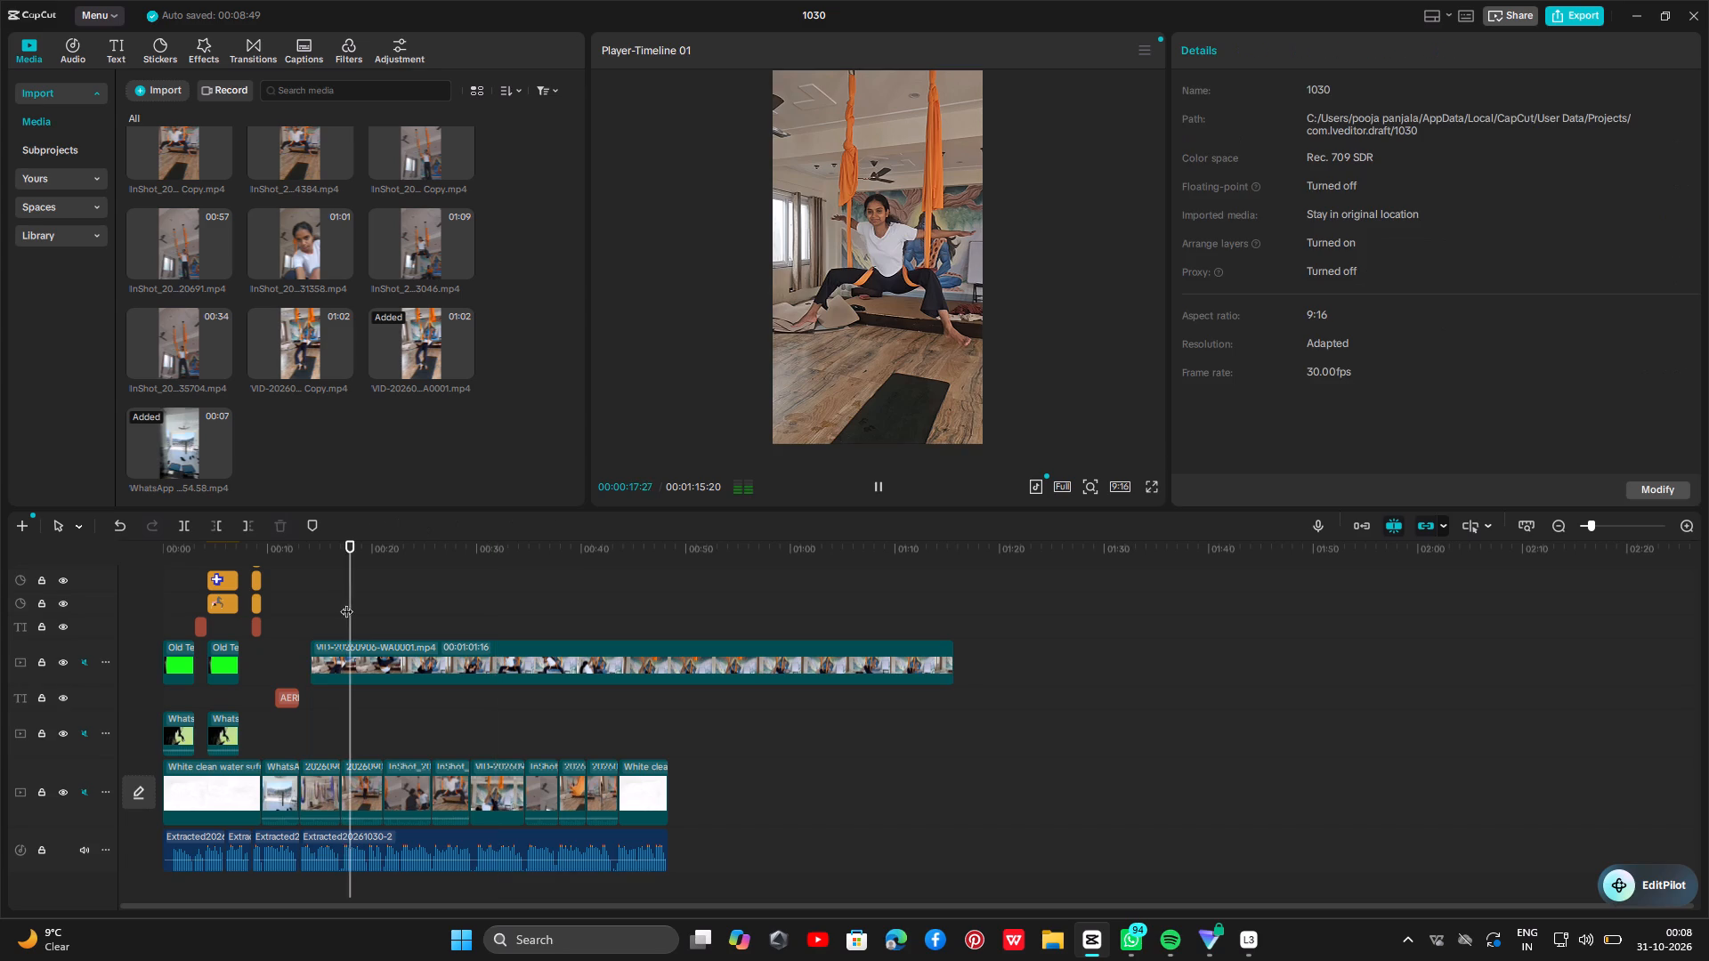
left_click_drag(474, 644, 1101, 662)
key("space")
left_click(1100, 661)
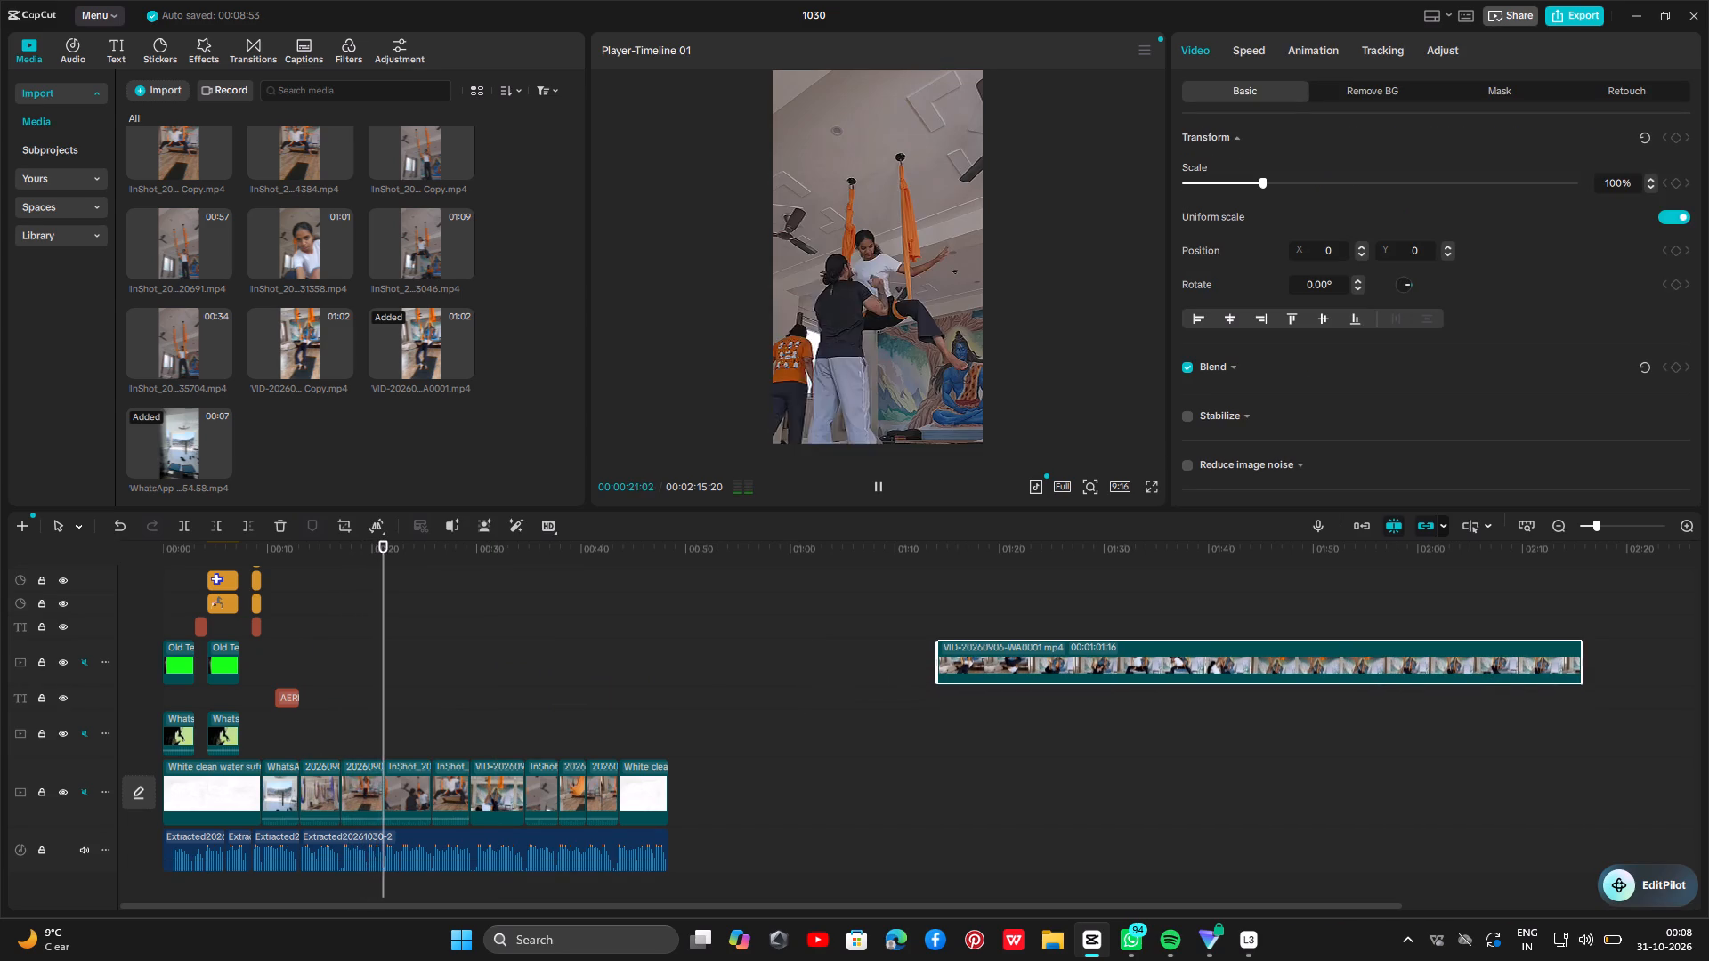
key("space")
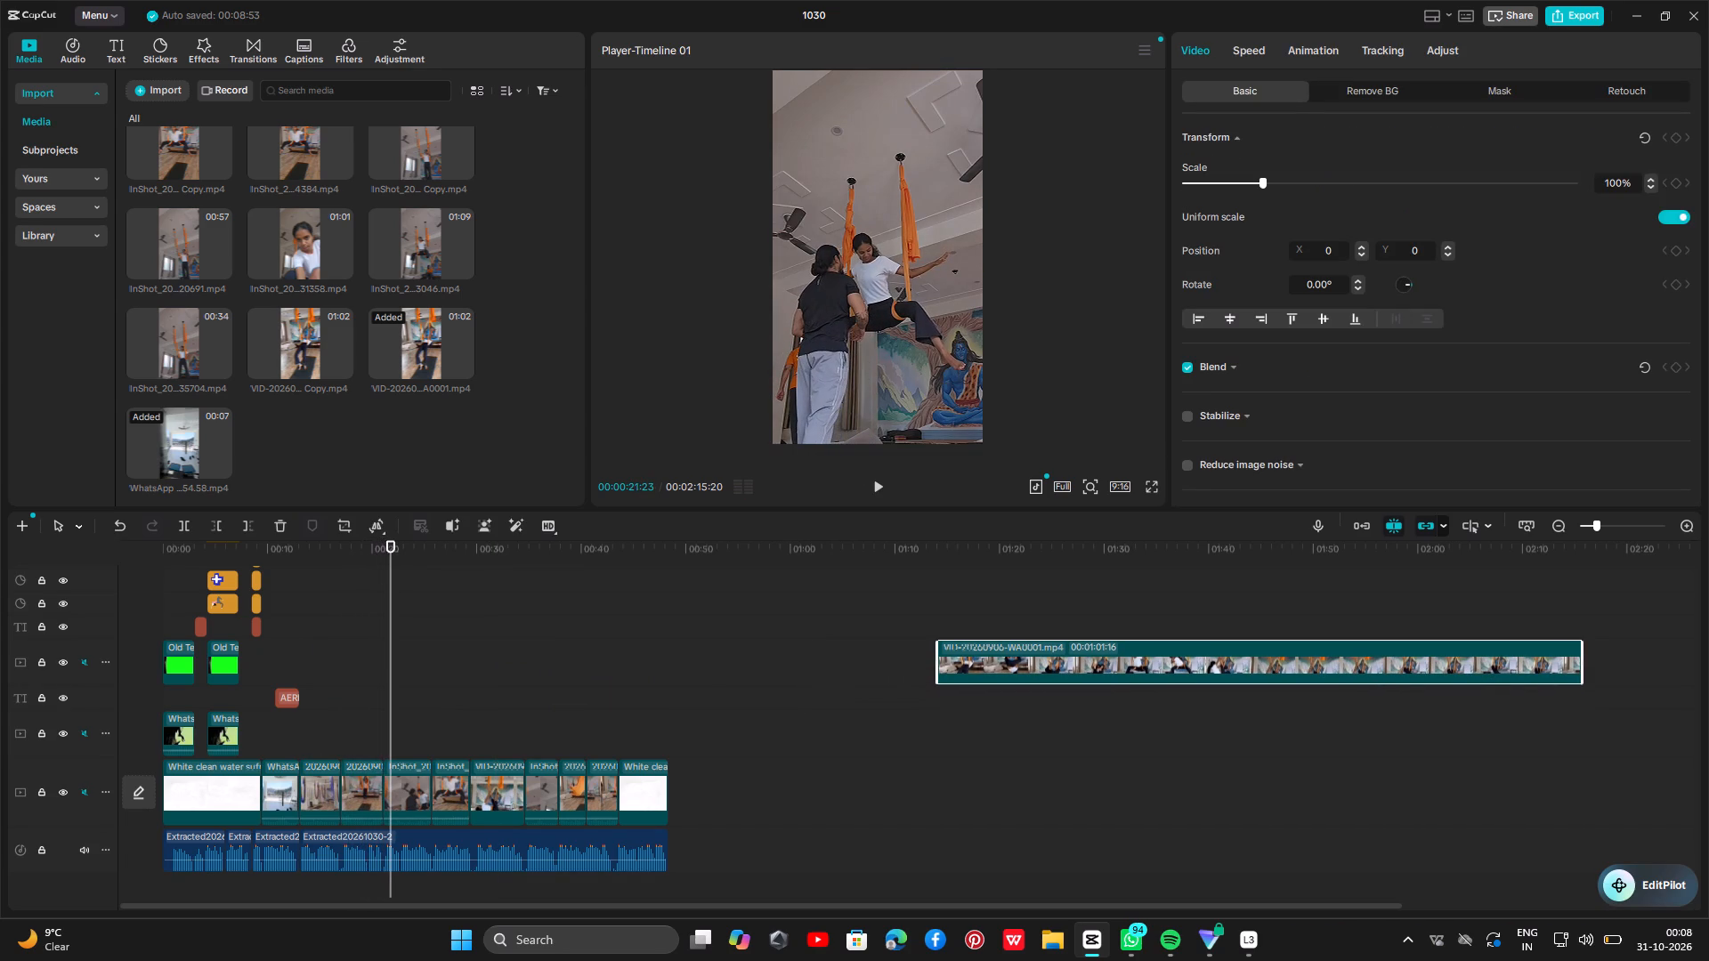
Delete the long VID-20260906-WA0001.mp4 clip past the edit's end on the green screen clips' track.
left_click(1100, 661)
key("BackSpace")
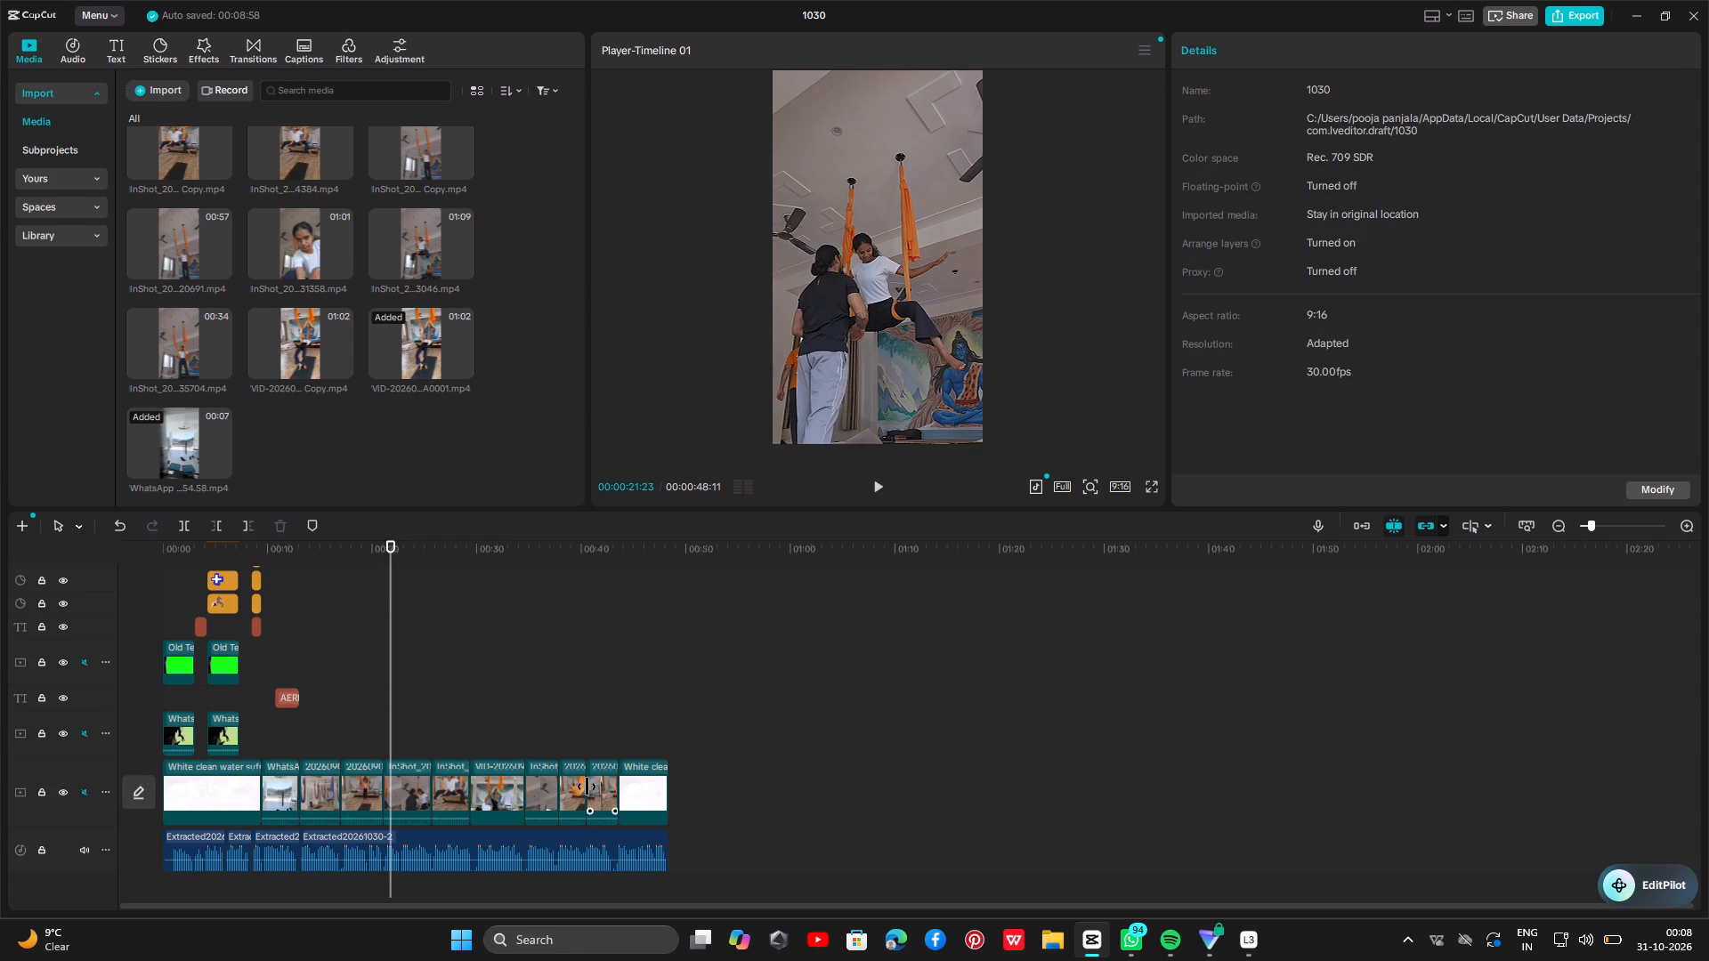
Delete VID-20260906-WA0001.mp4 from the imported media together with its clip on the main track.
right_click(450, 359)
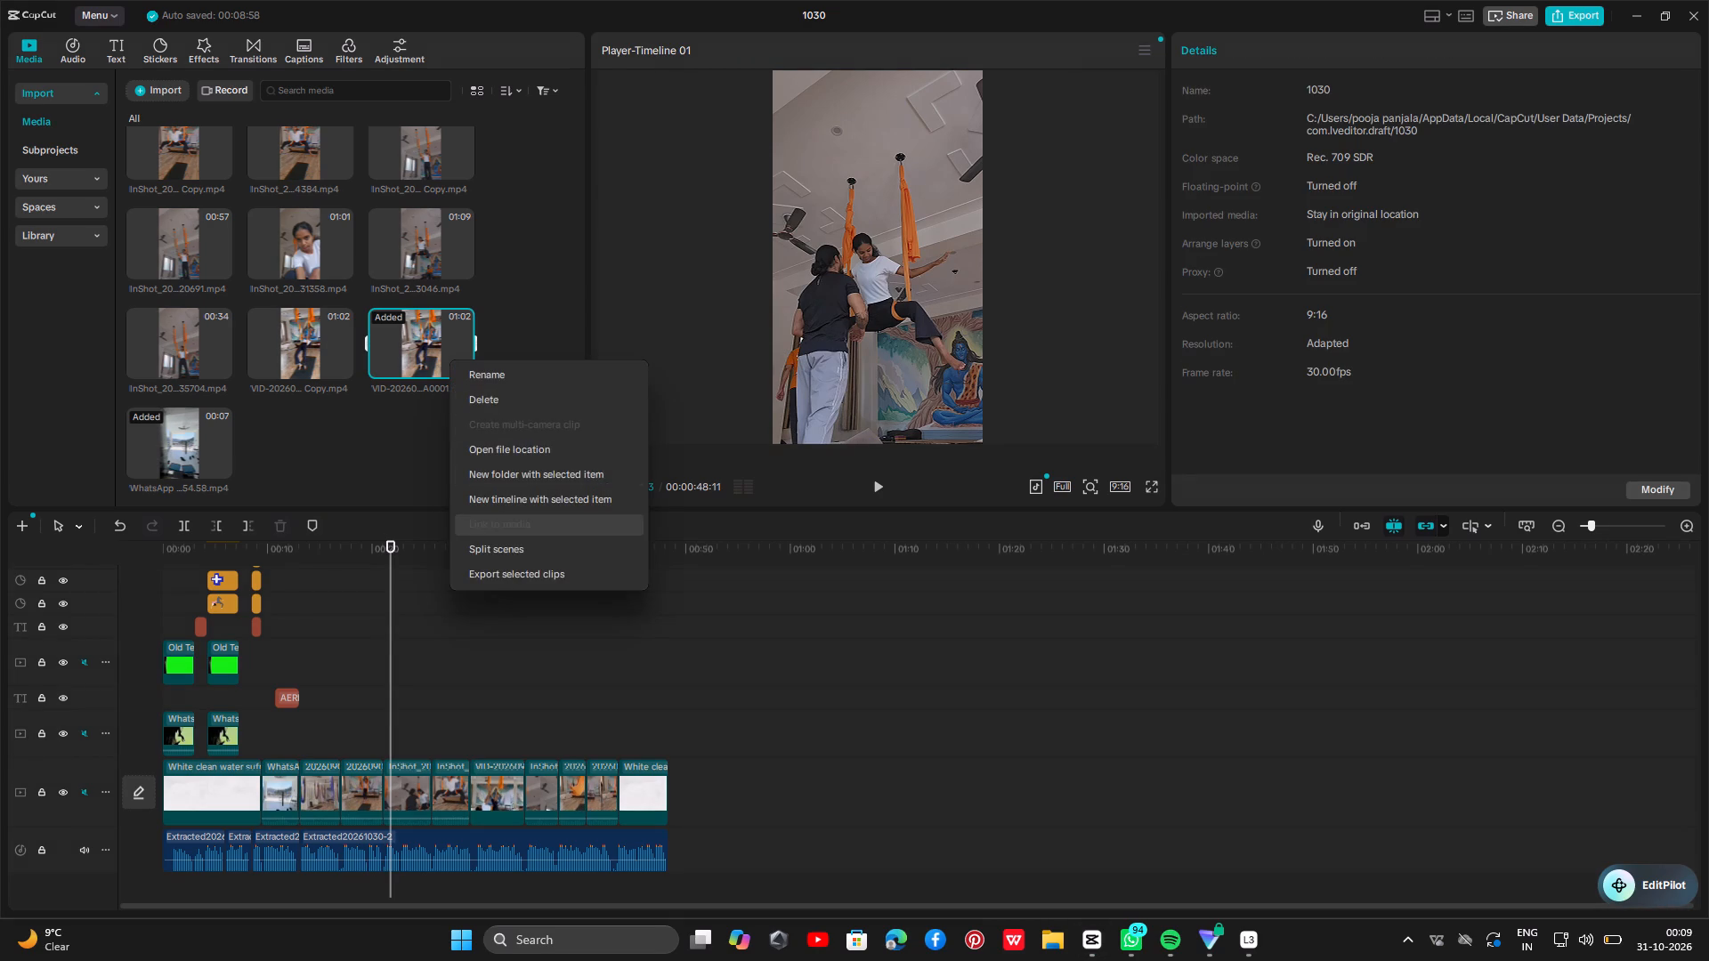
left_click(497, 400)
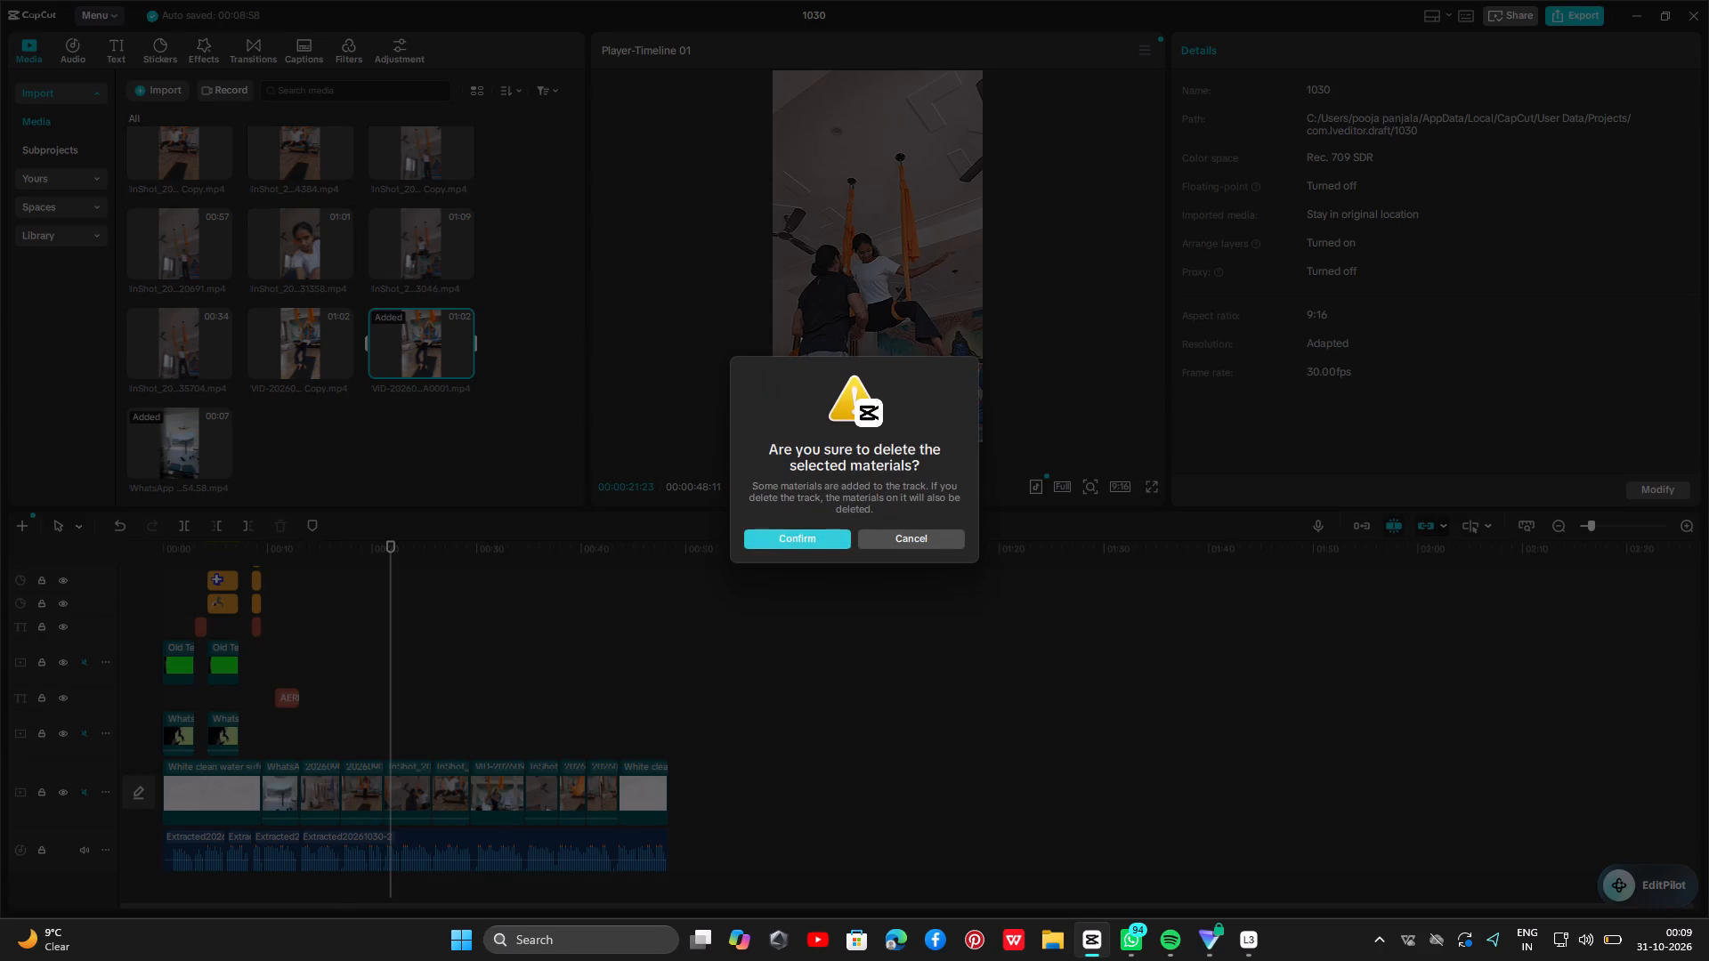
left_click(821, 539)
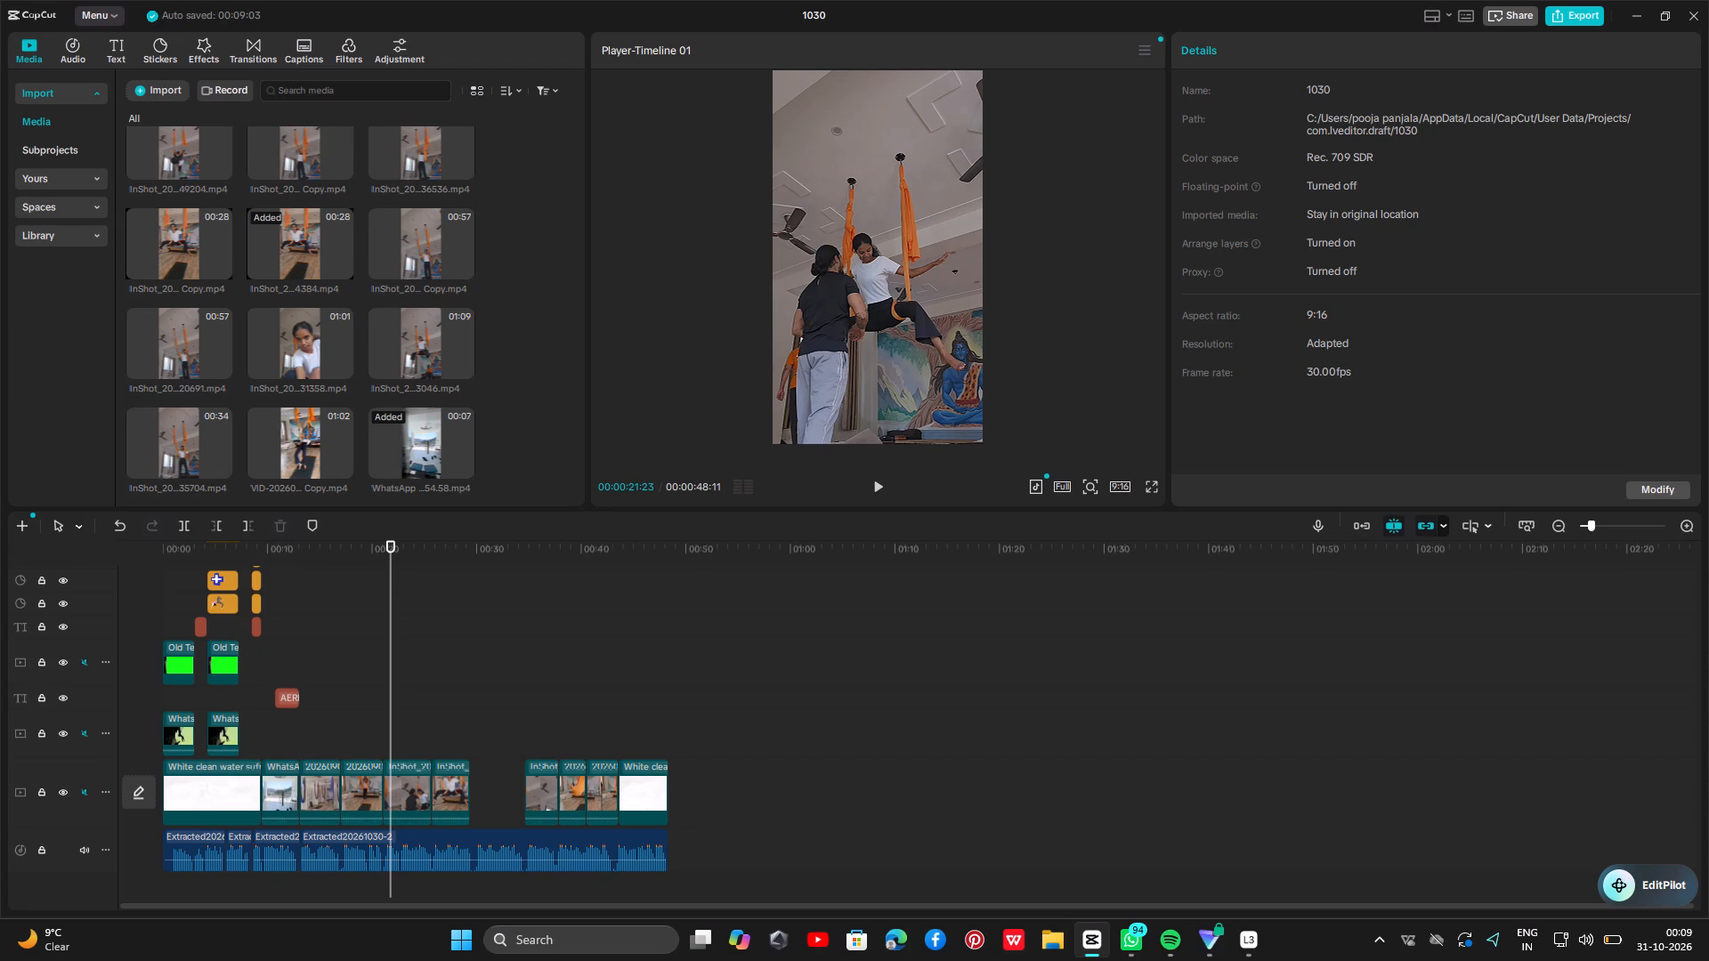
Look through the 2026-44 folder on the device for replacement footage to import, leaving without importing anything.
left_click(157, 97)
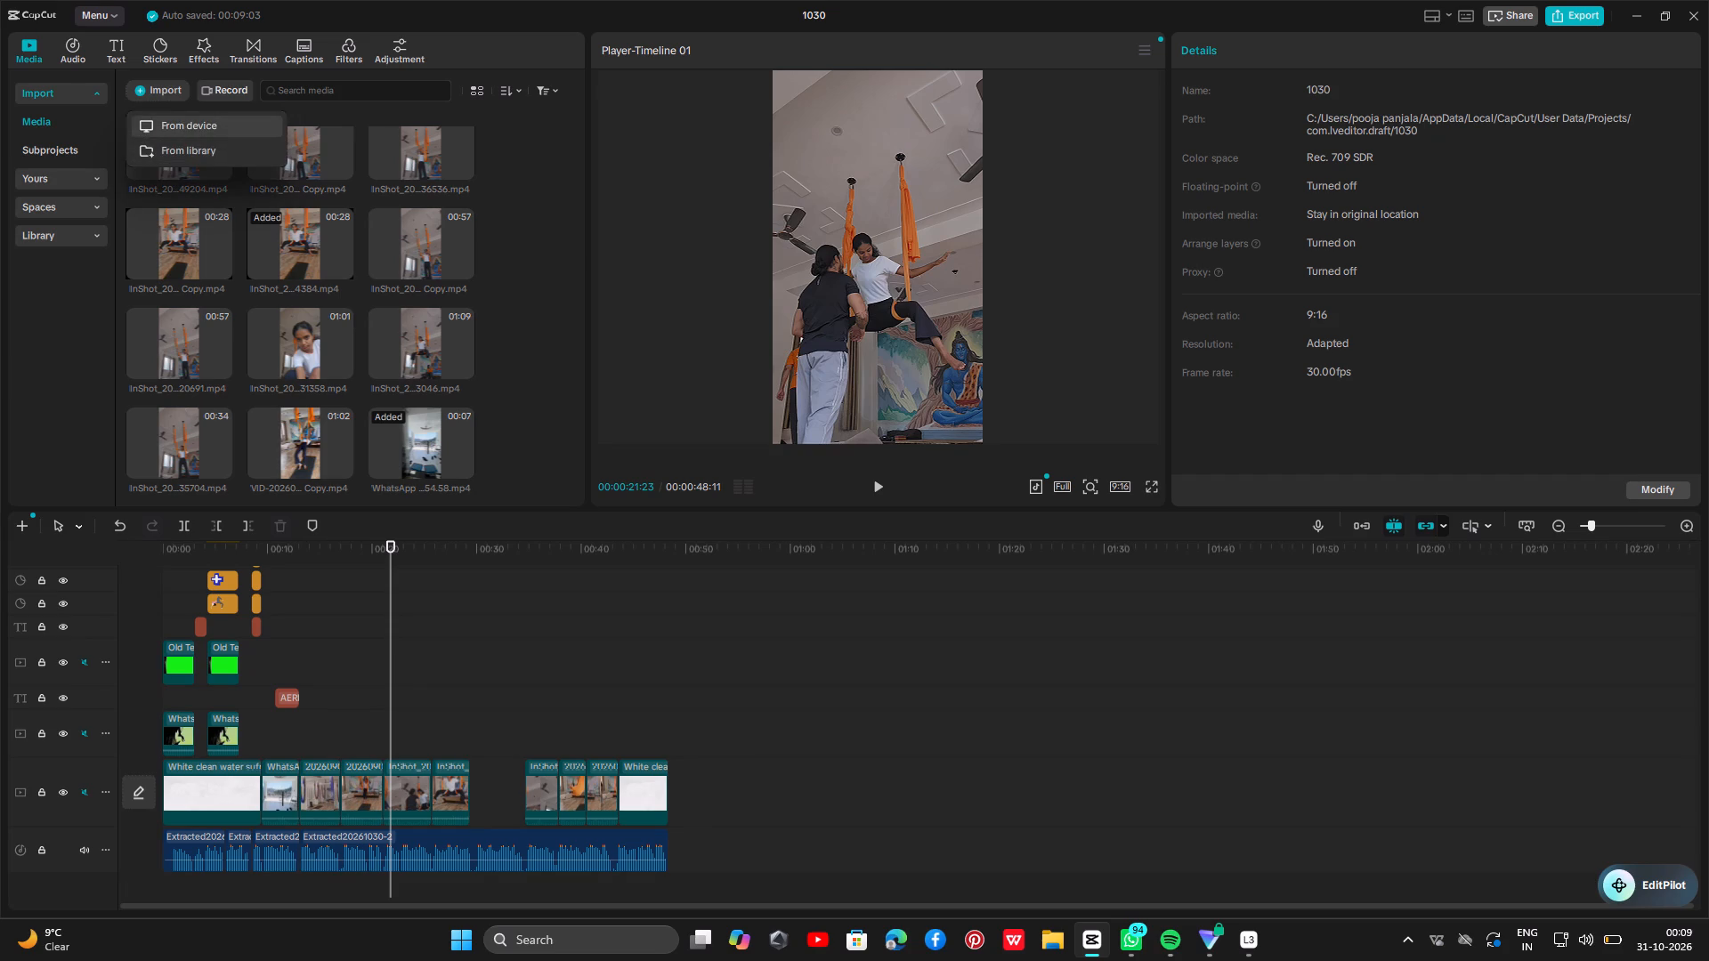
left_click(247, 129)
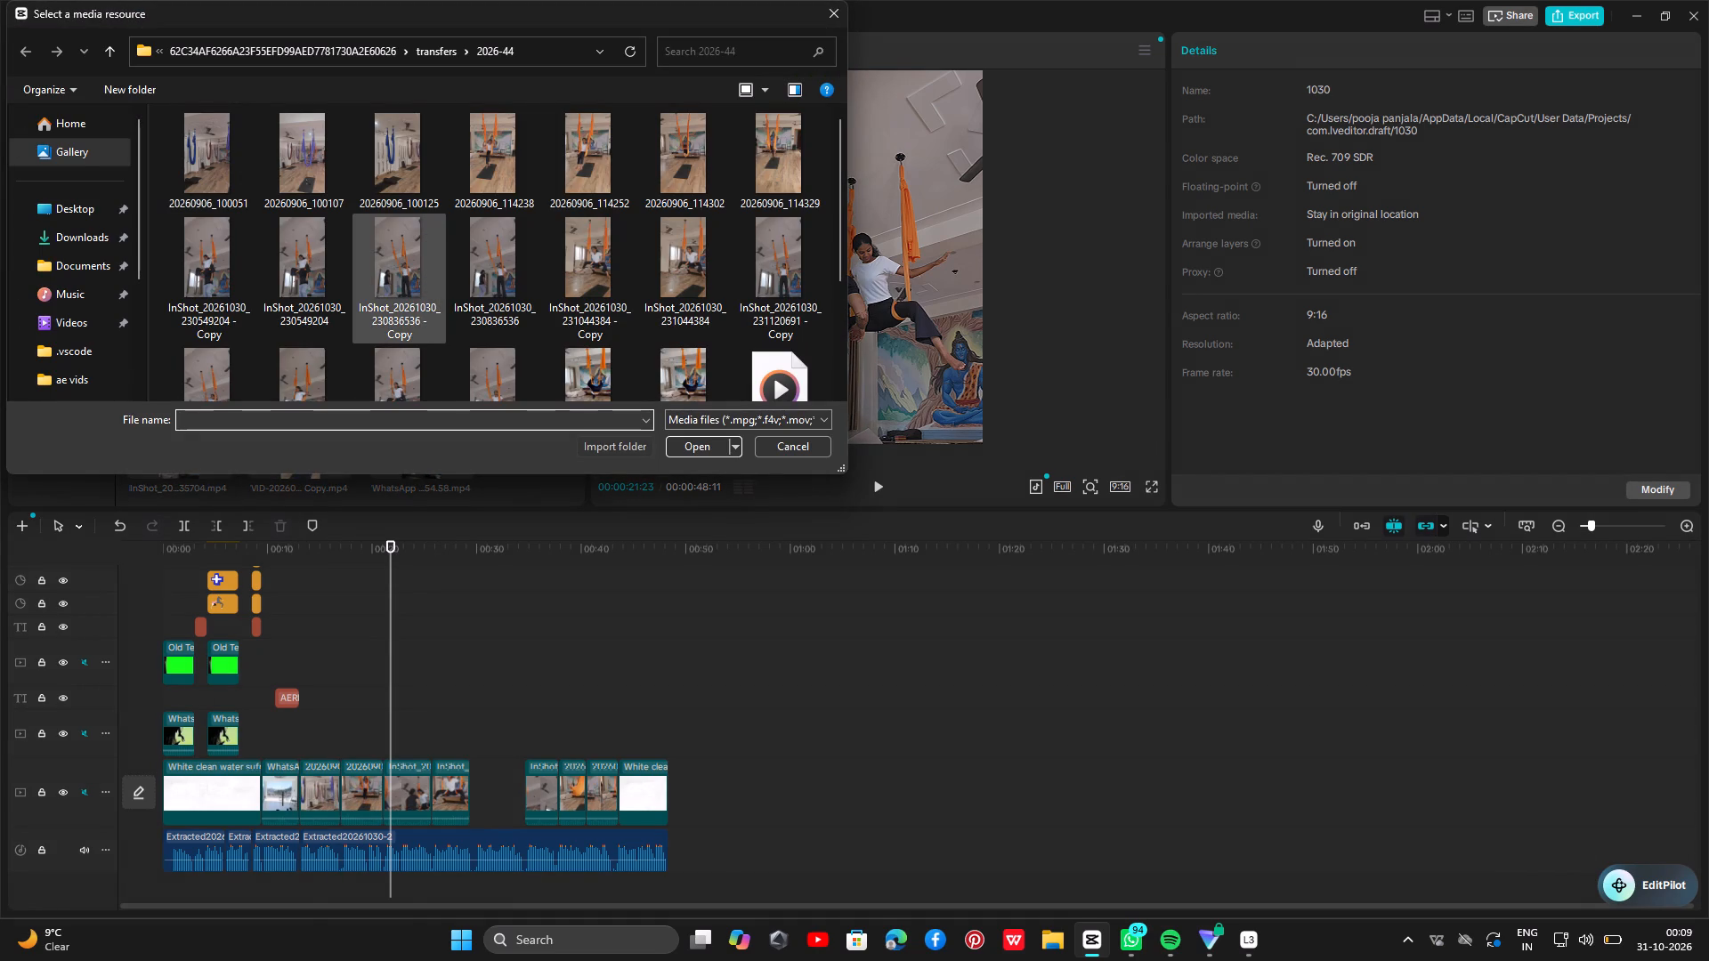
scroll(424, 254, "down", 3)
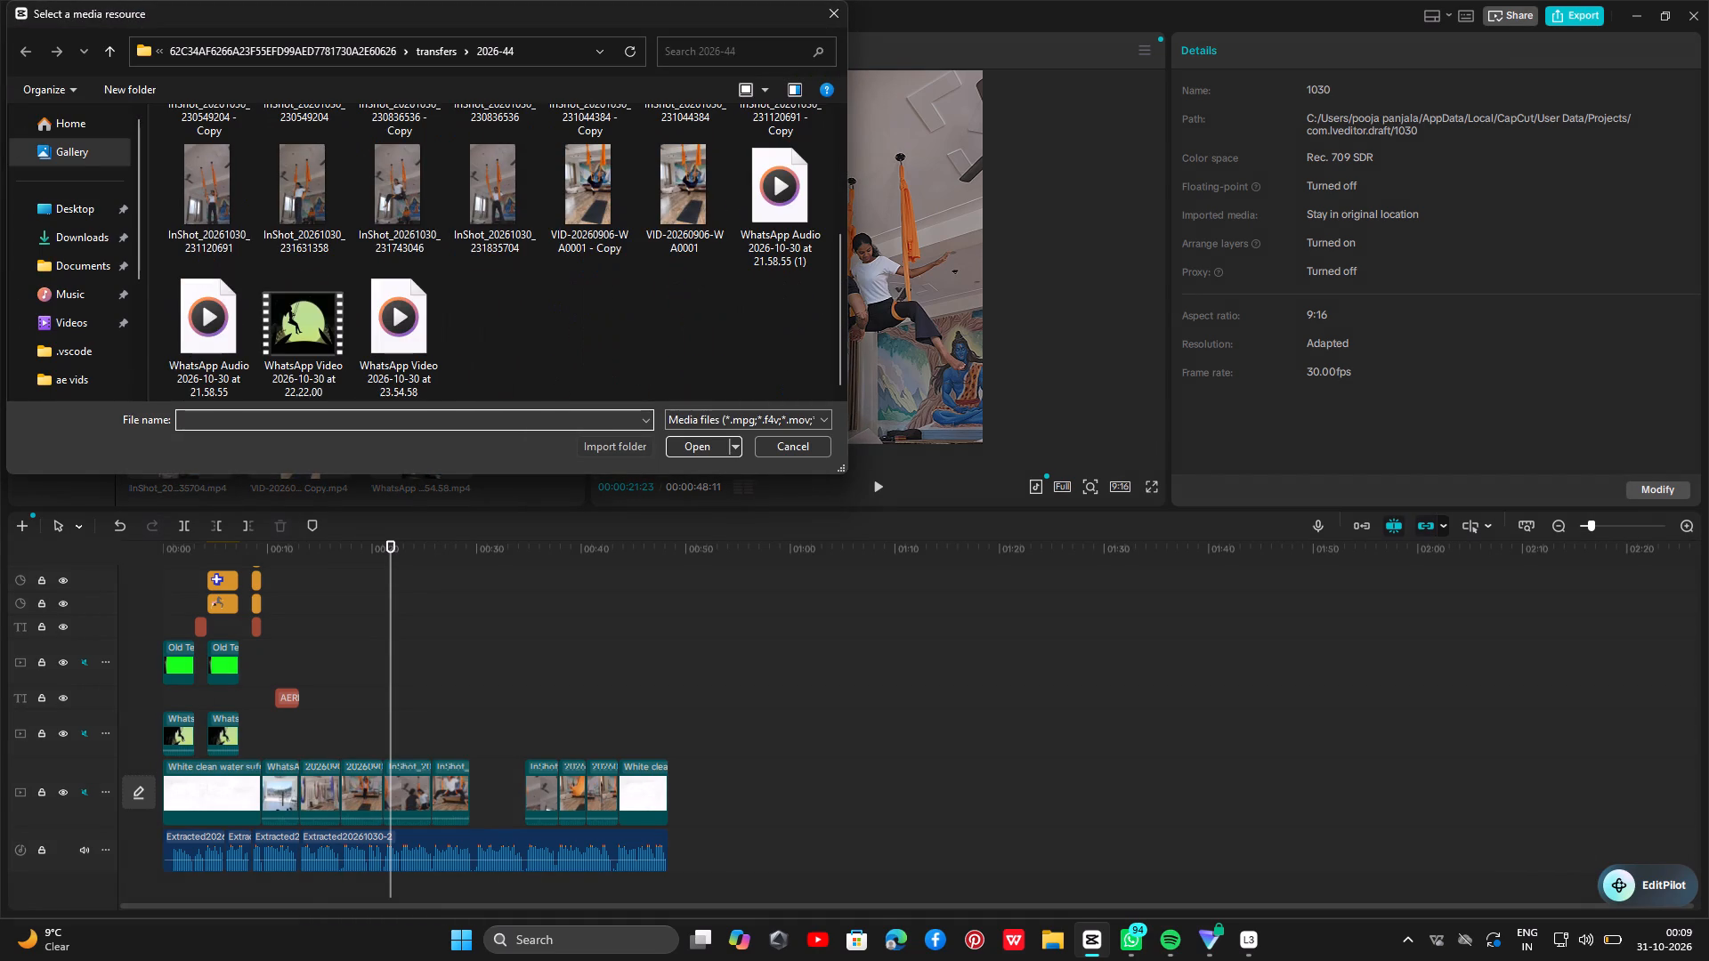
scroll(312, 247, "up", 1)
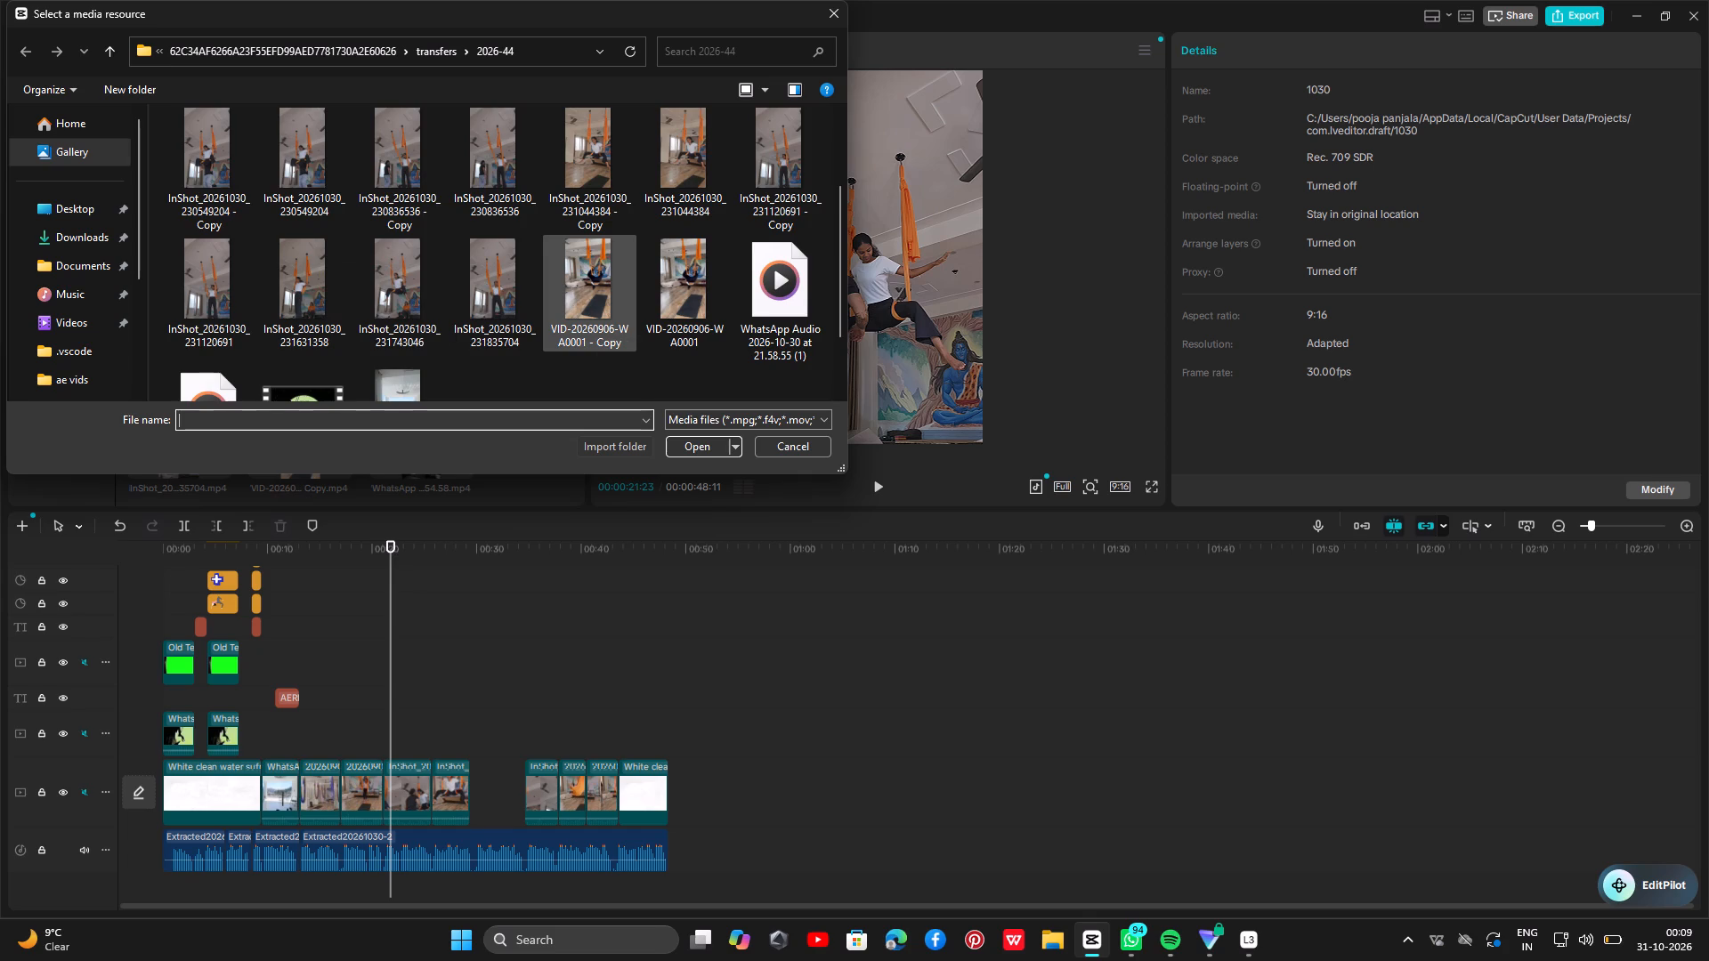
scroll(596, 319, "up", 1)
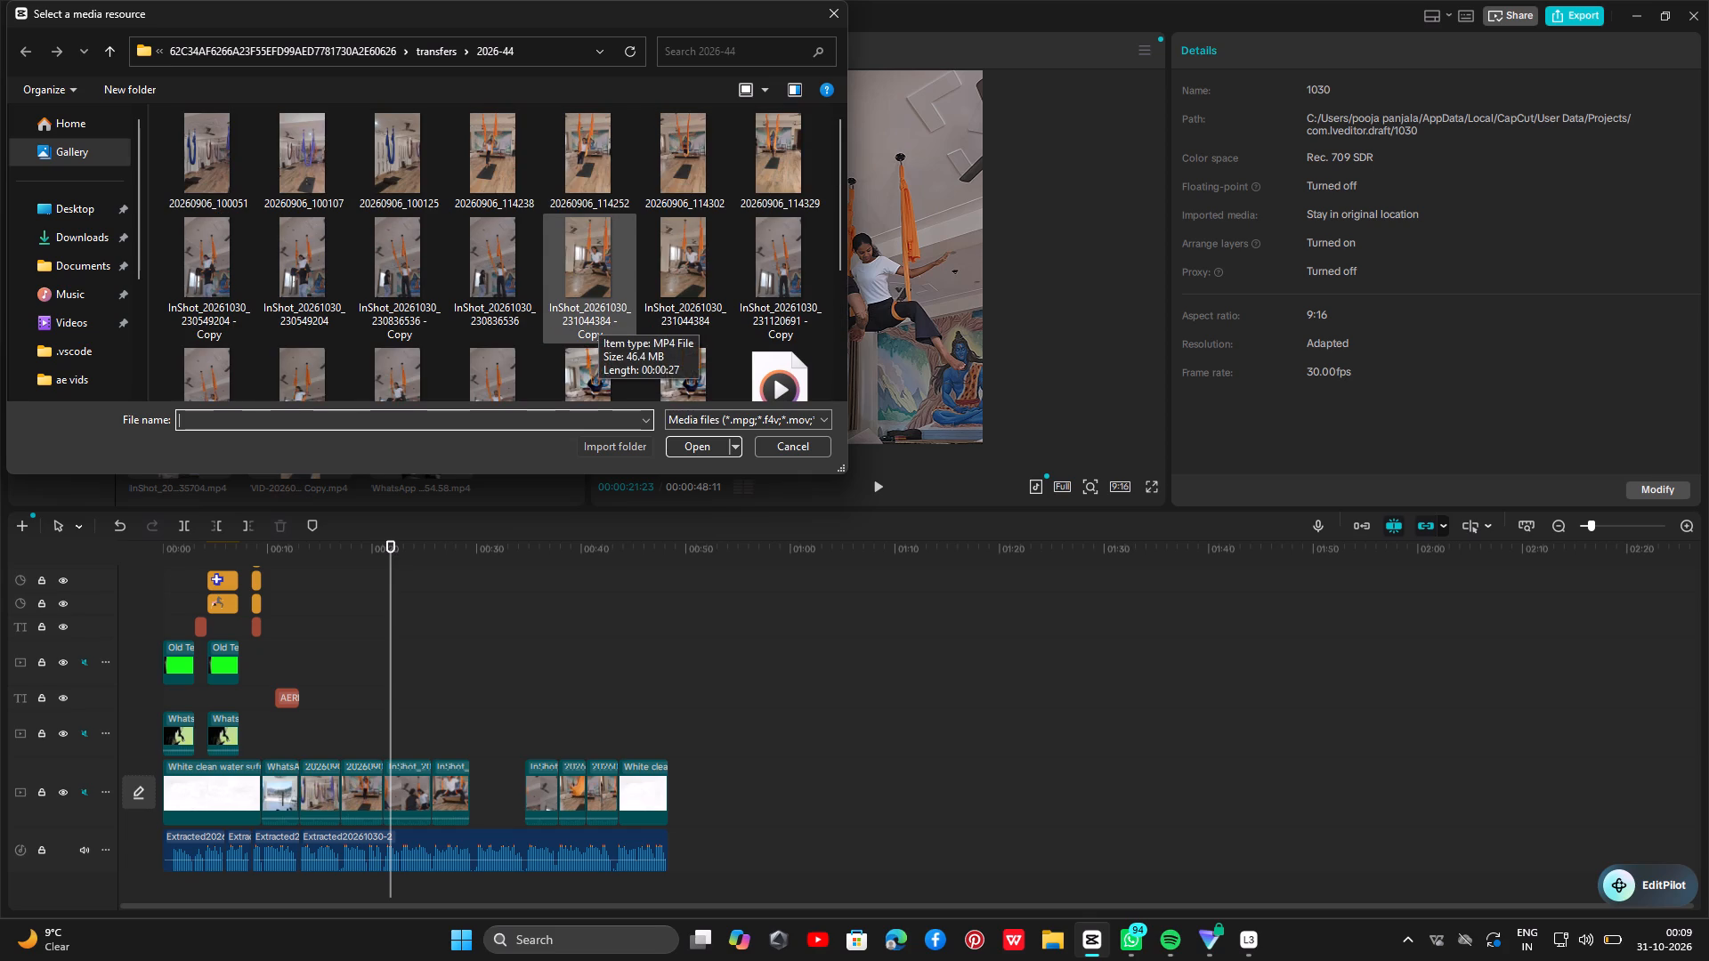
scroll(598, 319, "down", 2)
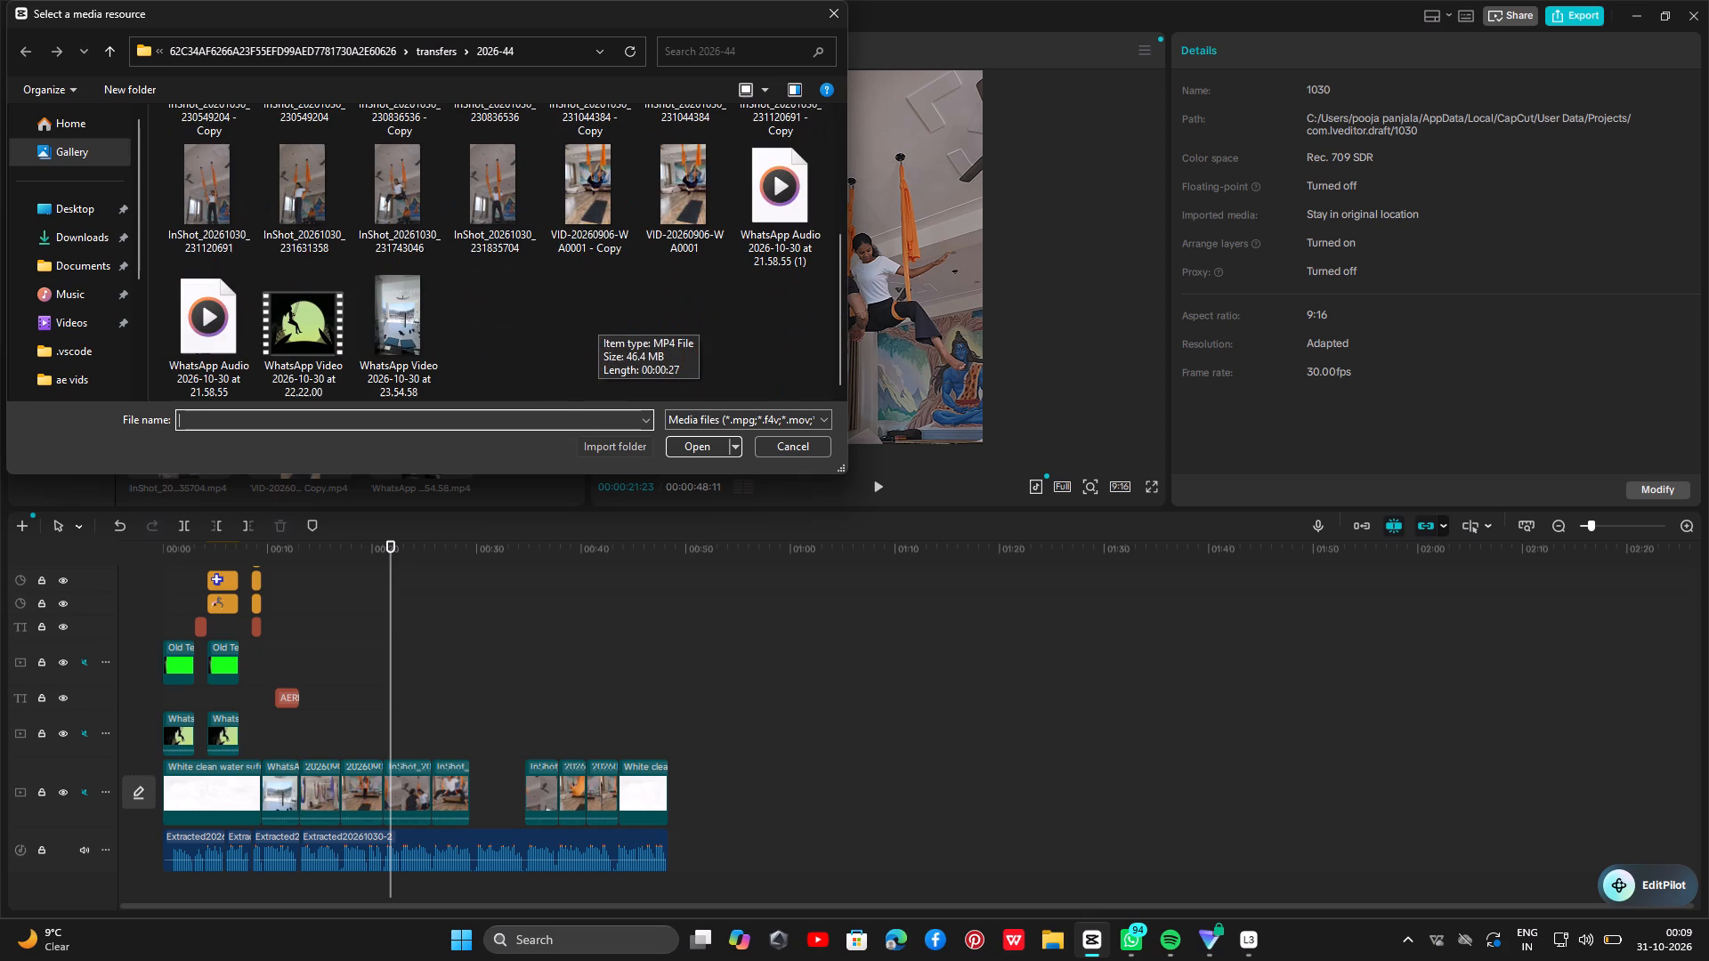
left_click(817, 443)
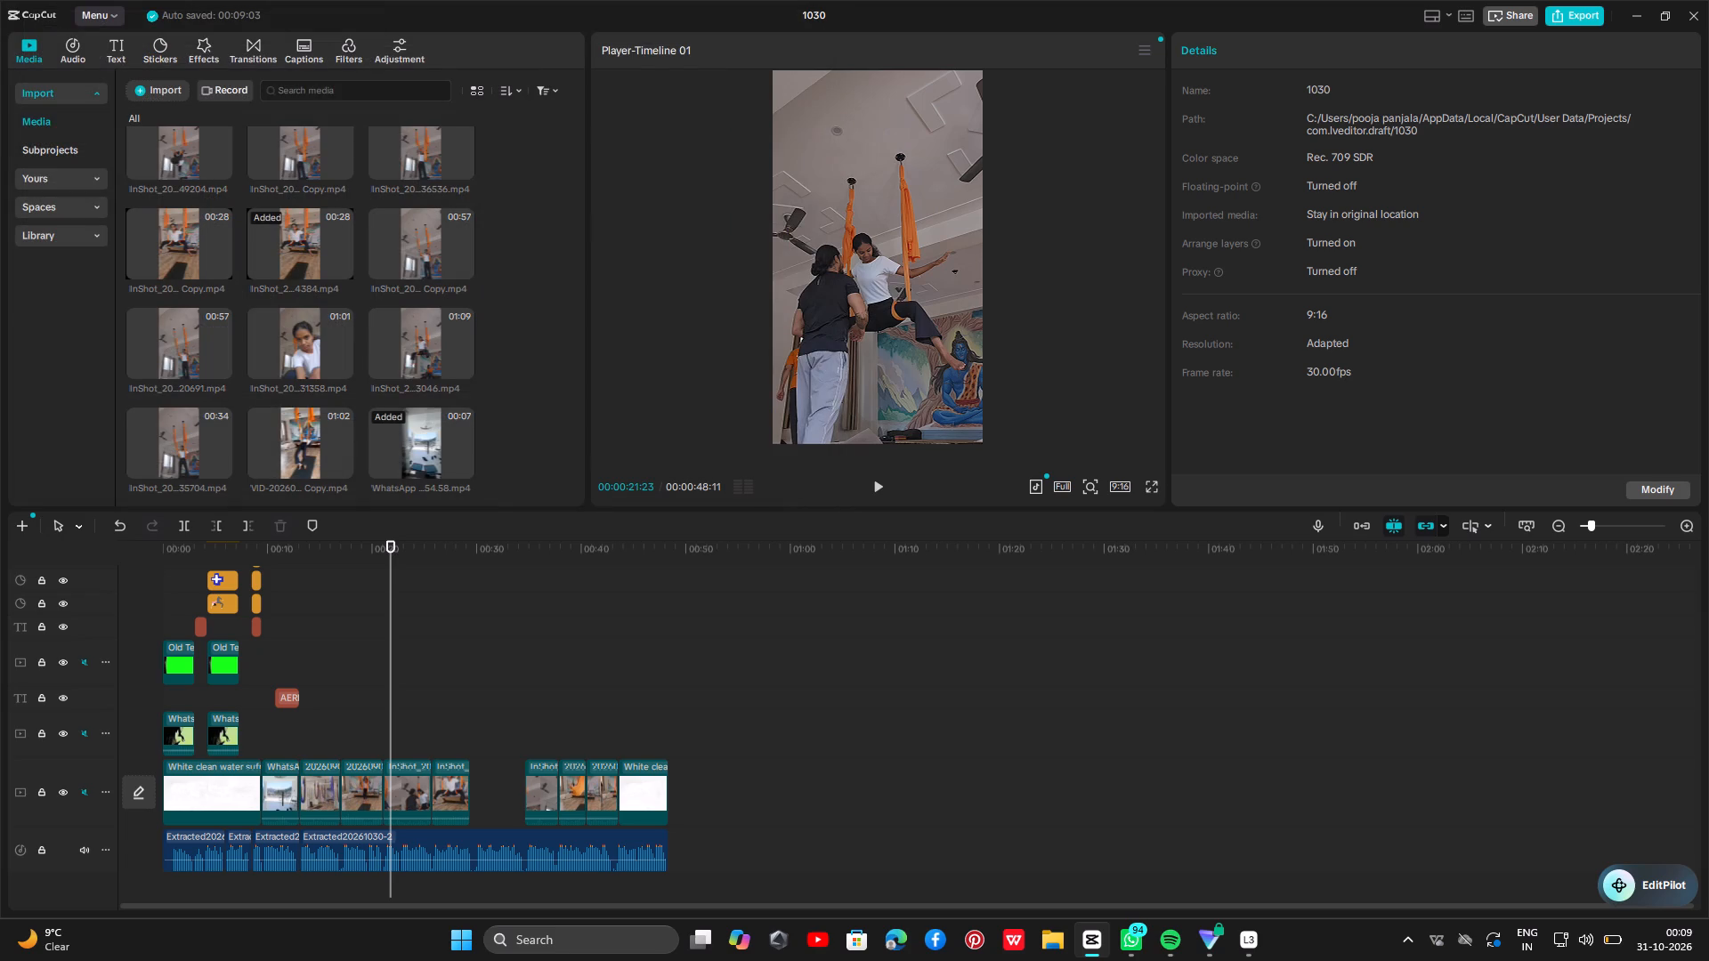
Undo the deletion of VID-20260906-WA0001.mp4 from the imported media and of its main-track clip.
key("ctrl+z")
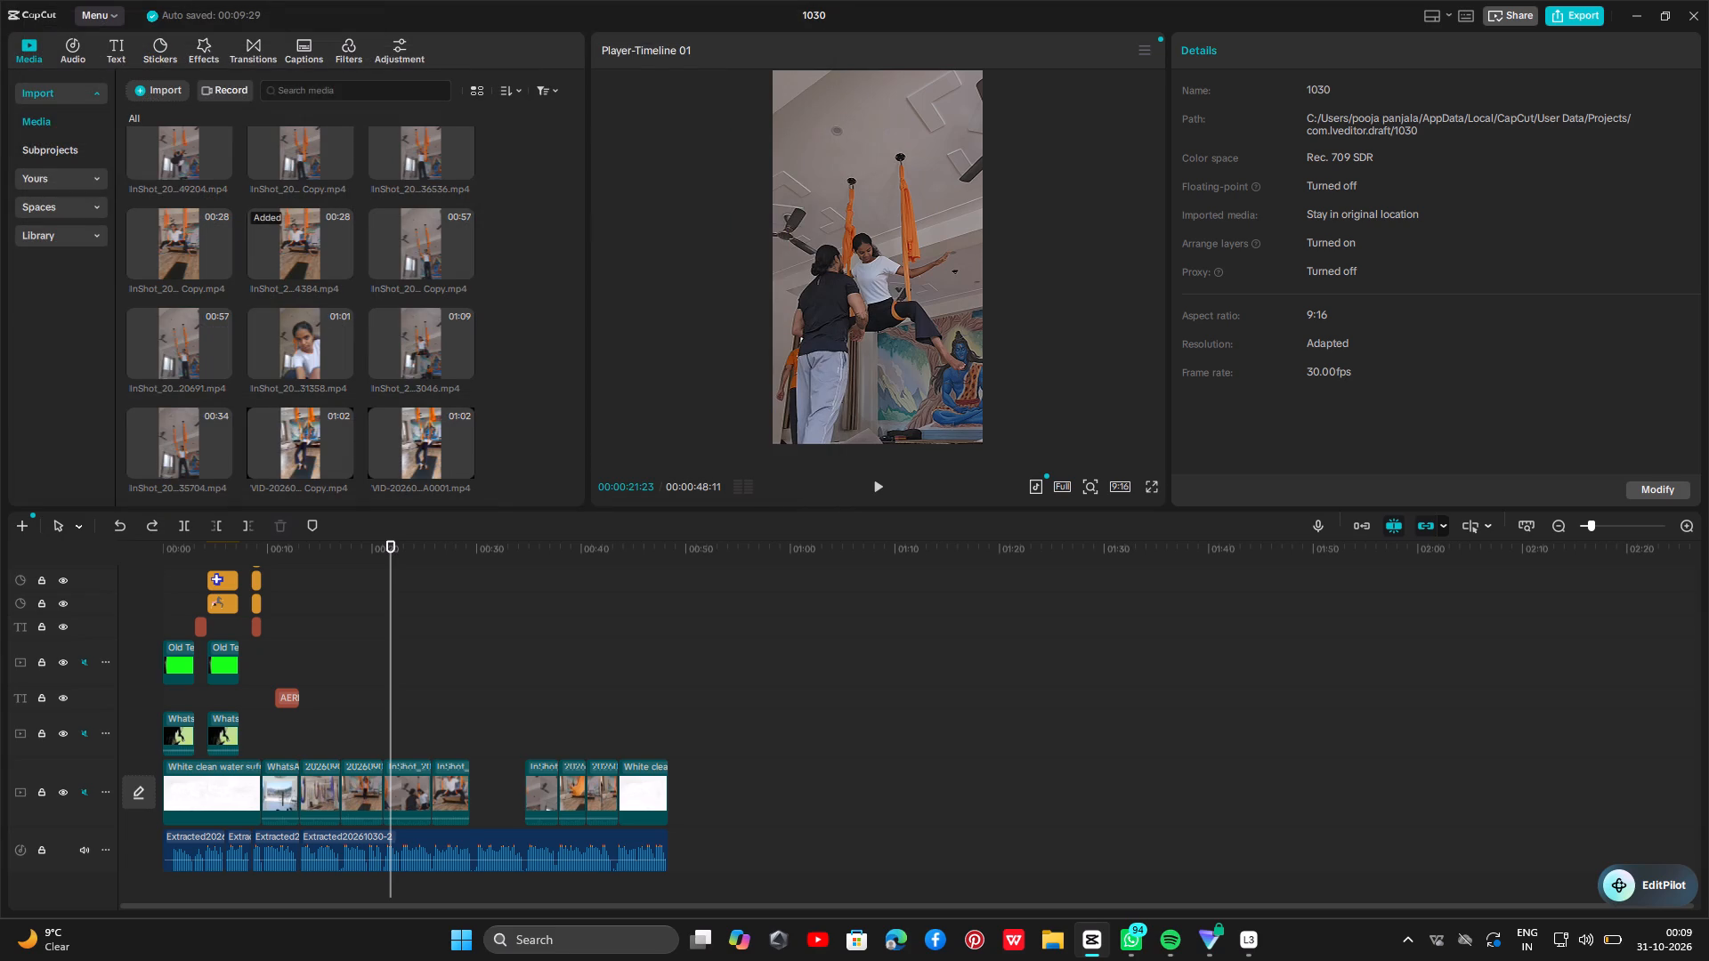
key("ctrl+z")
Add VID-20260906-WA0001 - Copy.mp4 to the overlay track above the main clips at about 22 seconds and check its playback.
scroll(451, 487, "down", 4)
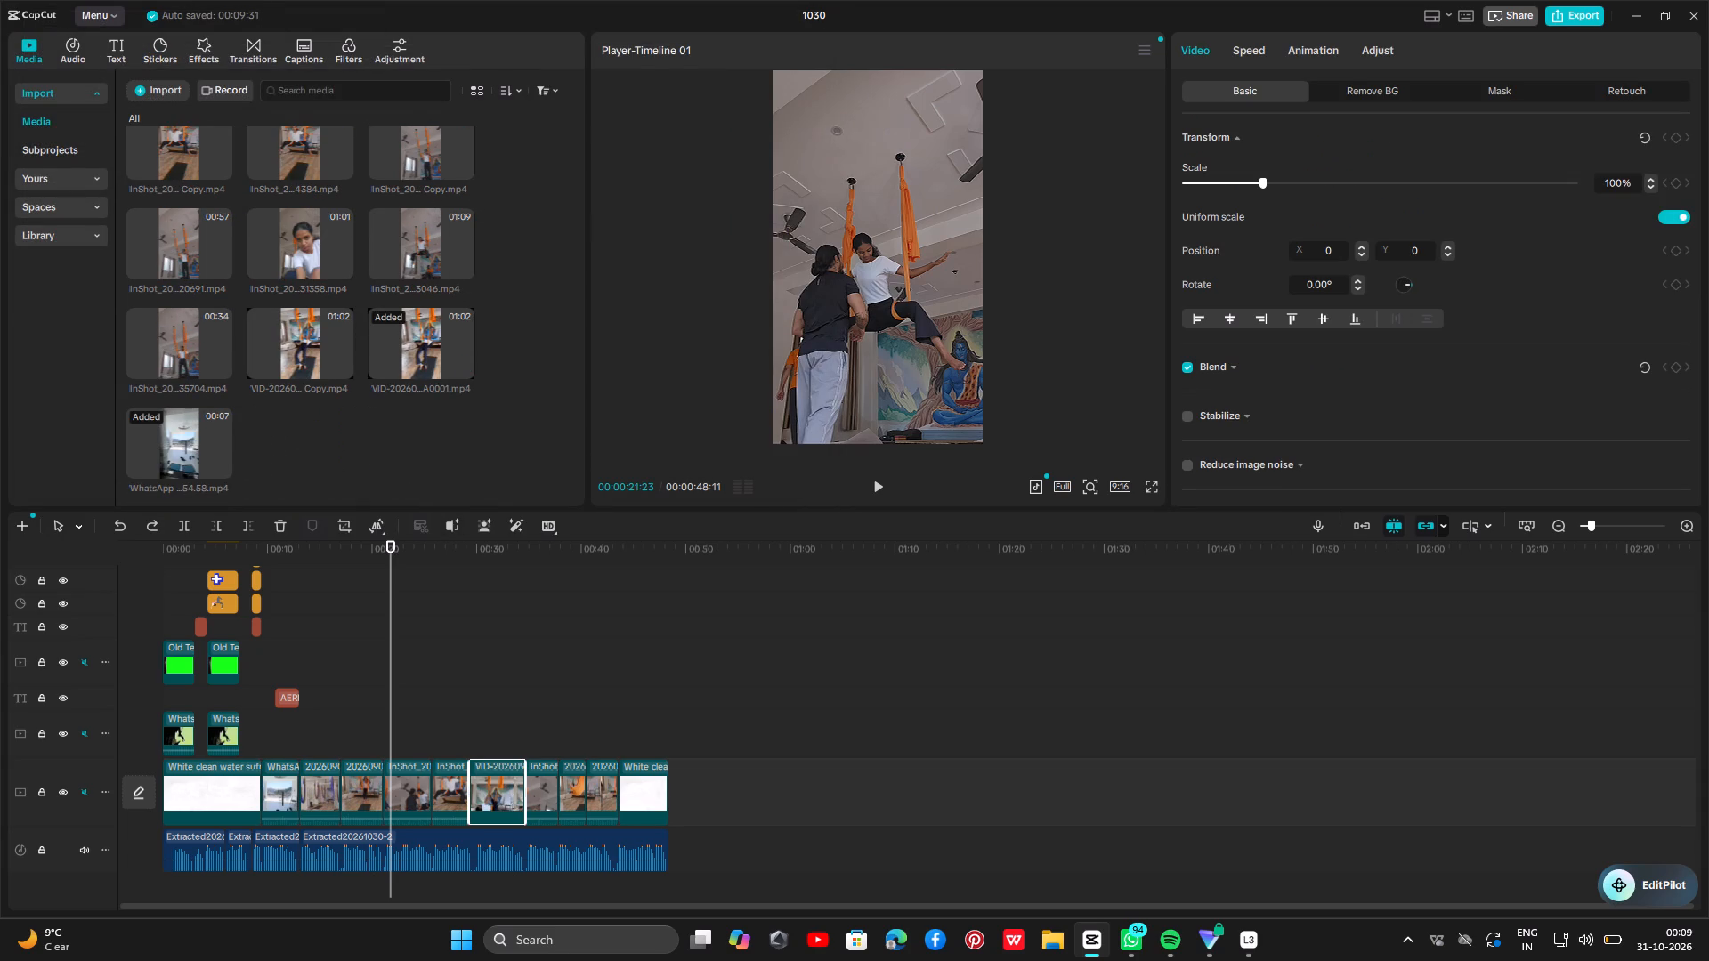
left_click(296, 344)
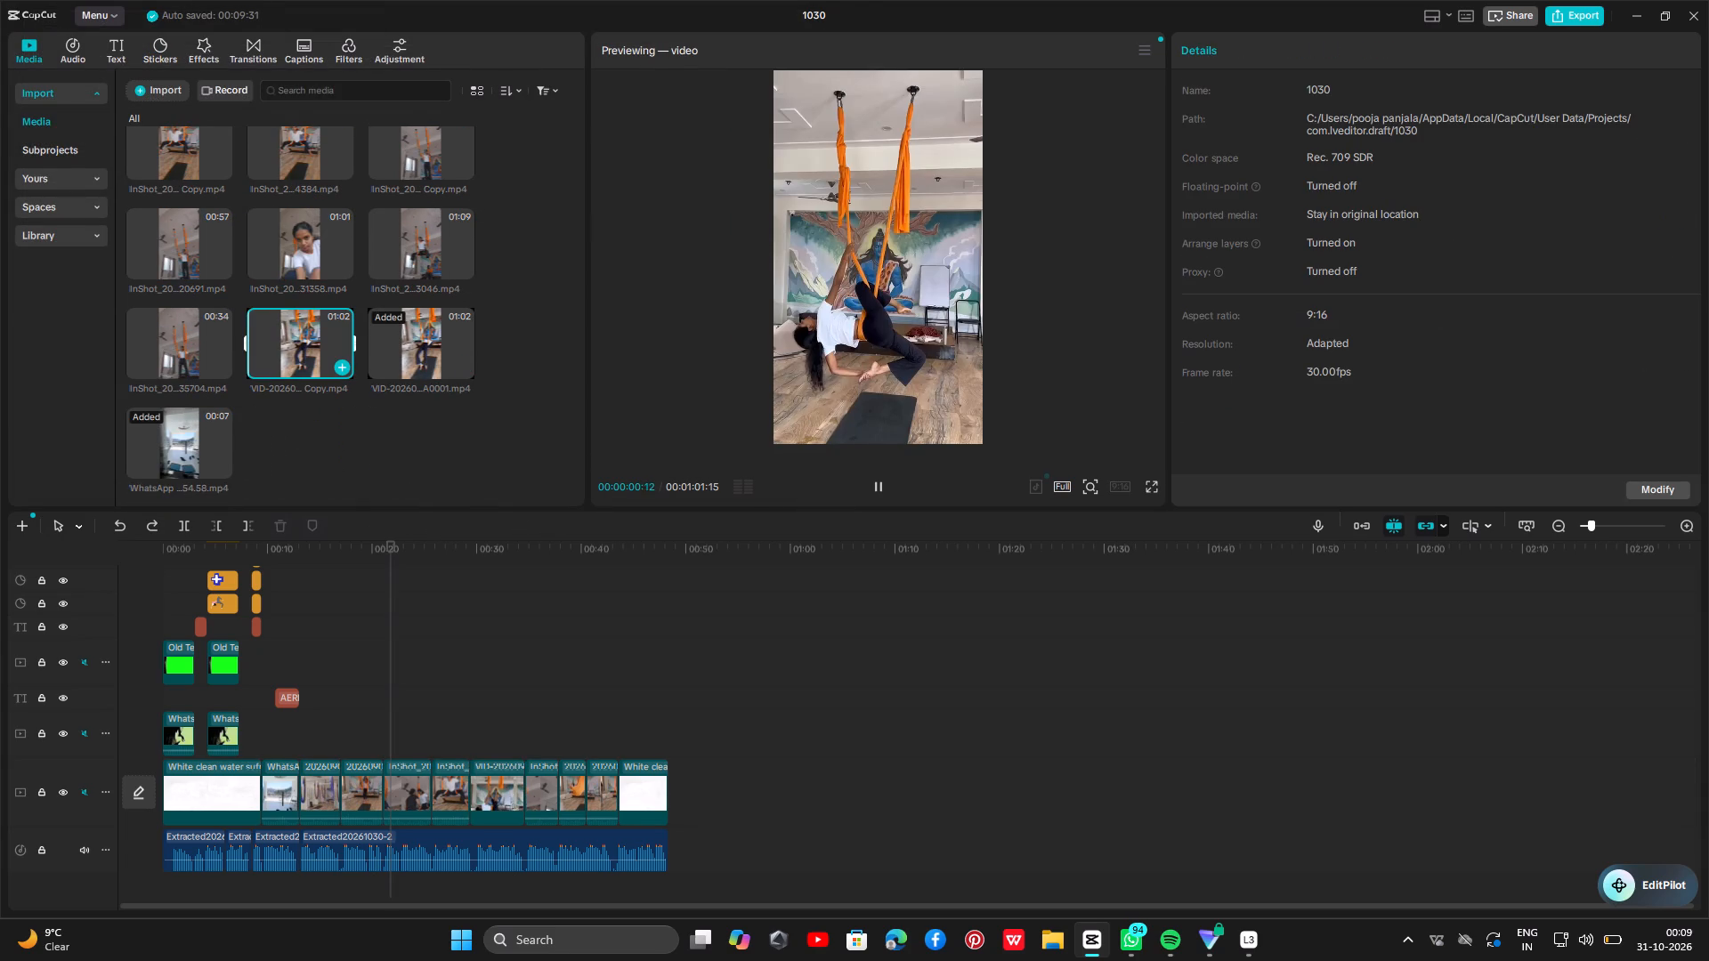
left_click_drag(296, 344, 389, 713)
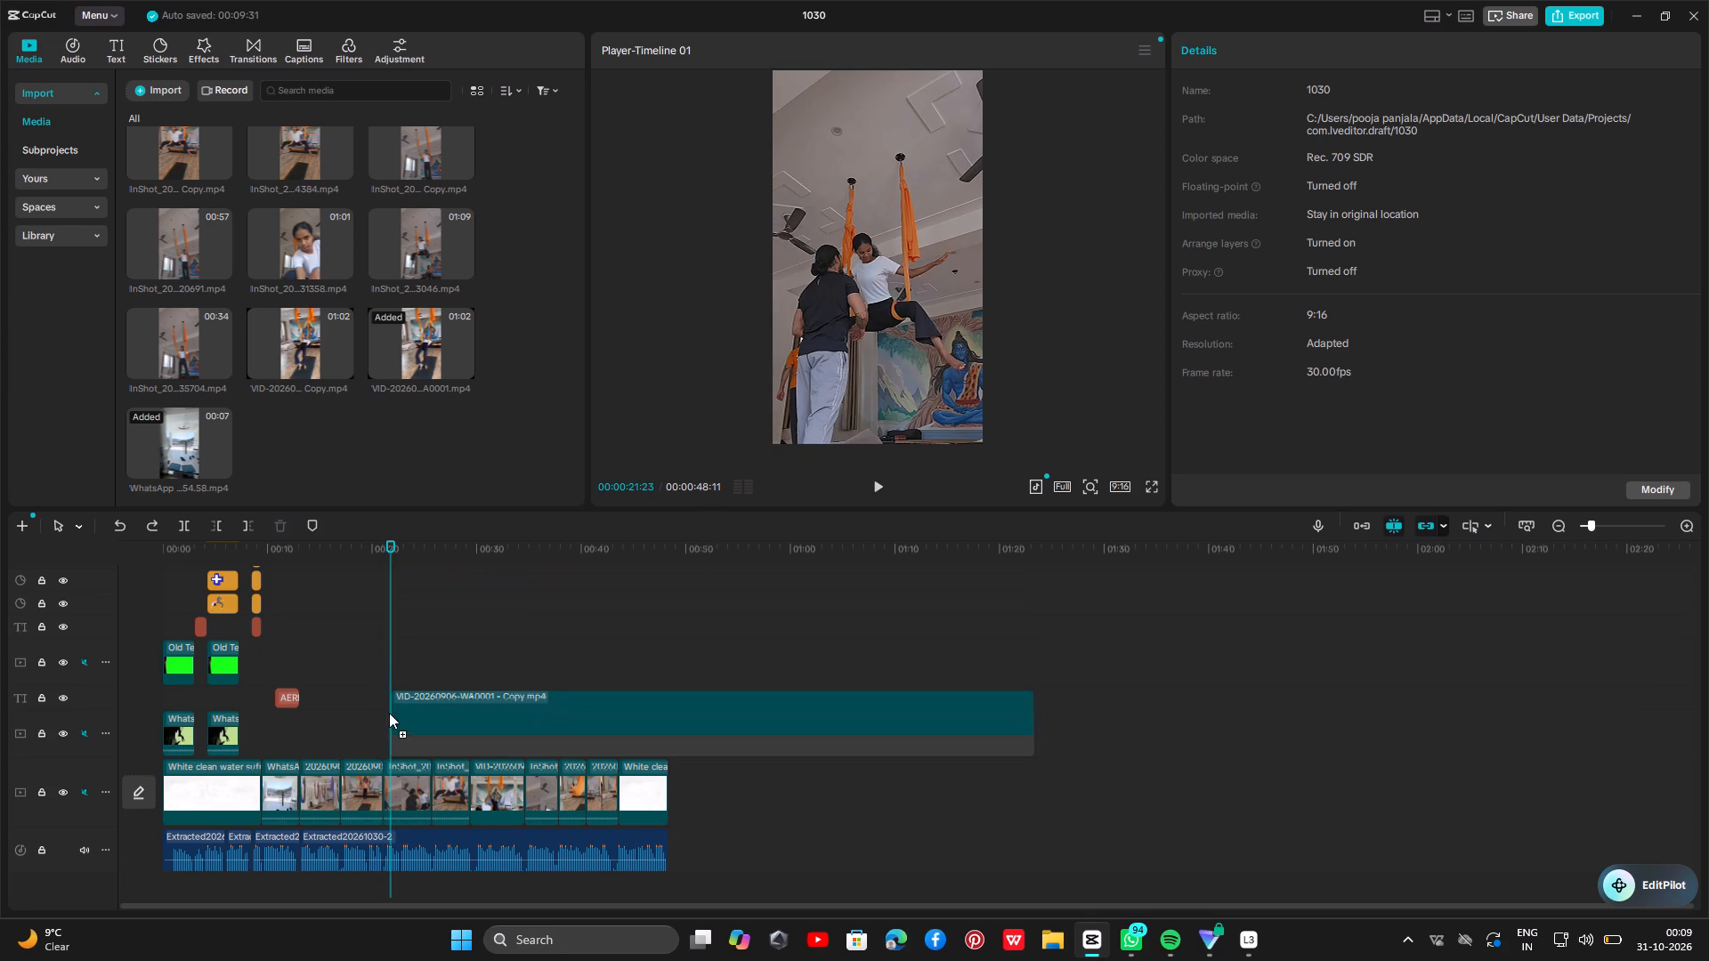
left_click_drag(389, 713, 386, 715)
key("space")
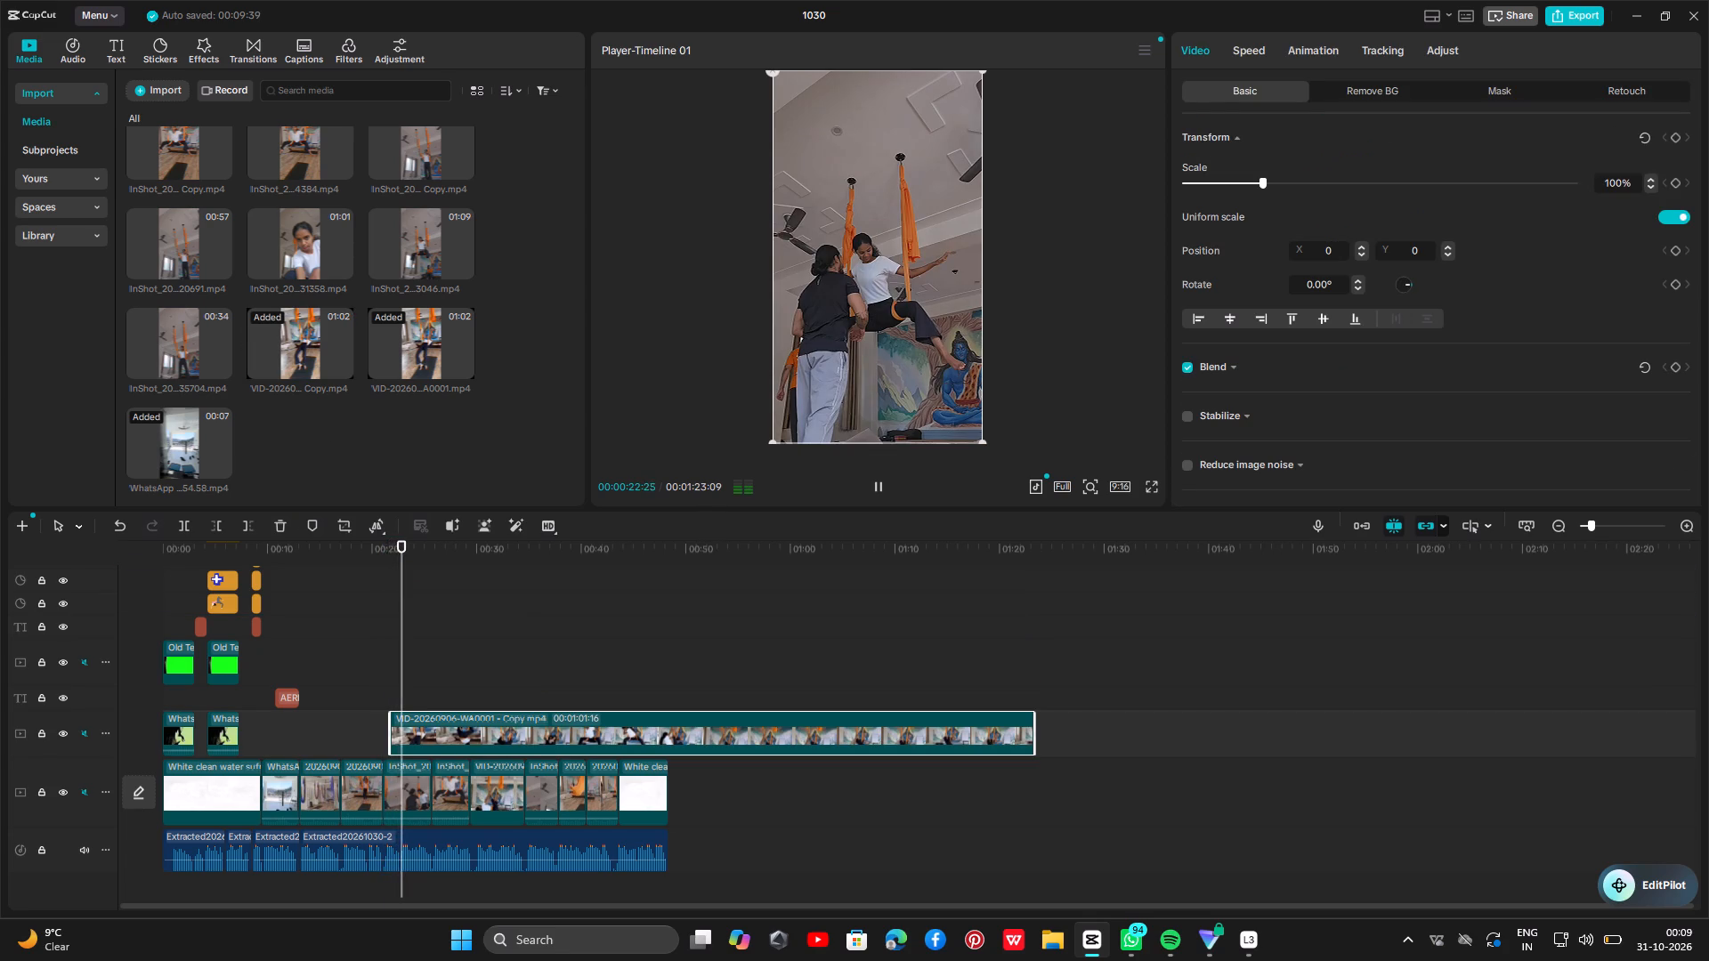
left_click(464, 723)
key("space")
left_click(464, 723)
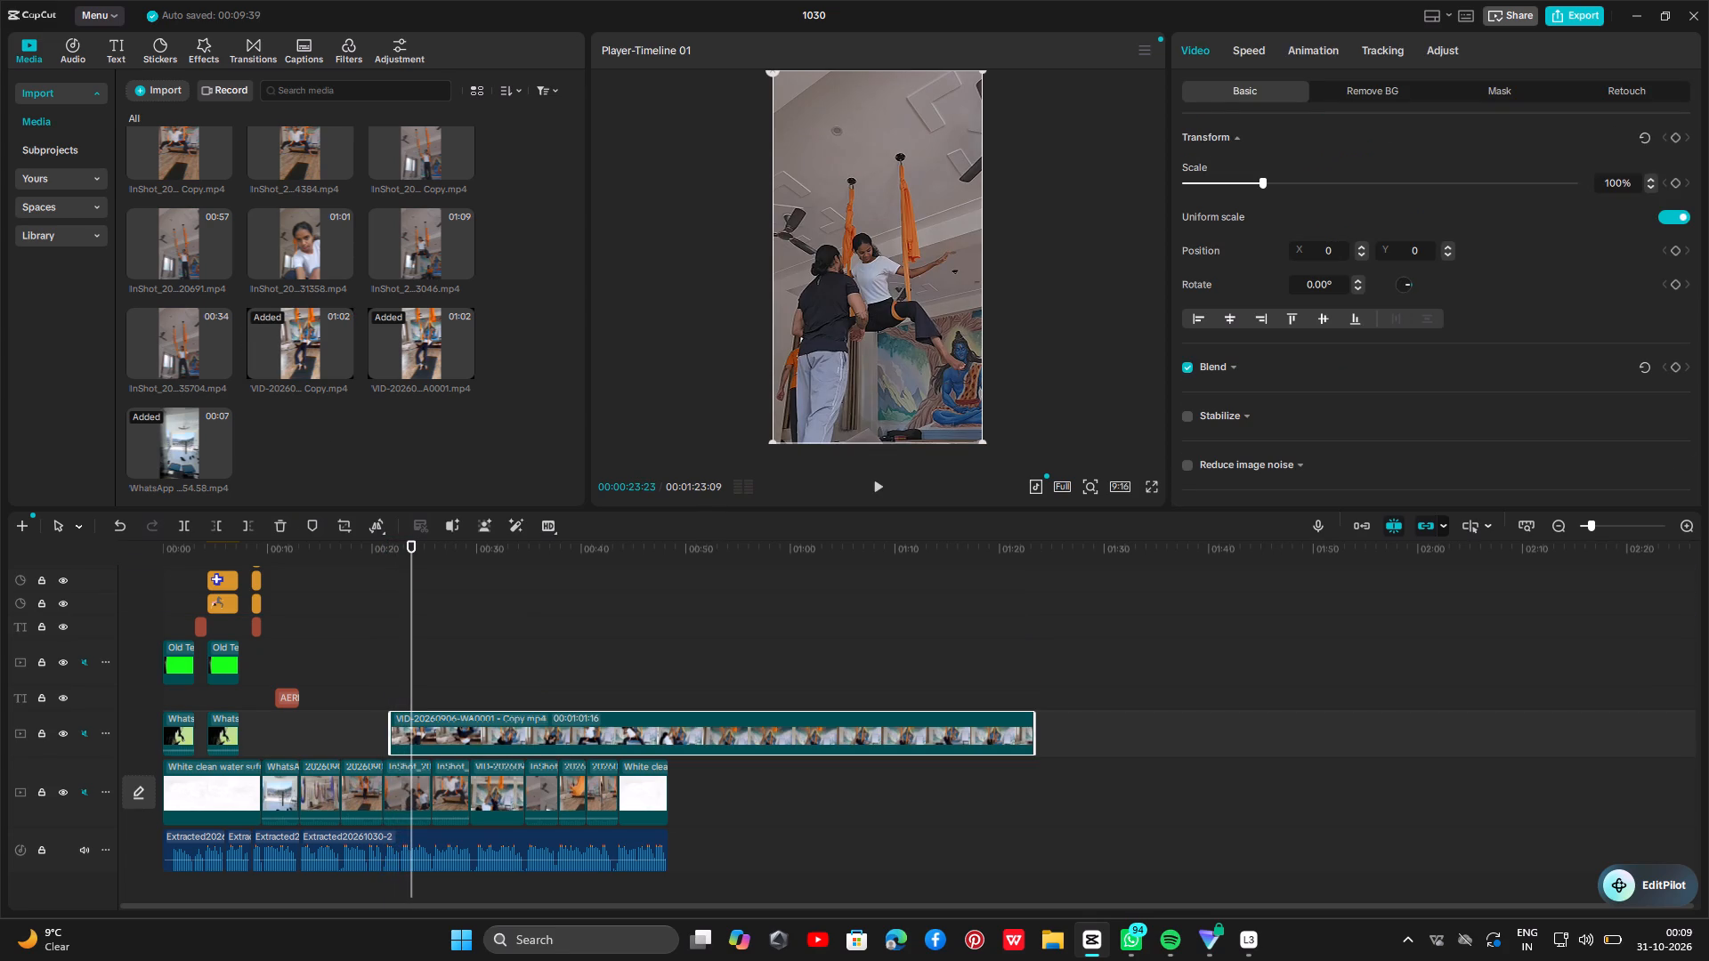
Delete both VID-20260906-WA0001.mp4 and its copy from the imported media, along with their timeline clips.
left_click(332, 348)
right_click(332, 348)
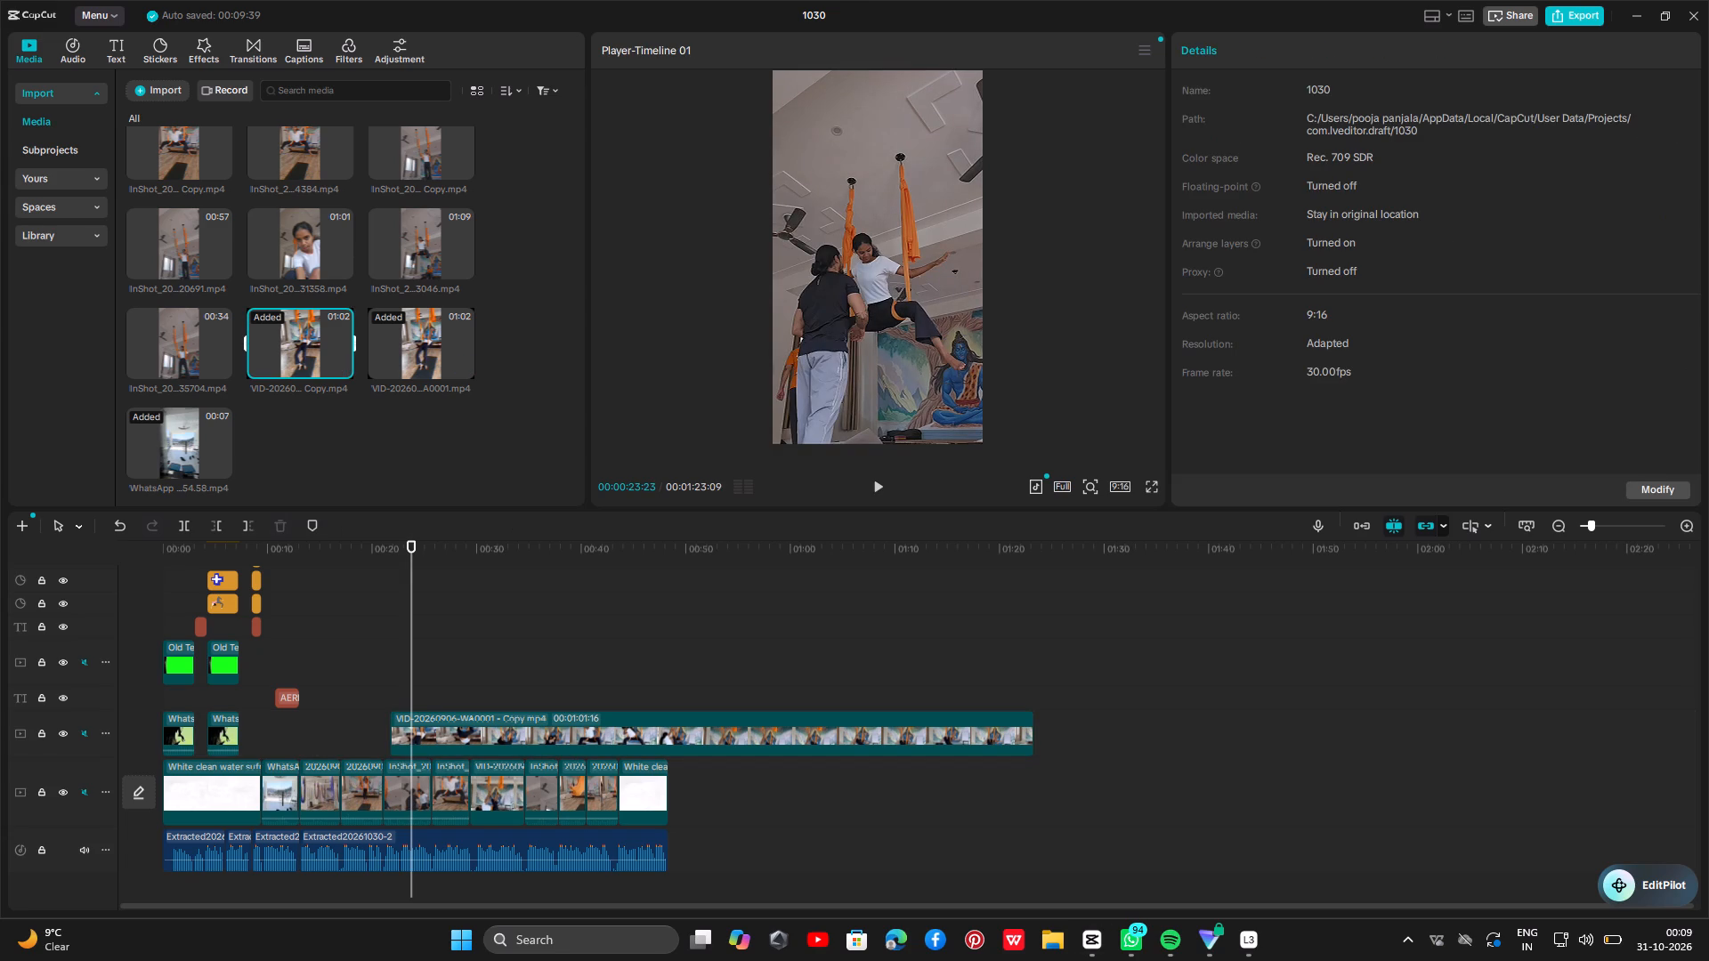
left_click(608, 269)
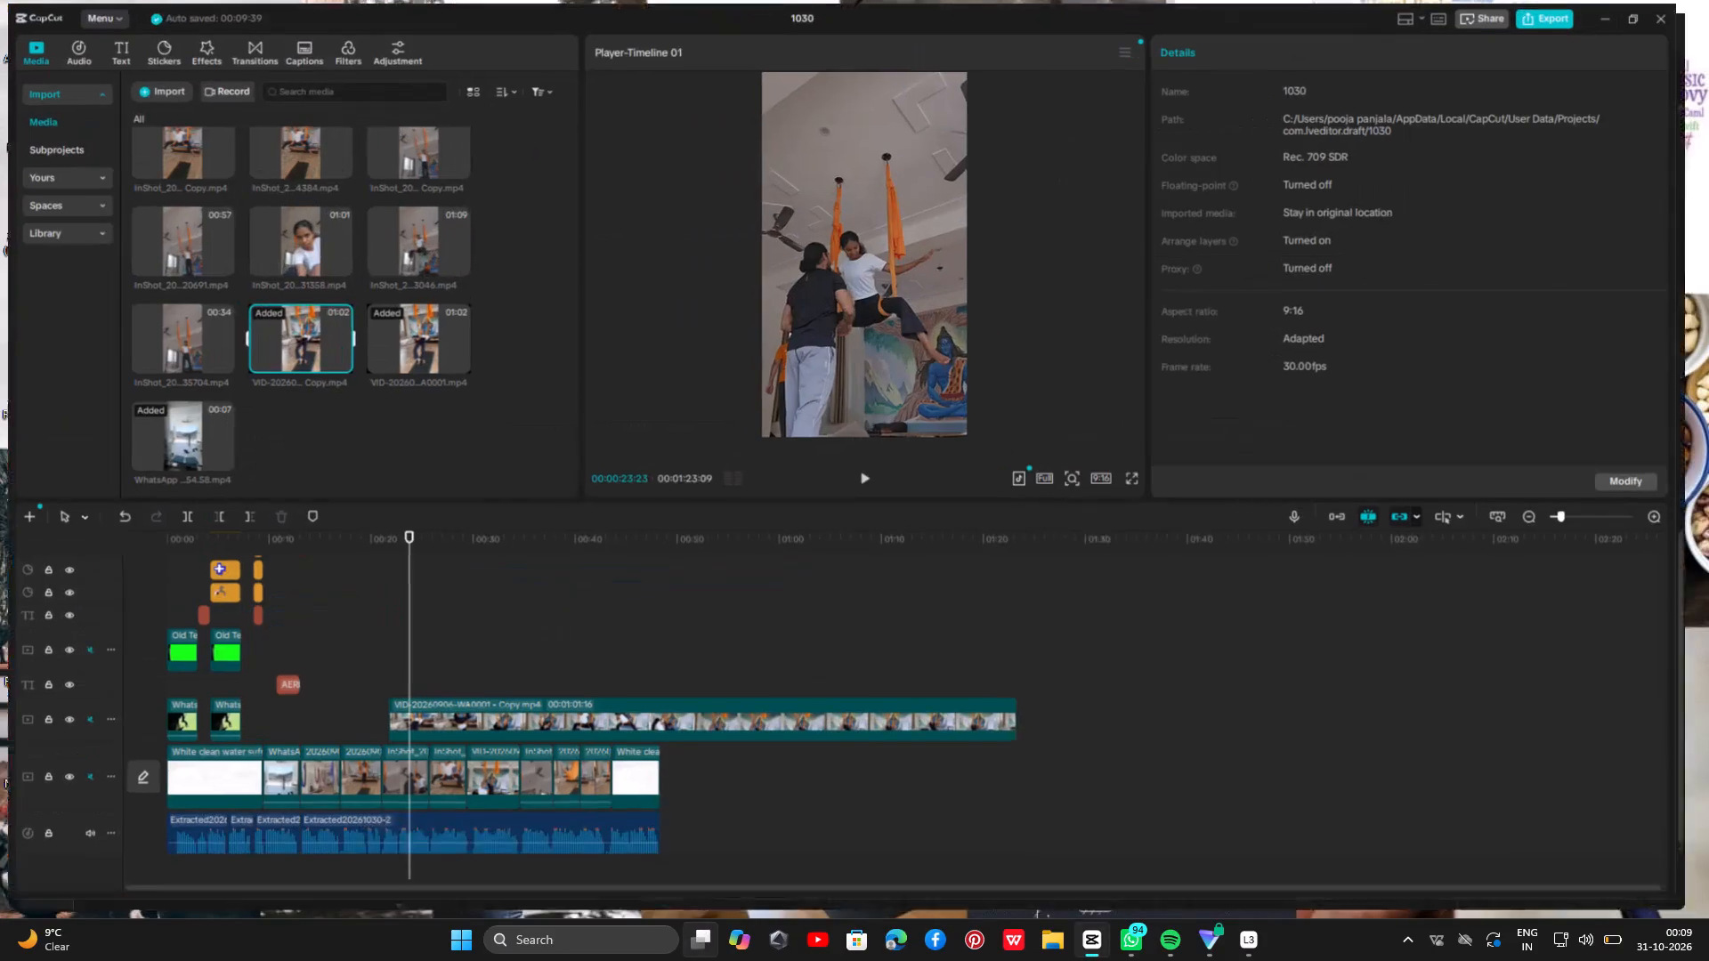
left_click_drag(495, 408, 451, 397)
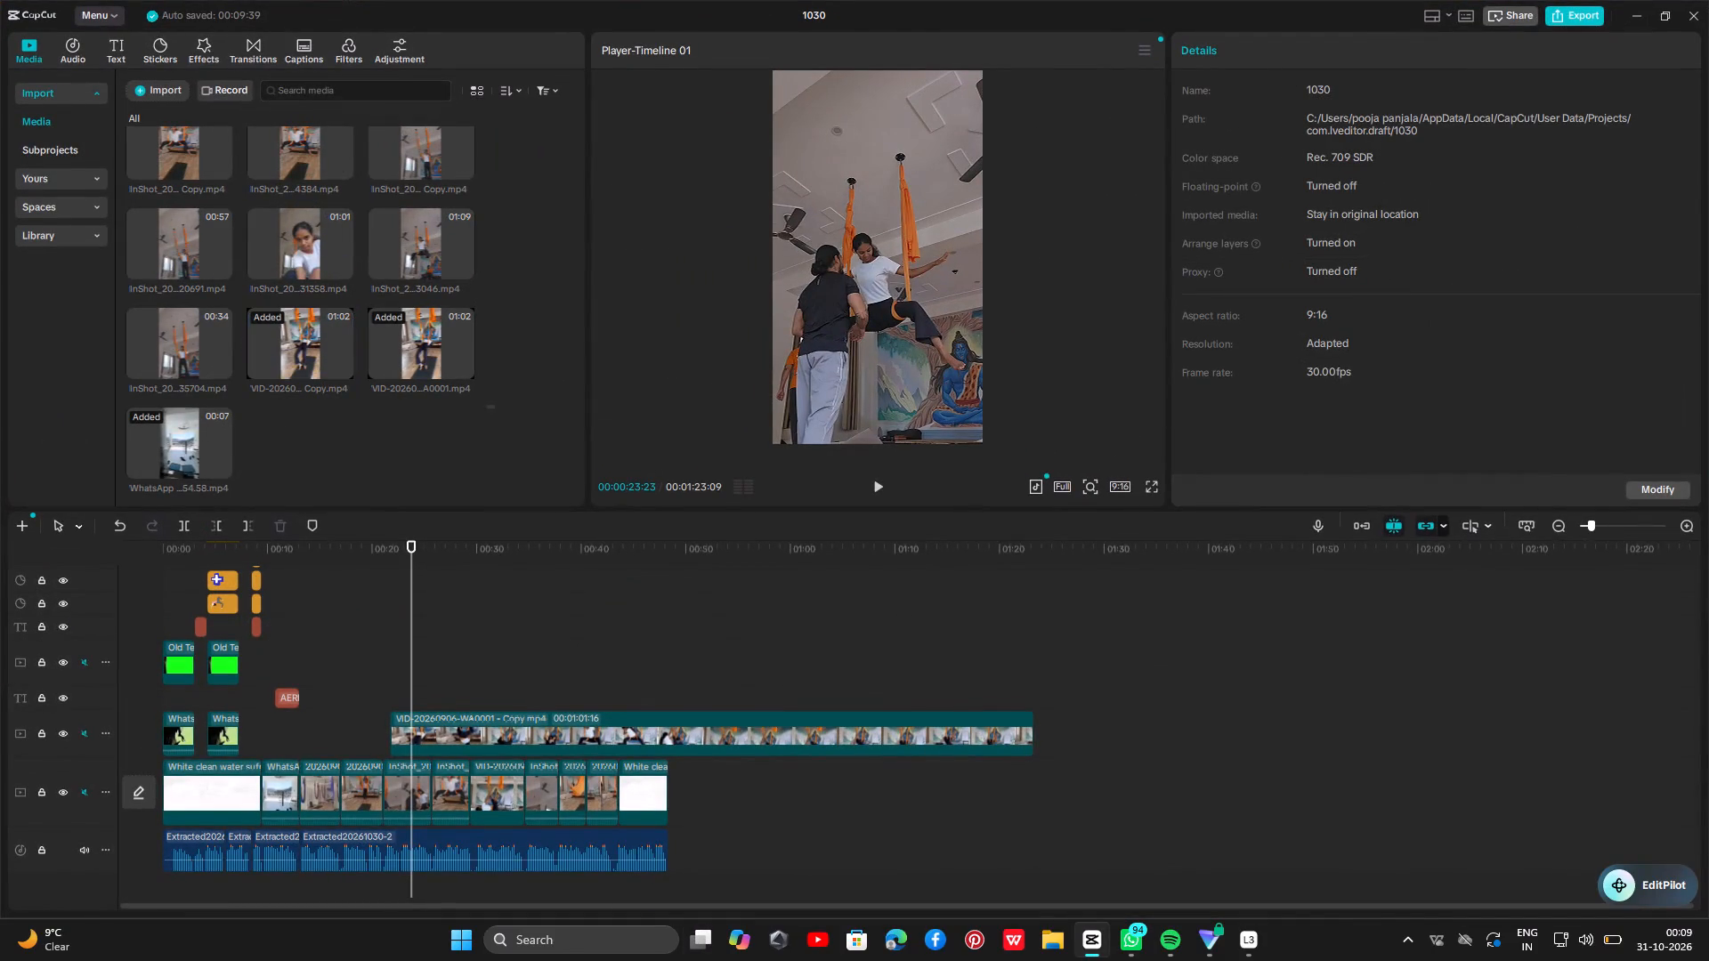
left_click_drag(451, 397, 324, 368)
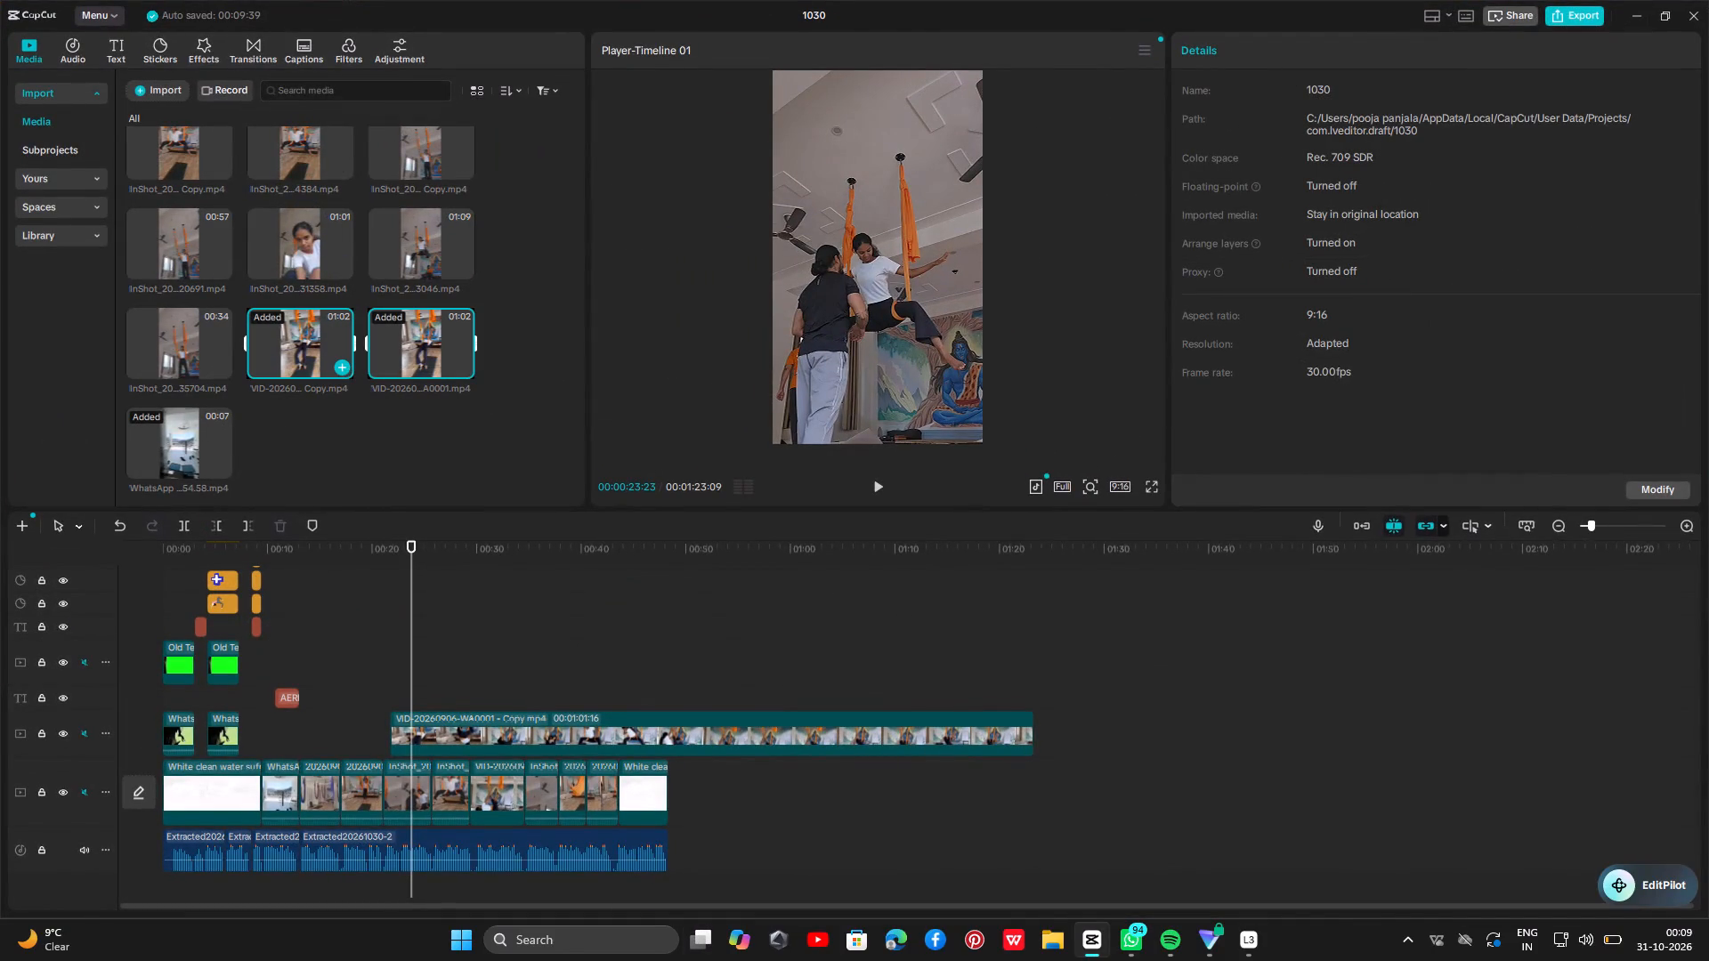
key("BackSpace")
left_click(769, 545)
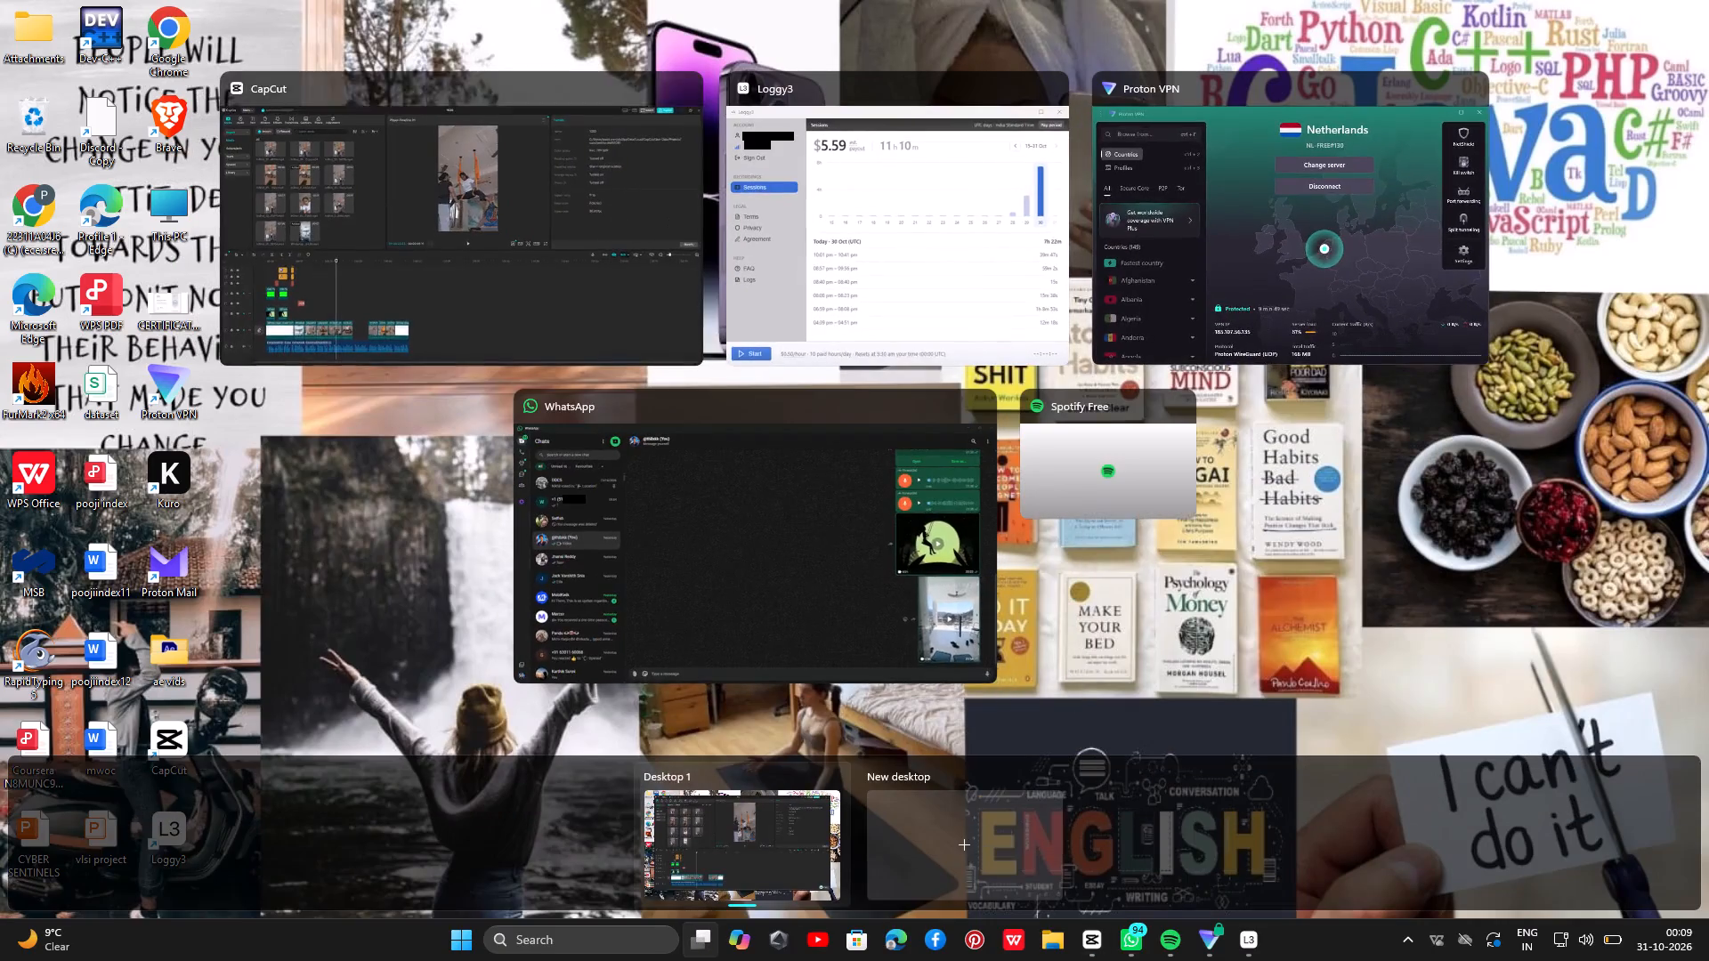
left_click(576, 242)
Look through the 2026-44 folder on the device for aerial yoga footage to import in place of the removed videos.
left_click(174, 85)
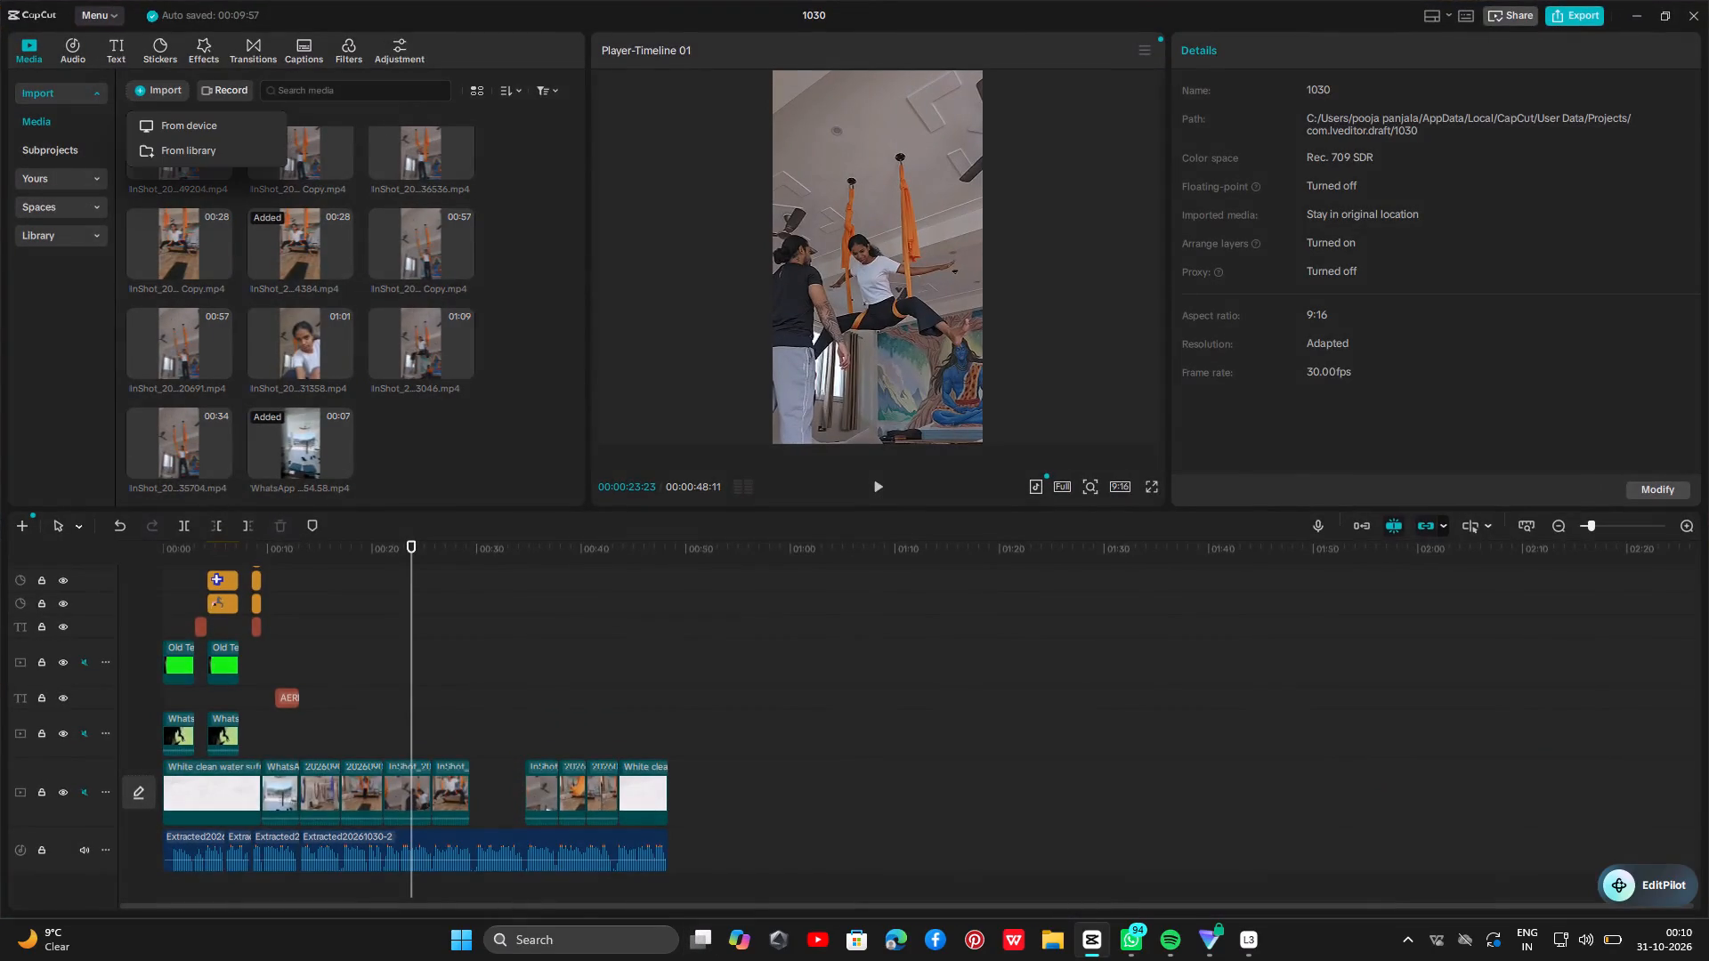
left_click(231, 131)
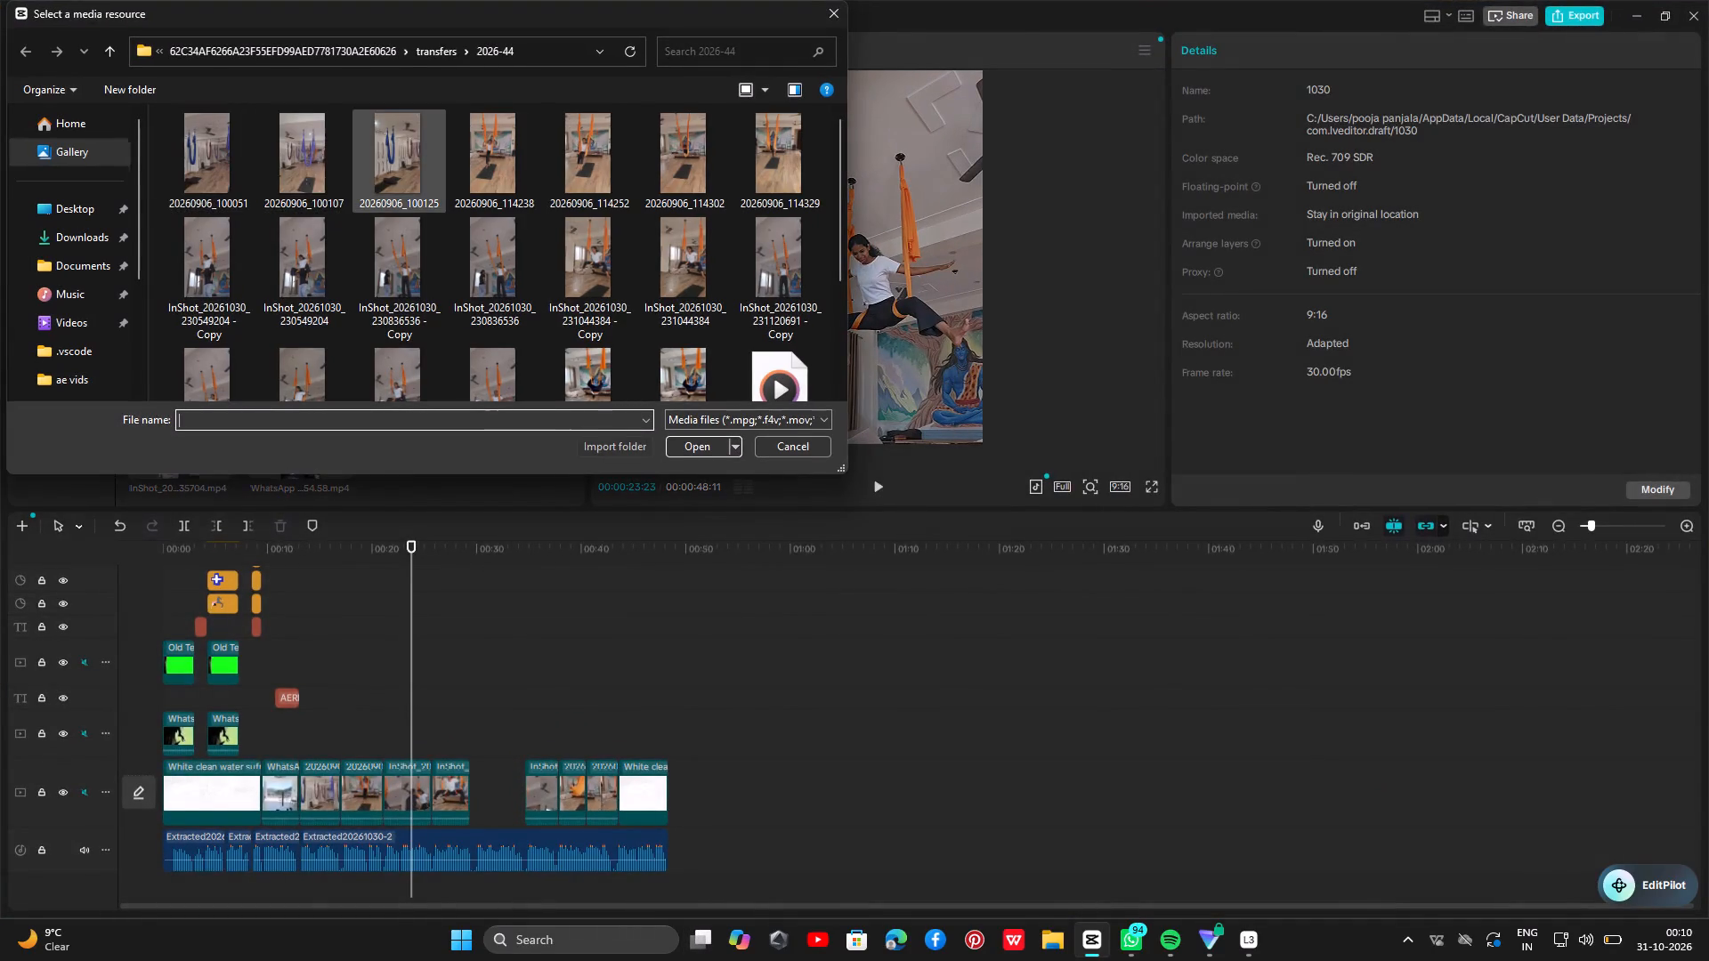
scroll(409, 237, "down", 6)
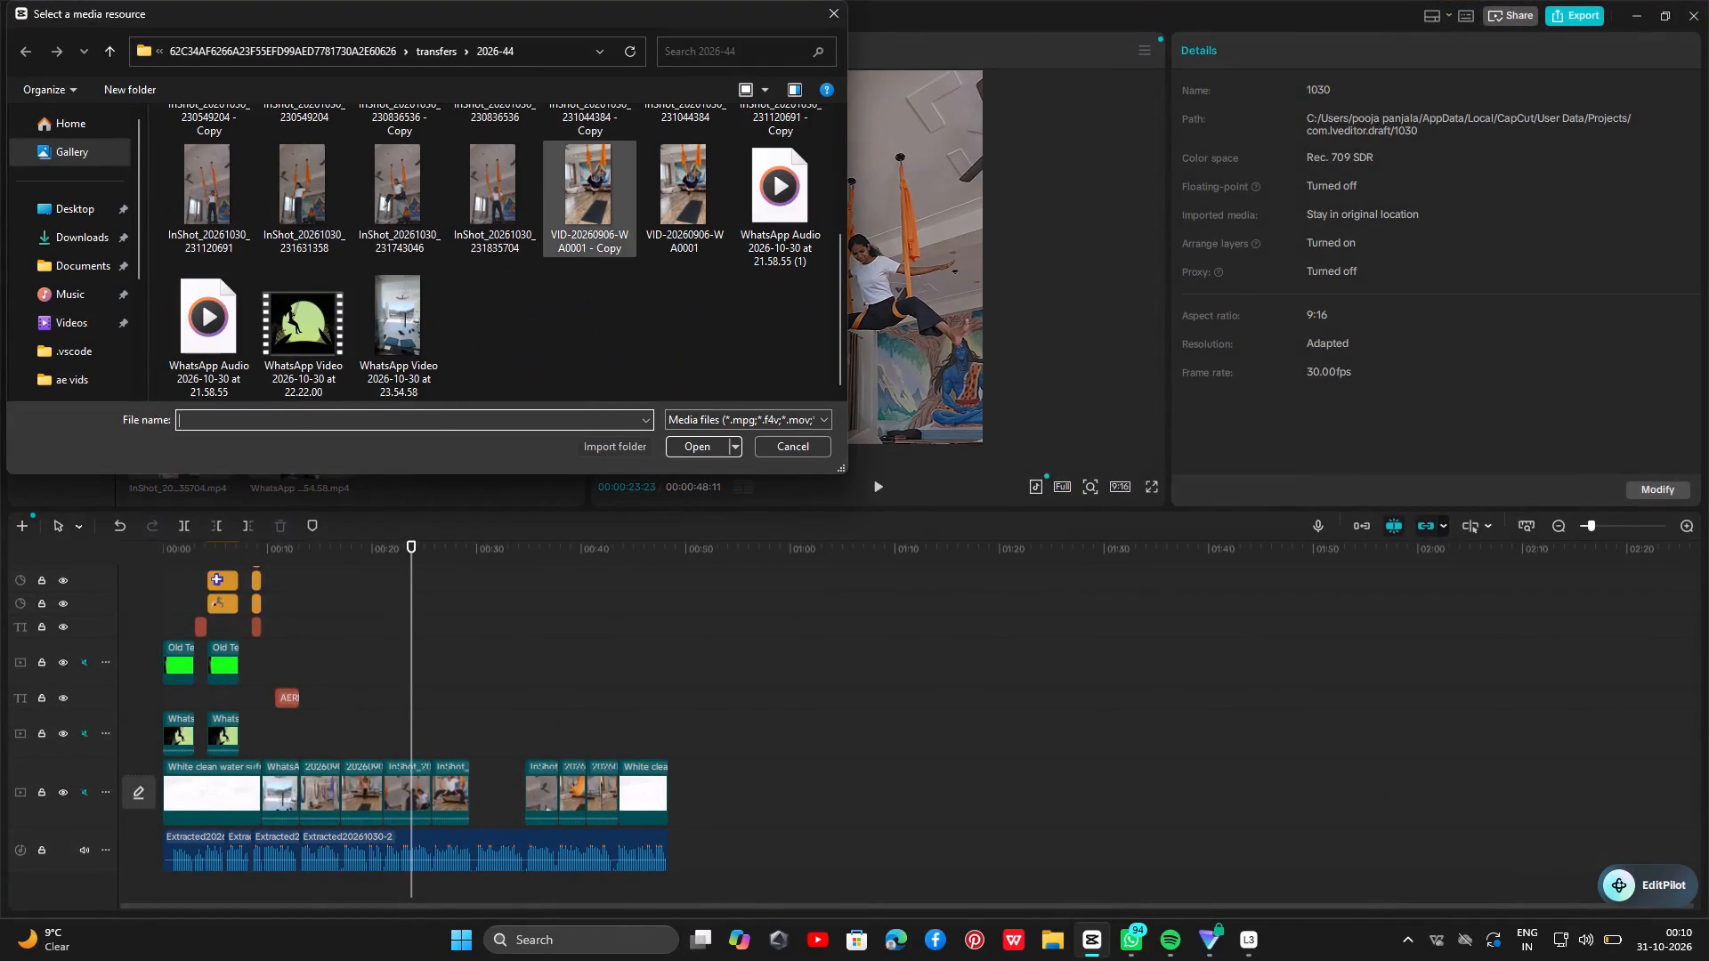
scroll(454, 231, "up", 1)
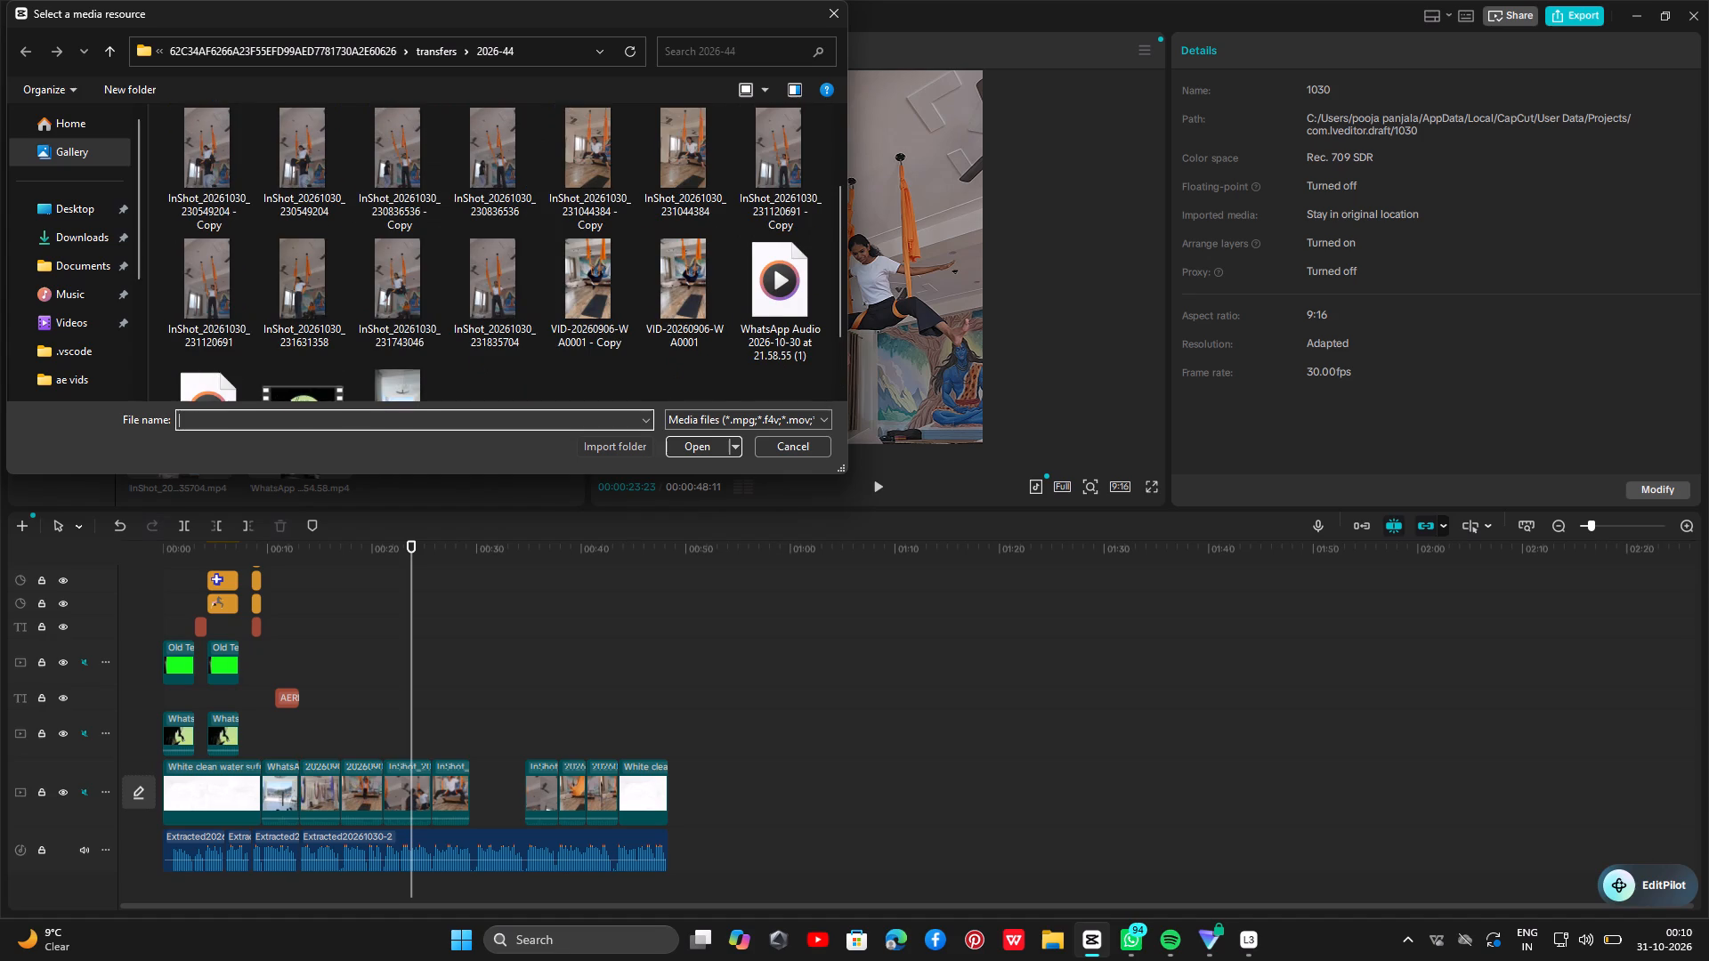
scroll(454, 231, "up", 3)
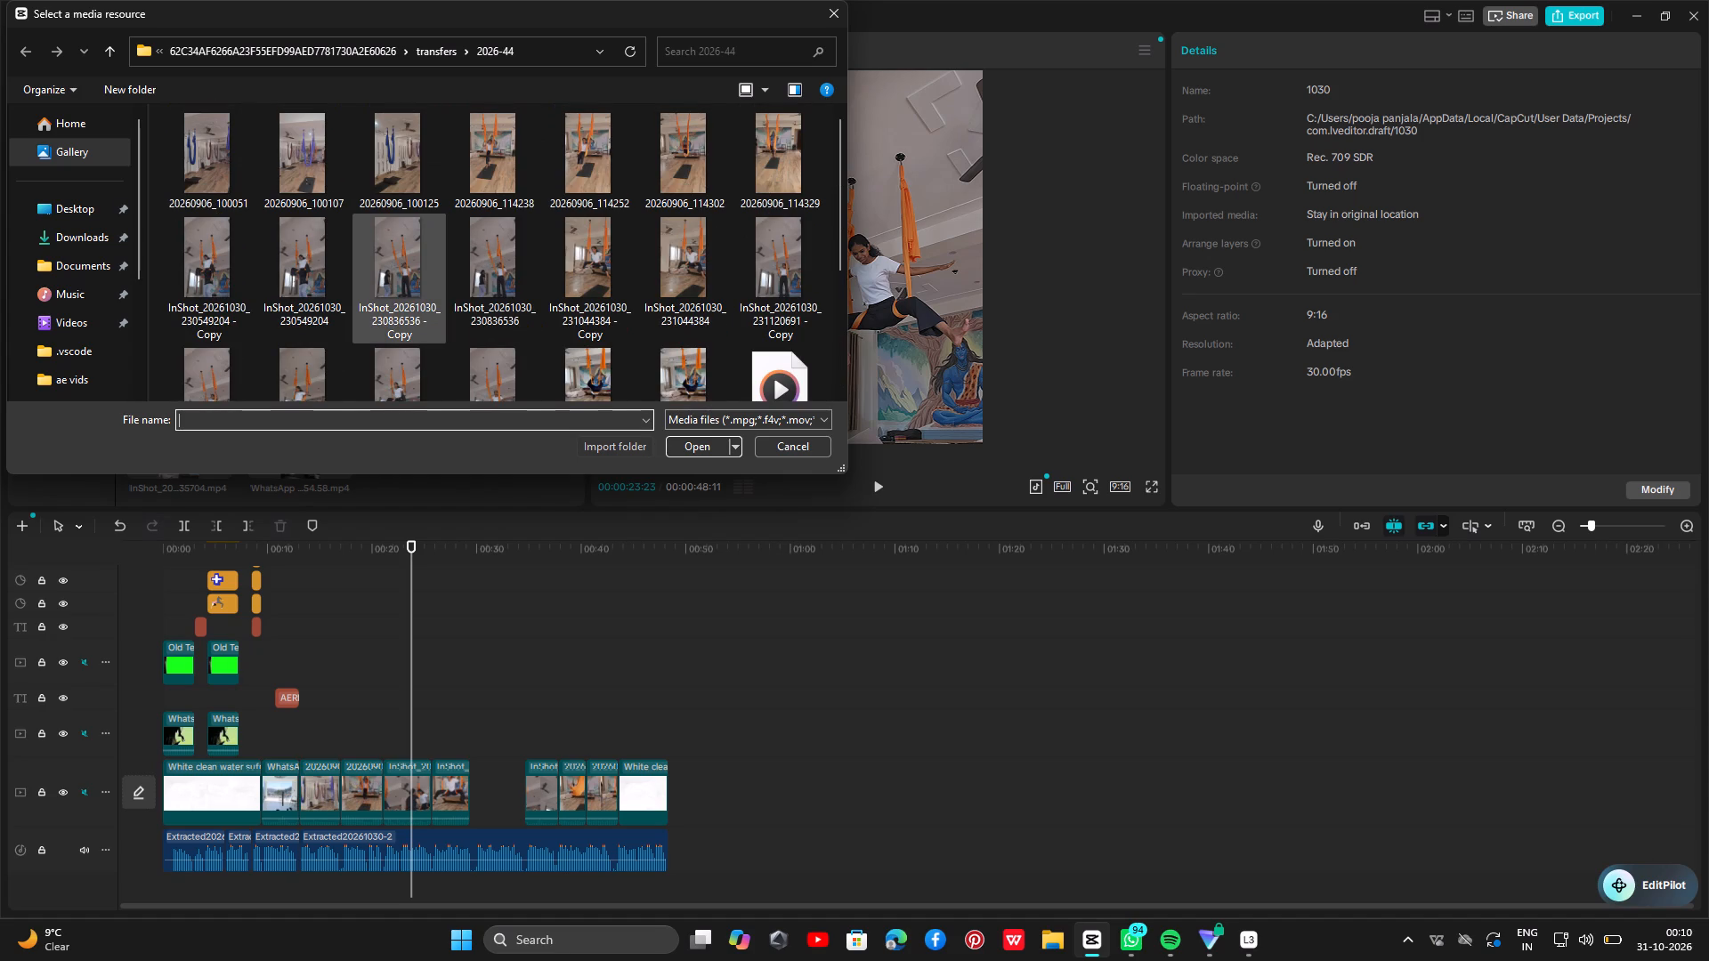
scroll(360, 237, "down", 1)
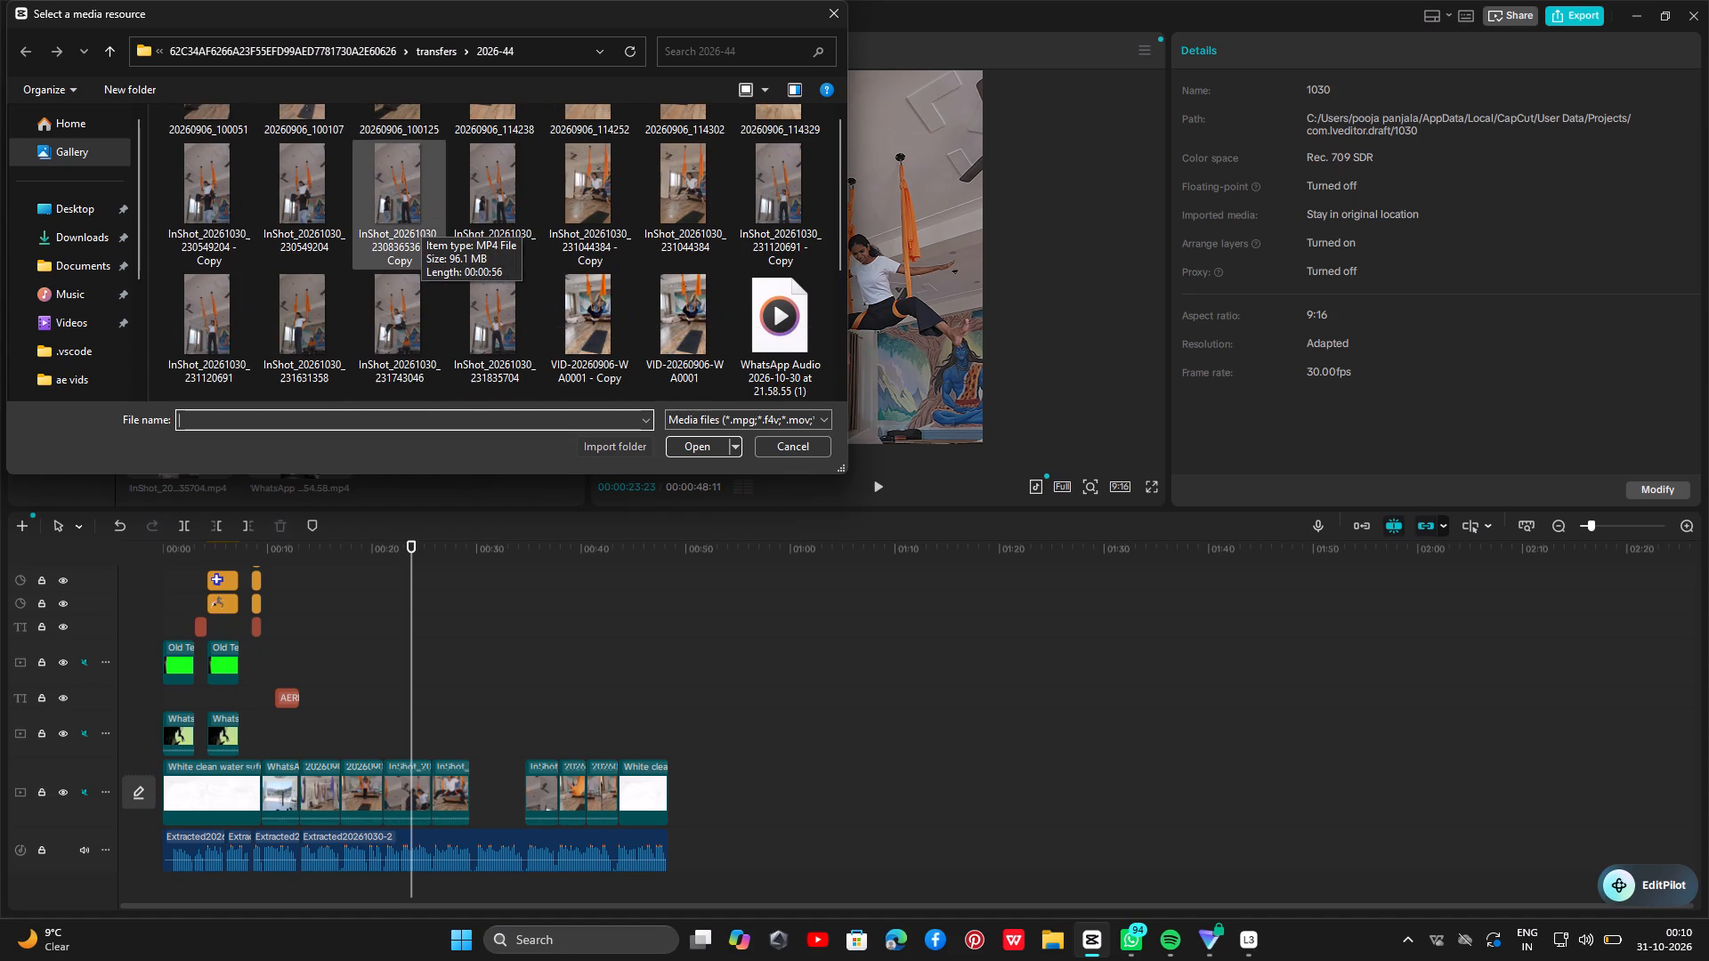
scroll(360, 237, "down", 1)
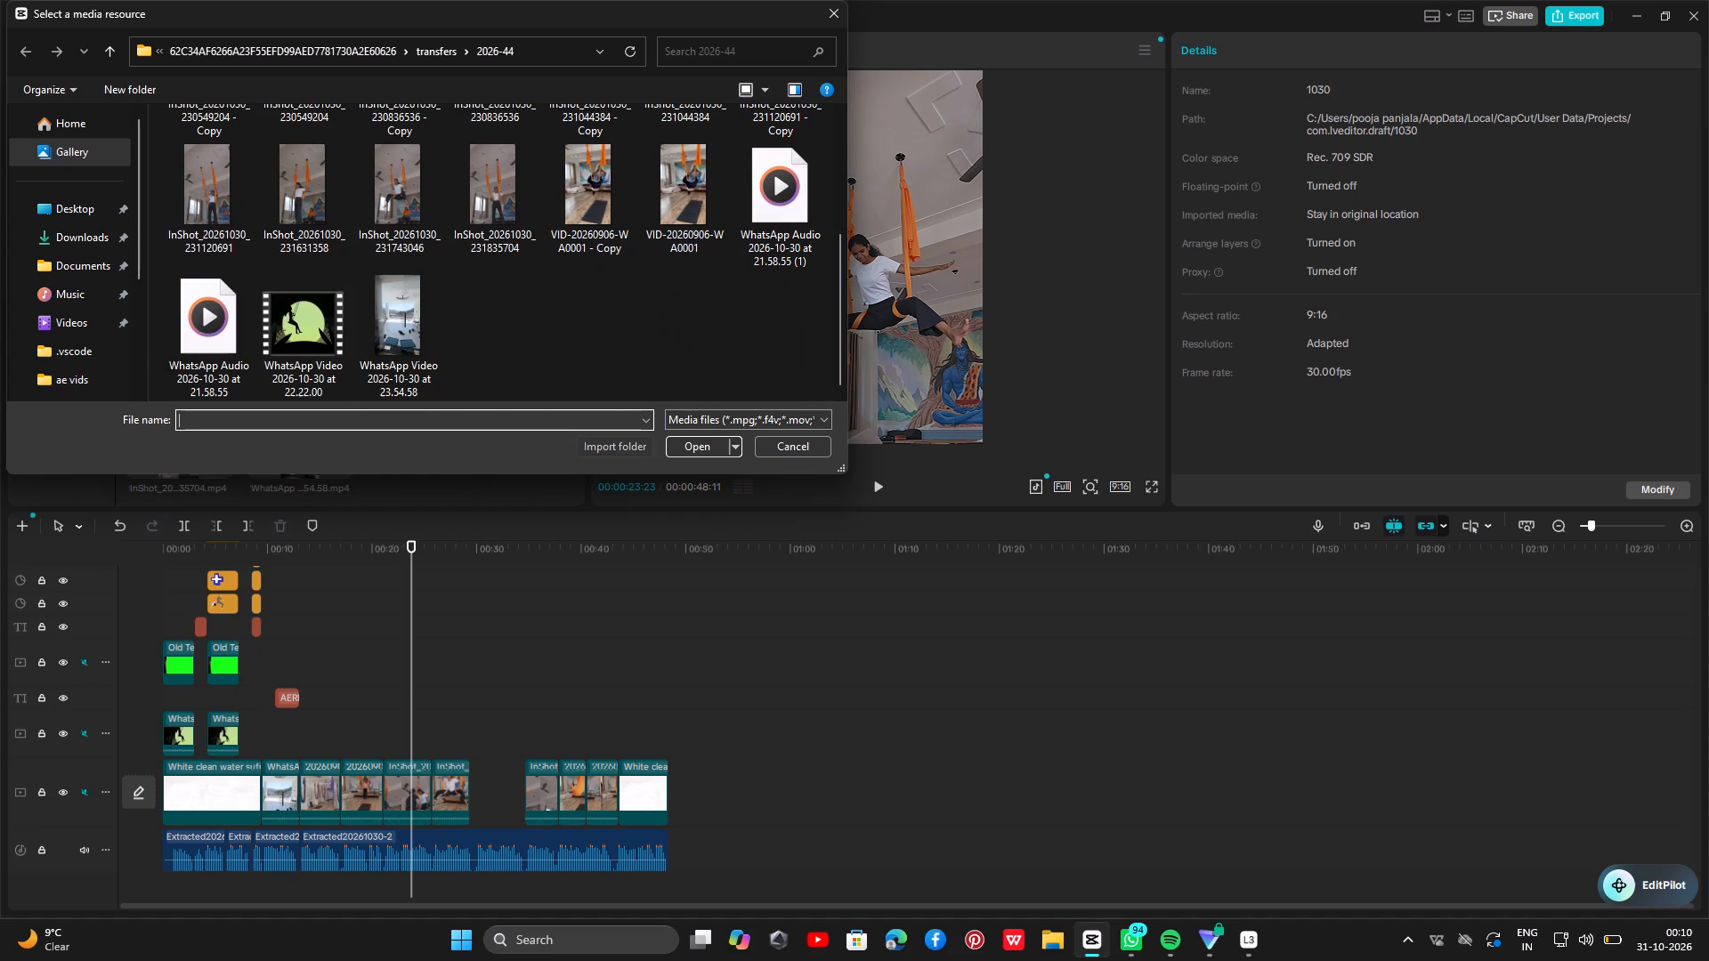
scroll(463, 285, "down", 4)
scroll(463, 285, "up", 1)
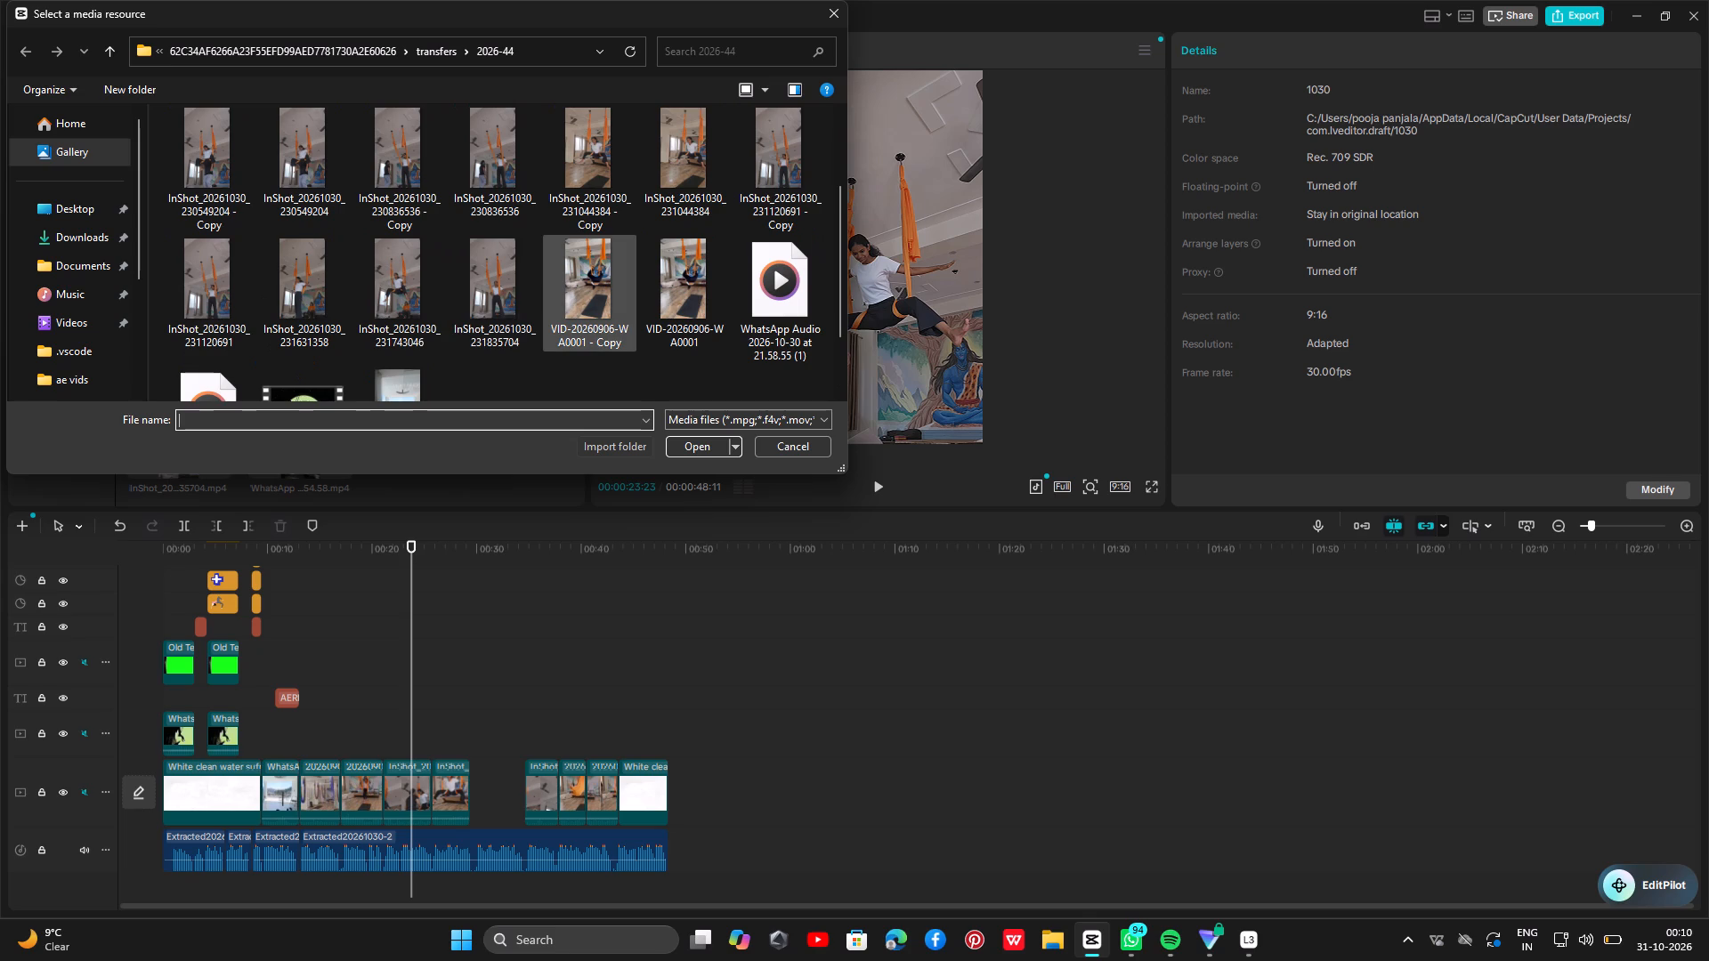
scroll(321, 214, "up", 1)
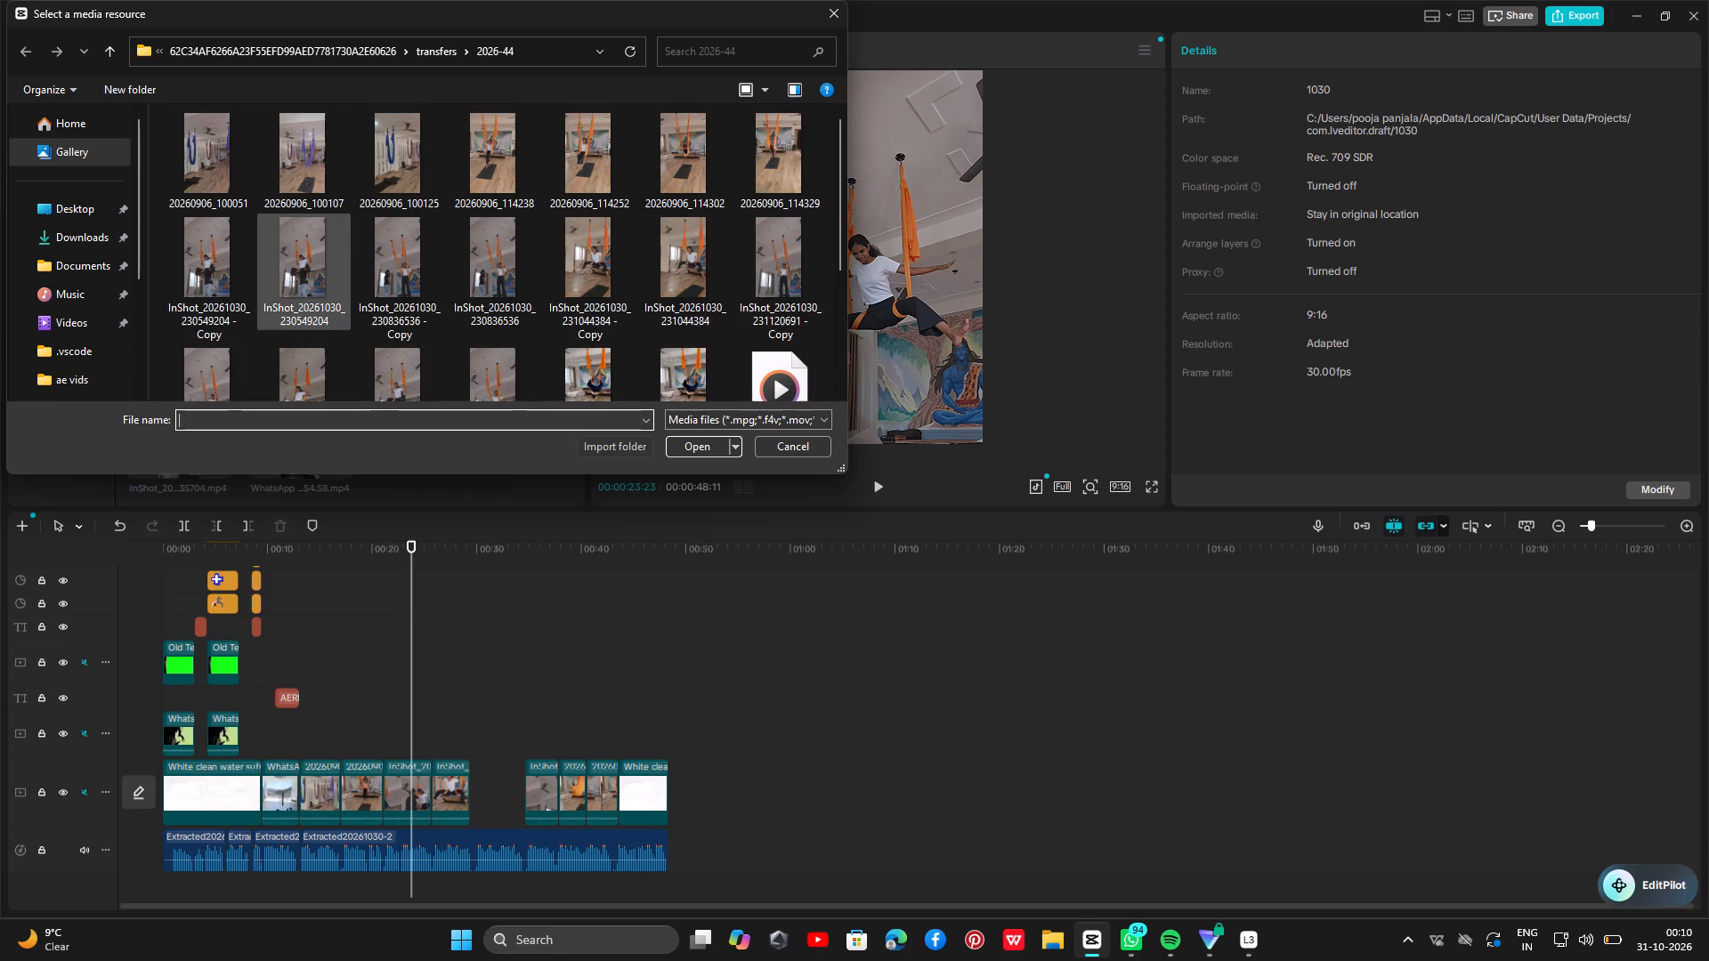
scroll(643, 192, "down", 6)
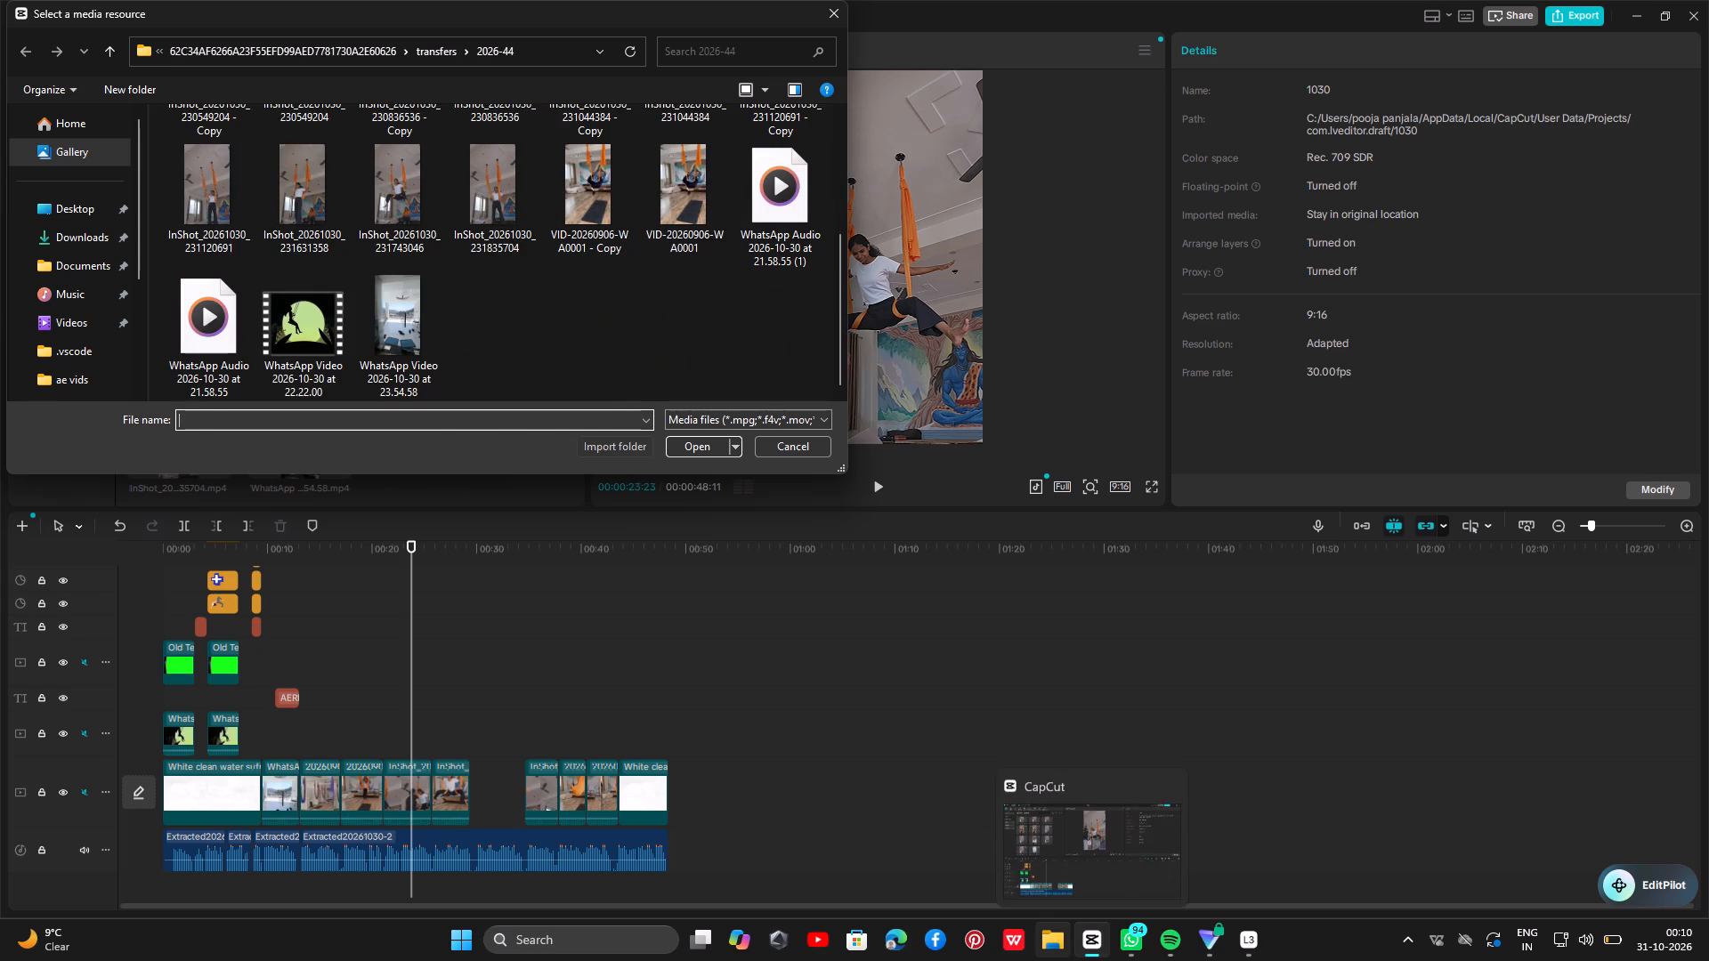
Switch to File Explorer and open the pooji folder inside Videos to find the original aerial yoga footage.
left_click(1039, 862)
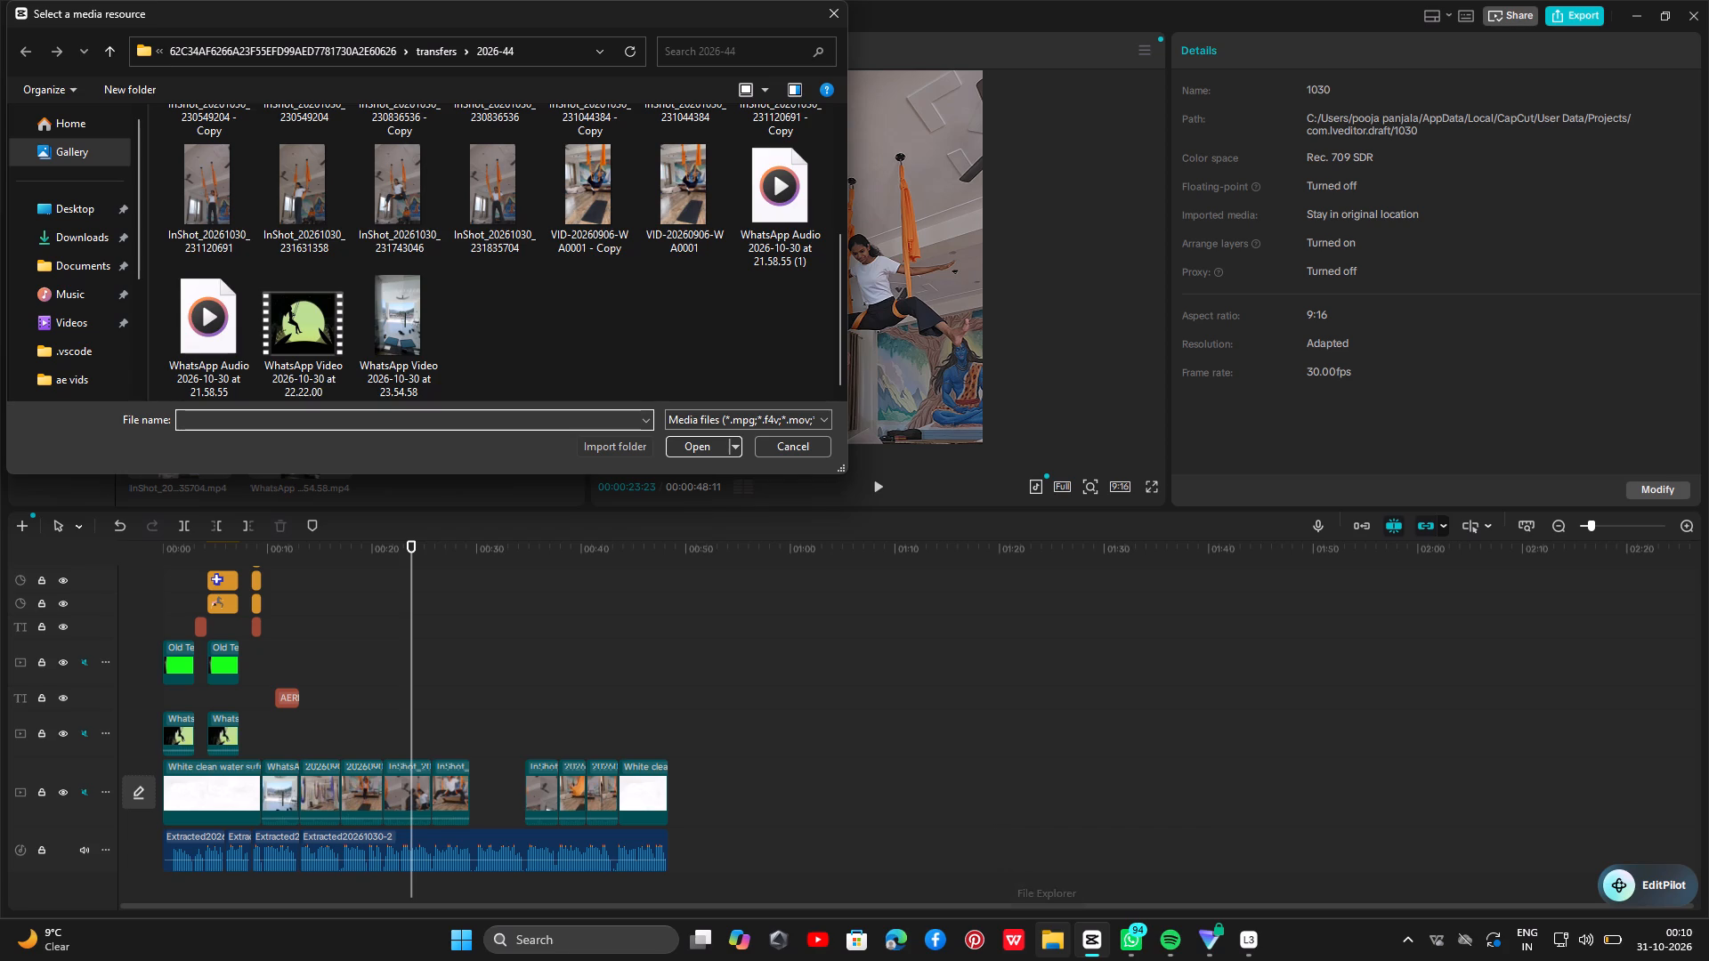
left_click(1049, 930)
left_click(1050, 941)
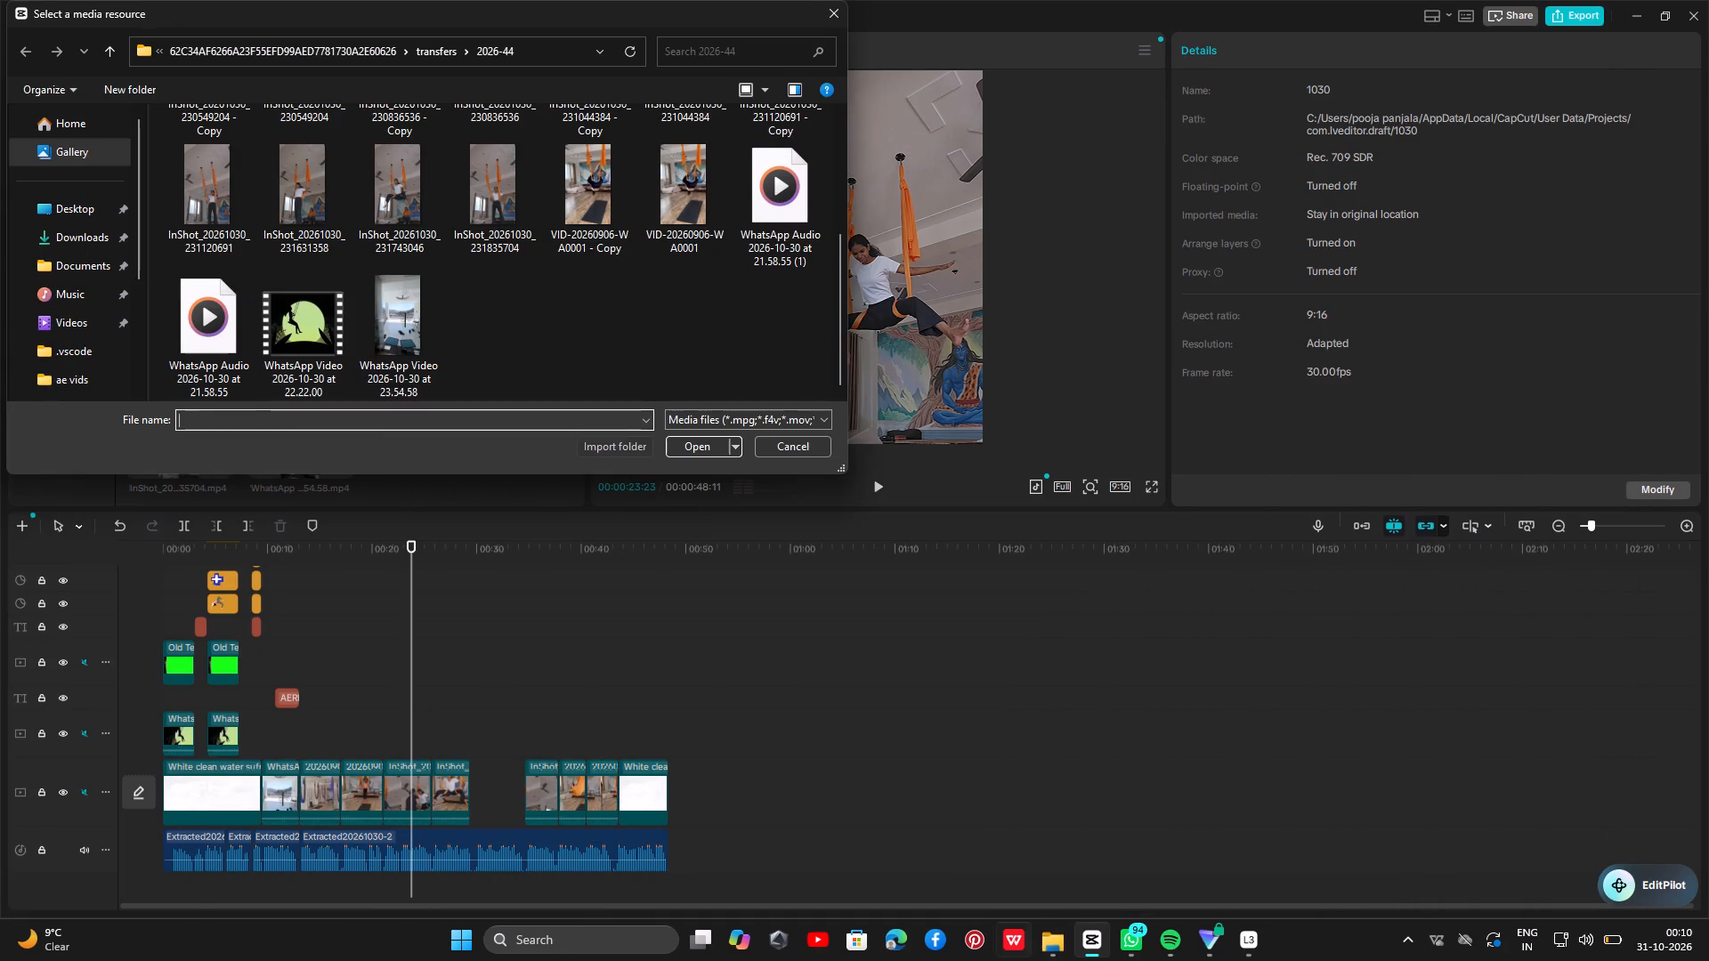
left_click(1055, 951)
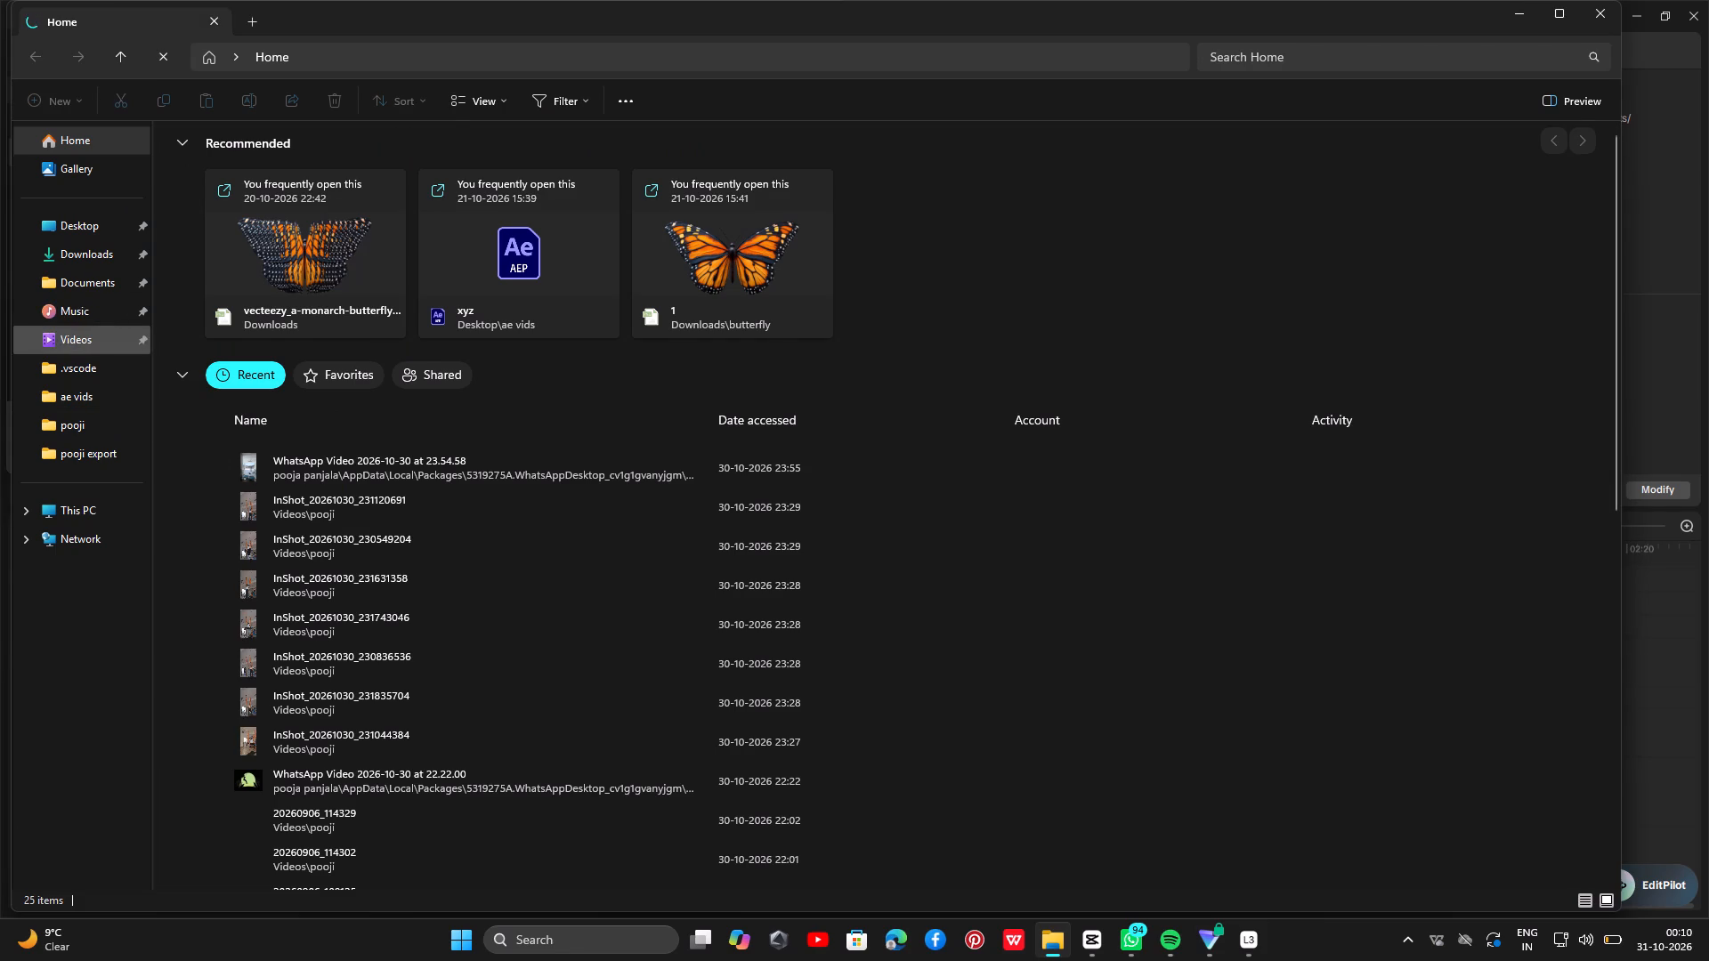
left_click(106, 339)
double_click(433, 206)
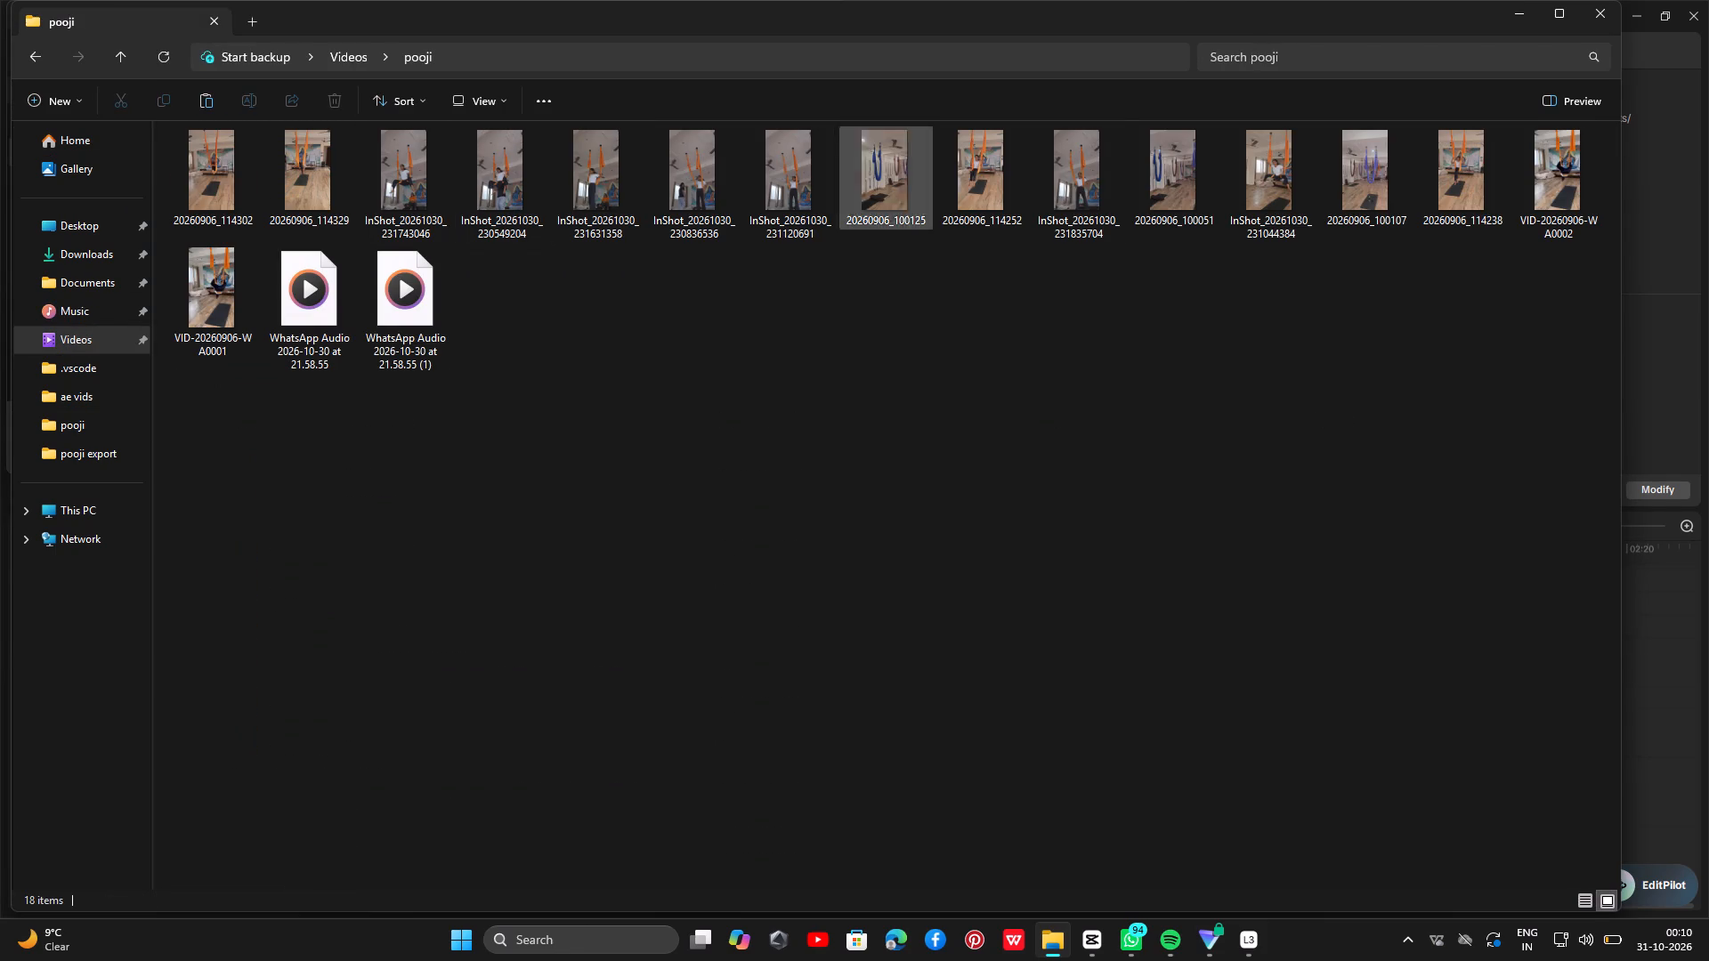
Preview the video 20260906_114302 in Media Player, skipping ahead through the footage, and close the player.
double_click(231, 188)
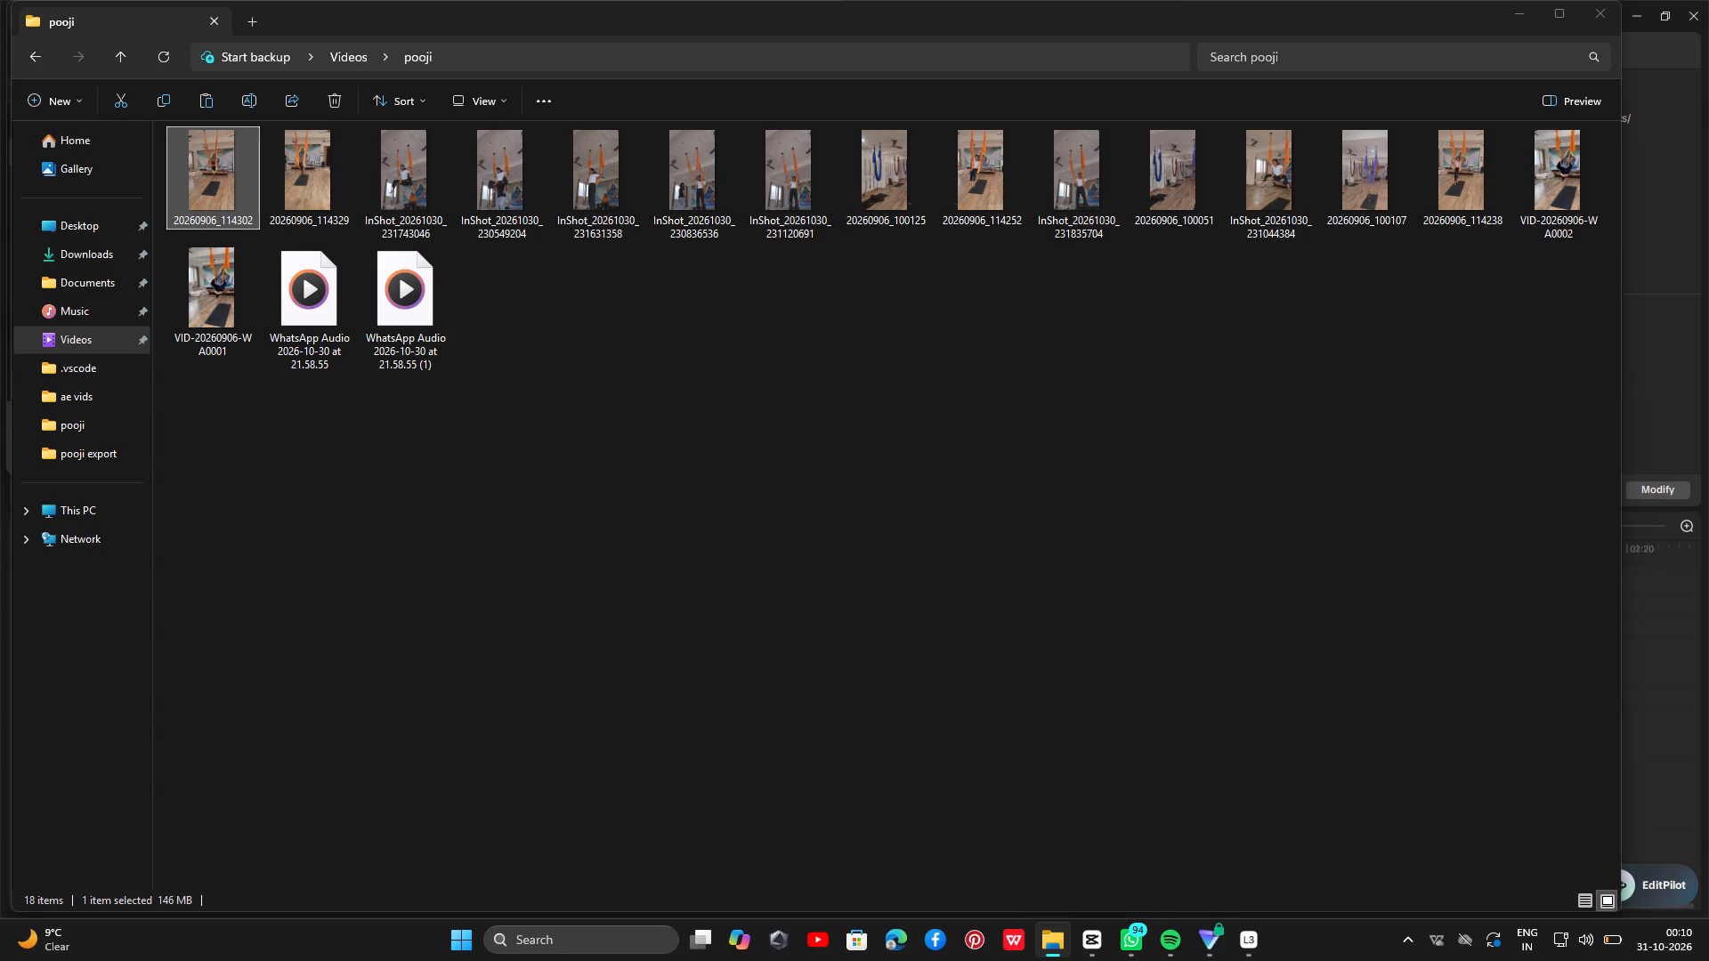
double_click(776, 331)
key("Right")
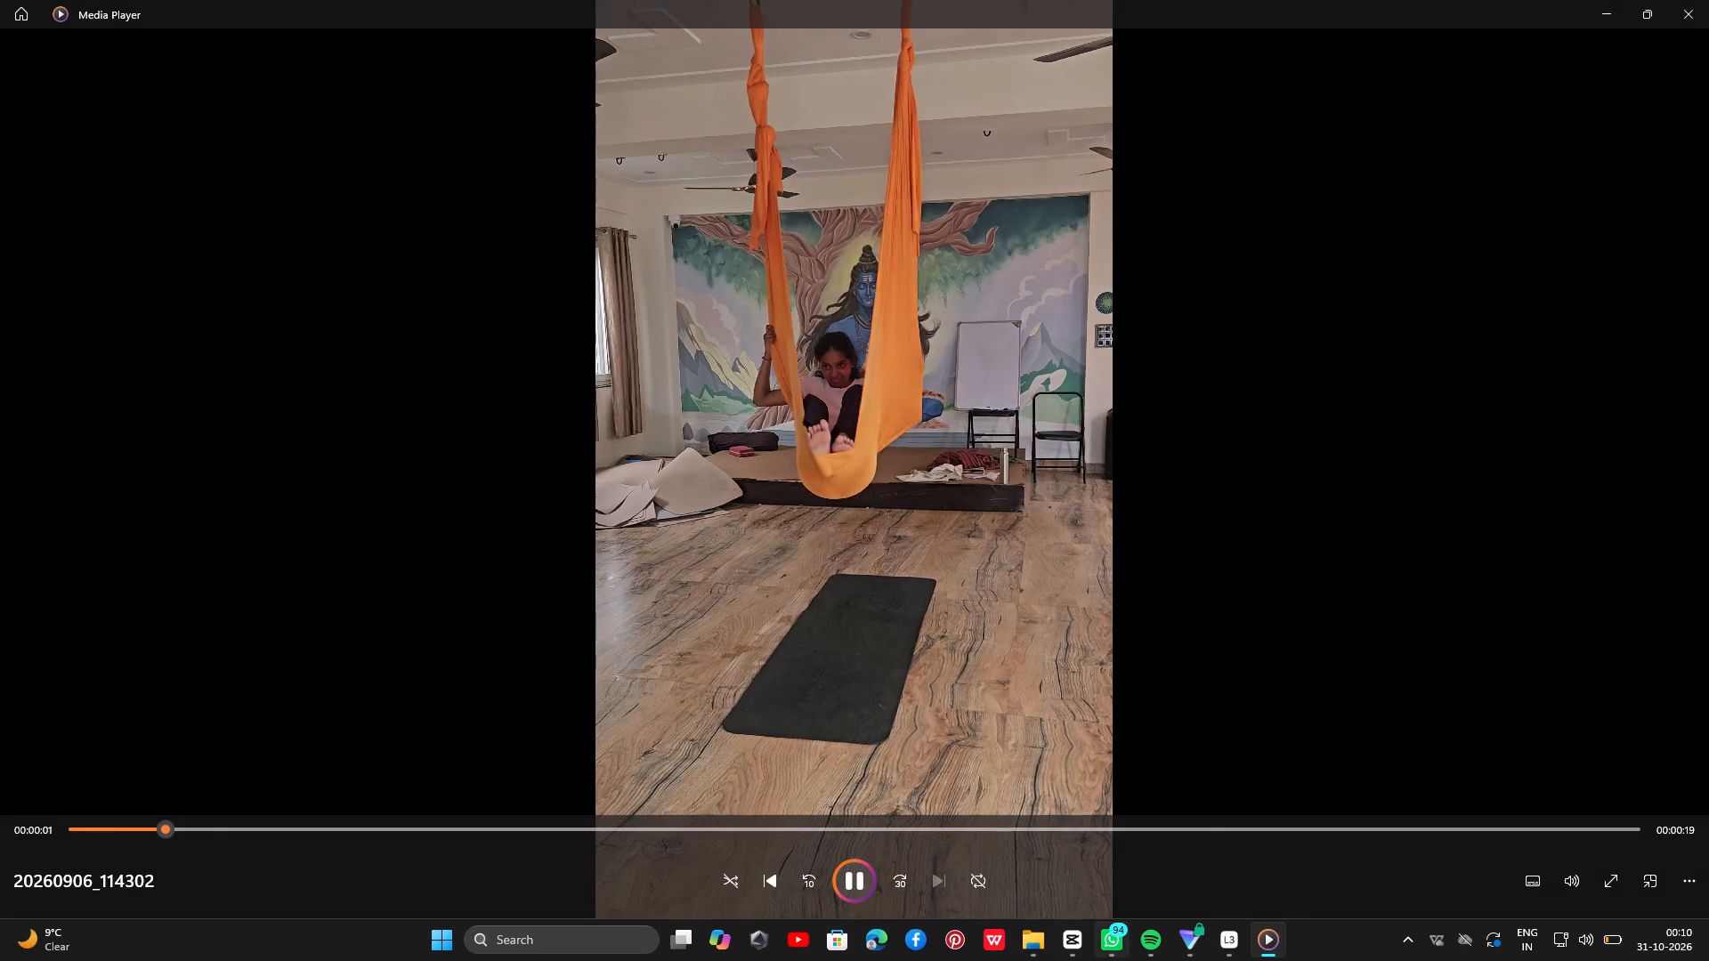
key("Right")
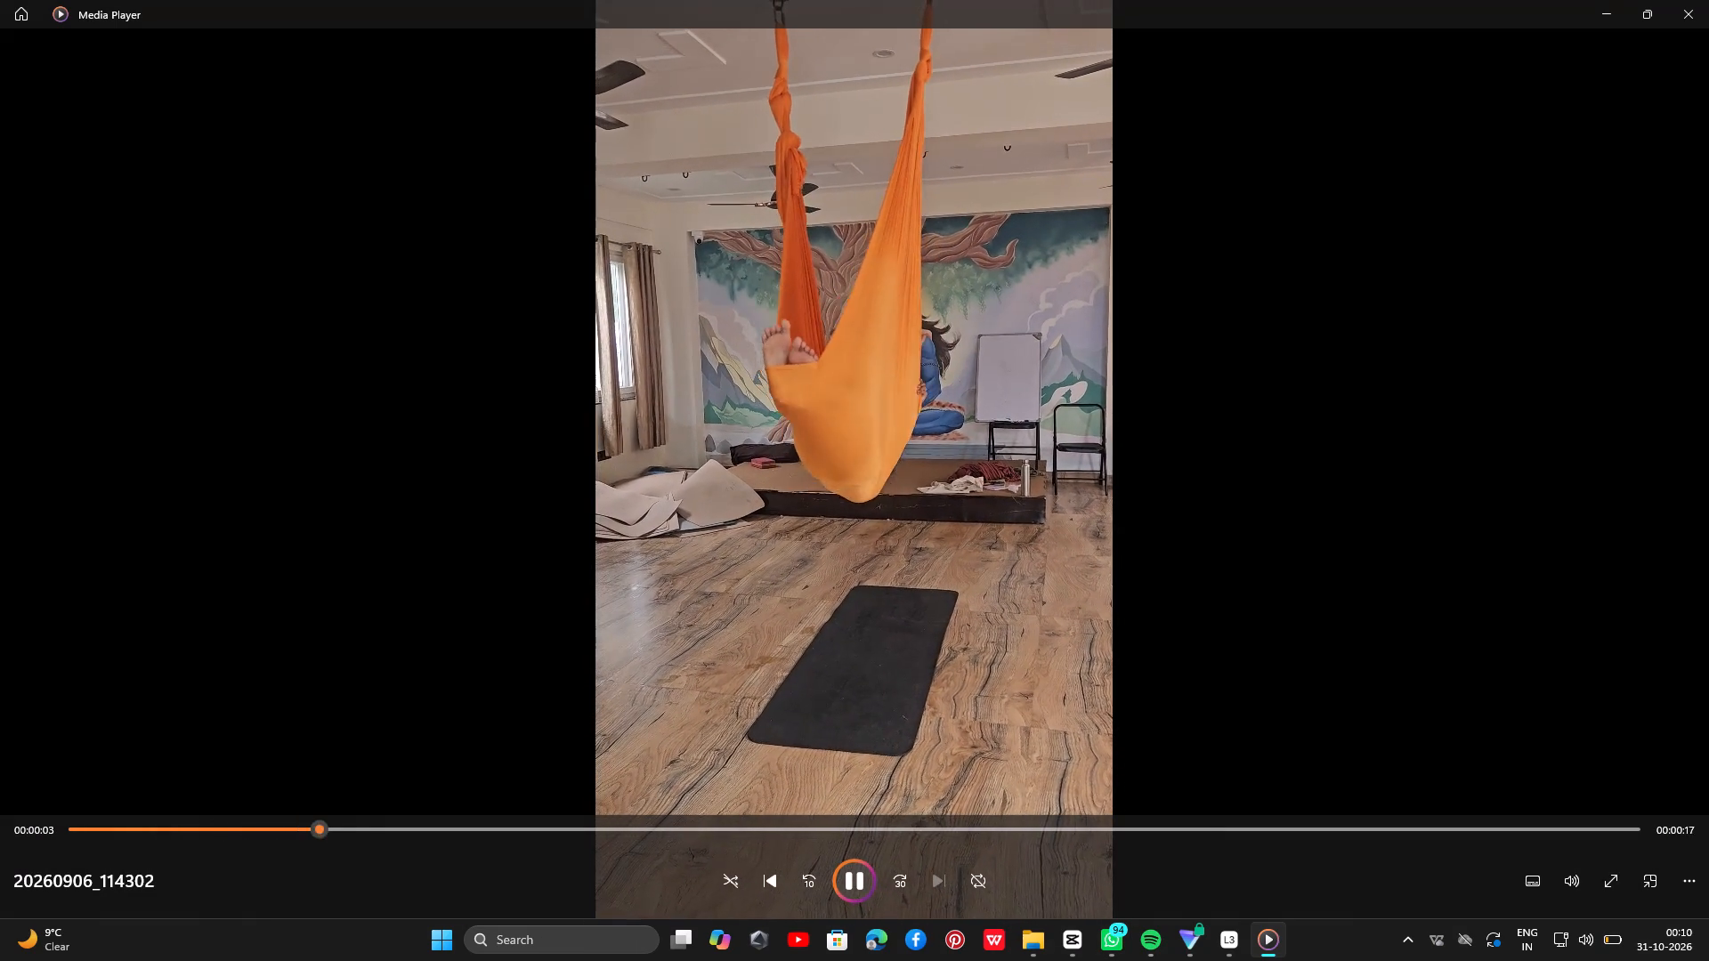
left_click(1707, 0)
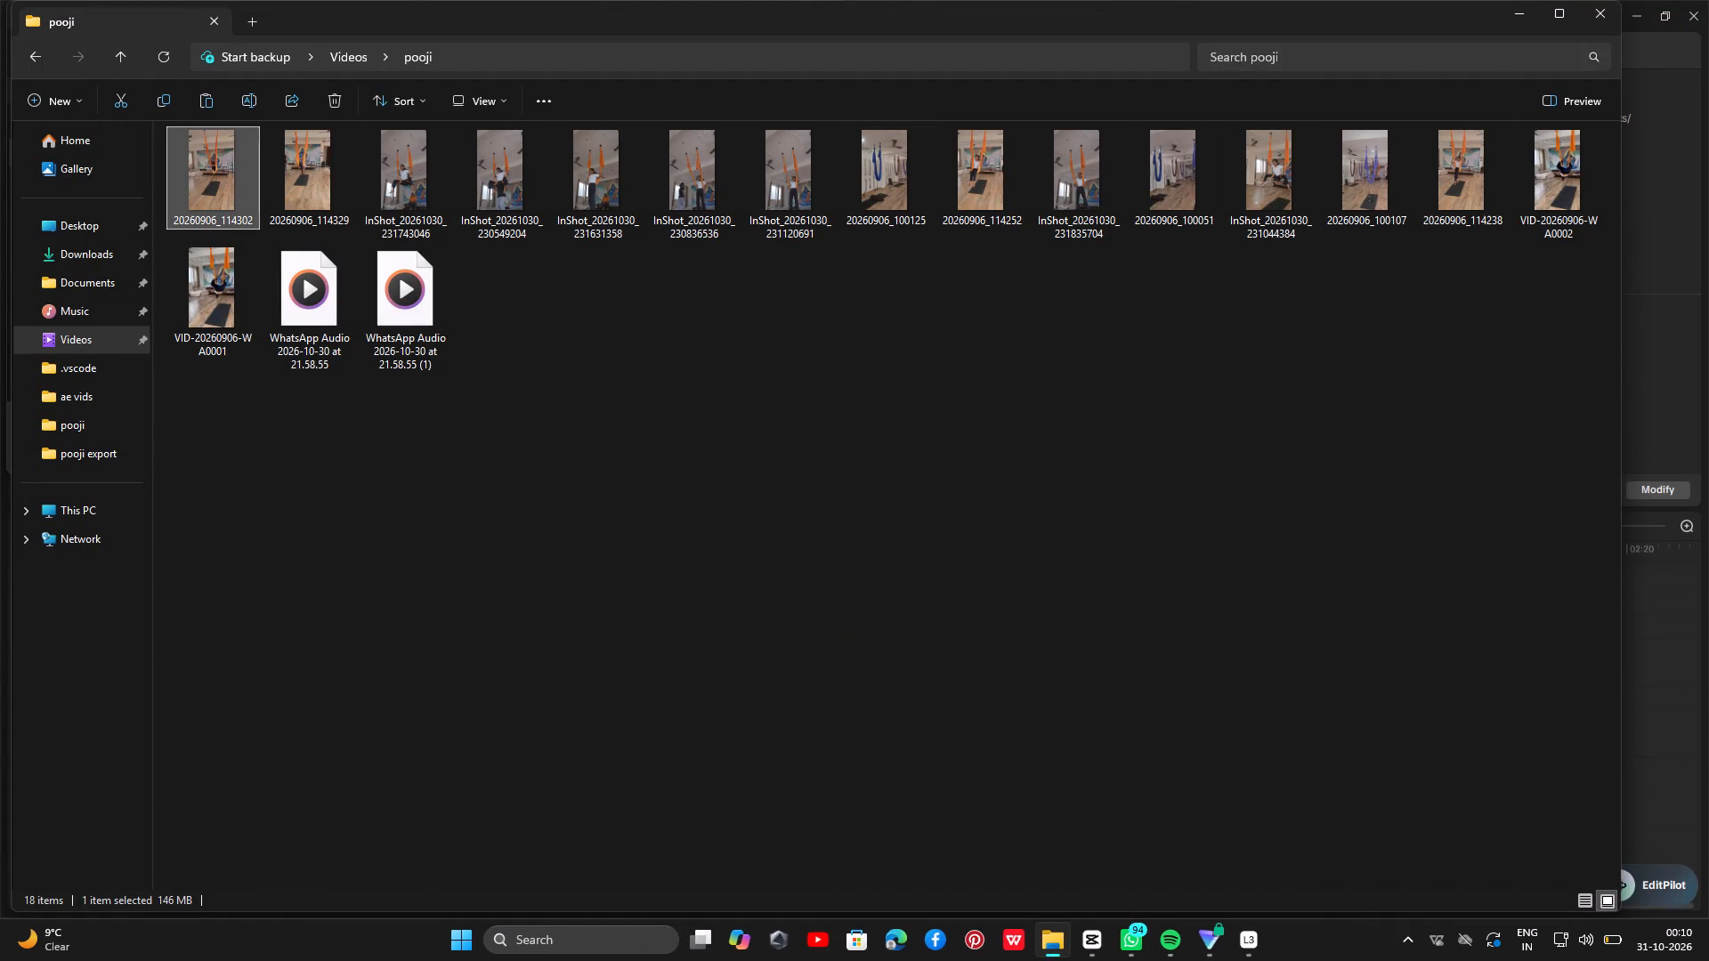
Preview the 20260906_114238 video from the pooji folder, skipping ahead through it, and close the player.
double_click(1440, 185)
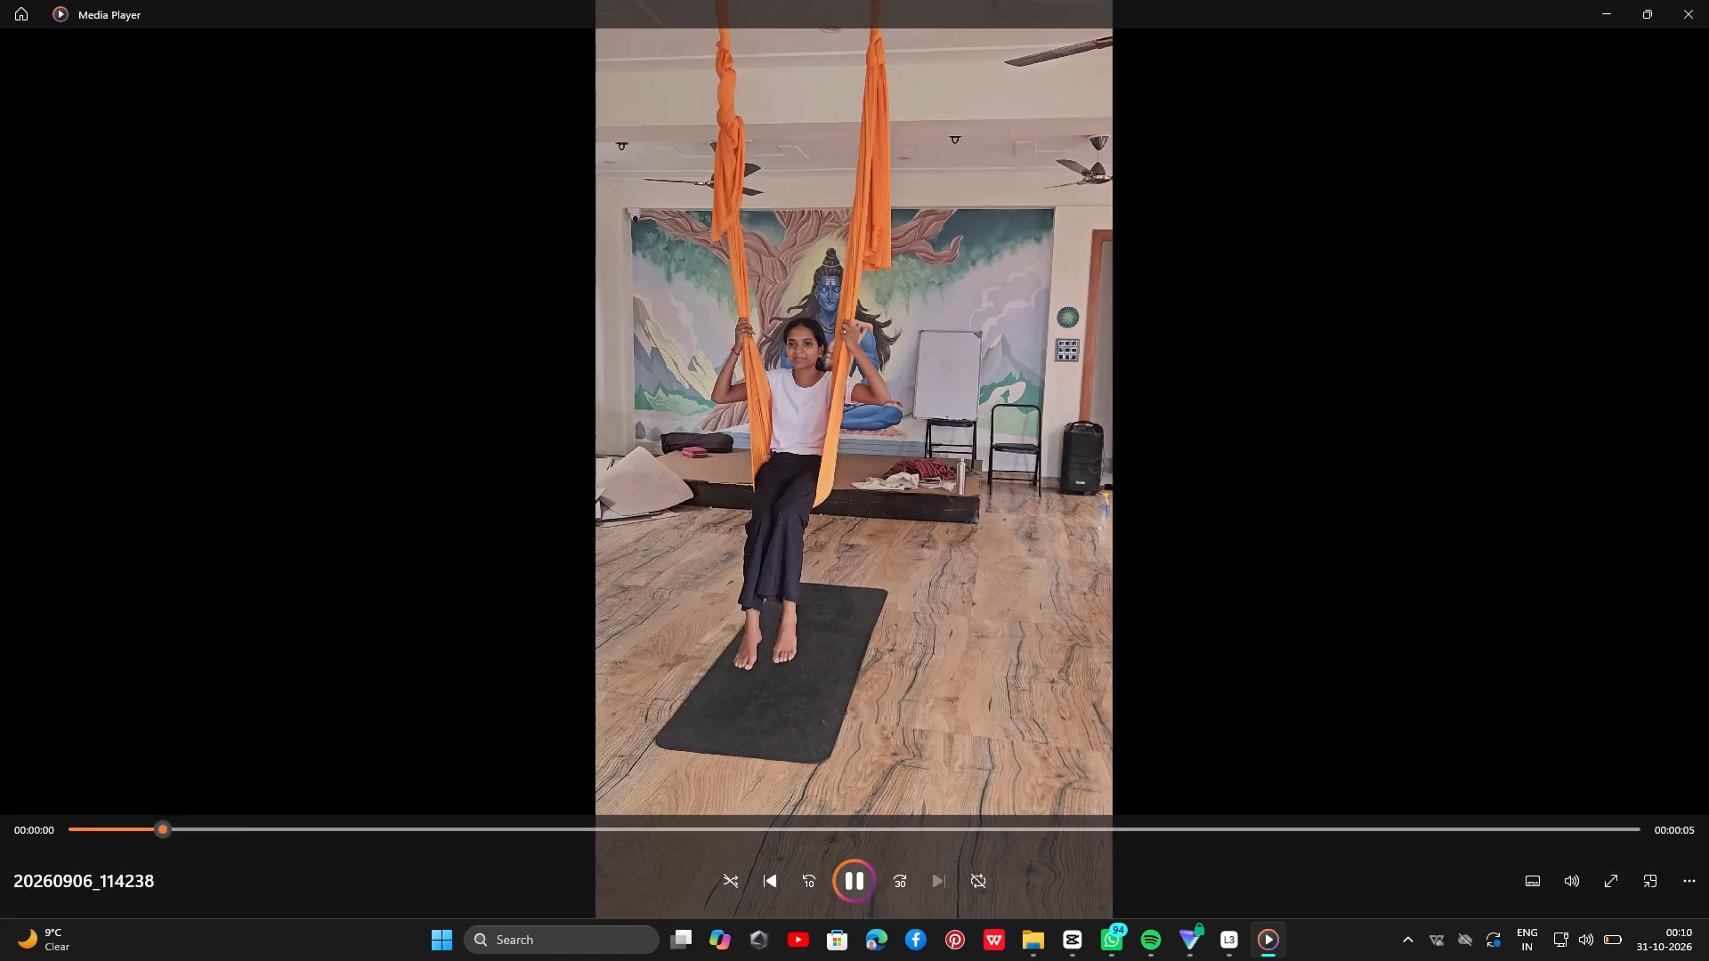
left_click(246, 828)
left_click(589, 825)
left_click(1708, 80)
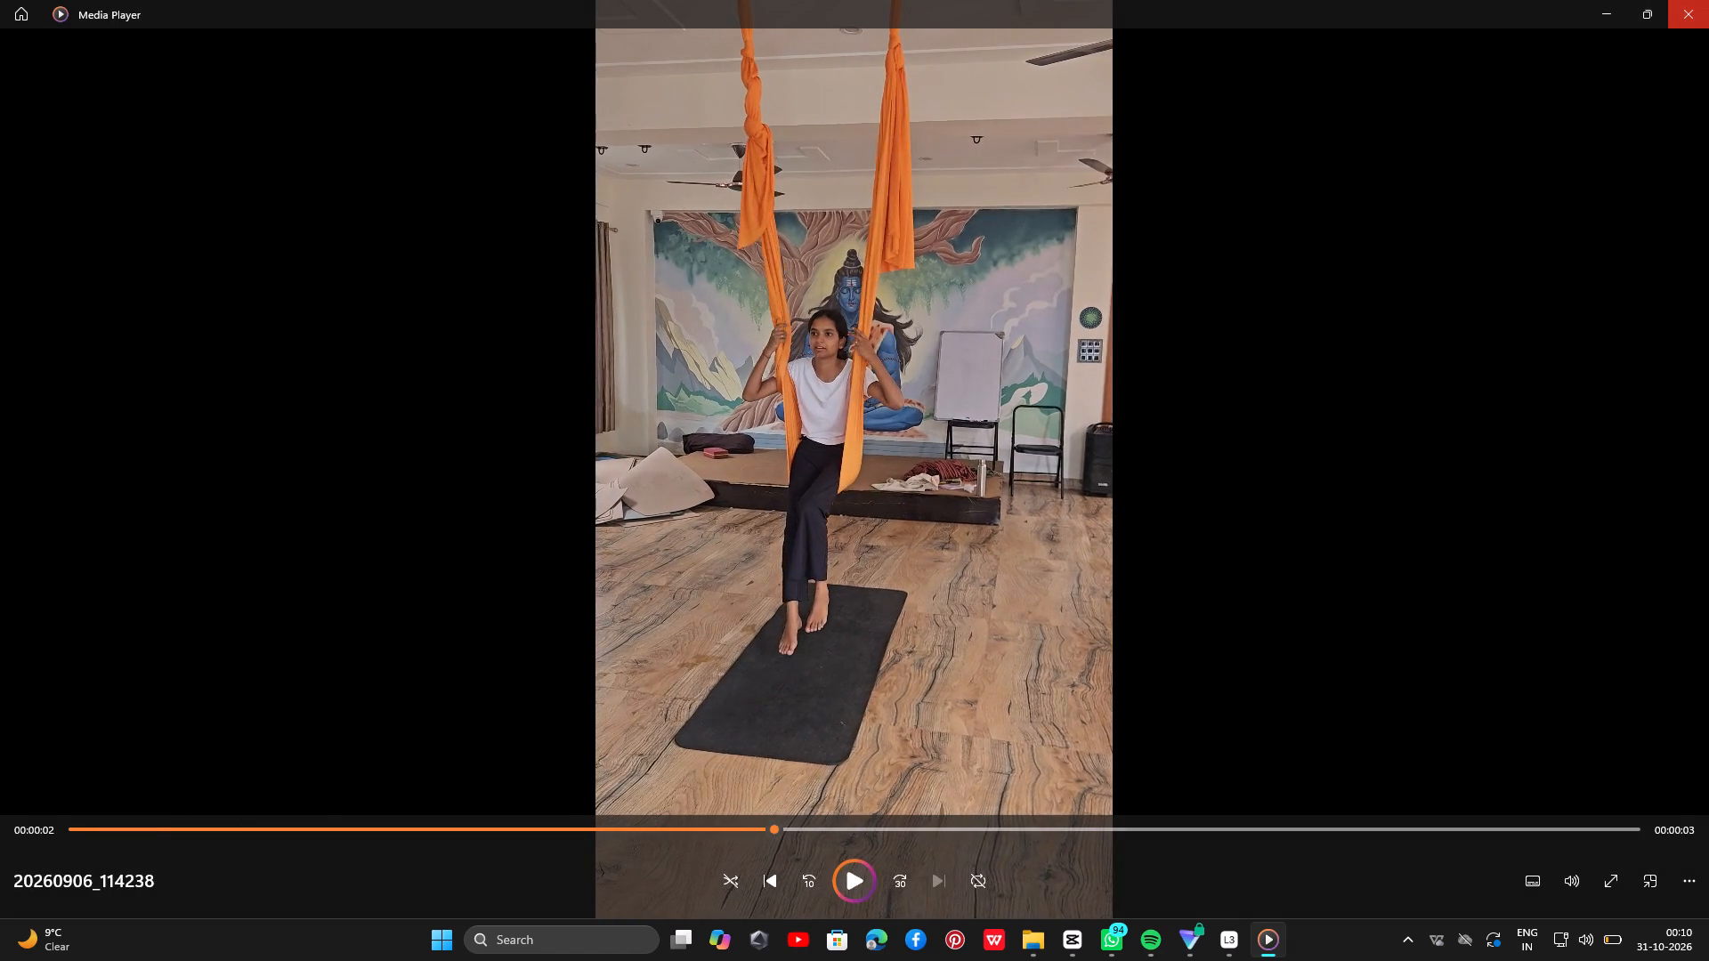
left_click(1695, 0)
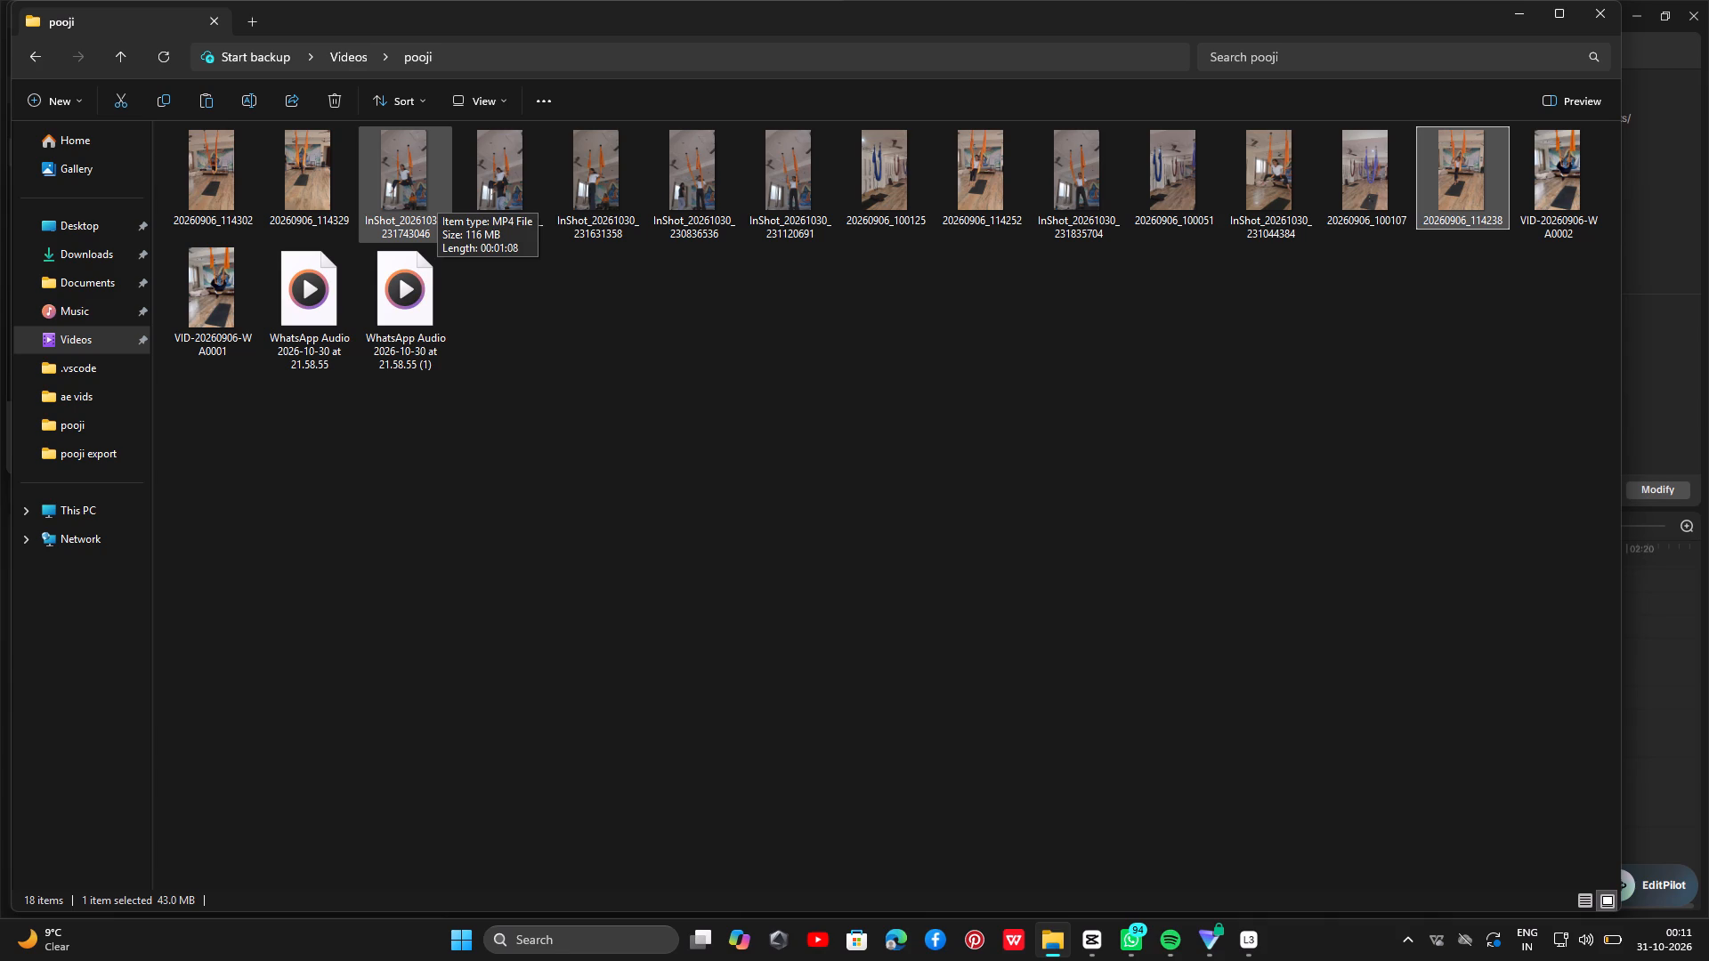
Preview the VID-20260906-WA0002 video from the pooji folder, skimming through the first third, and close the player.
left_click(1524, 157)
left_click(1524, 157)
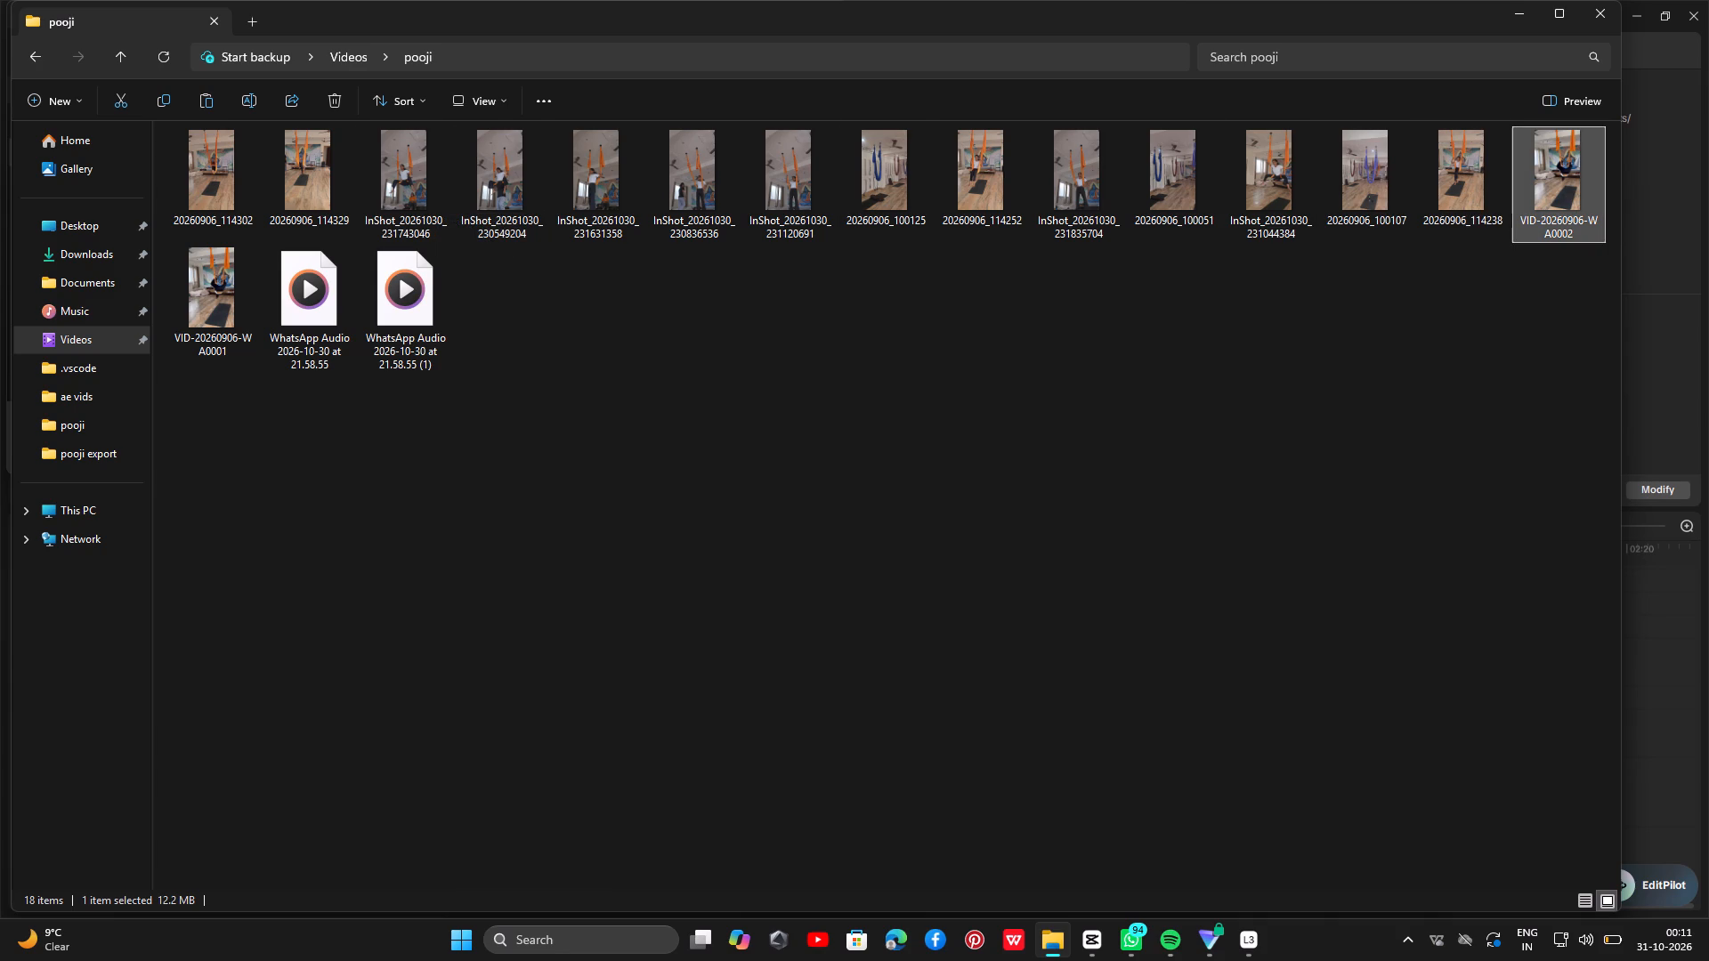
double_click(1540, 198)
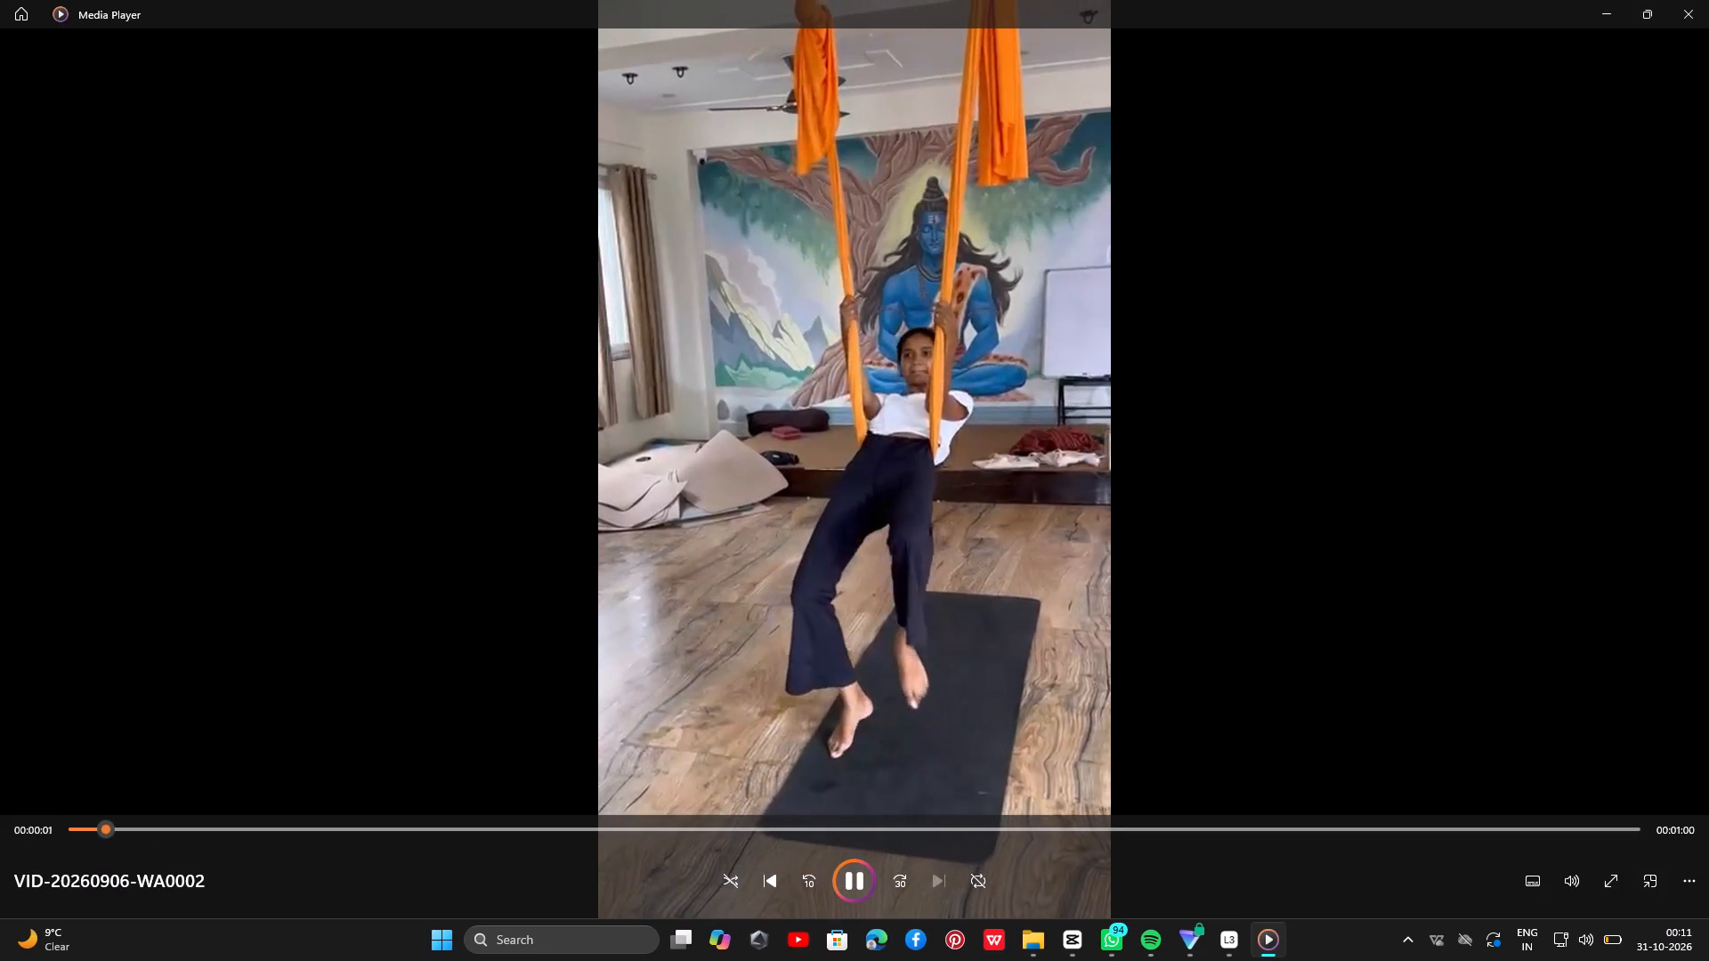
left_click(157, 822)
left_click(208, 834)
left_click(315, 836)
left_click_drag(482, 835, 571, 844)
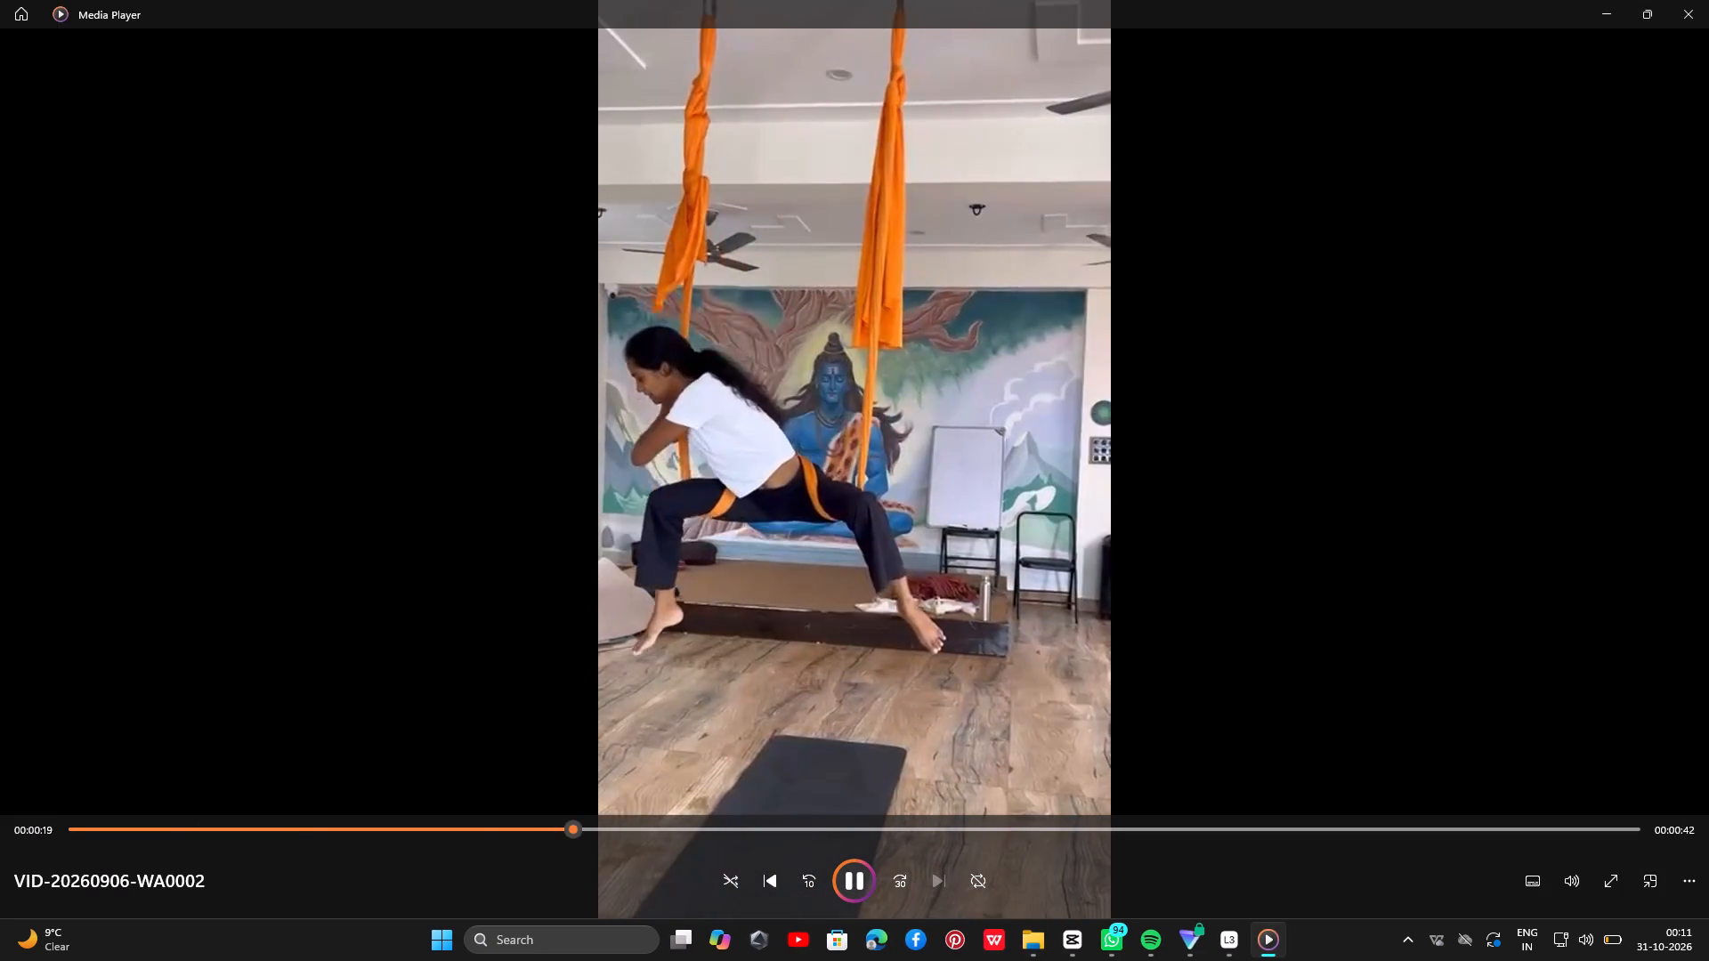
left_click(1708, 0)
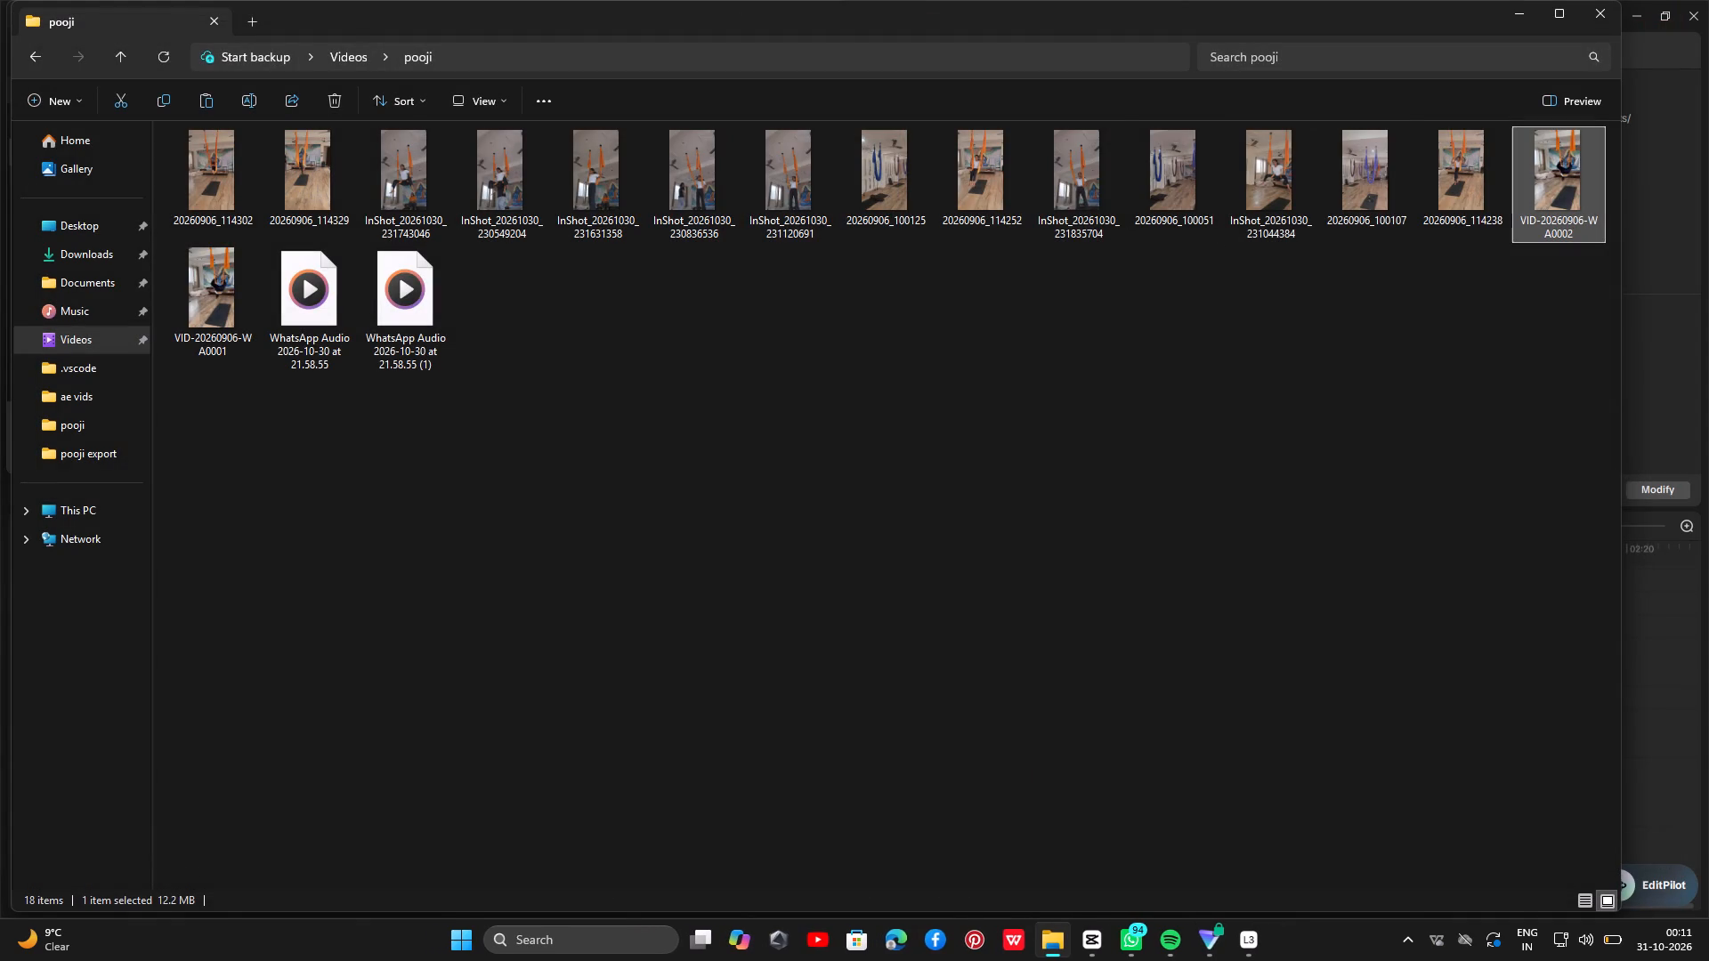
Return to CapCut, dismiss the media import without choosing a file, and undo the deletion of the two VID-20260906-WA0001 videos.
left_click(1053, 200)
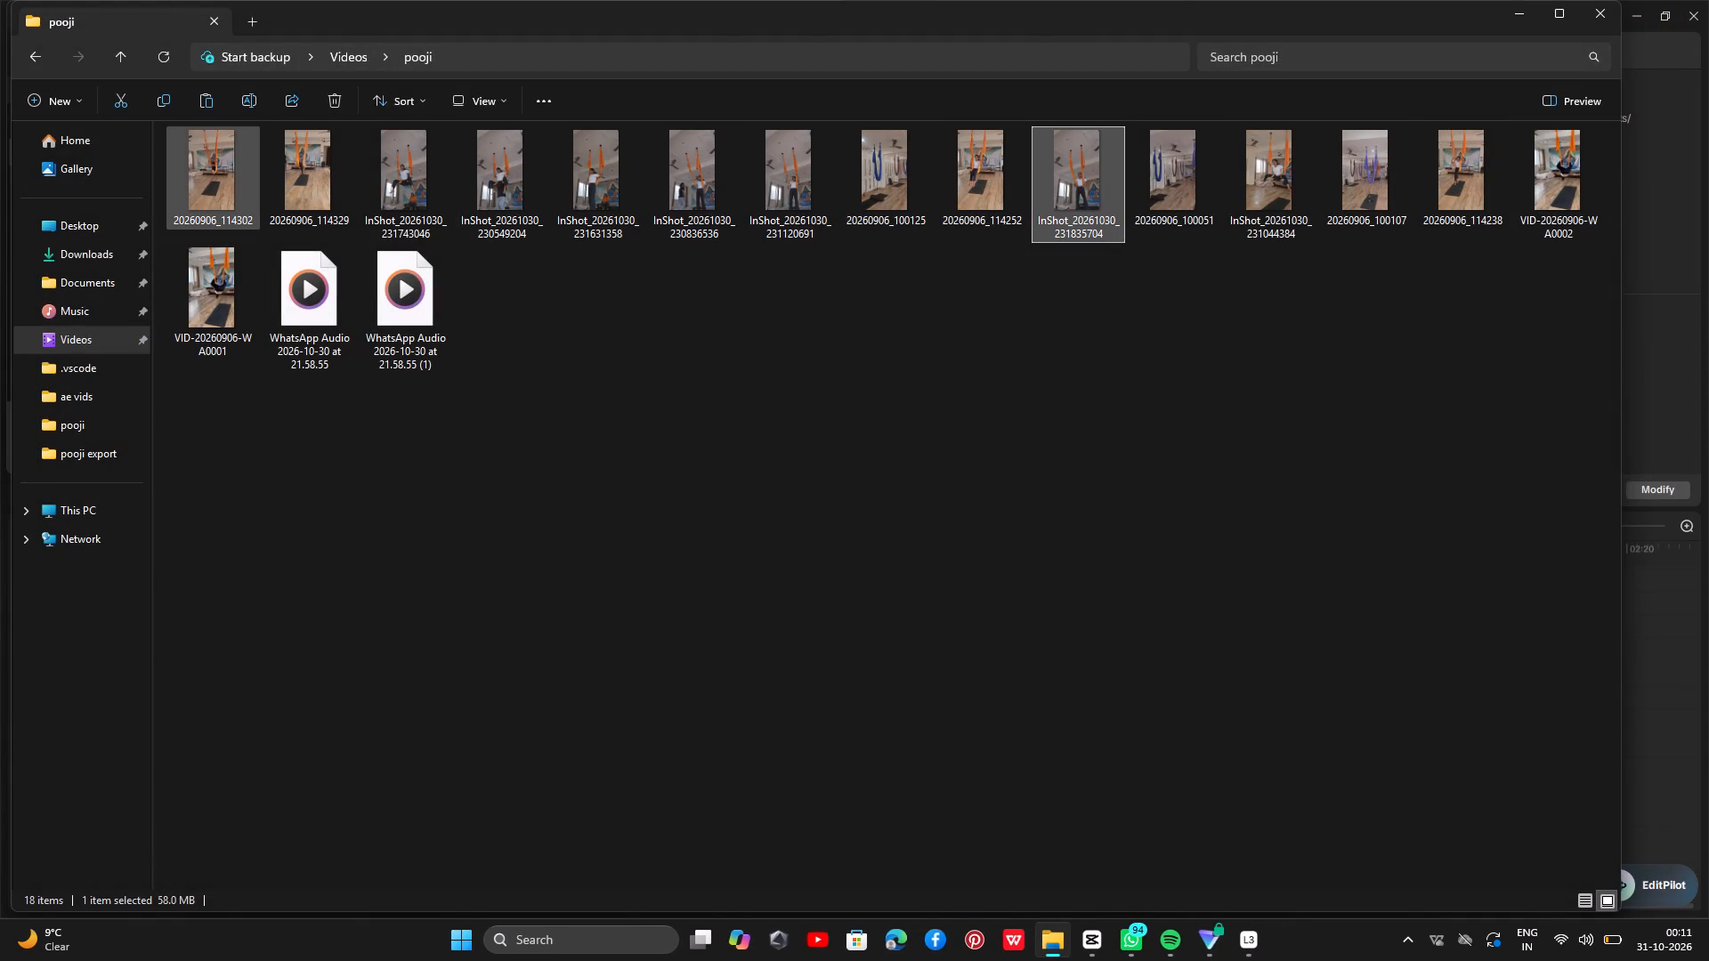
left_click(1592, 18)
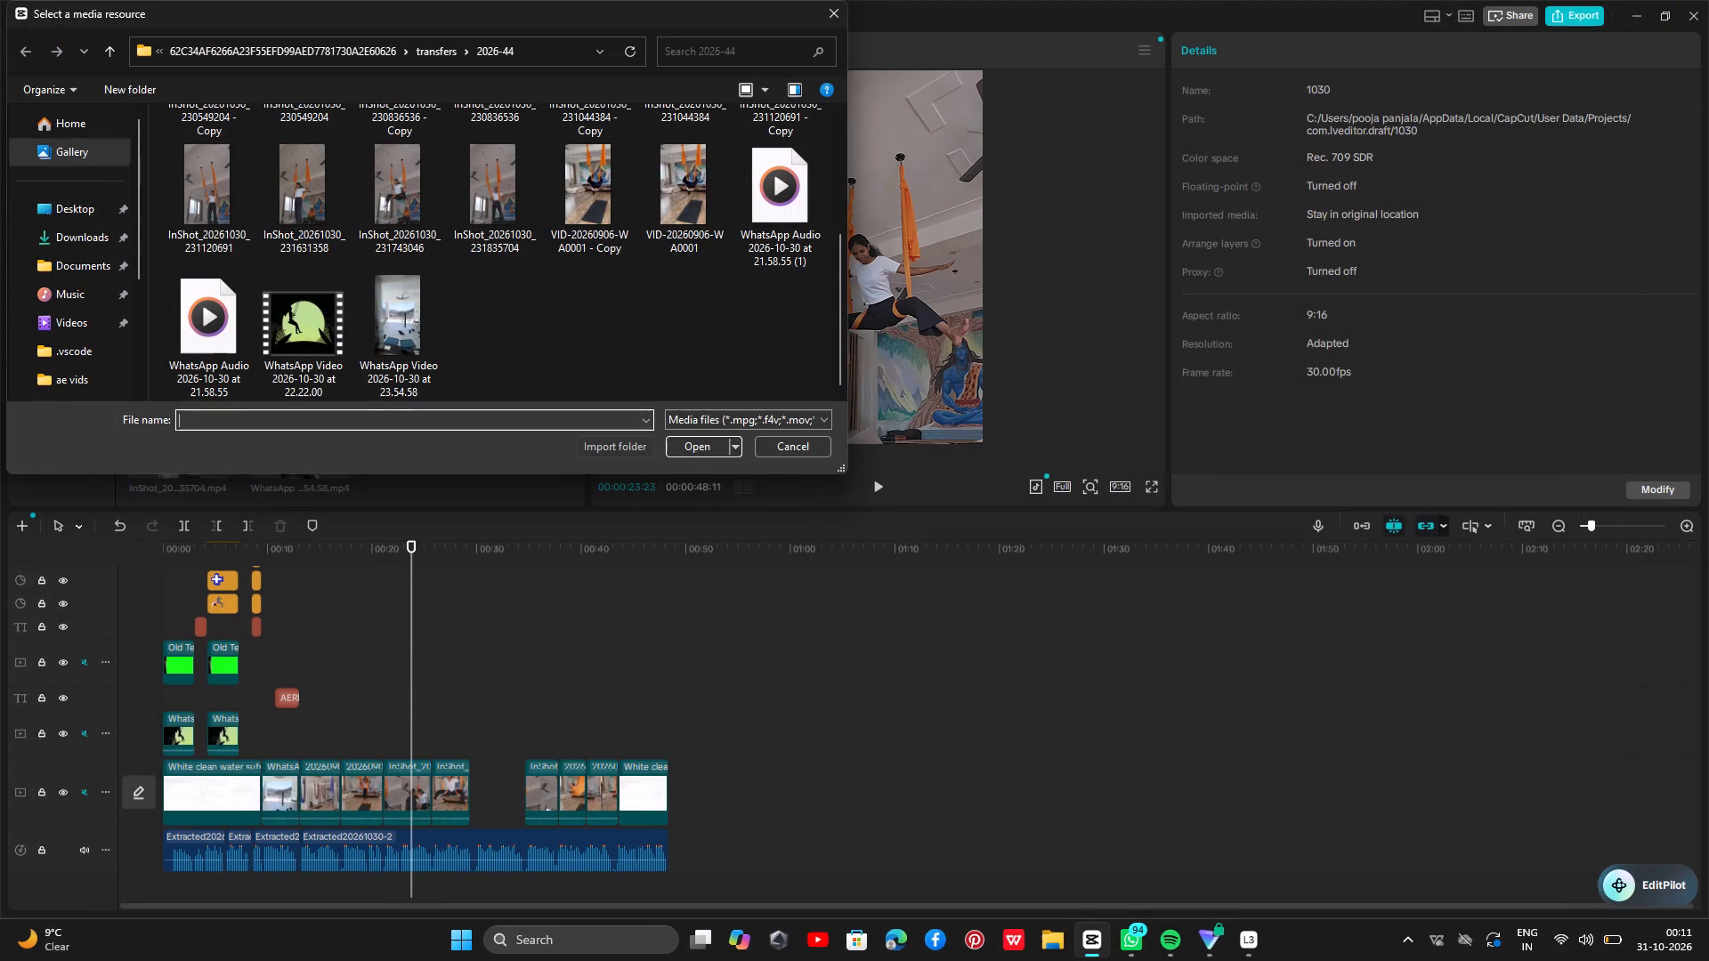
scroll(655, 301, "up", 7)
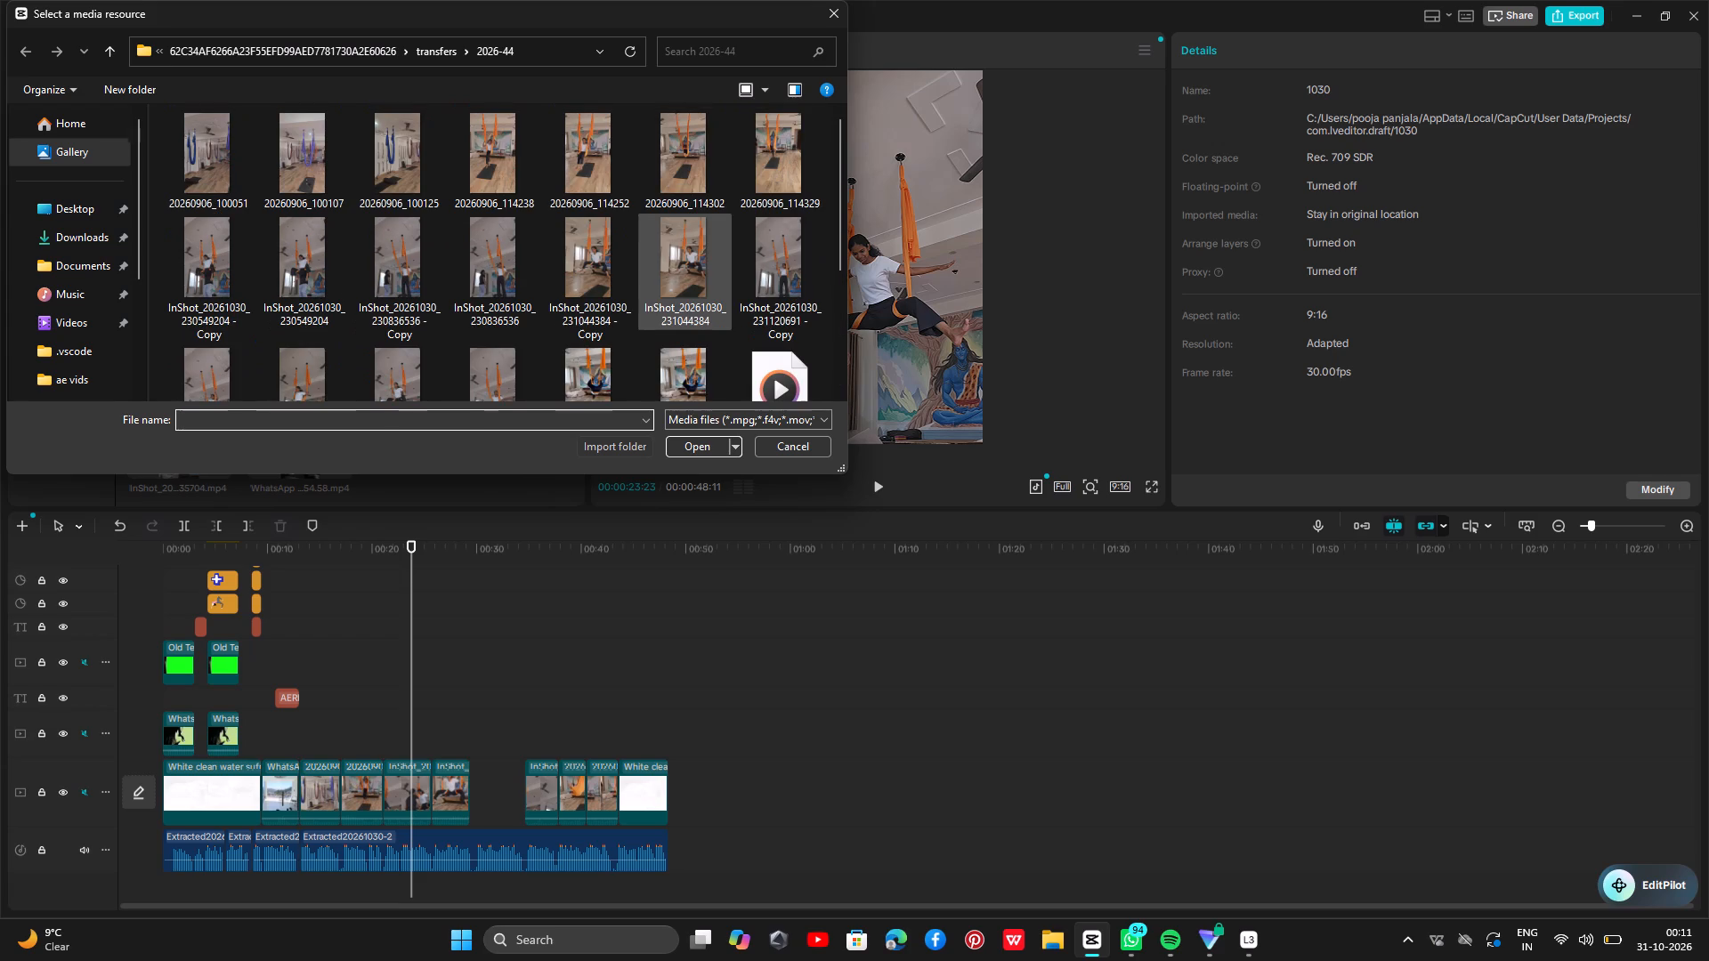
left_click(825, 18)
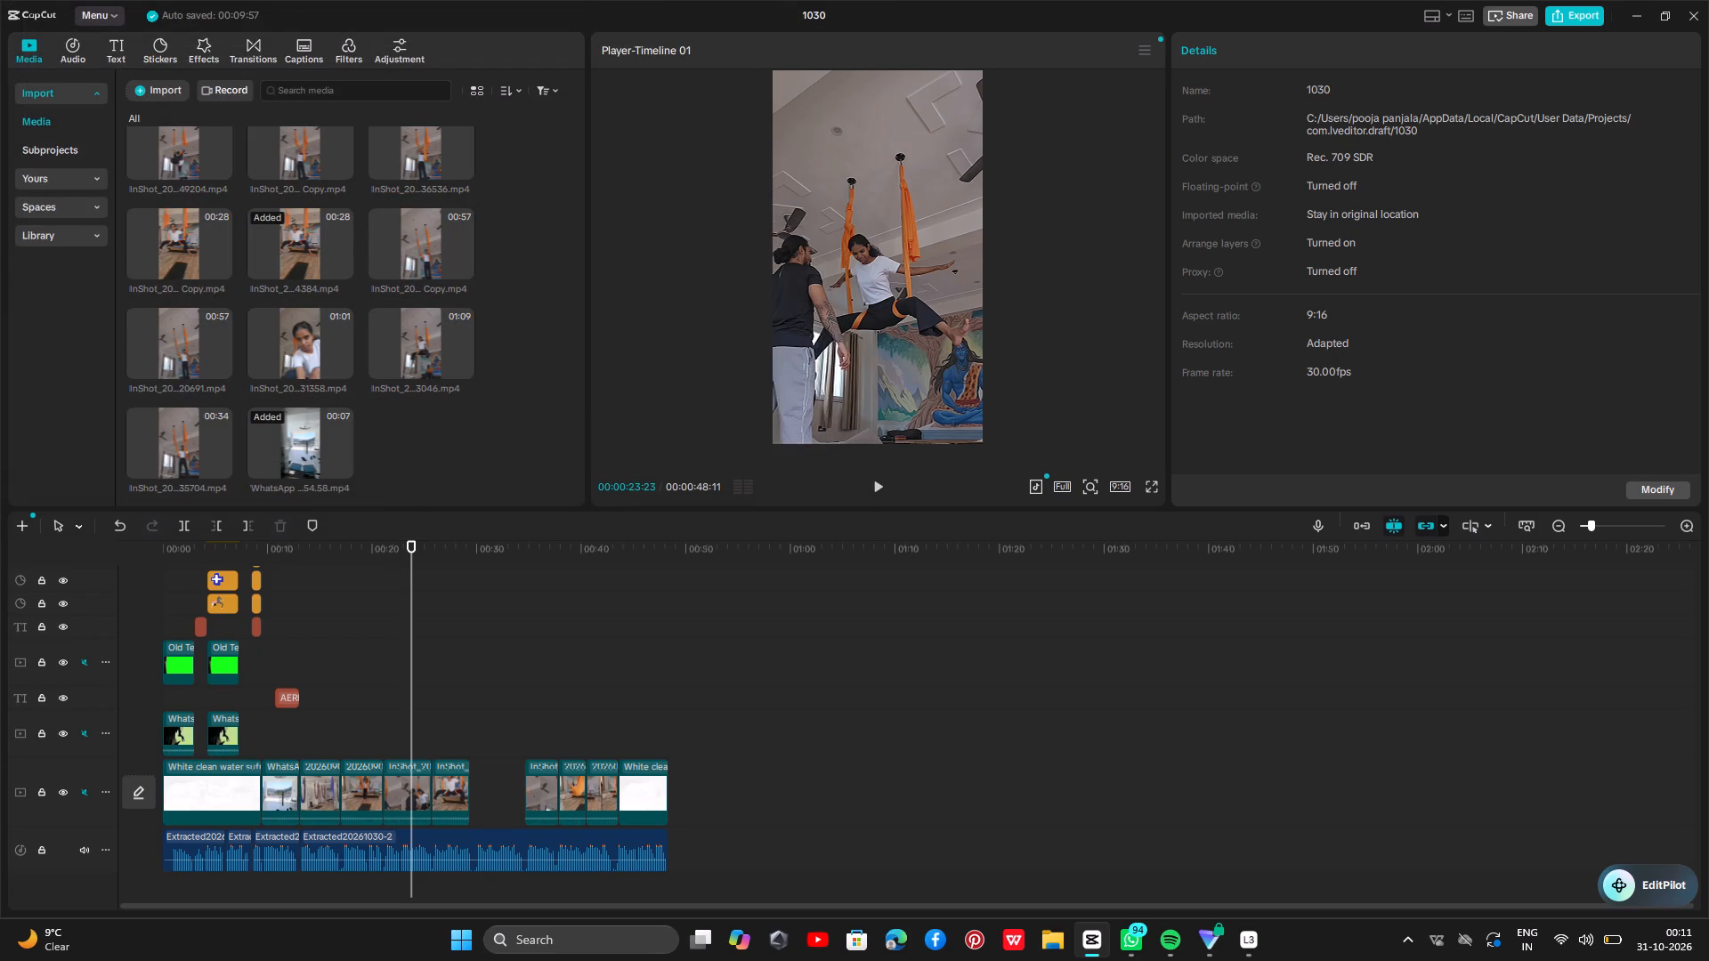
key("ctrl+z")
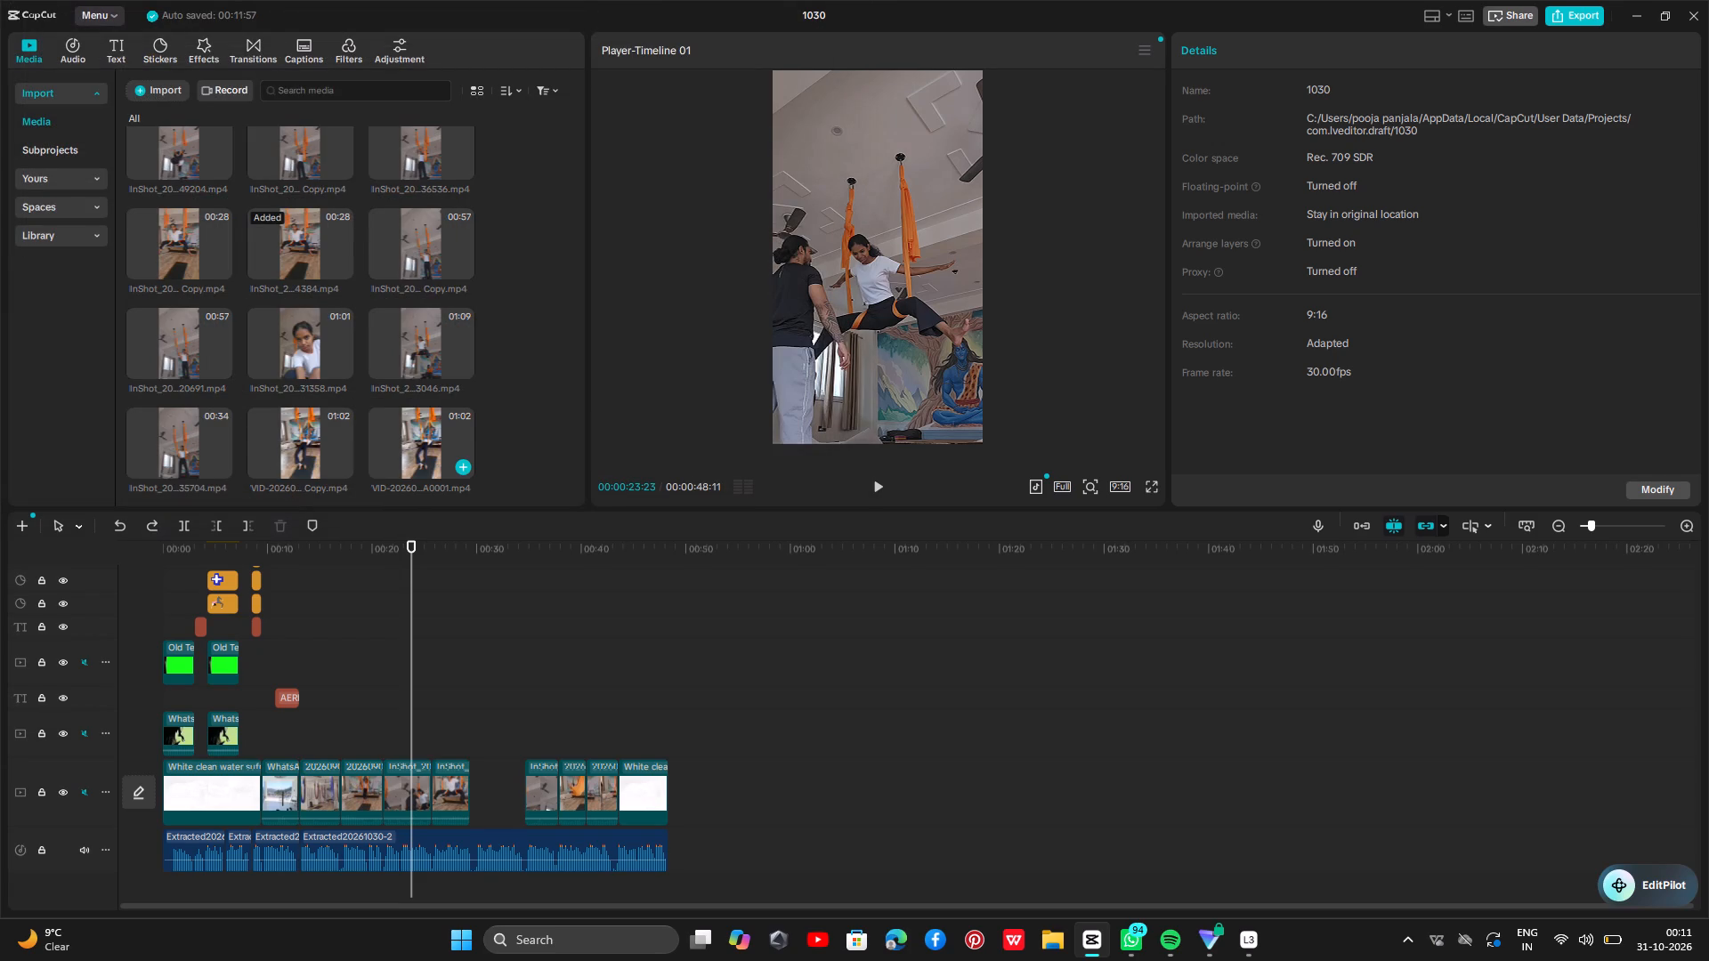
Preview the restored VID-20260906-WA0001.mp4 and its copy in the imported media, checking different moments of the footage.
scroll(445, 447, "down", 1)
right_click(429, 384)
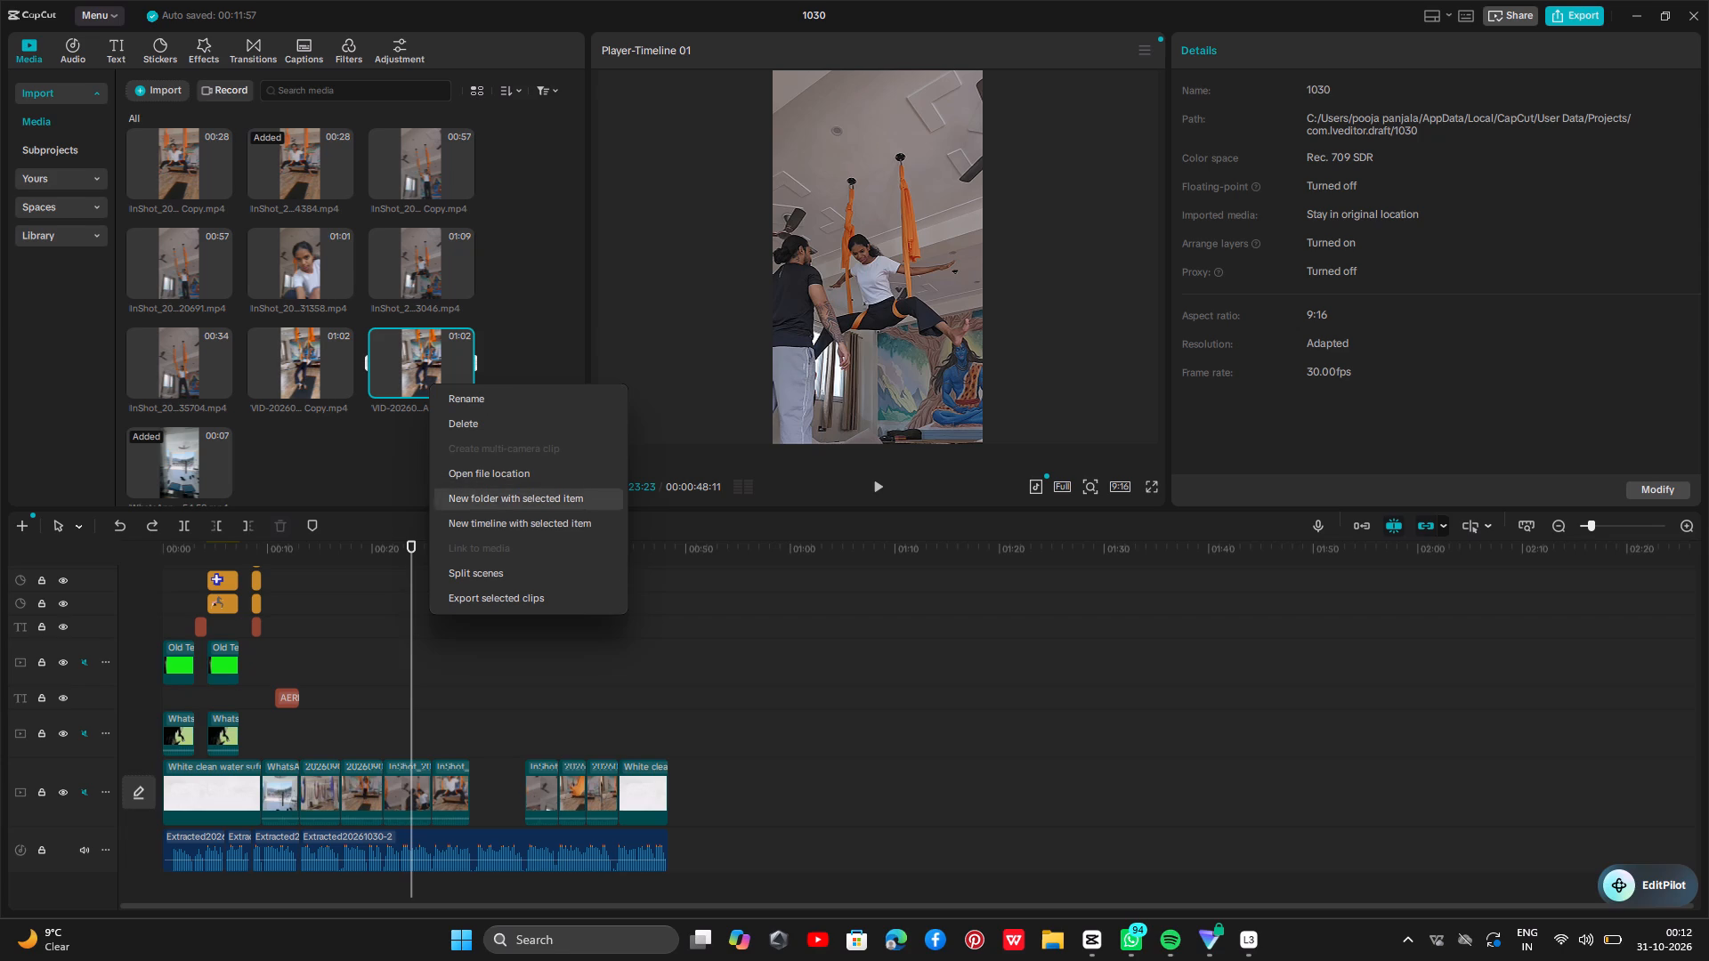
left_click(380, 460)
left_click(397, 374)
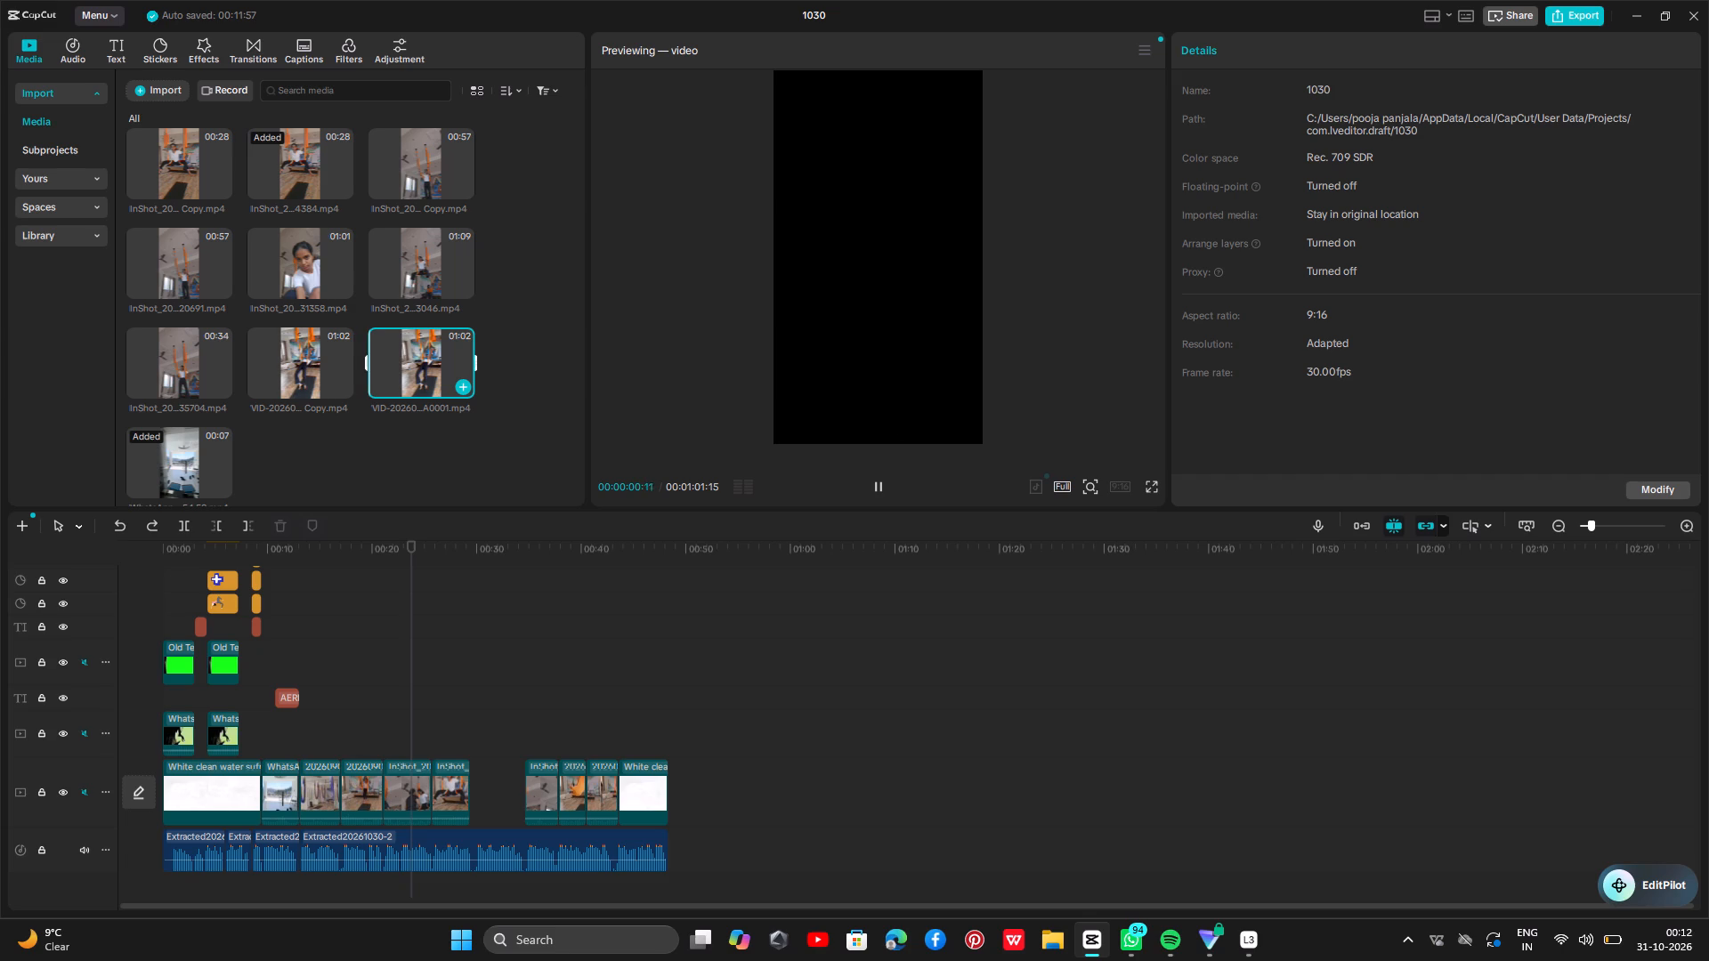
double_click(397, 374)
left_click(397, 374)
left_click(367, 378)
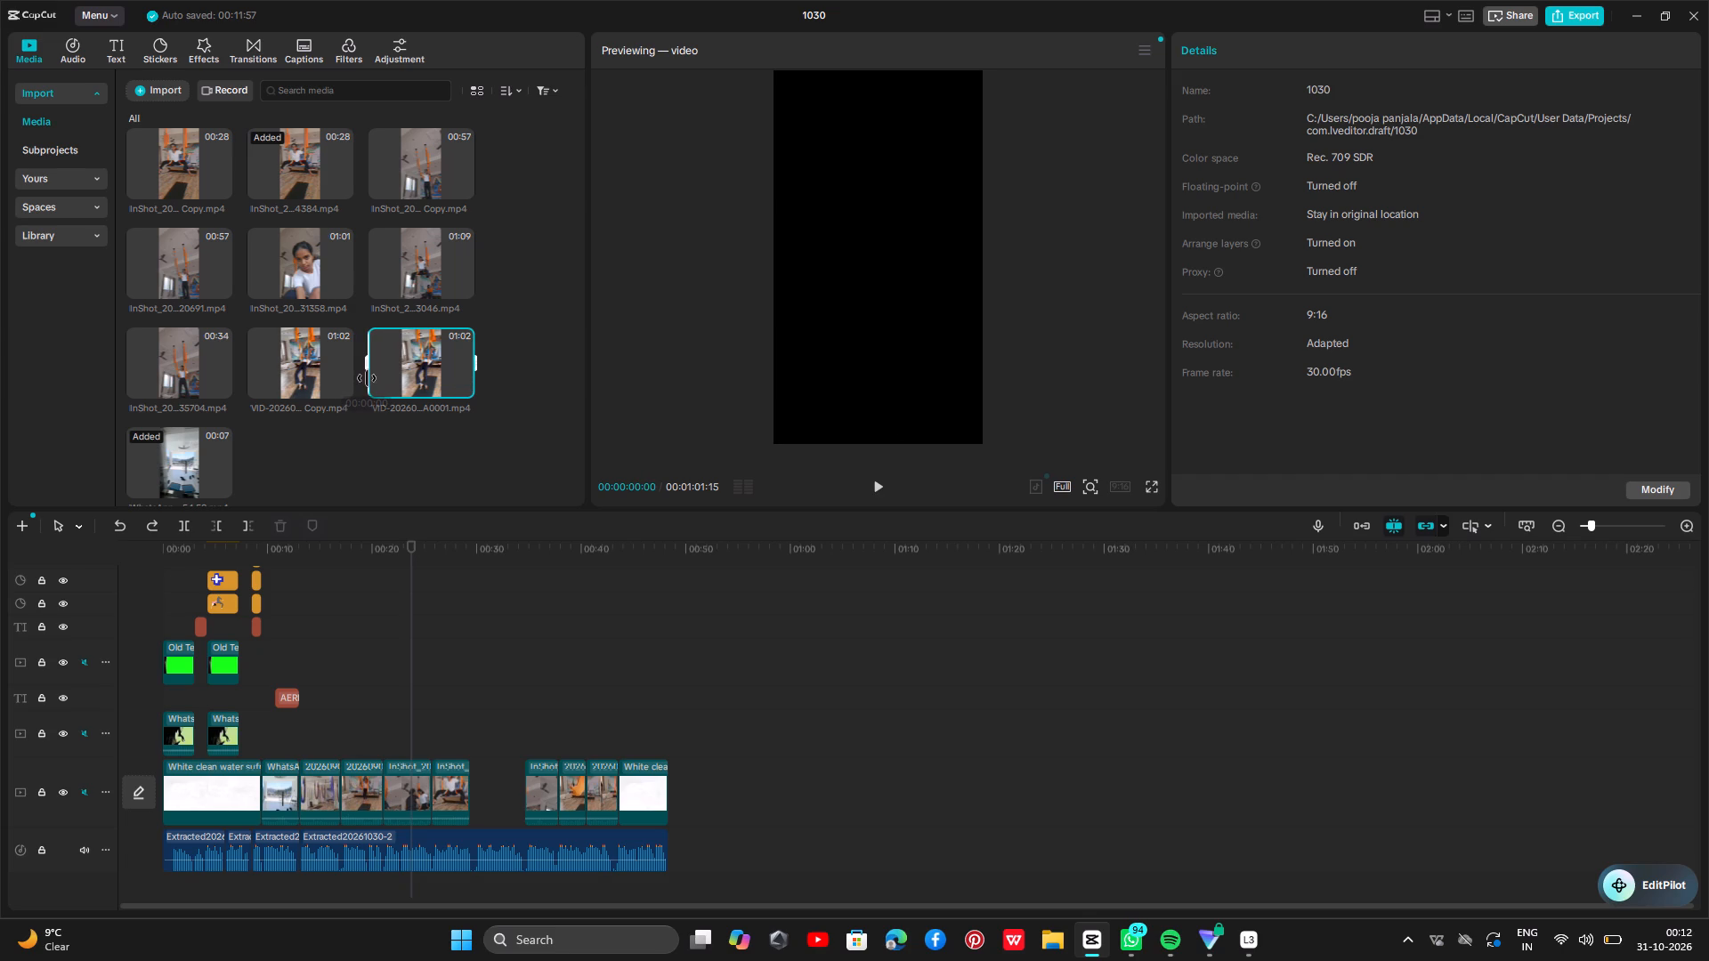
left_click(308, 380)
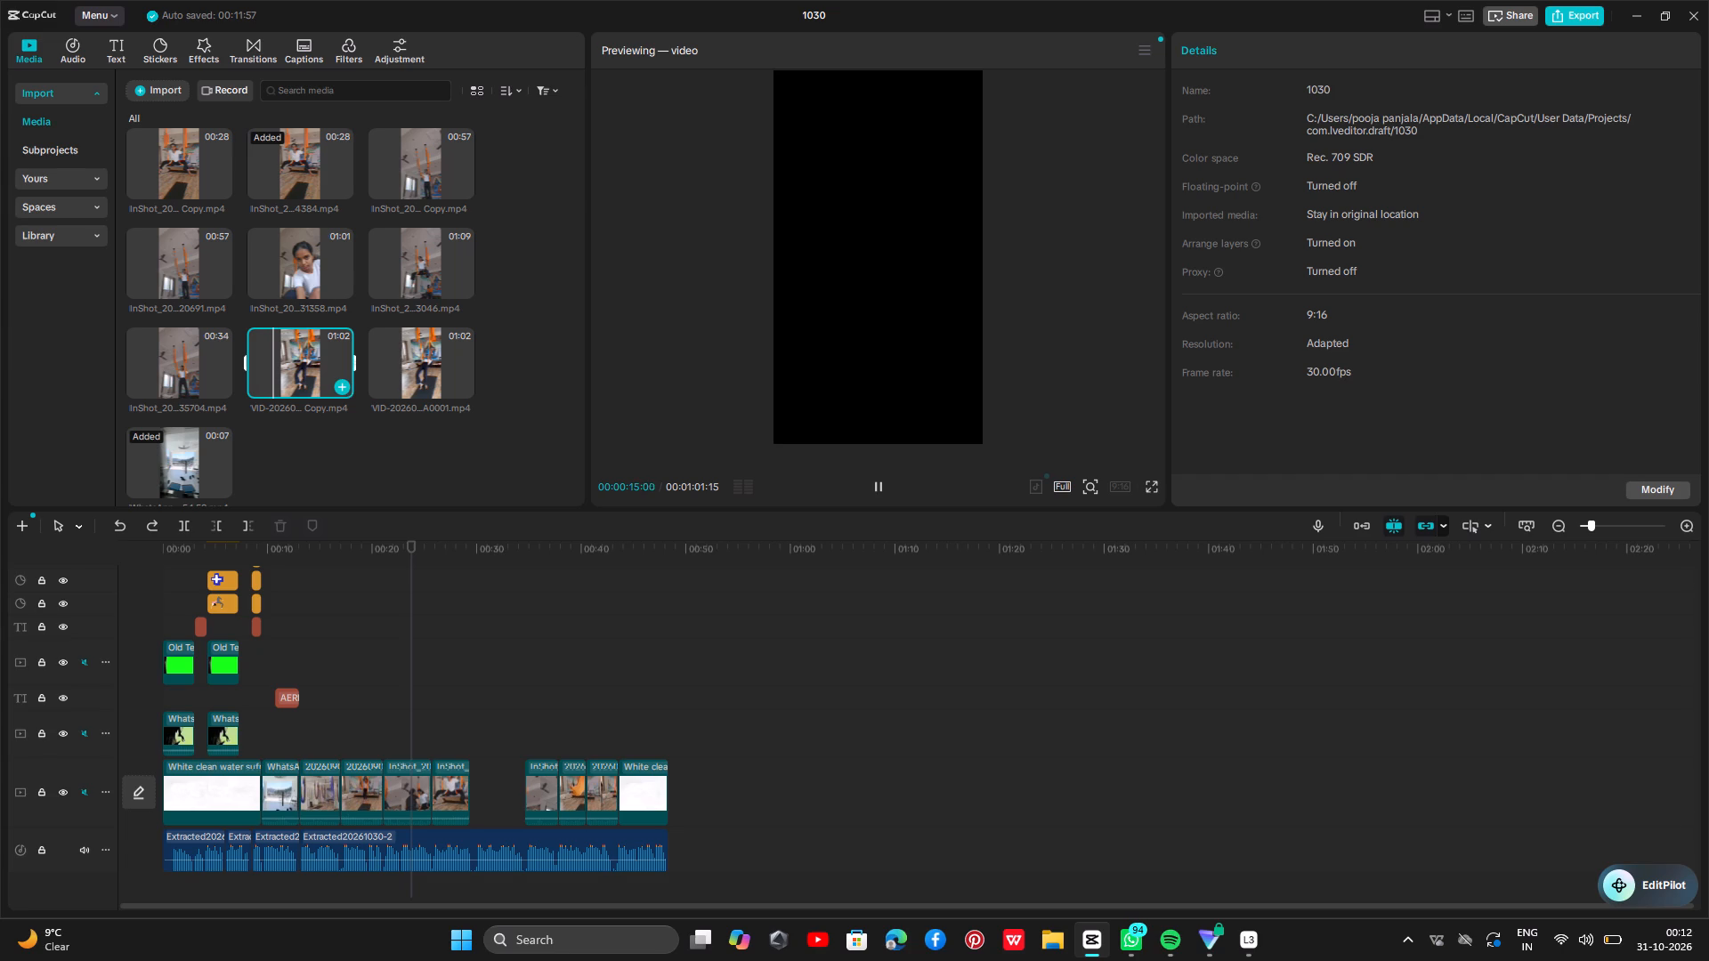
key("space")
Place VID-20260906-WA0001 - Copy.mp4 on the overlay track holding the green clips, starting at about 16 seconds.
left_click_drag(279, 364, 292, 432)
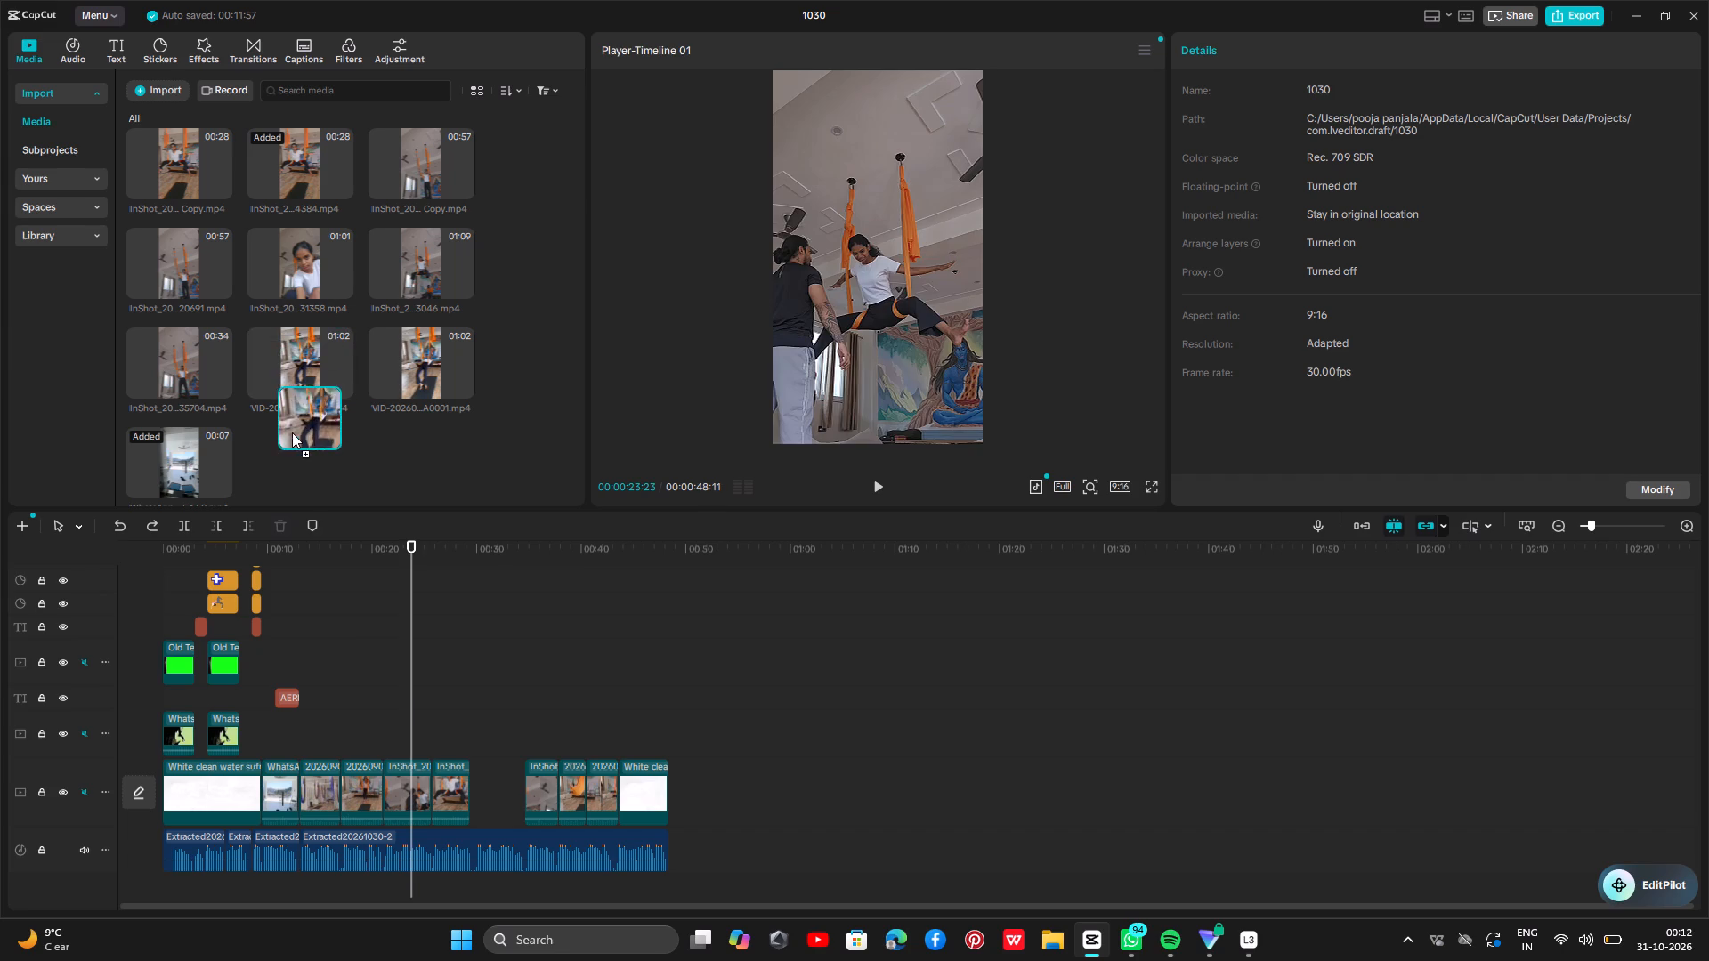
left_click_drag(292, 432, 320, 671)
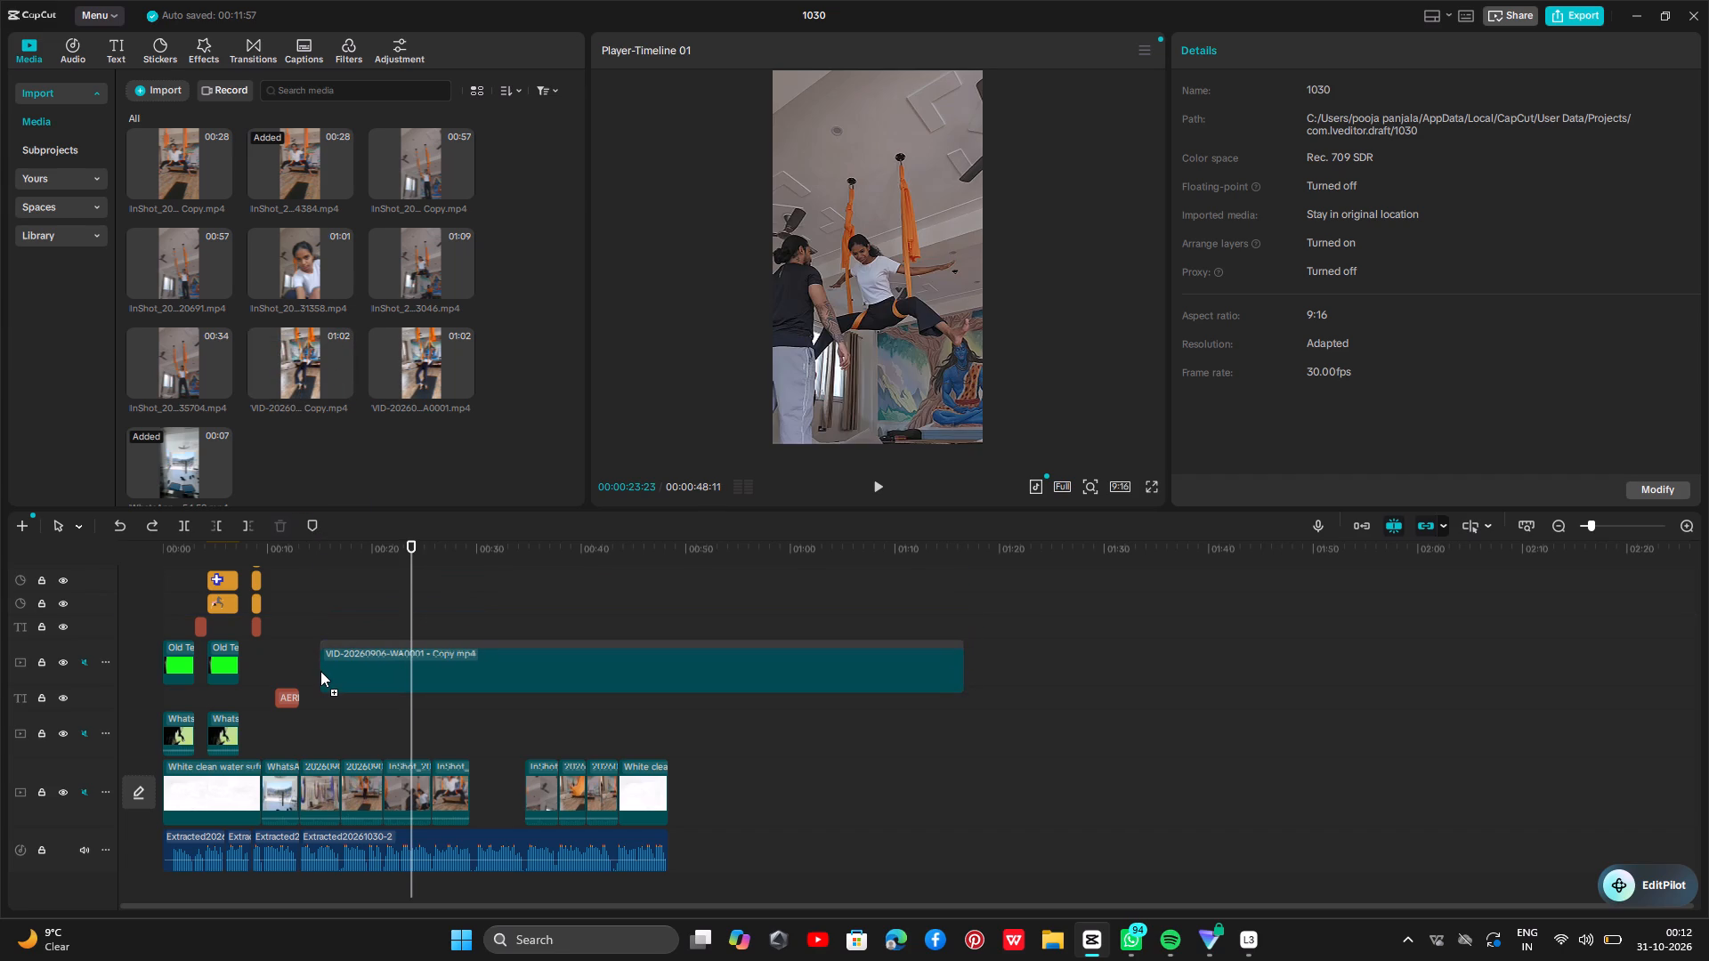
left_click_drag(320, 671, 334, 664)
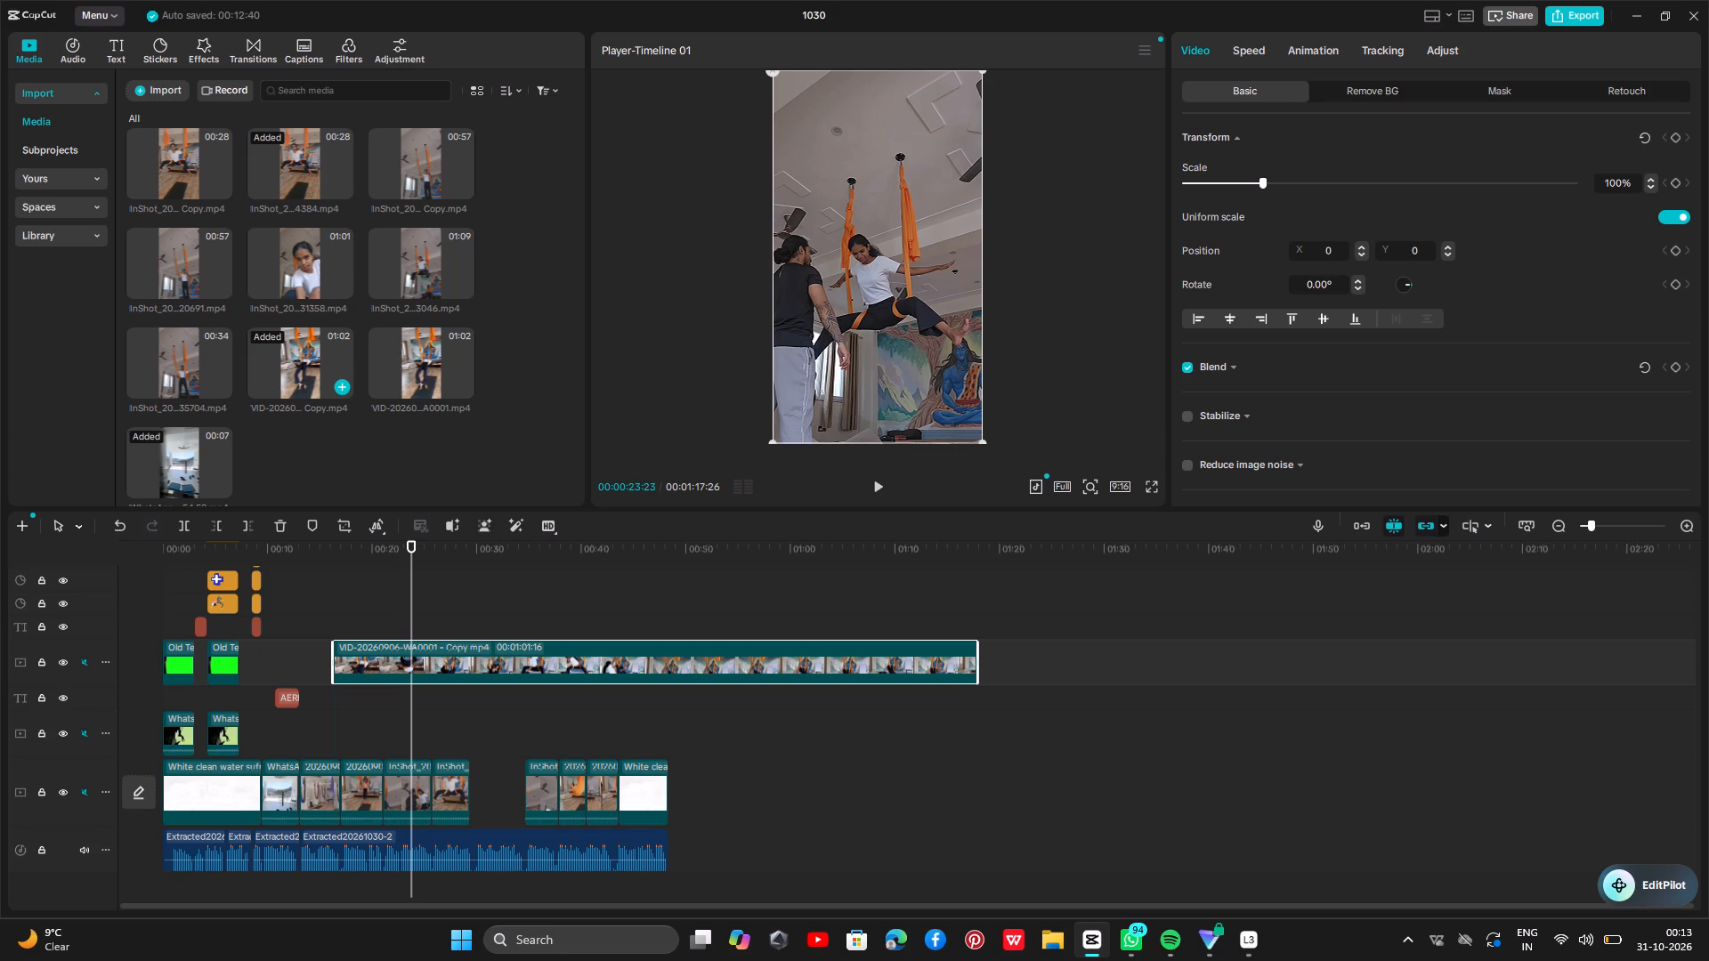
Preview the original VID-20260906-WA0001.mp4 in the imported media.
left_click(420, 367)
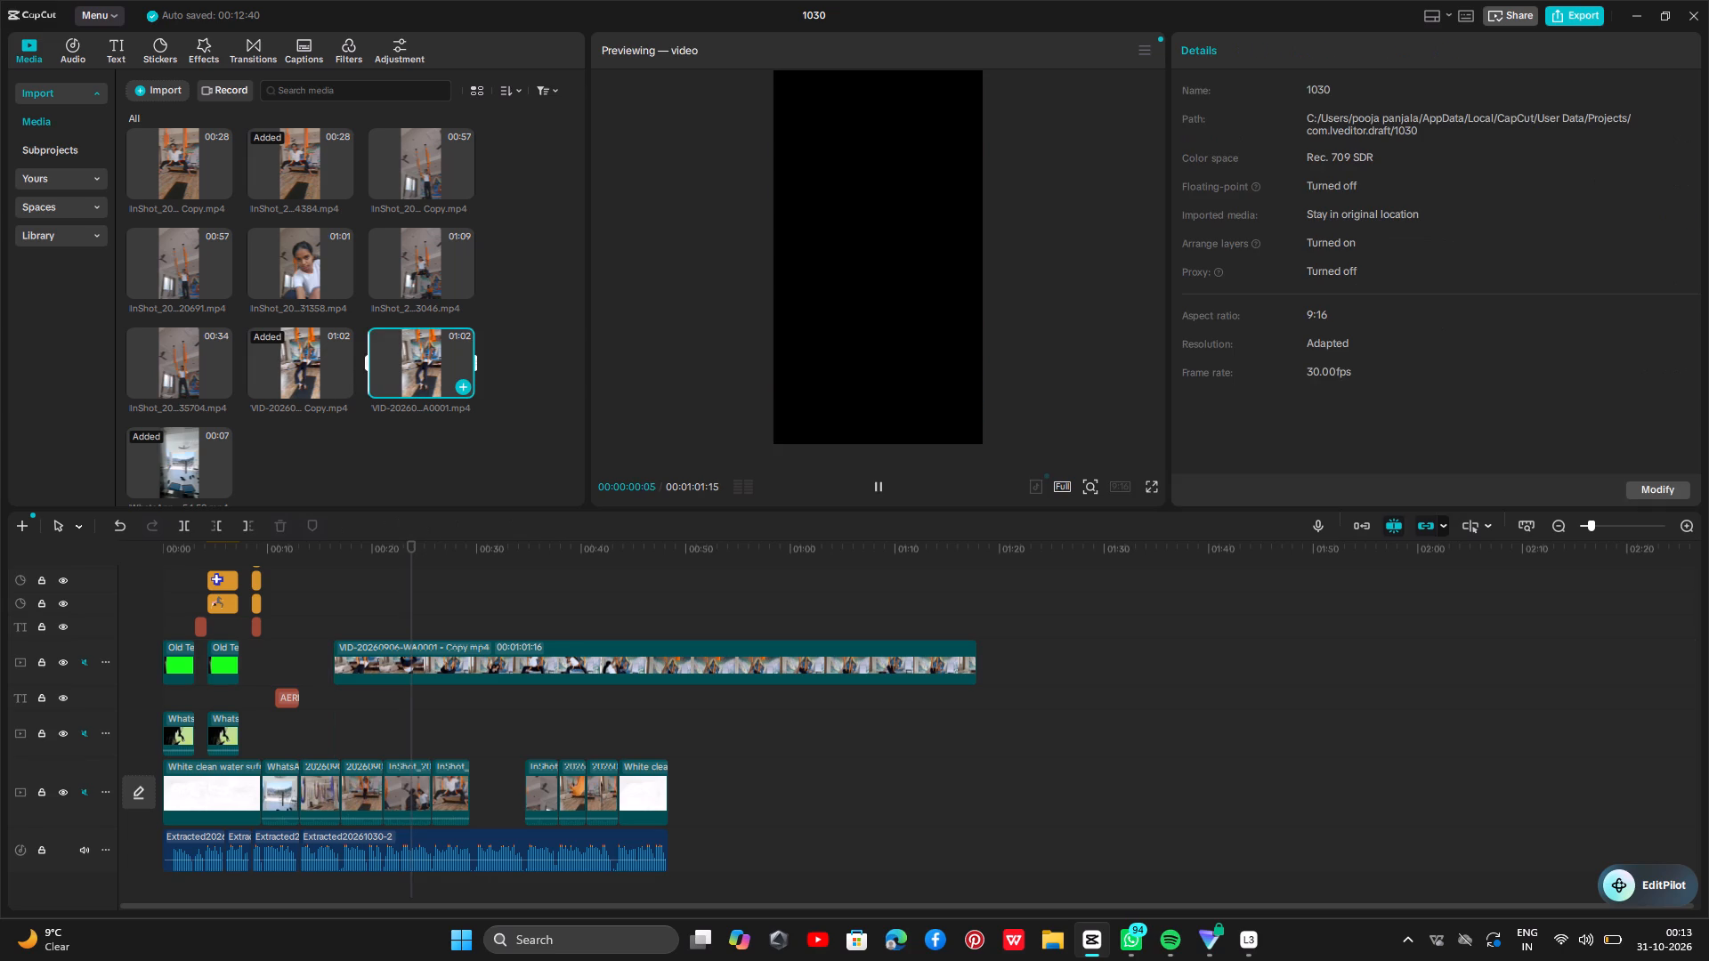
double_click(420, 367)
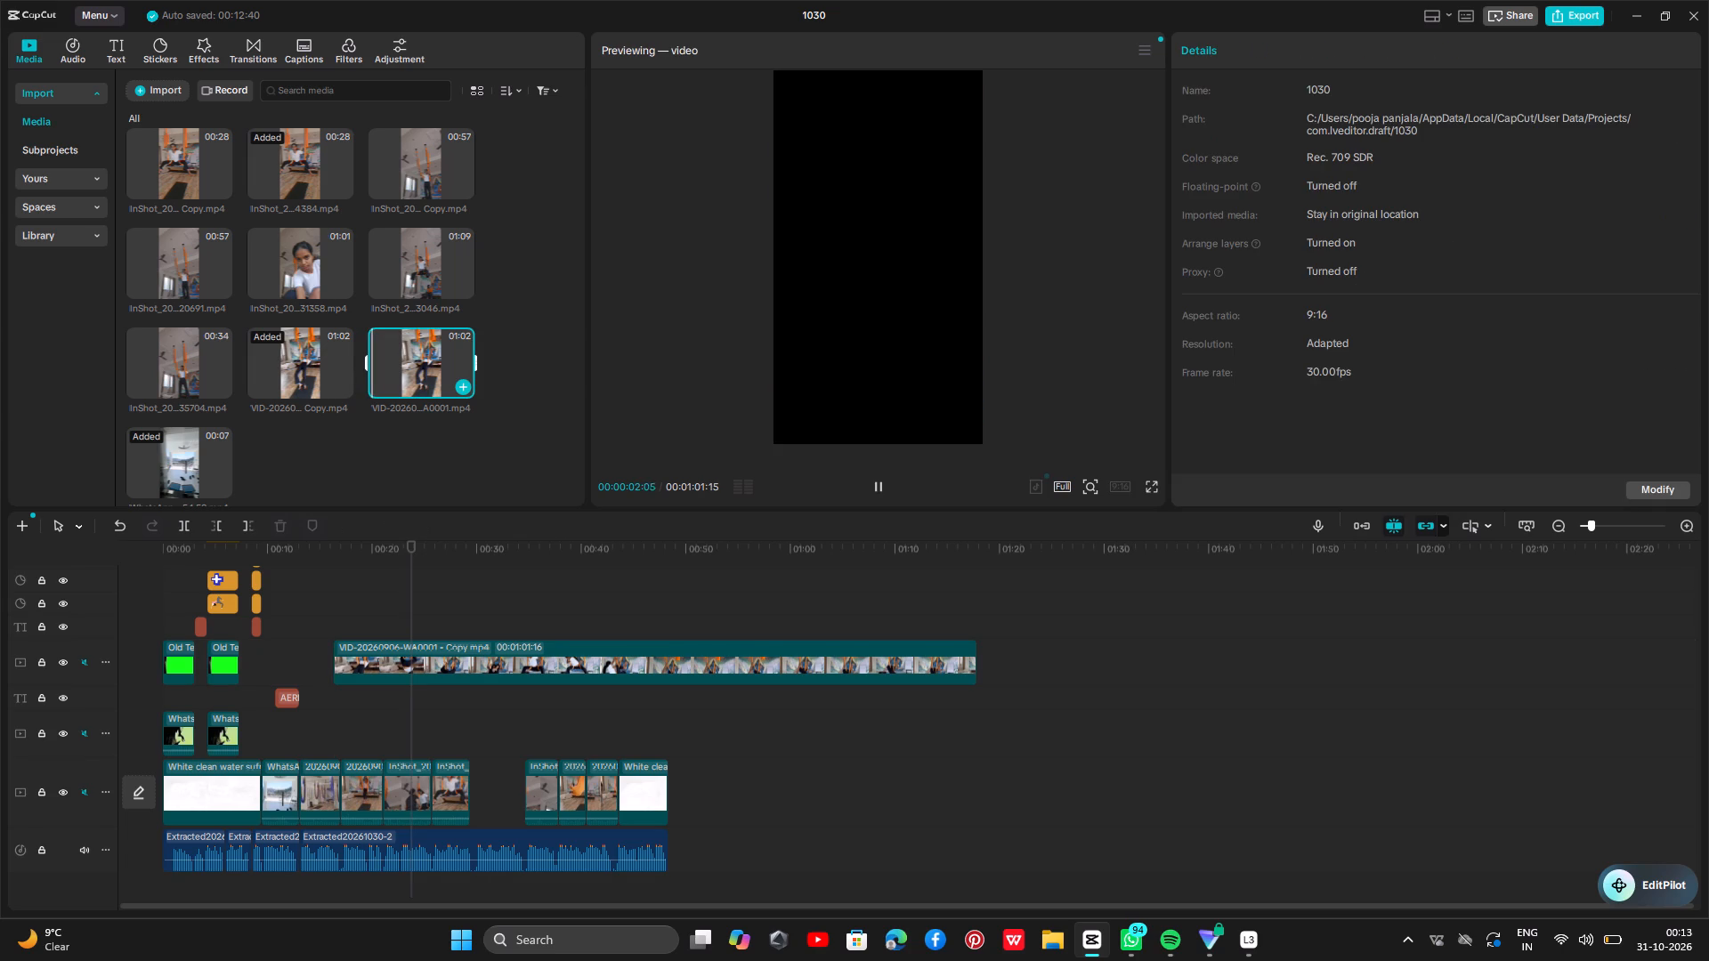
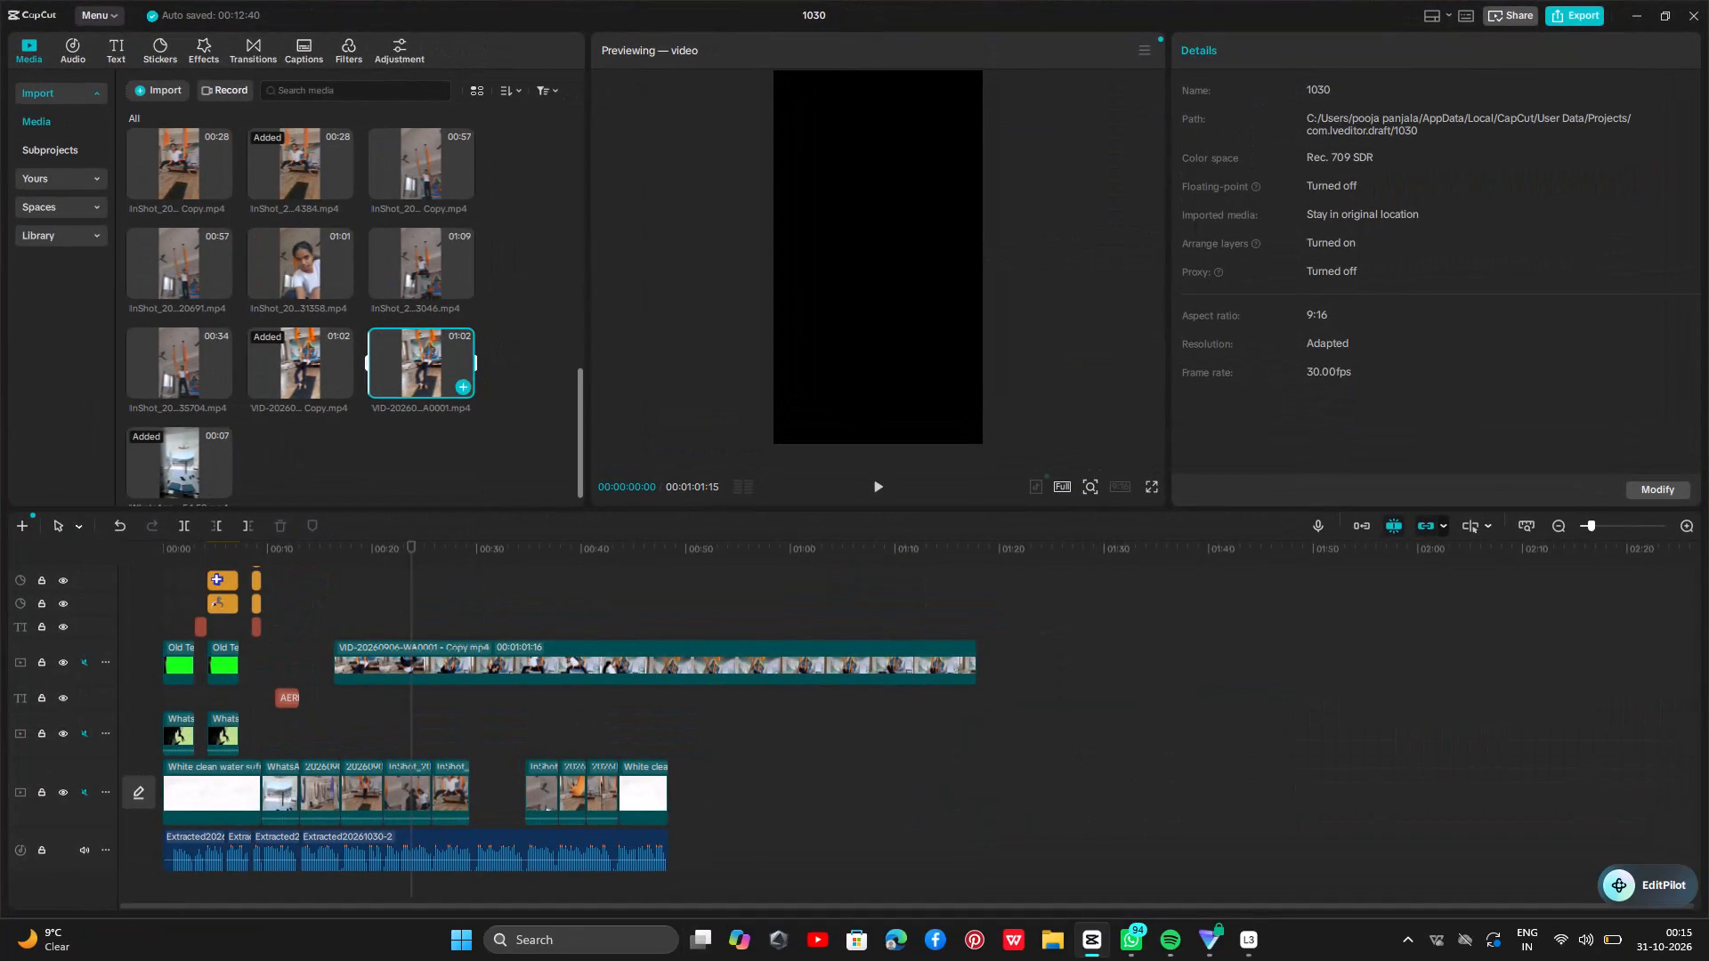
Try to delete VID-20260906-WA0001.mp4 and its copy together from the imported media.
left_click_drag(420, 429, 319, 375)
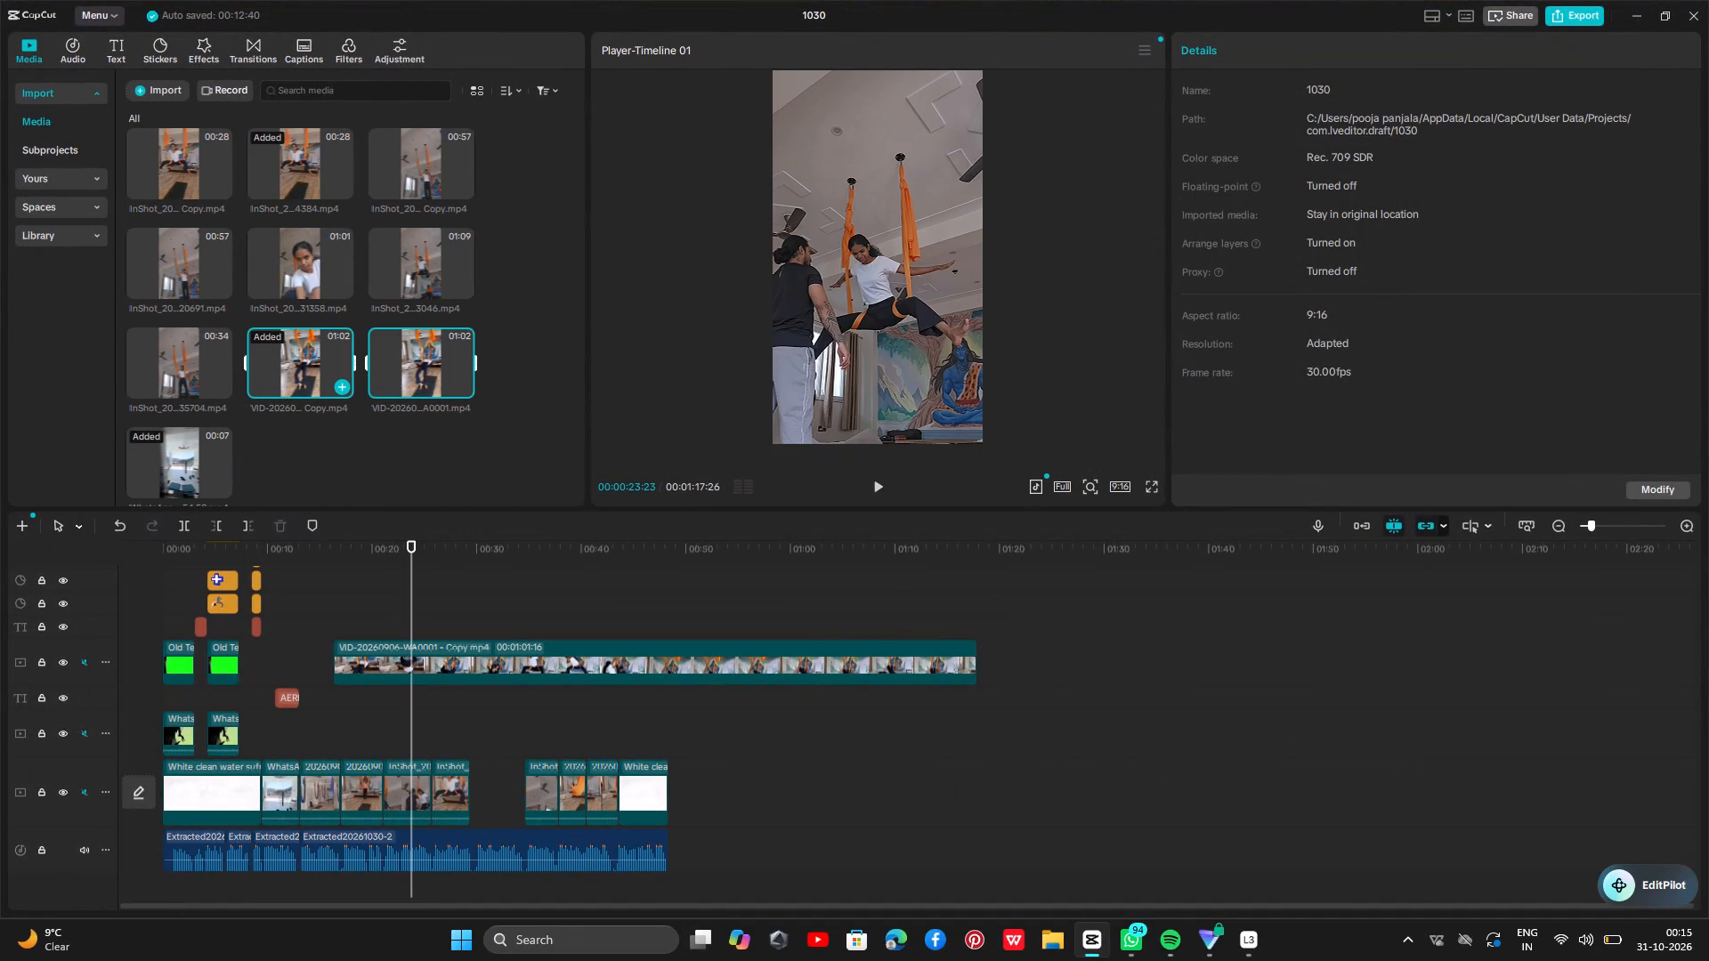
key("BackSpace")
key("BackSpace")
right_click(400, 440)
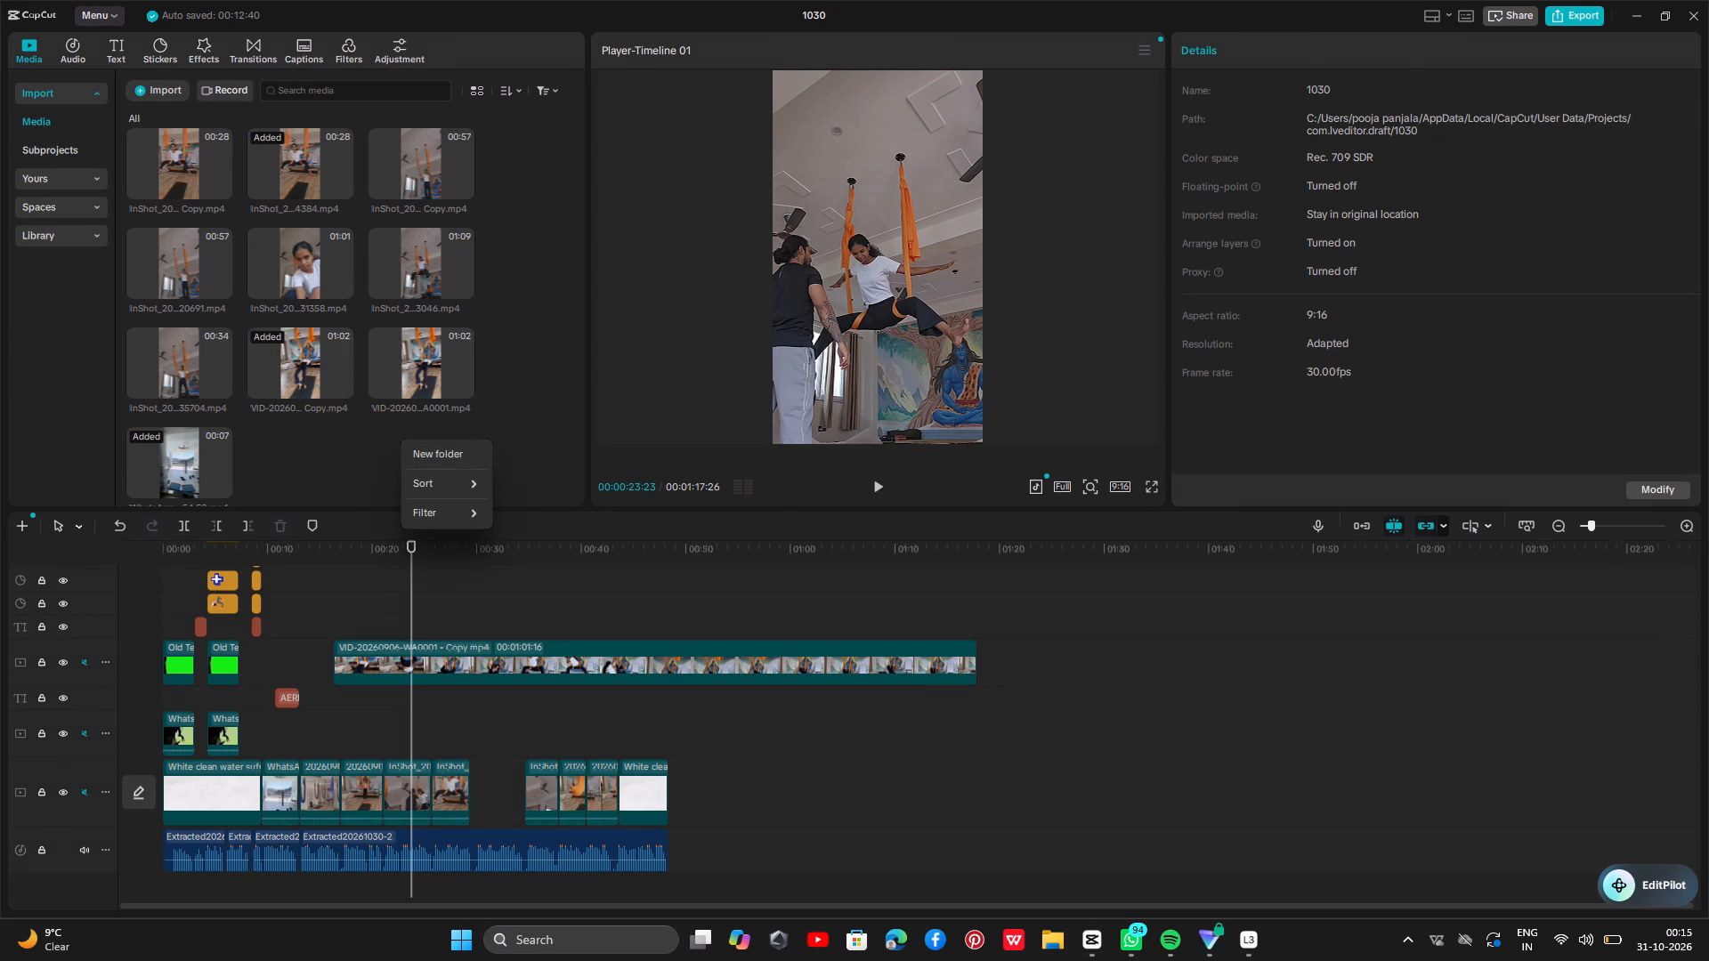
Delete VID-20260906-WA0001.mp4 and its copy from the imported media, including the copy's clip on the timeline.
left_click(425, 387)
right_click(425, 387)
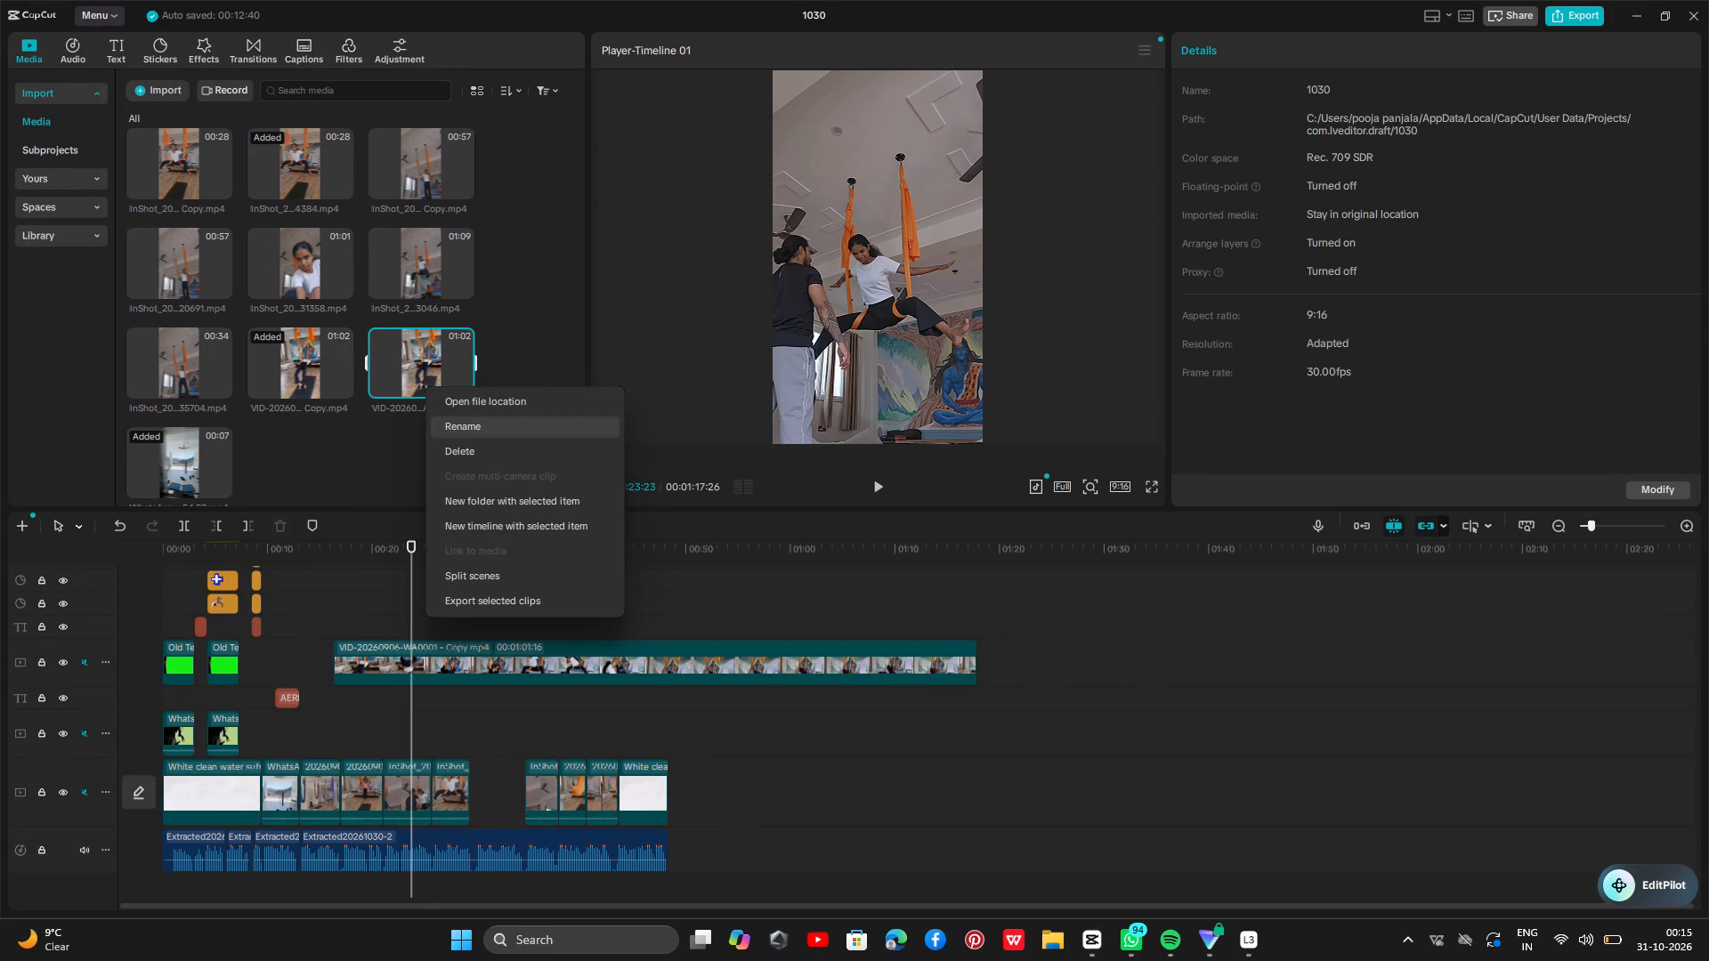
left_click(489, 454)
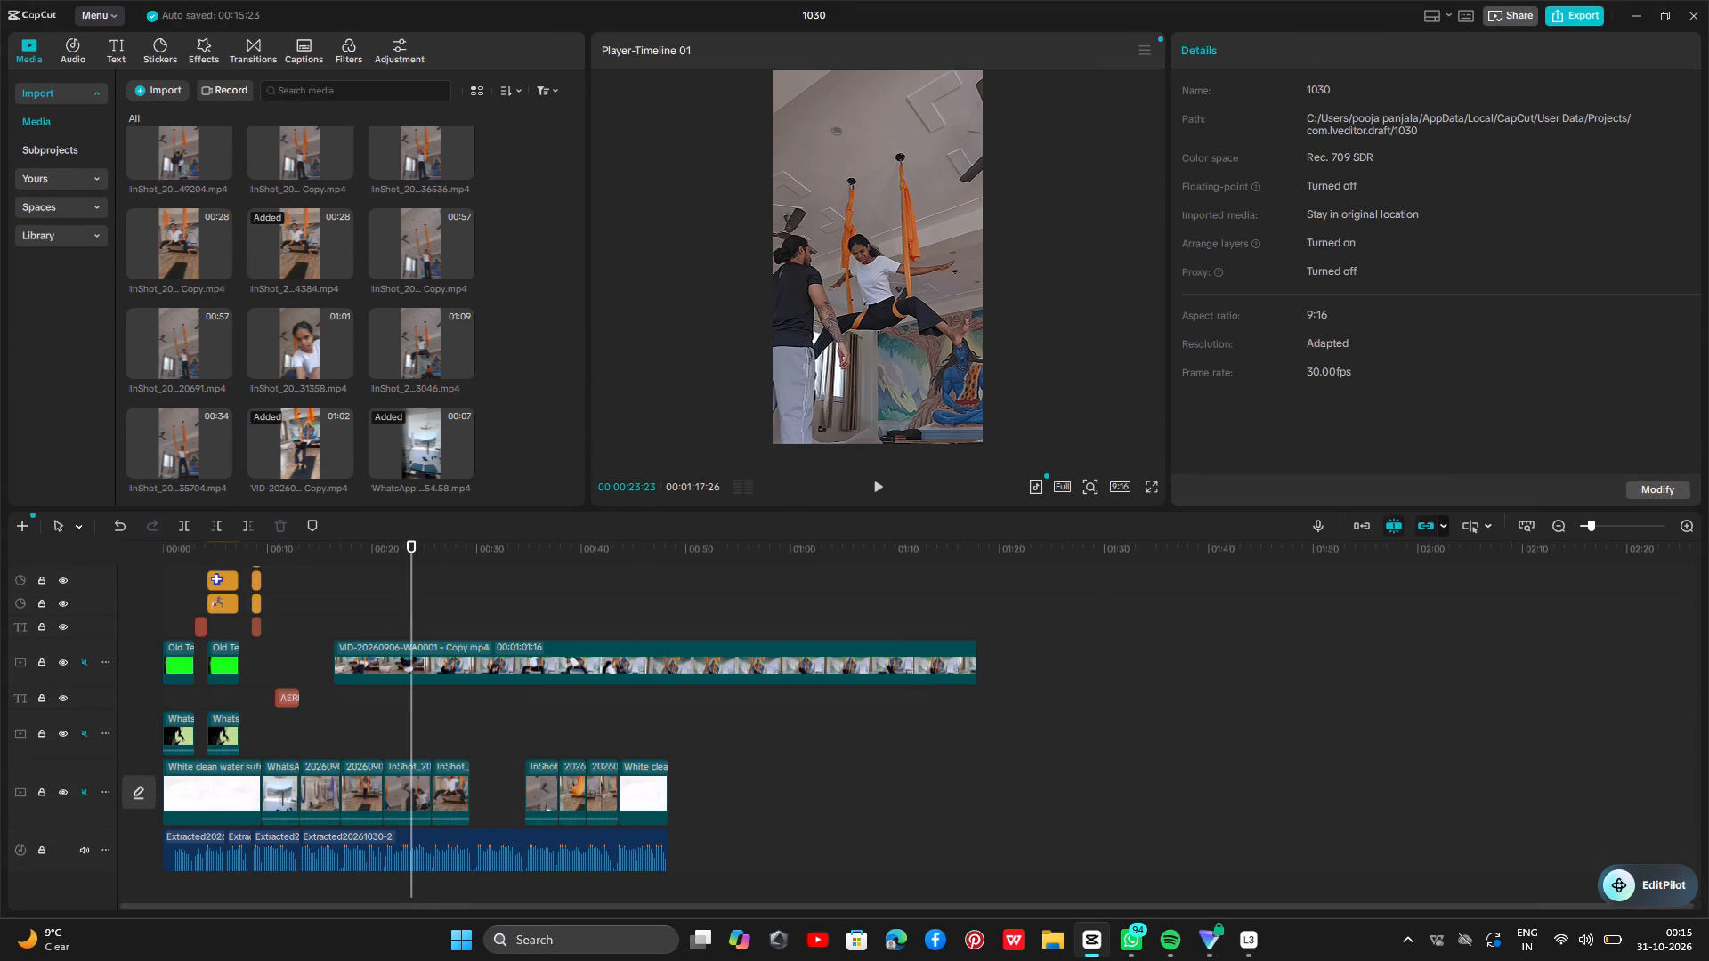
right_click(301, 464)
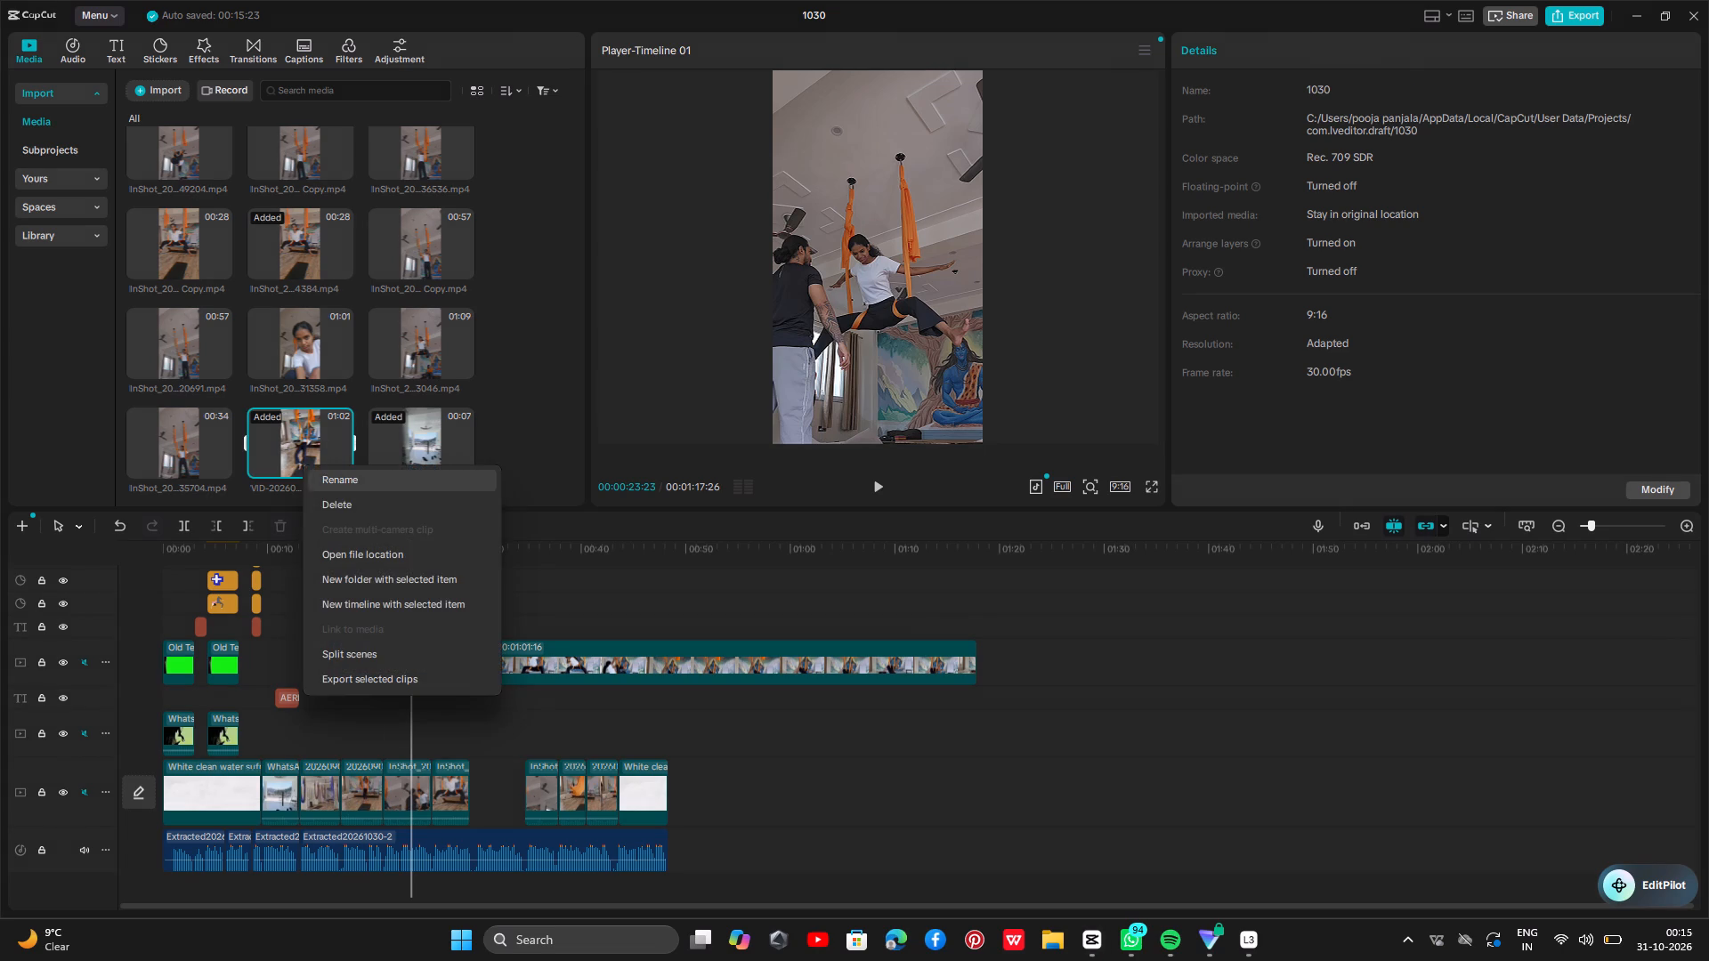
left_click(371, 506)
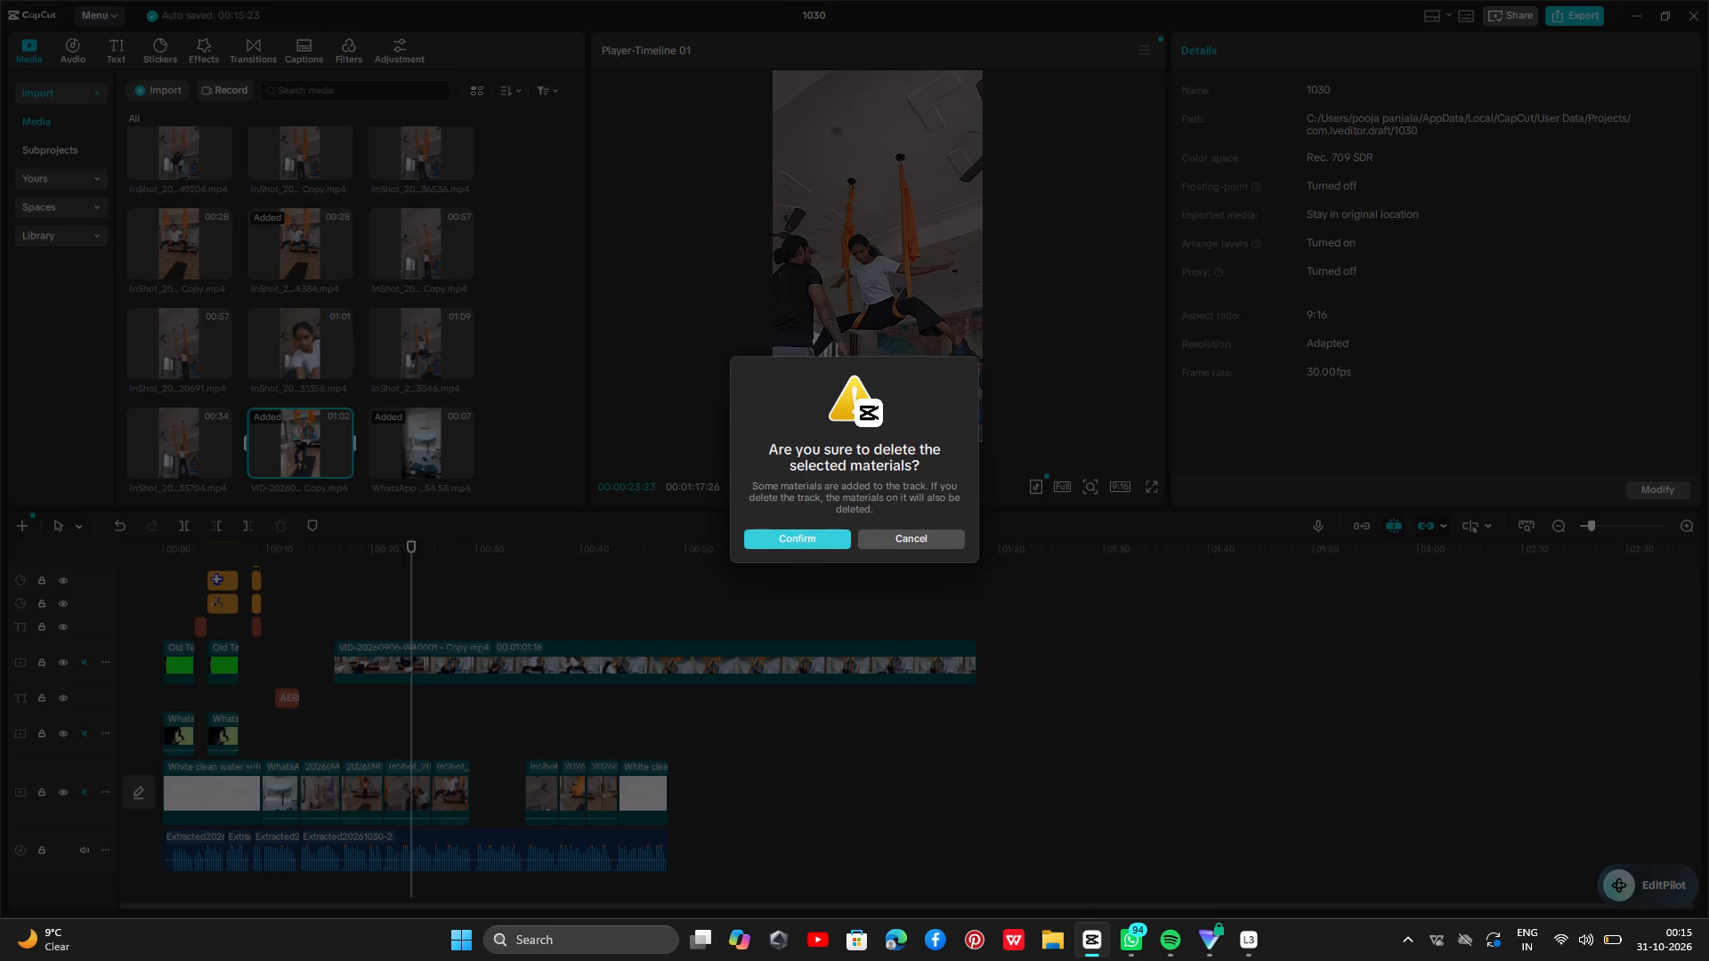
left_click(801, 539)
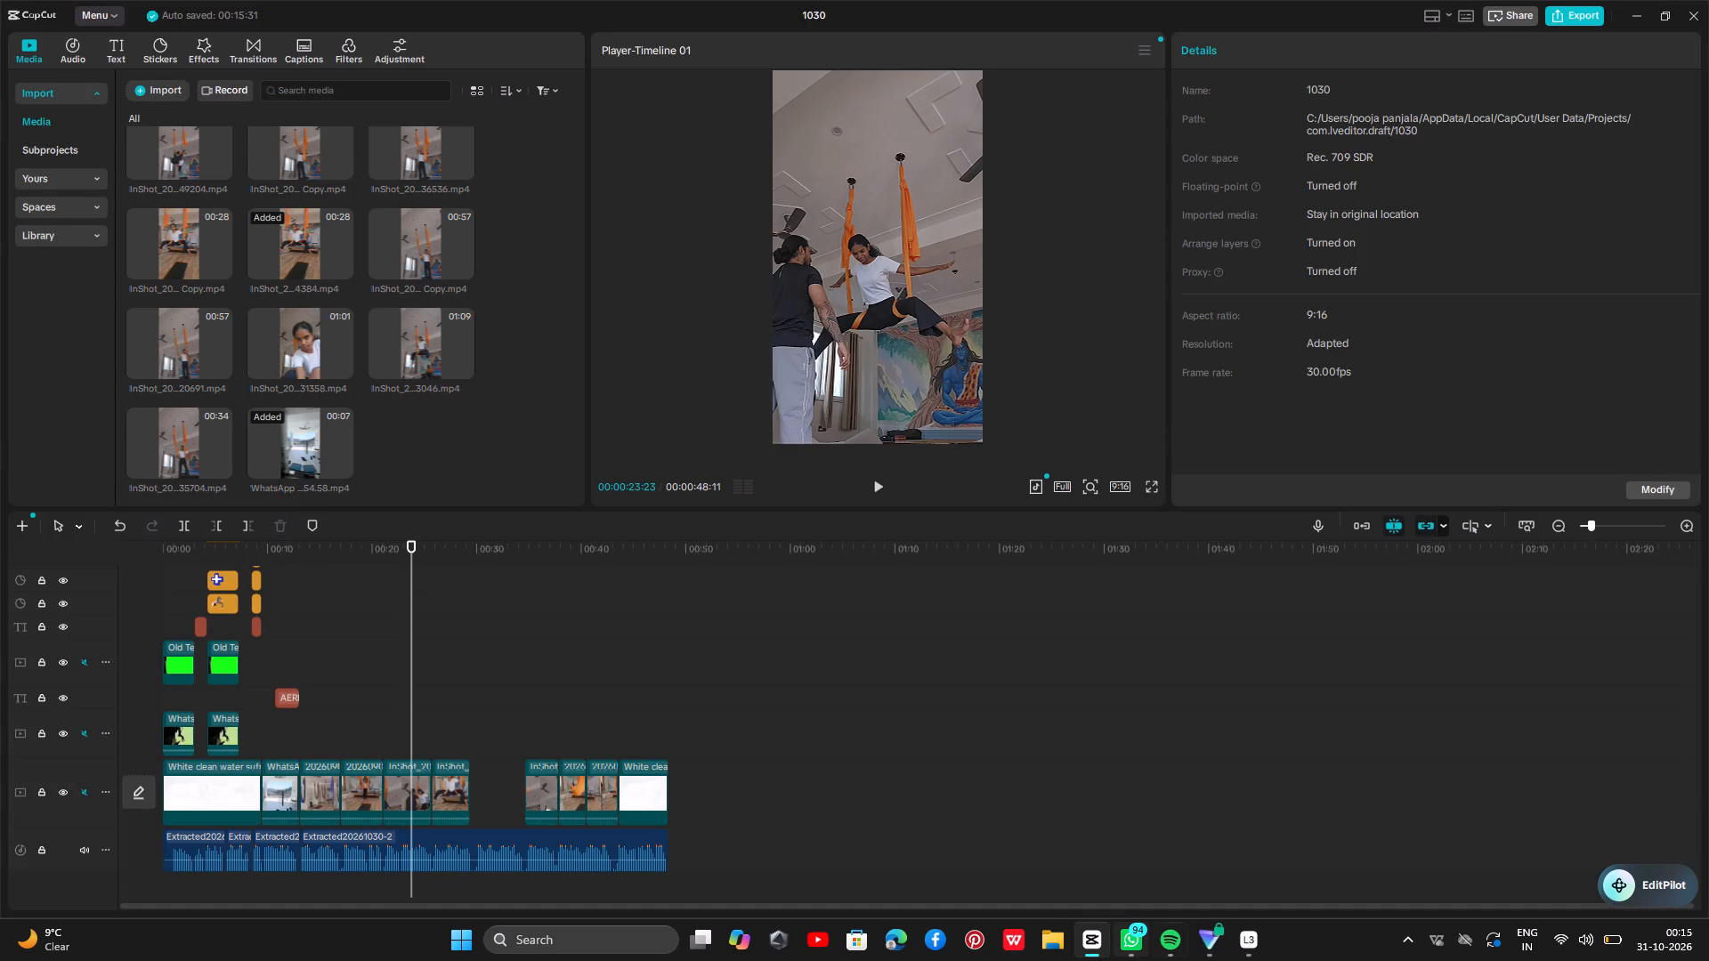
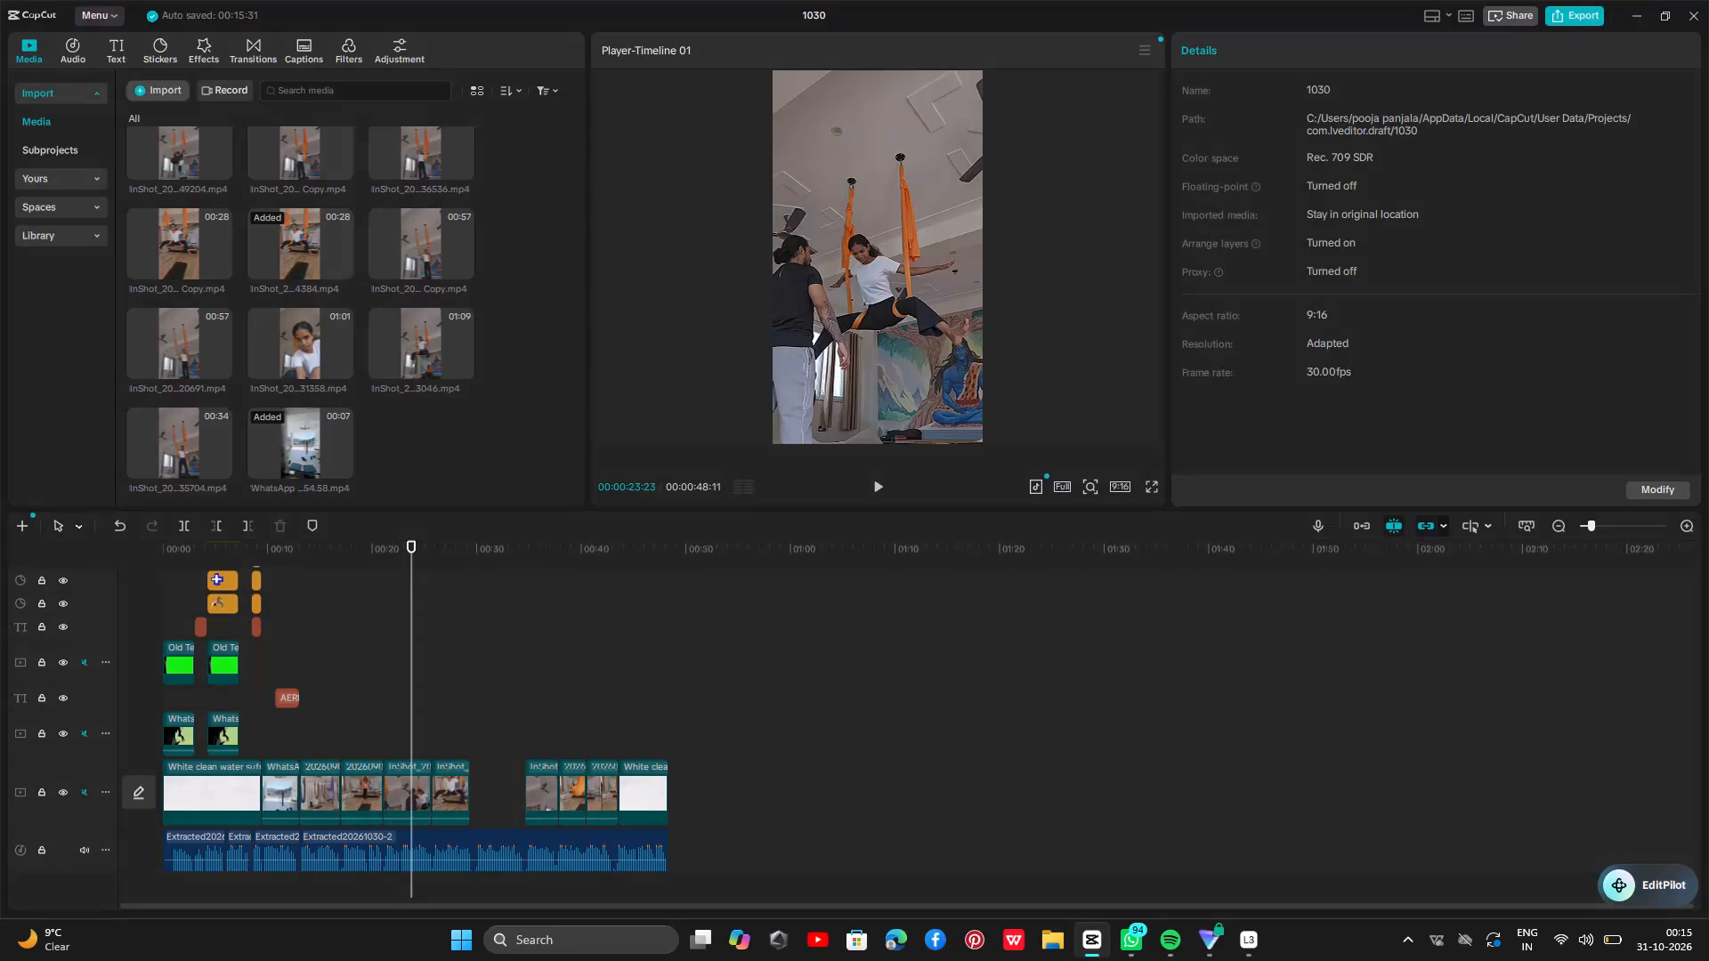
Paste the copied video VID-20260906-WA0001.mp4 into the project's imported media.
left_click(217, 132)
key("ctrl+v")
left_click(689, 452)
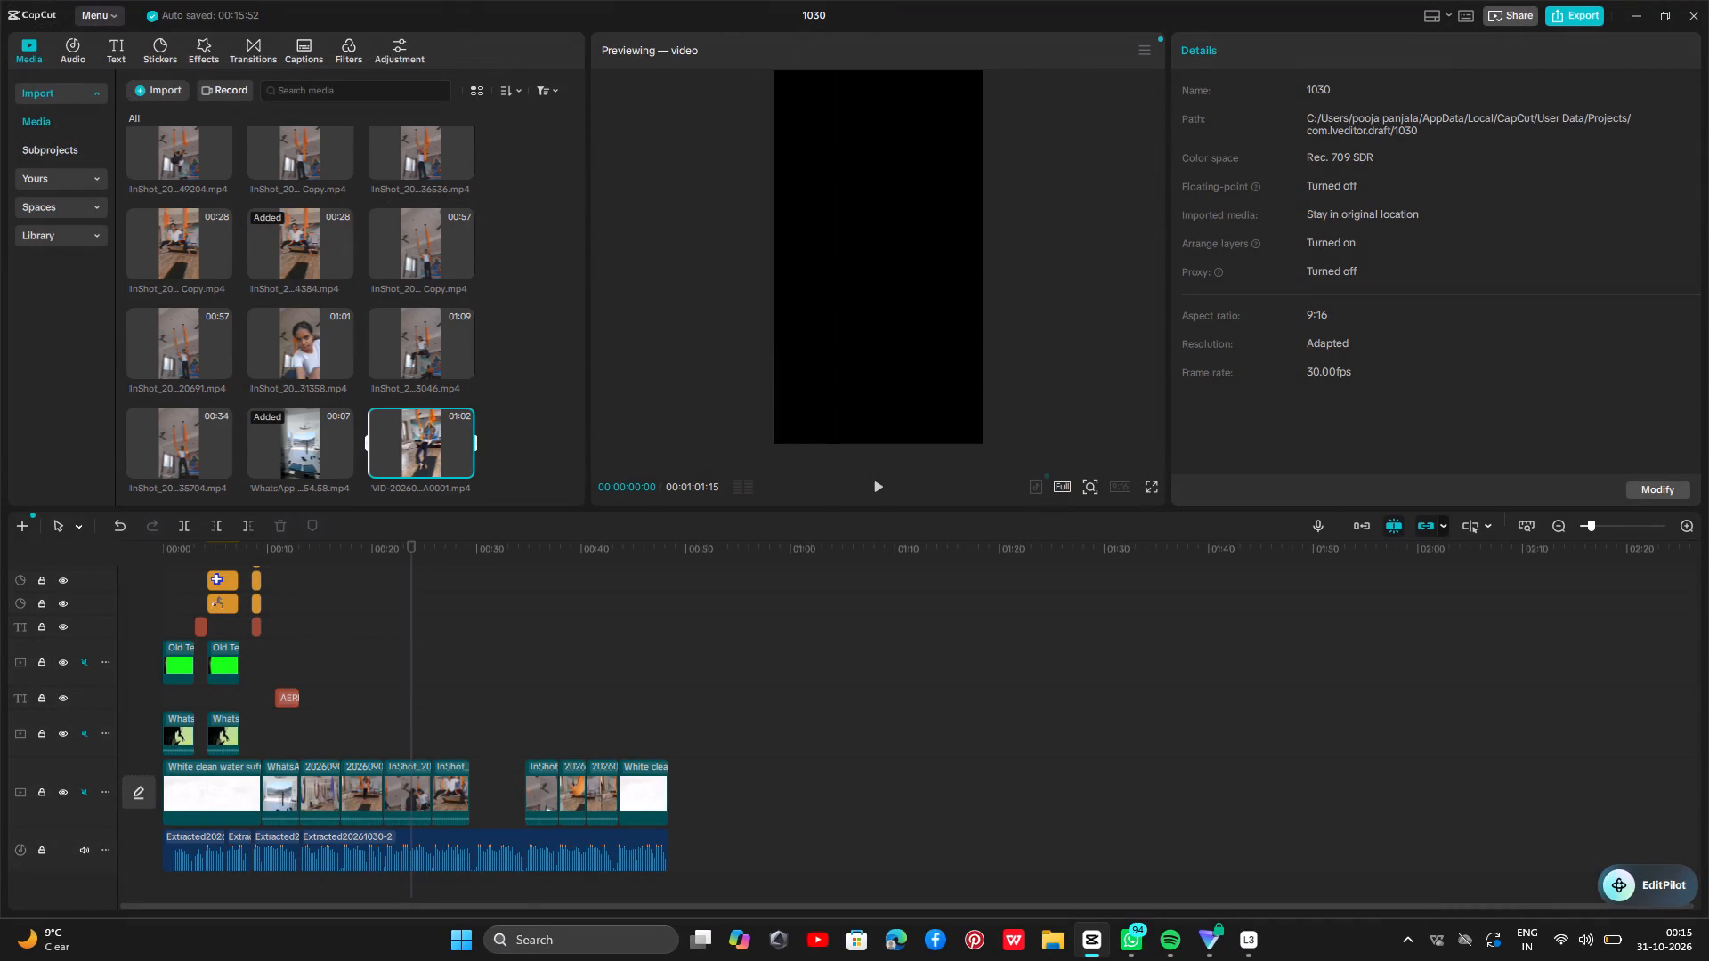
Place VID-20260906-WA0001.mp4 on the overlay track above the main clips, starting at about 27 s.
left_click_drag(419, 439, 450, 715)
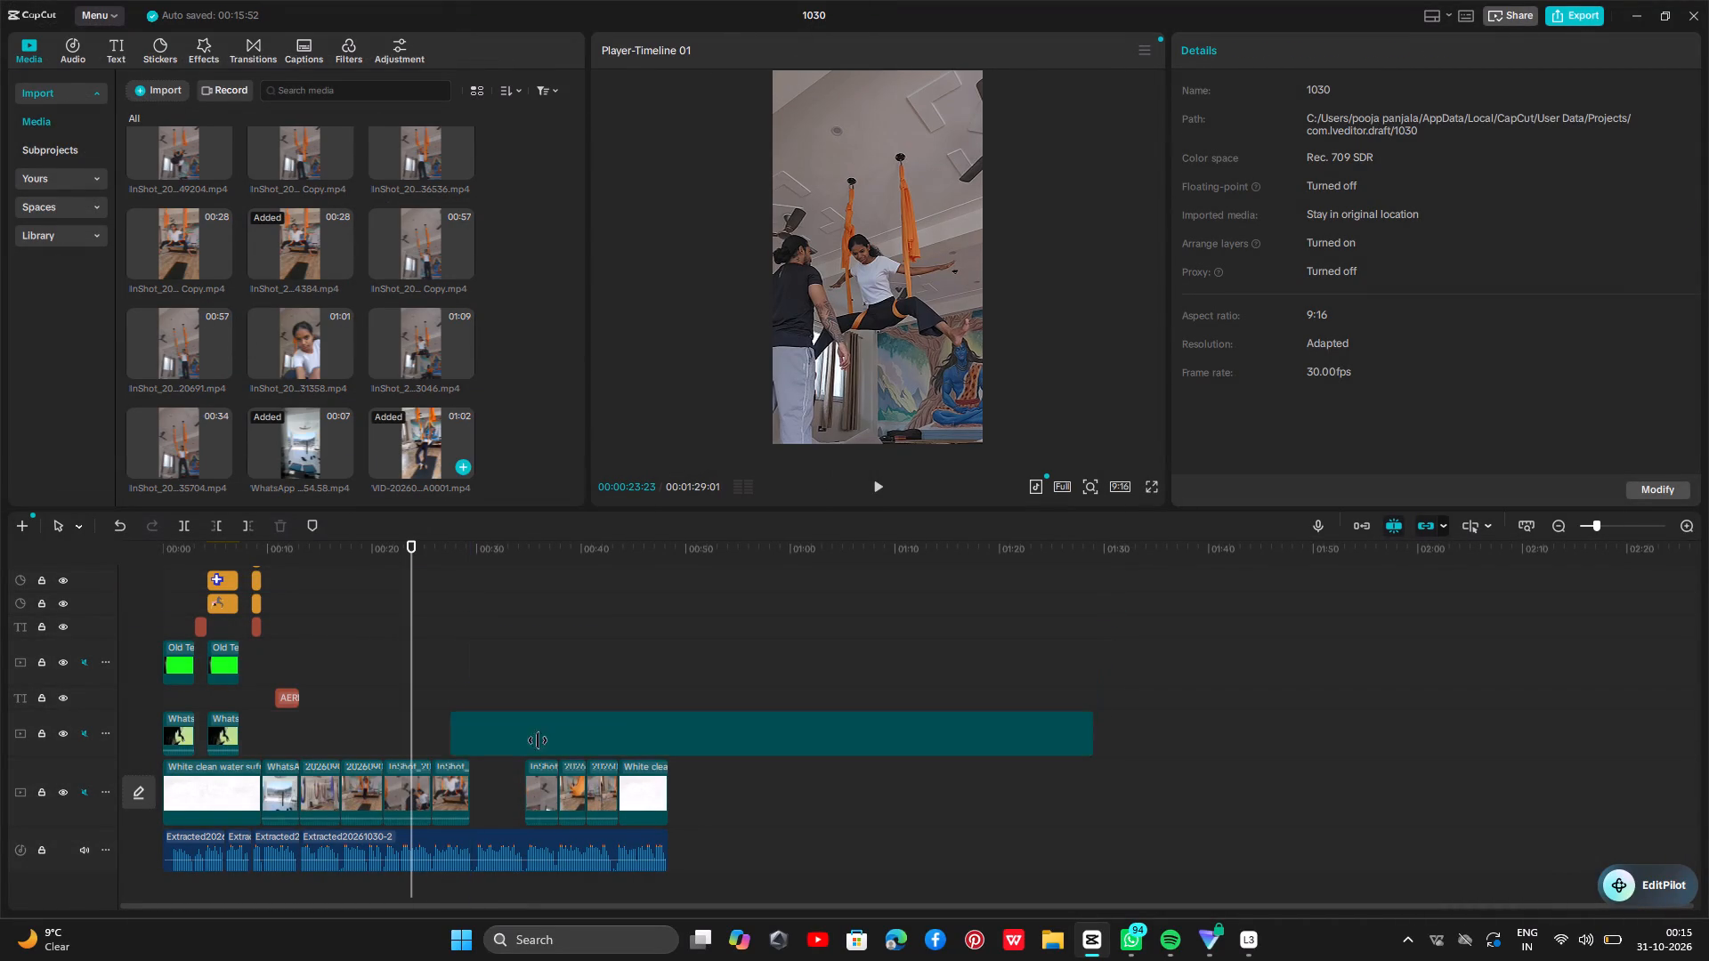
Play the placed VID-20260906-WA0001.mp4 clip from several points to look for footage suited to the timeline gap.
left_click(513, 679)
key("space")
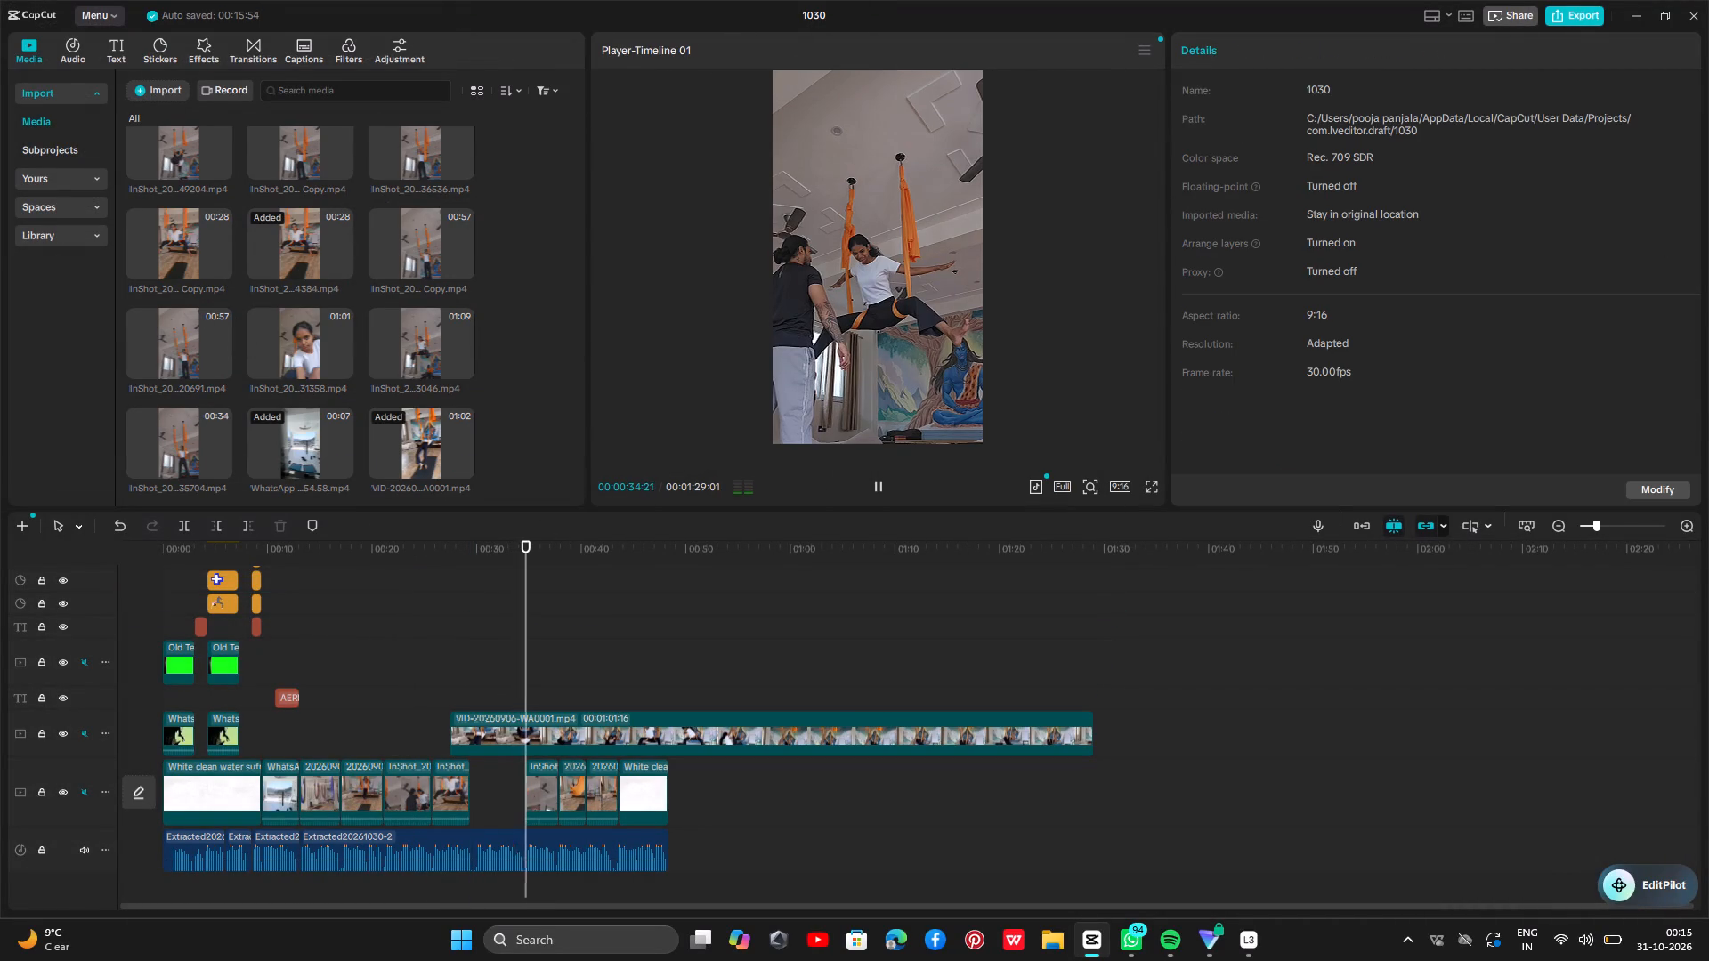
left_click(977, 681)
key("space")
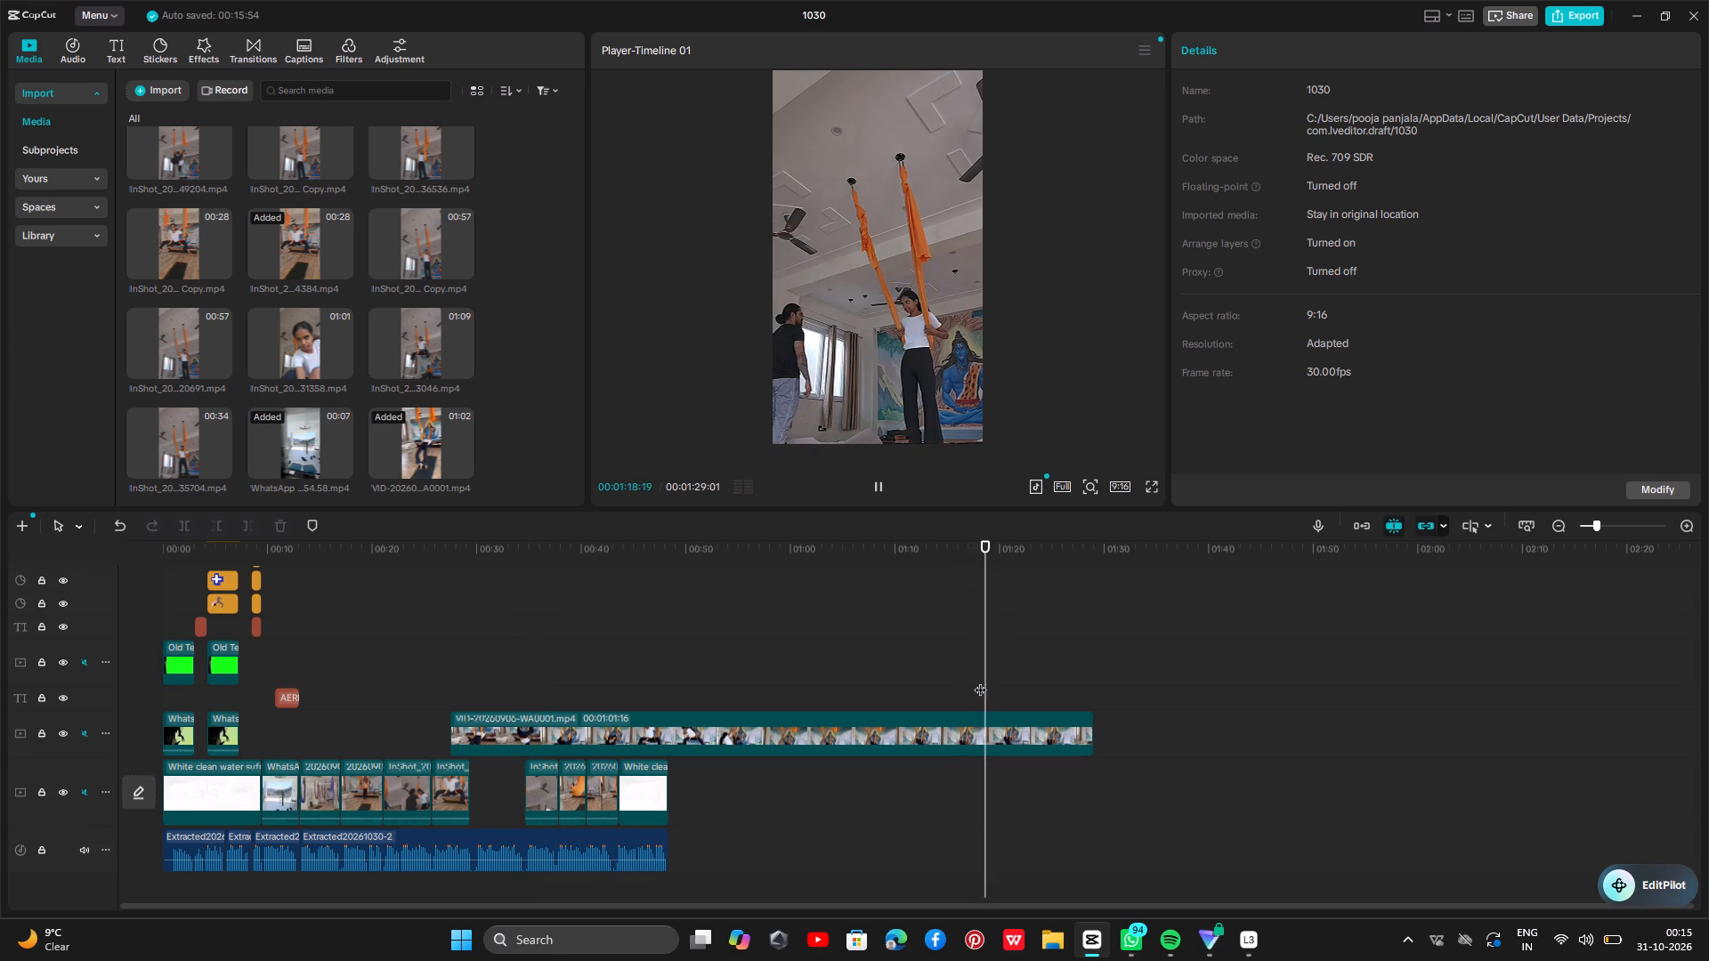
left_click(981, 680)
left_click(868, 679)
key("space")
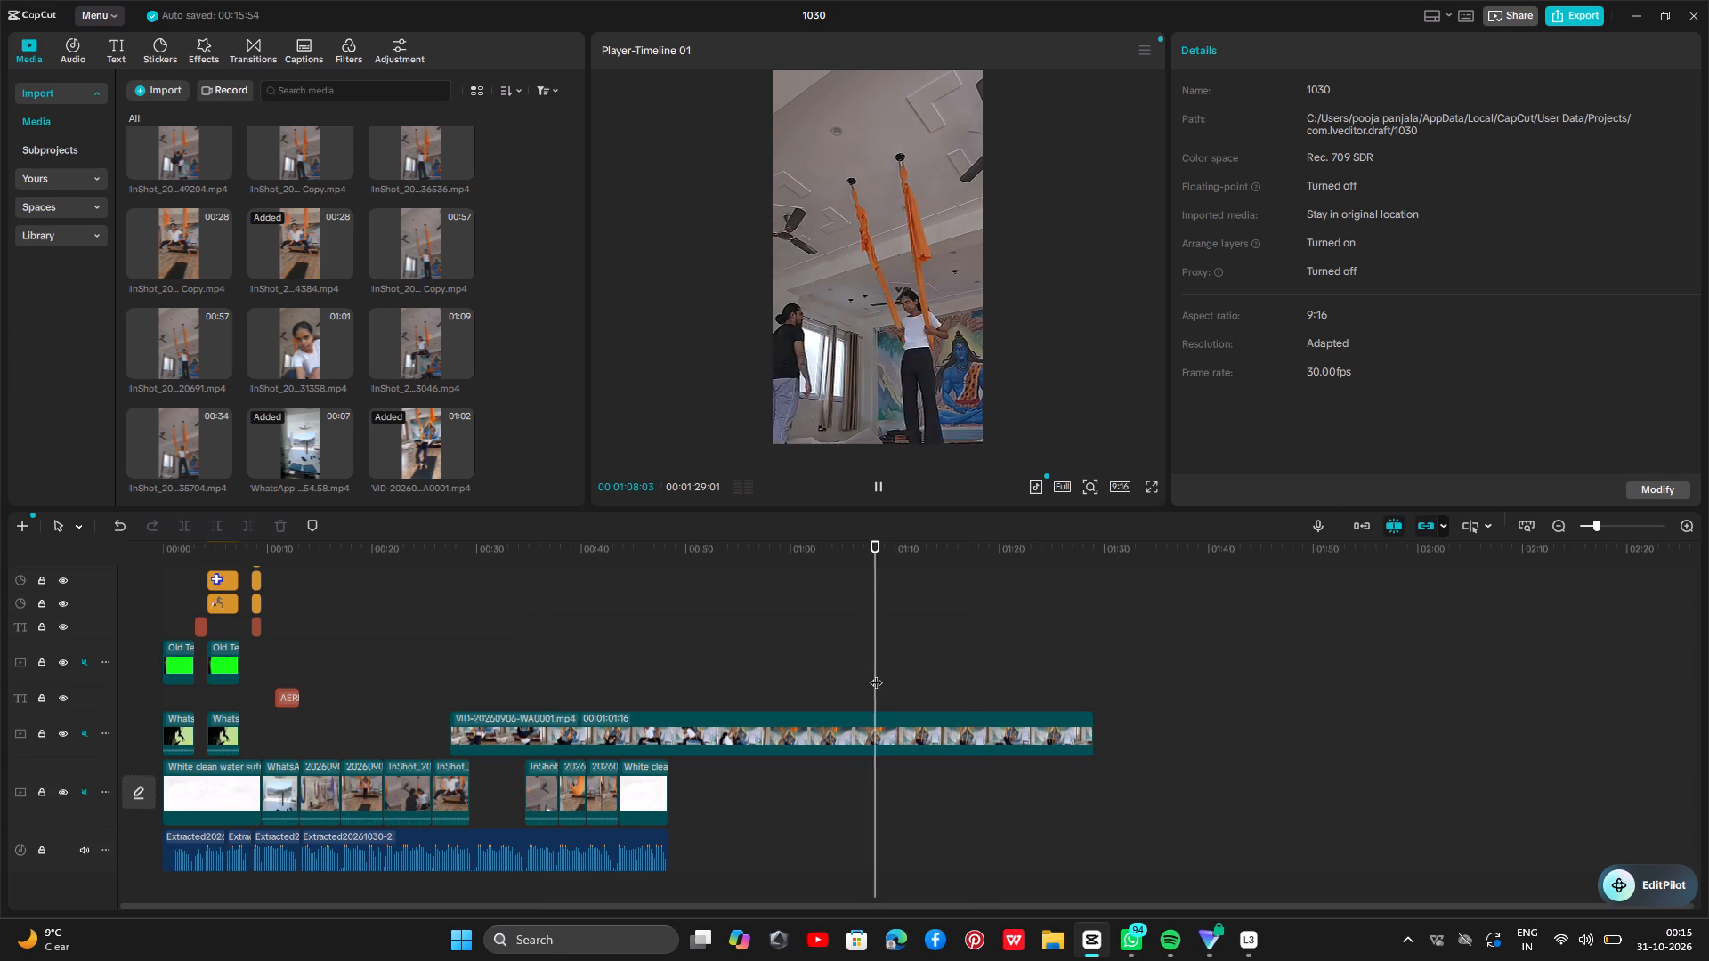
left_click_drag(876, 674, 968, 677)
left_click(968, 677)
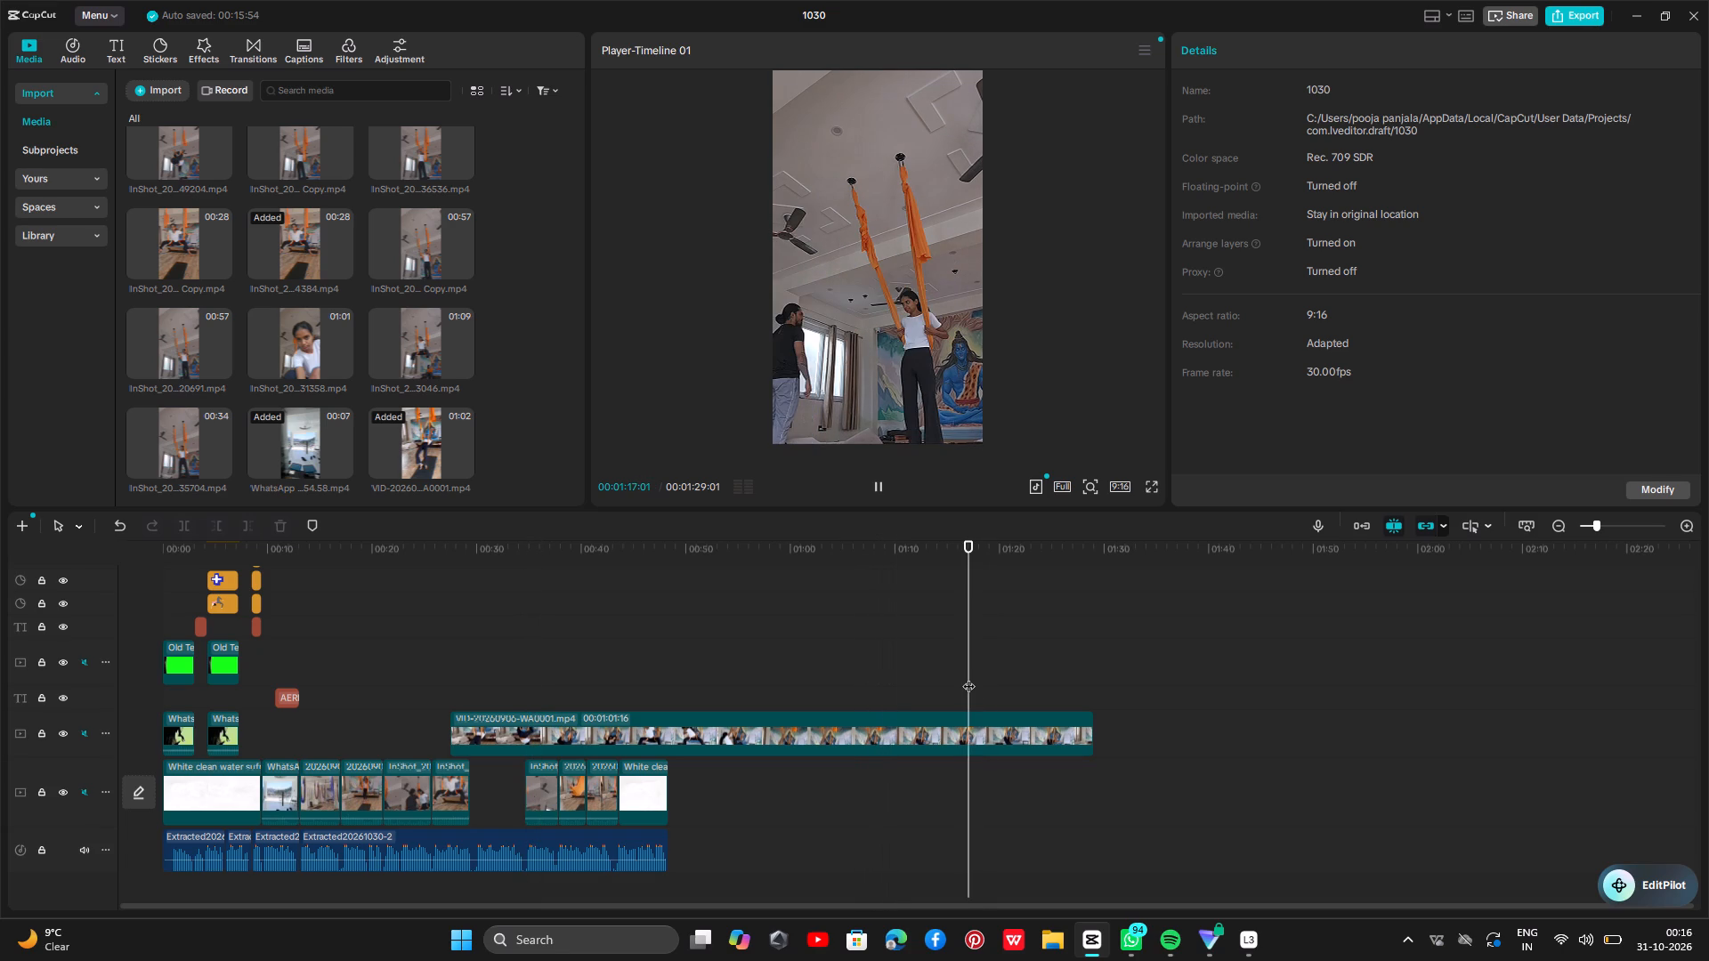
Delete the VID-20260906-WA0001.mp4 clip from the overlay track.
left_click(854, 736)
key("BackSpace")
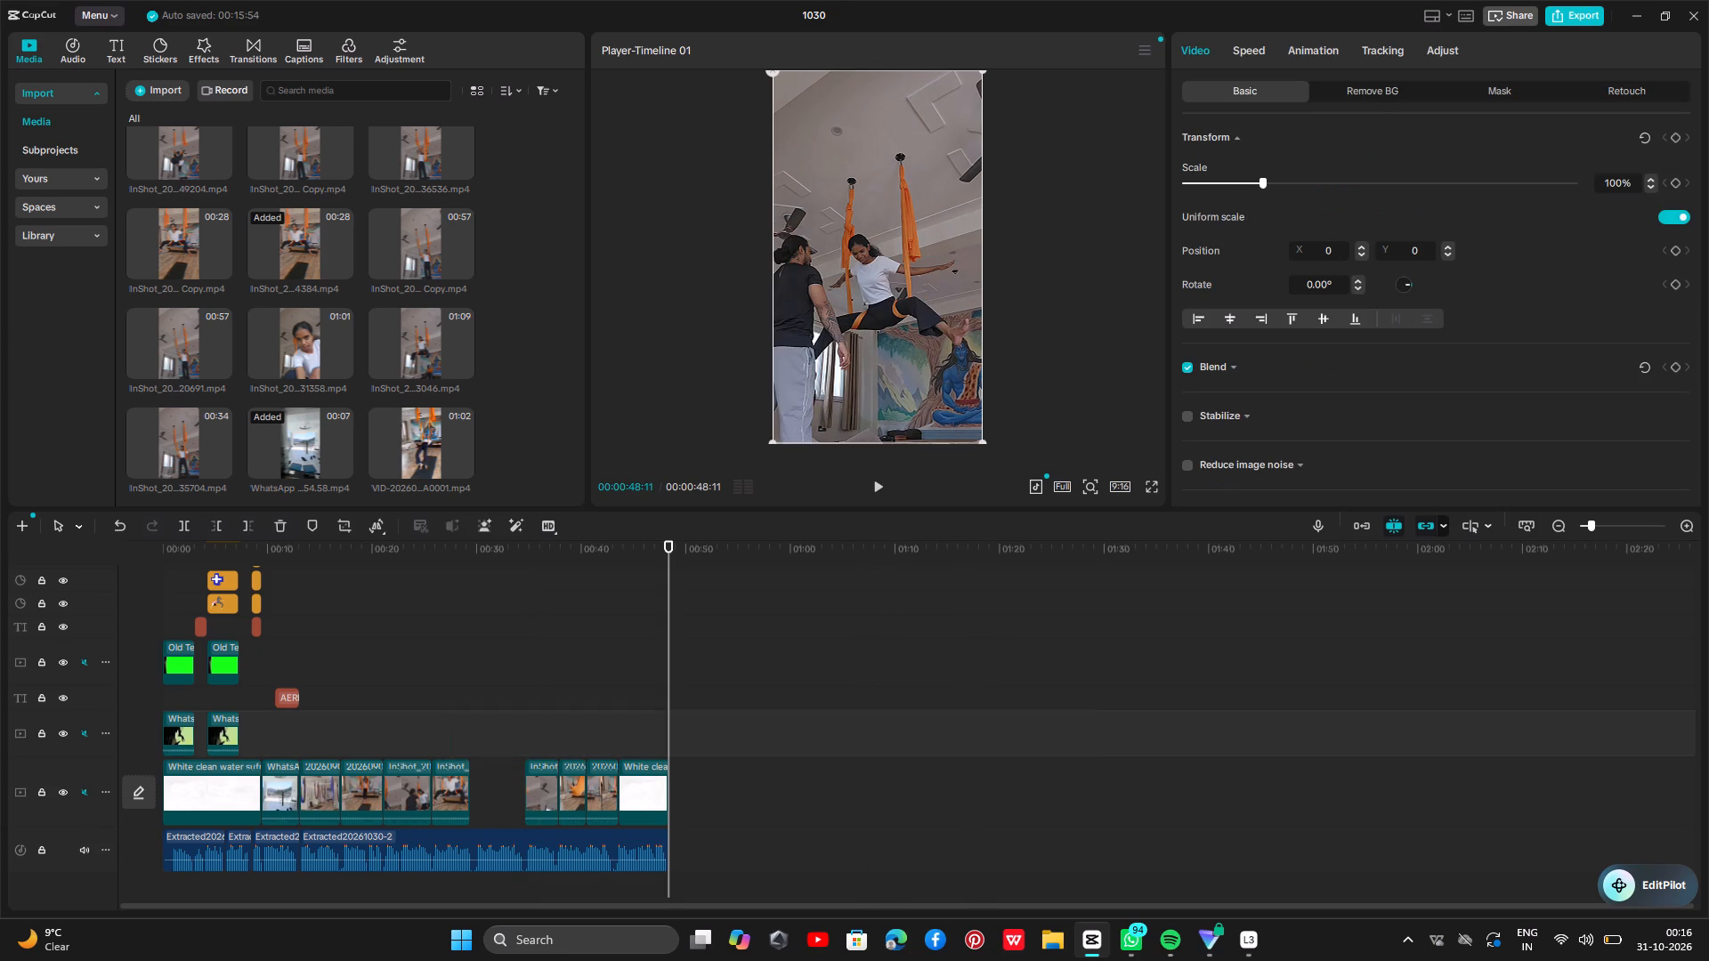
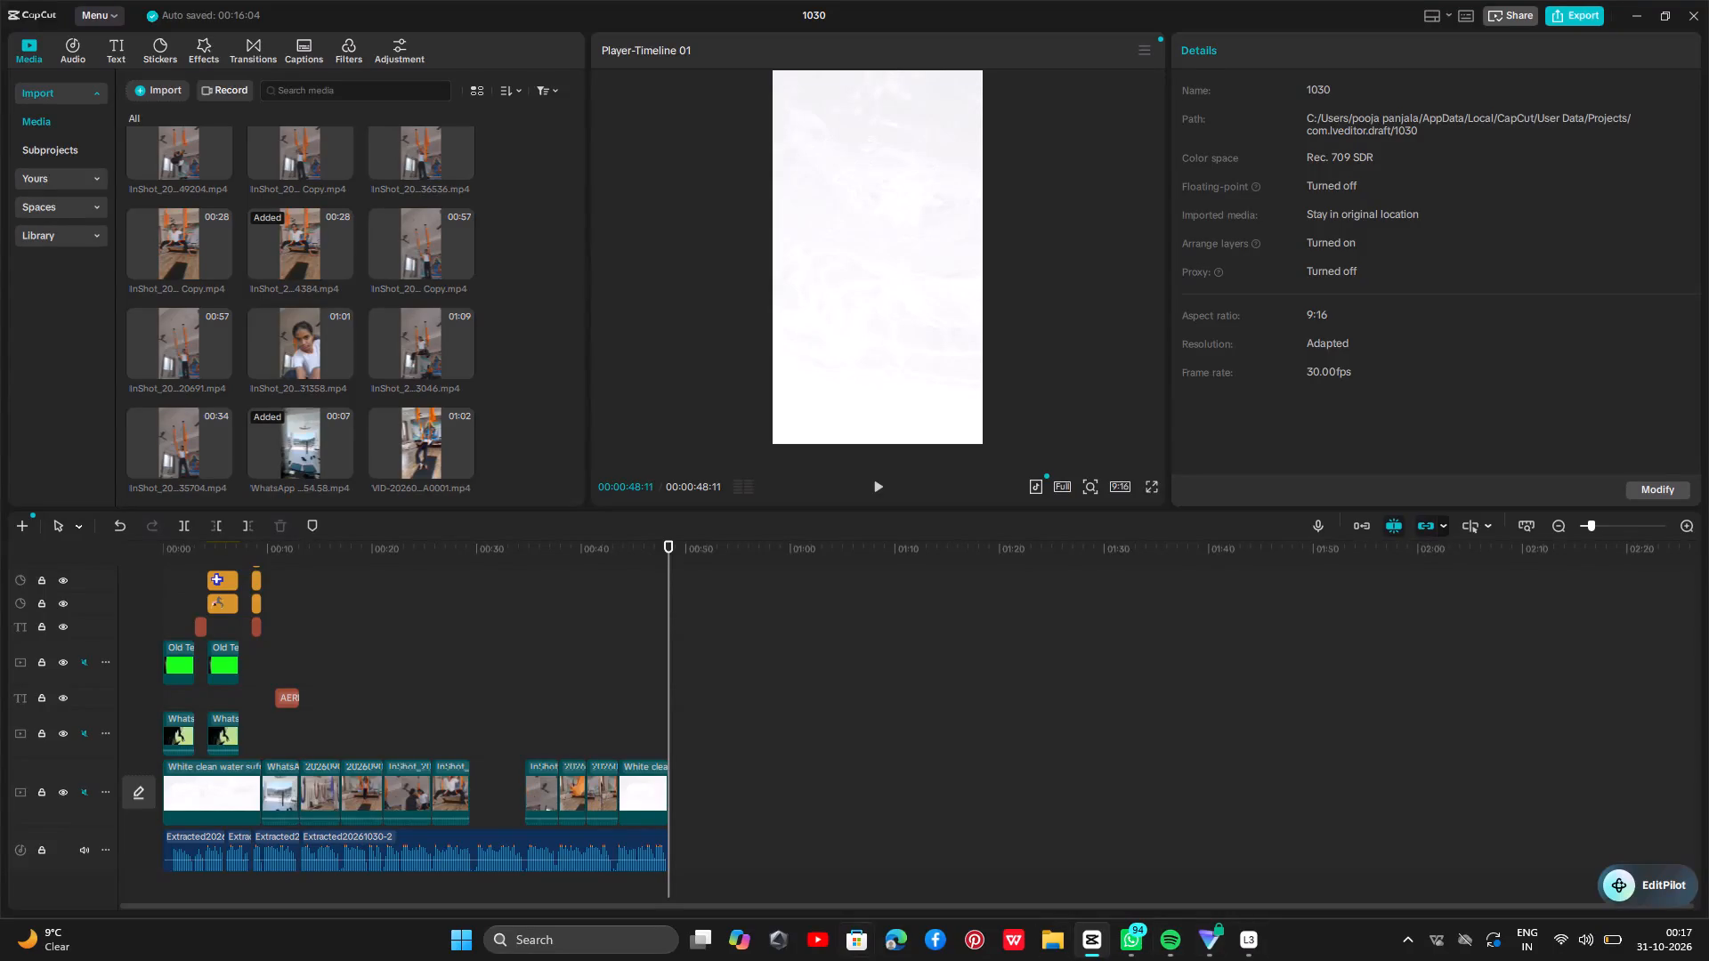
Open the Loggy3 app and start a new recording session.
left_click(545, 946)
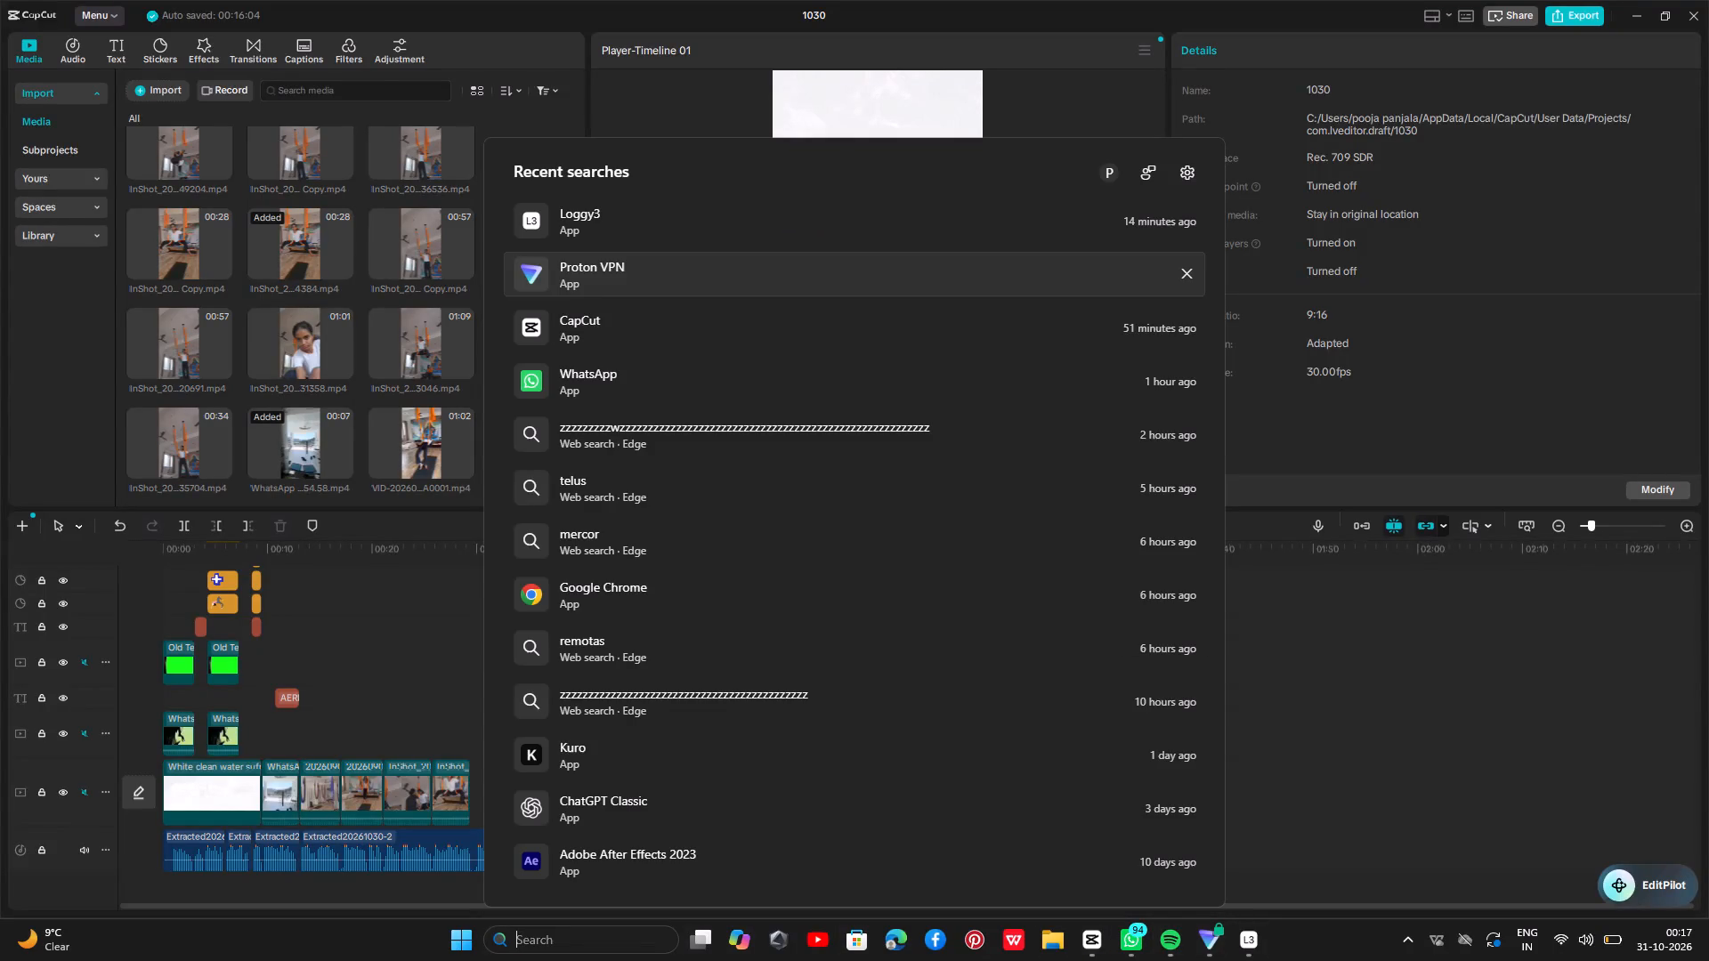
left_click(628, 229)
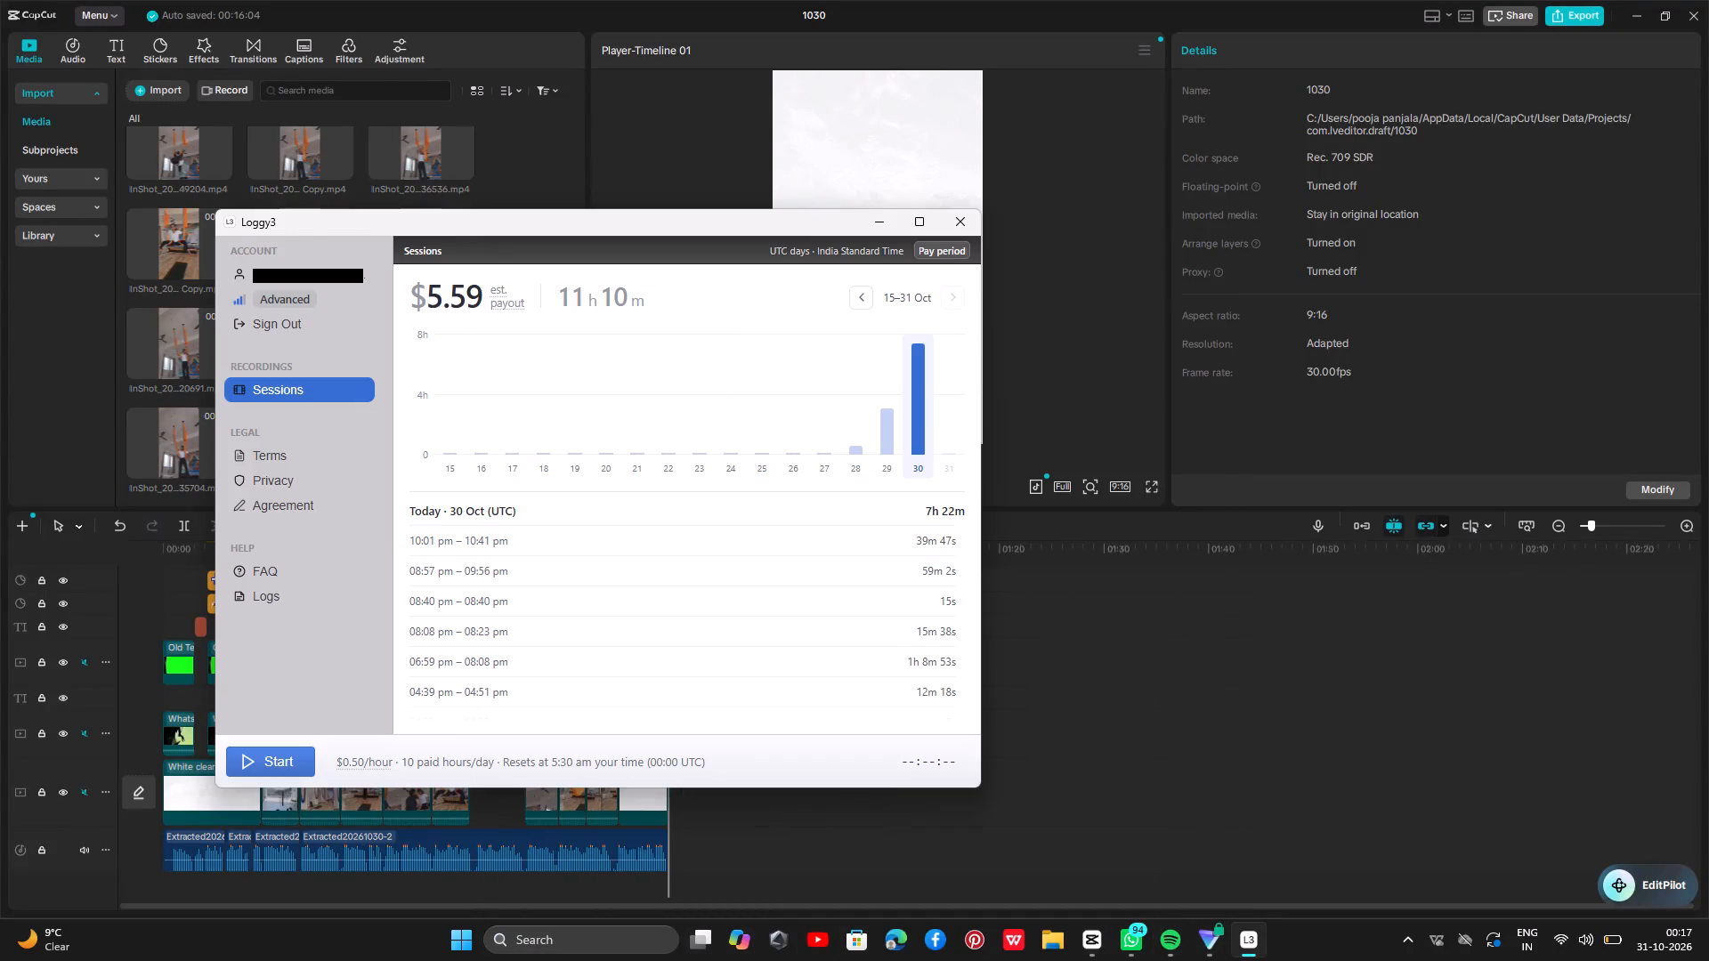
left_click(265, 756)
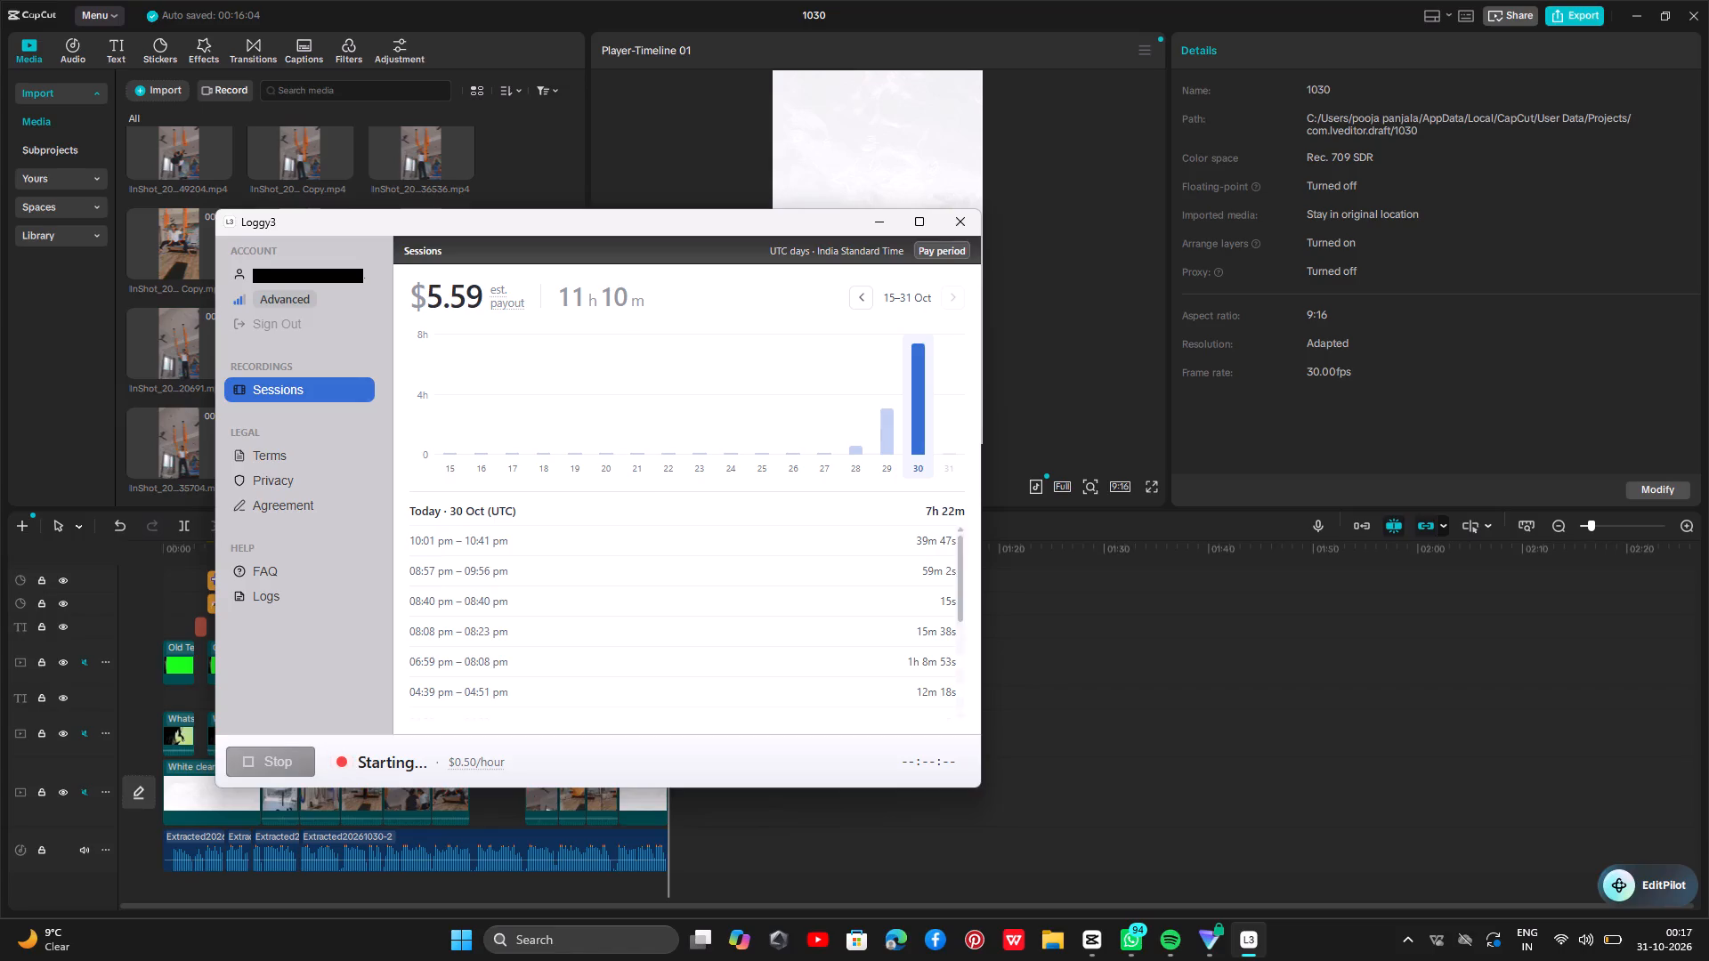
Switch back to the CapCut project 1030.
left_click(869, 859)
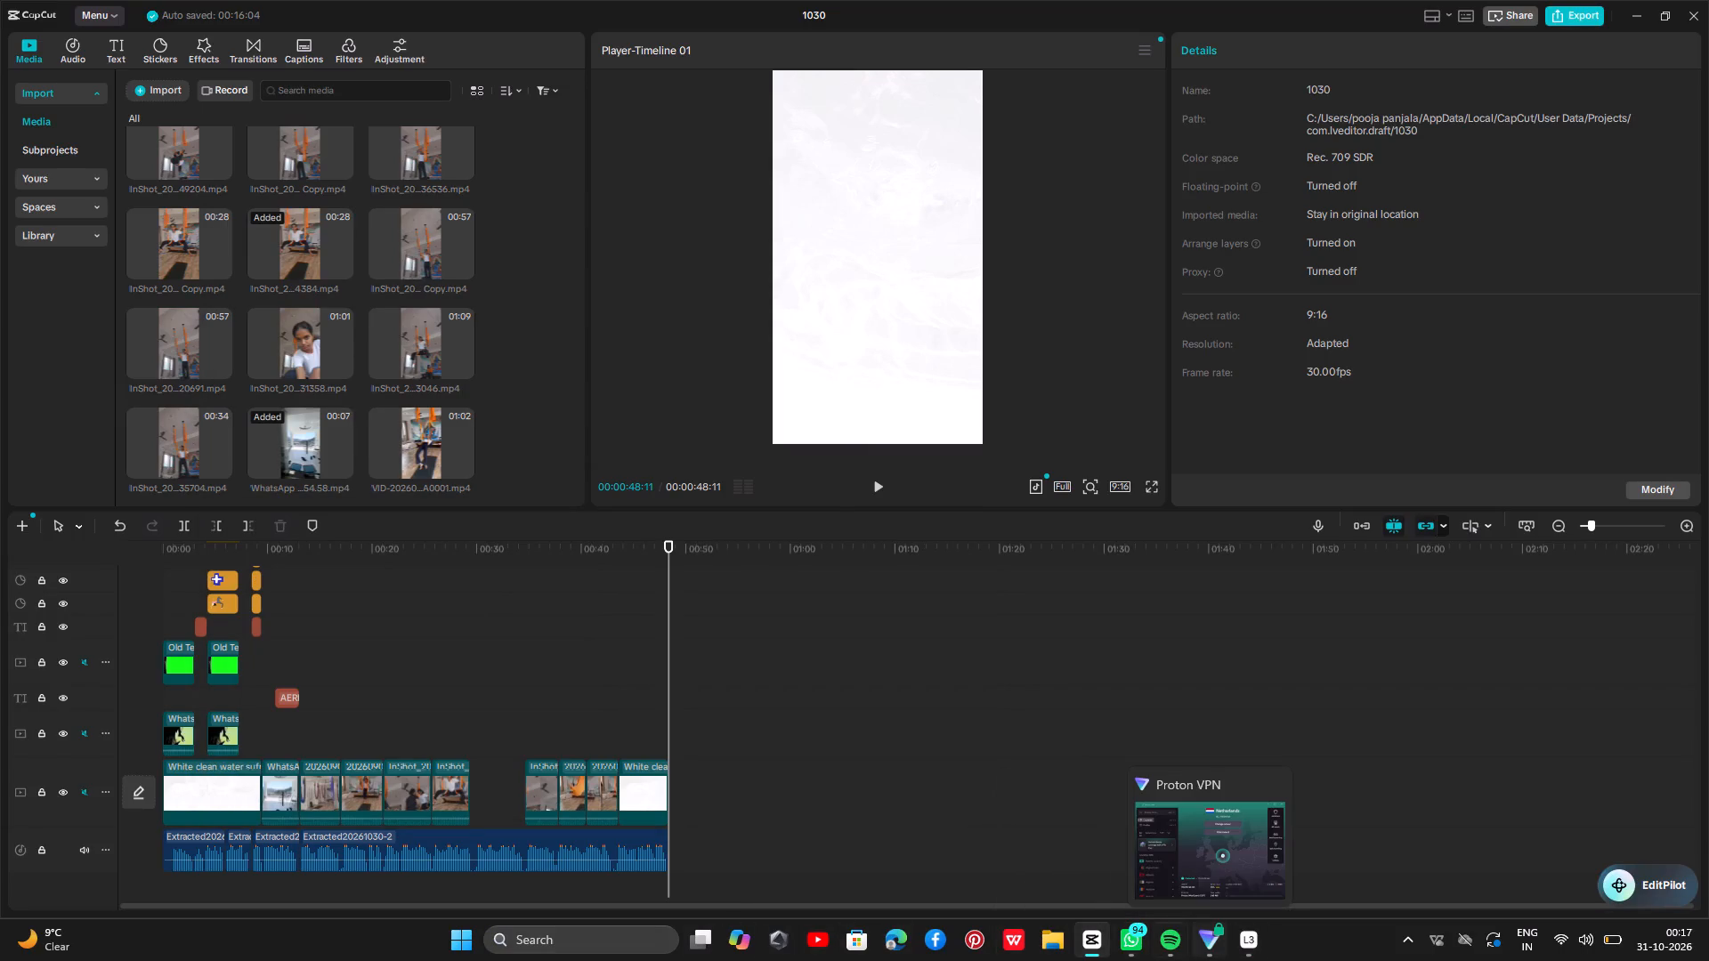
Launch the Kuro app from the recent Windows searches.
left_click(579, 938)
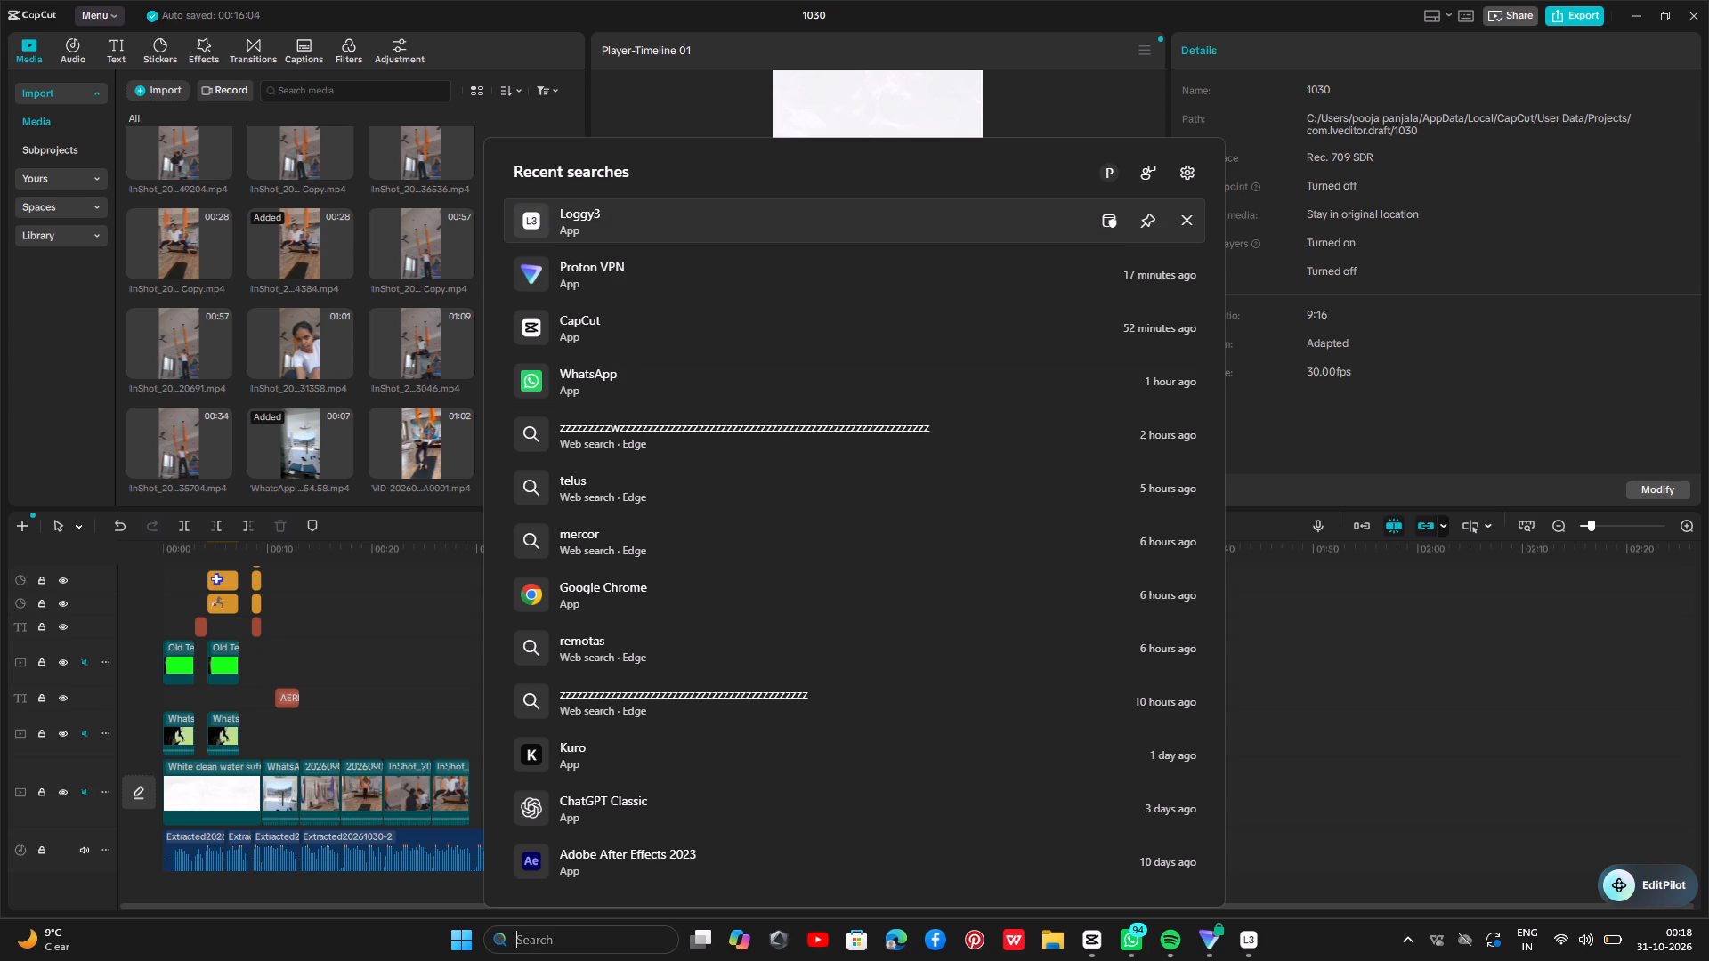
left_click(613, 769)
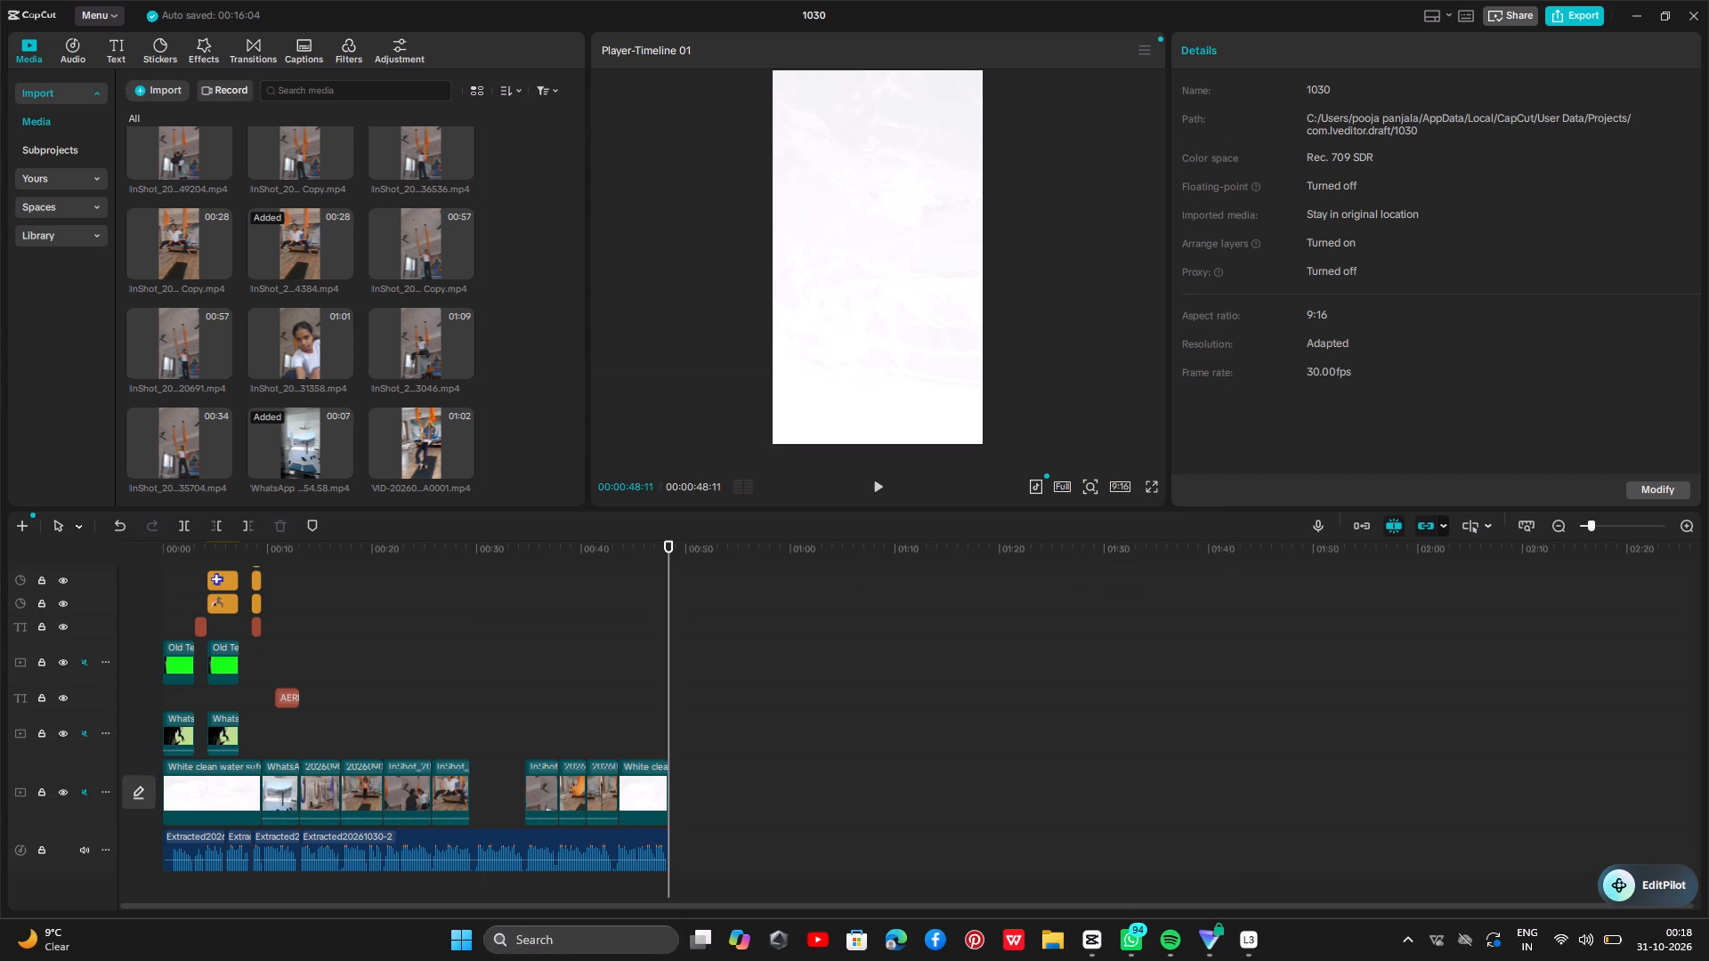
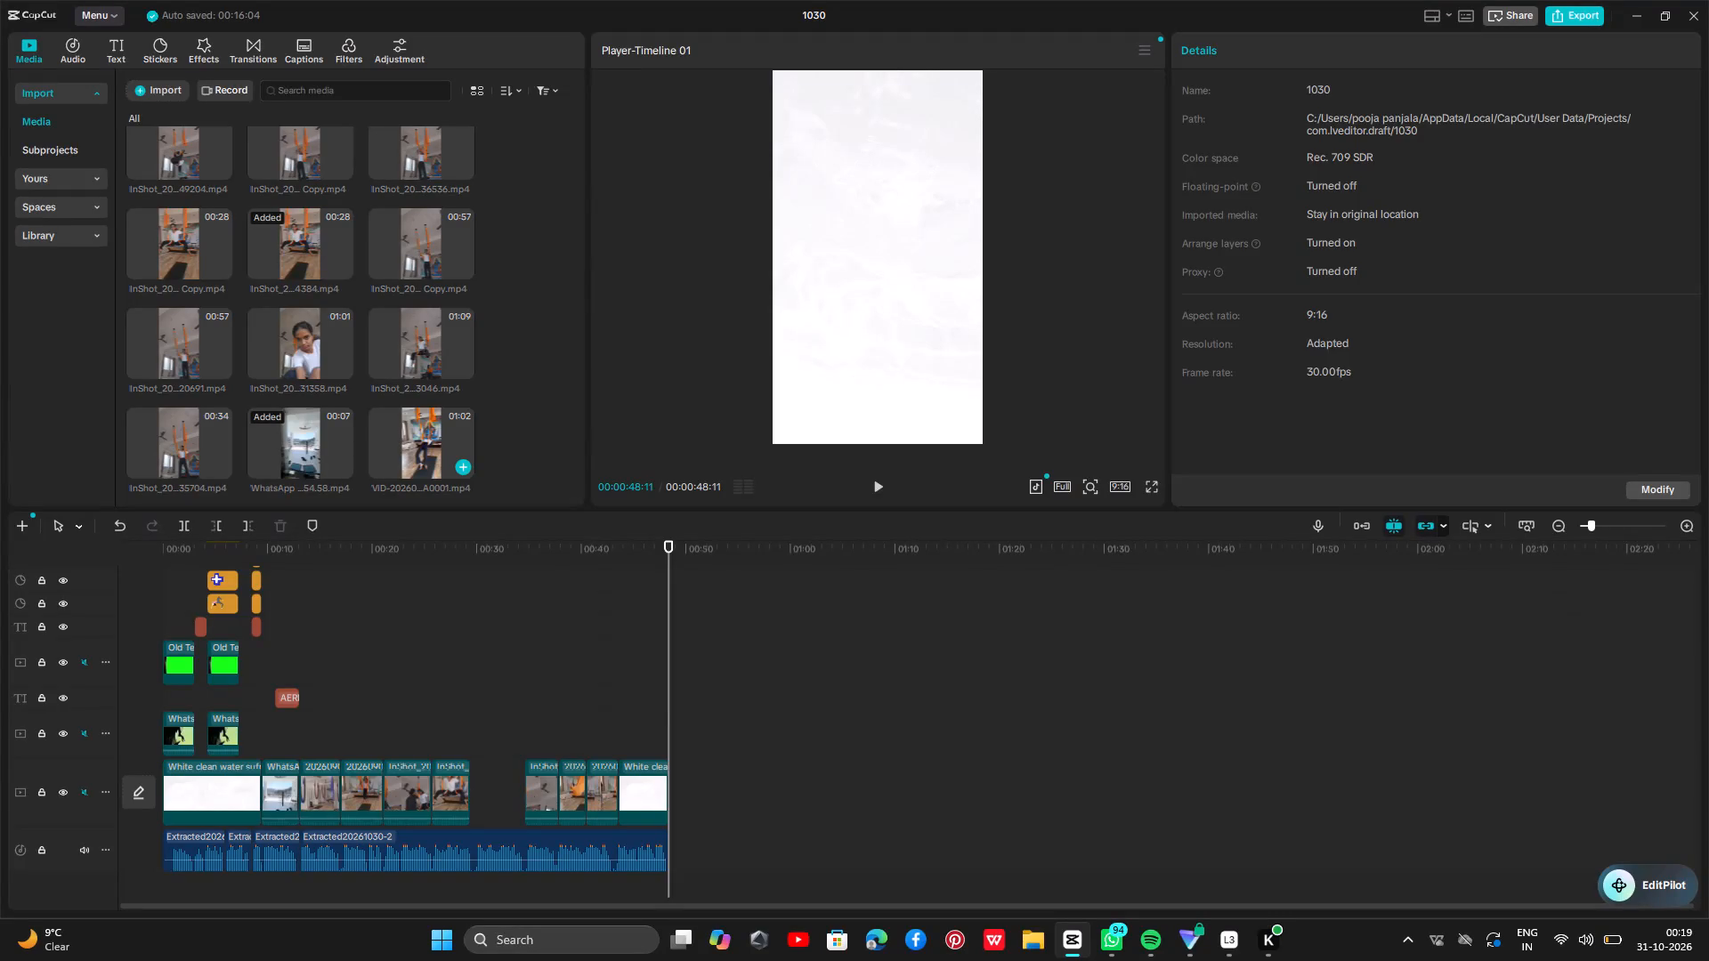
Remove VID-20260906-WA0001.mp4 from the project's imported media.
left_click(436, 465)
key("BackSpace")
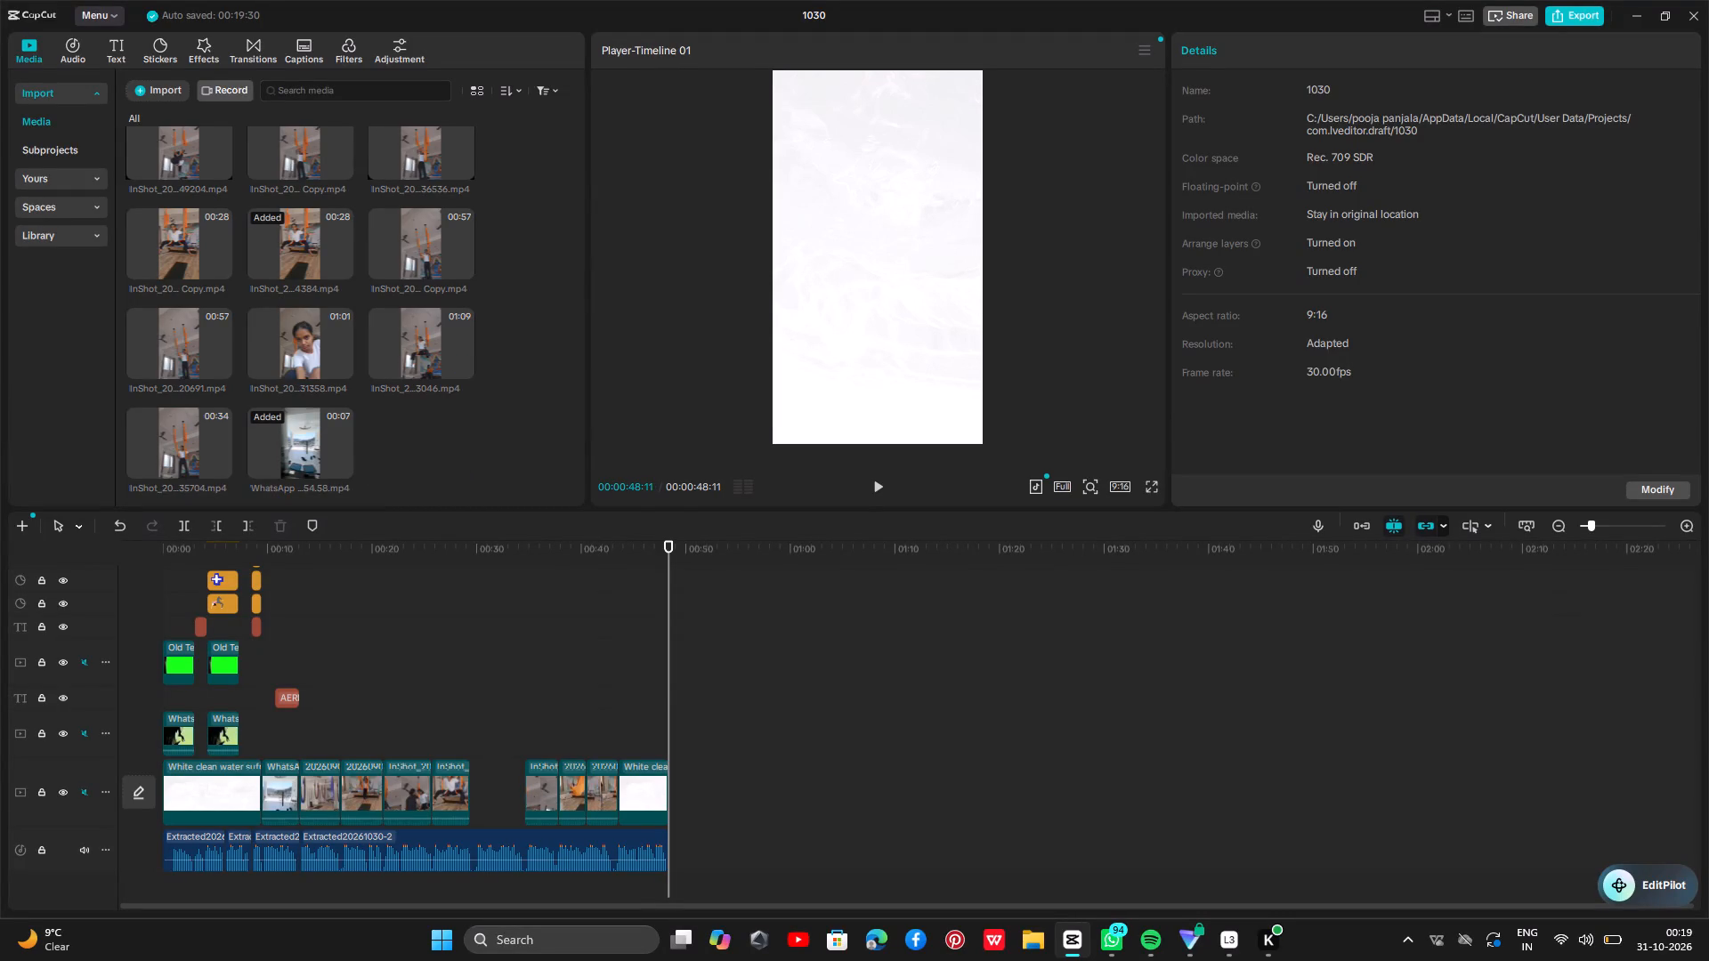
Import the video file WhatsApp Video 2026-10-31 at 00.19.03.mp4 into the project media.
left_click(179, 94)
left_click(213, 127)
key("ctrl+v")
left_click(709, 453)
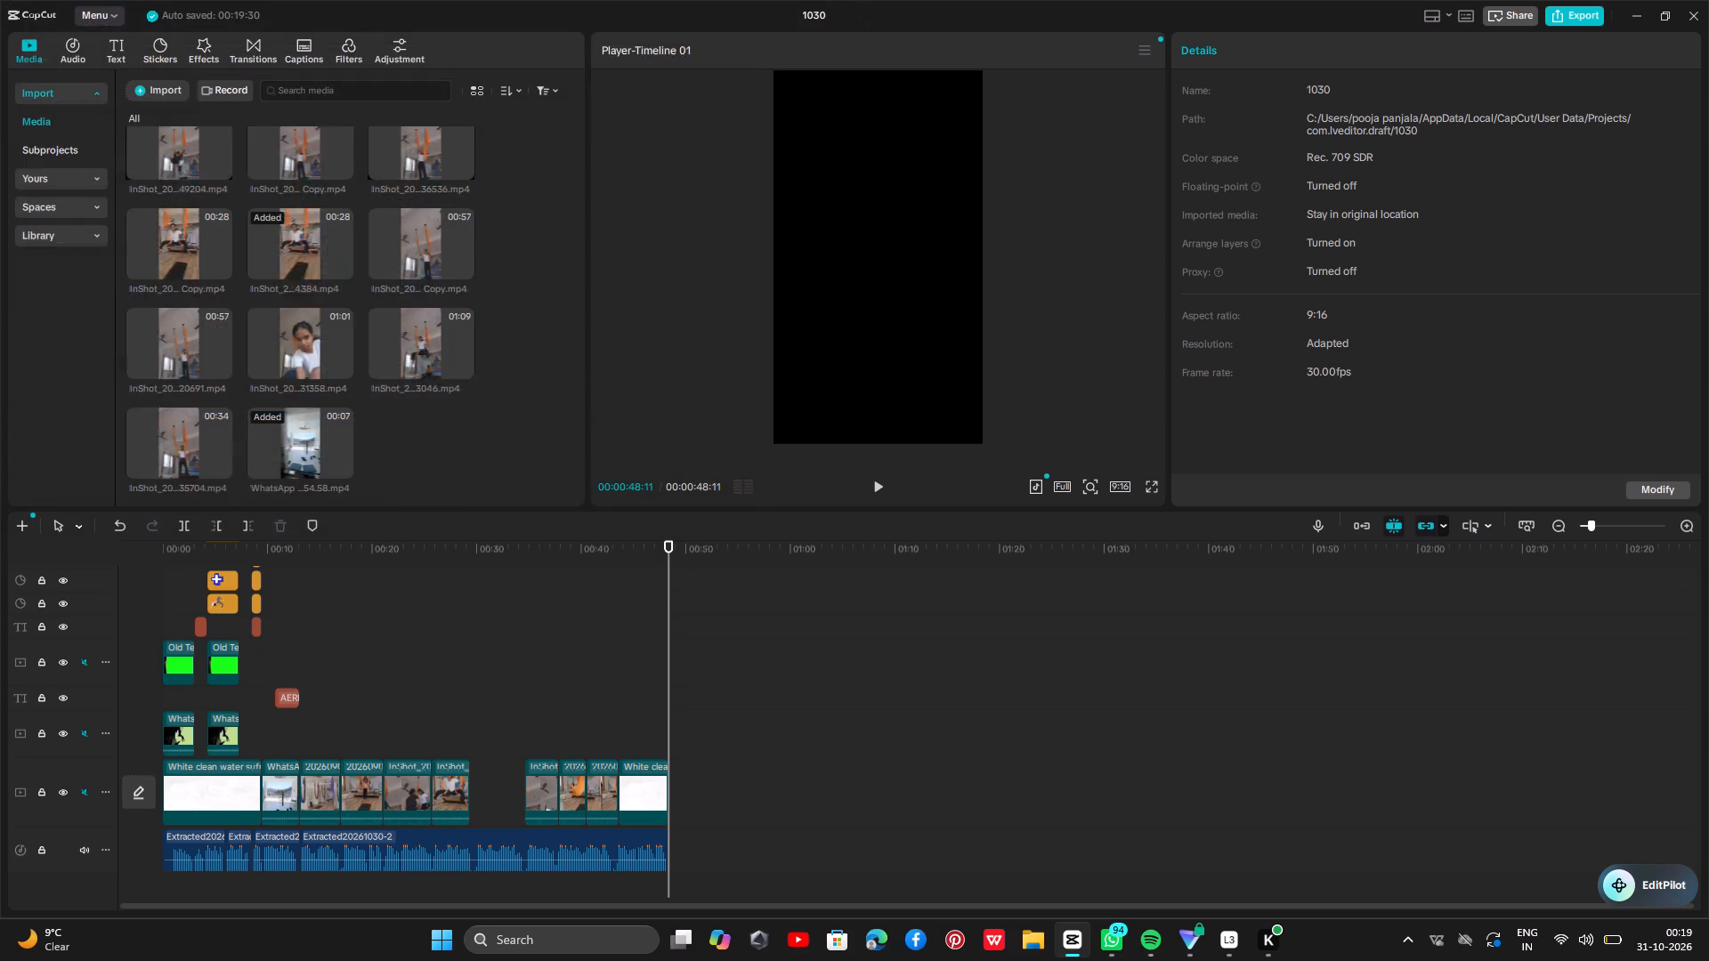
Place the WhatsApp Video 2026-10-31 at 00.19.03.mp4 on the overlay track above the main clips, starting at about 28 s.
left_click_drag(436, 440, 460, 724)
Play the placed WhatsApp video from about 29 s and from about 1:13 to check its footage for the timeline gap.
left_click(467, 678)
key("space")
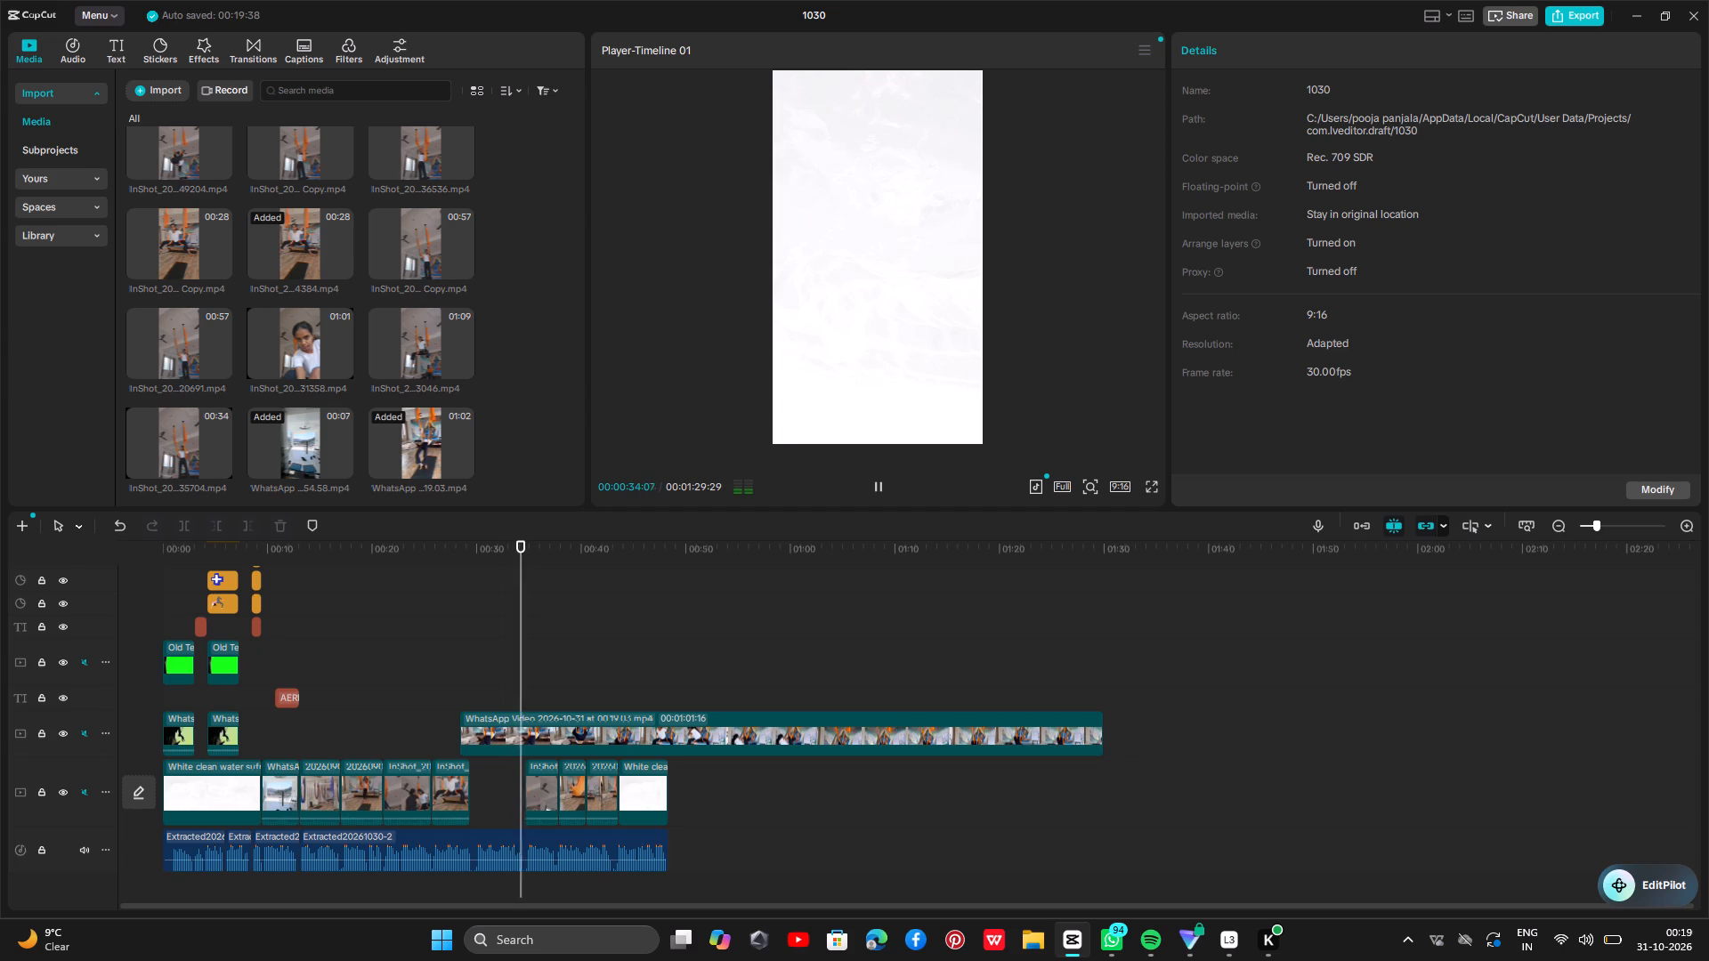
left_click(915, 739)
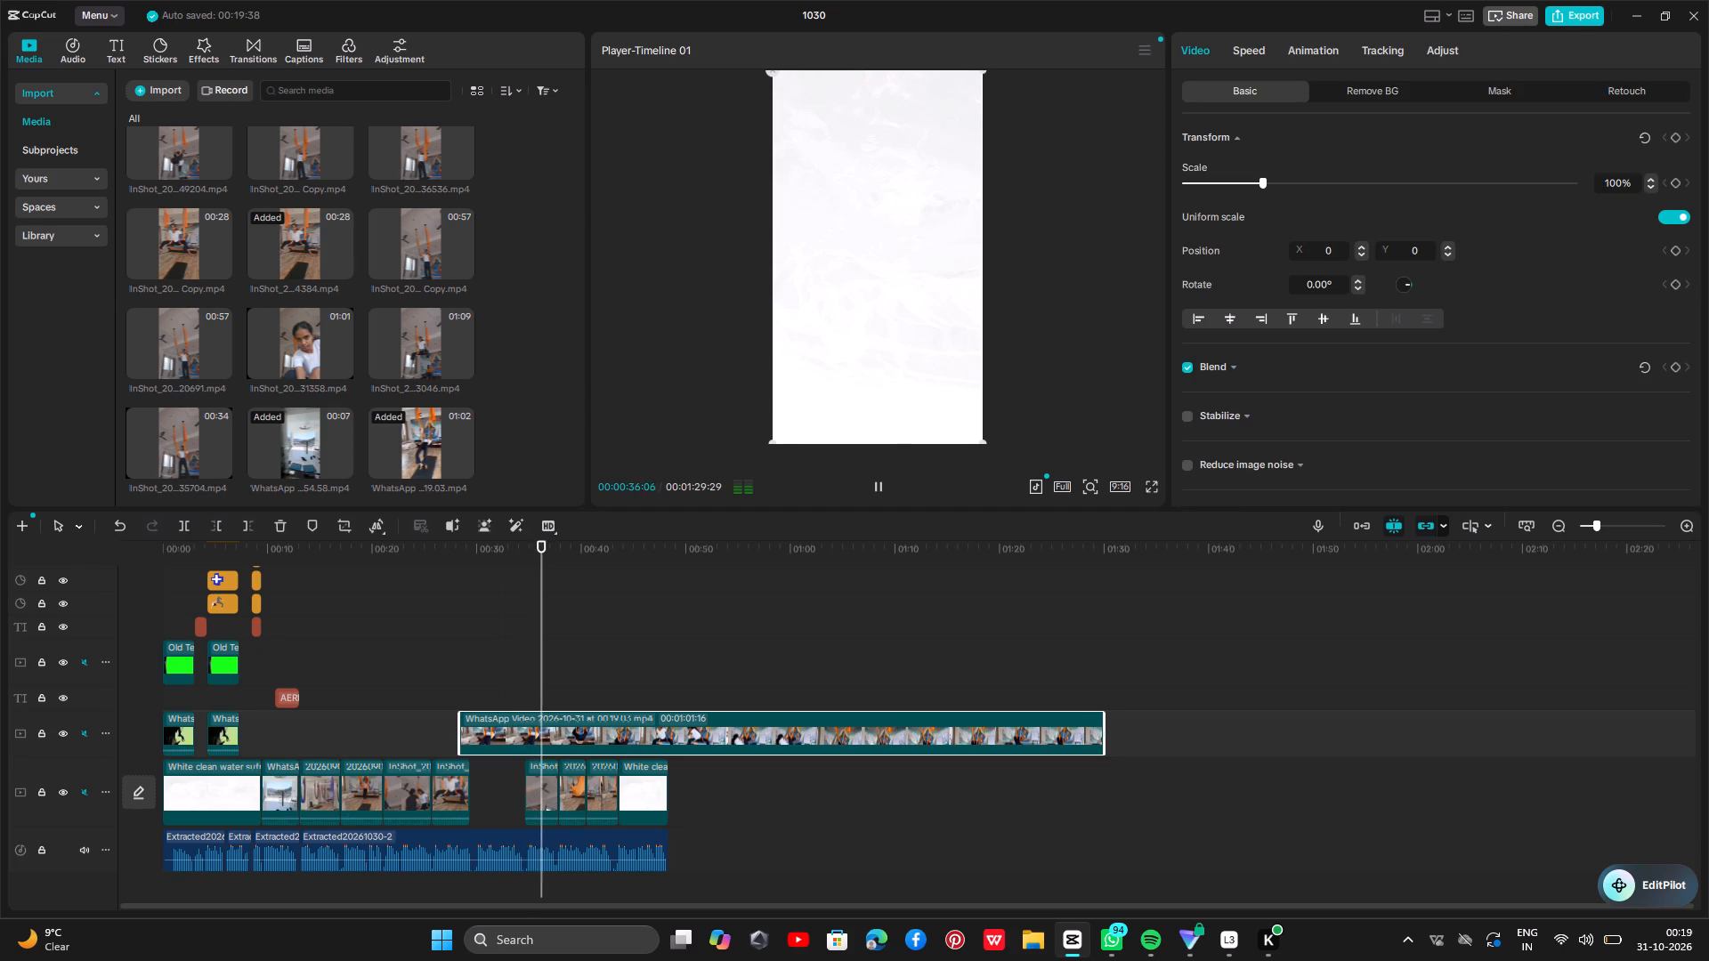
left_click(927, 679)
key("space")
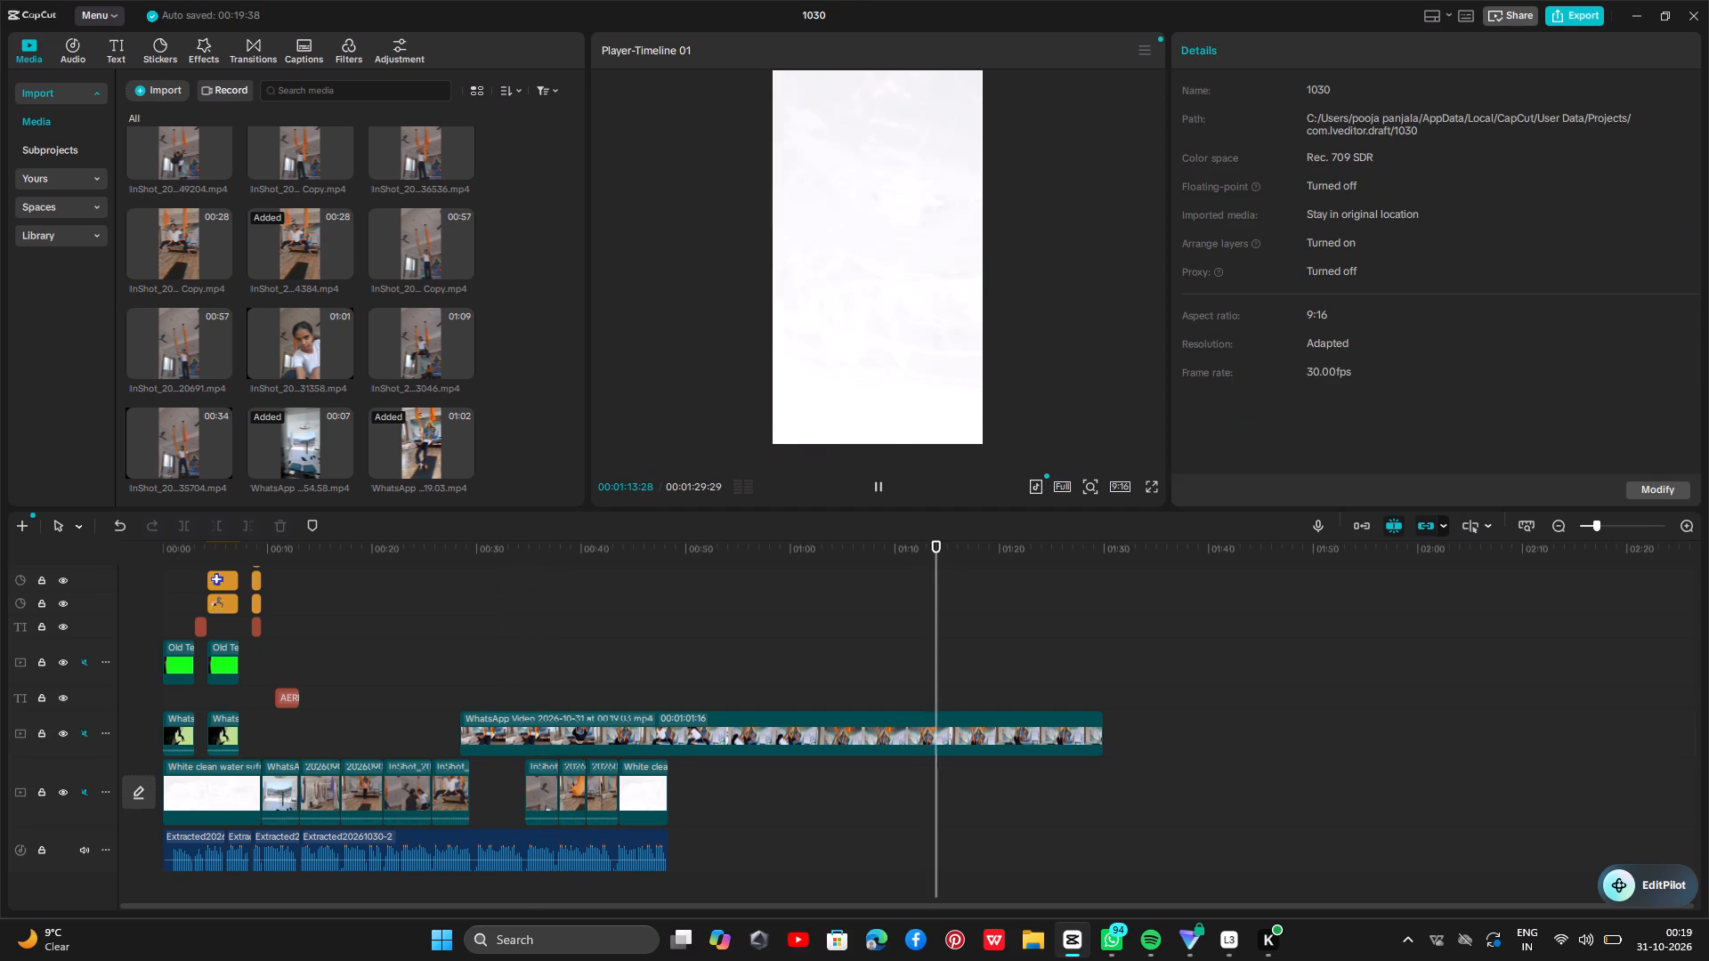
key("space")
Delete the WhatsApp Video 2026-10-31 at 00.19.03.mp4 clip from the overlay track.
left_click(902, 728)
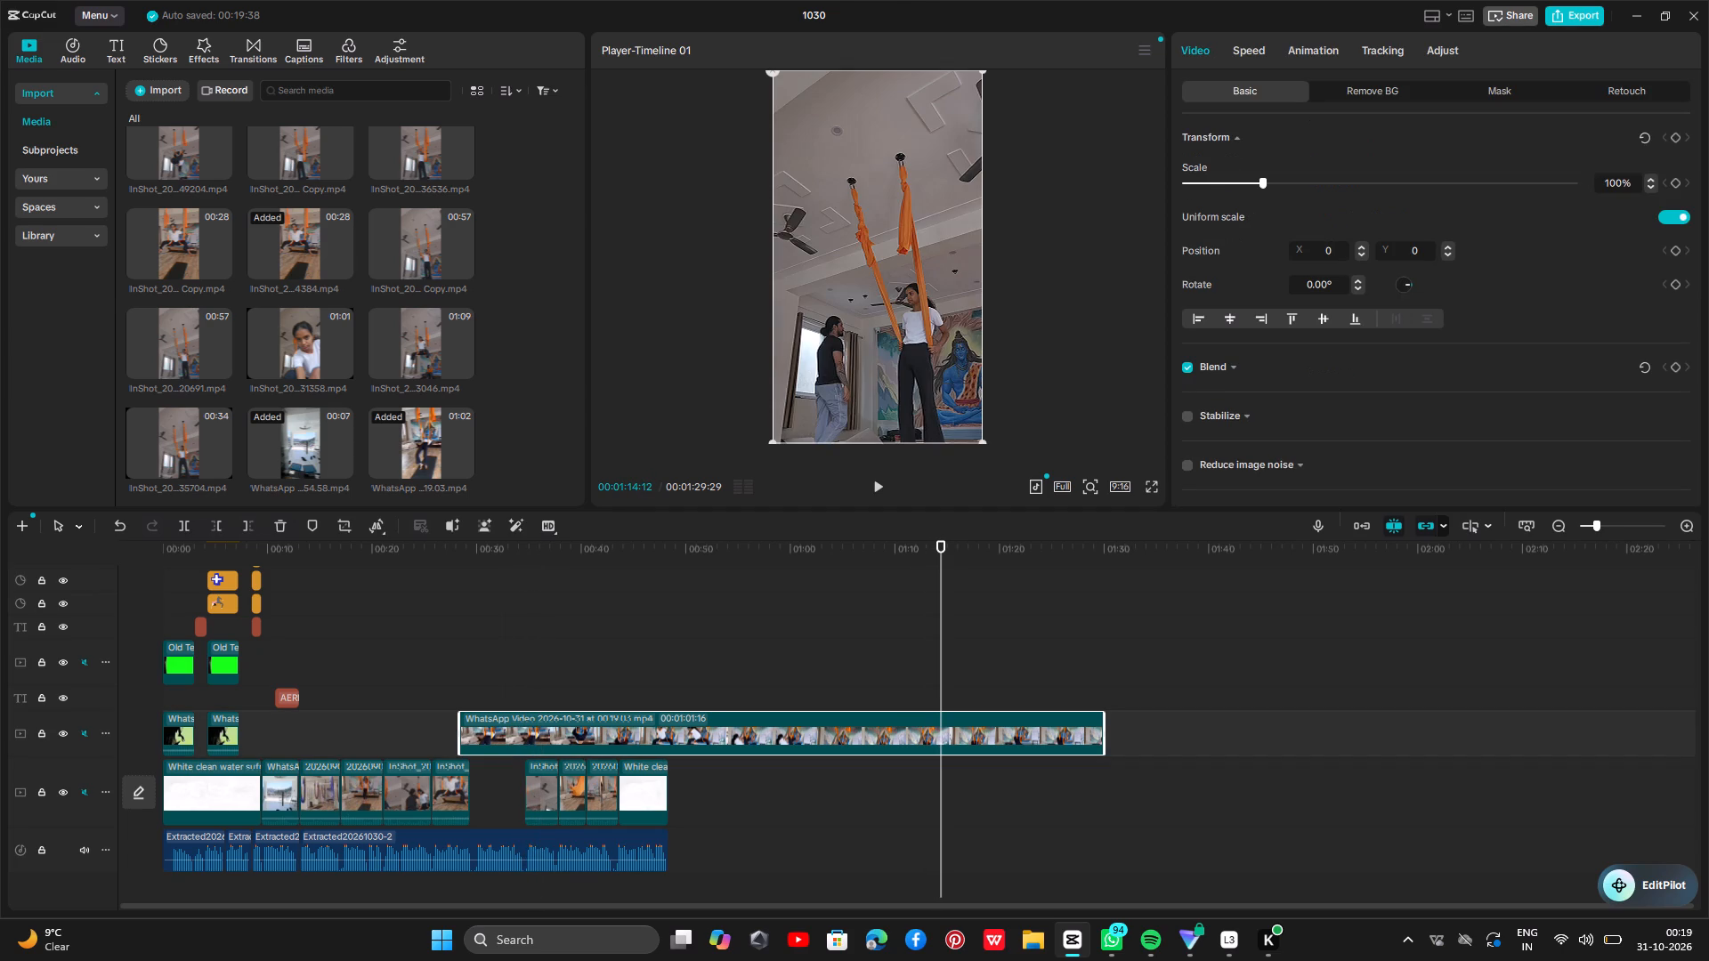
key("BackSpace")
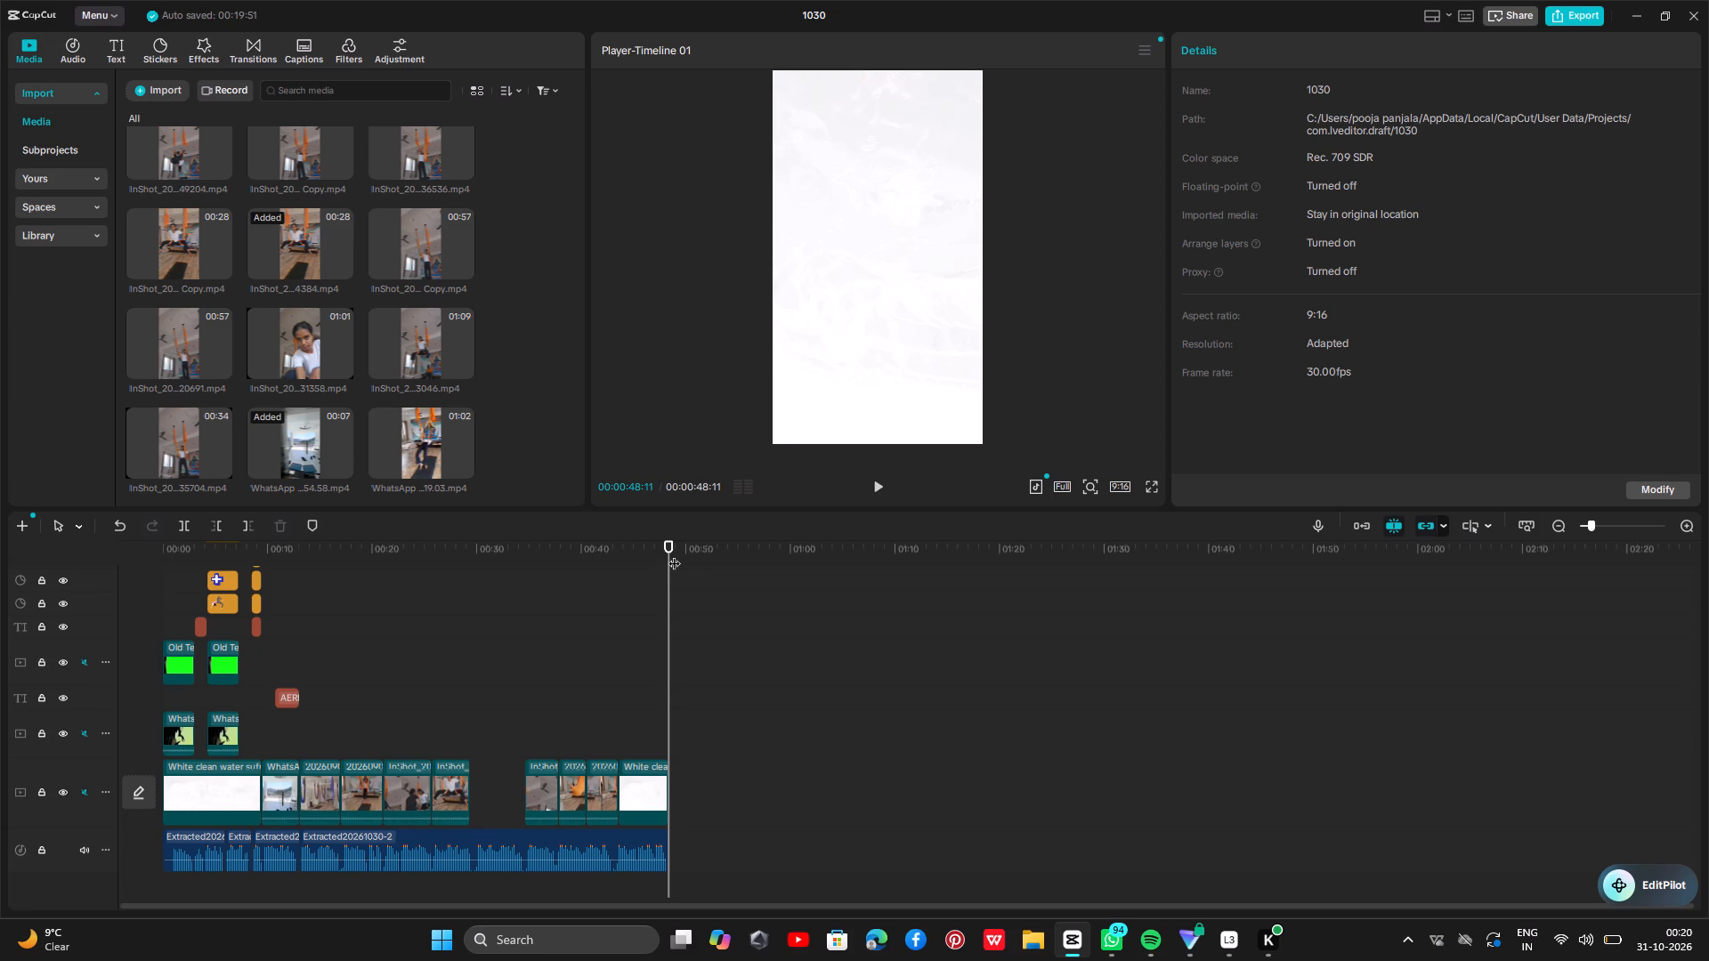
Play the timeline from the beginning to review the opening clips and text, and return the playhead to the start.
left_click_drag(665, 546, 0, 680)
key("space")
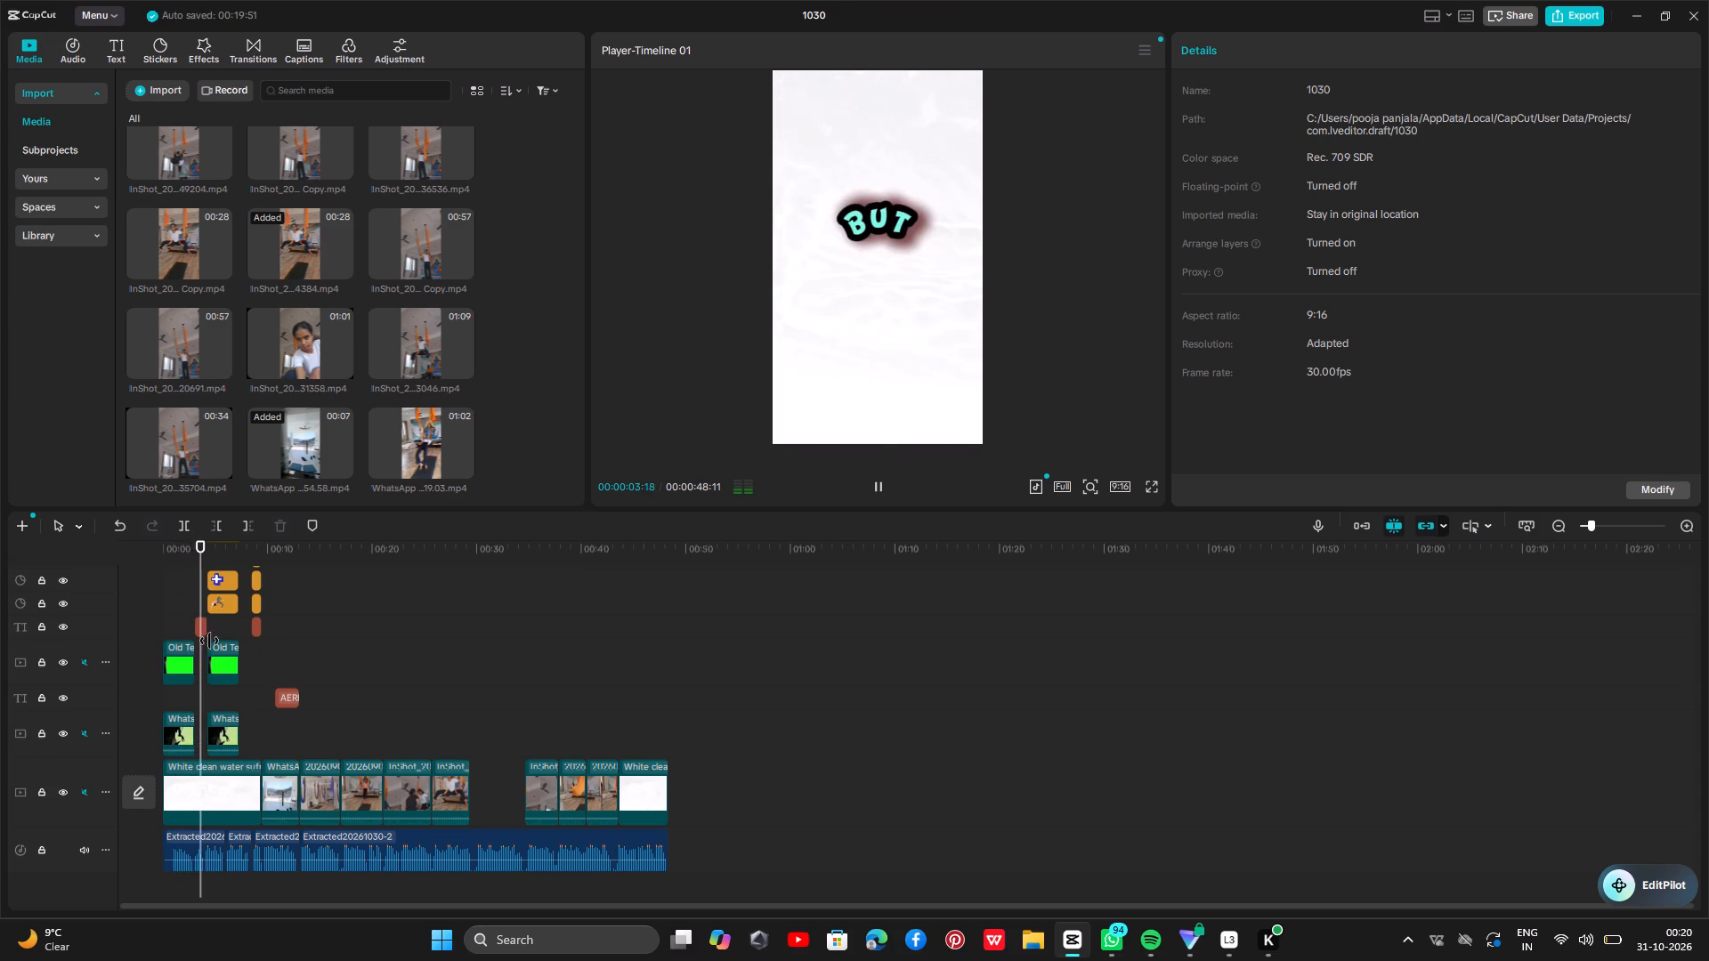
left_click(174, 608)
left_click(160, 611)
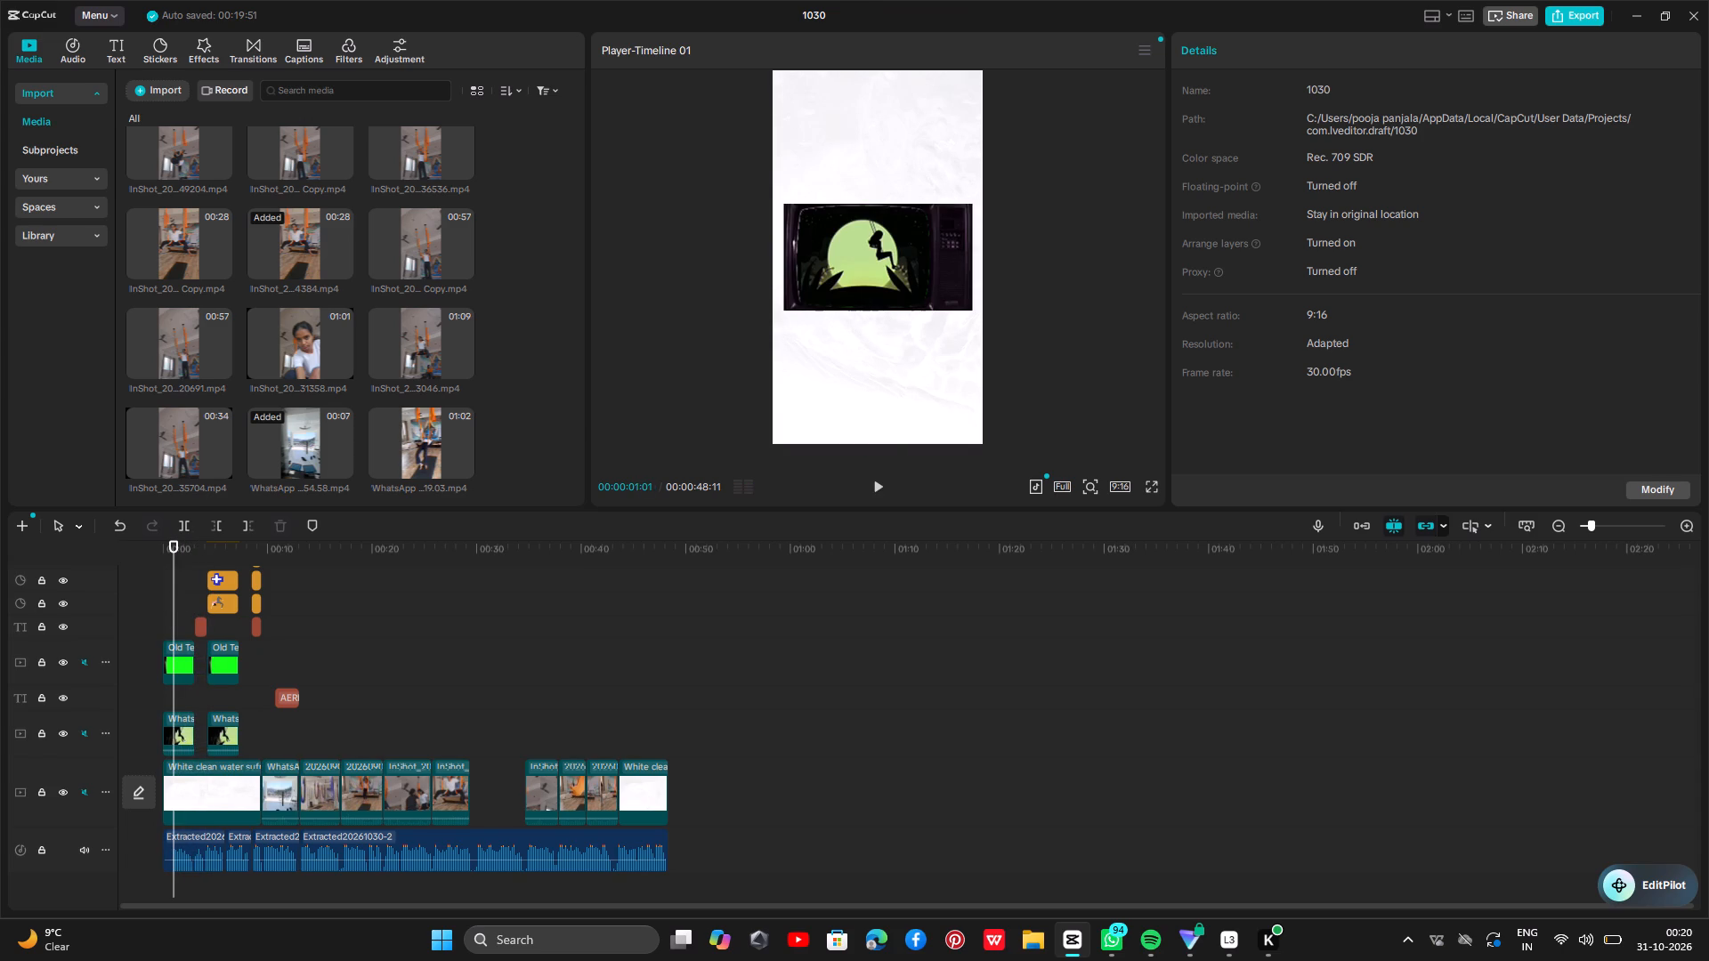
Play the timeline from the start through the intro graphics and into the first aerial yoga clips to review the edit.
left_click_drag(175, 600, 122, 609)
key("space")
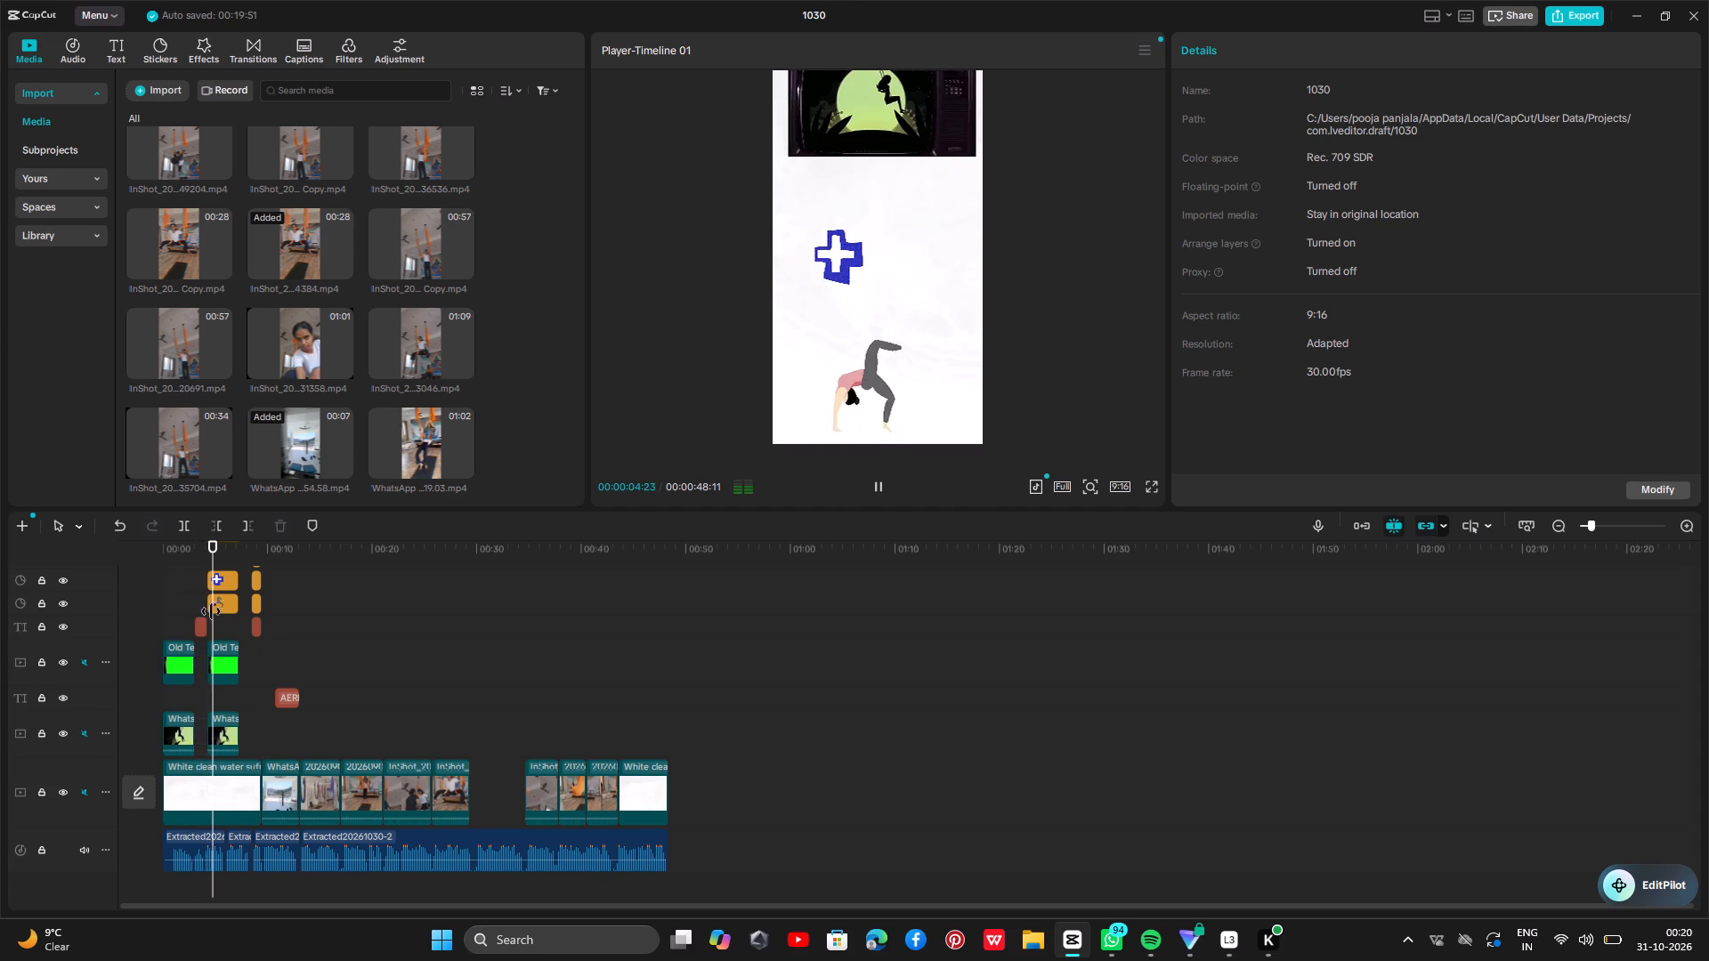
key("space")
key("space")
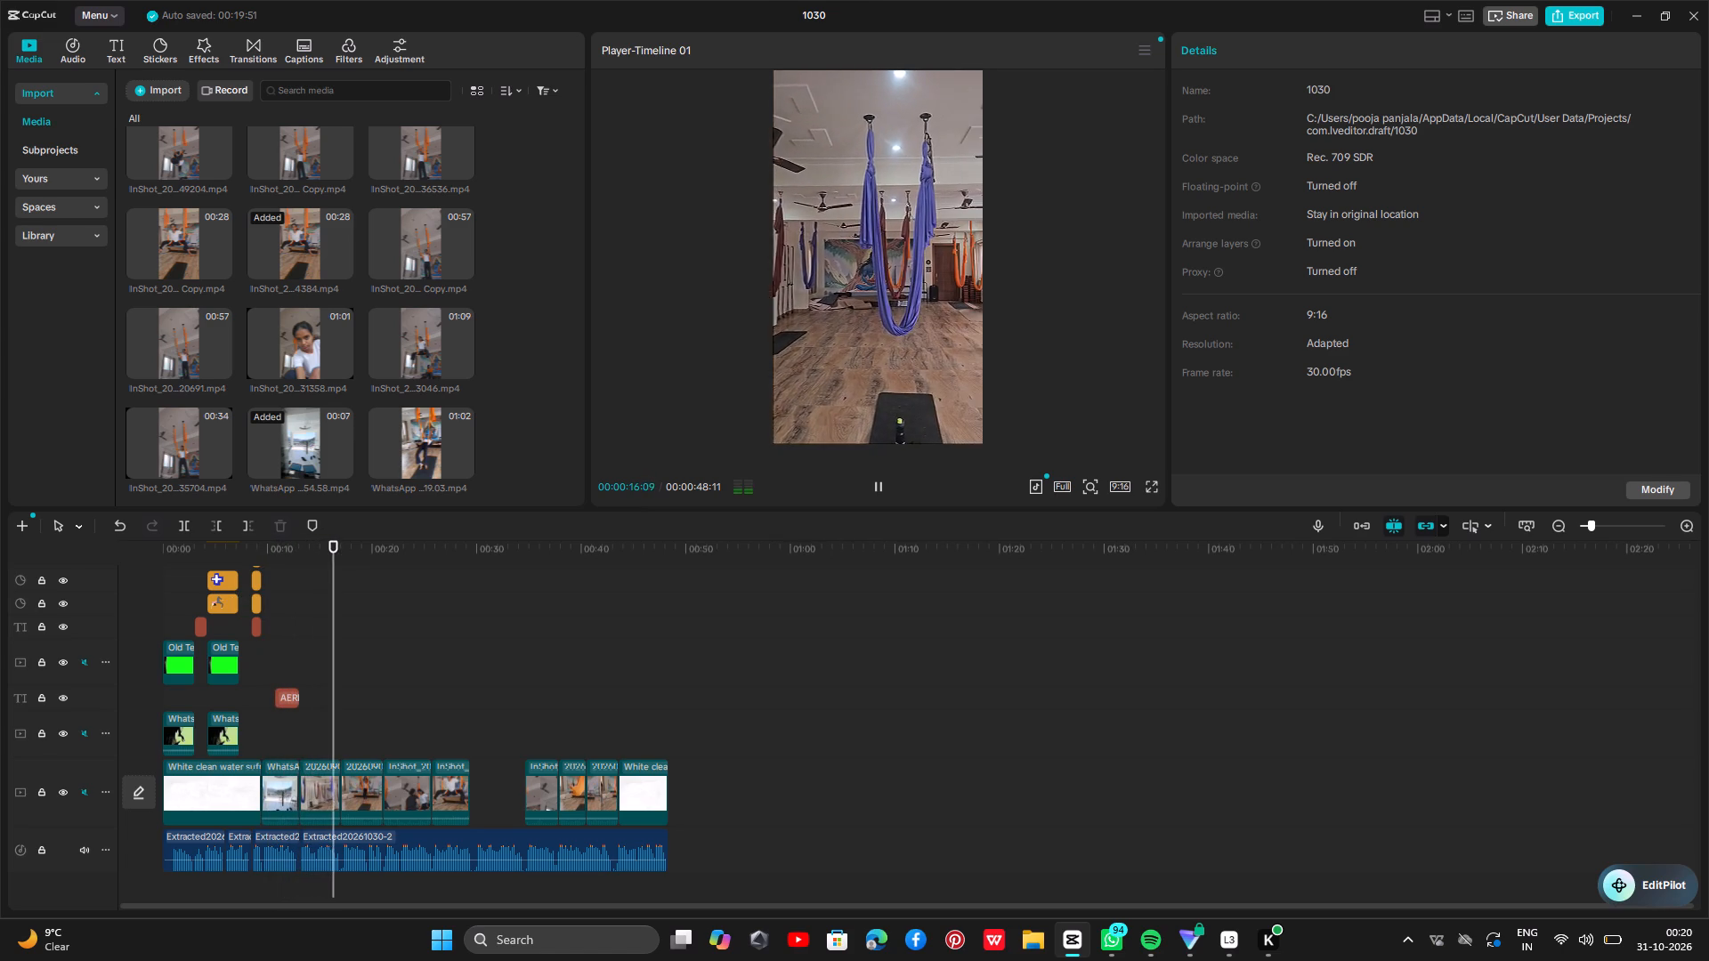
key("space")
Quit CapCut from the open 1030 project.
left_click(110, 12)
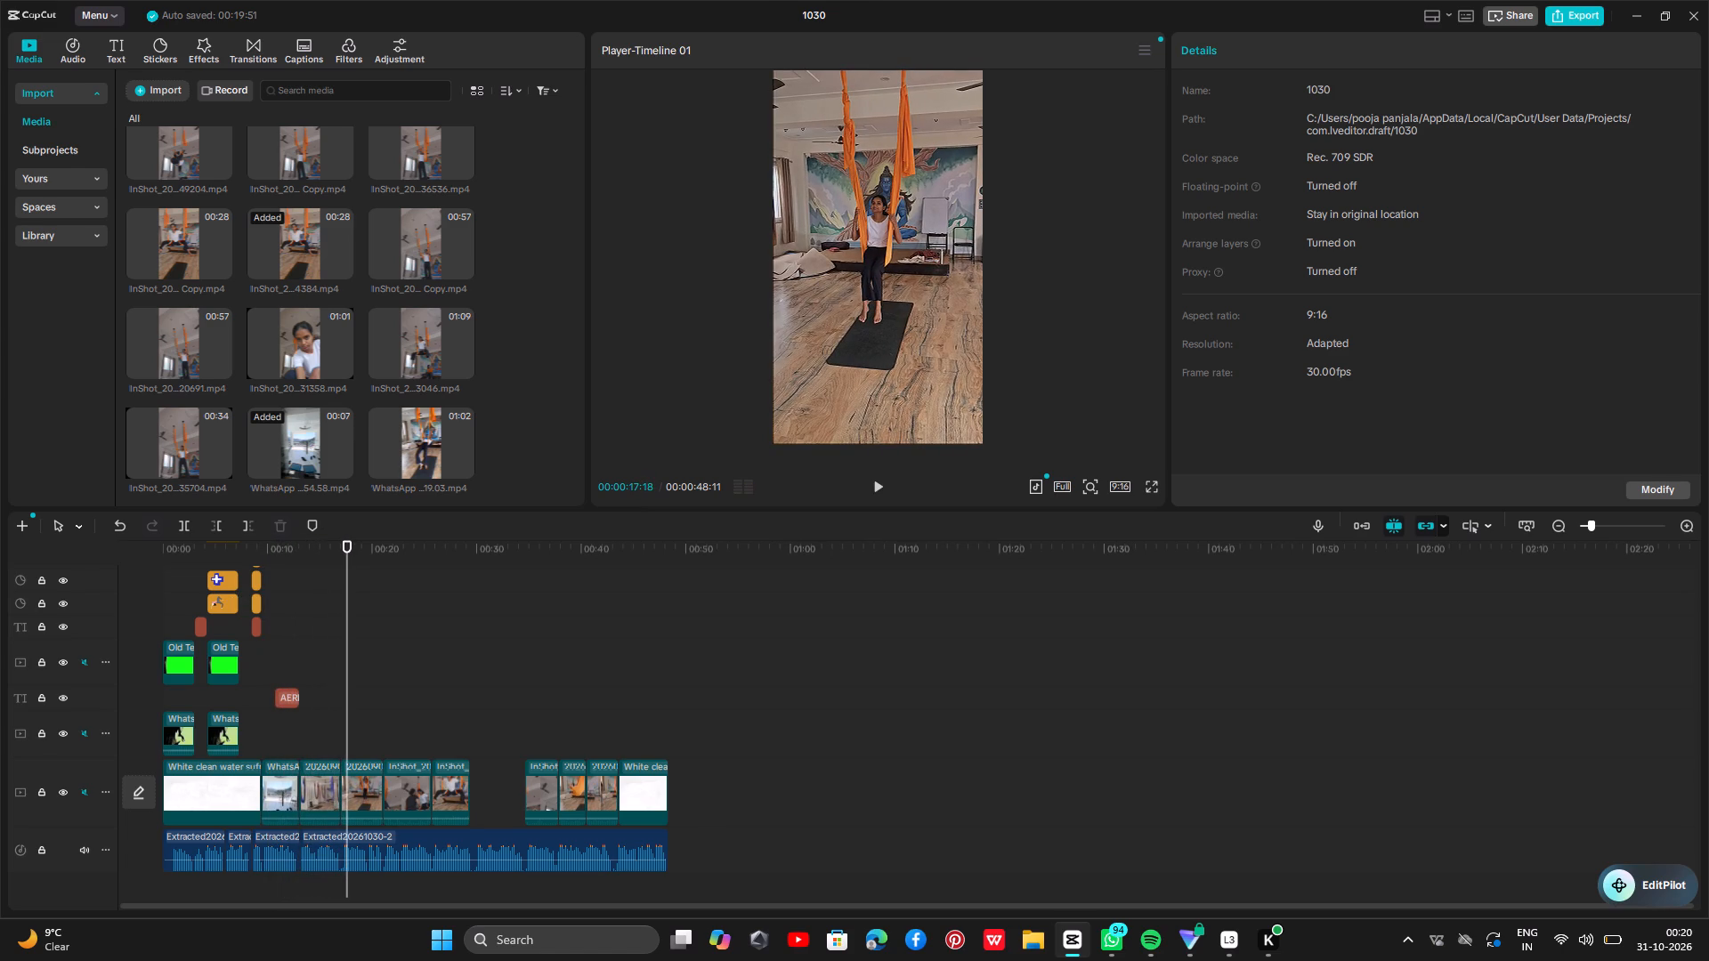
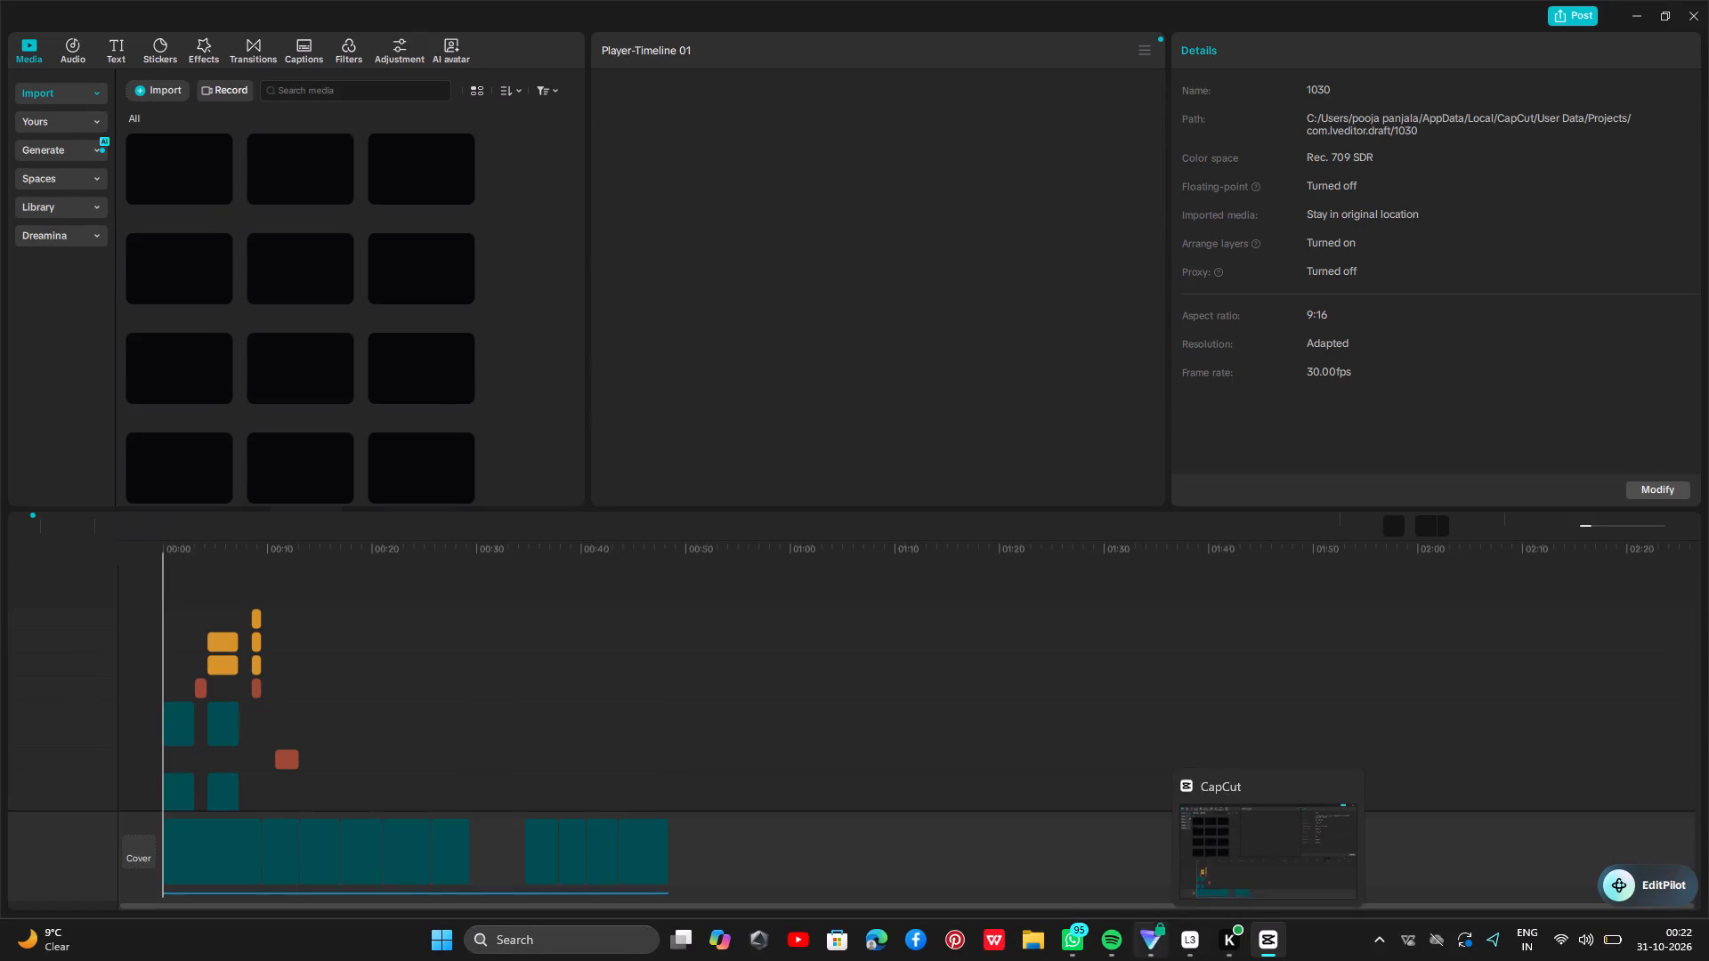
Return the playhead to the start of the timeline and replay the opening television-framed clips.
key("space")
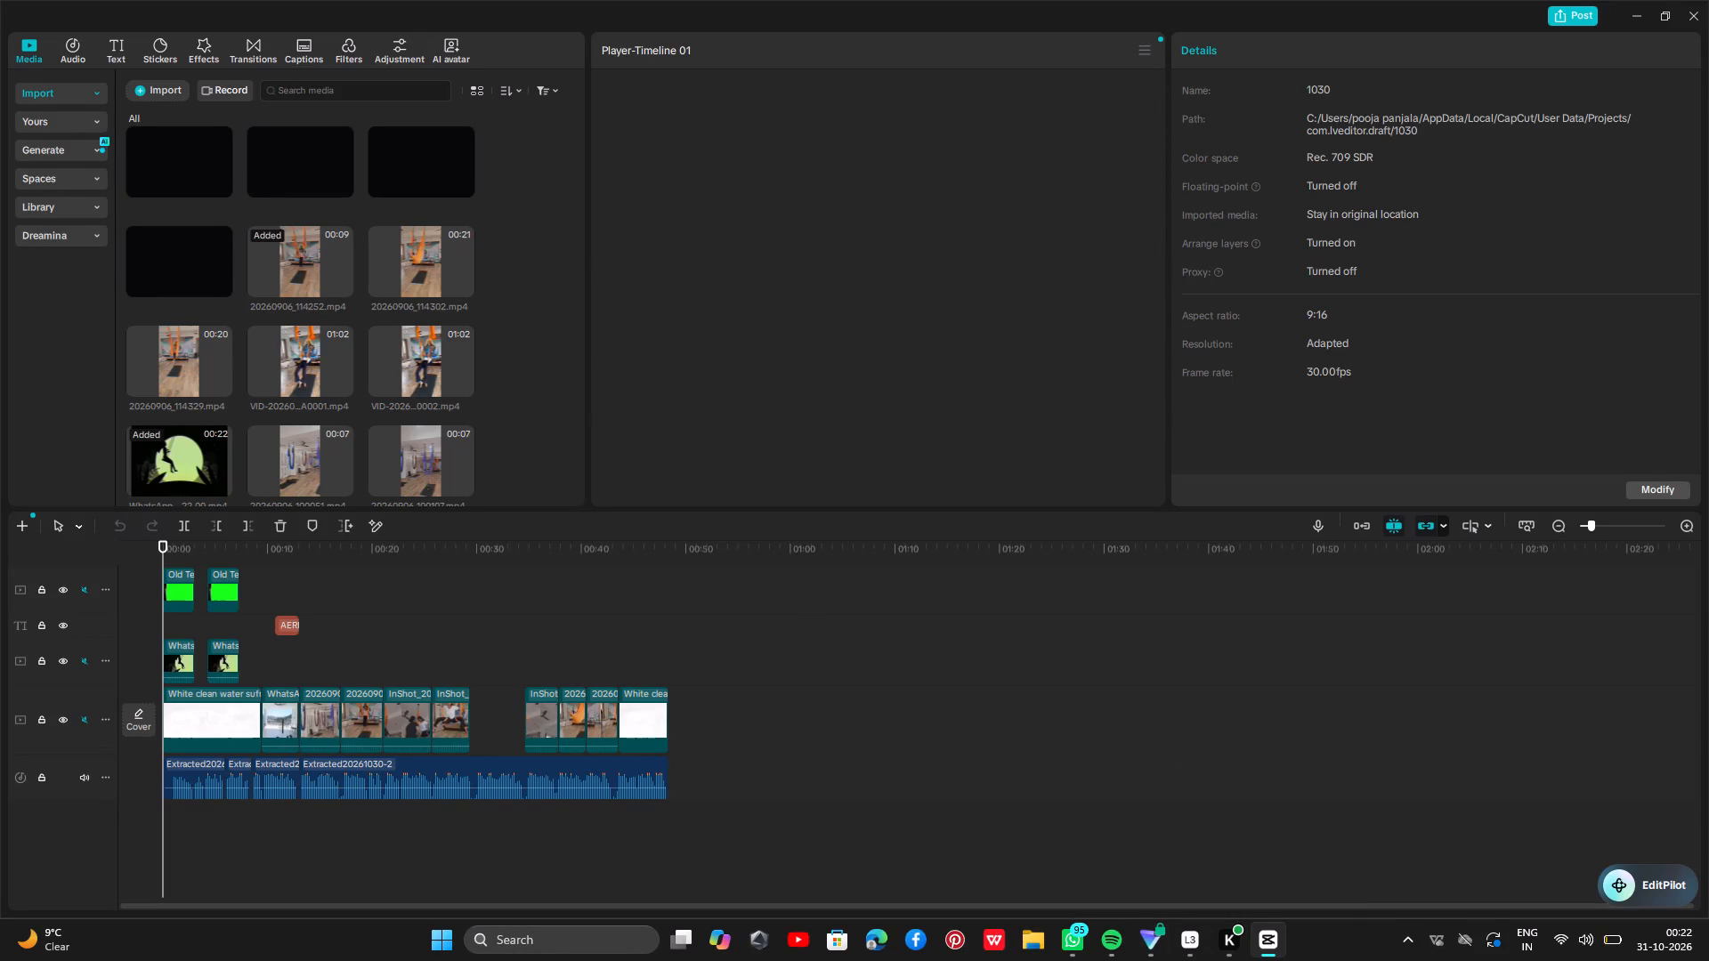
left_click(396, 622)
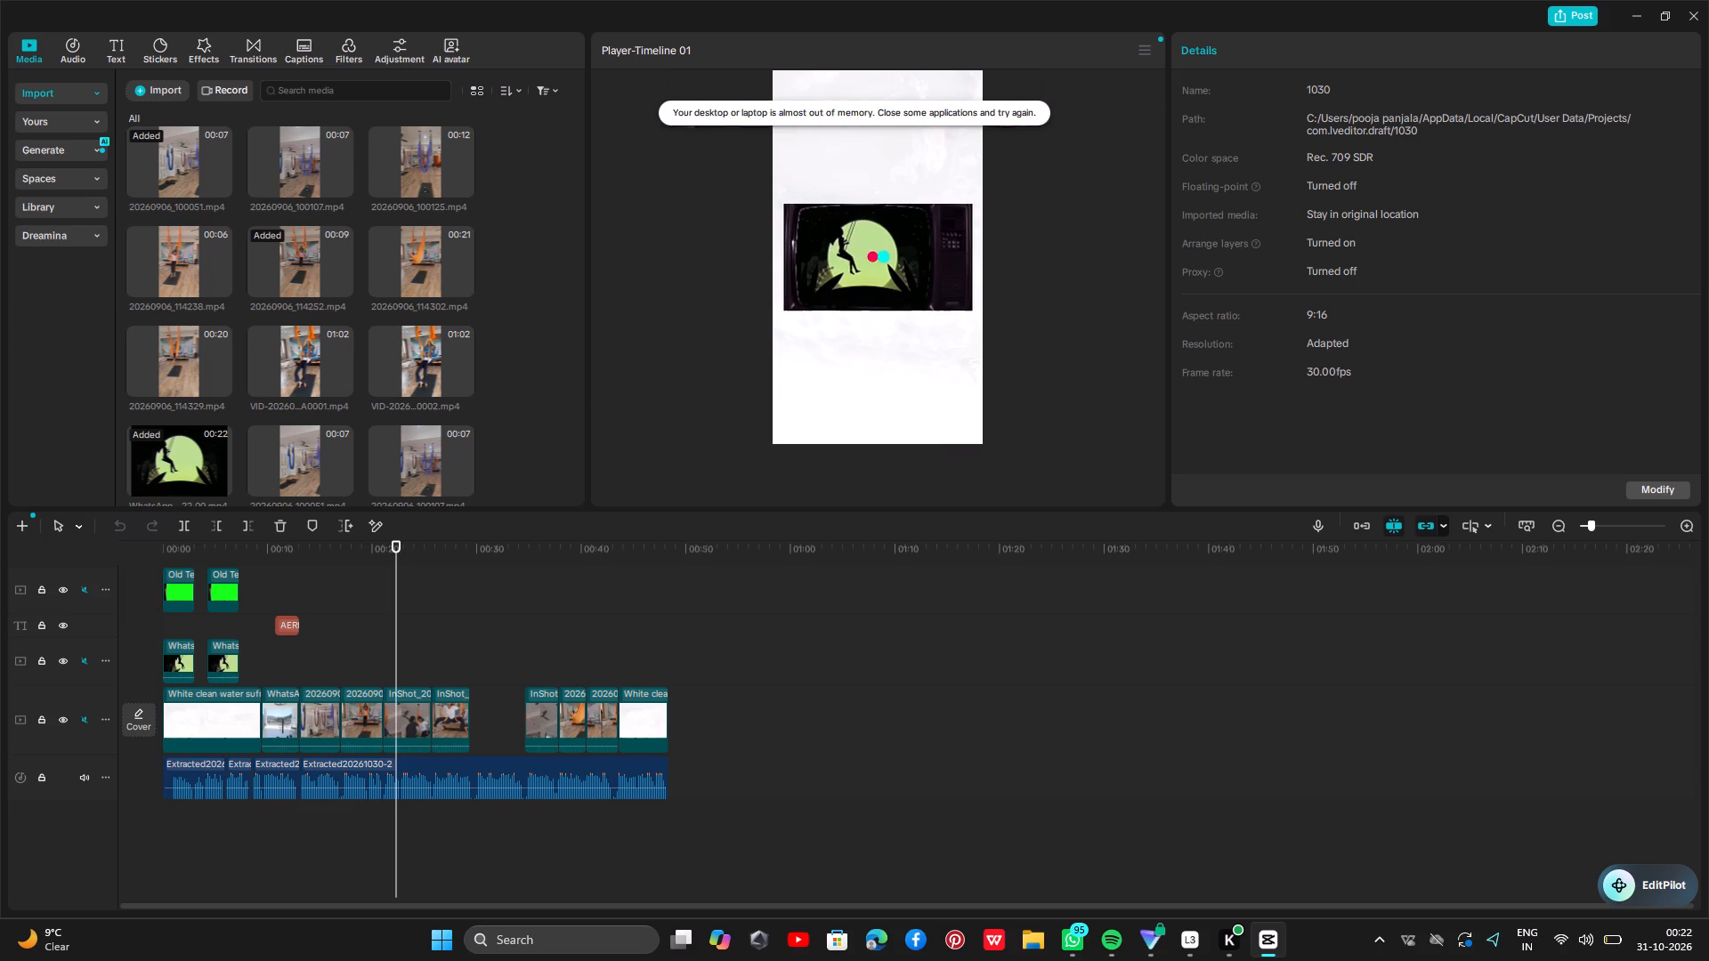
left_click_drag(396, 622, 145, 585)
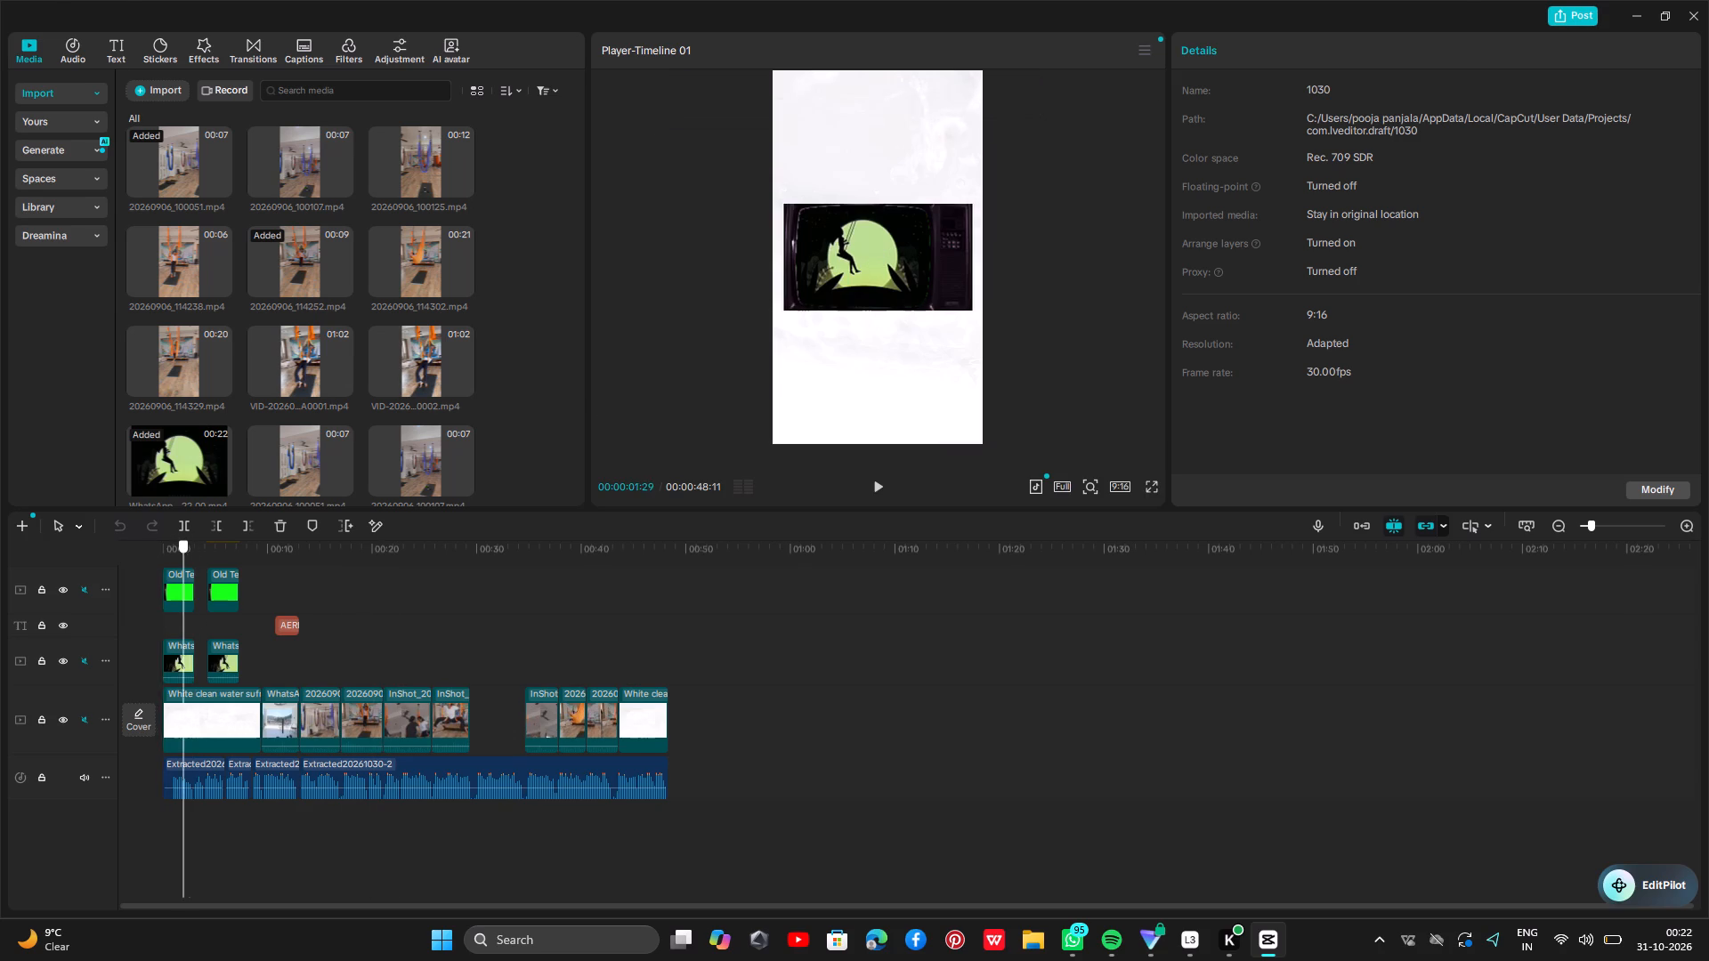
left_click_drag(145, 585, 128, 582)
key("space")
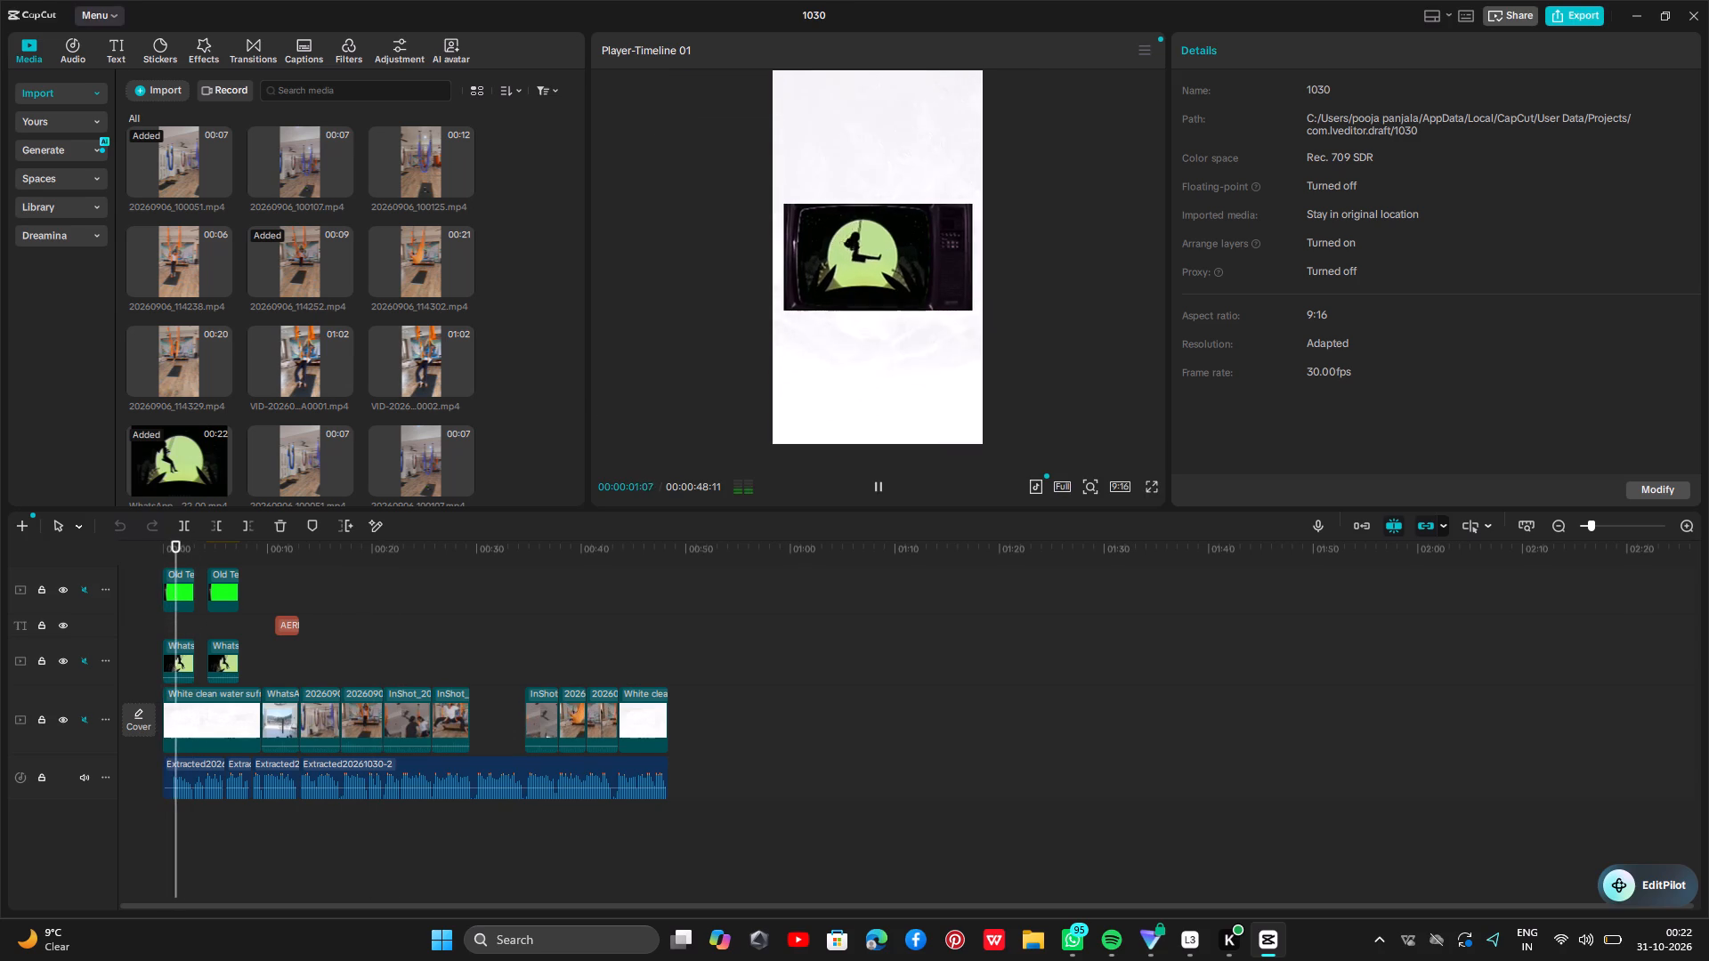
Place VID-20260906-WA0002.mp4 on the overlay track at about 24 seconds and play its opening.
left_click(409, 359)
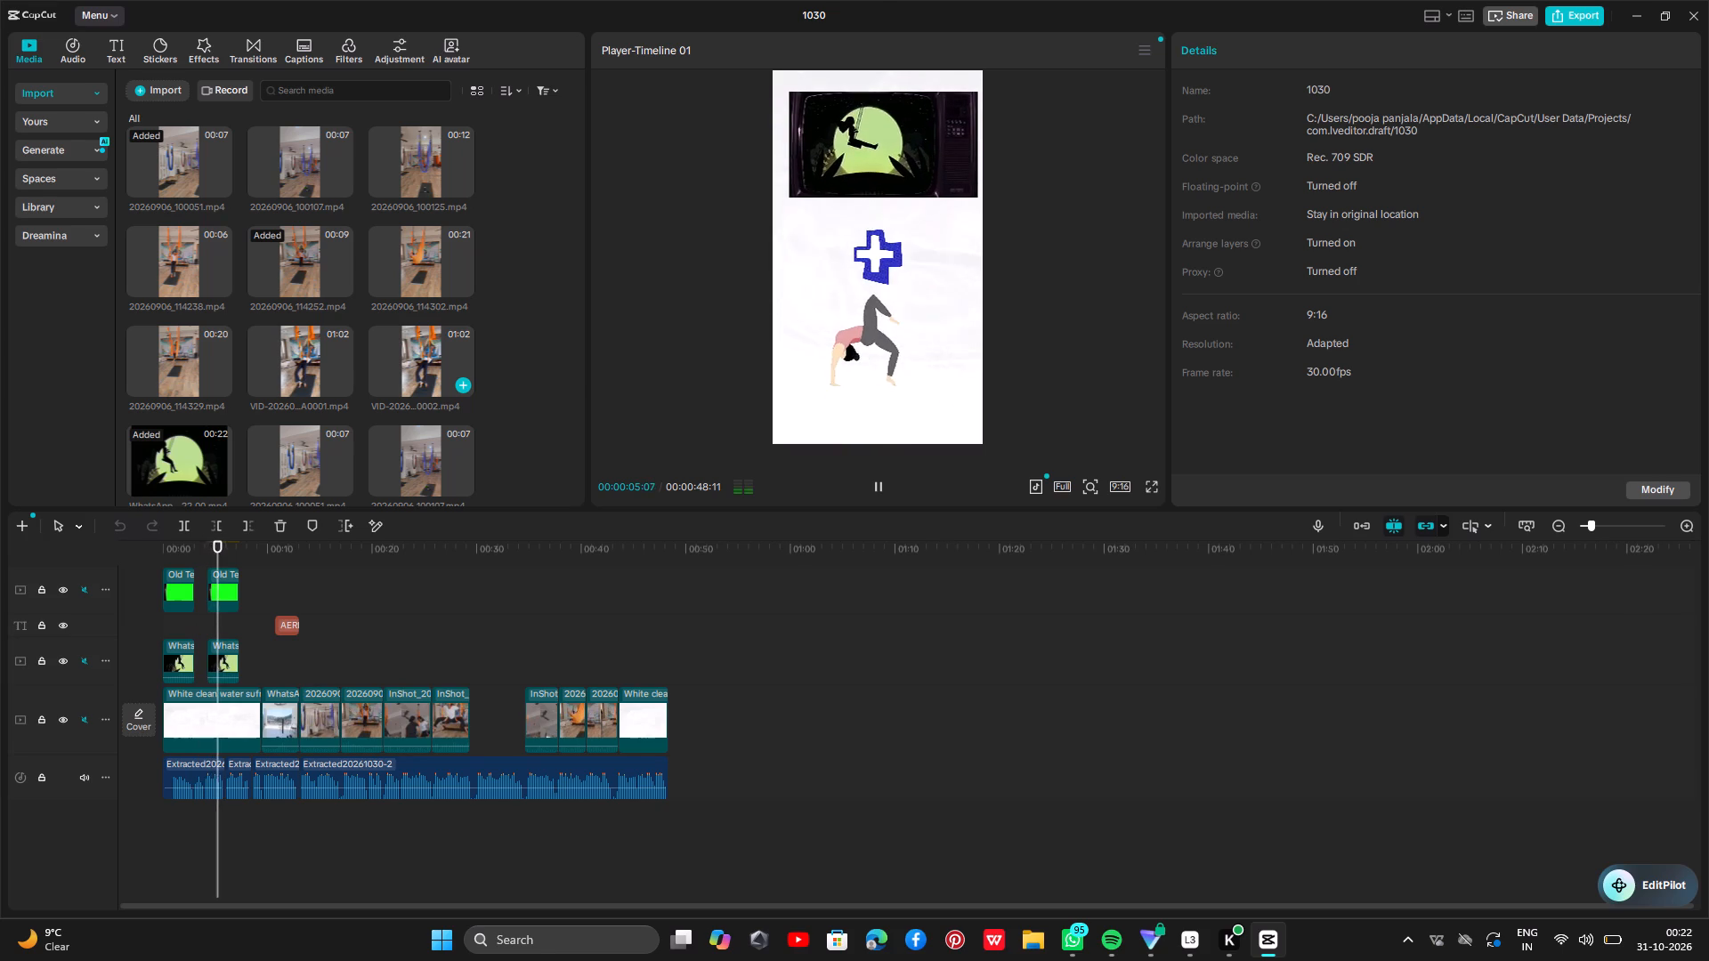
left_click_drag(410, 359, 413, 626)
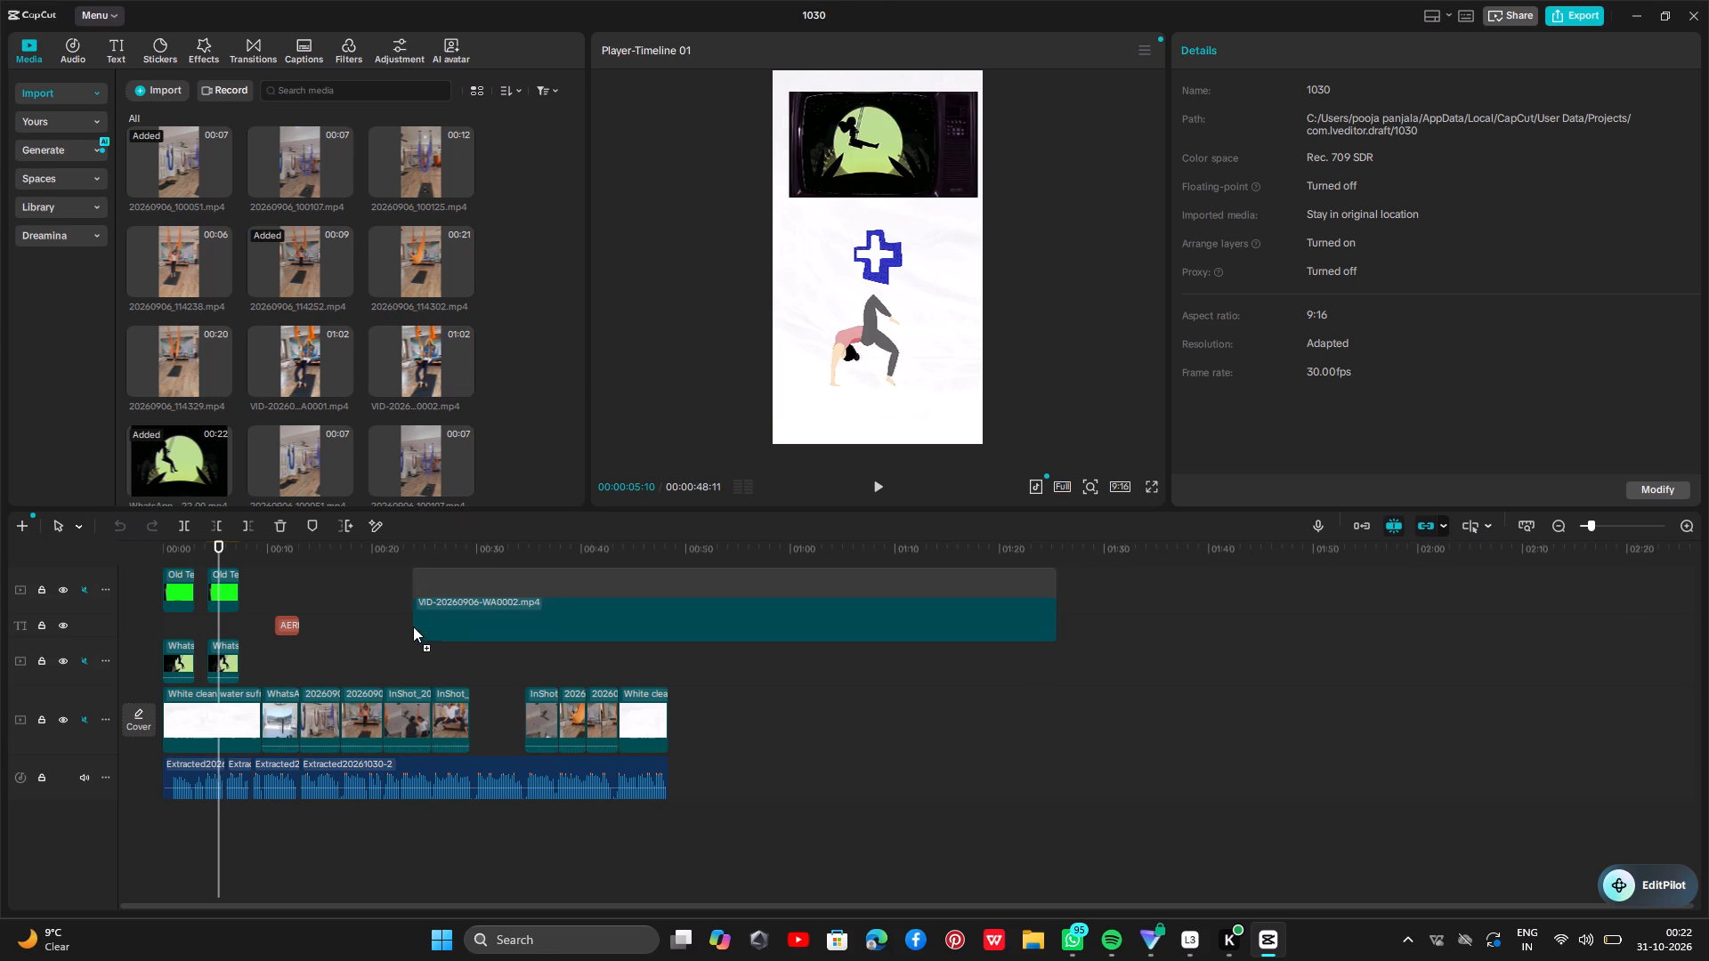
left_click_drag(413, 626, 411, 659)
left_click(425, 602)
key("space")
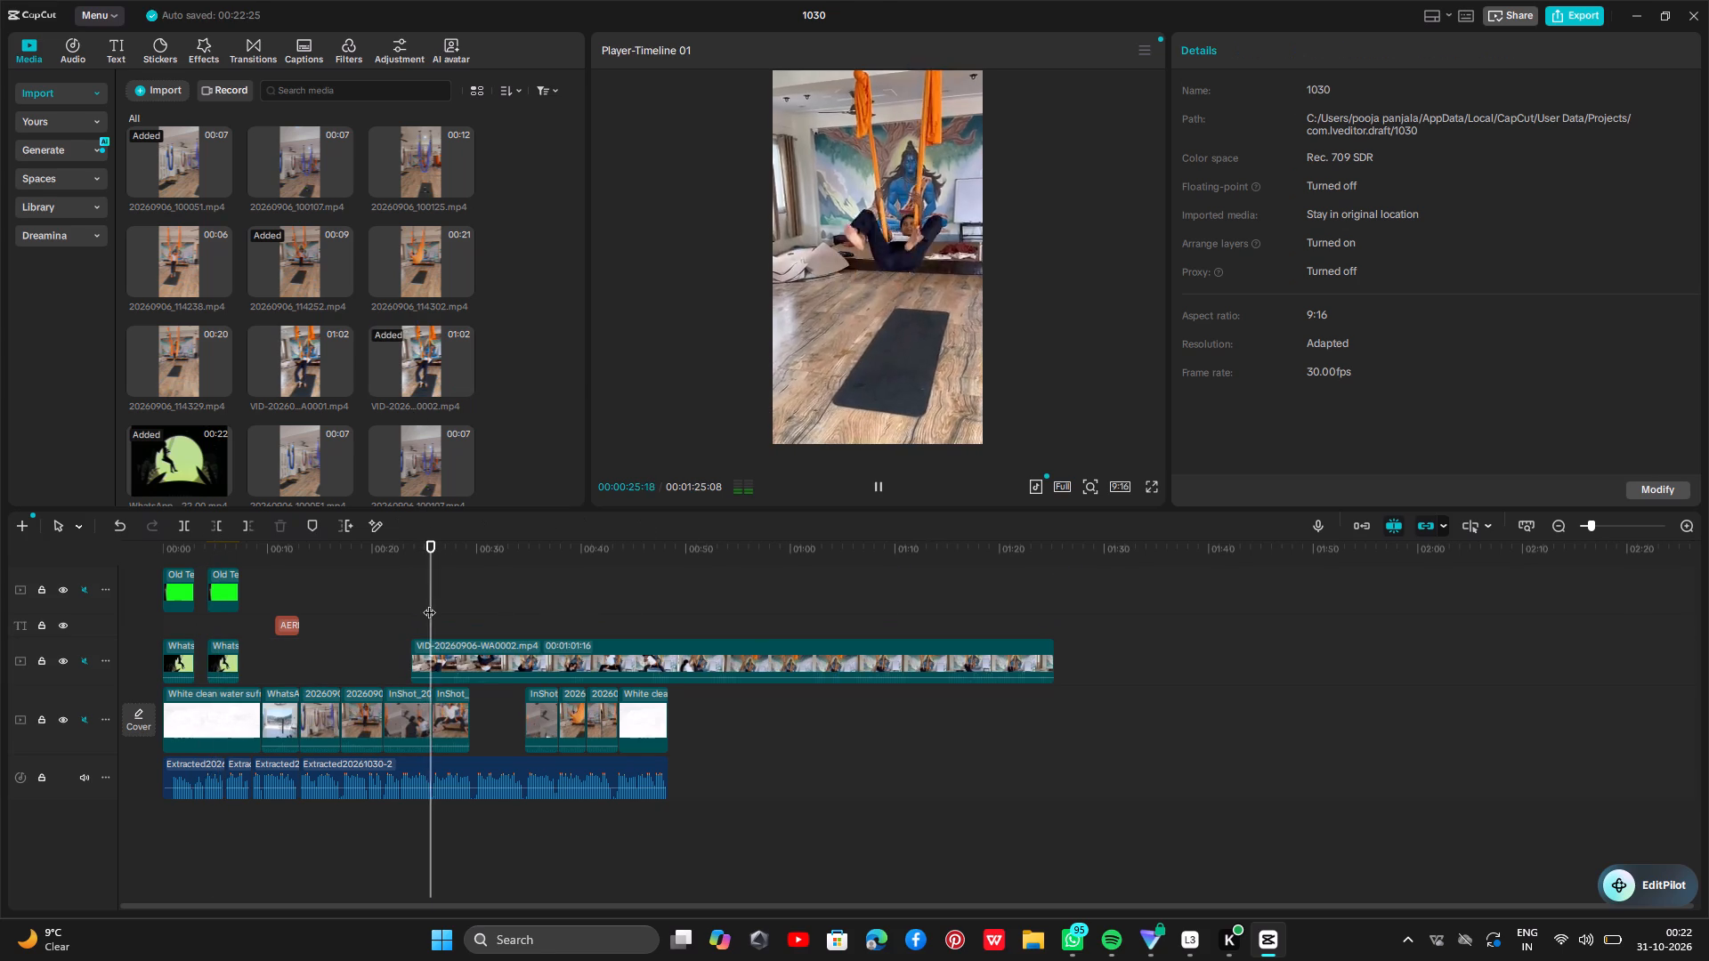
key("space")
Trim the start of VID-20260906-WA0002.mp4 to keep roughly its last 15 seconds, and move it to the start of the main-track gap.
left_click(417, 657)
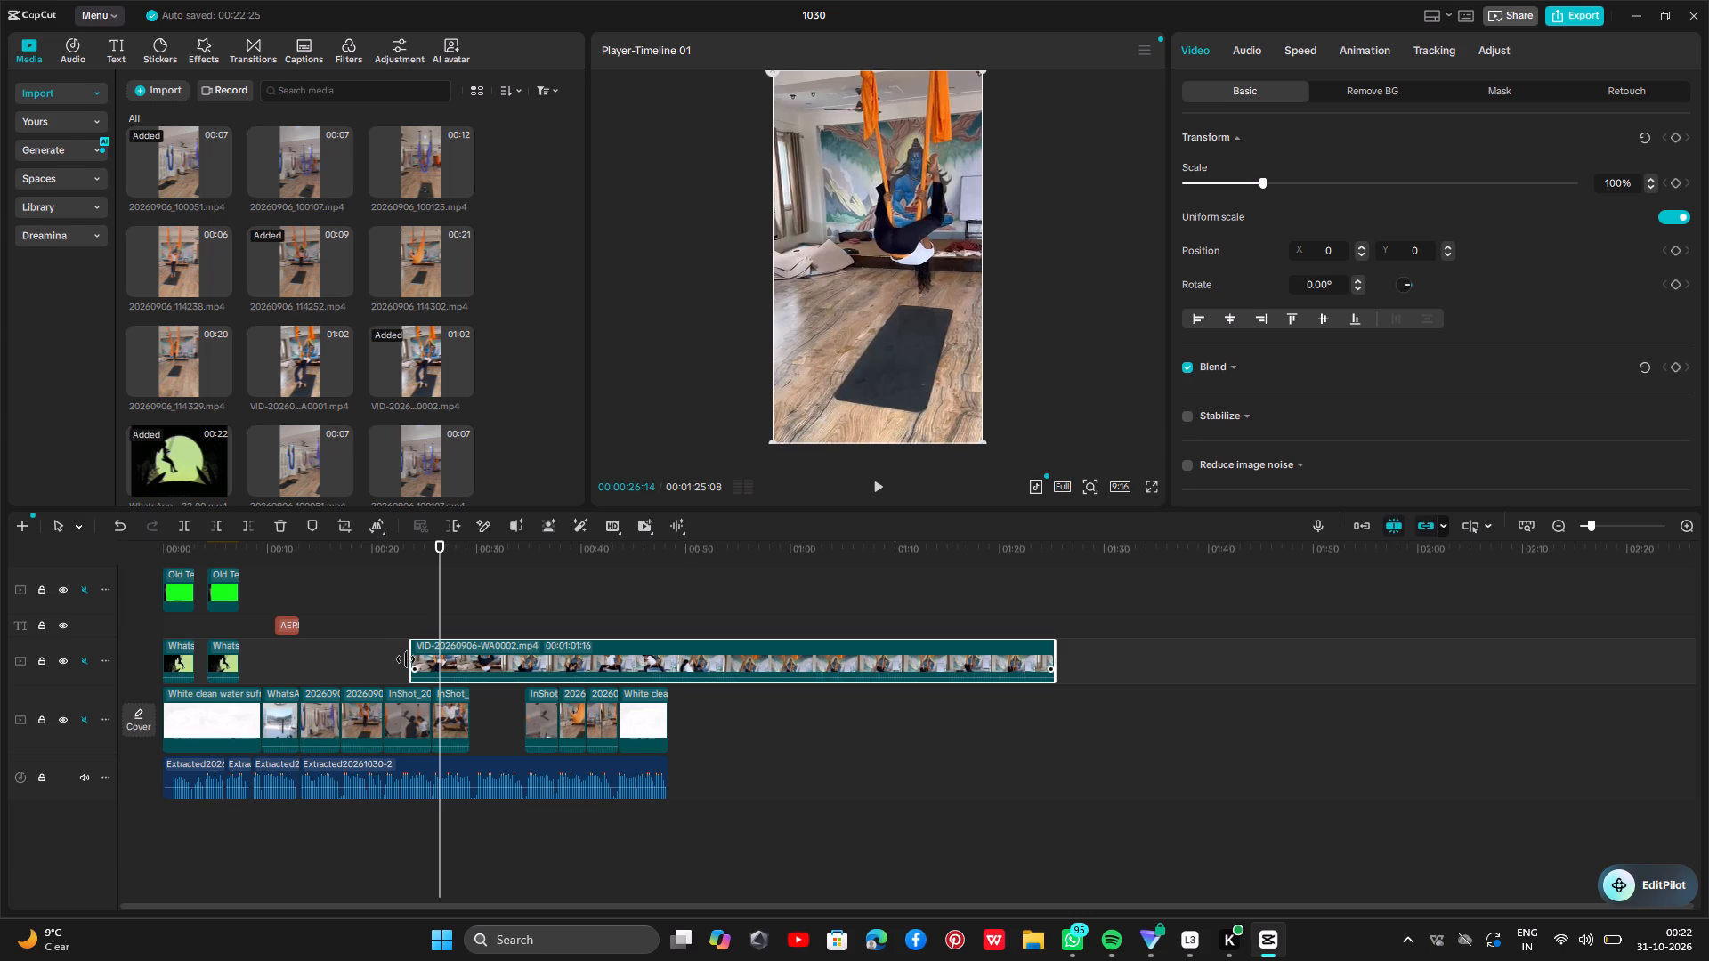
left_click_drag(406, 658, 792, 649)
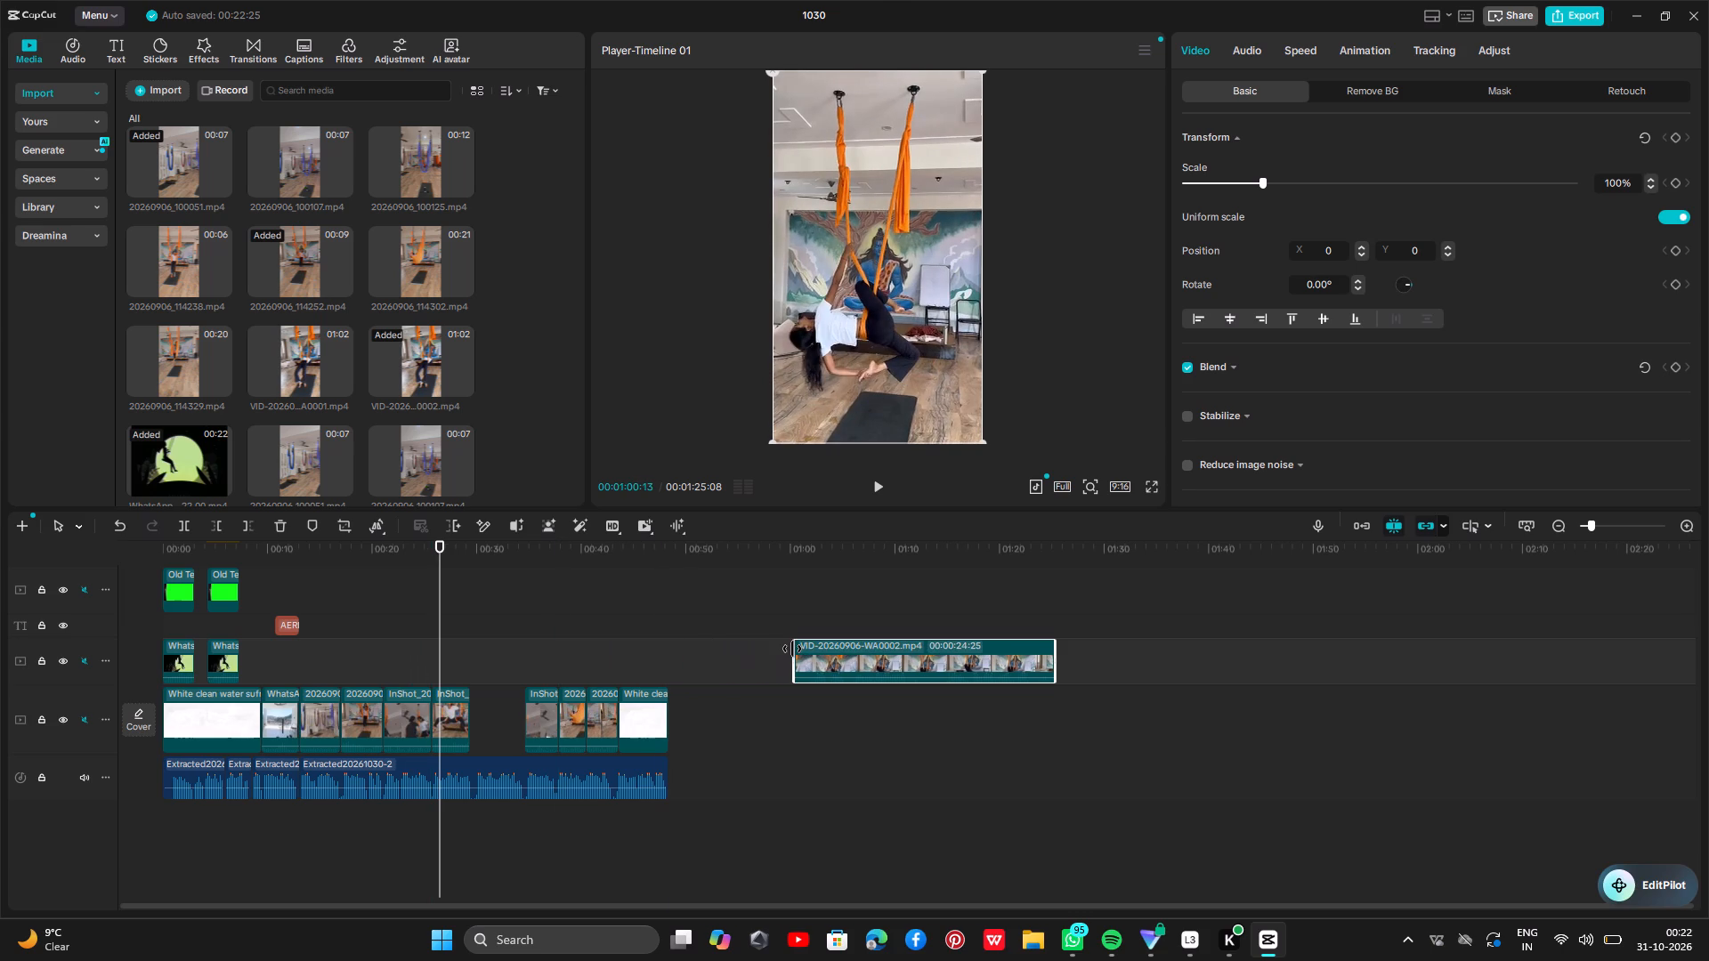
left_click_drag(792, 649, 844, 662)
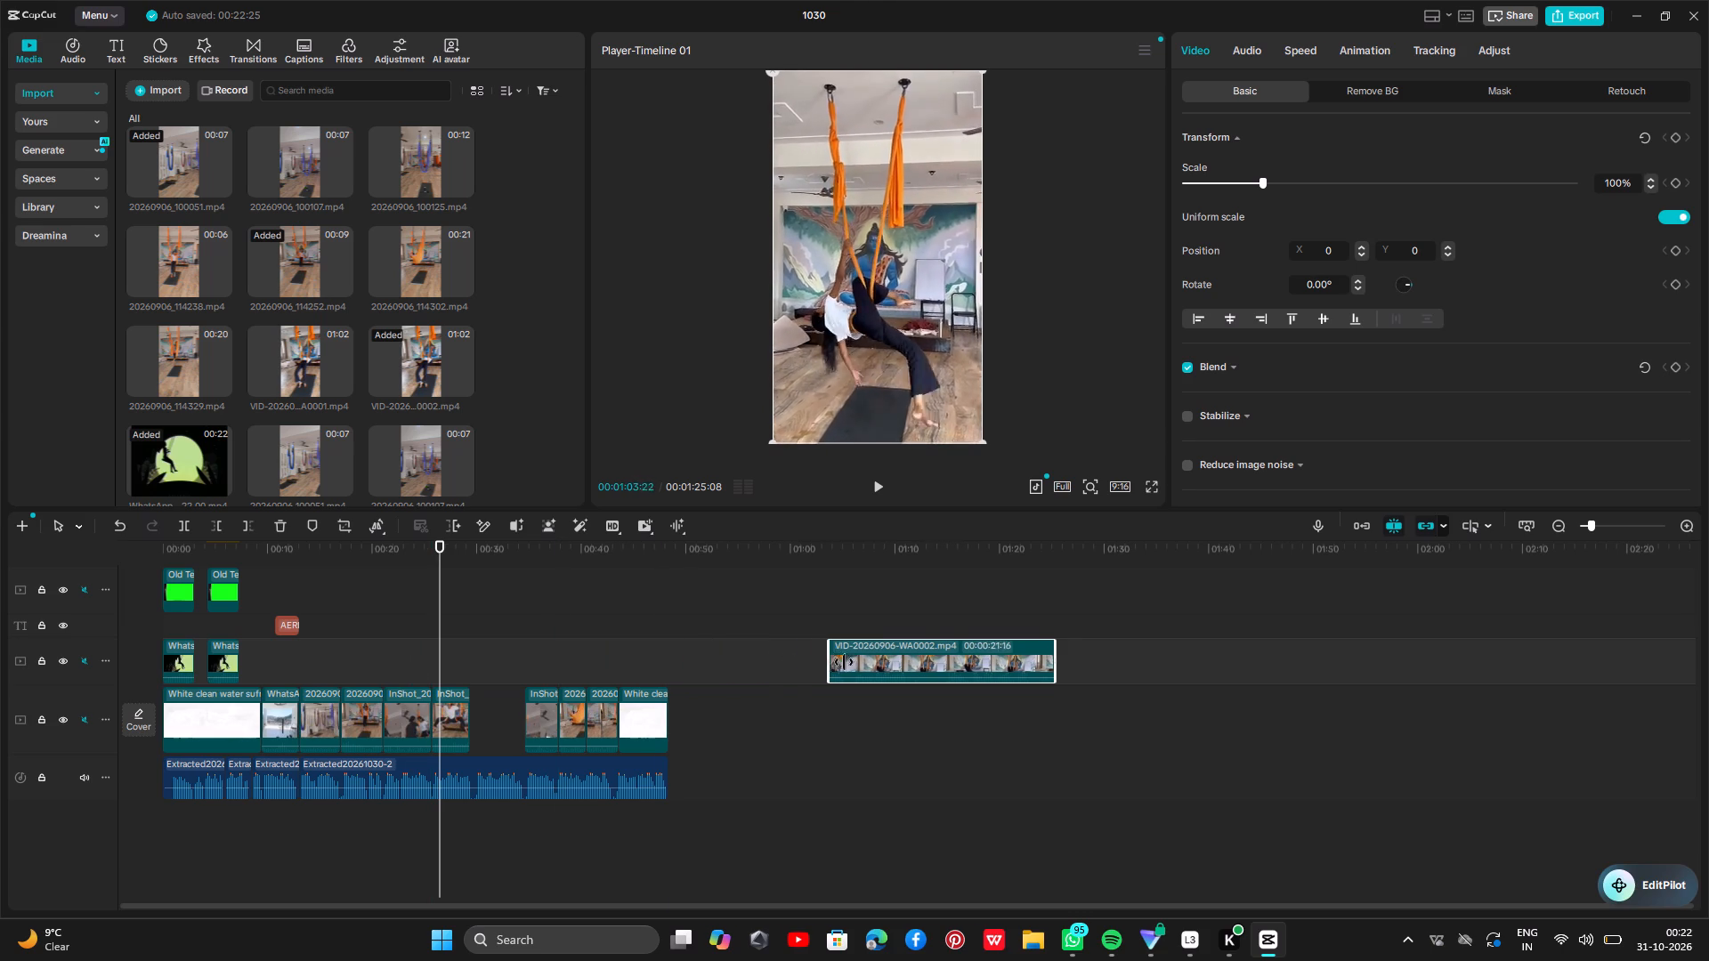
left_click_drag(844, 662, 886, 658)
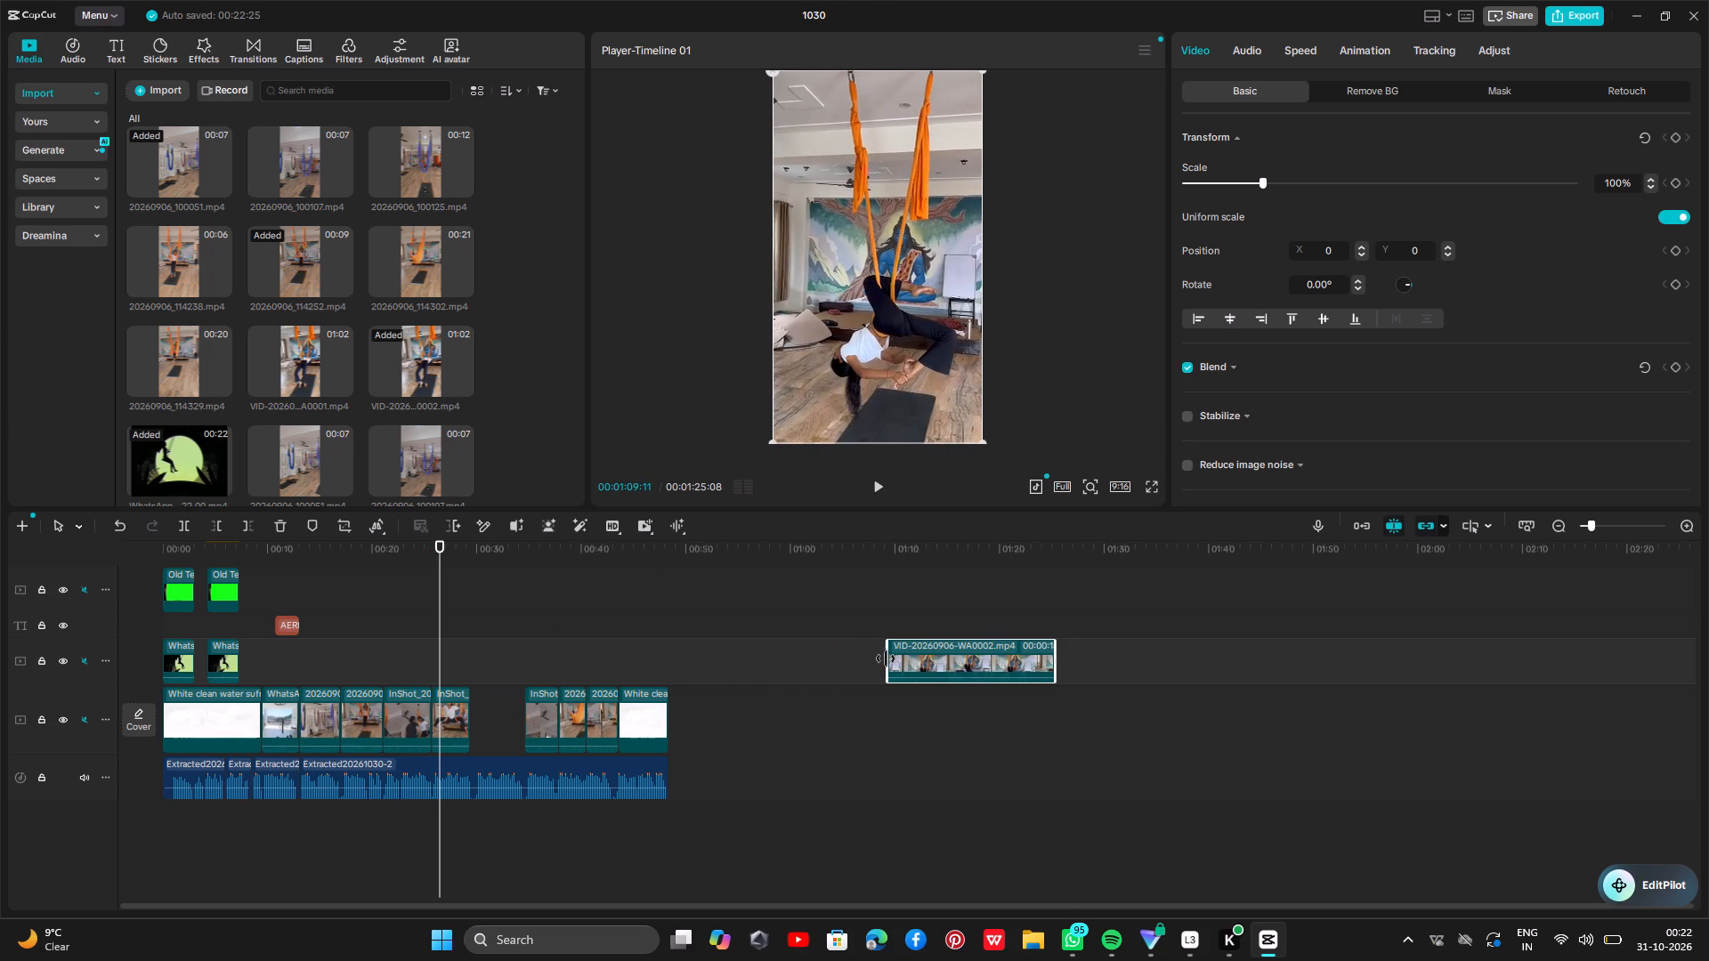
left_click_drag(886, 658, 919, 657)
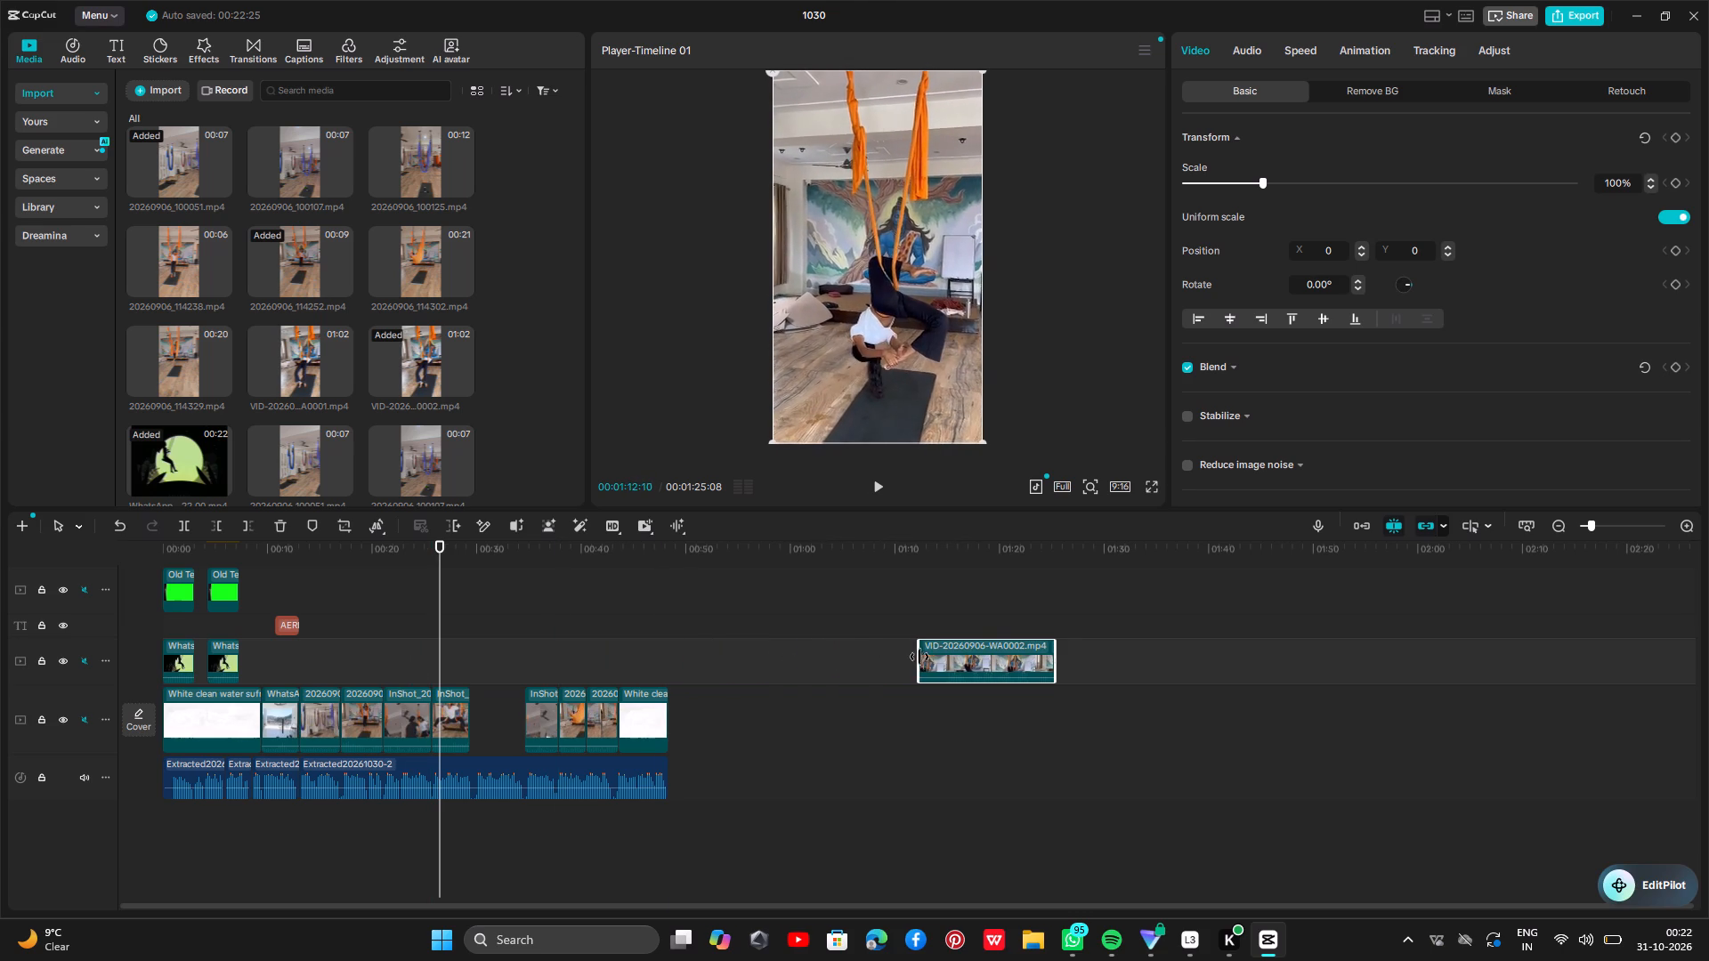
left_click_drag(919, 657, 899, 663)
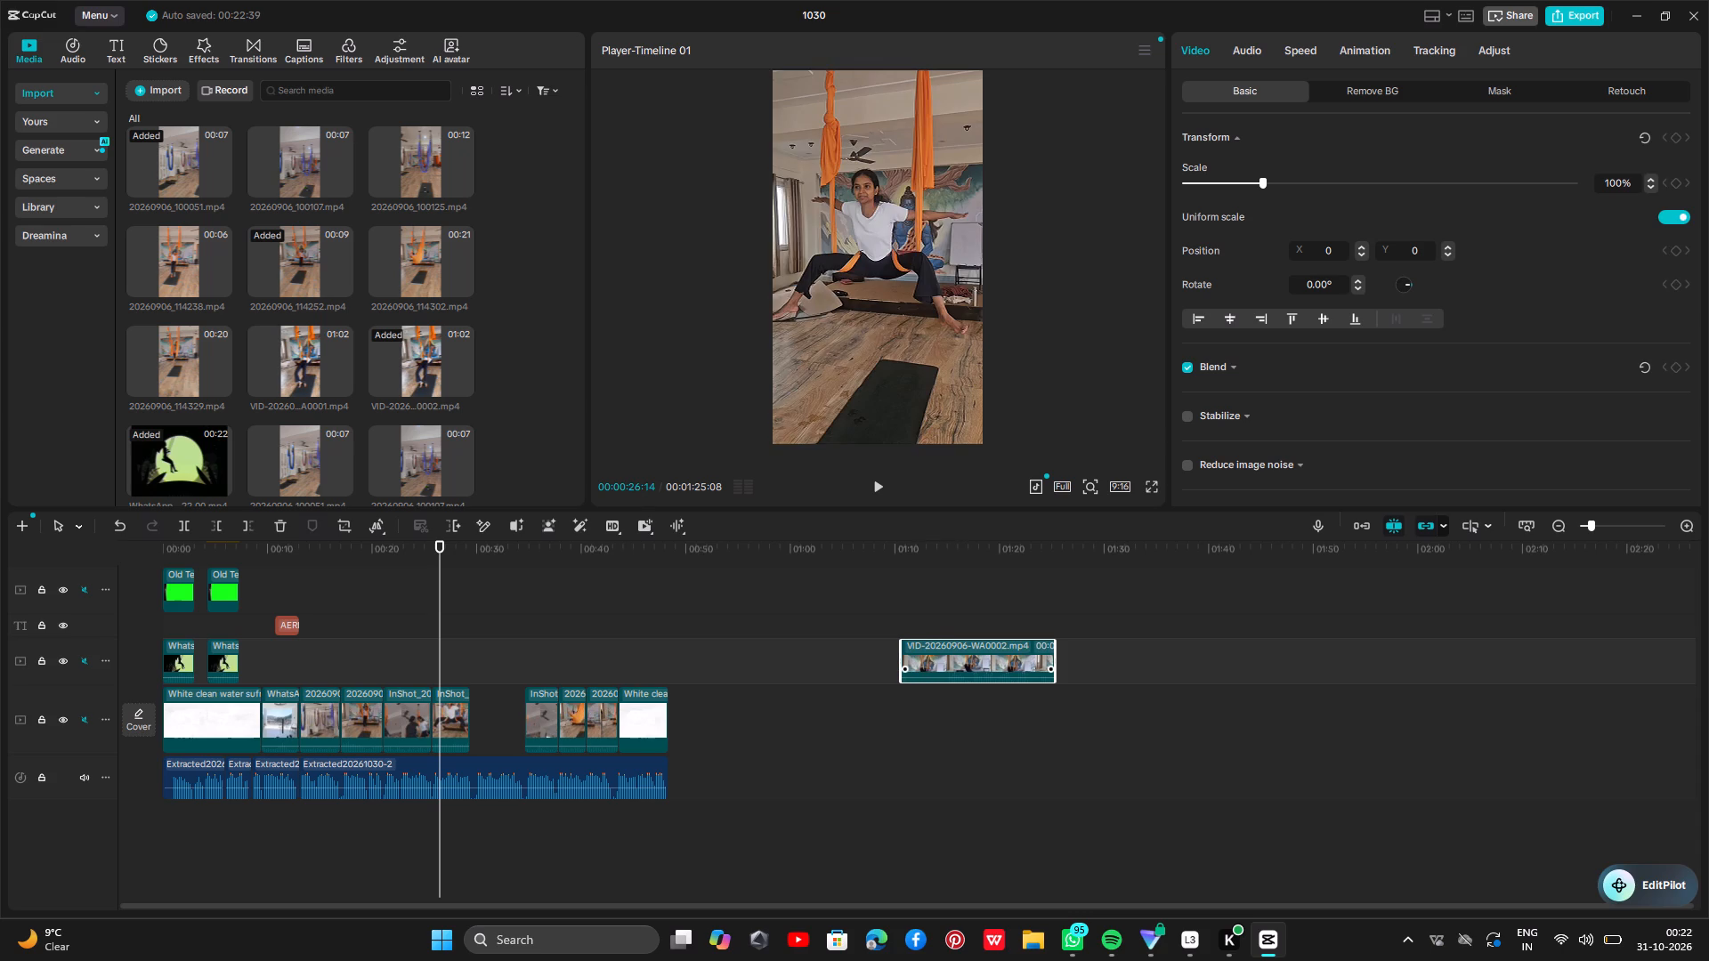
left_click_drag(951, 651, 522, 659)
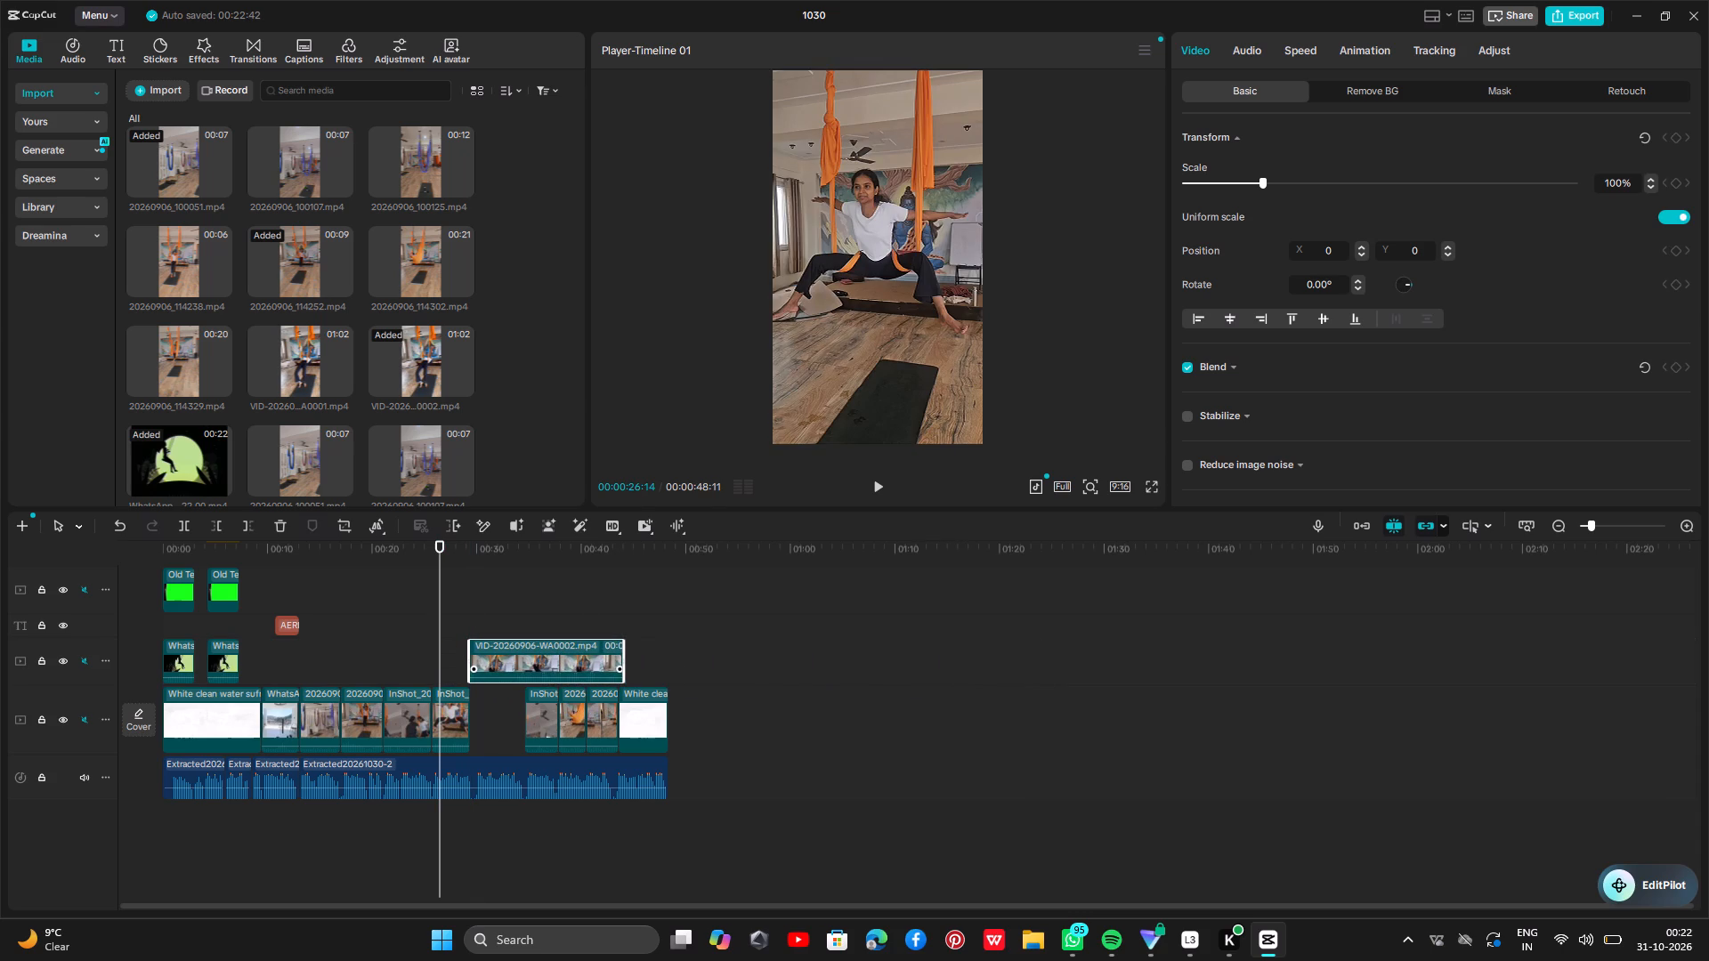
Play the overlay clip across the gap and extend its start to earlier footage, making it 24:11 long.
key("space")
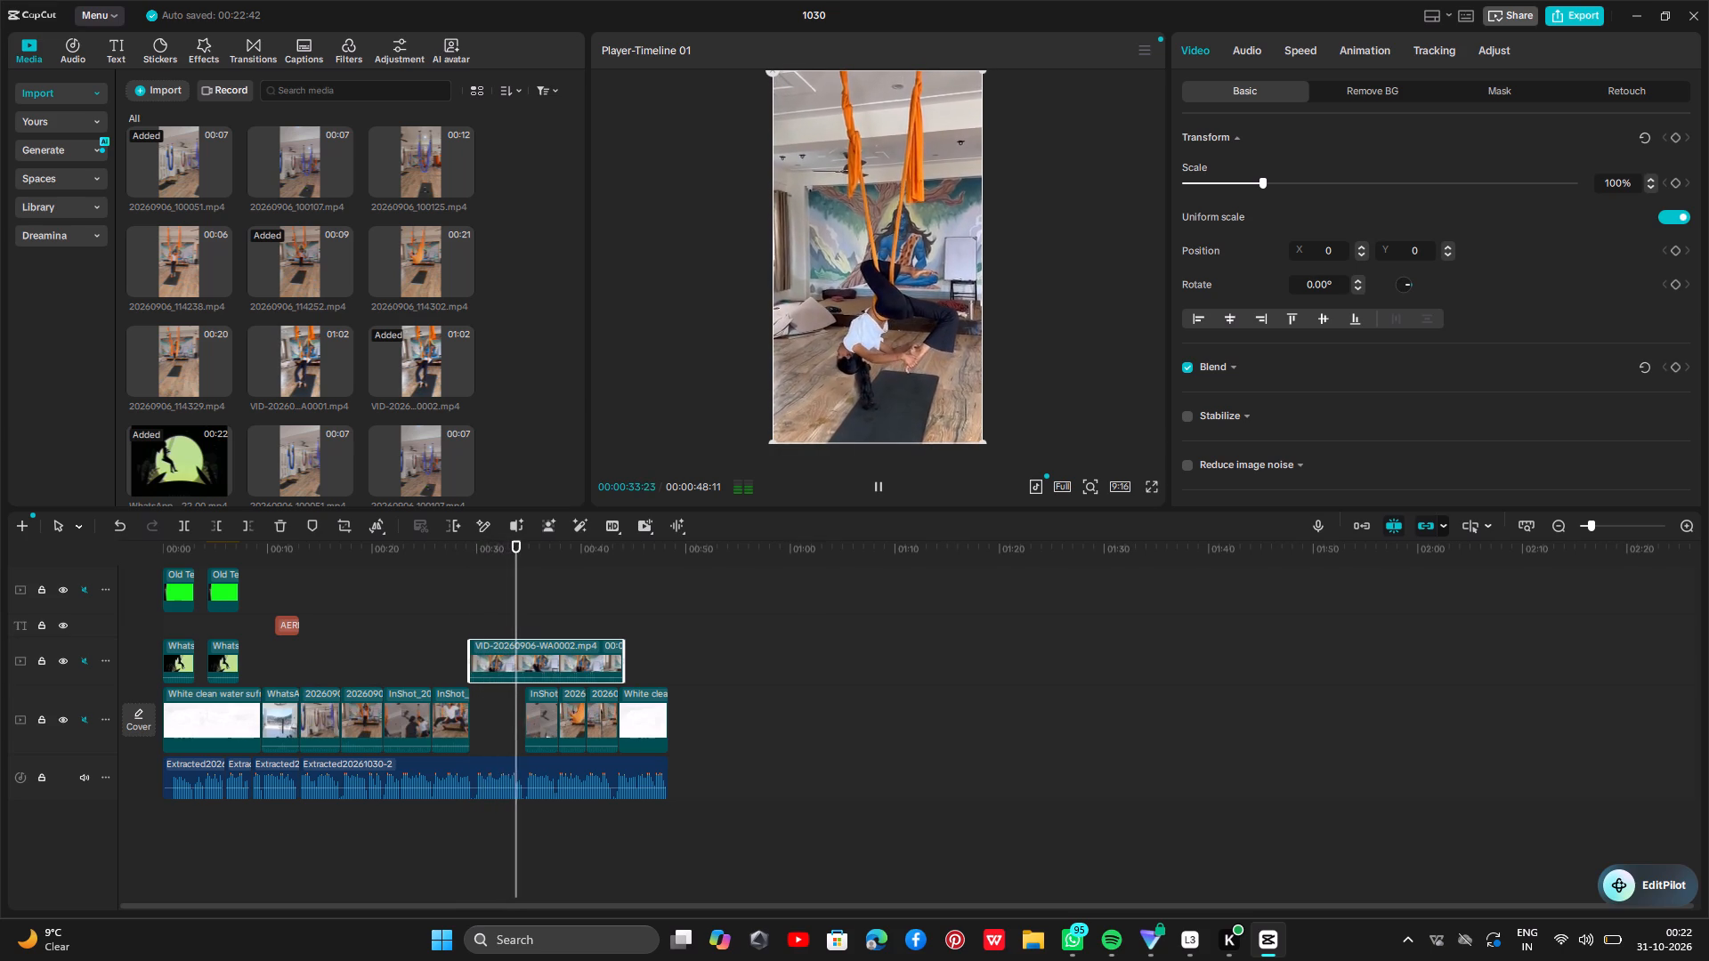
key("space")
left_click_drag(472, 646, 467, 650)
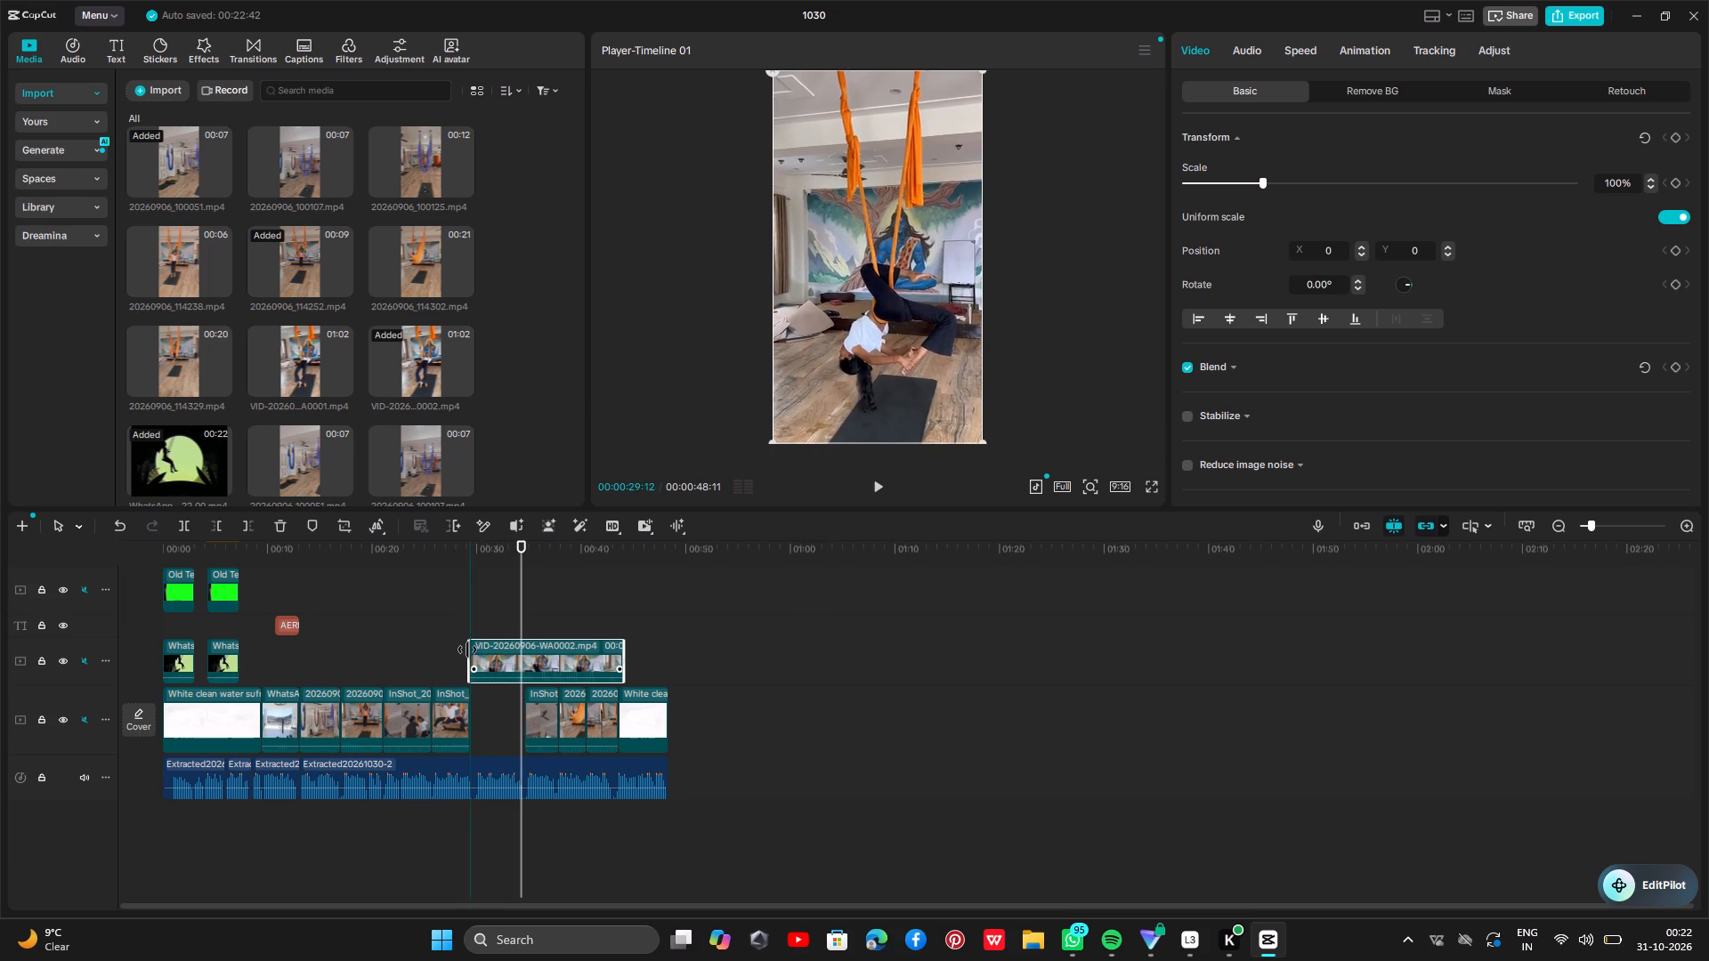
left_click_drag(467, 650, 417, 681)
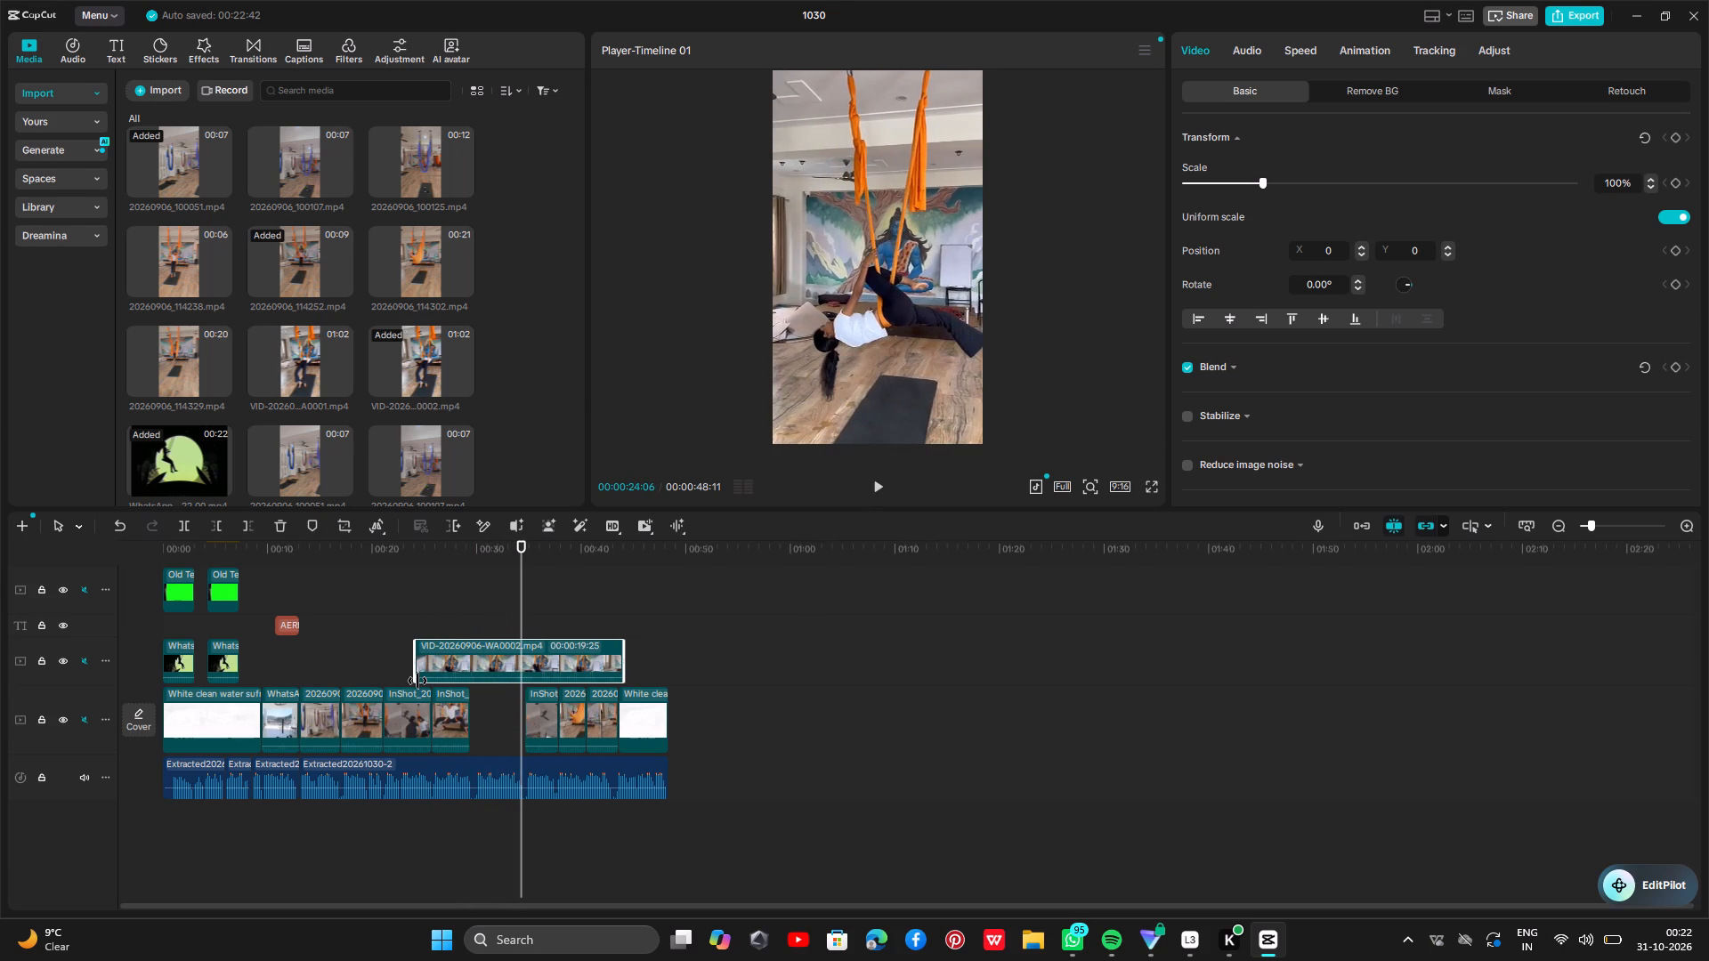
left_click_drag(417, 681, 402, 689)
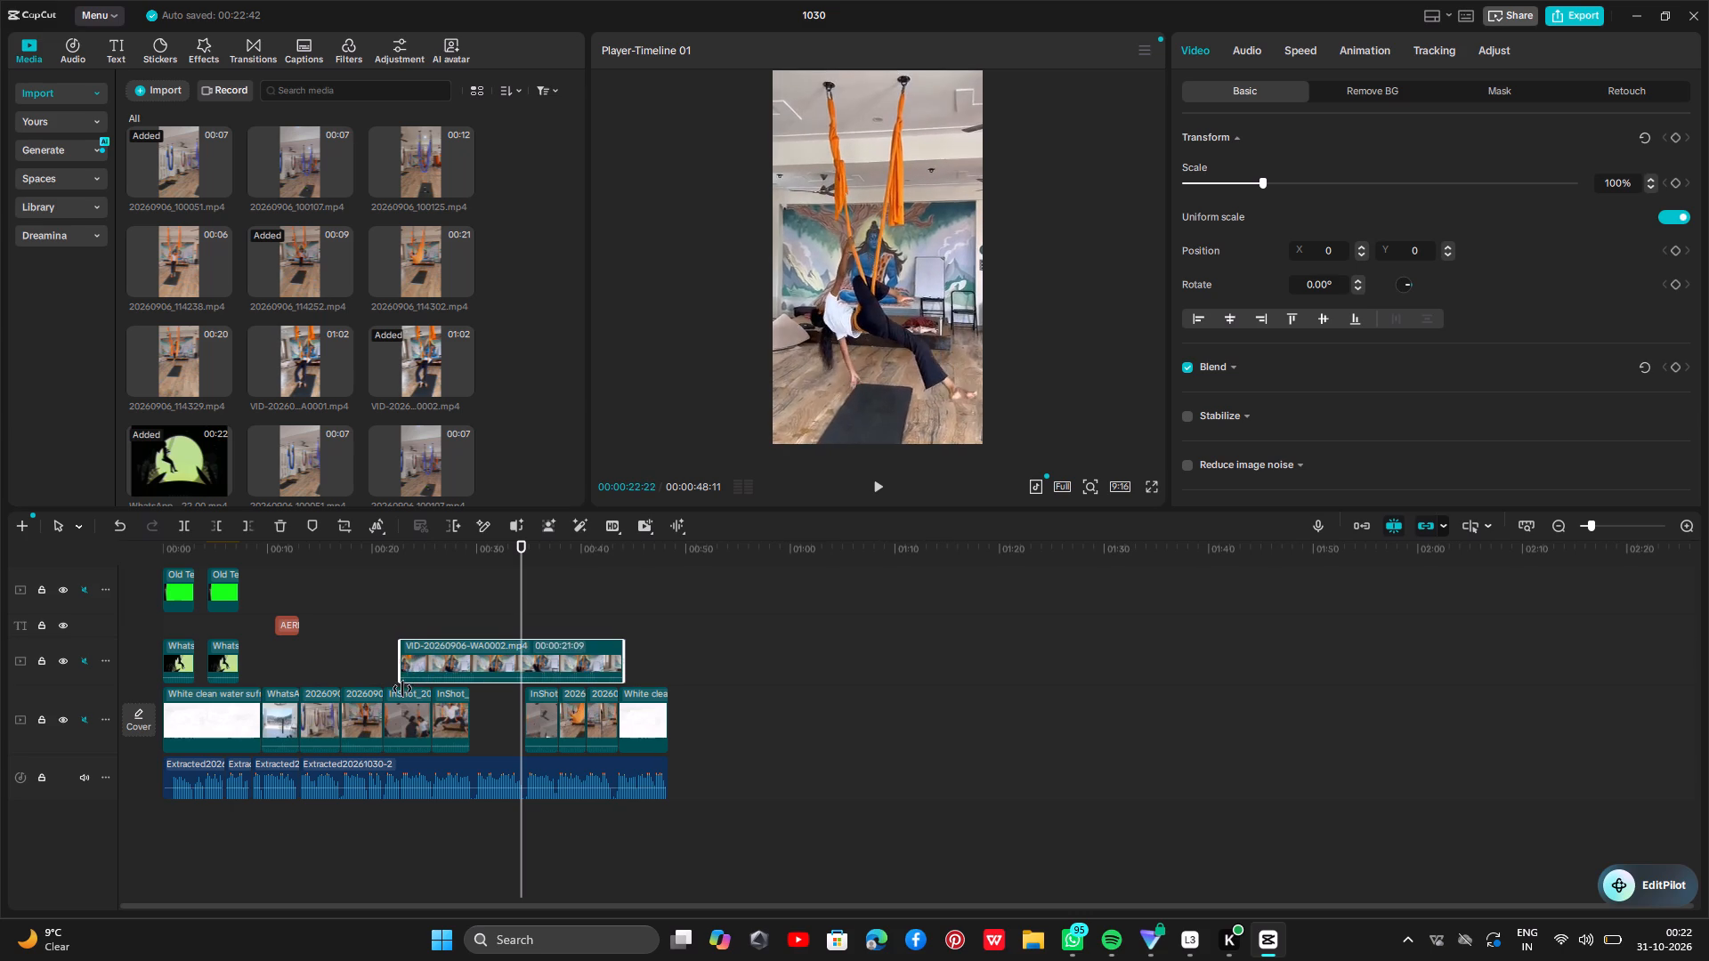
left_click_drag(402, 689, 371, 710)
left_click(376, 622)
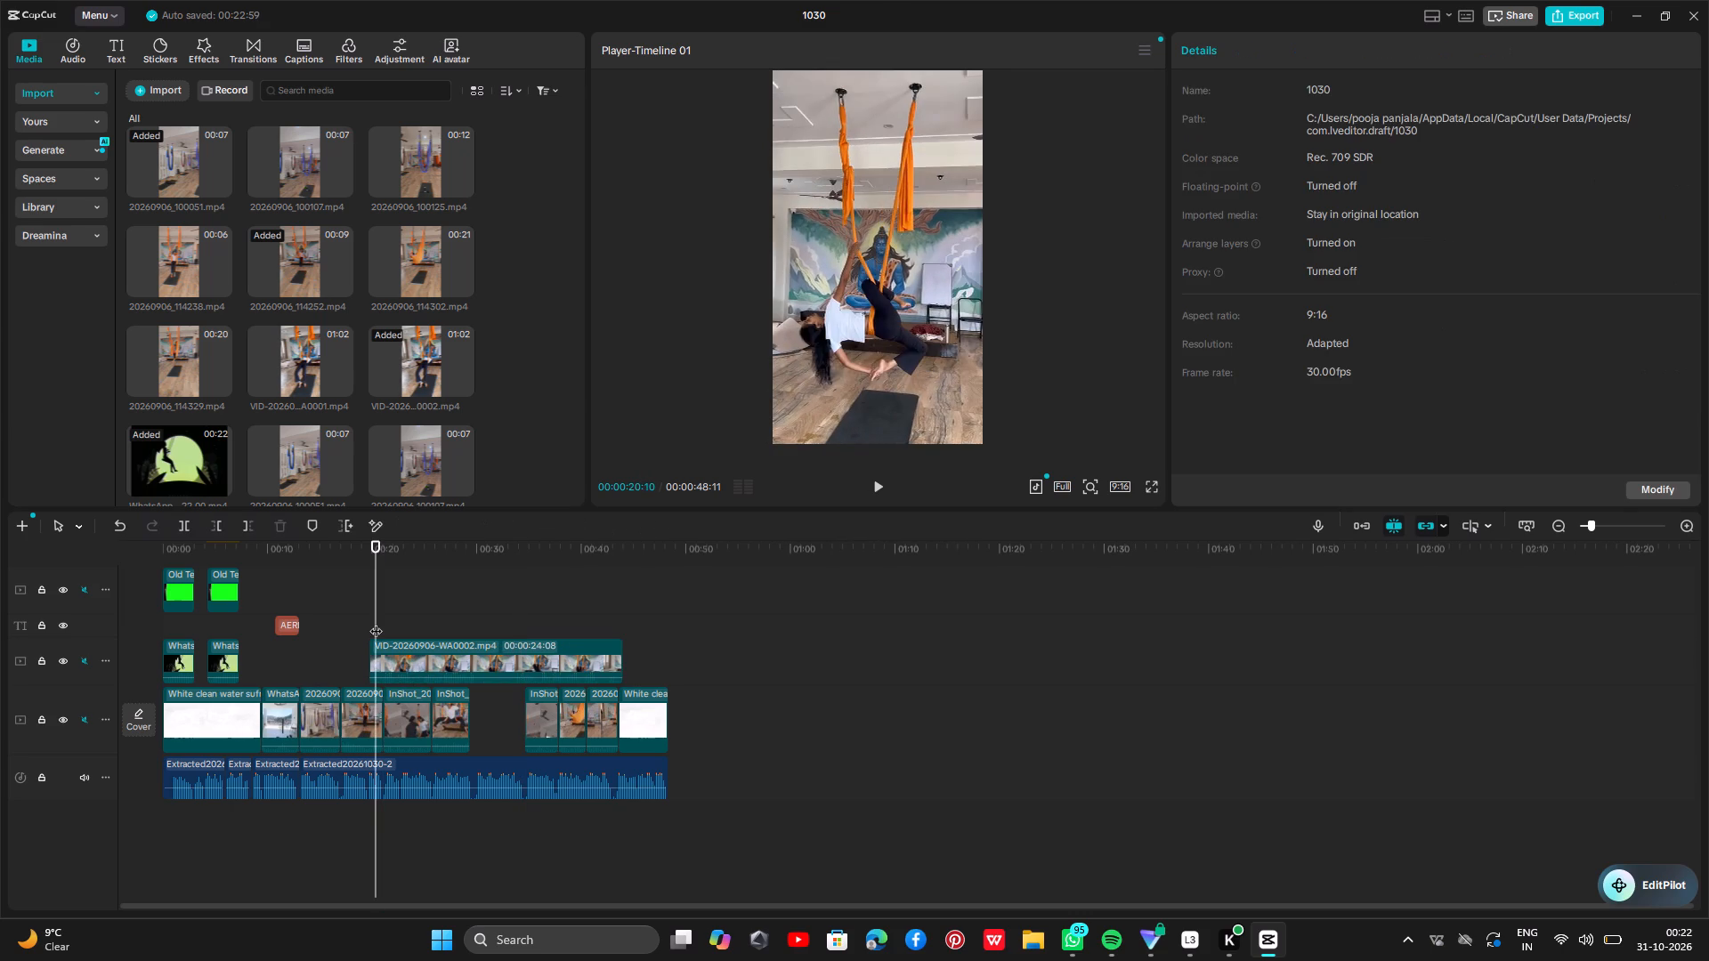
key("space")
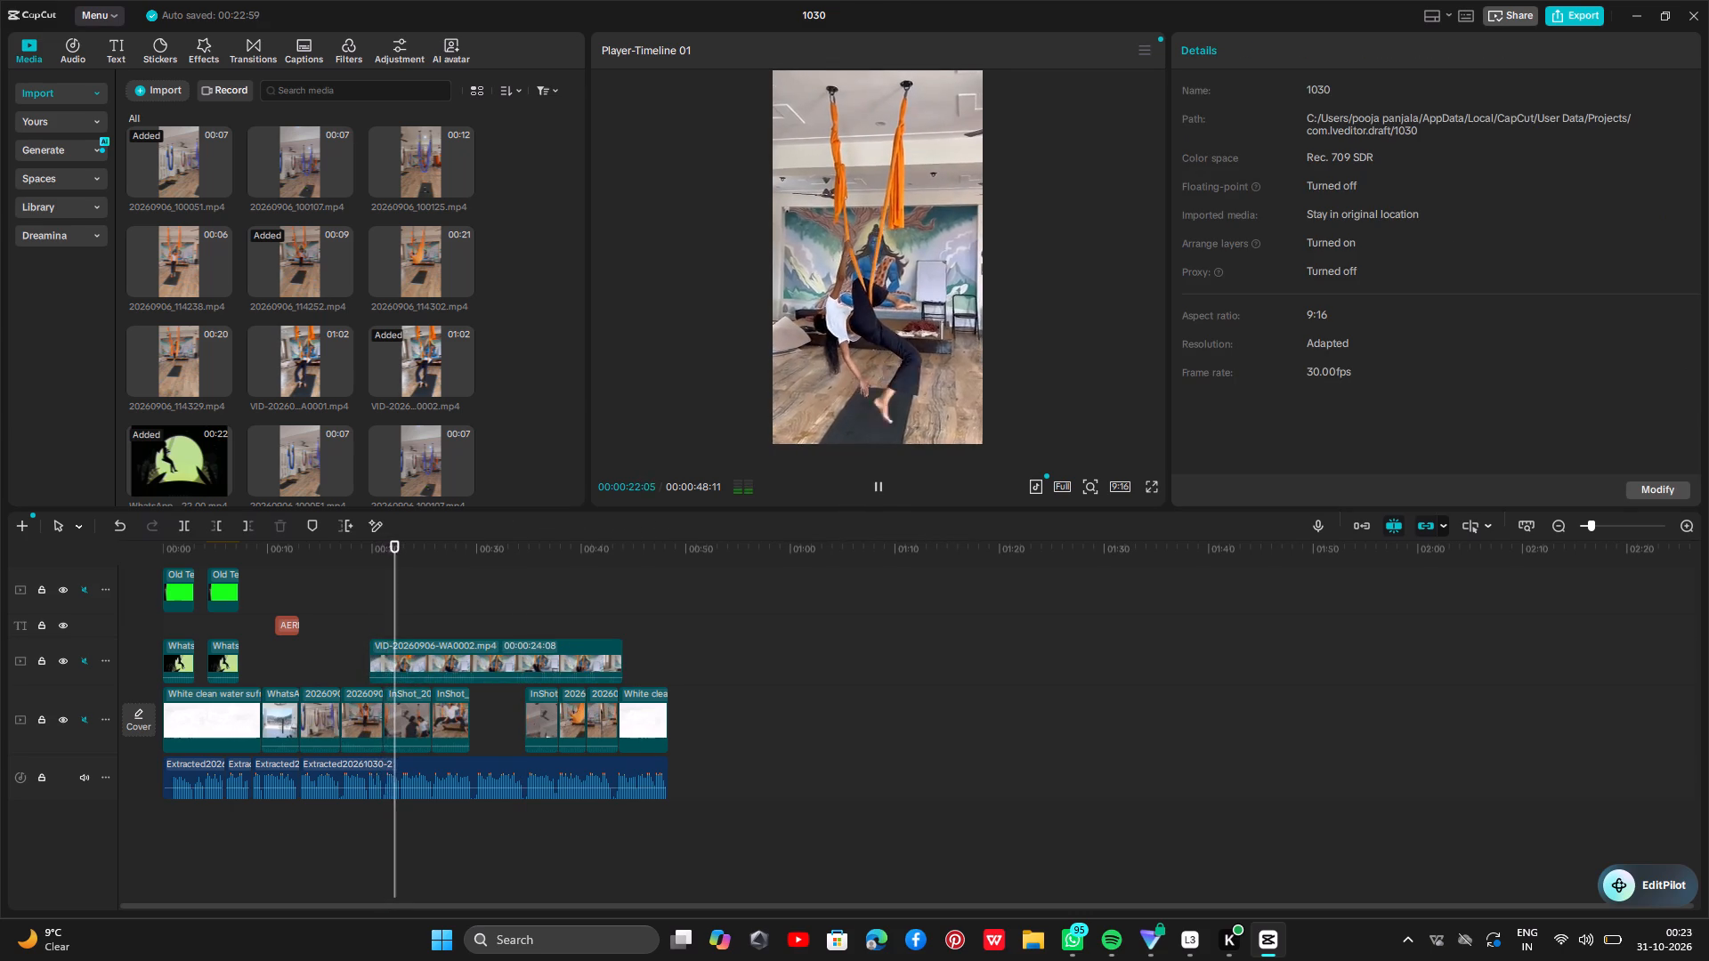
key("space")
left_click(386, 657)
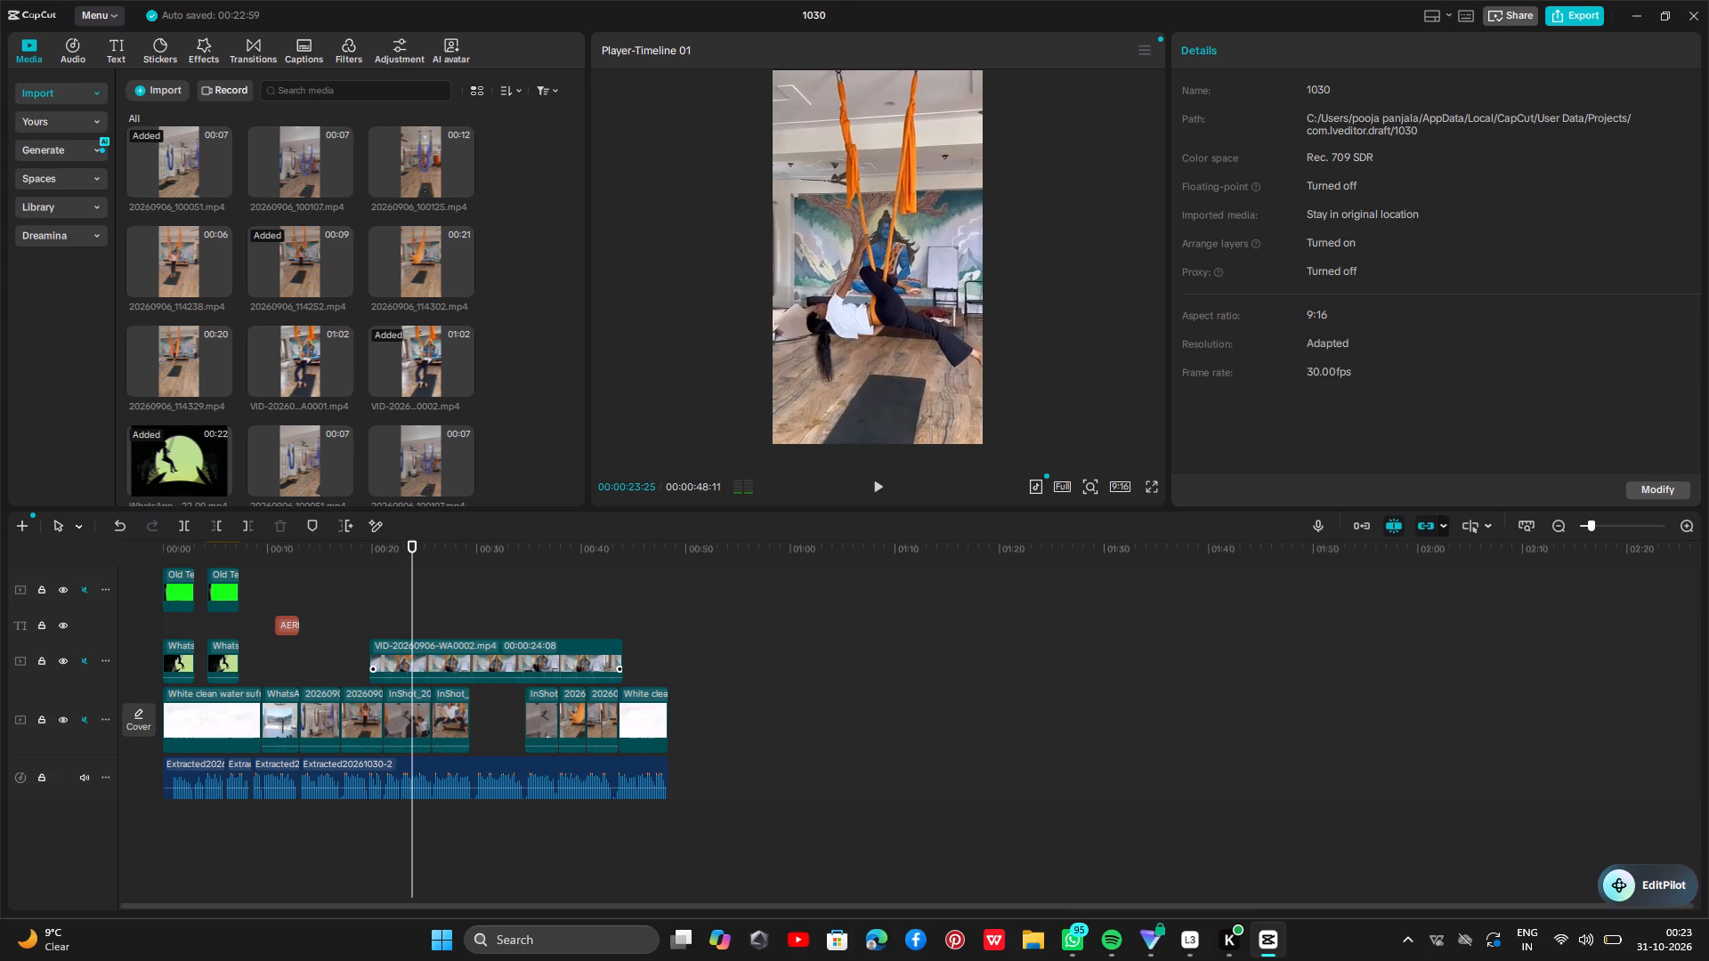
left_click_drag(367, 657, 355, 661)
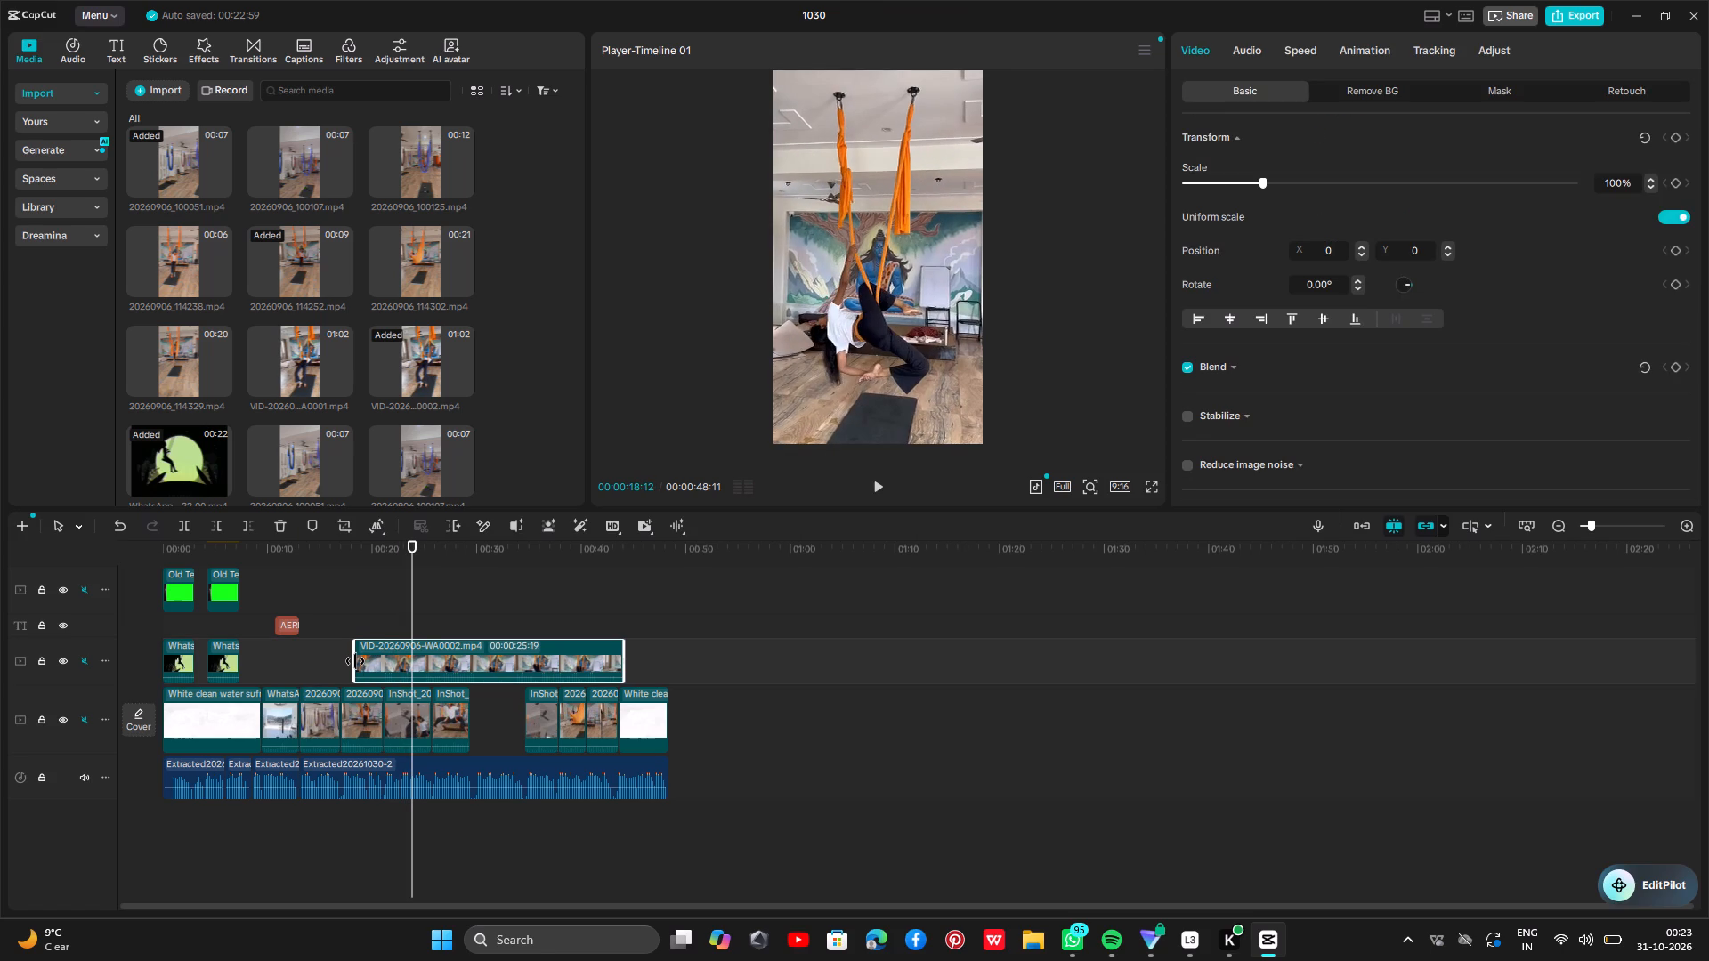
left_click_drag(355, 661, 351, 667)
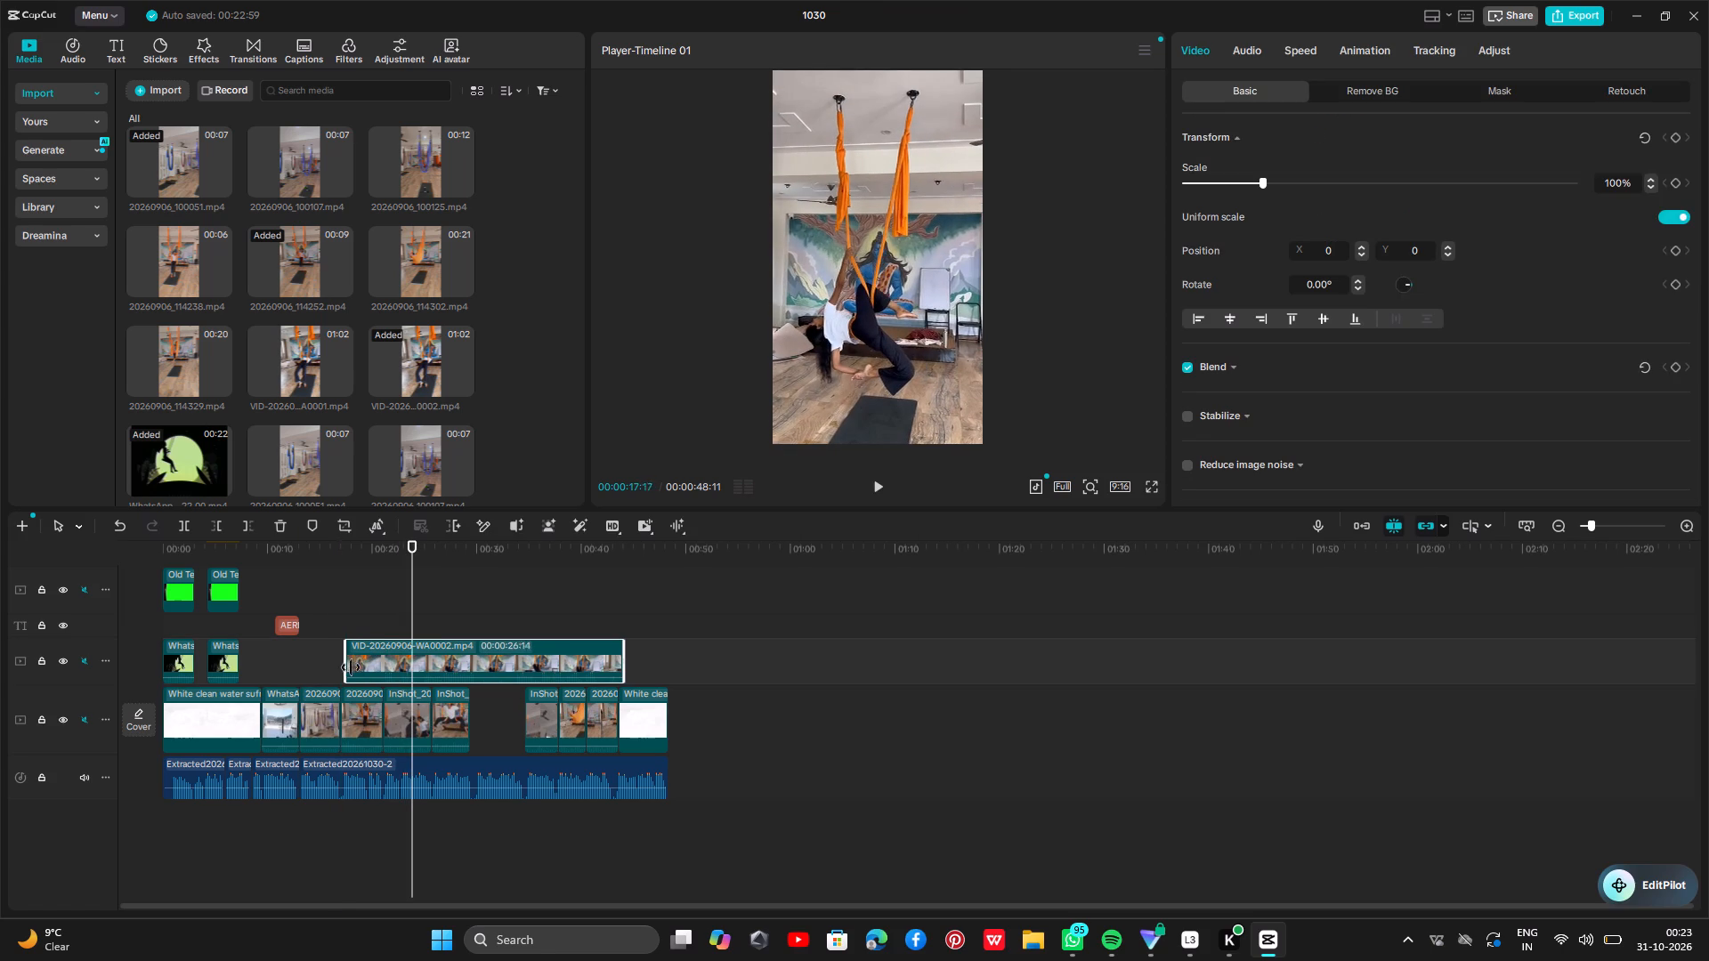
left_click_drag(351, 667, 369, 667)
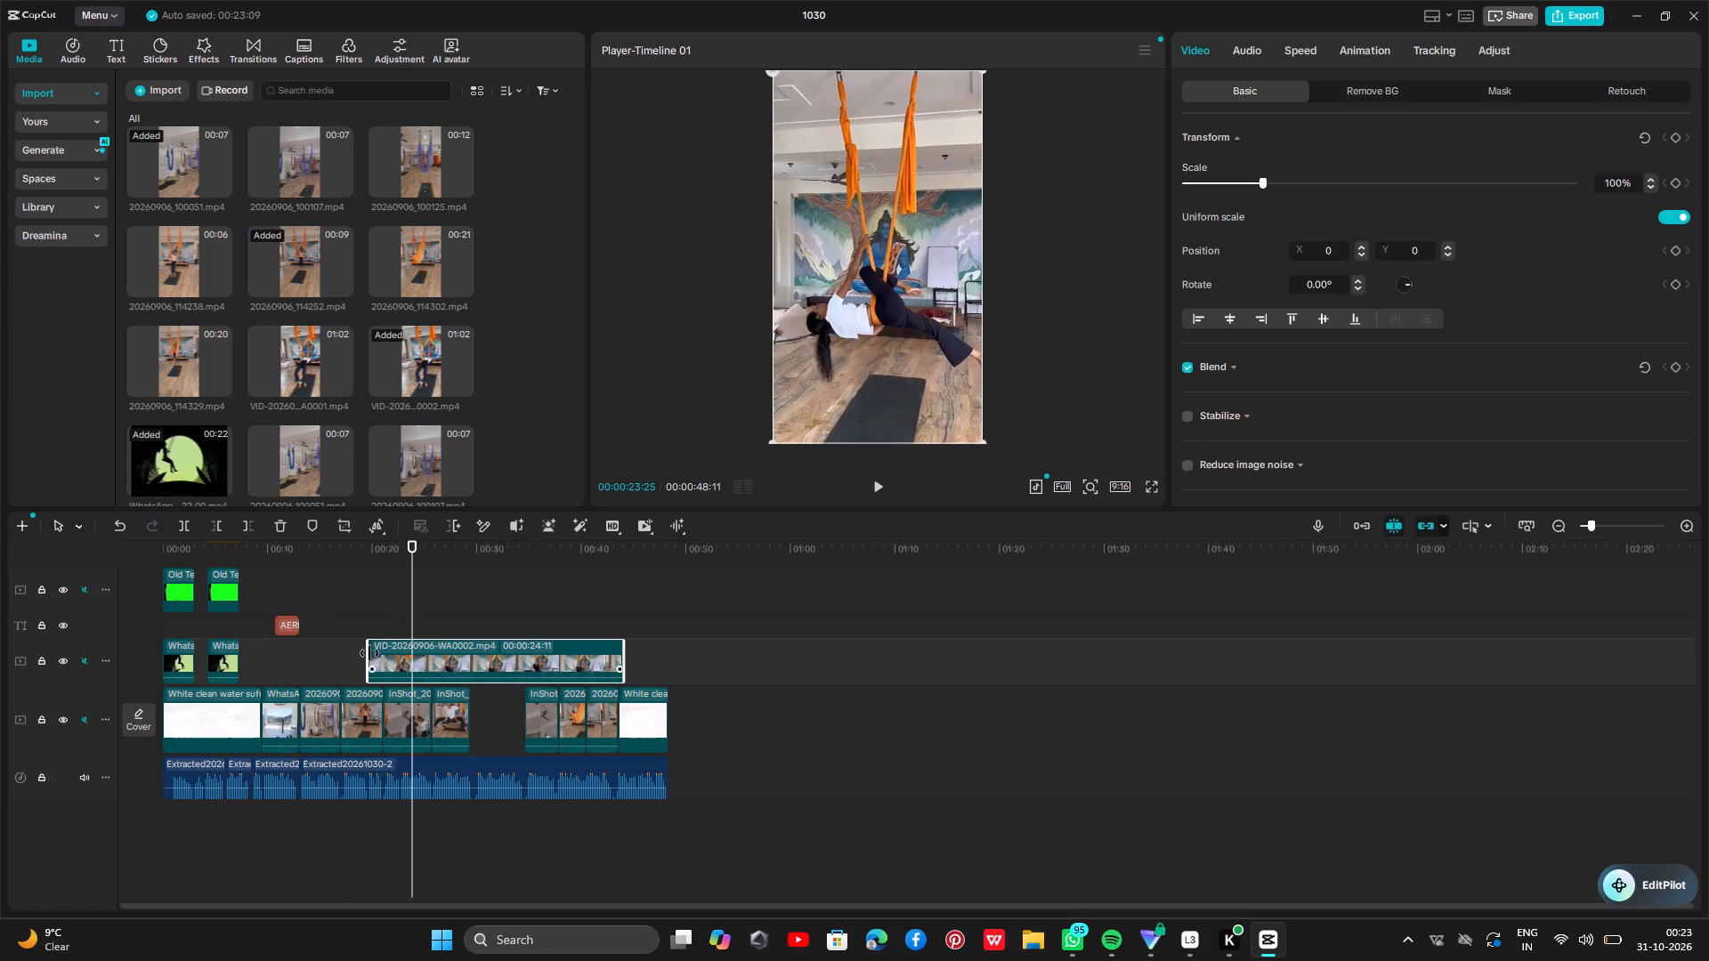
Move the 24:11 overlay clip so it begins where the main-track gap starts.
left_click(372, 601)
left_click(443, 629)
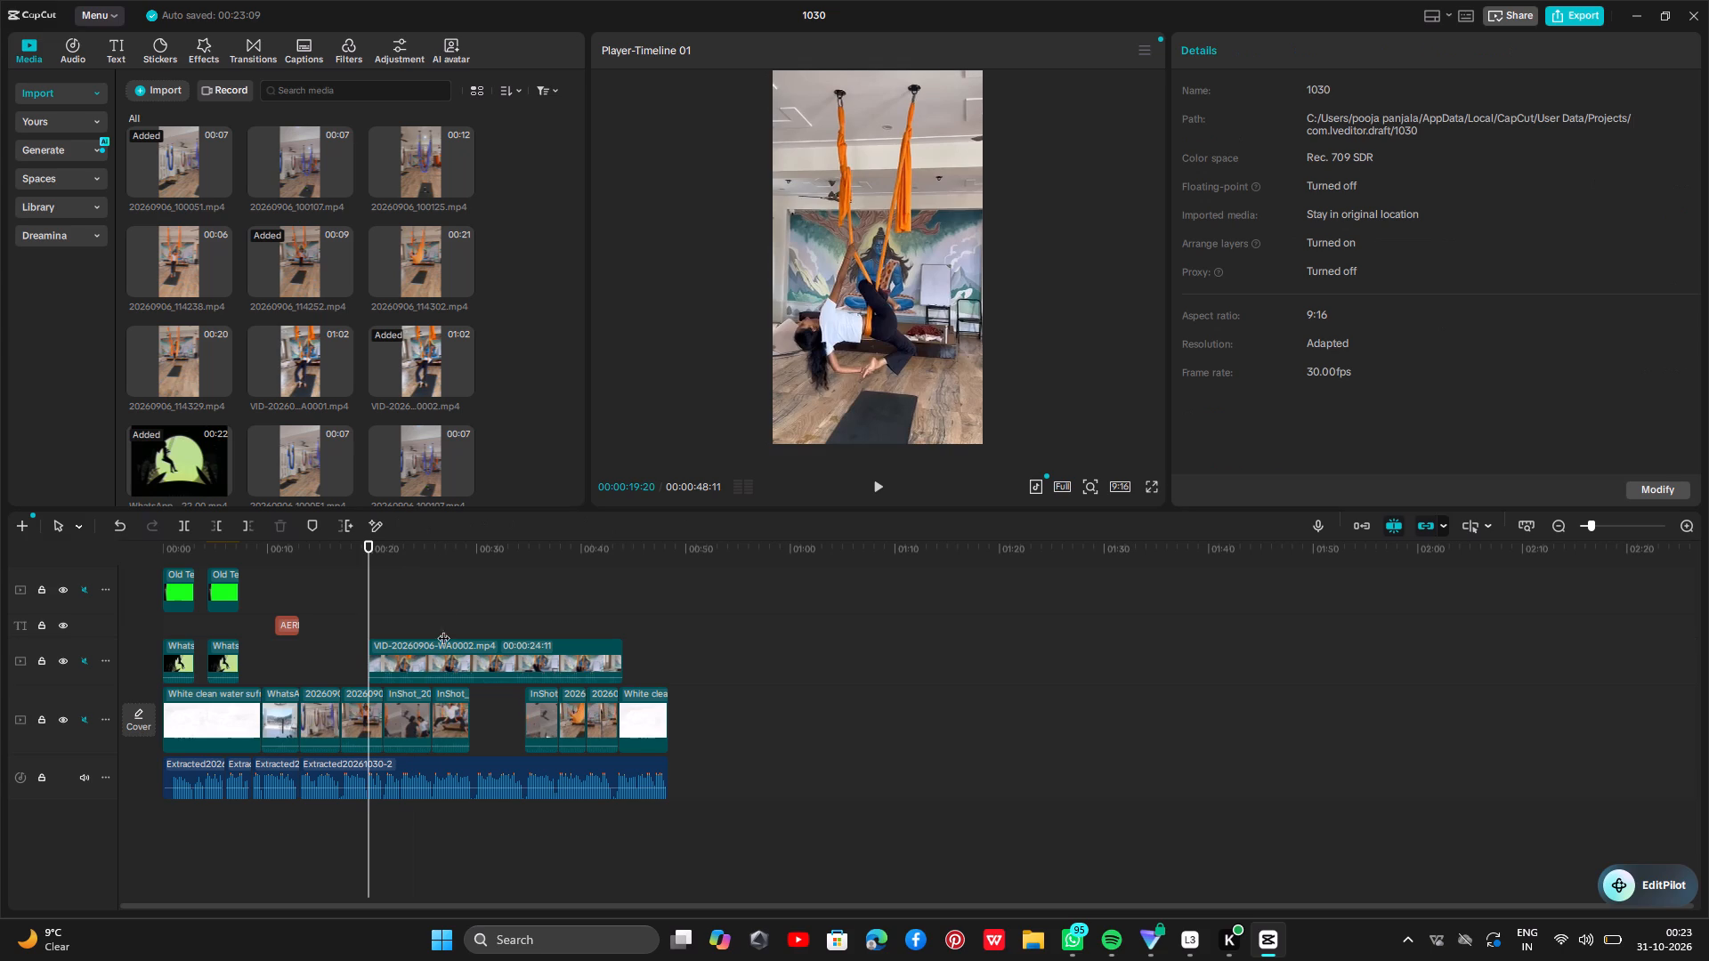
left_click(461, 650)
left_click_drag(403, 655, 484, 661)
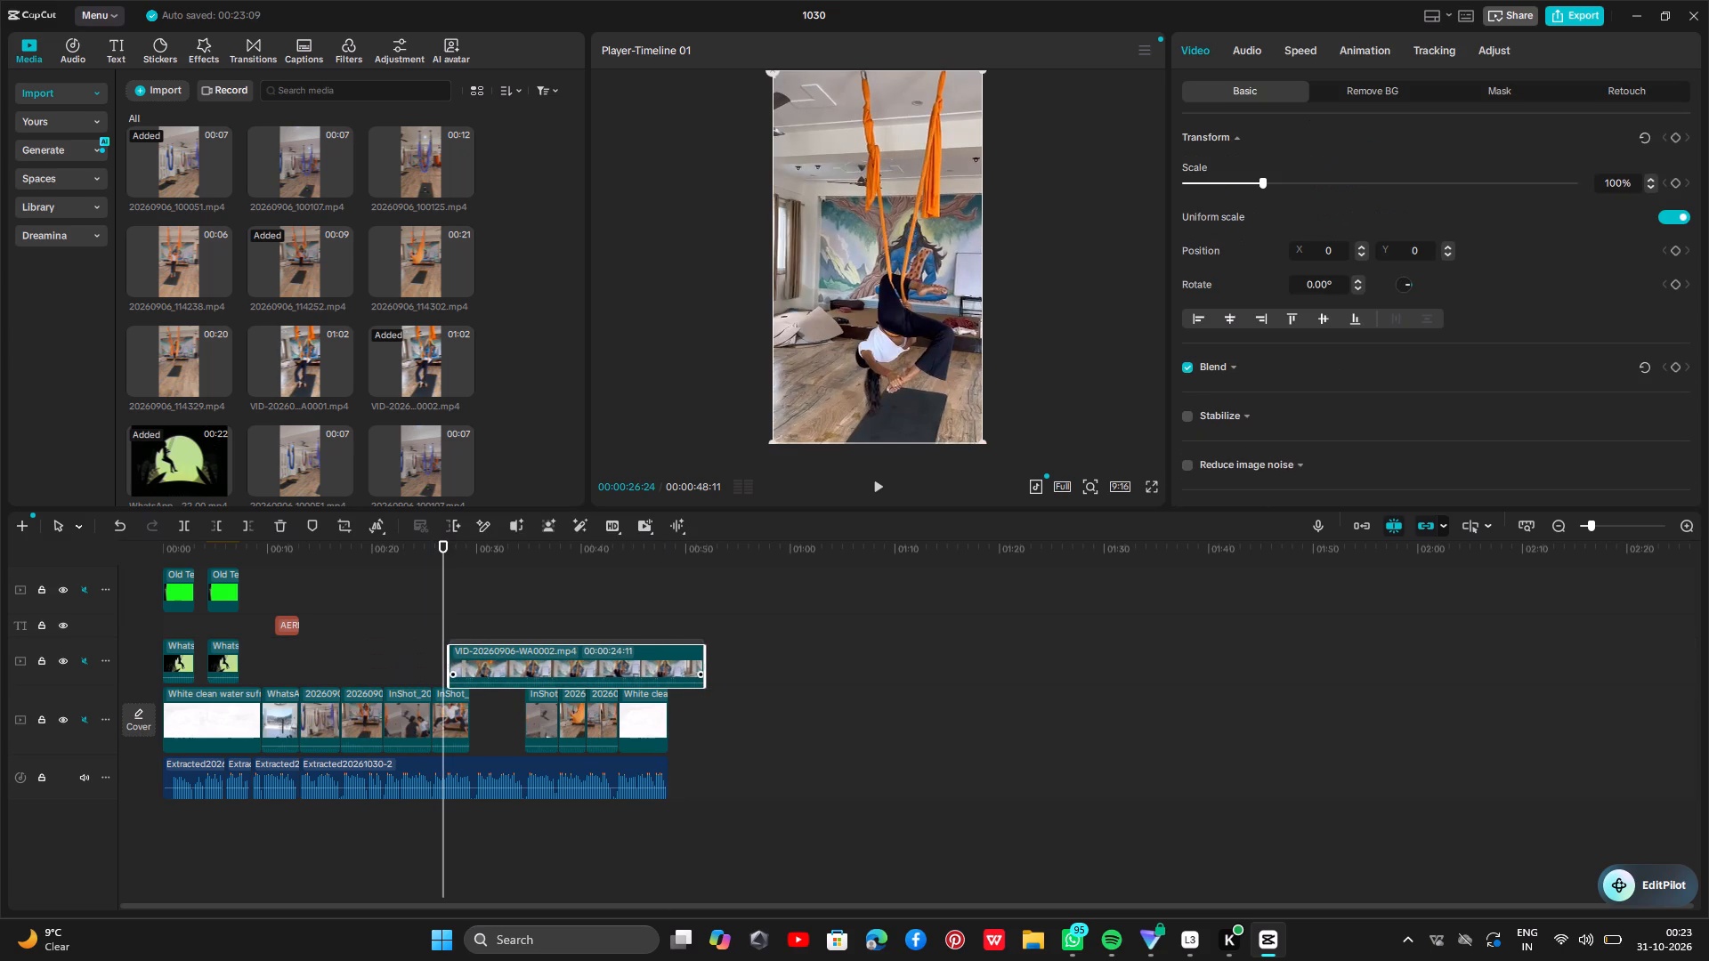
left_click_drag(484, 661, 507, 661)
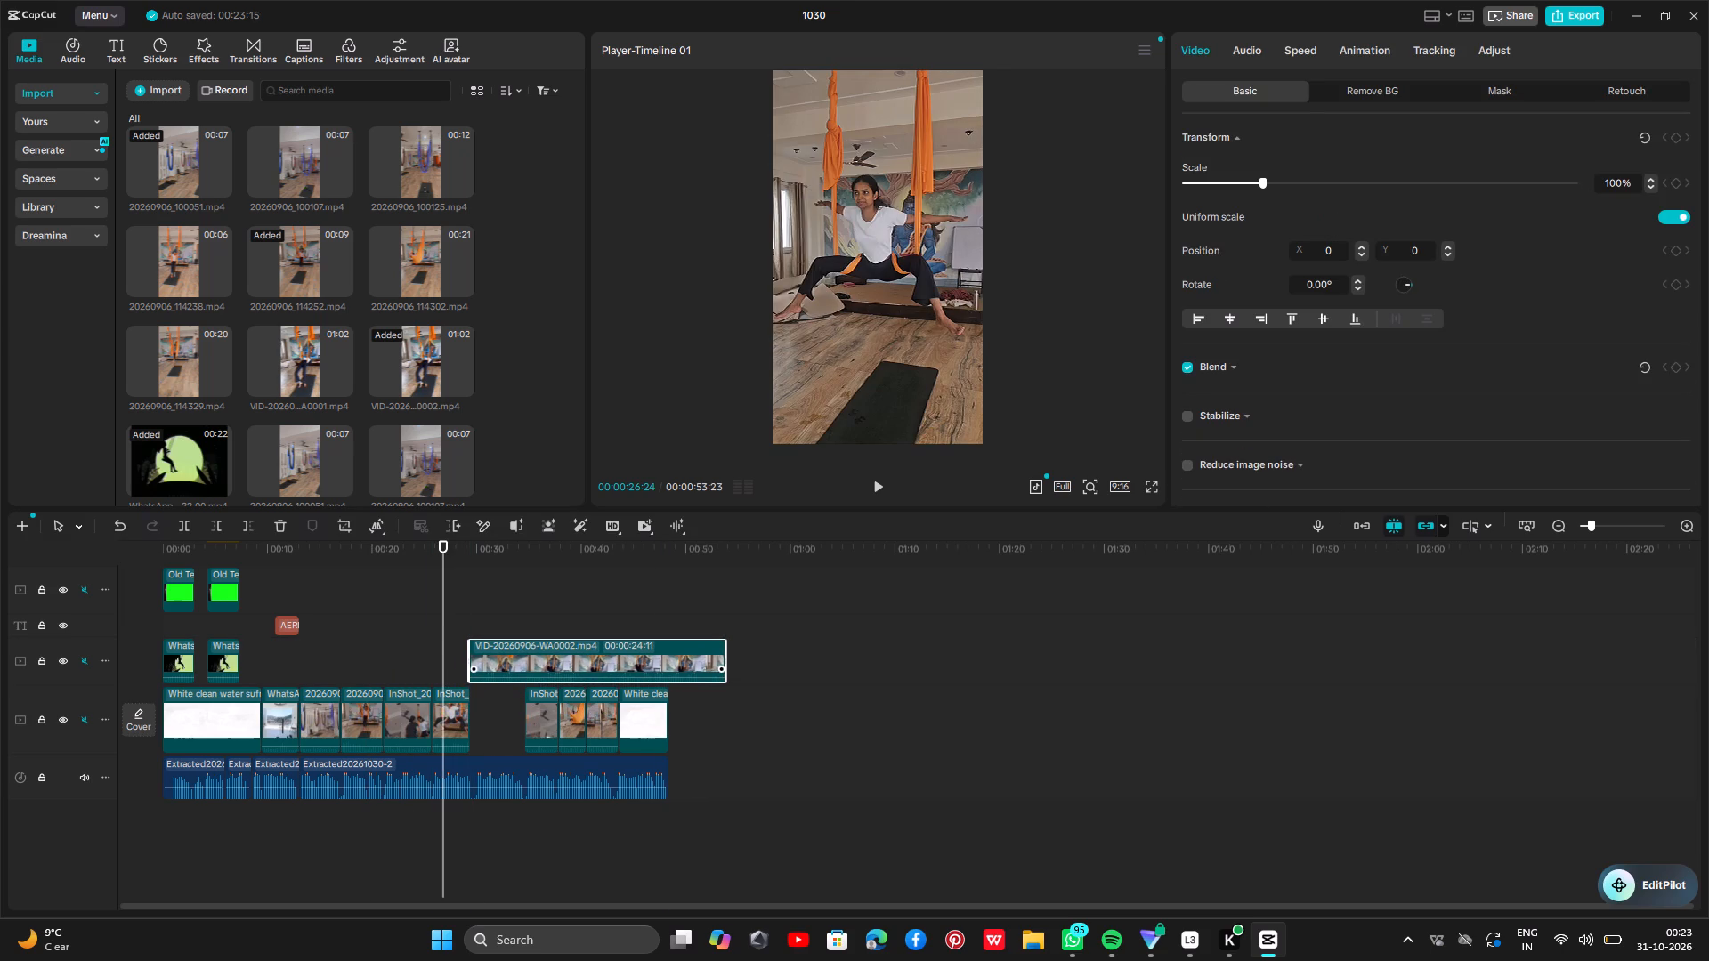
Play the overlay clip across the gap and extend its start to earlier footage, making it 28:19 long.
key("space")
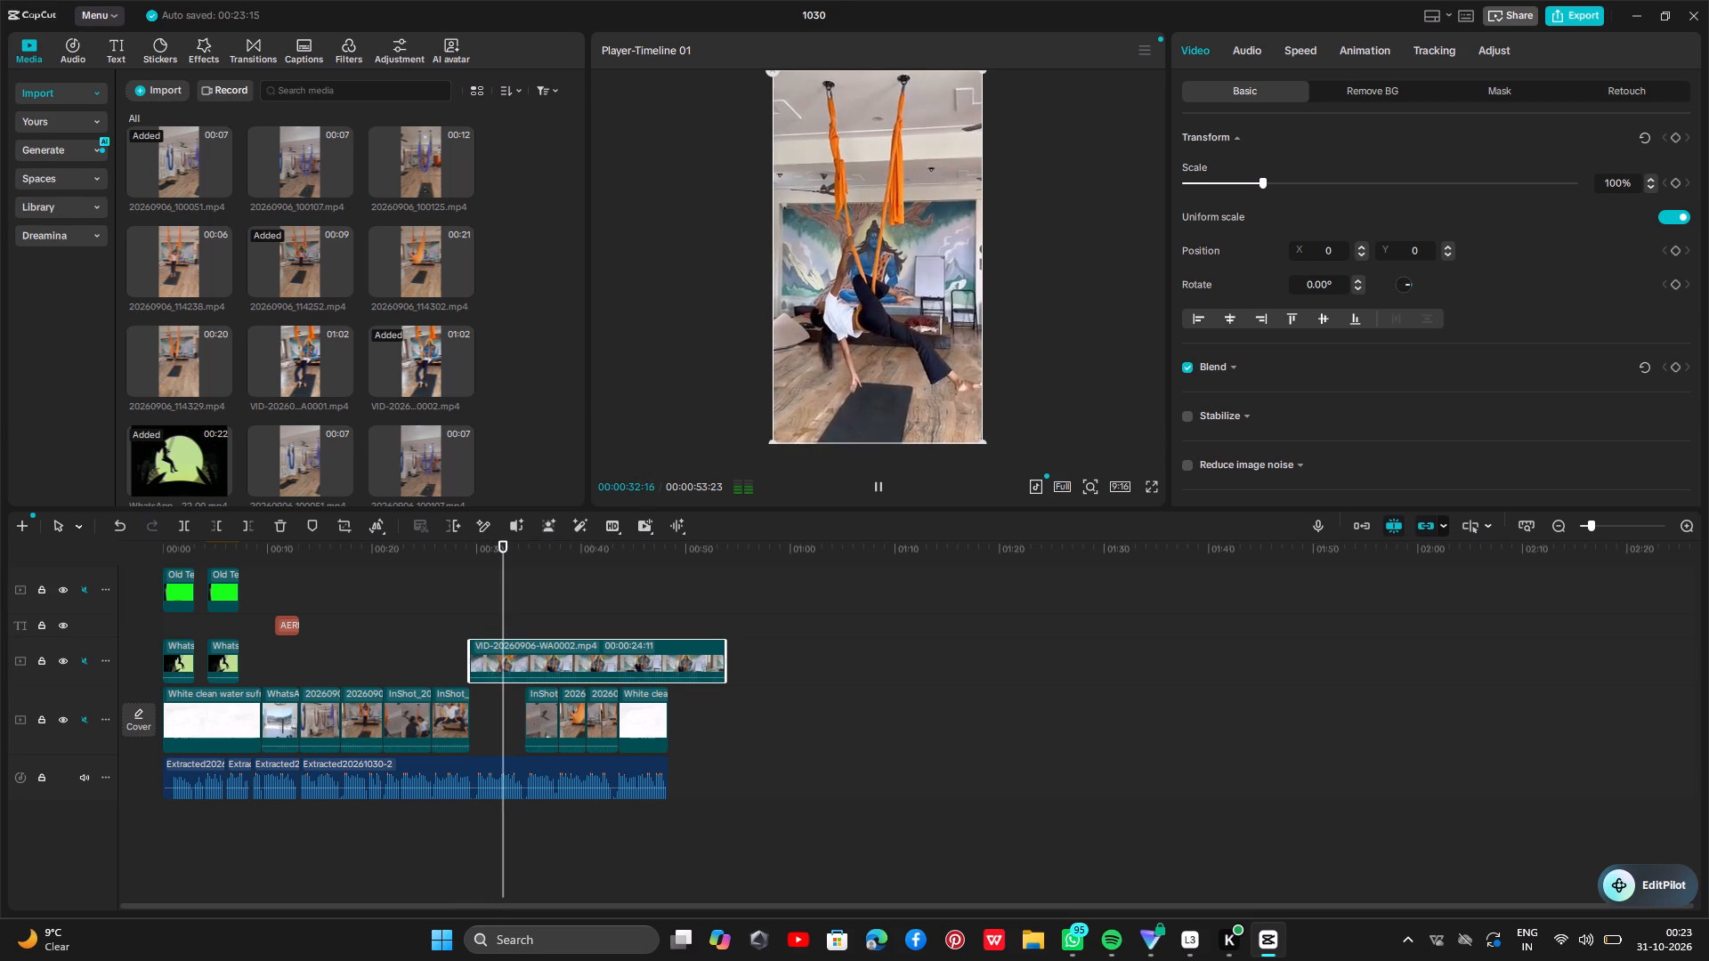
key("space")
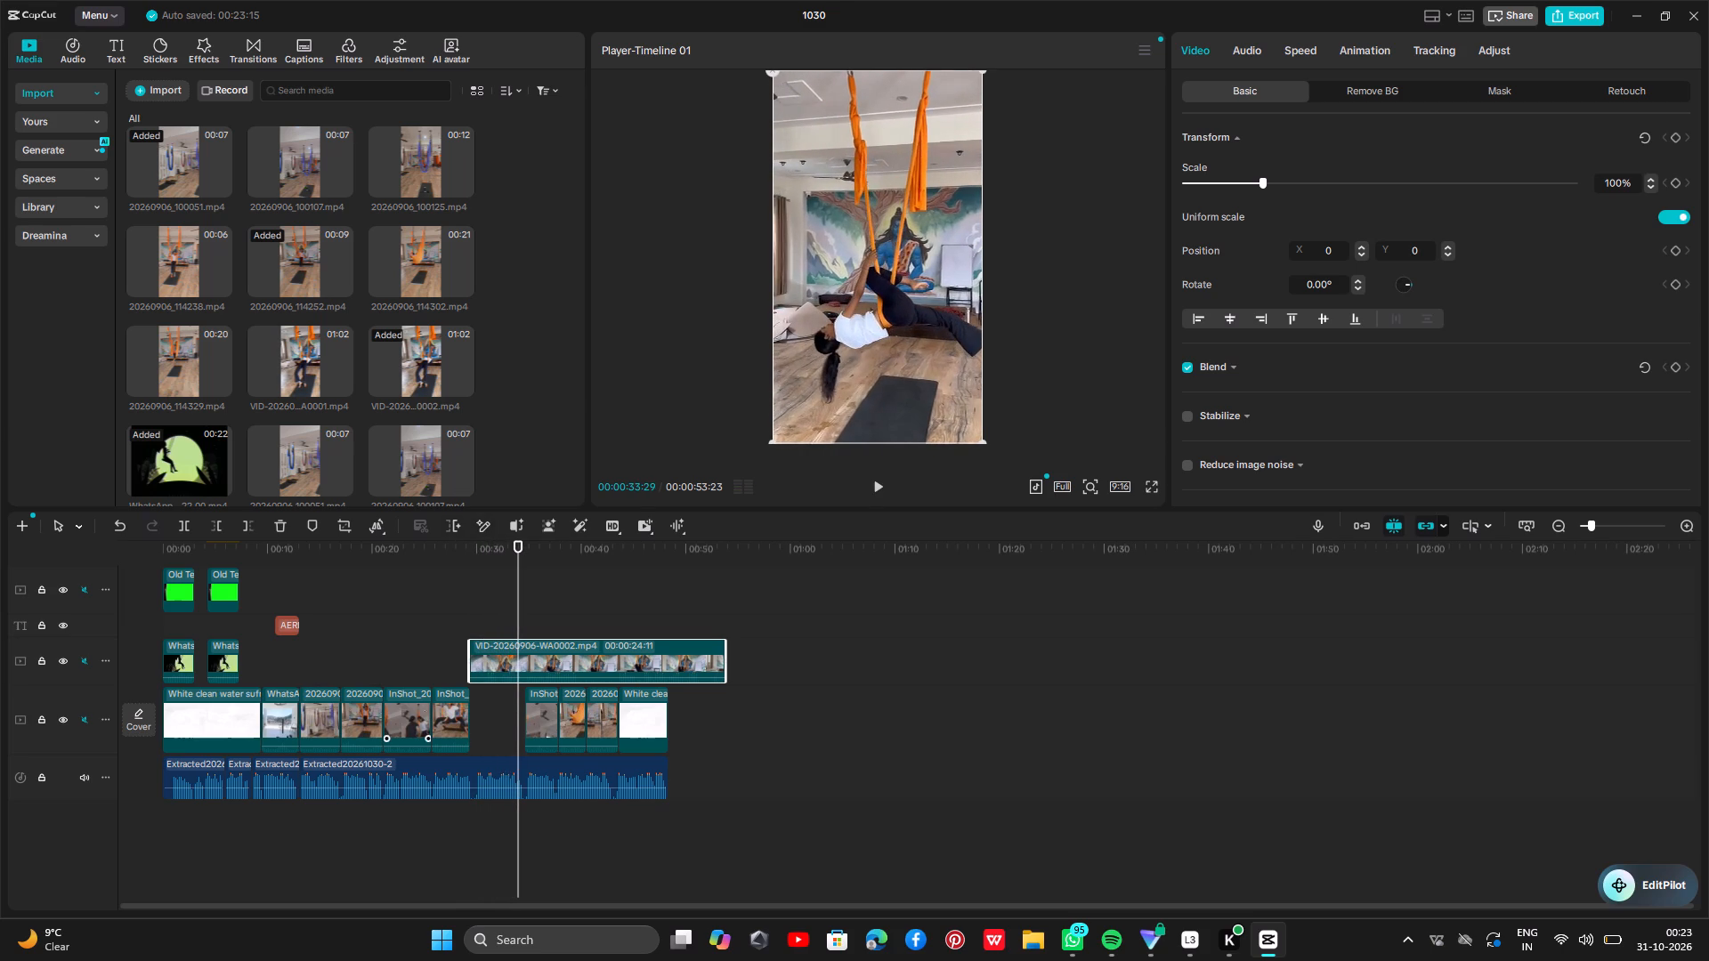
left_click(498, 661)
left_click_drag(475, 656, 470, 659)
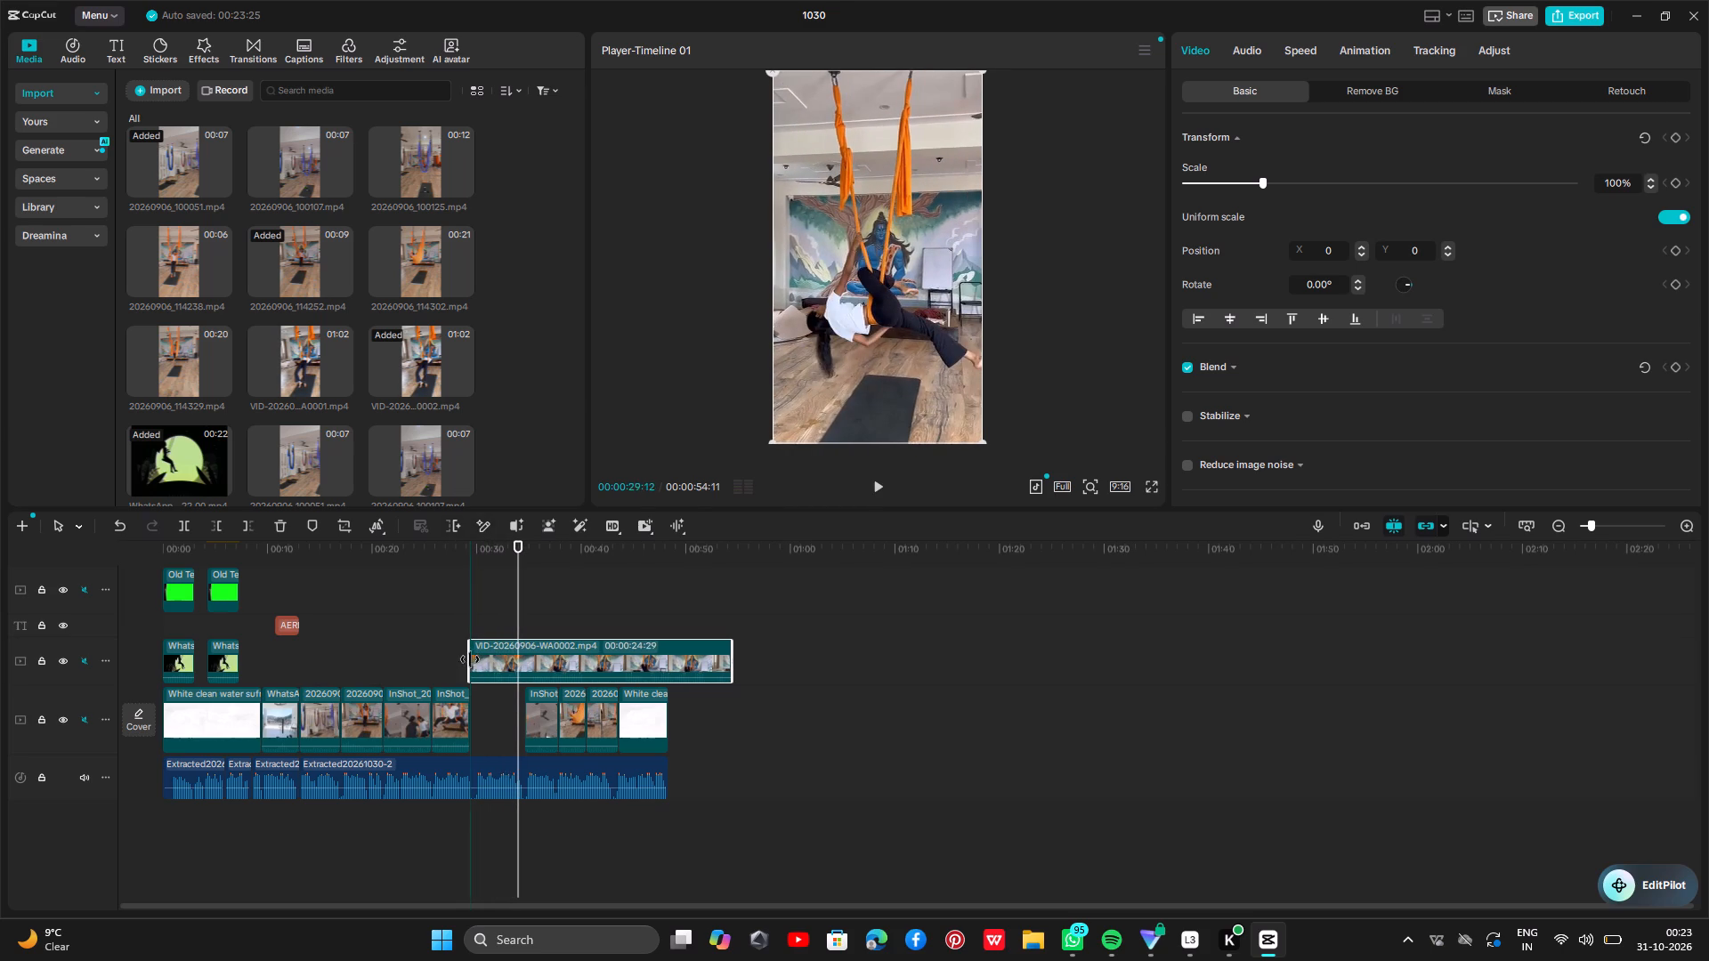
left_click_drag(470, 659, 439, 685)
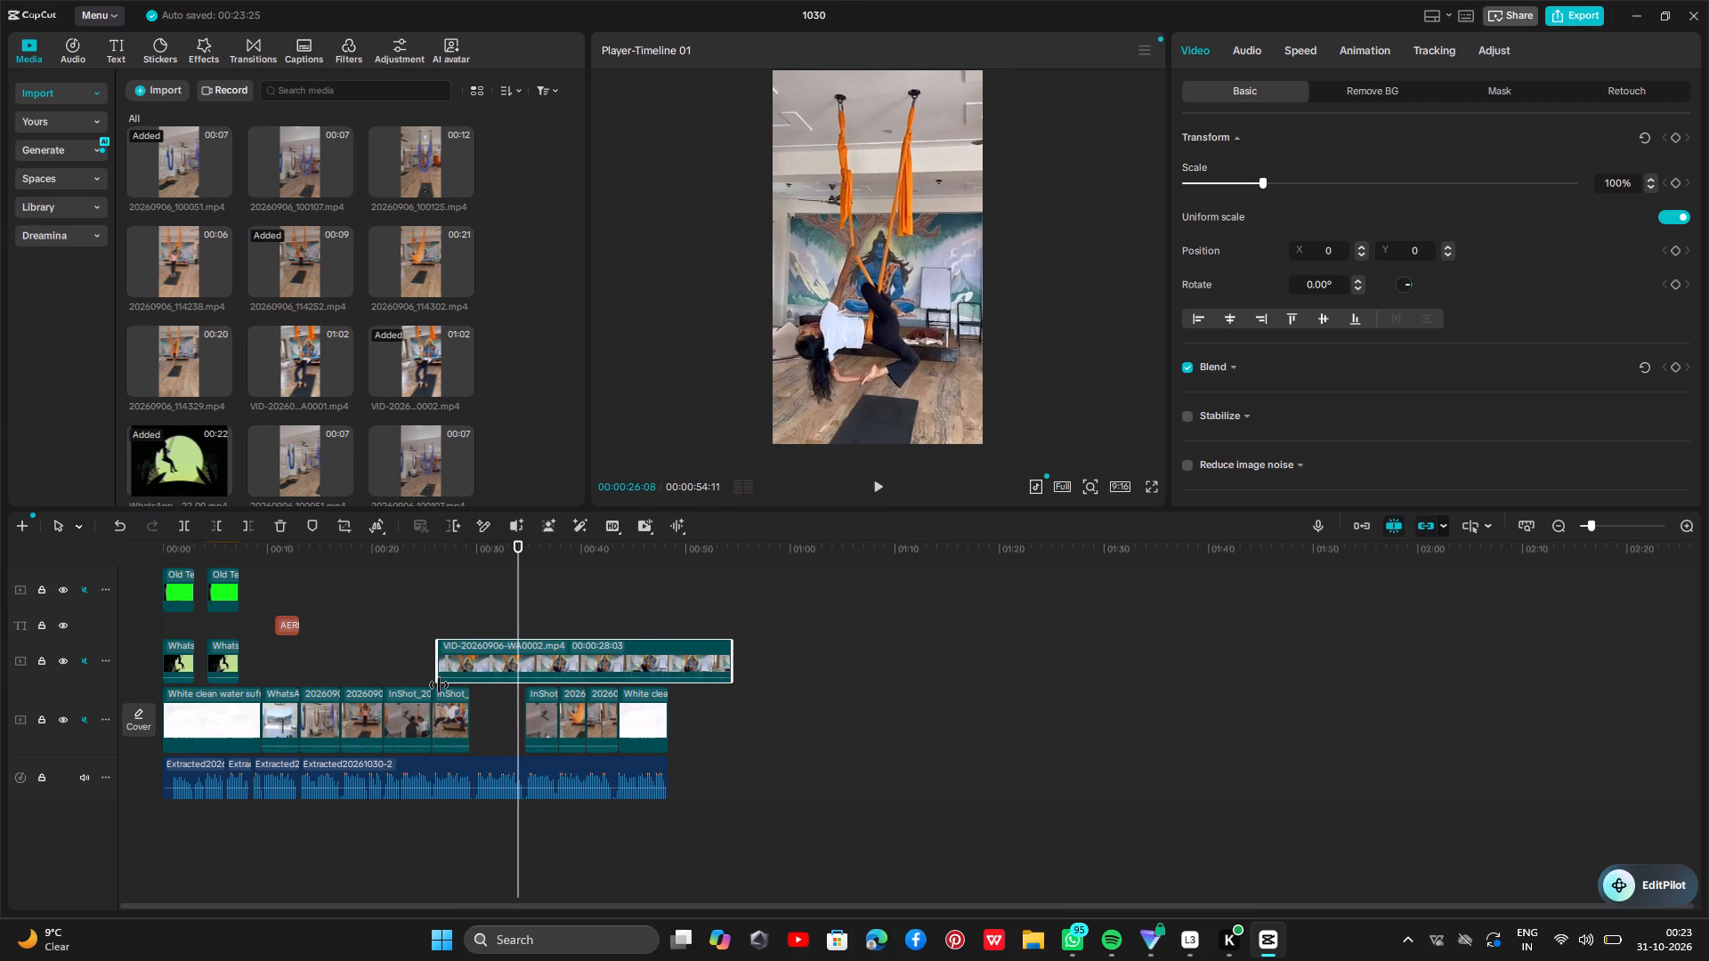
left_click_drag(439, 685, 436, 690)
Realign the 28:19 overlay clip with the start of the main-track gap.
left_click(435, 630)
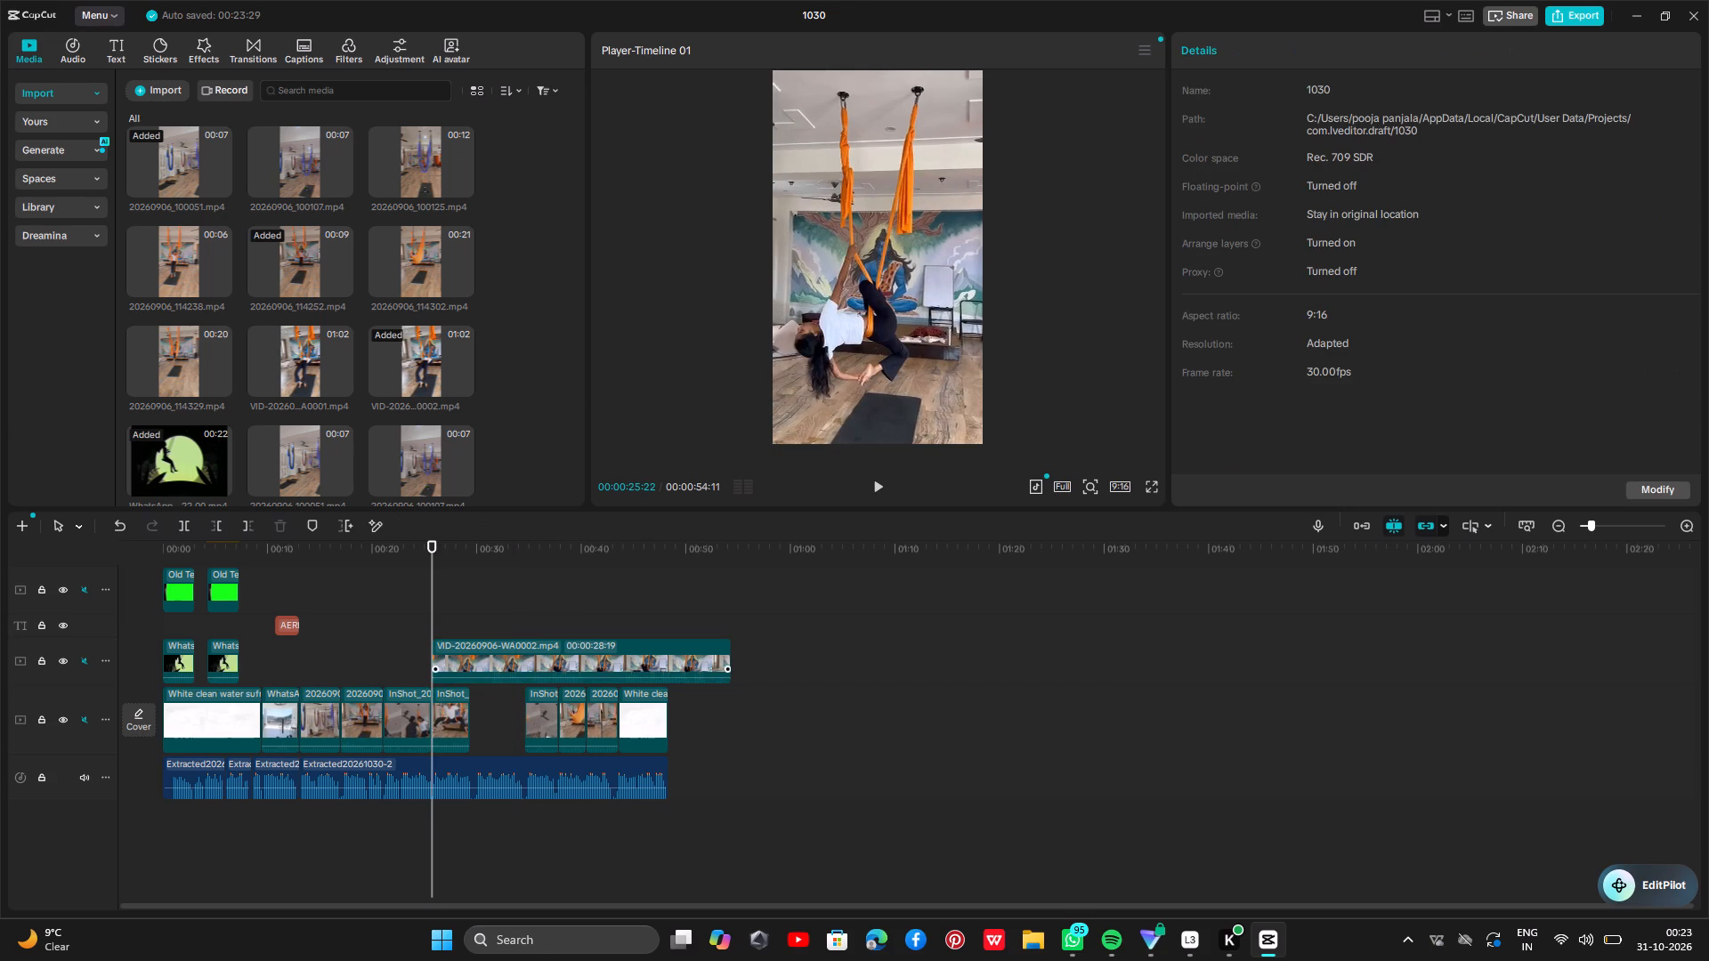
left_click_drag(454, 662, 492, 673)
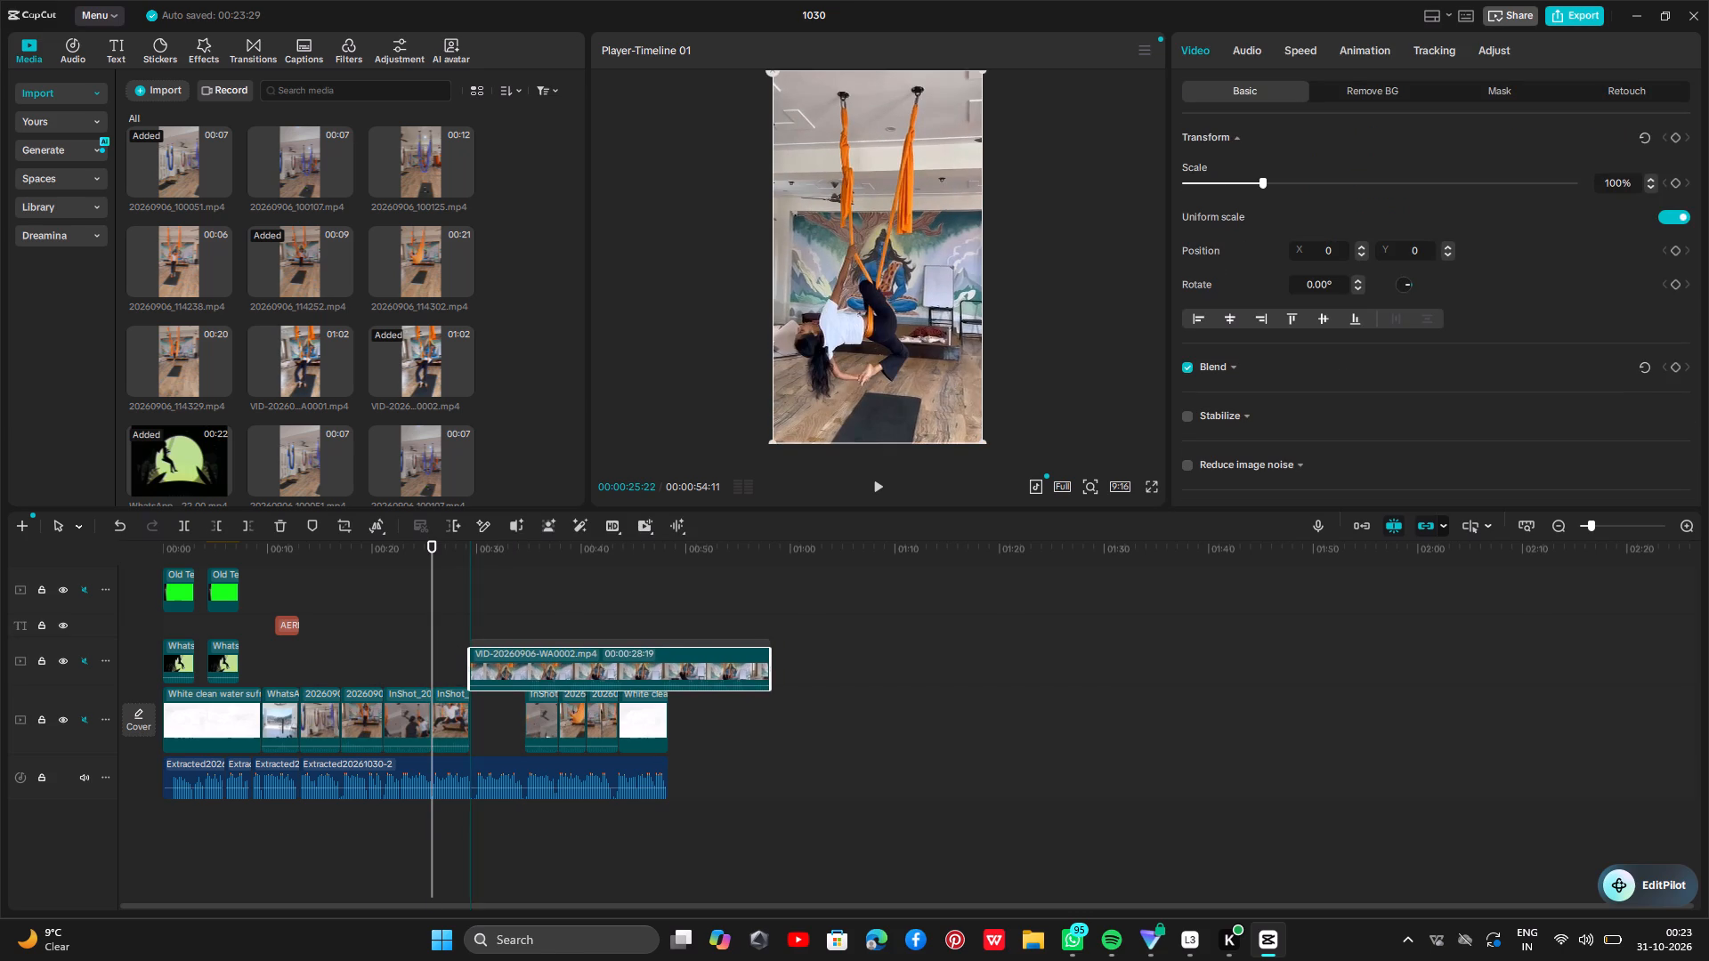
left_click_drag(492, 673, 487, 674)
left_click_drag(487, 674, 489, 656)
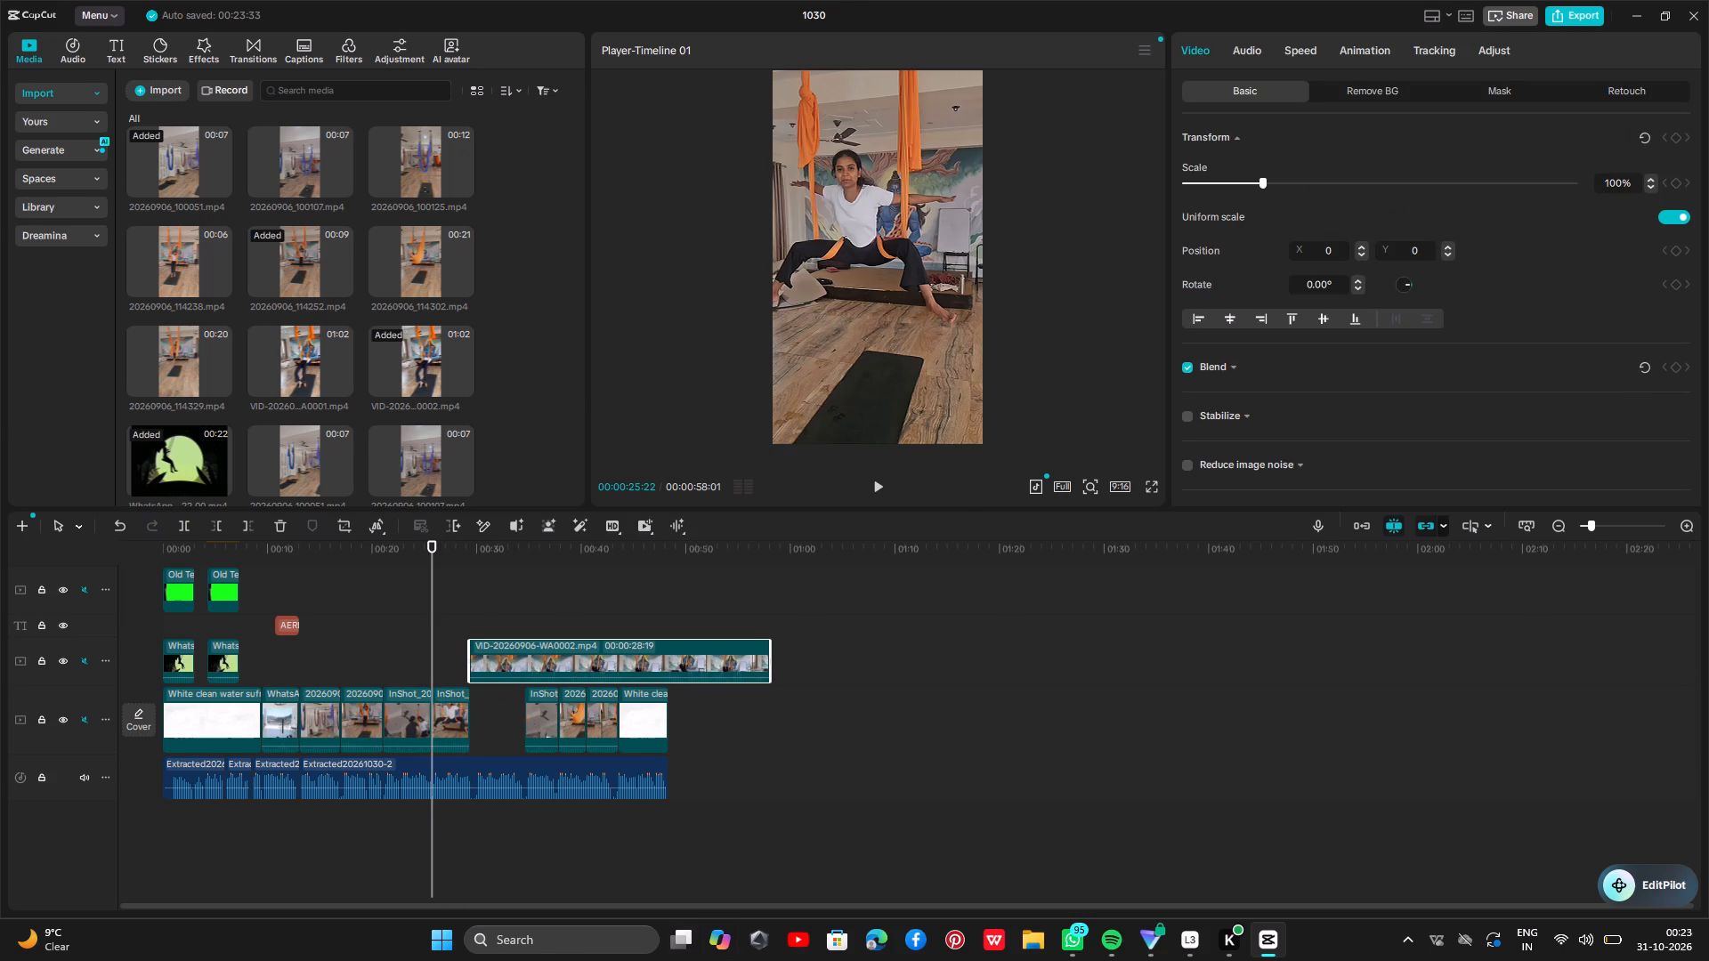
Play the overlay clip to the end of the gap, split it at 00:00:34:13 and delete the remainder.
left_click(526, 651)
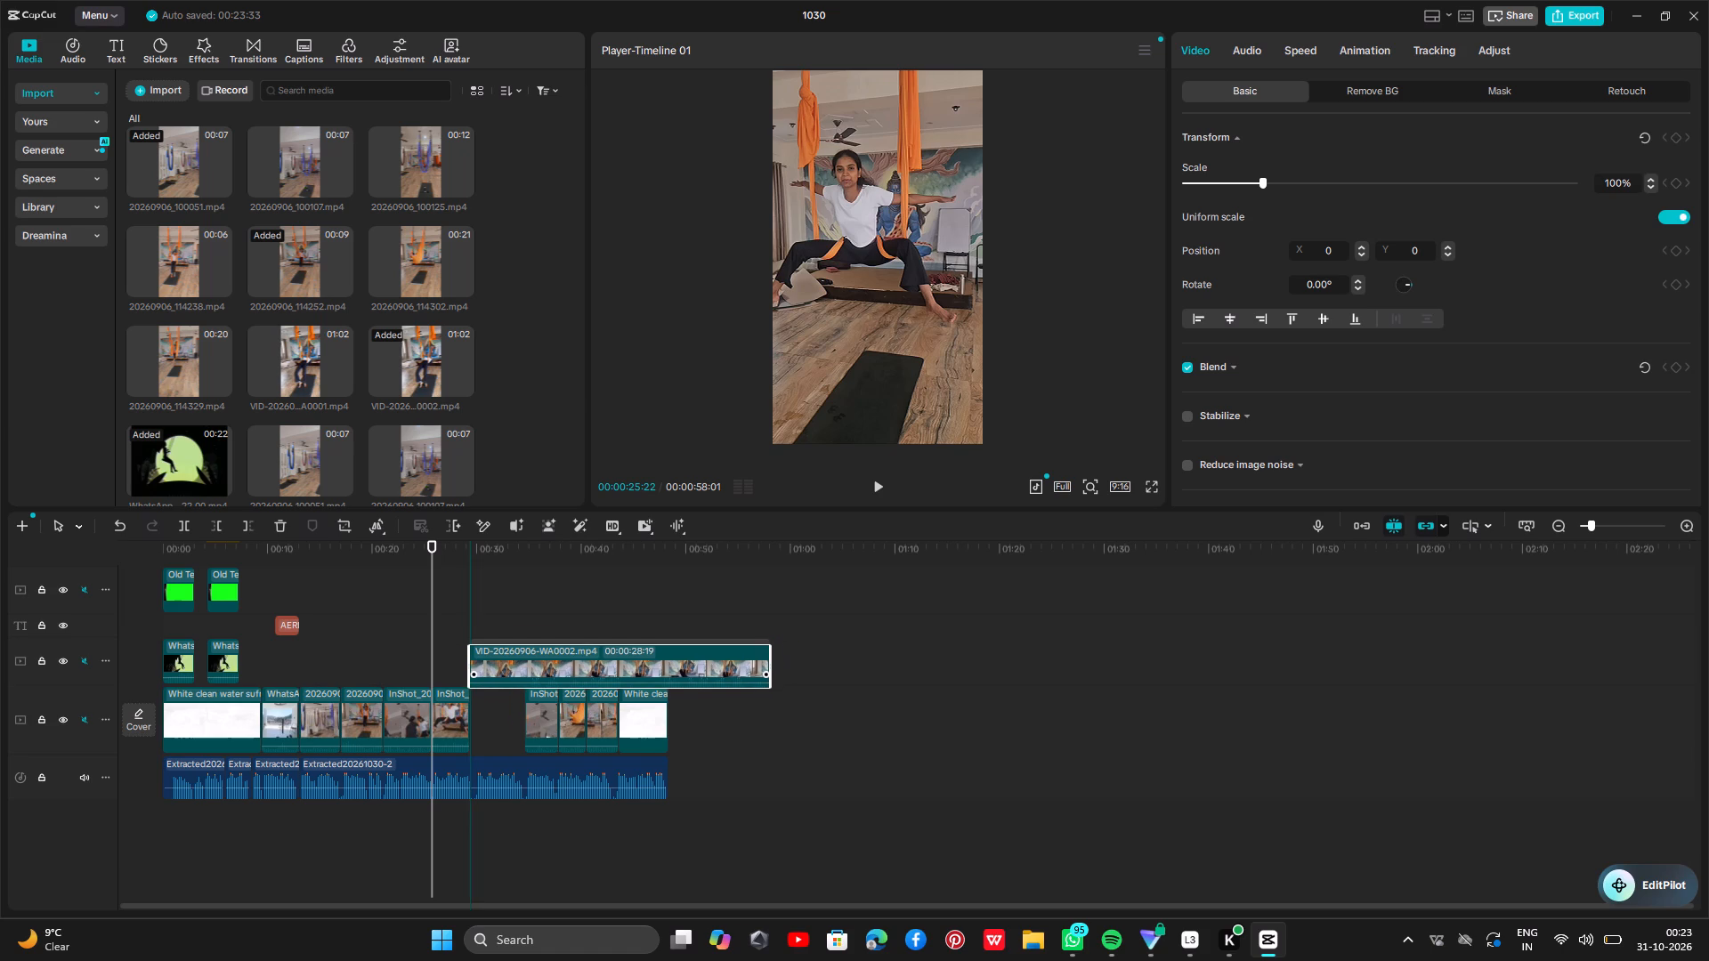
key("space")
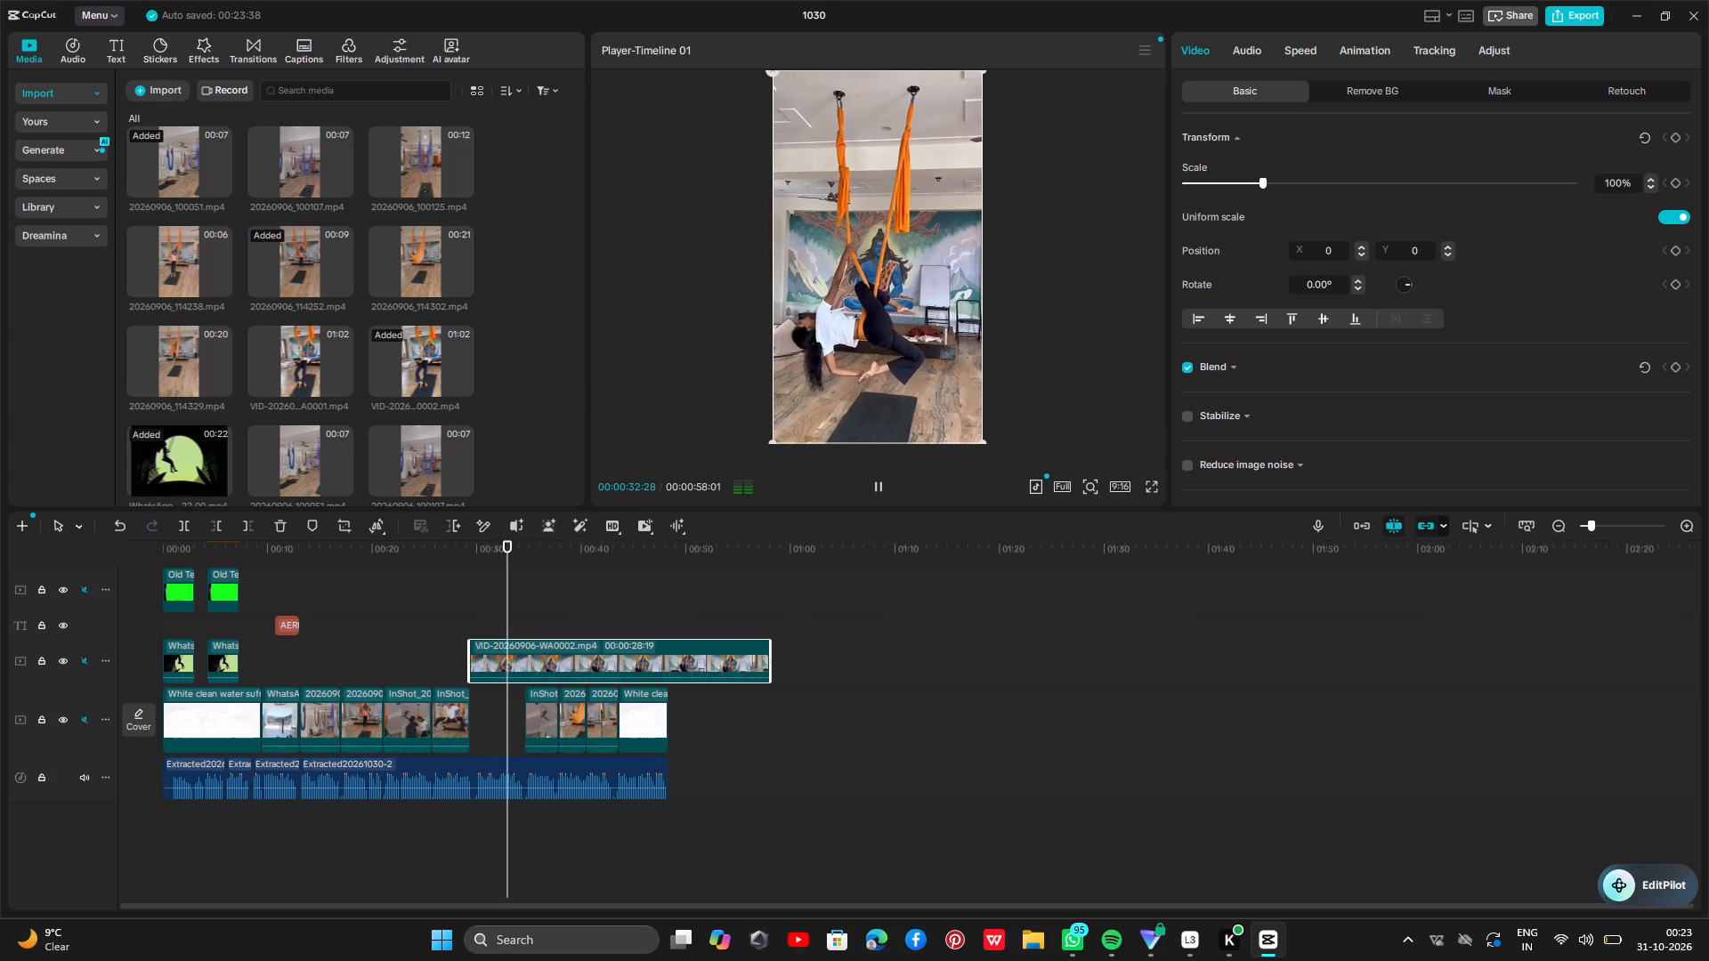
key("space")
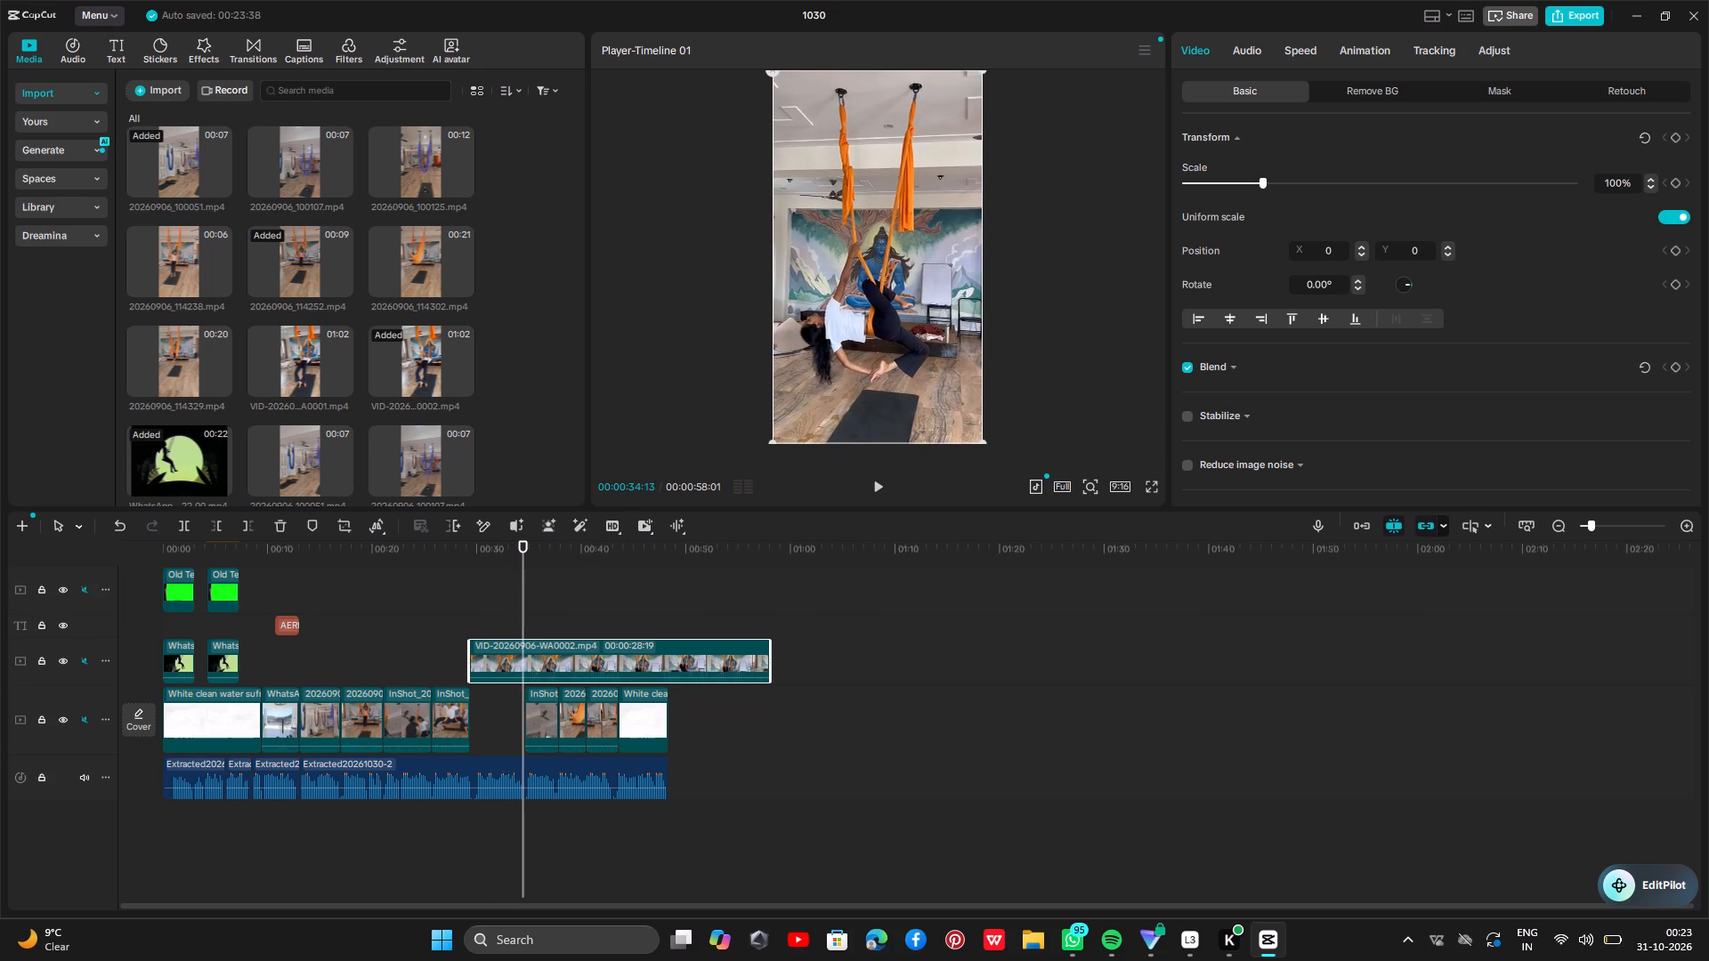
left_click(690, 663)
key("ctrl+b")
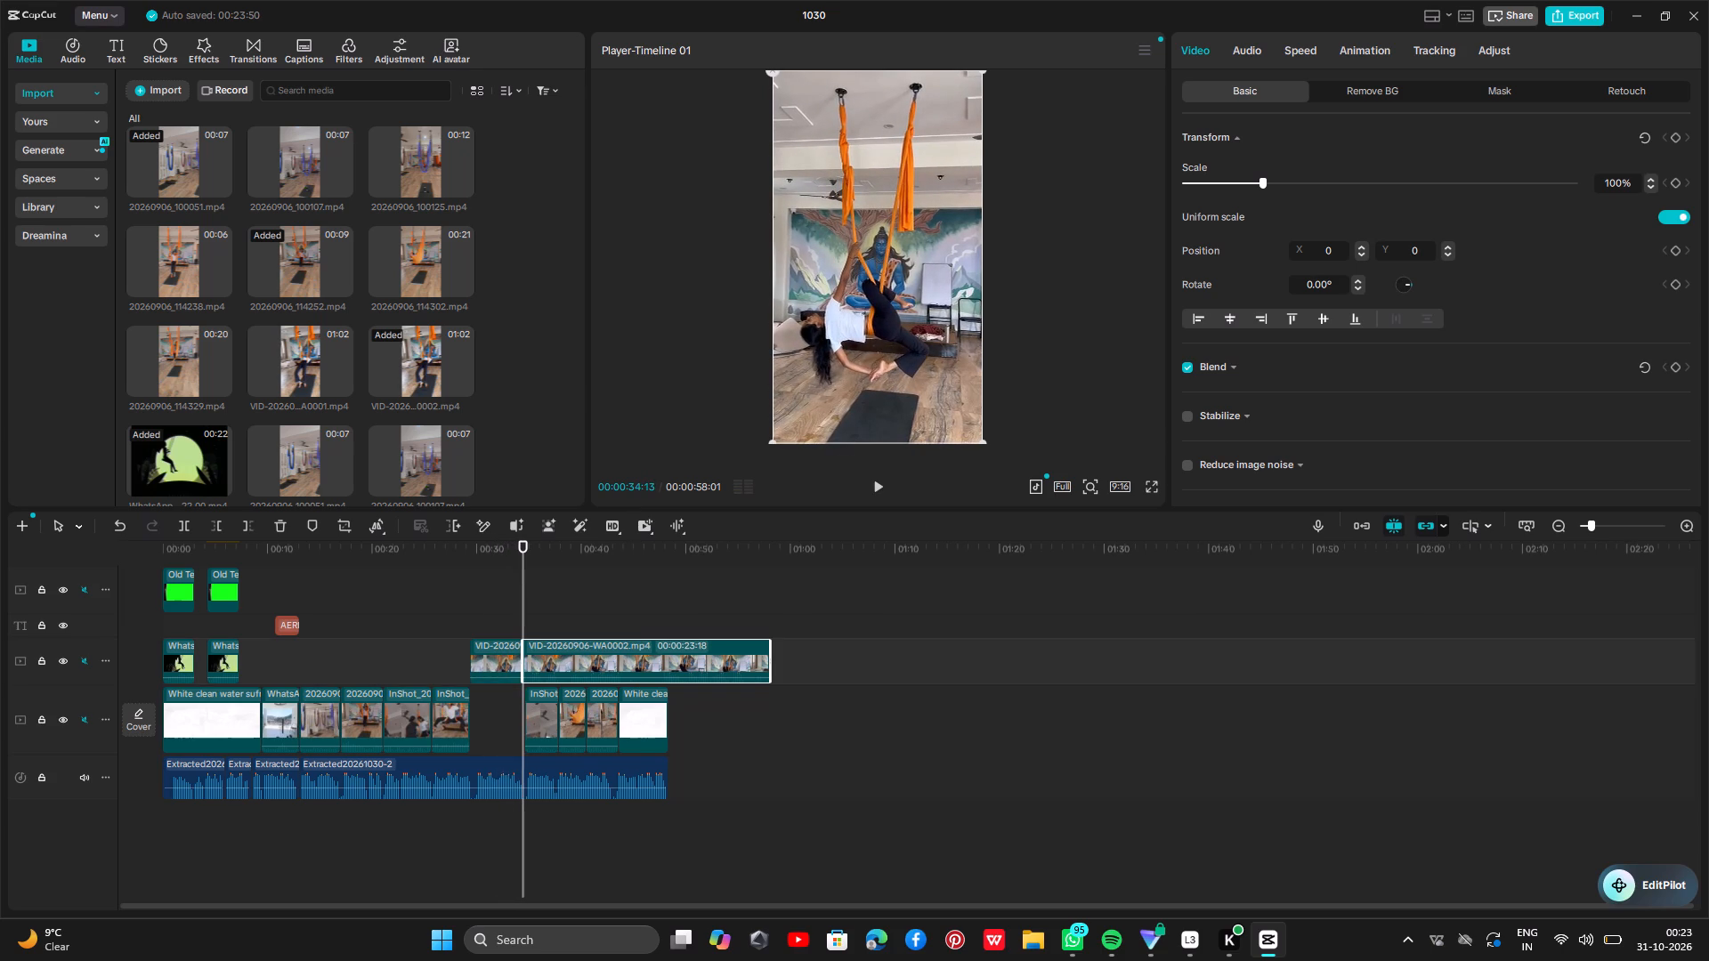
left_click(690, 663)
key("BackSpace")
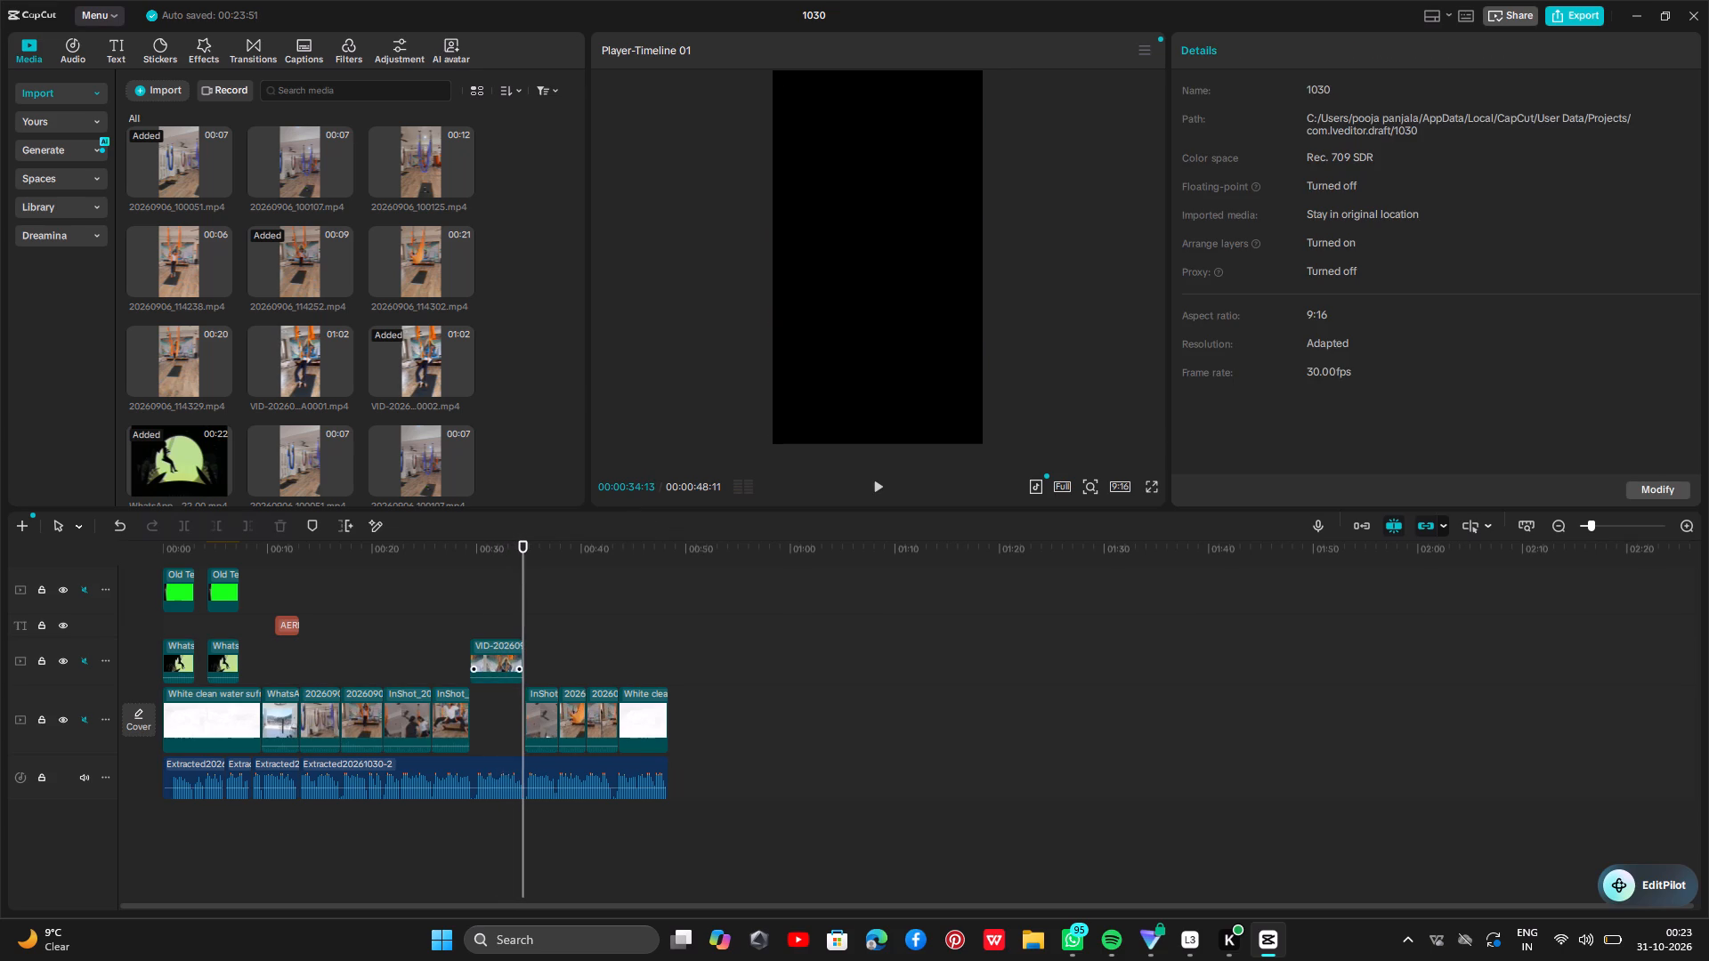
Move the trimmed overlay clip down into the main-track gap and extend its end to meet the following InShot clip.
left_click_drag(484, 666, 489, 717)
key("space")
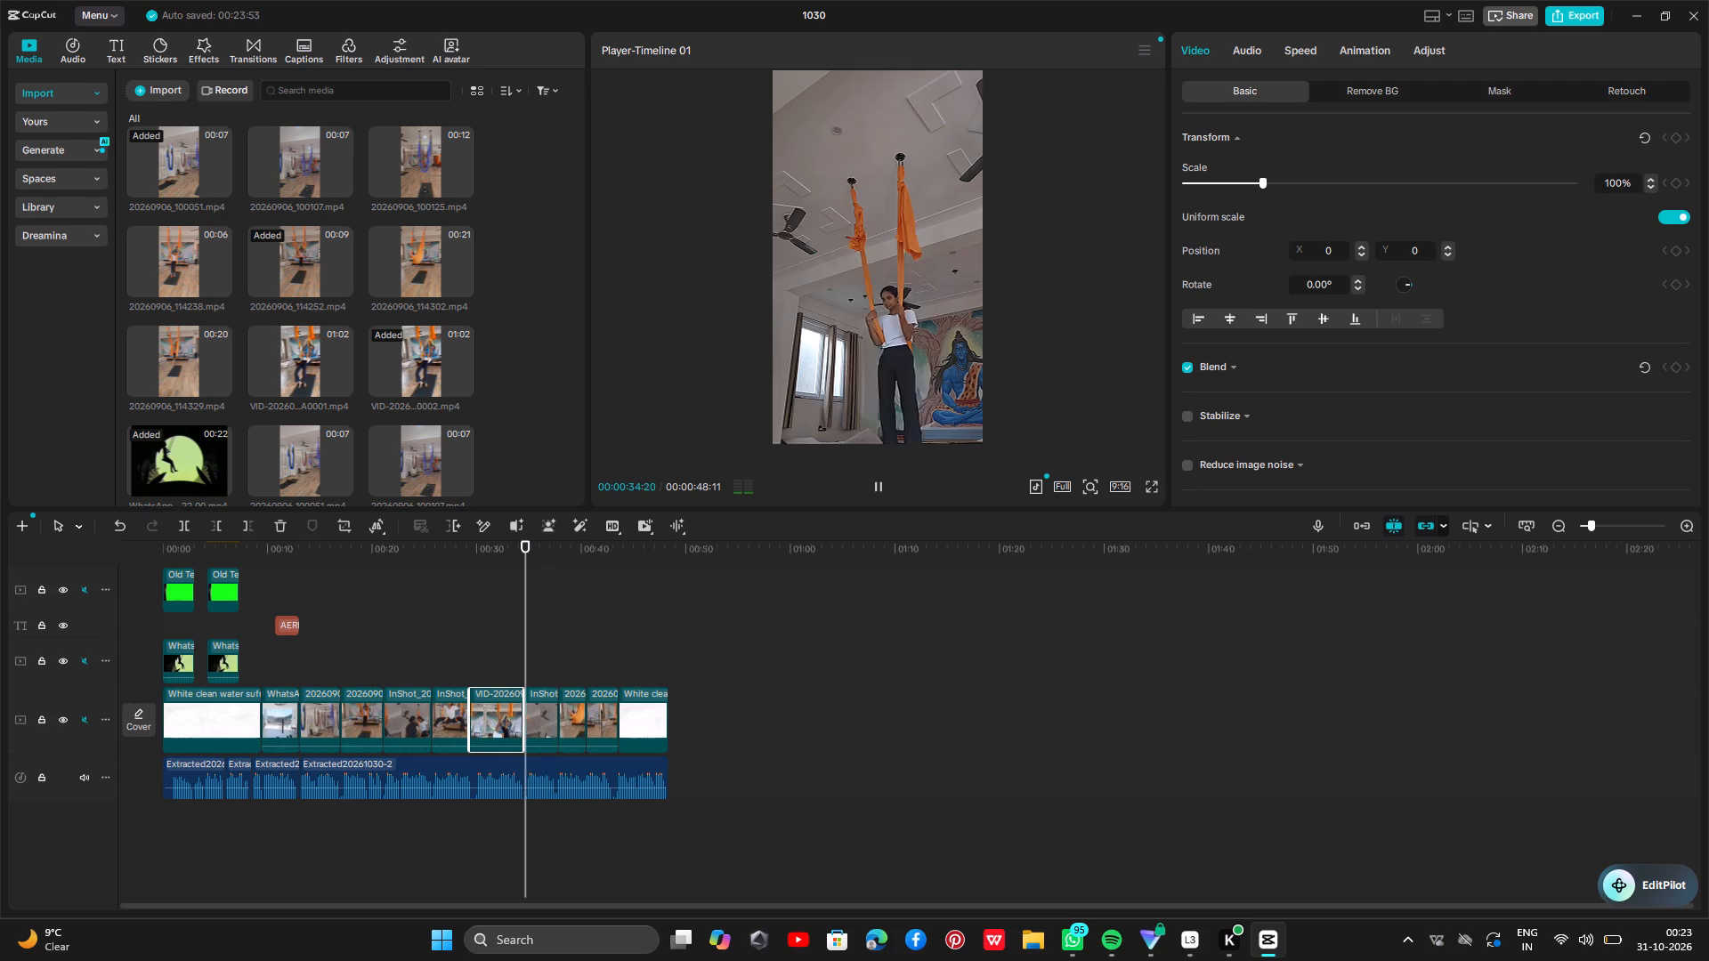
left_click(507, 658)
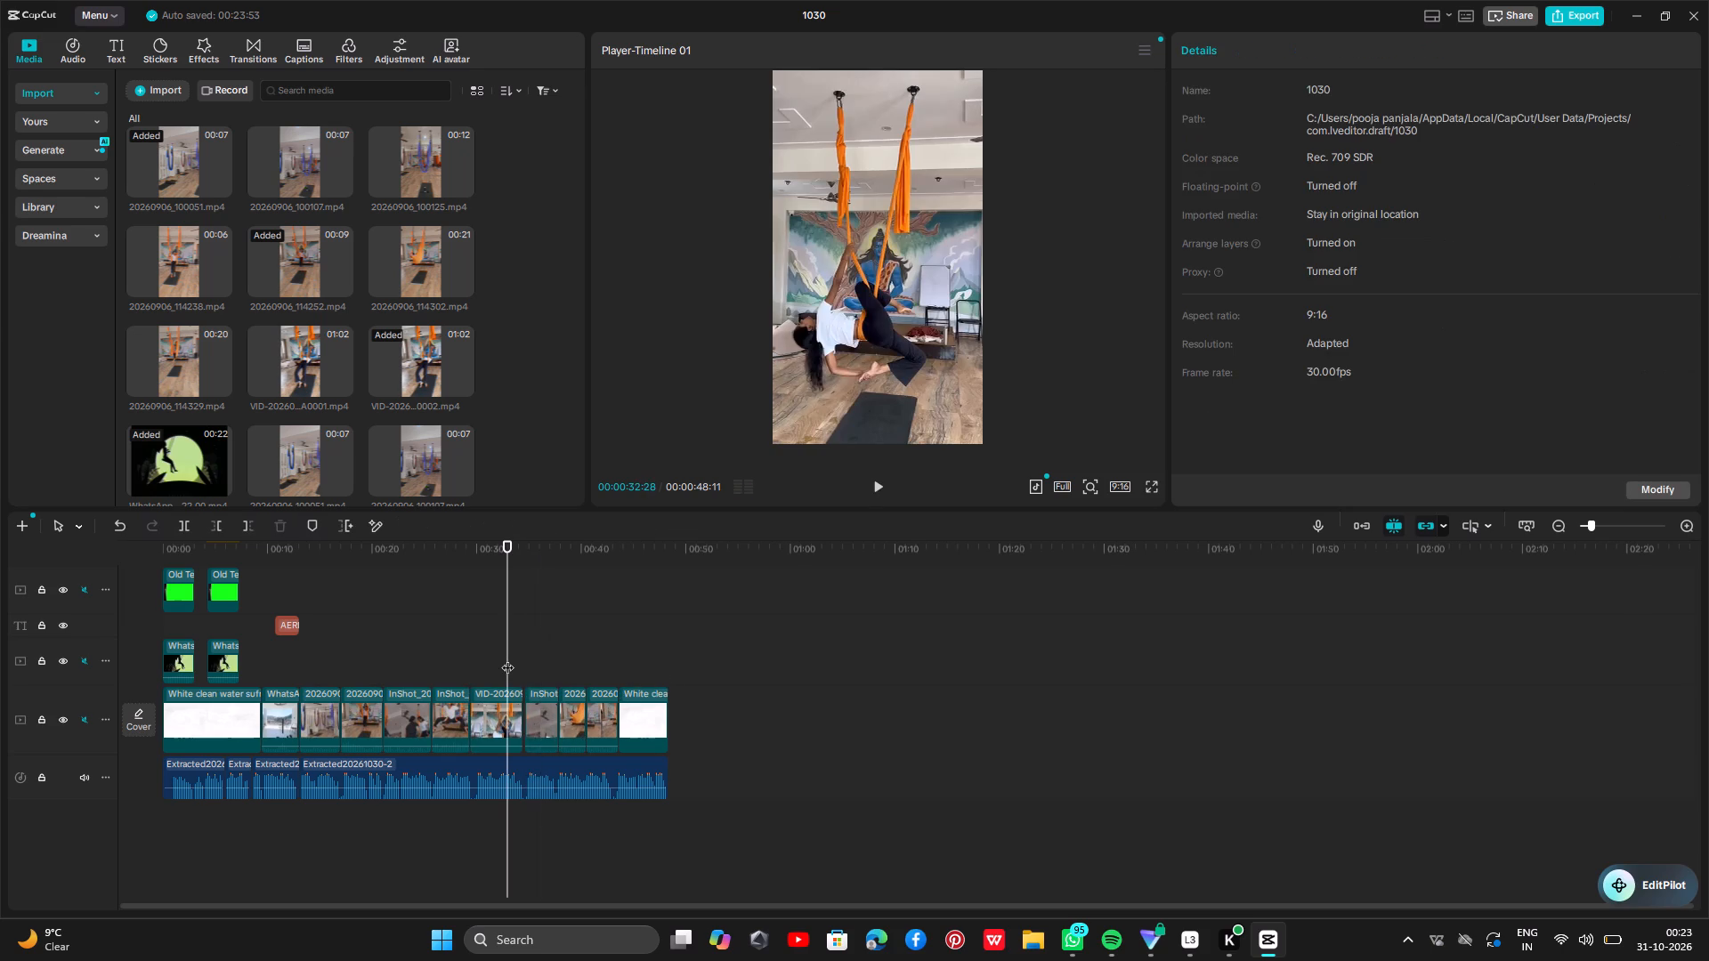
left_click(515, 718)
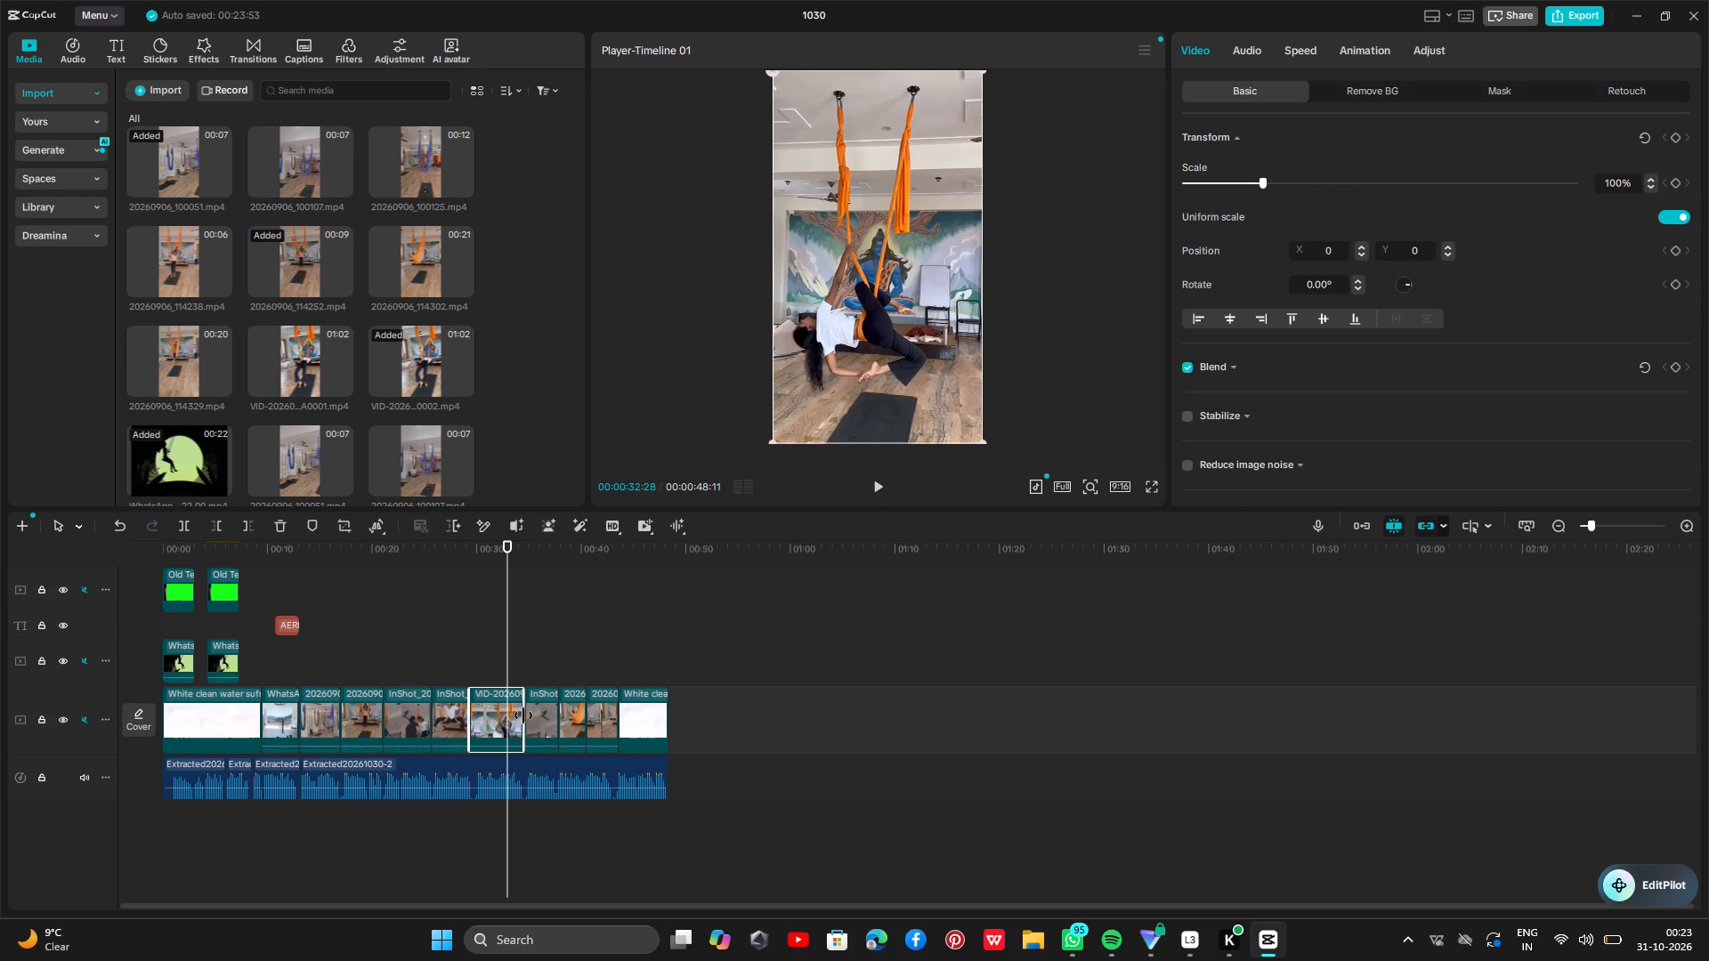
left_click_drag(523, 715, 531, 717)
Play the timeline from the newly filled gap to the closing white background to check the cuts, dismissing the battery notice.
left_click(514, 666)
key("space")
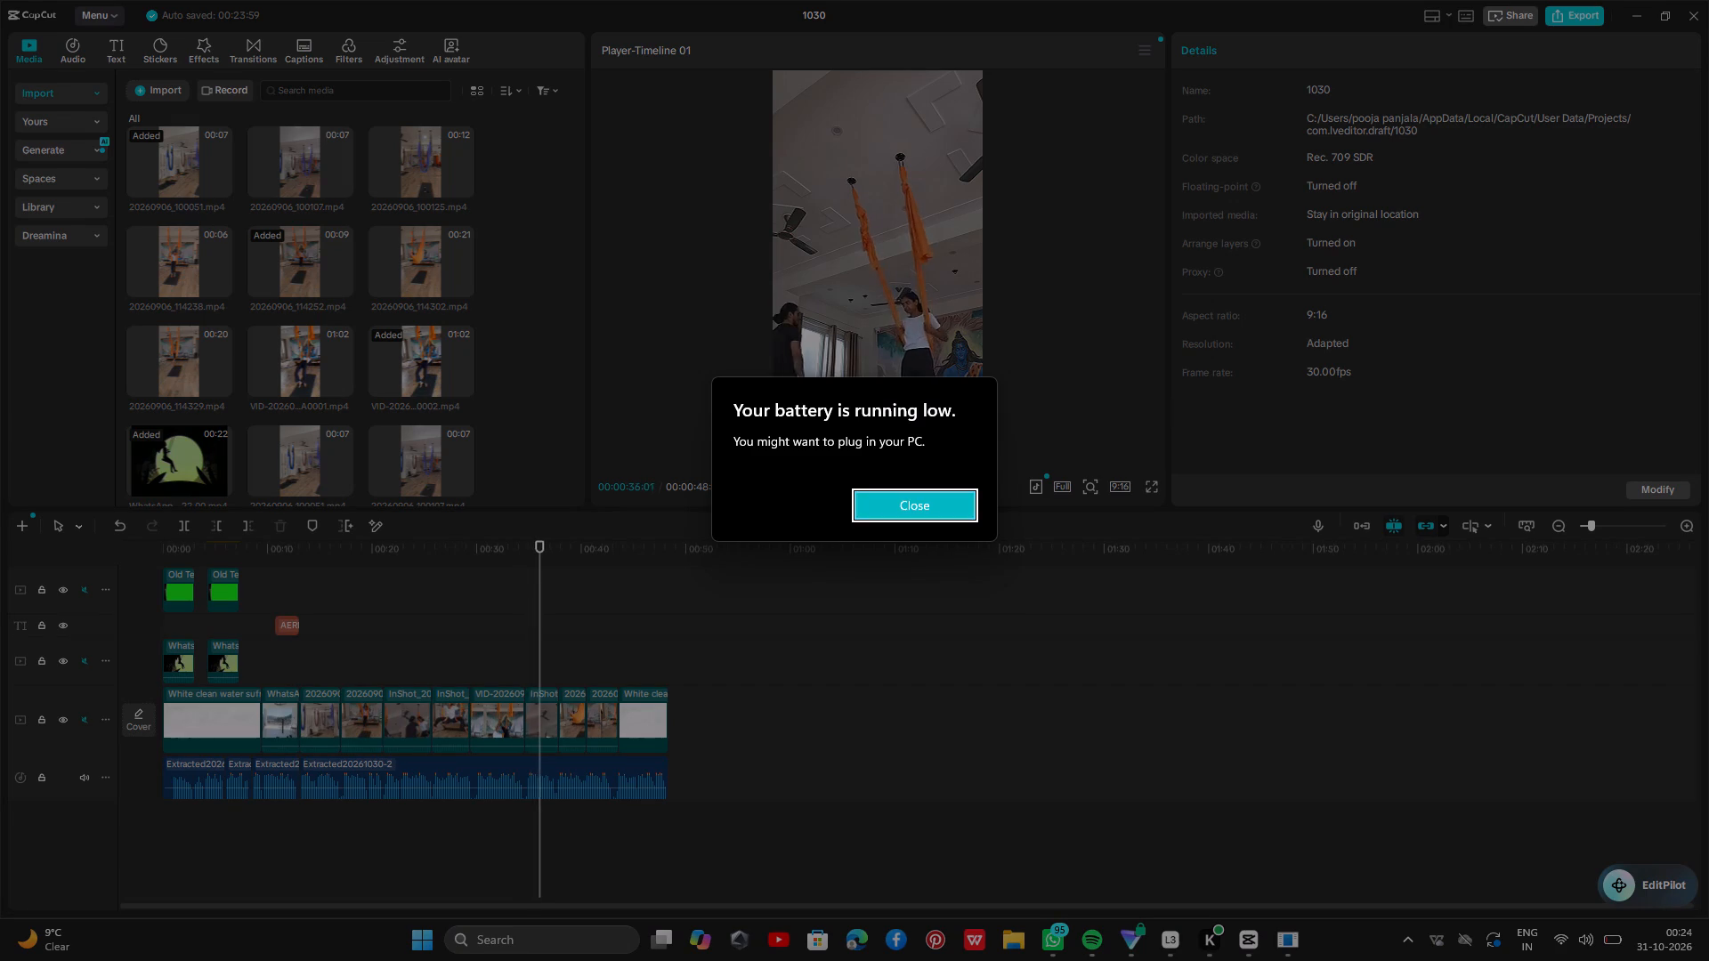
left_click(939, 503)
key("space")
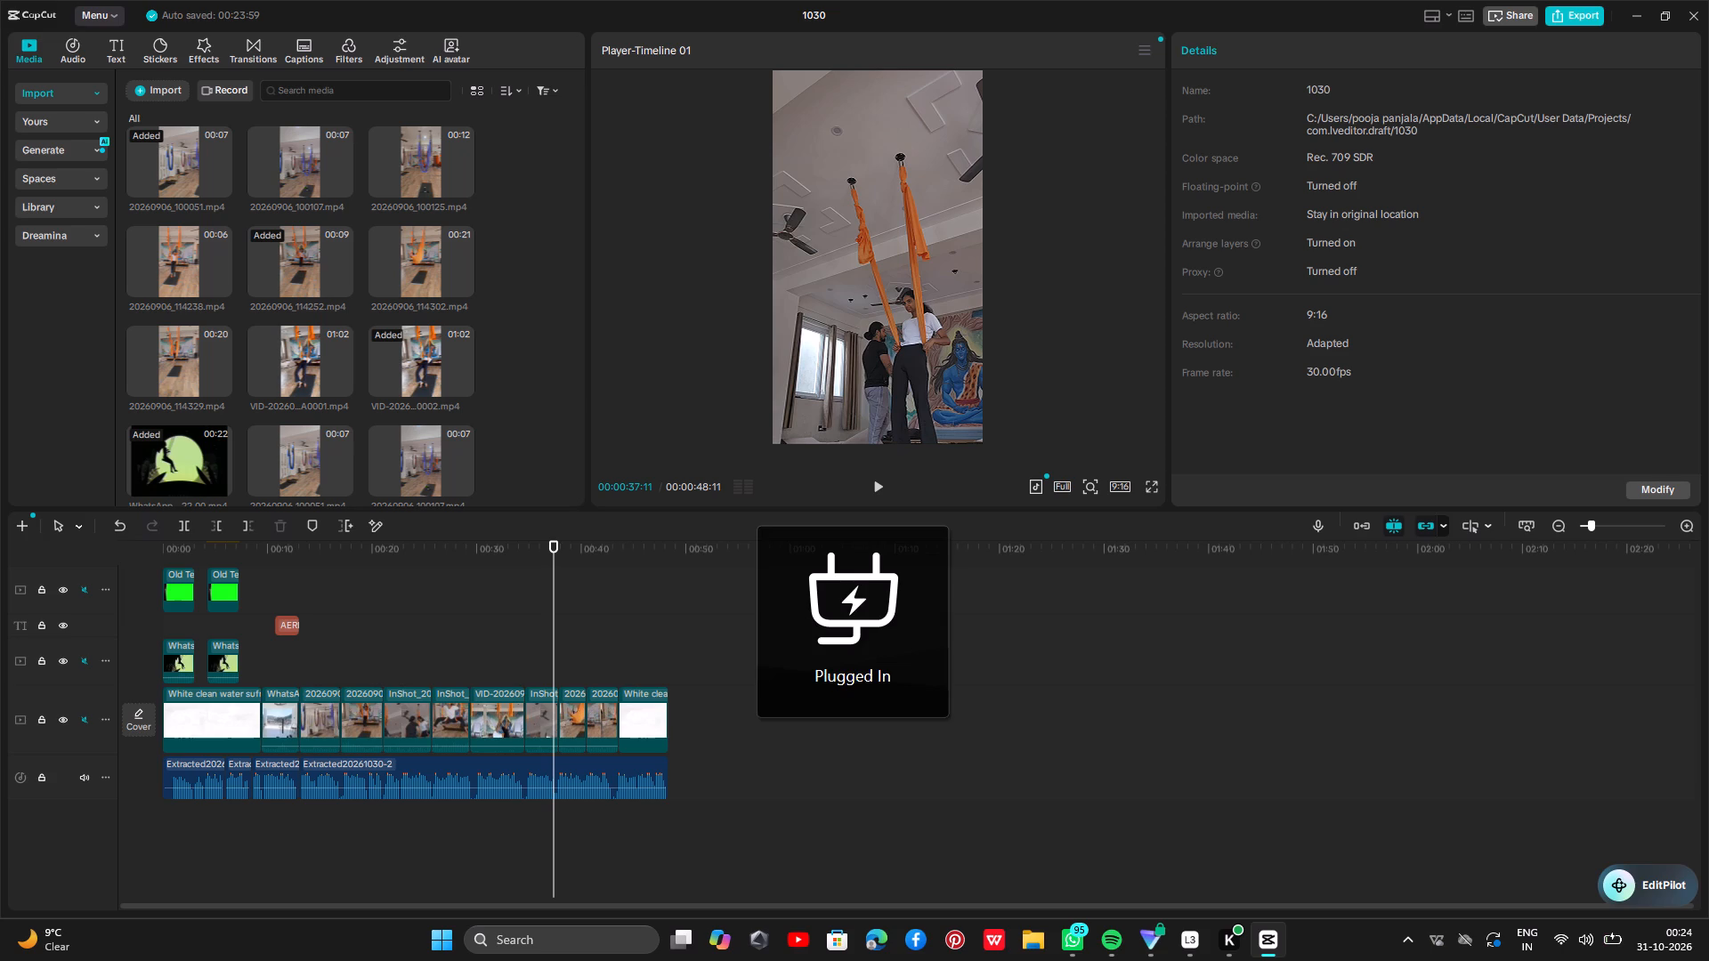
key("space")
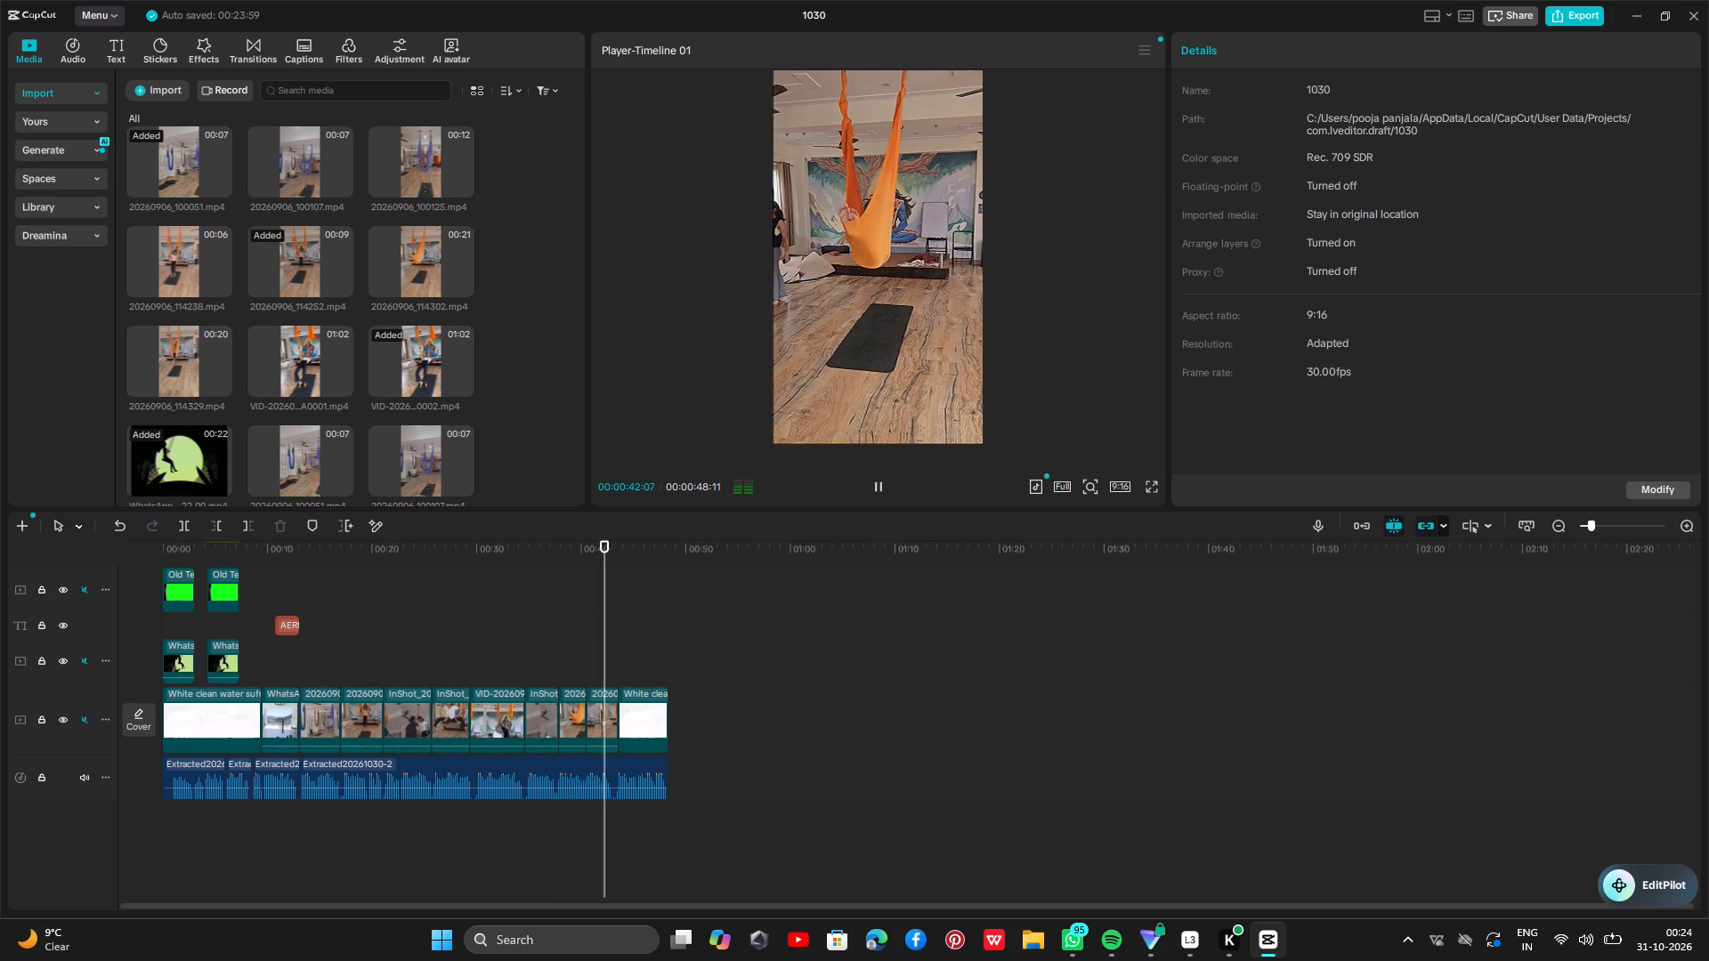
Play the timeline from the beginning and pause at the AERIAL YOGA title at 00:00:12:13.
left_click(652, 611)
left_click(375, 583)
left_click_drag(375, 583, 374, 583)
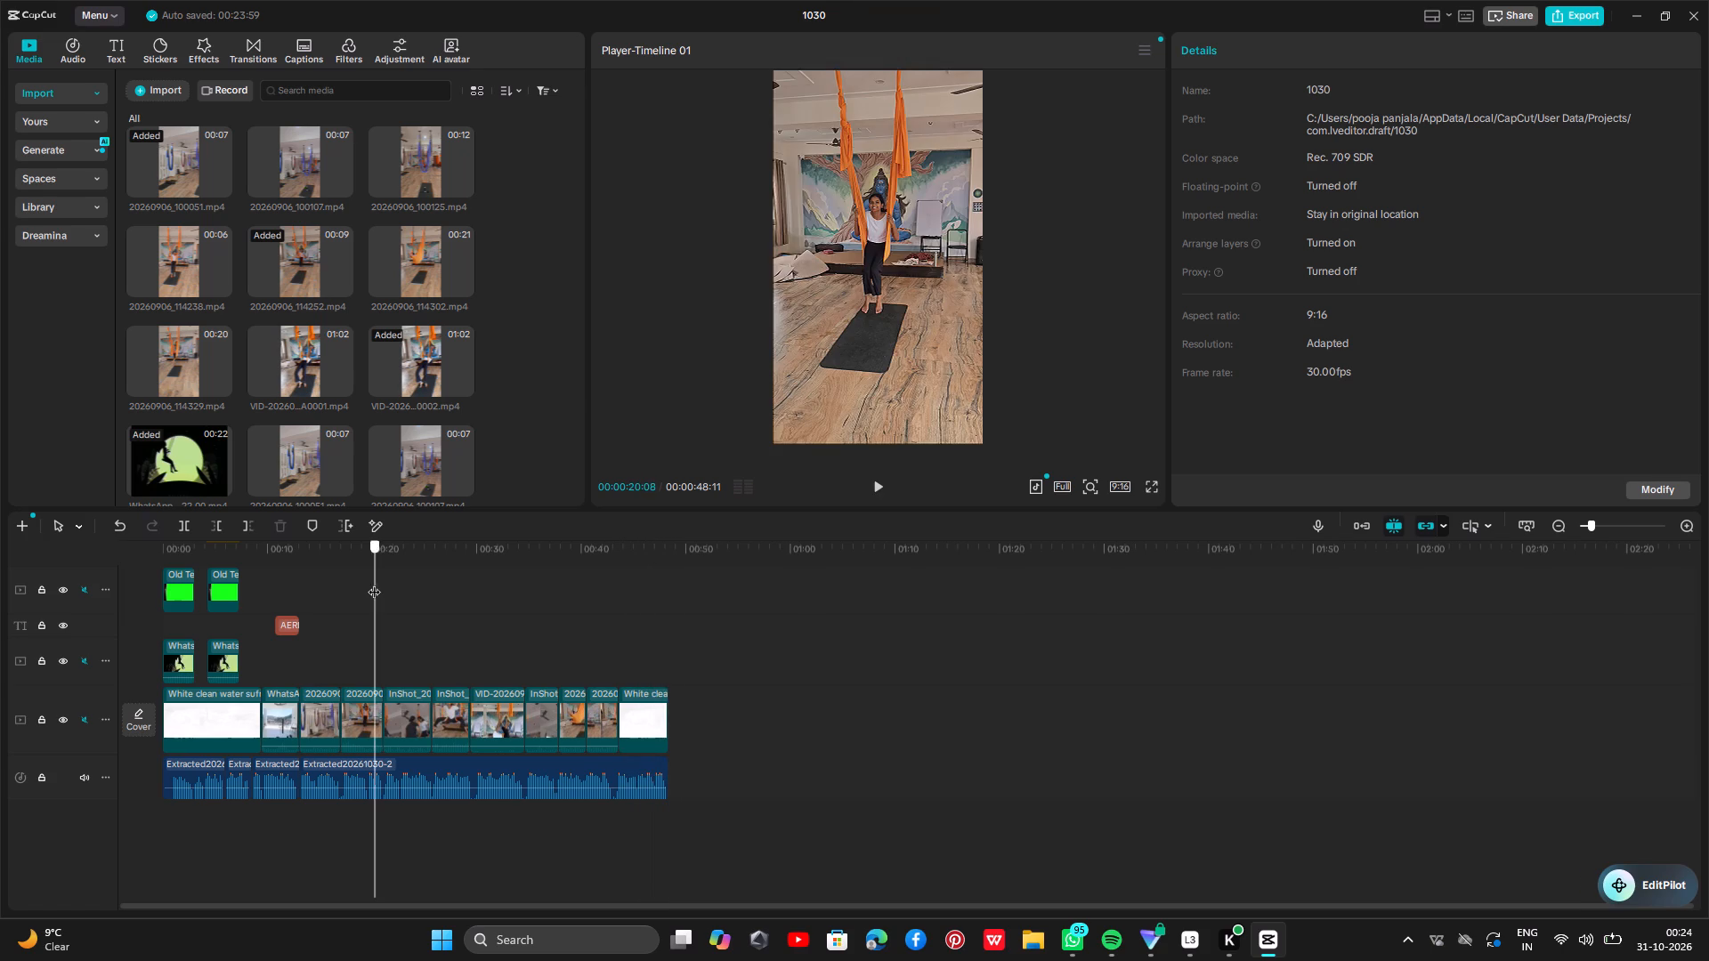
left_click_drag(374, 583, 130, 610)
key("space")
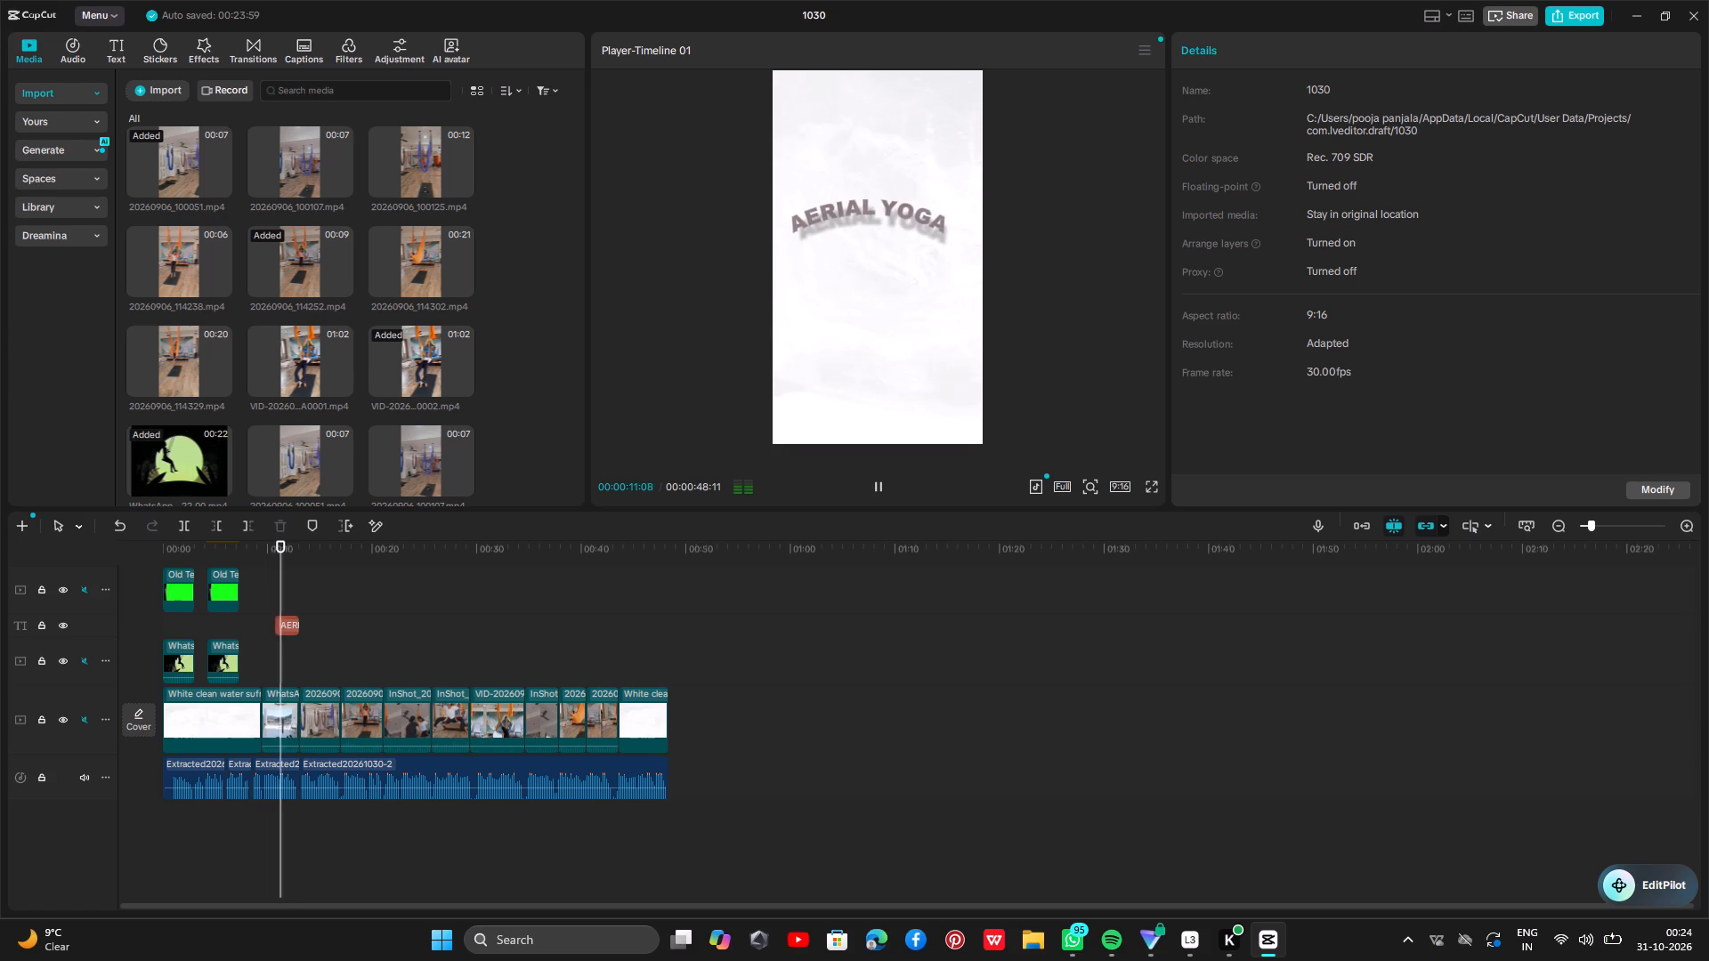
key("space")
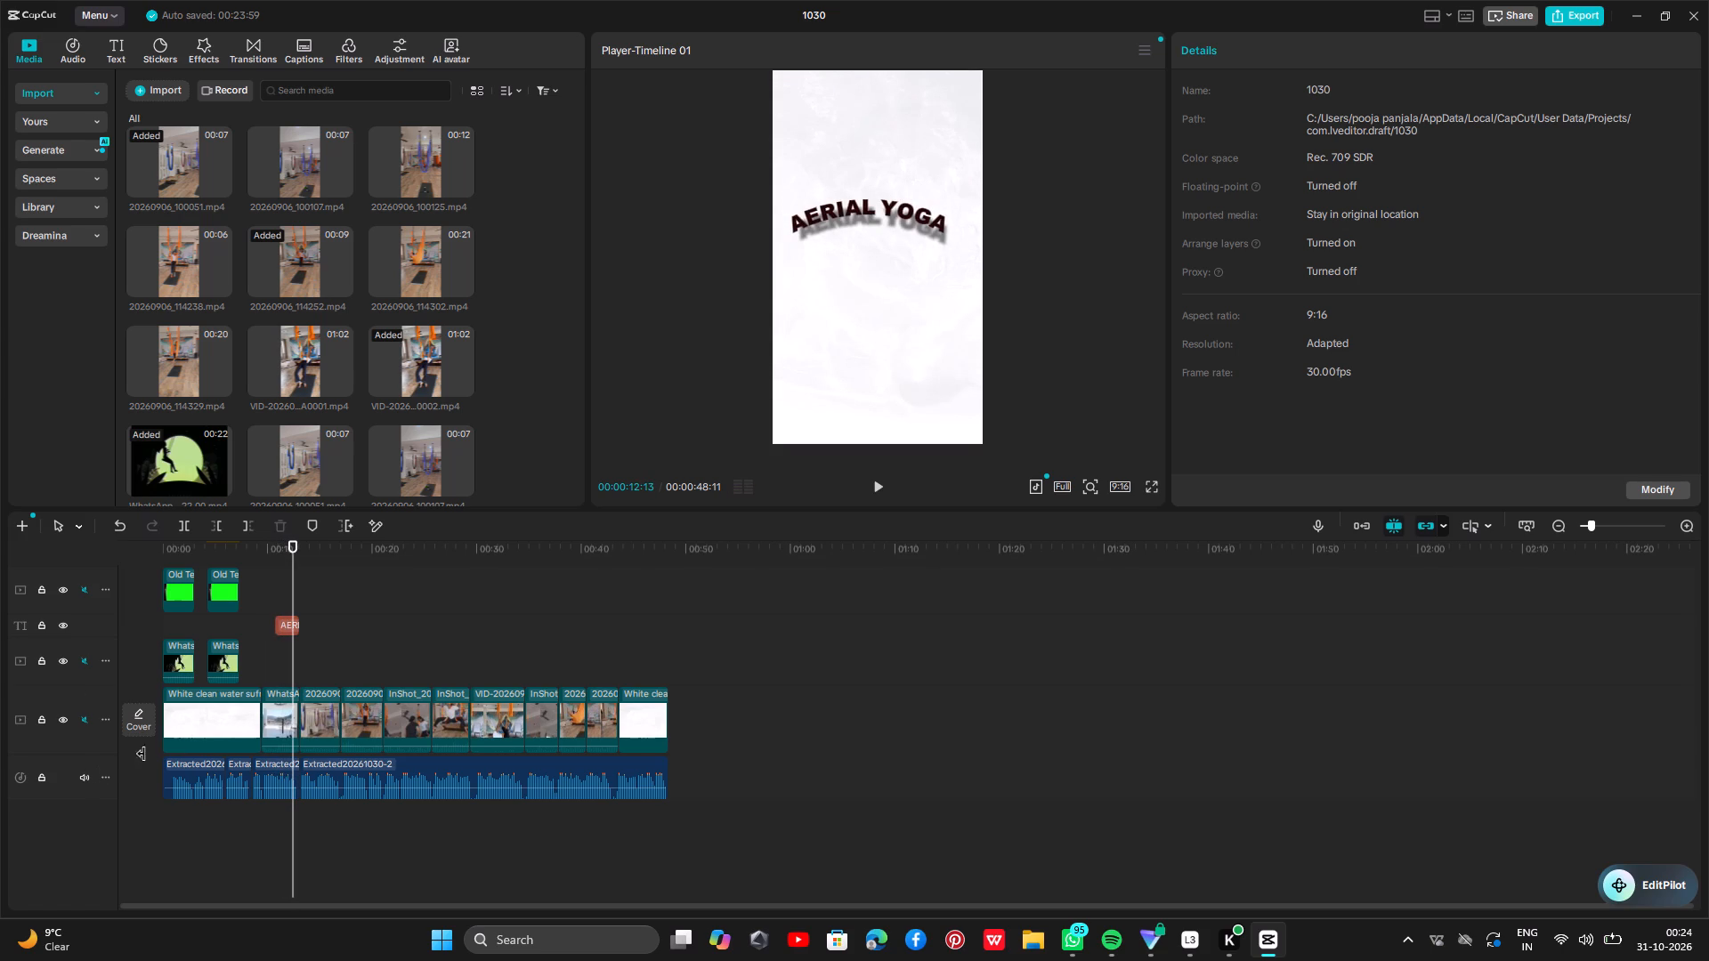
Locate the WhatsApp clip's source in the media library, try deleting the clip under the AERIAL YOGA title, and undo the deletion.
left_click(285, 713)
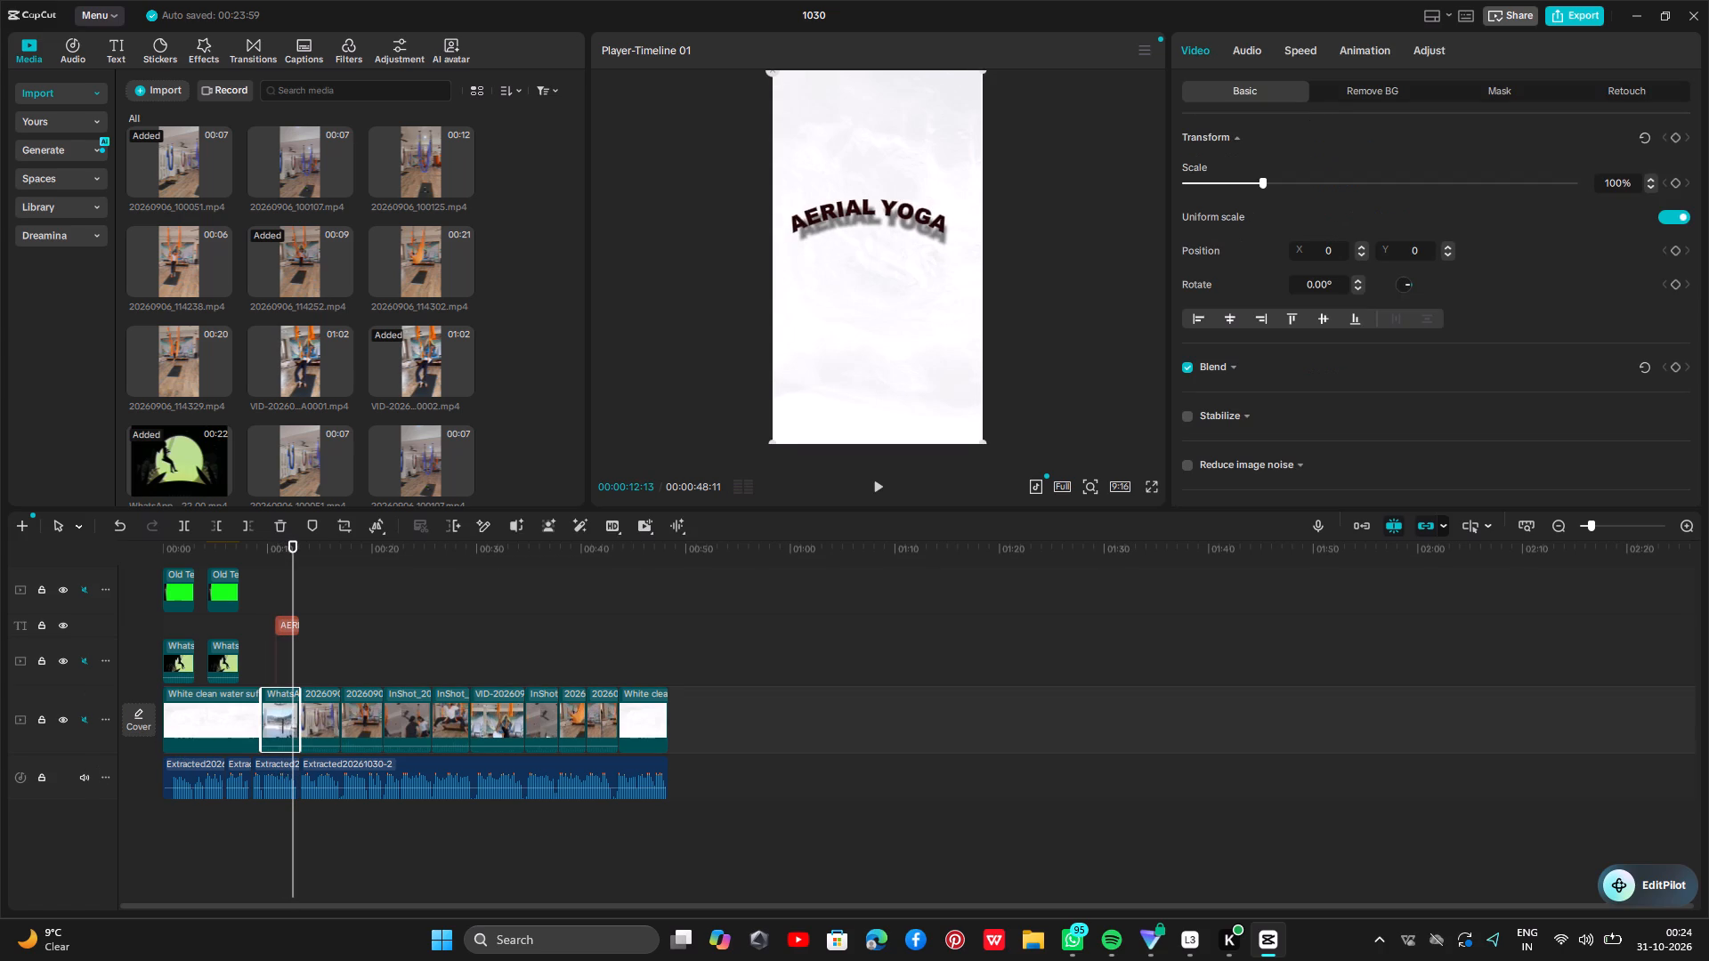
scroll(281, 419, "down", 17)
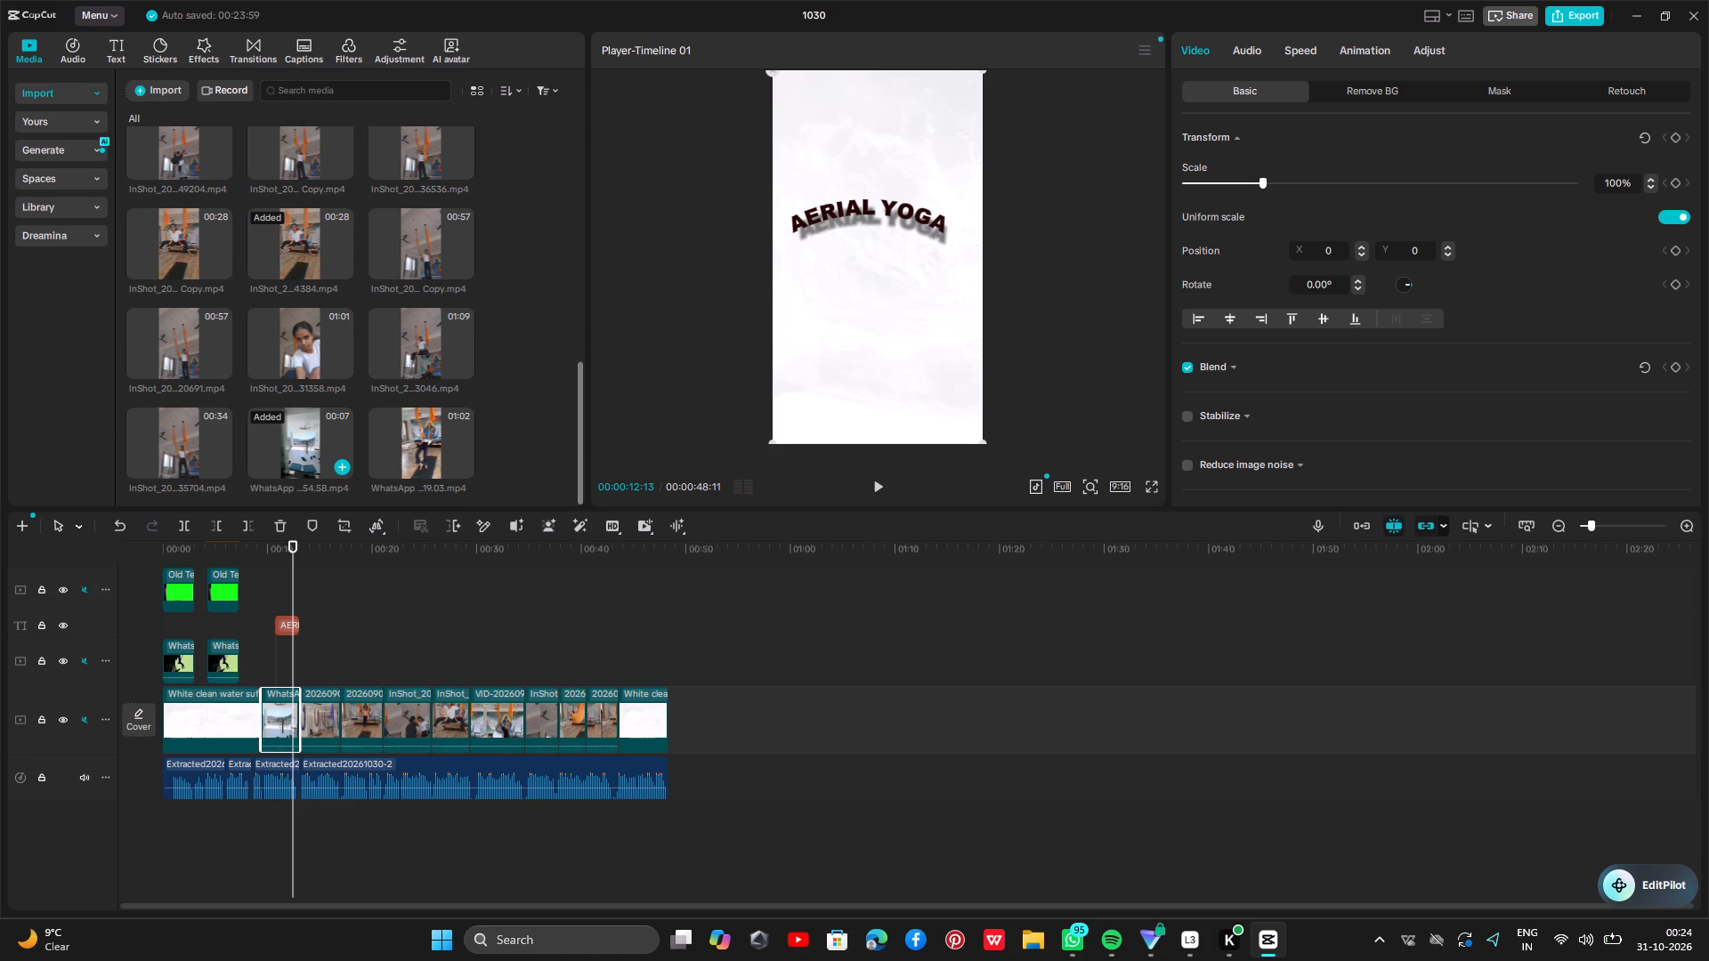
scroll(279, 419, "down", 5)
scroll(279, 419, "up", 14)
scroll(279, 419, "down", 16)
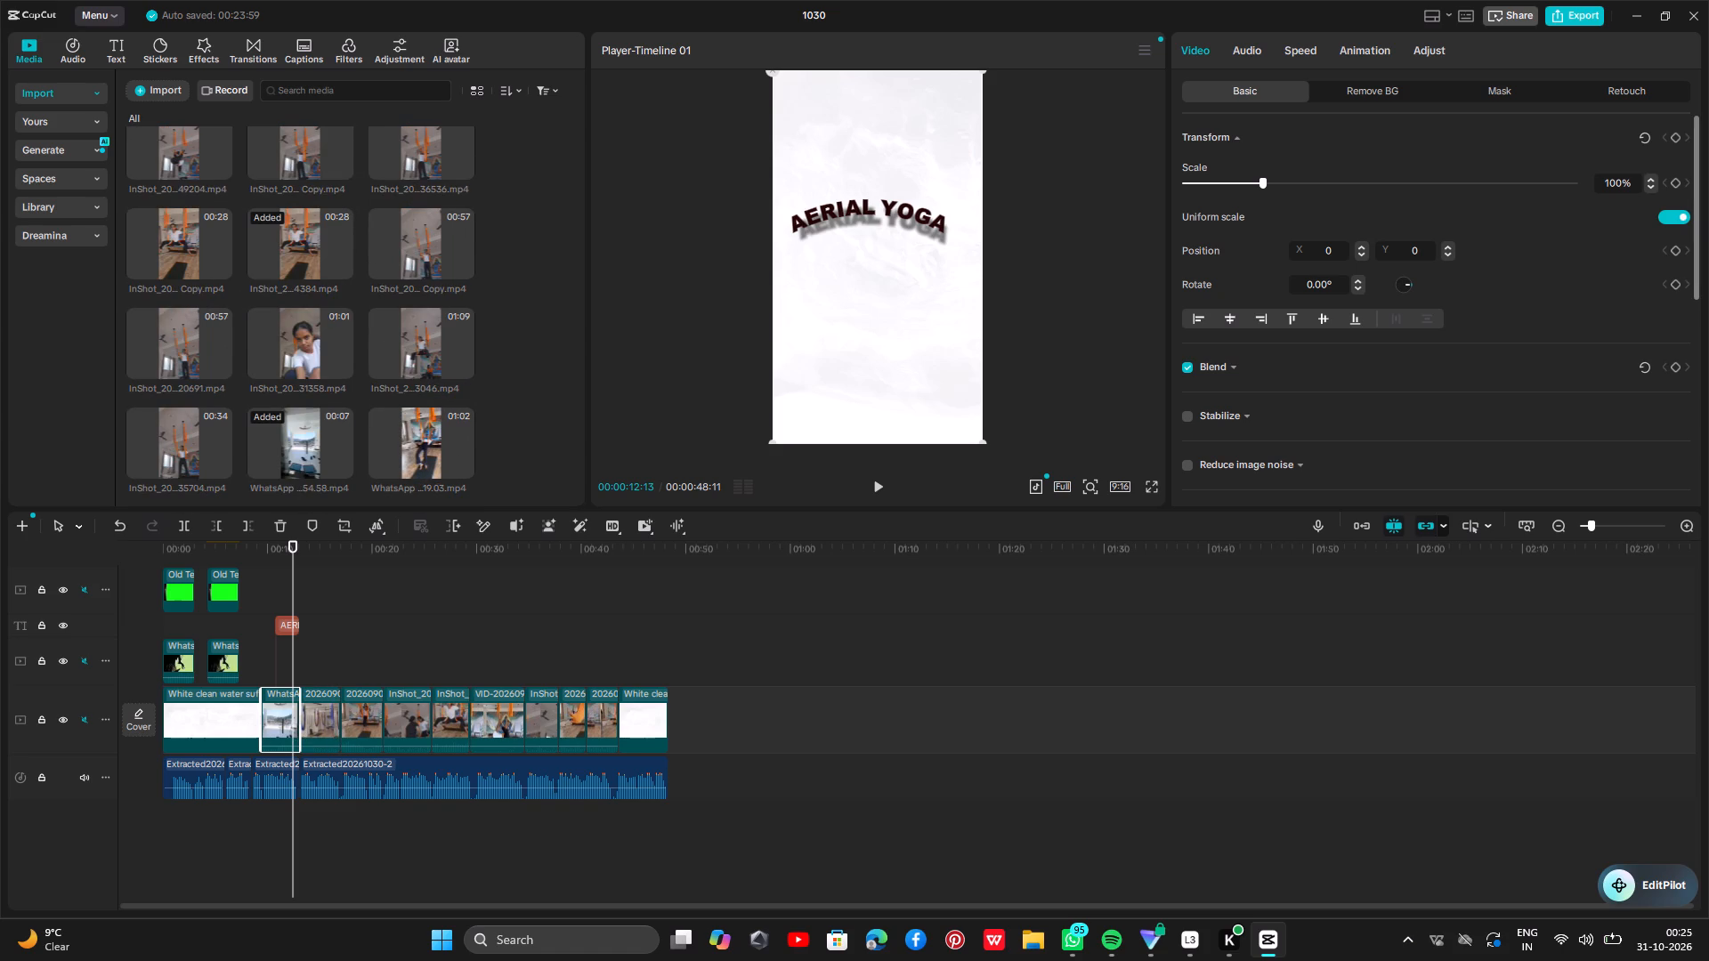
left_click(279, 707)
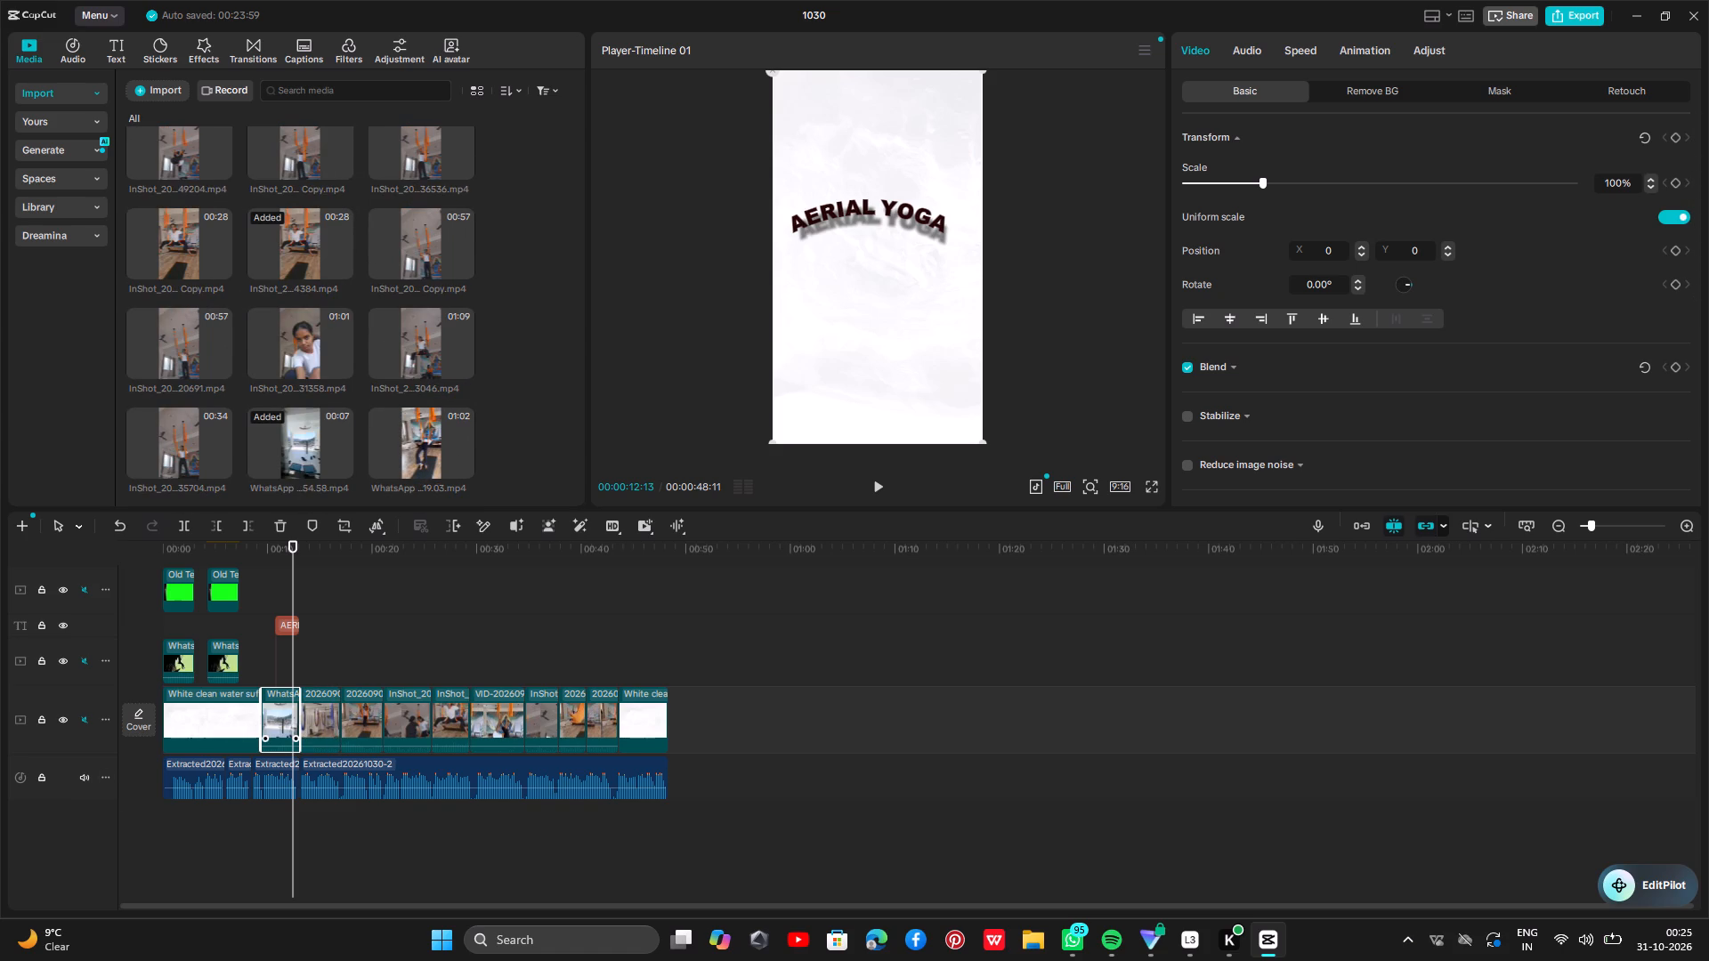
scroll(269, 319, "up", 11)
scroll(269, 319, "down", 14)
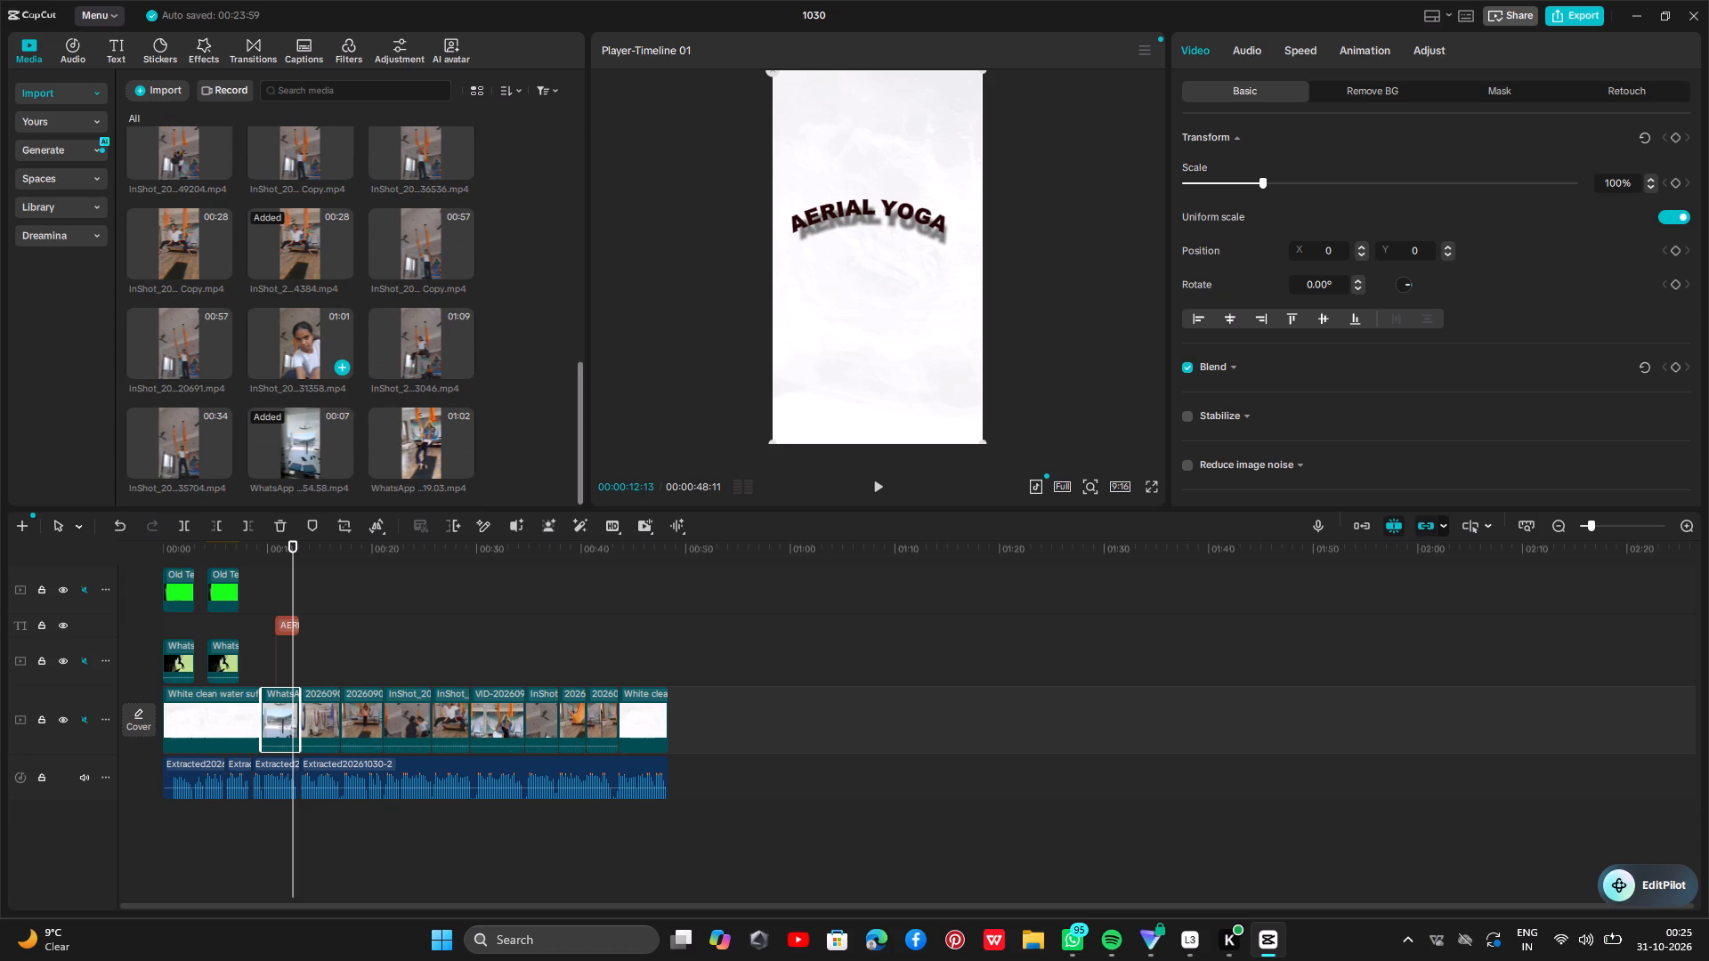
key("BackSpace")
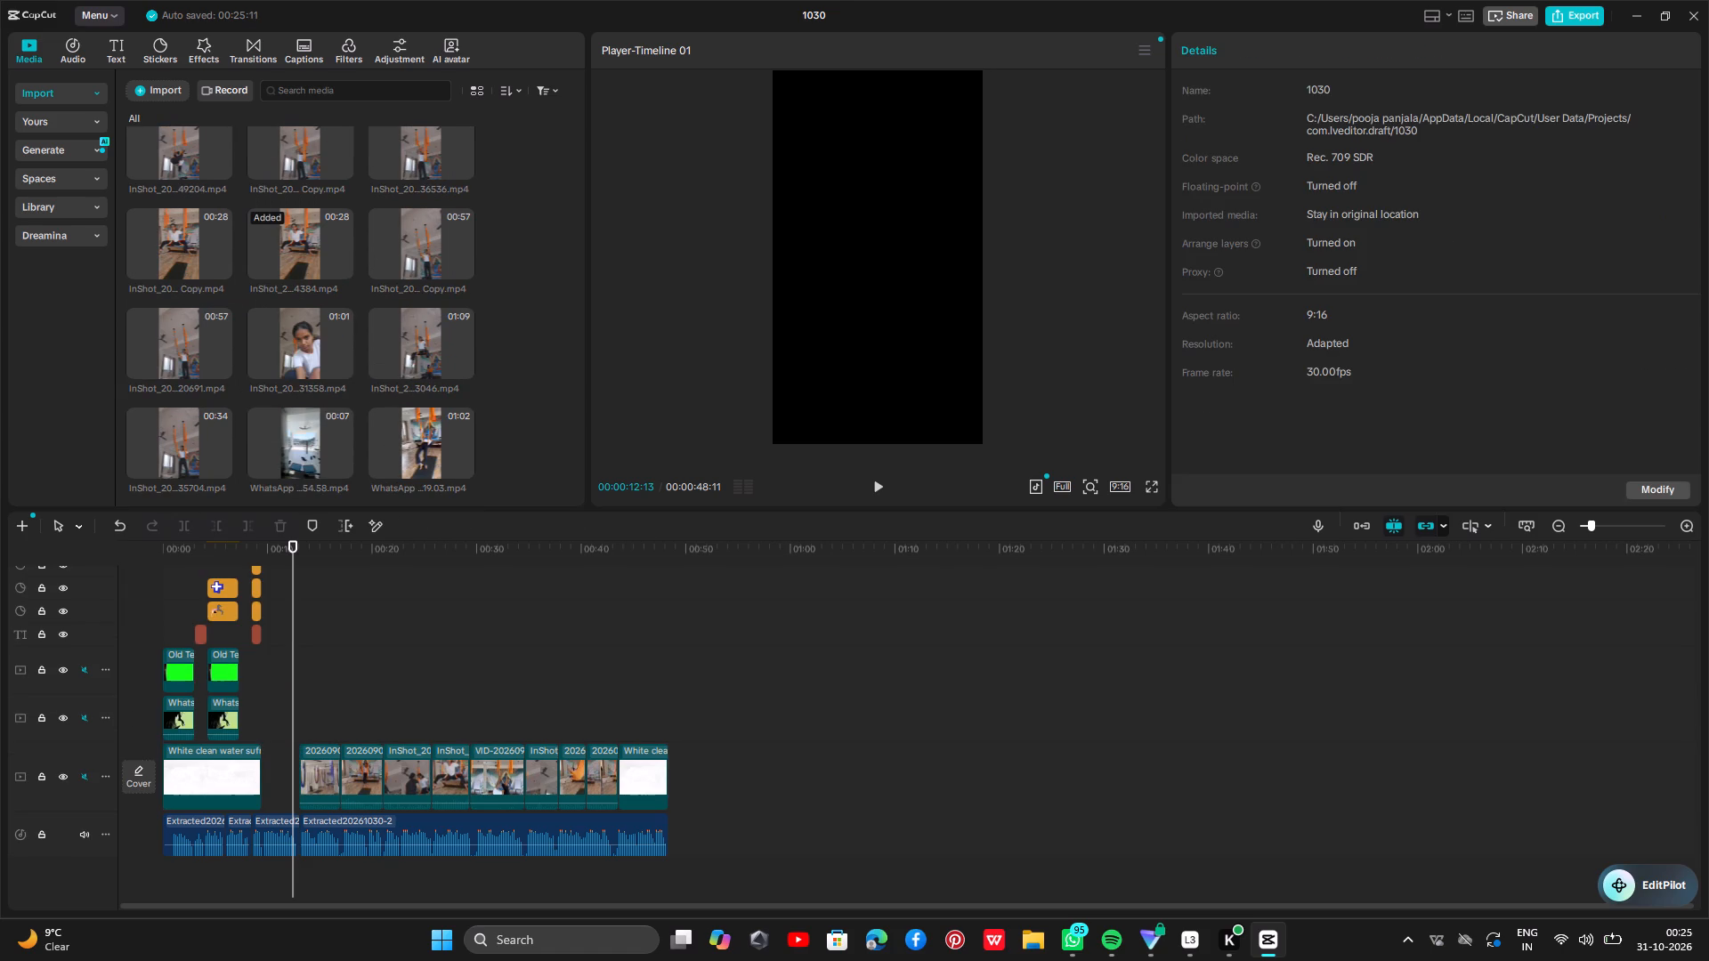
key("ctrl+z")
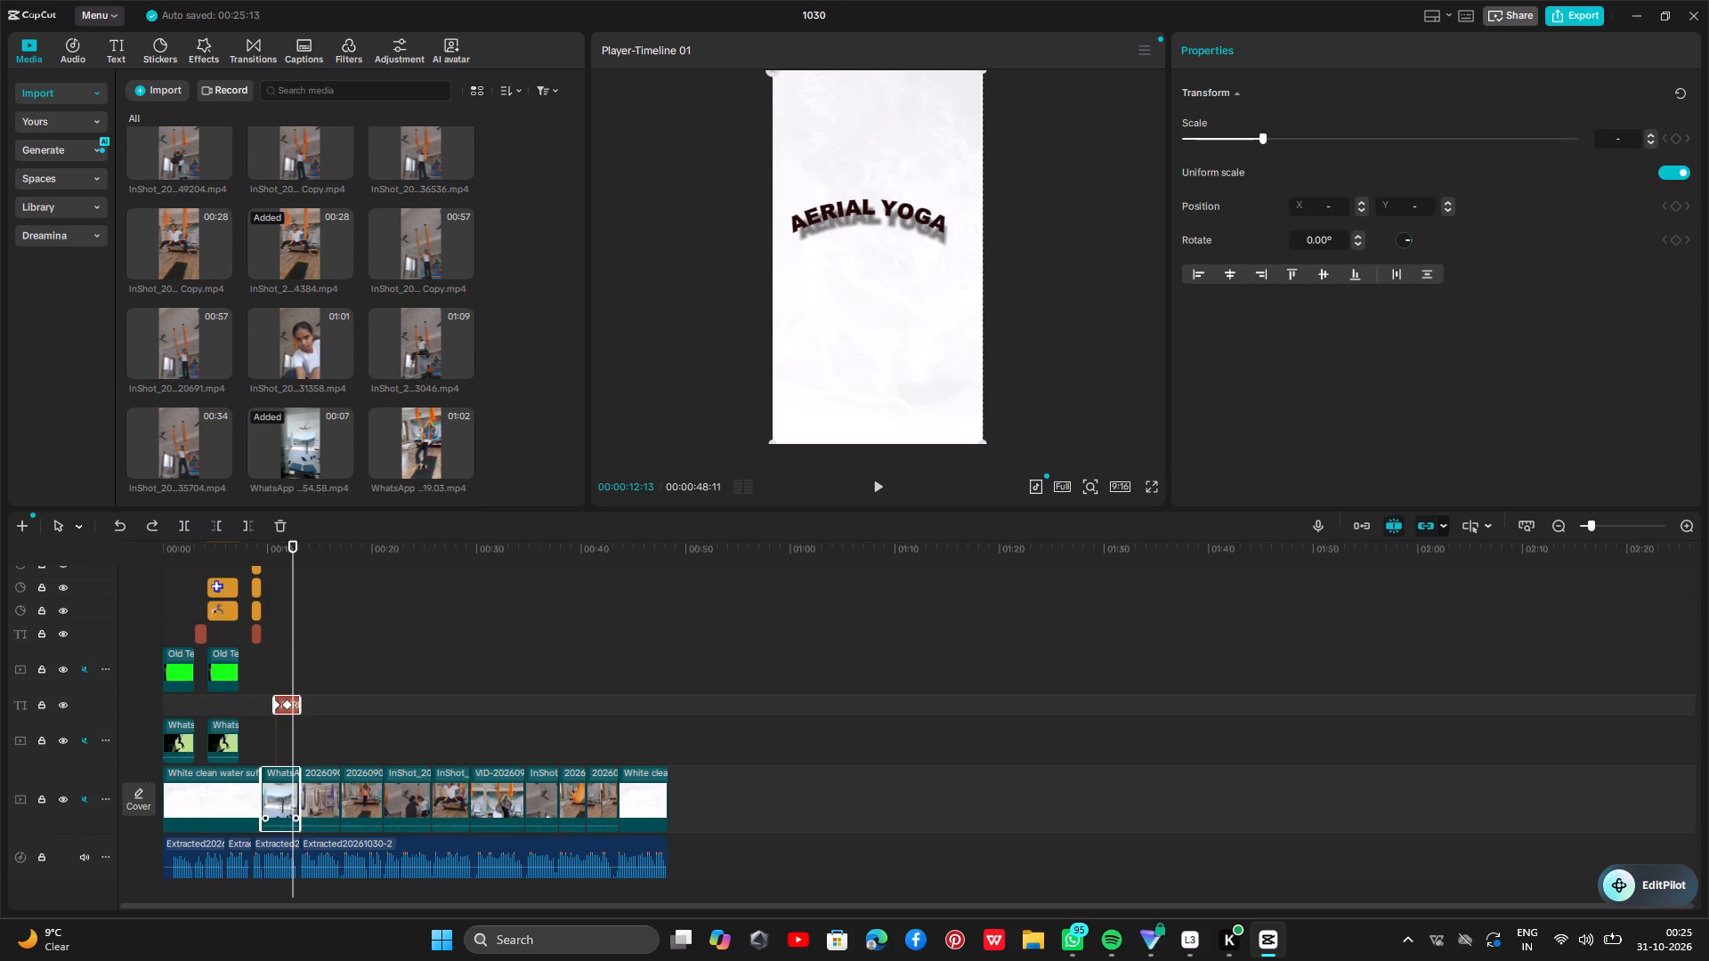
Lock the AERIAL YOGA title's text track and delete the WhatsApp clip beneath it from the main track.
left_click(284, 800)
left_click(284, 800)
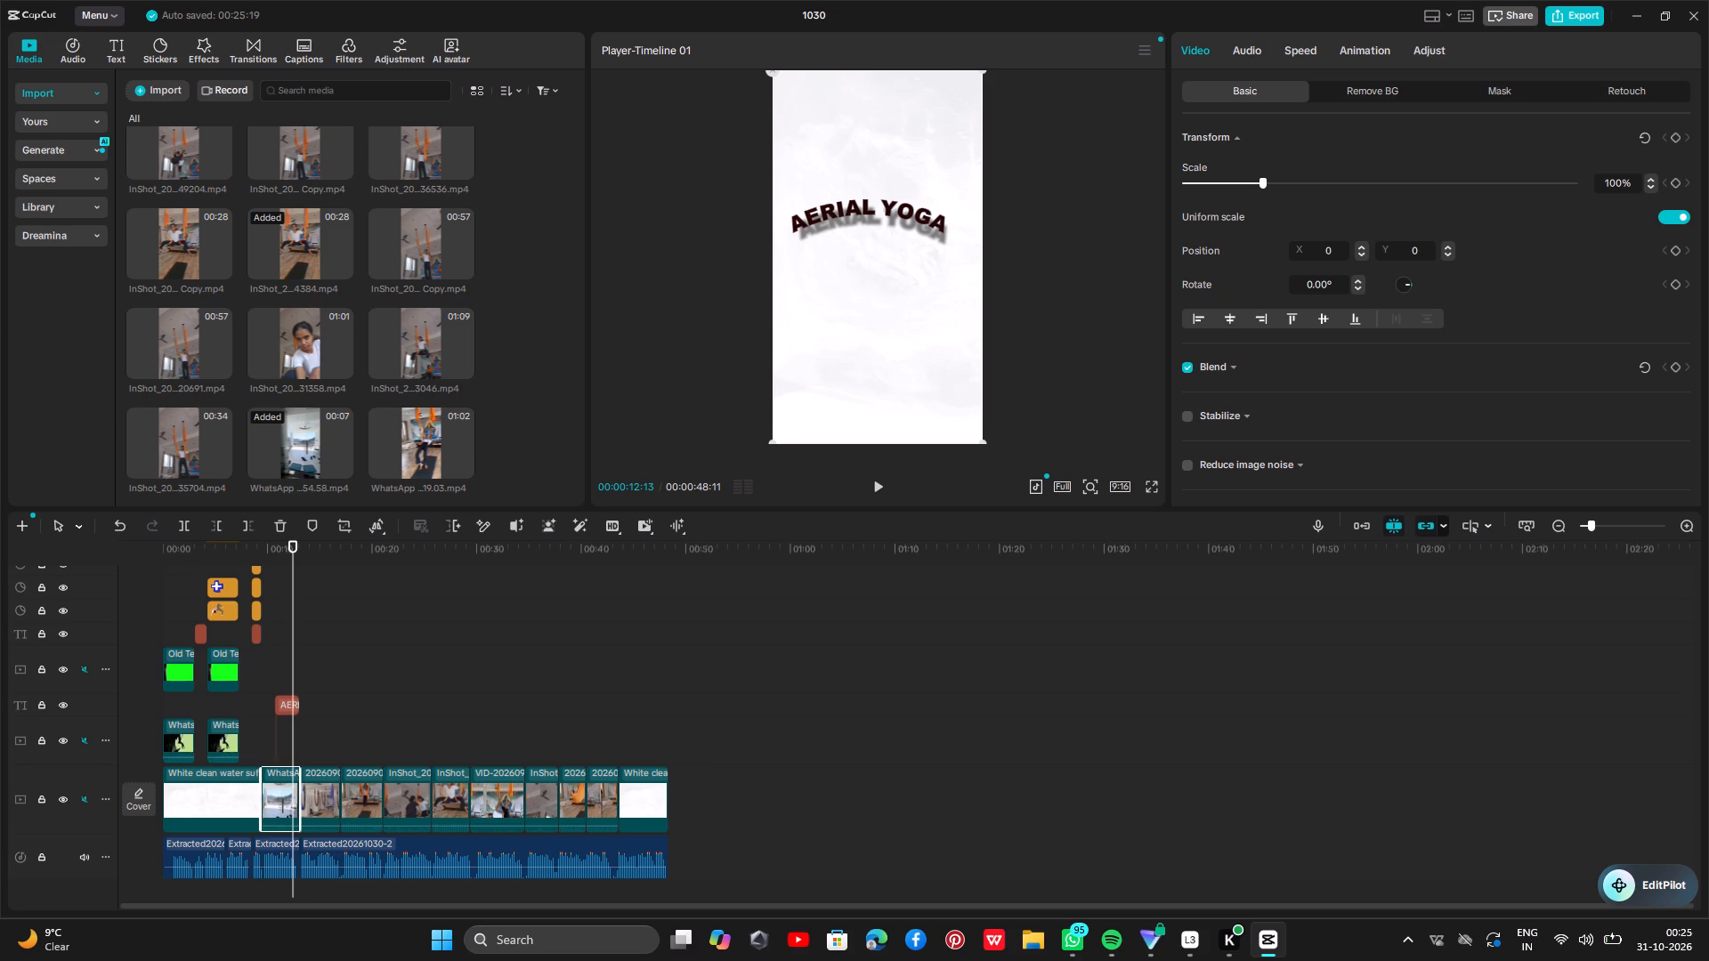
left_click(42, 704)
left_click(273, 809)
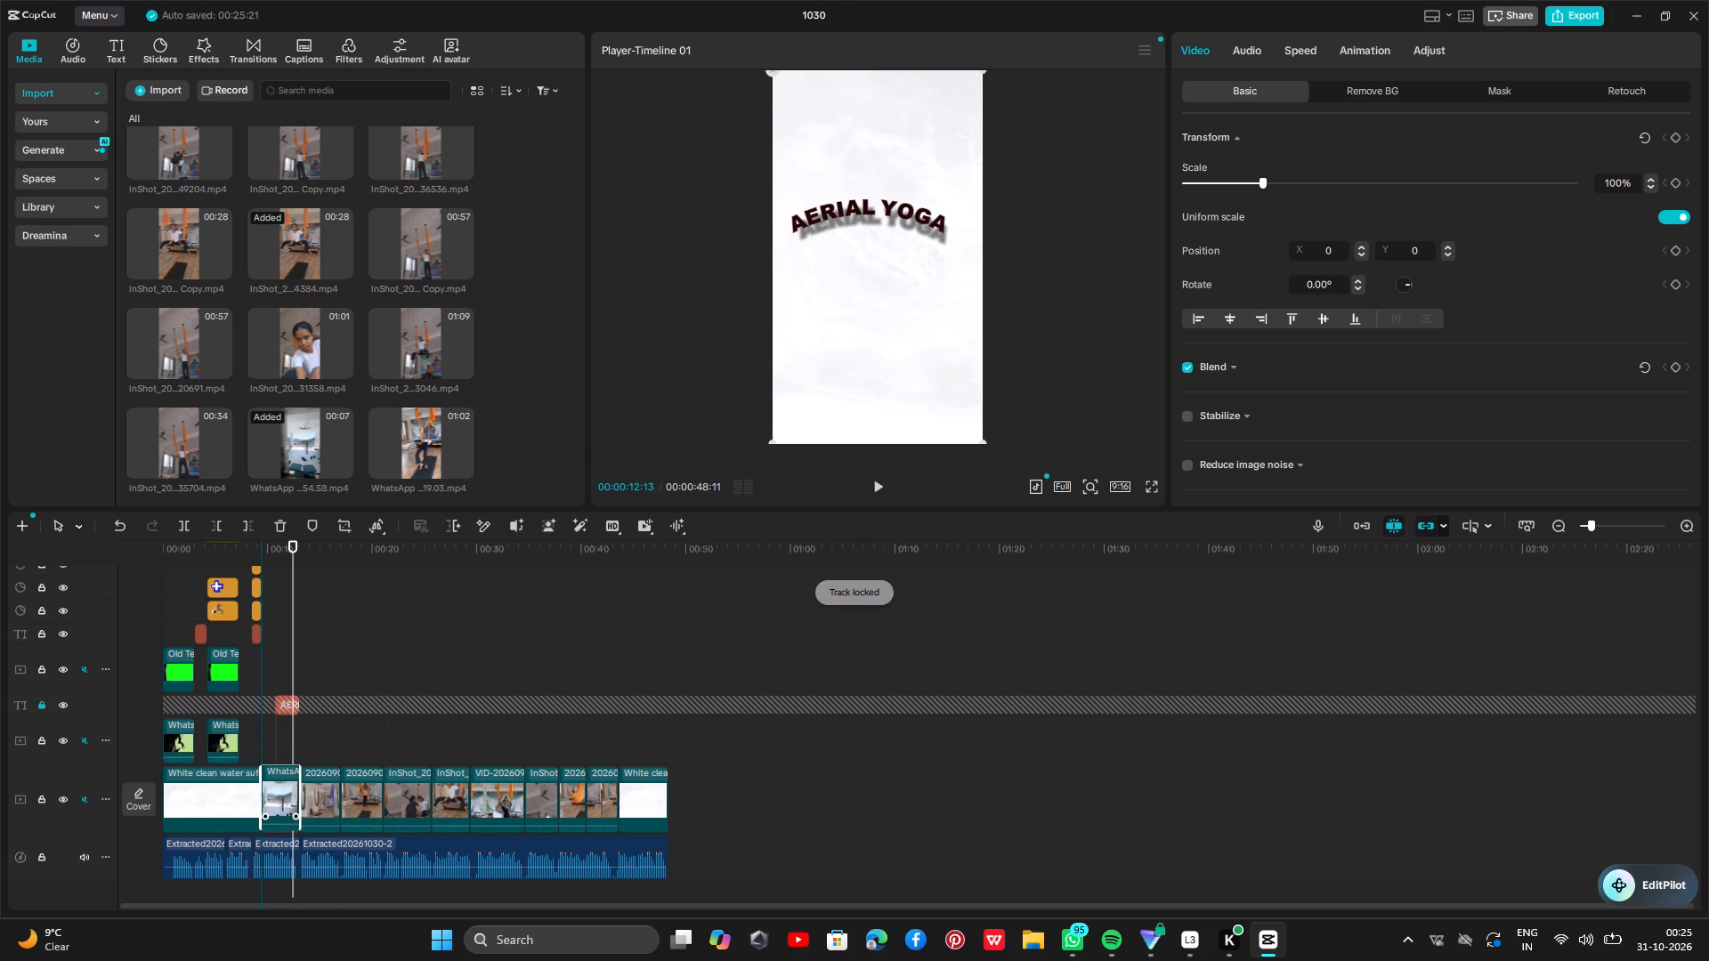
left_click(279, 808)
key("BackSpace")
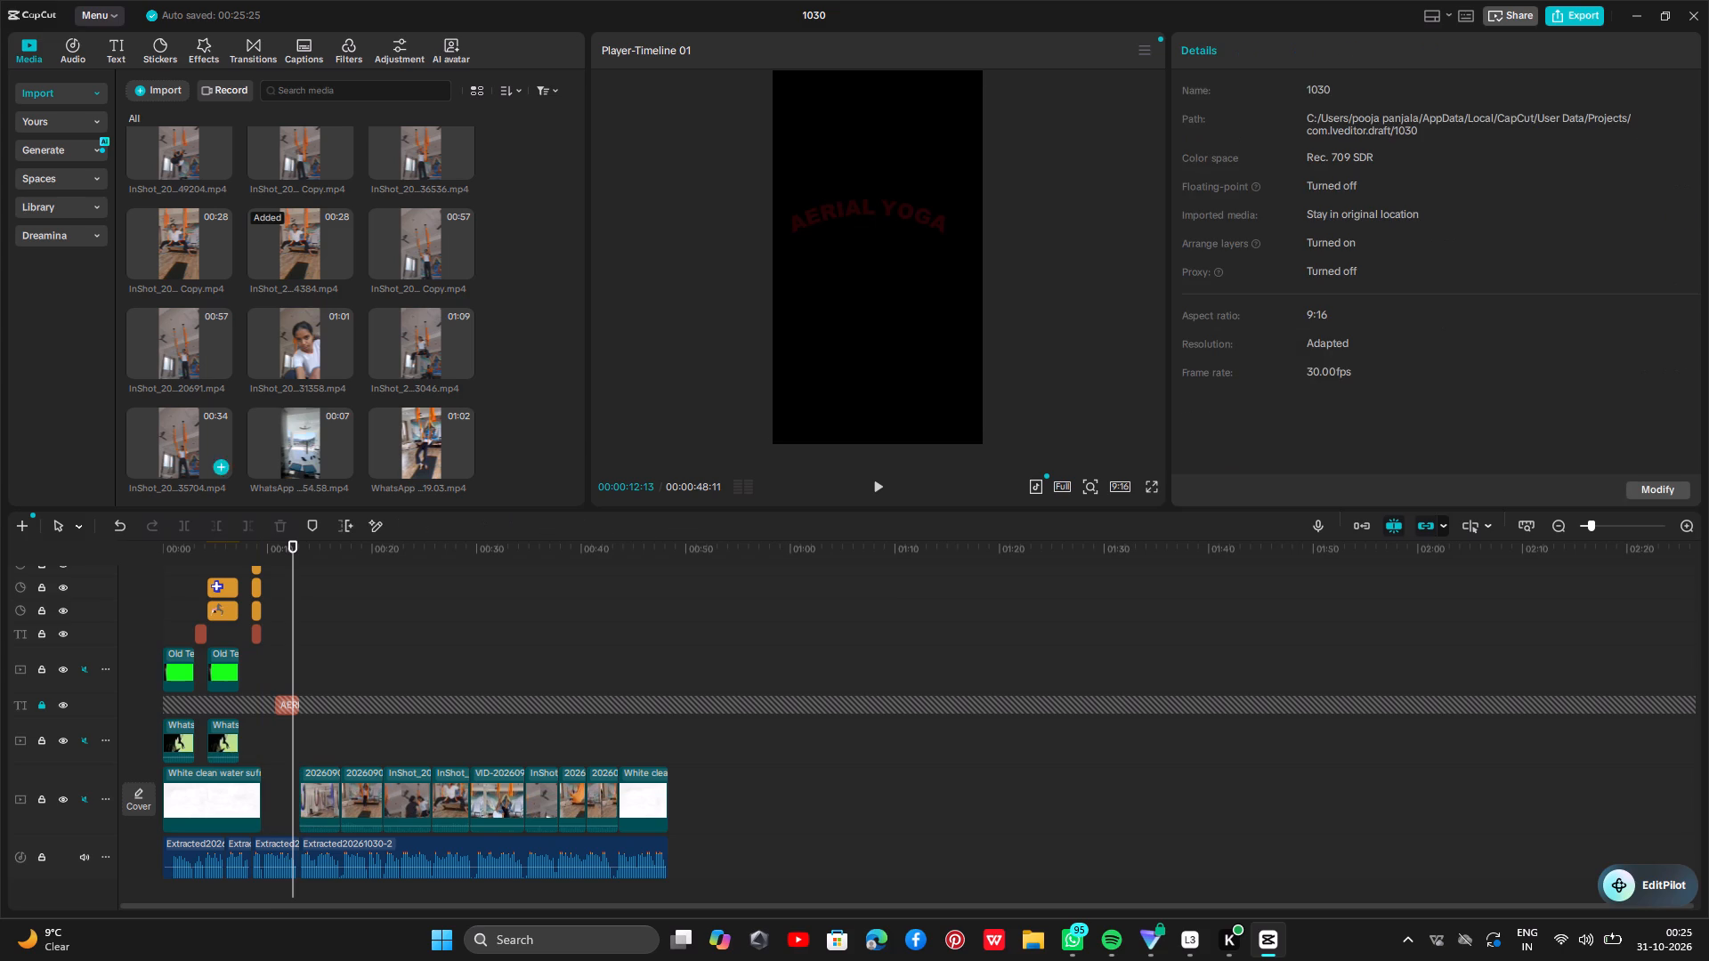
Import WhatsApp Video 2026-10-30 at 23.54.58 from the device's 2026-44 transfers folder.
left_click(163, 85)
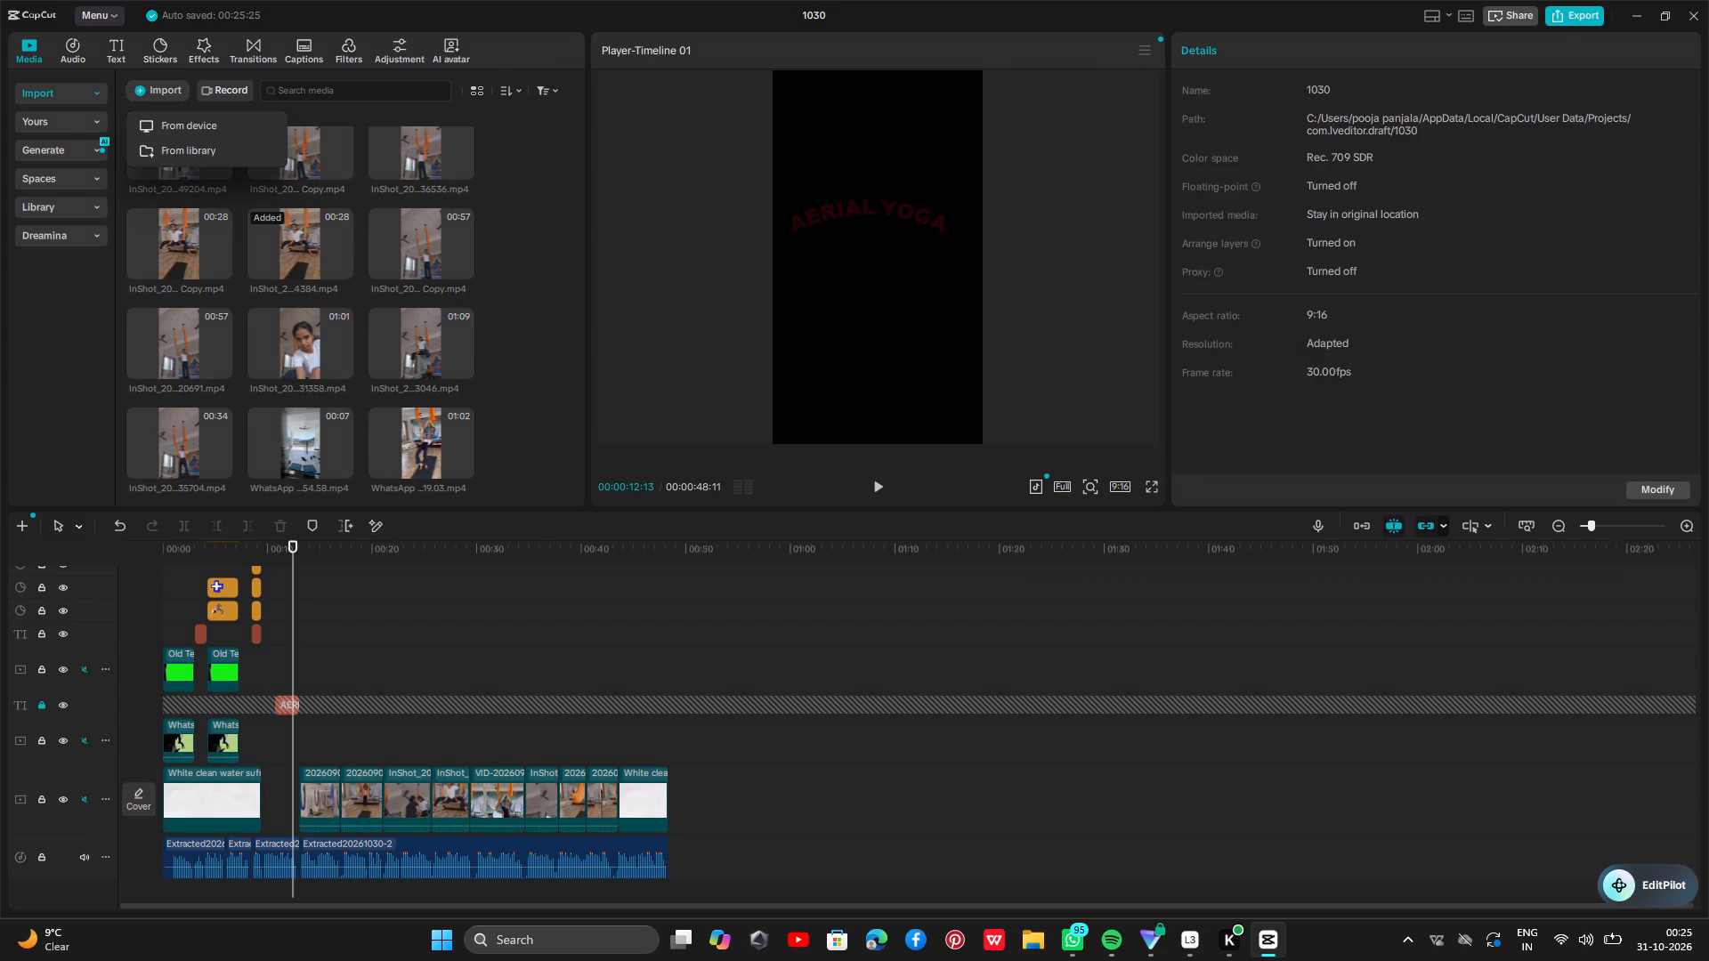
left_click(178, 122)
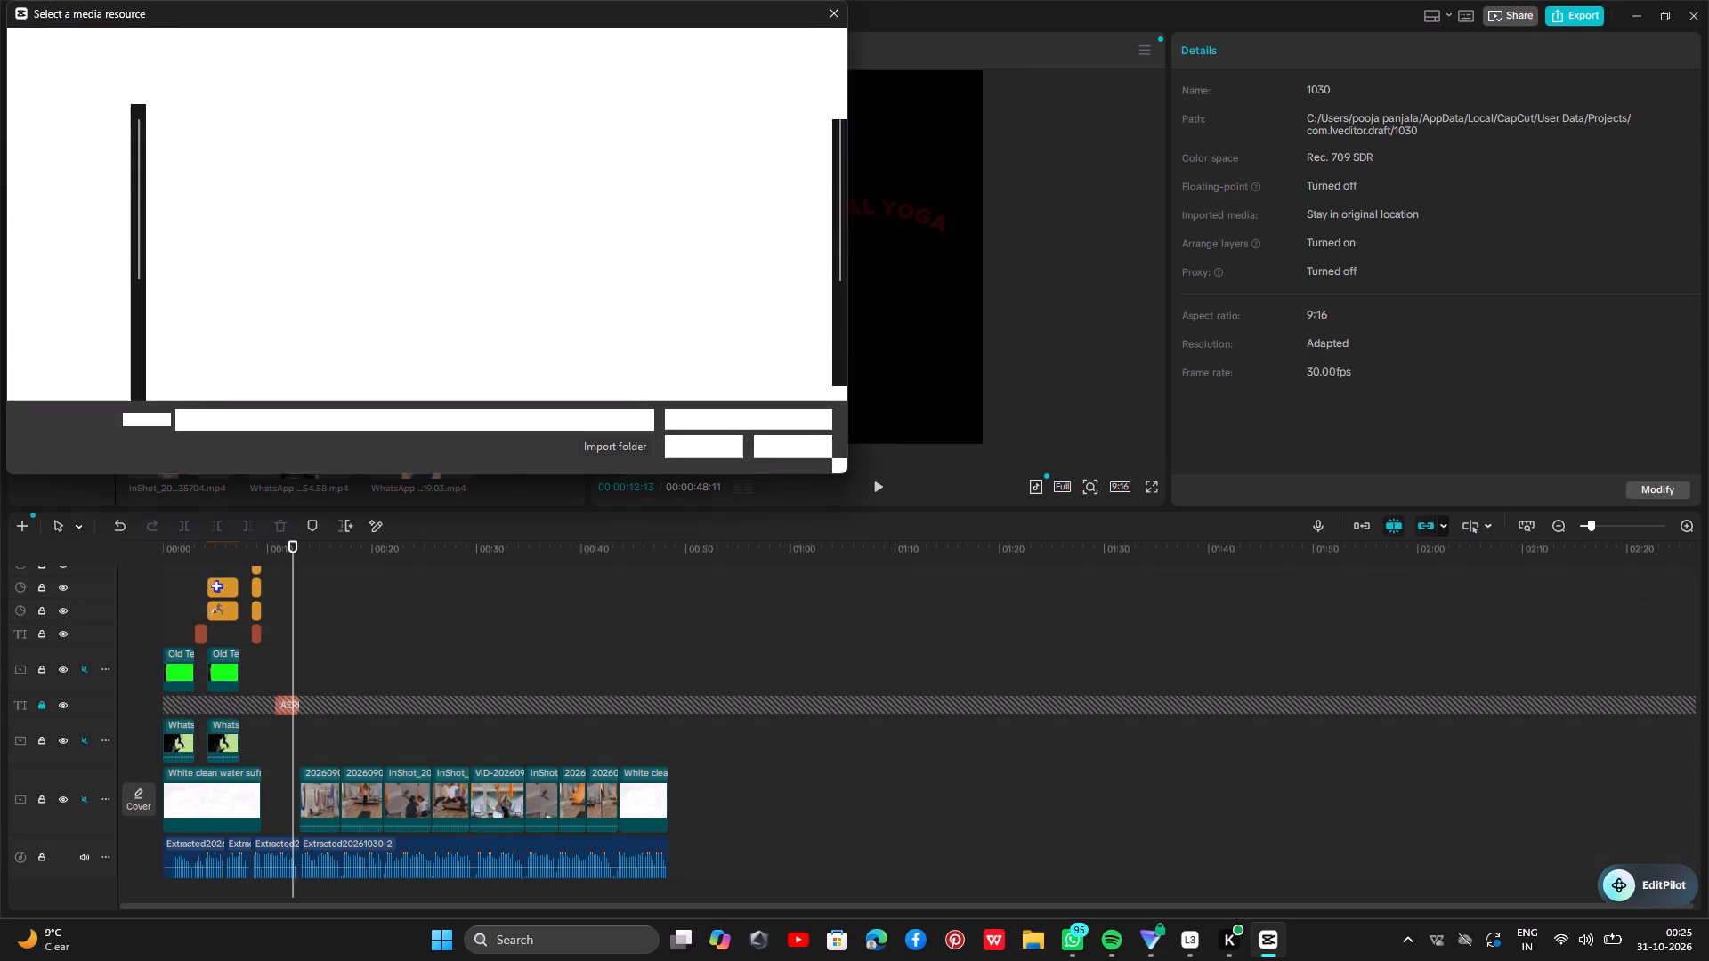
scroll(413, 315, "down", 8)
left_click(413, 315)
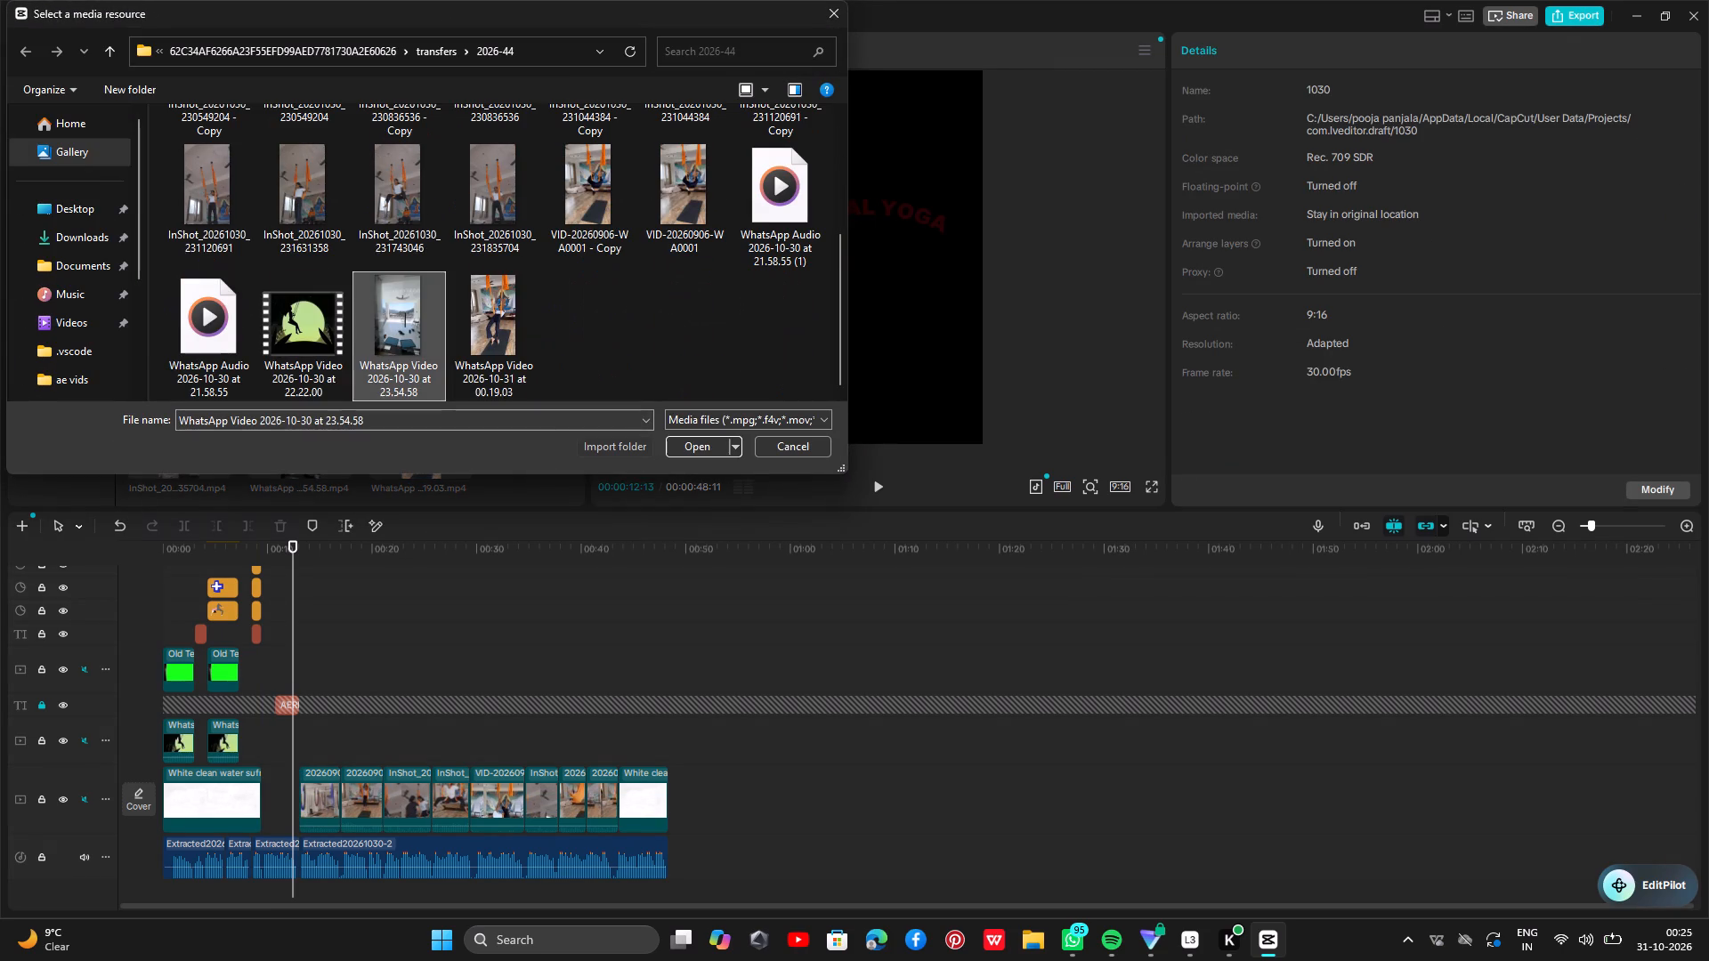
left_click(705, 453)
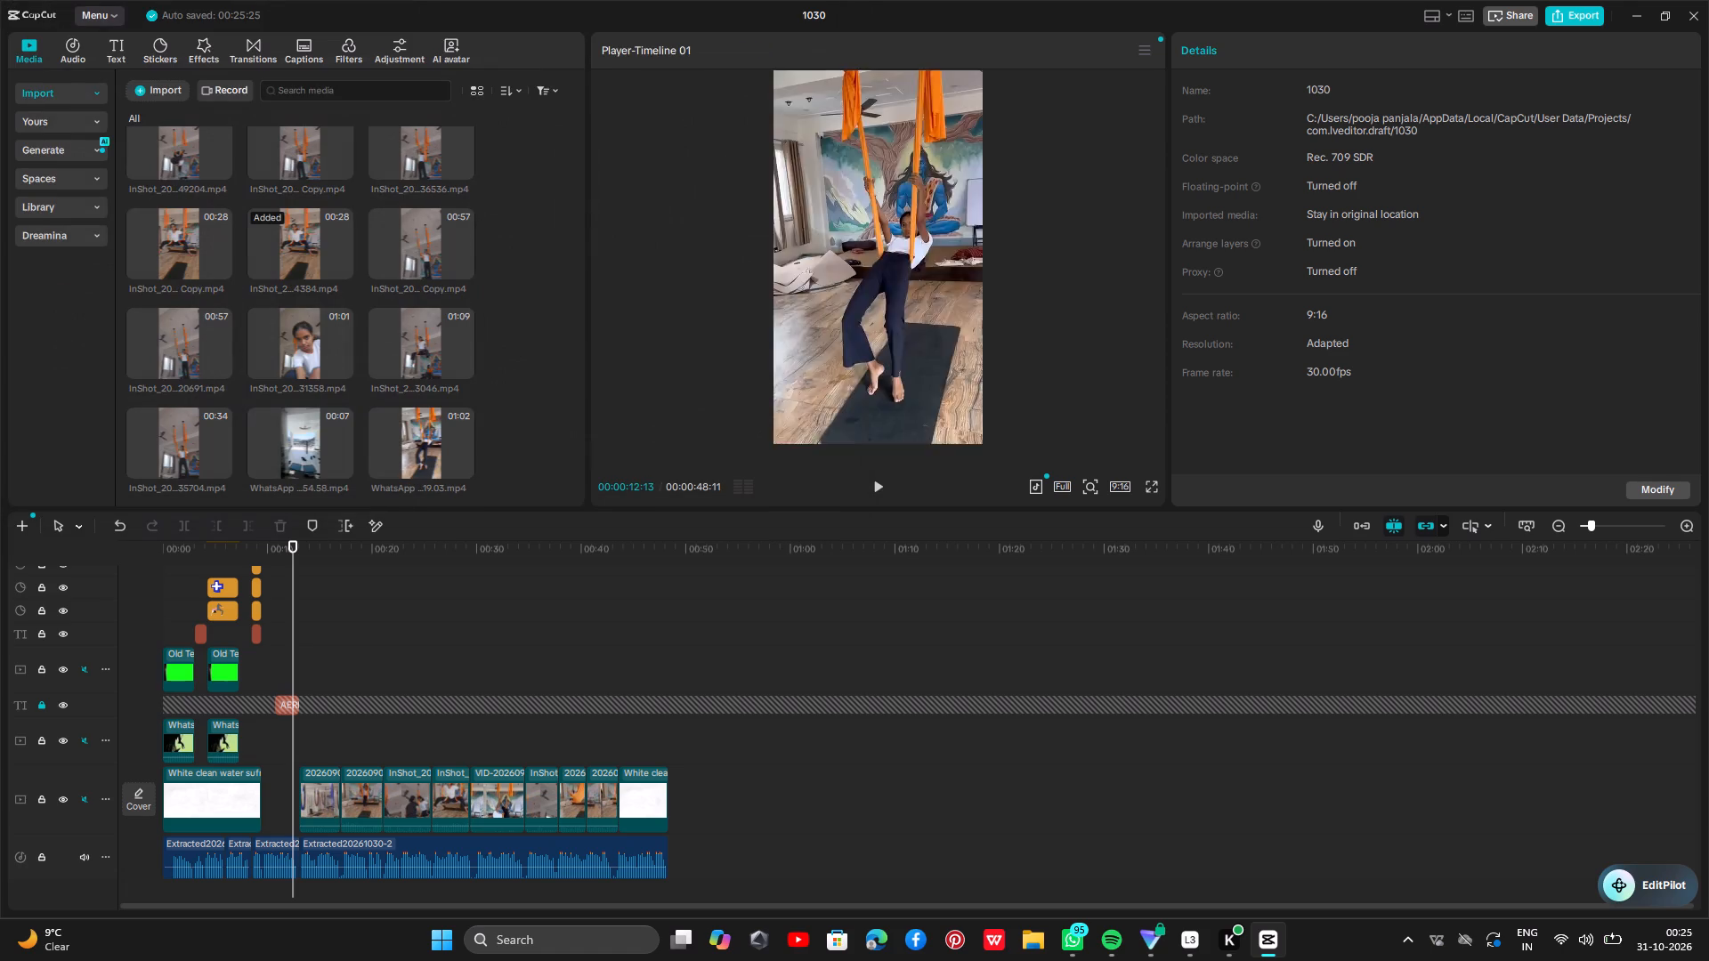
Place the WhatsApp video ending in 54.58 on the overlay track above the main-track gap, starting where the white background clip ends.
scroll(400, 396, "down", 6)
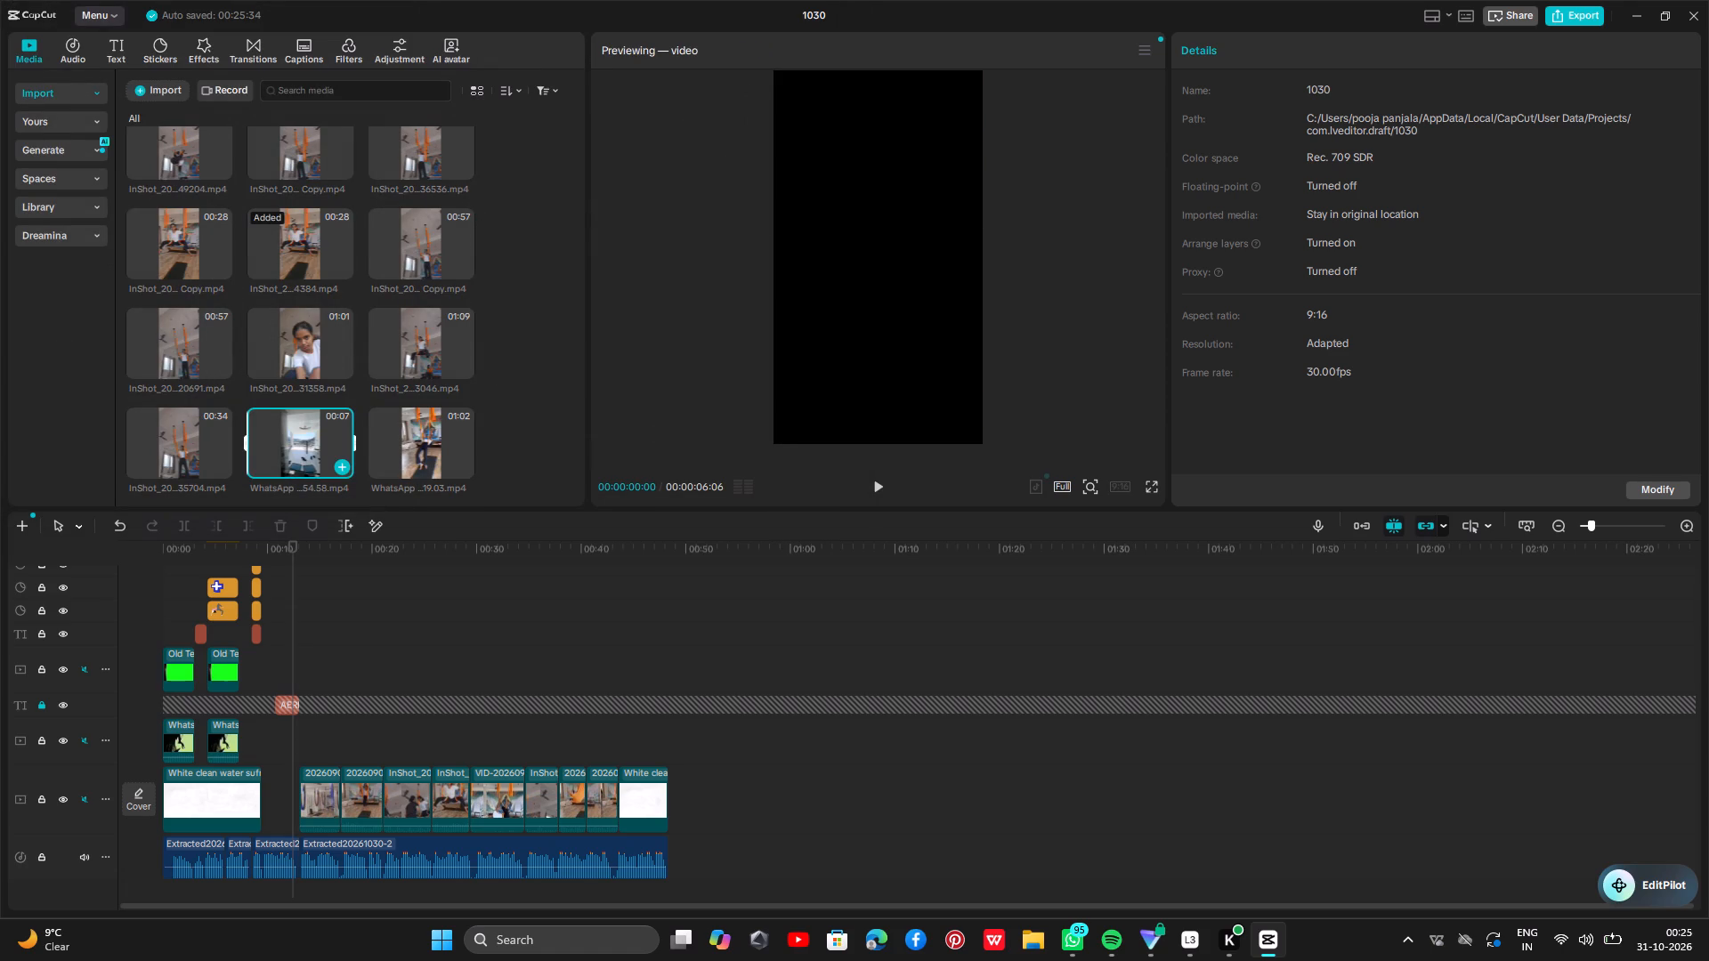
left_click_drag(318, 432, 261, 755)
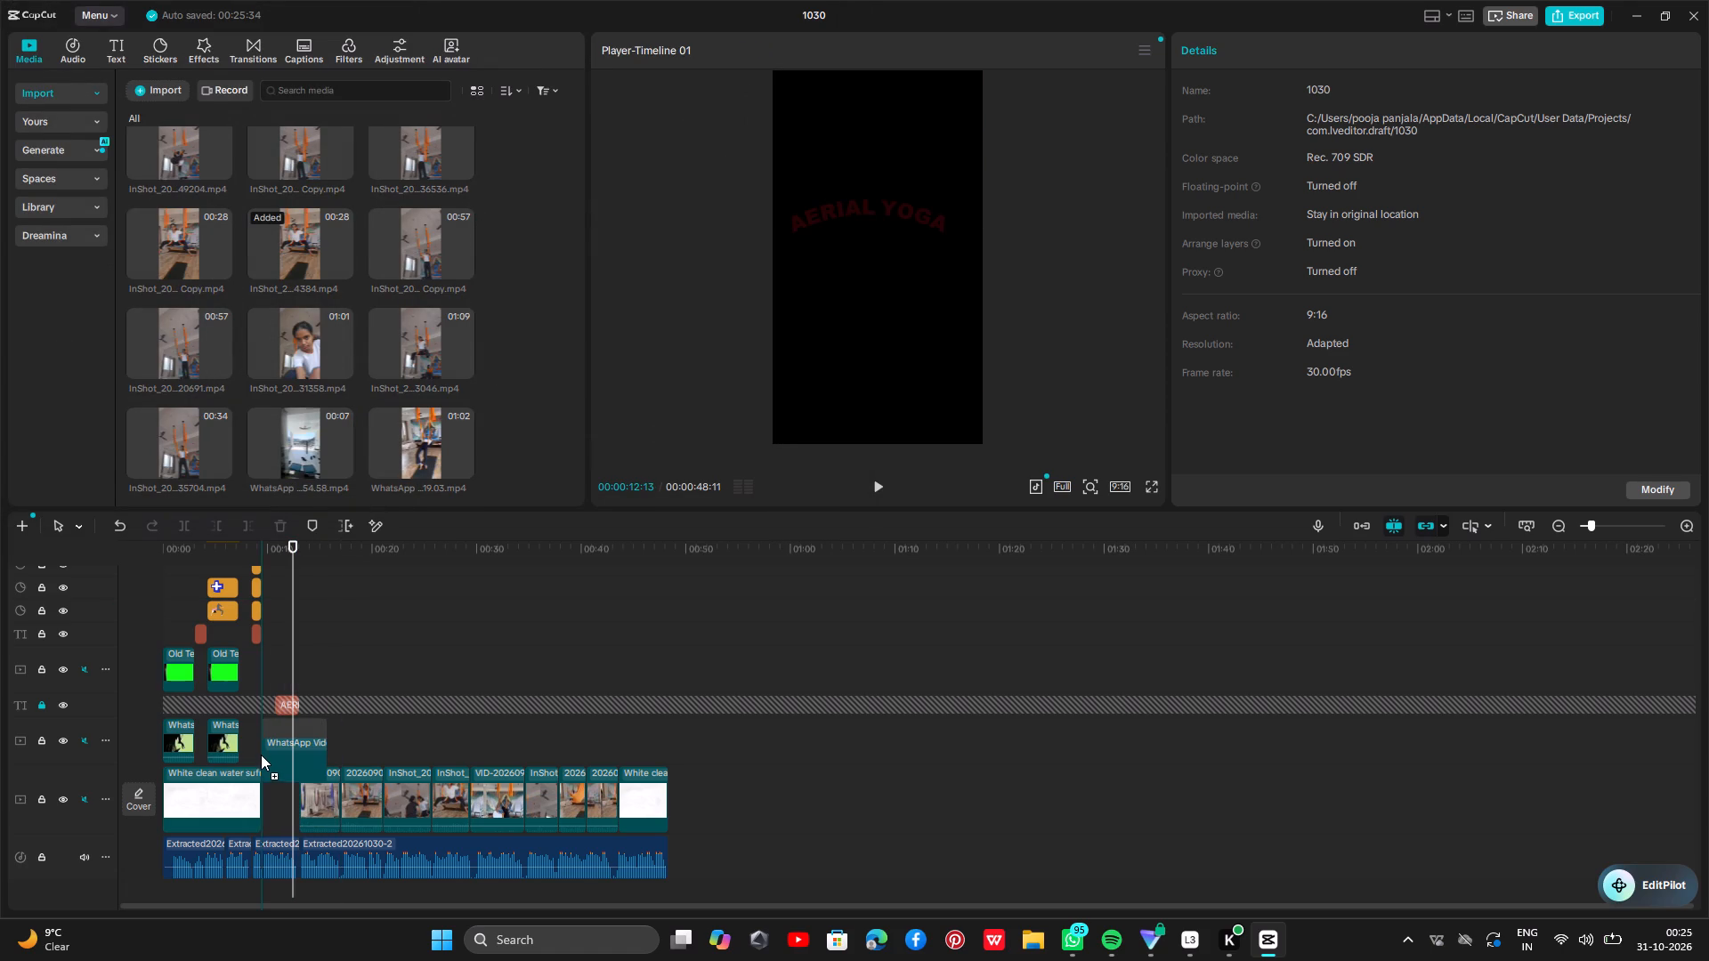
left_click_drag(261, 755, 263, 742)
Scrub through the newly placed WhatsApp clip and return the playhead to its start at 00:00:09:14.
left_click_drag(295, 623, 273, 630)
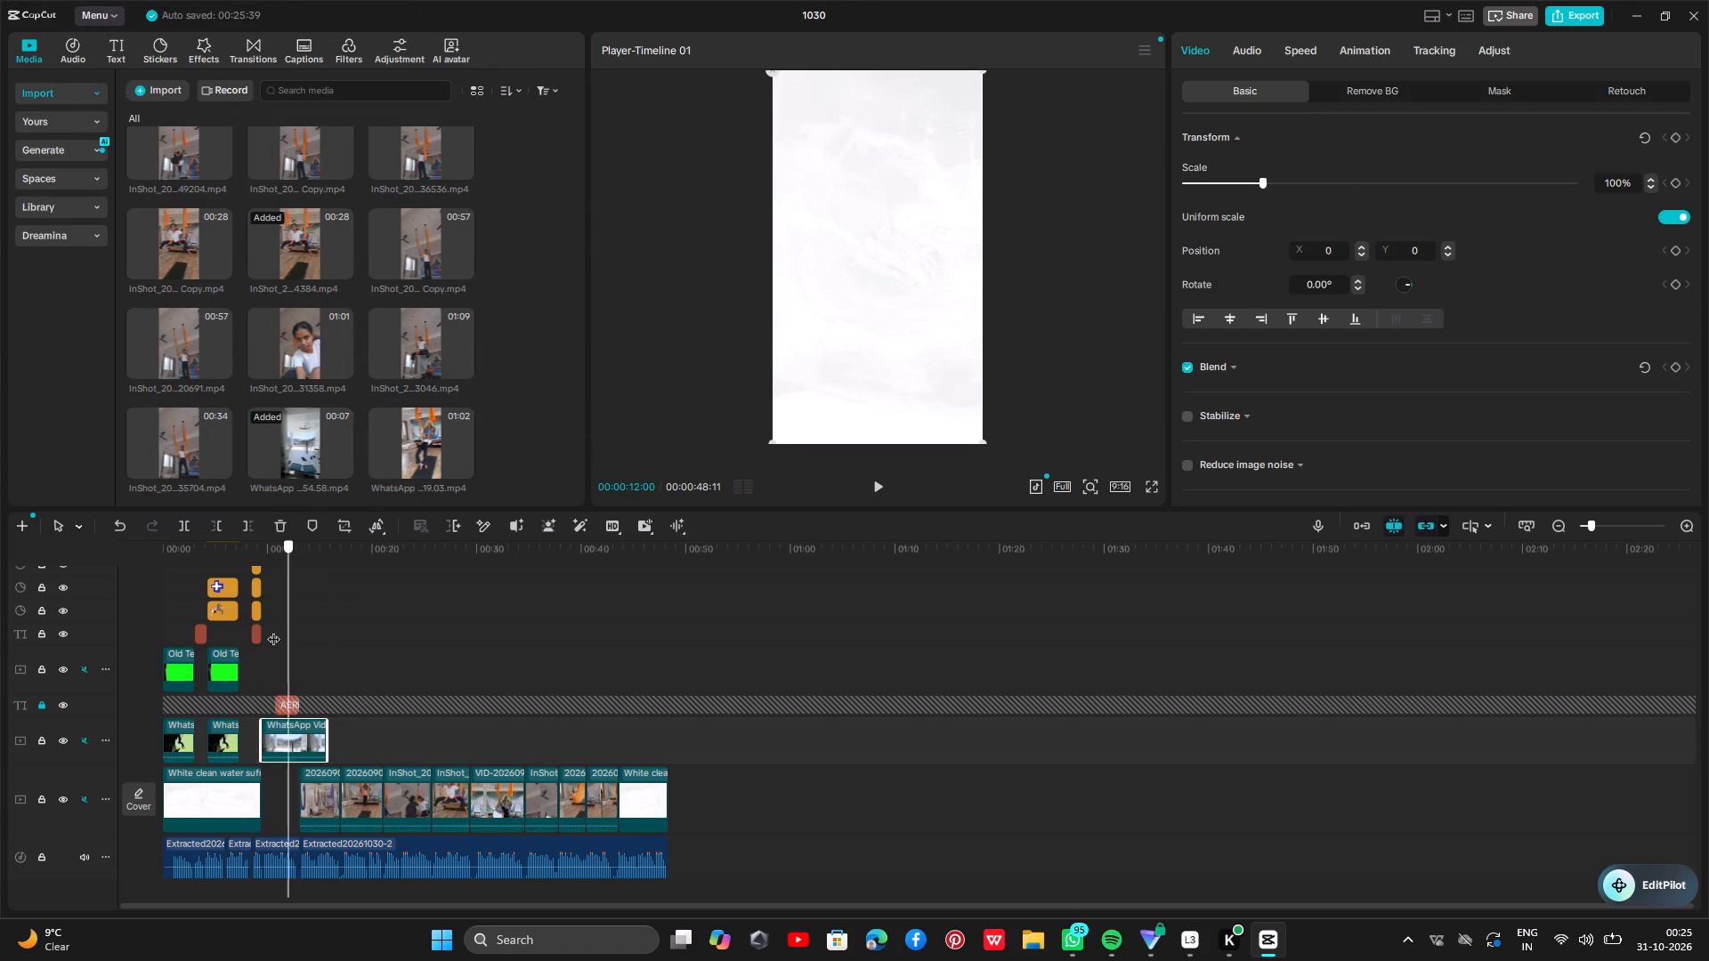
left_click_drag(273, 630, 300, 638)
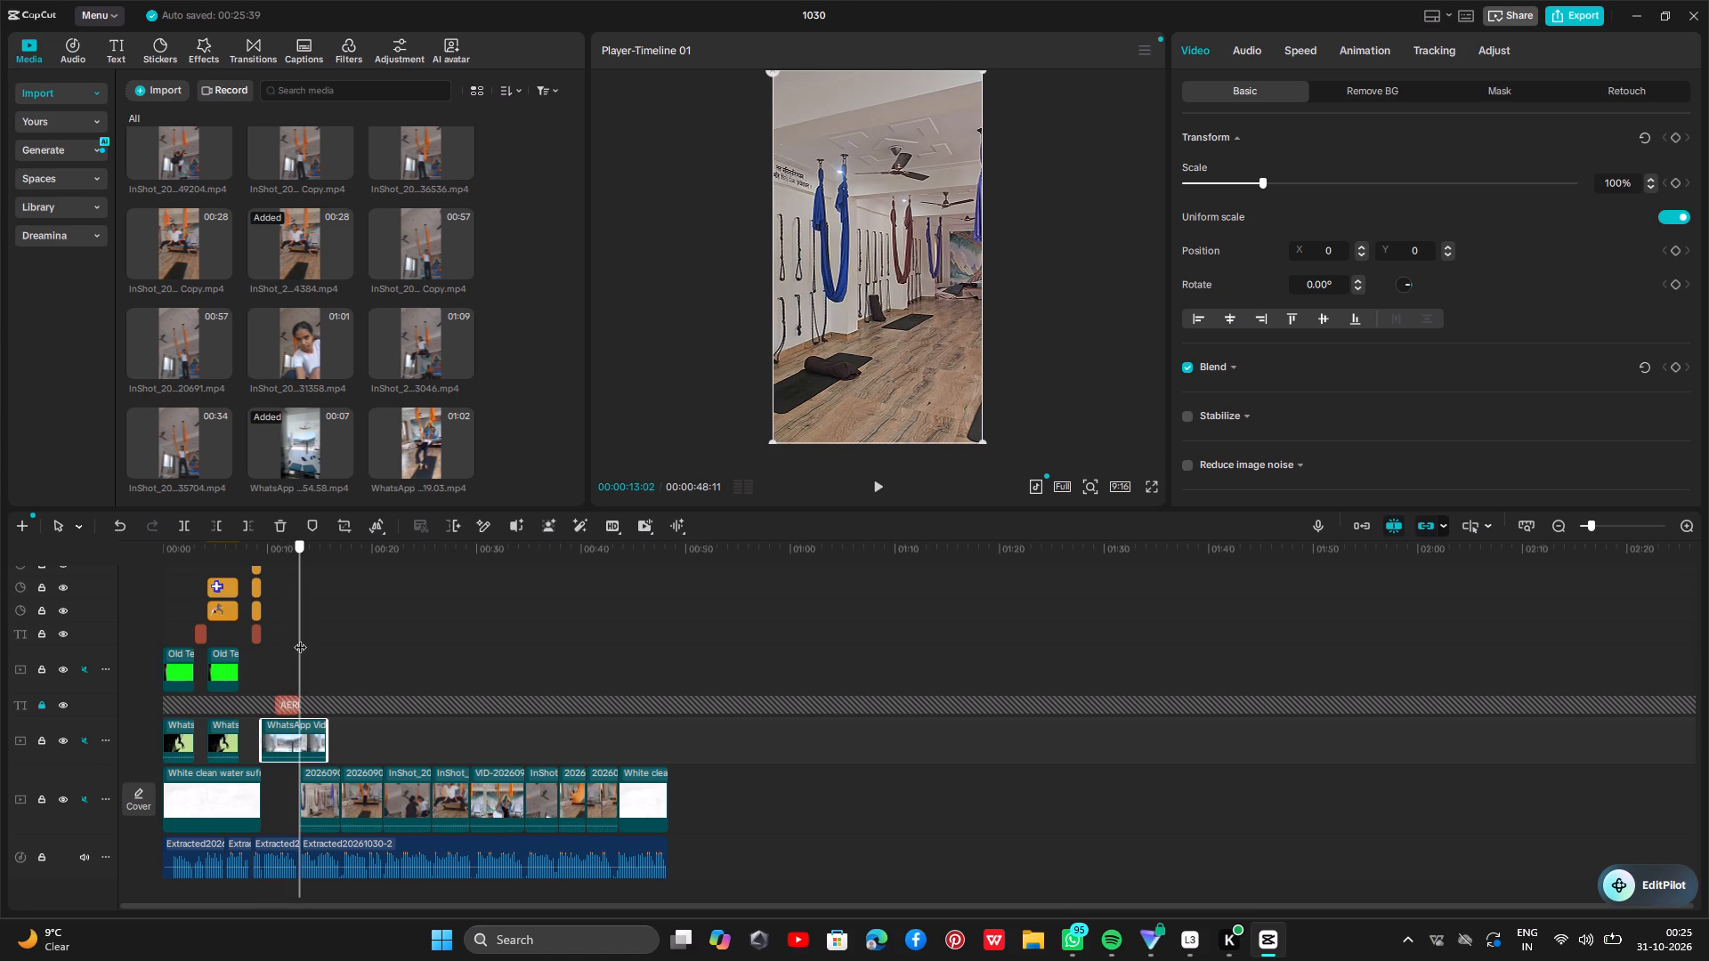
left_click_drag(300, 638, 258, 661)
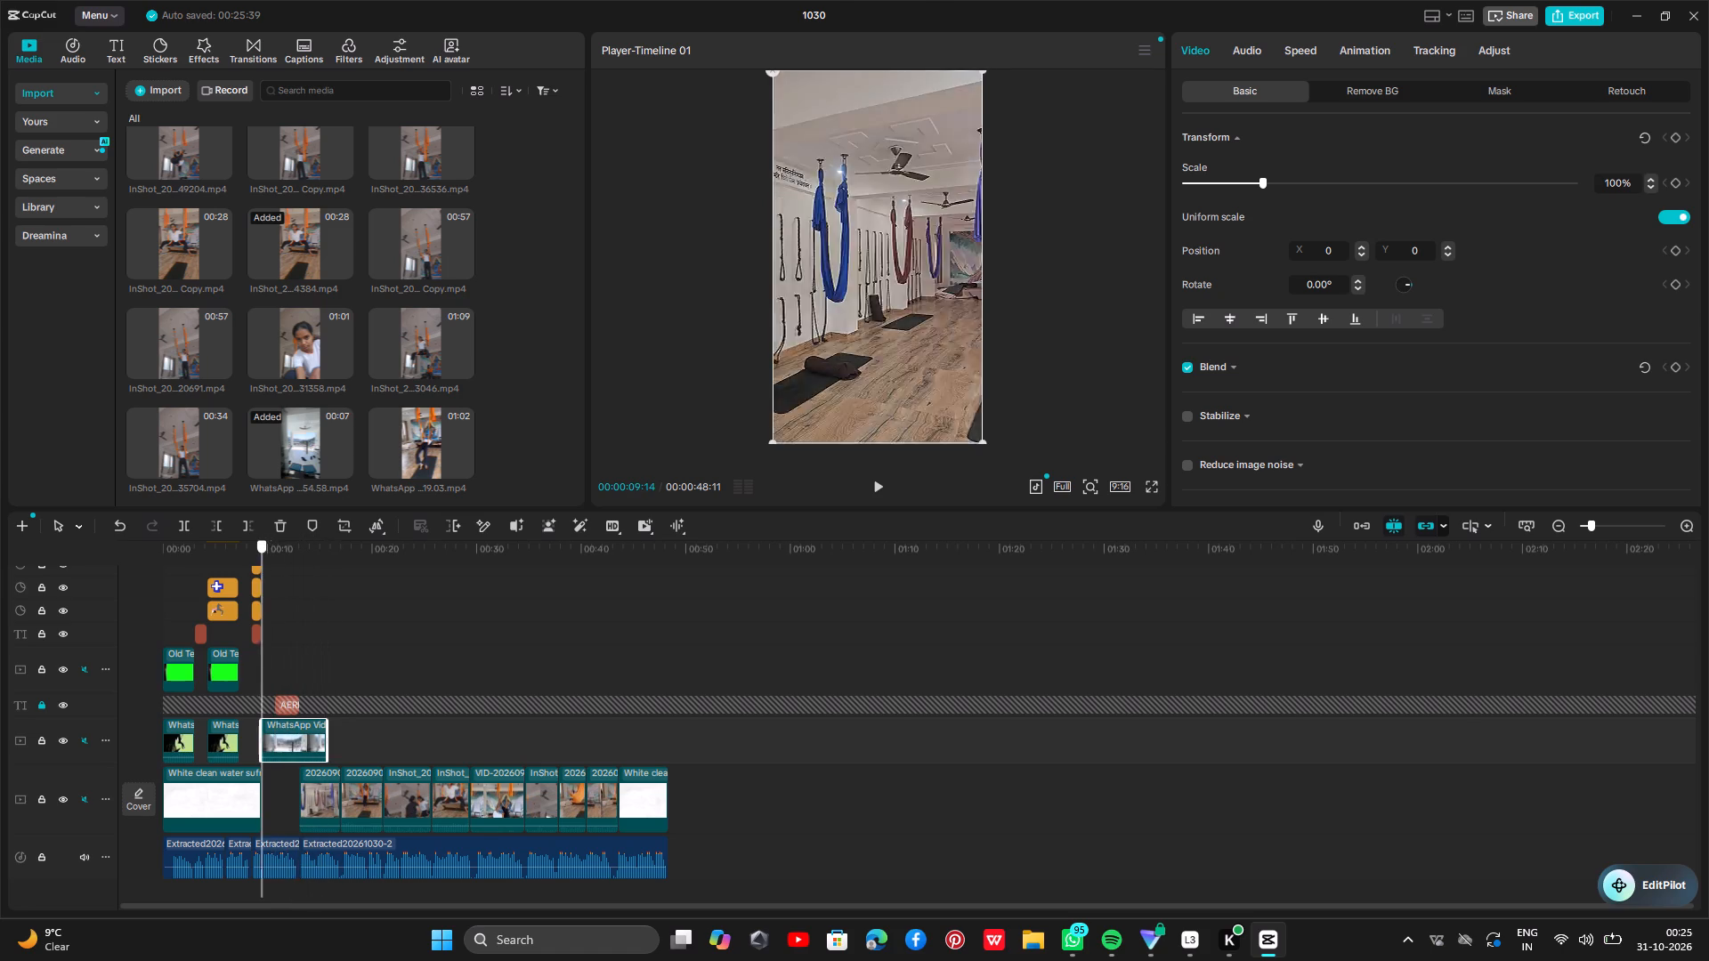
left_click_drag(258, 661, 259, 665)
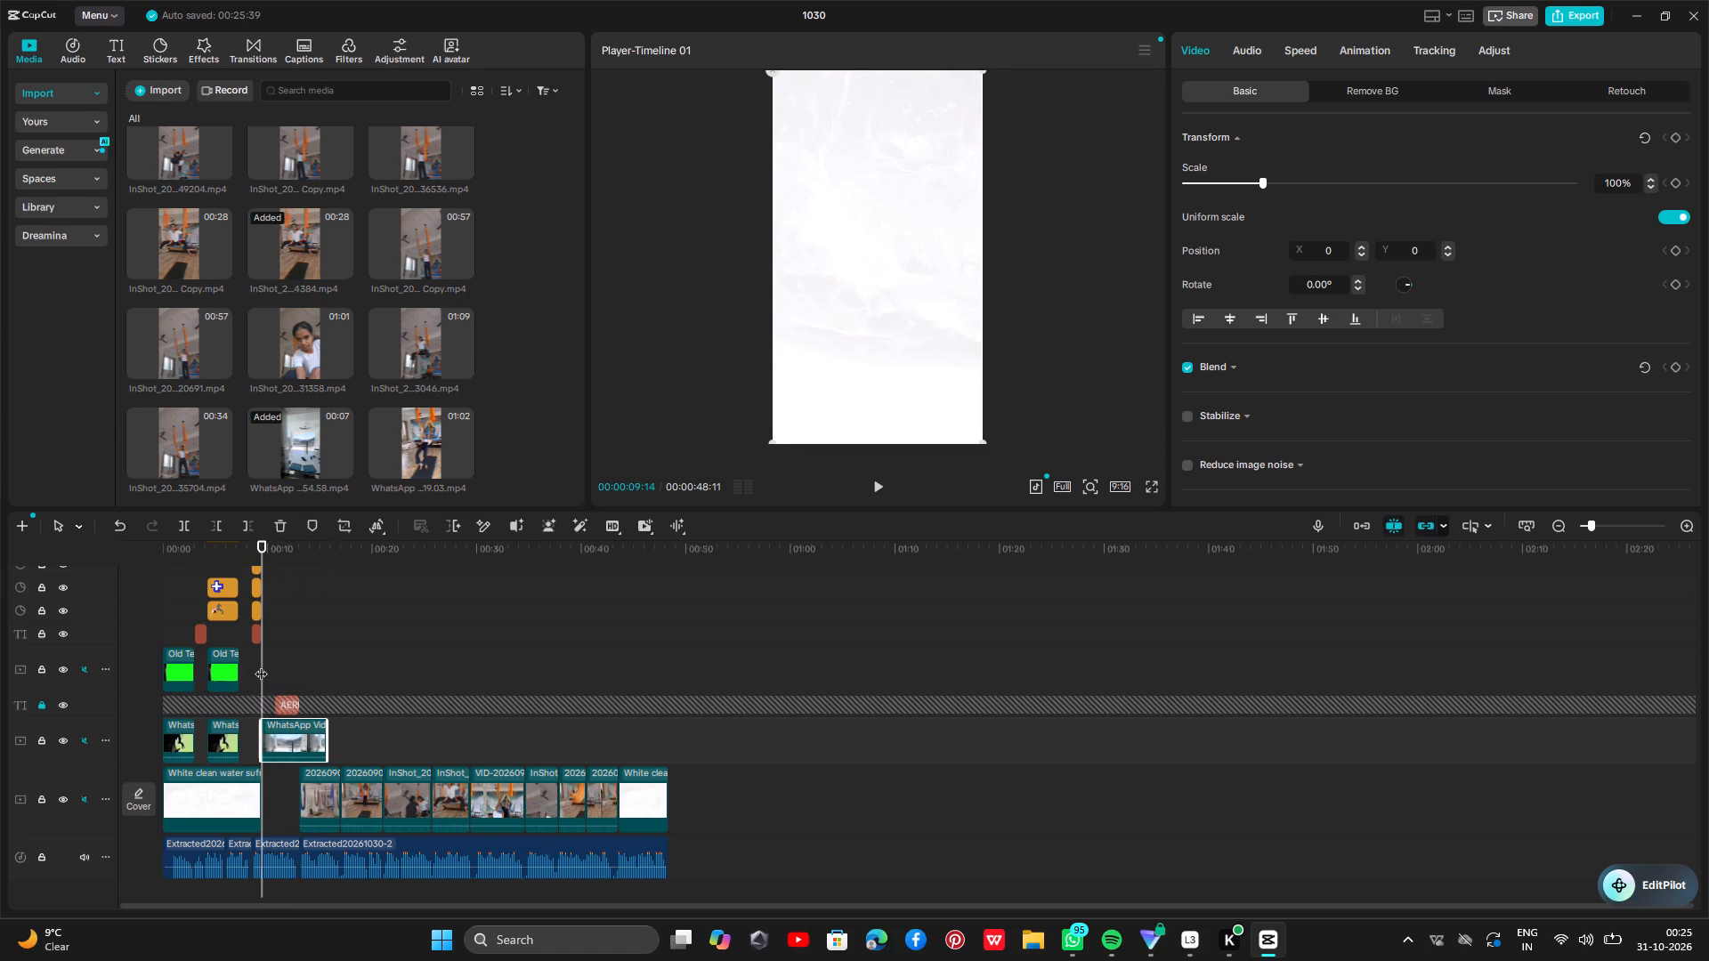
Play the WhatsApp overlay clip from its start at 00:00:09:14 against the audio.
key("space")
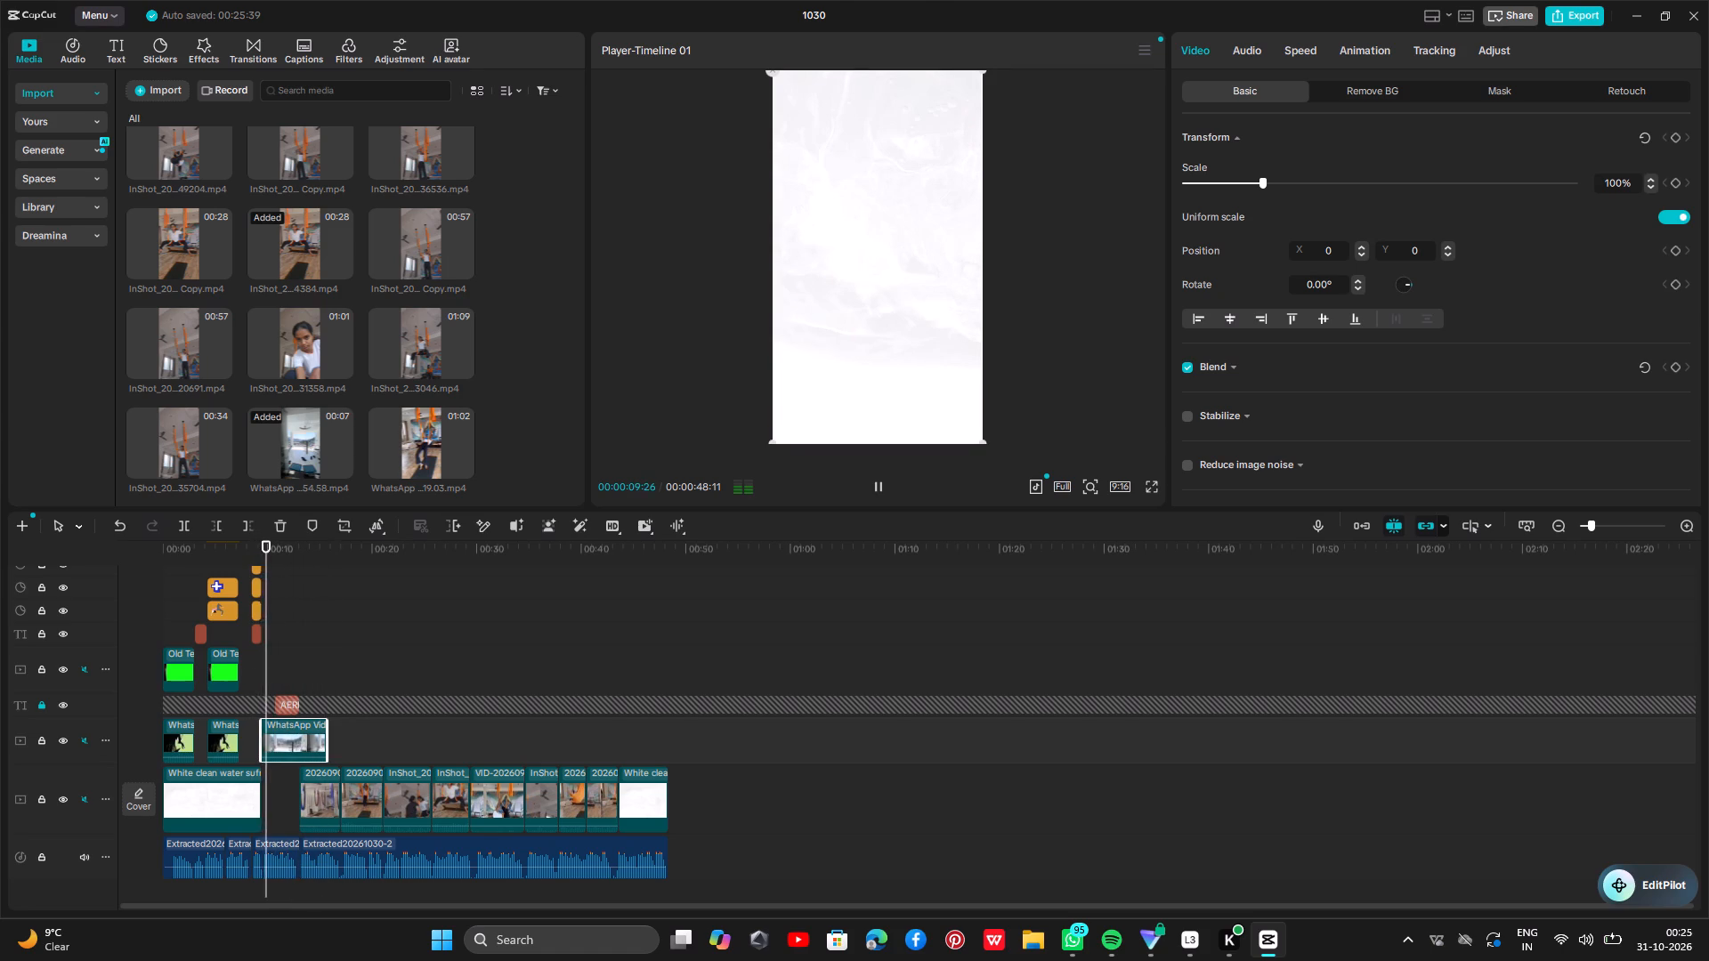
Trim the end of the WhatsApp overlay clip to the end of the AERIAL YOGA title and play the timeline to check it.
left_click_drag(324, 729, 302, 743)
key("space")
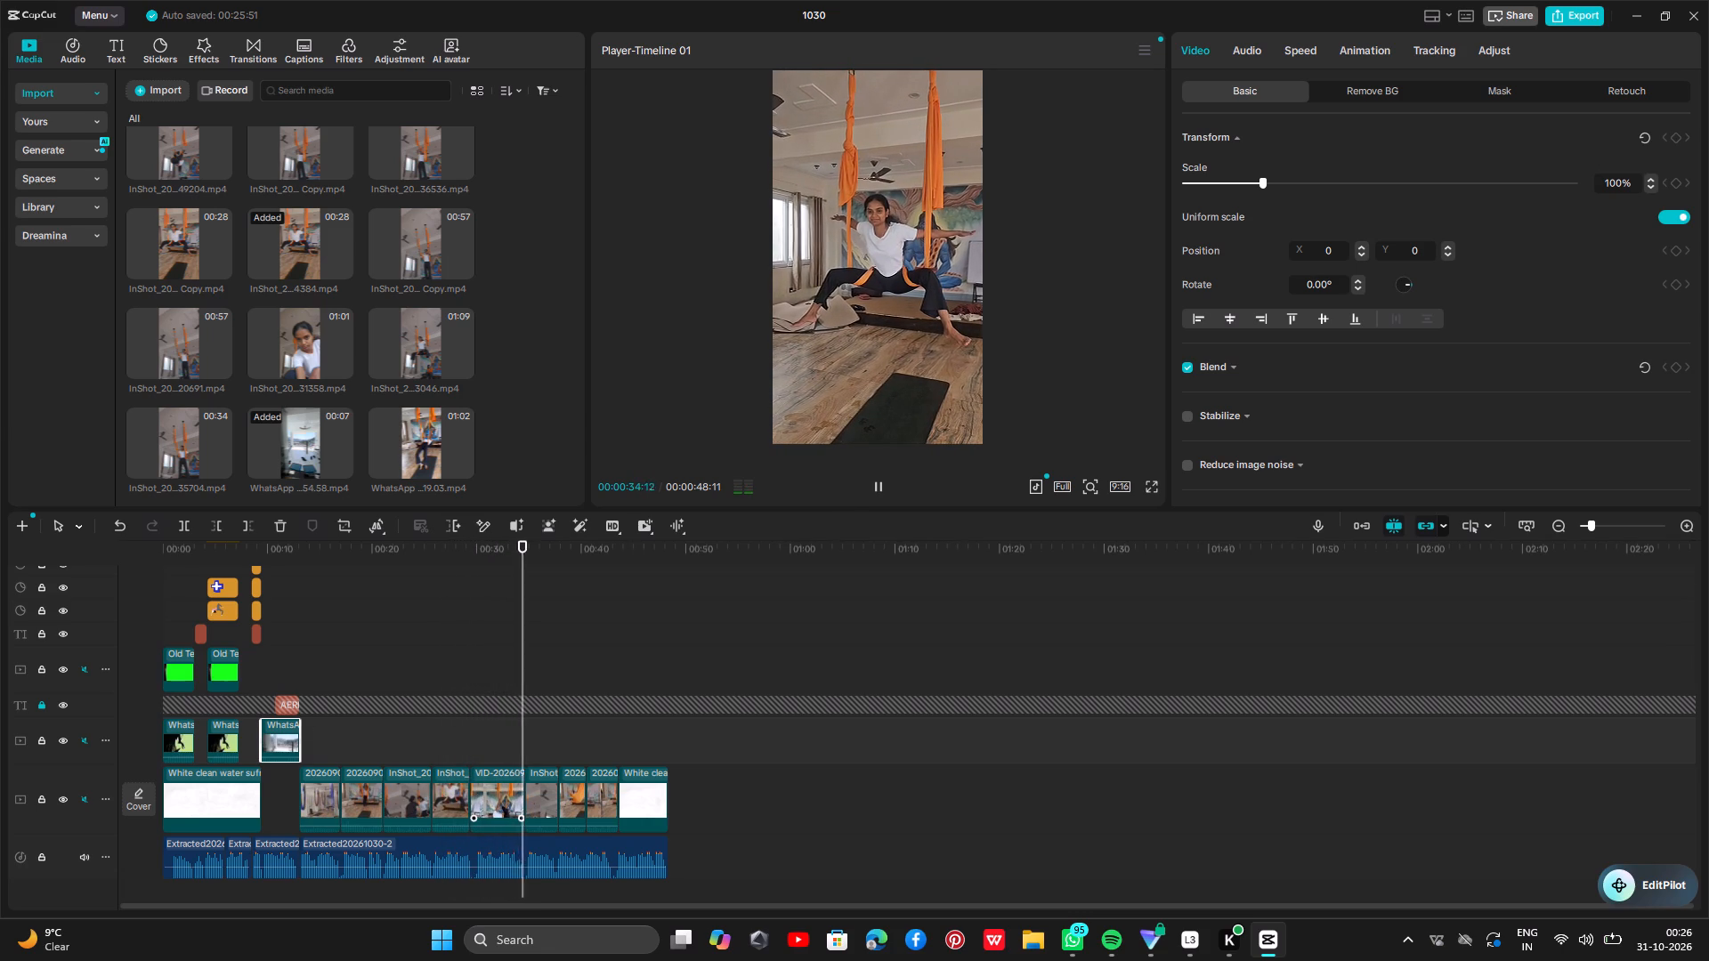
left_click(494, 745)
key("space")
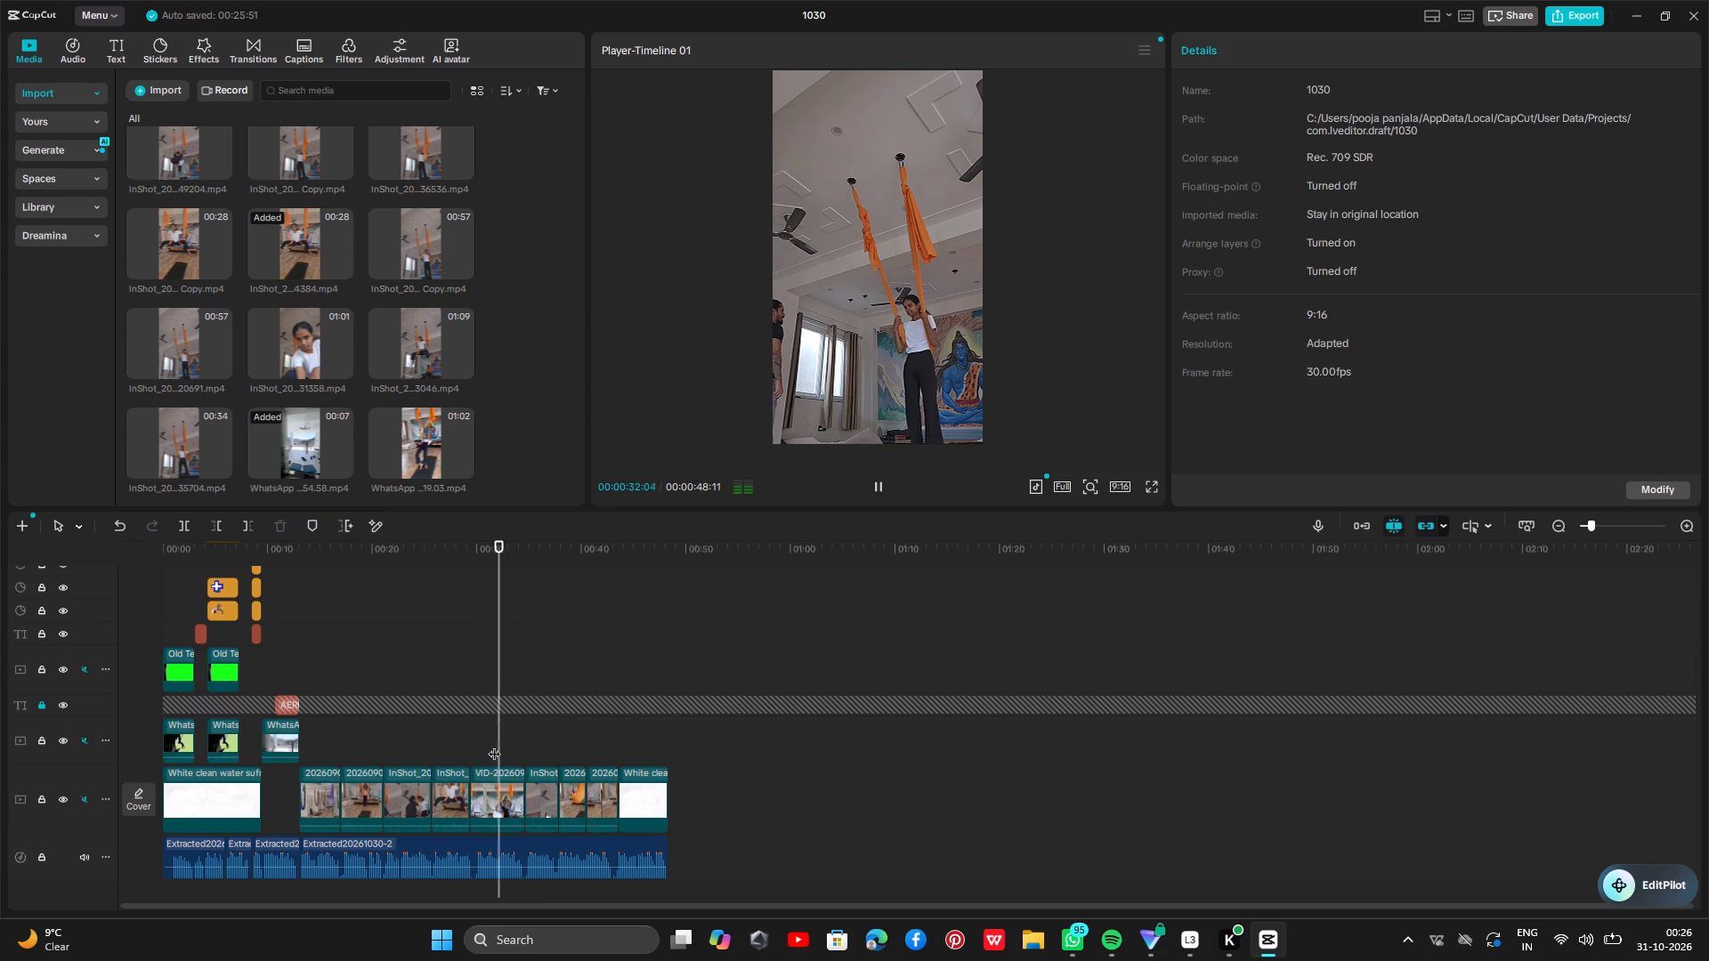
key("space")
Undo the trim and the addition of the WhatsApp overlay clip under the AERIAL YOGA title.
key("ctrl+z")
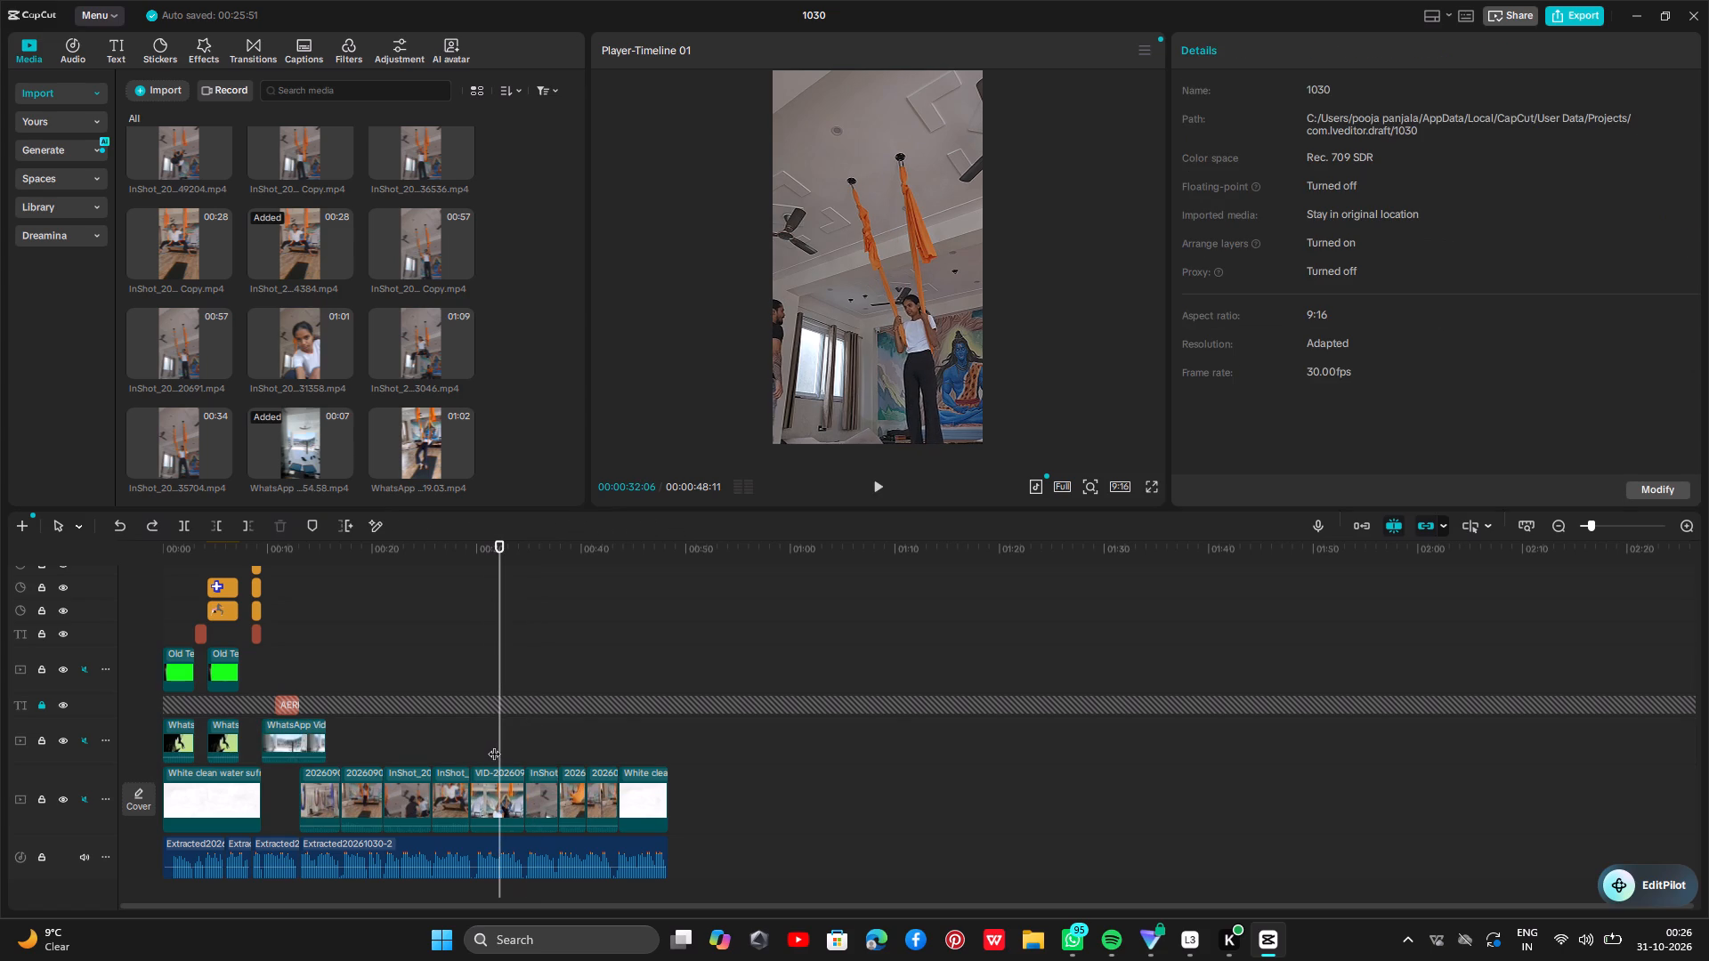
key("ctrl+z")
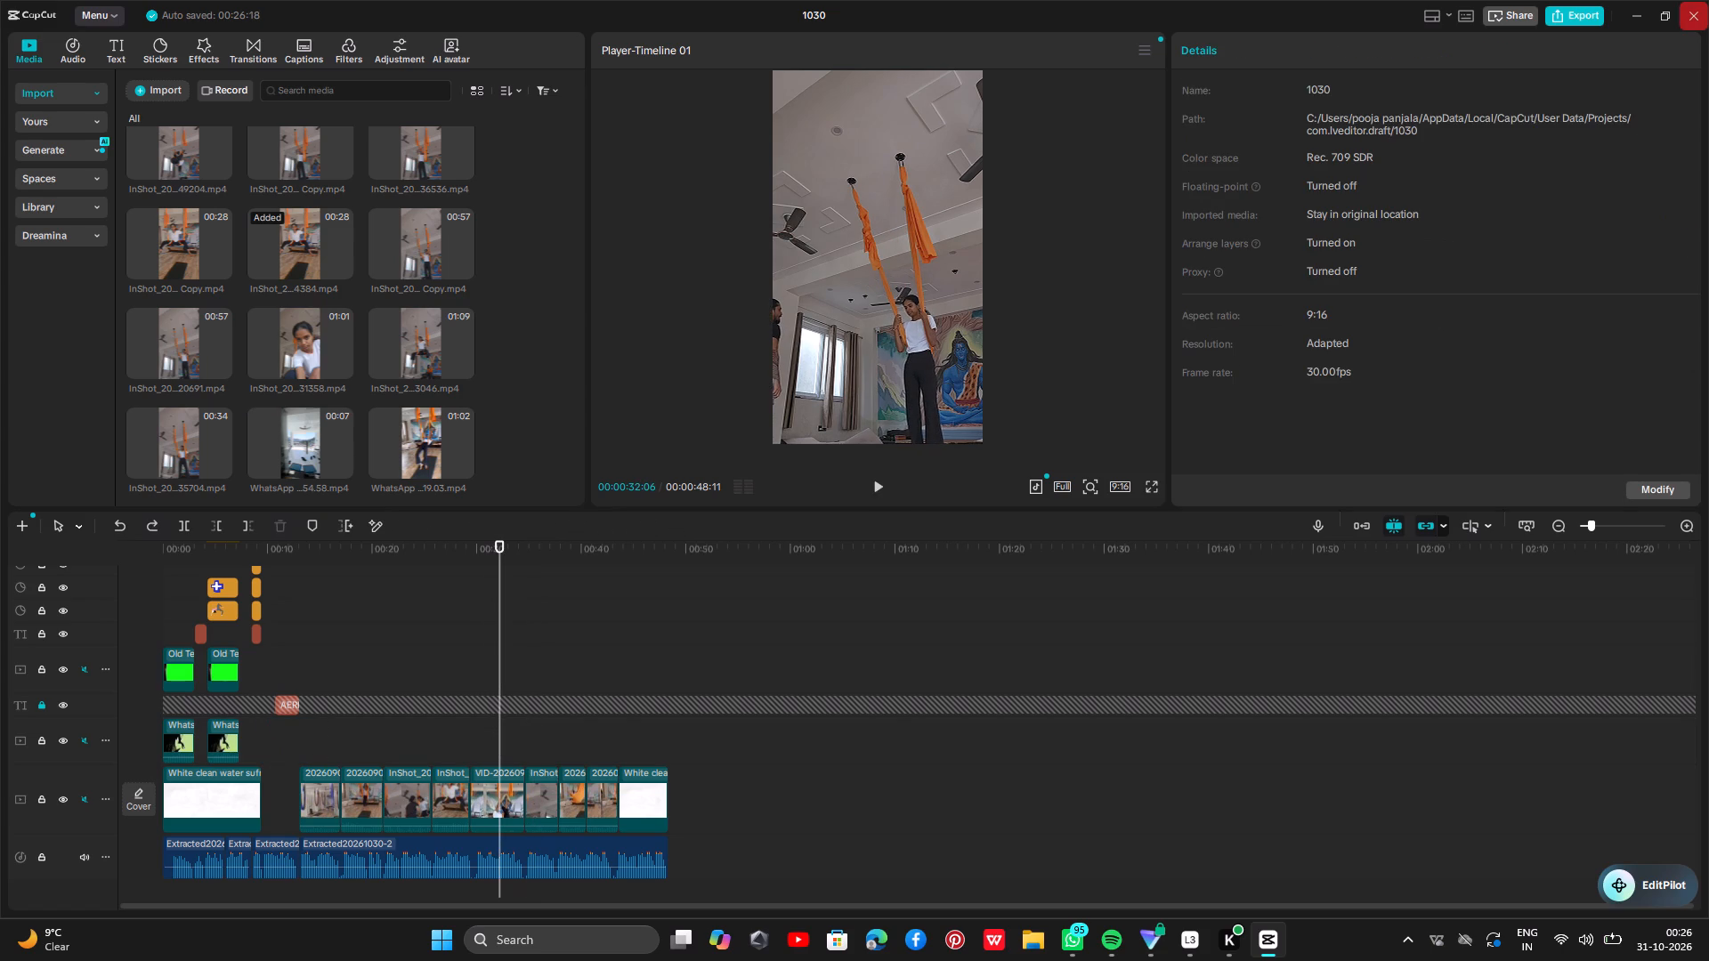
Close the 1030 project.
left_click(1689, 8)
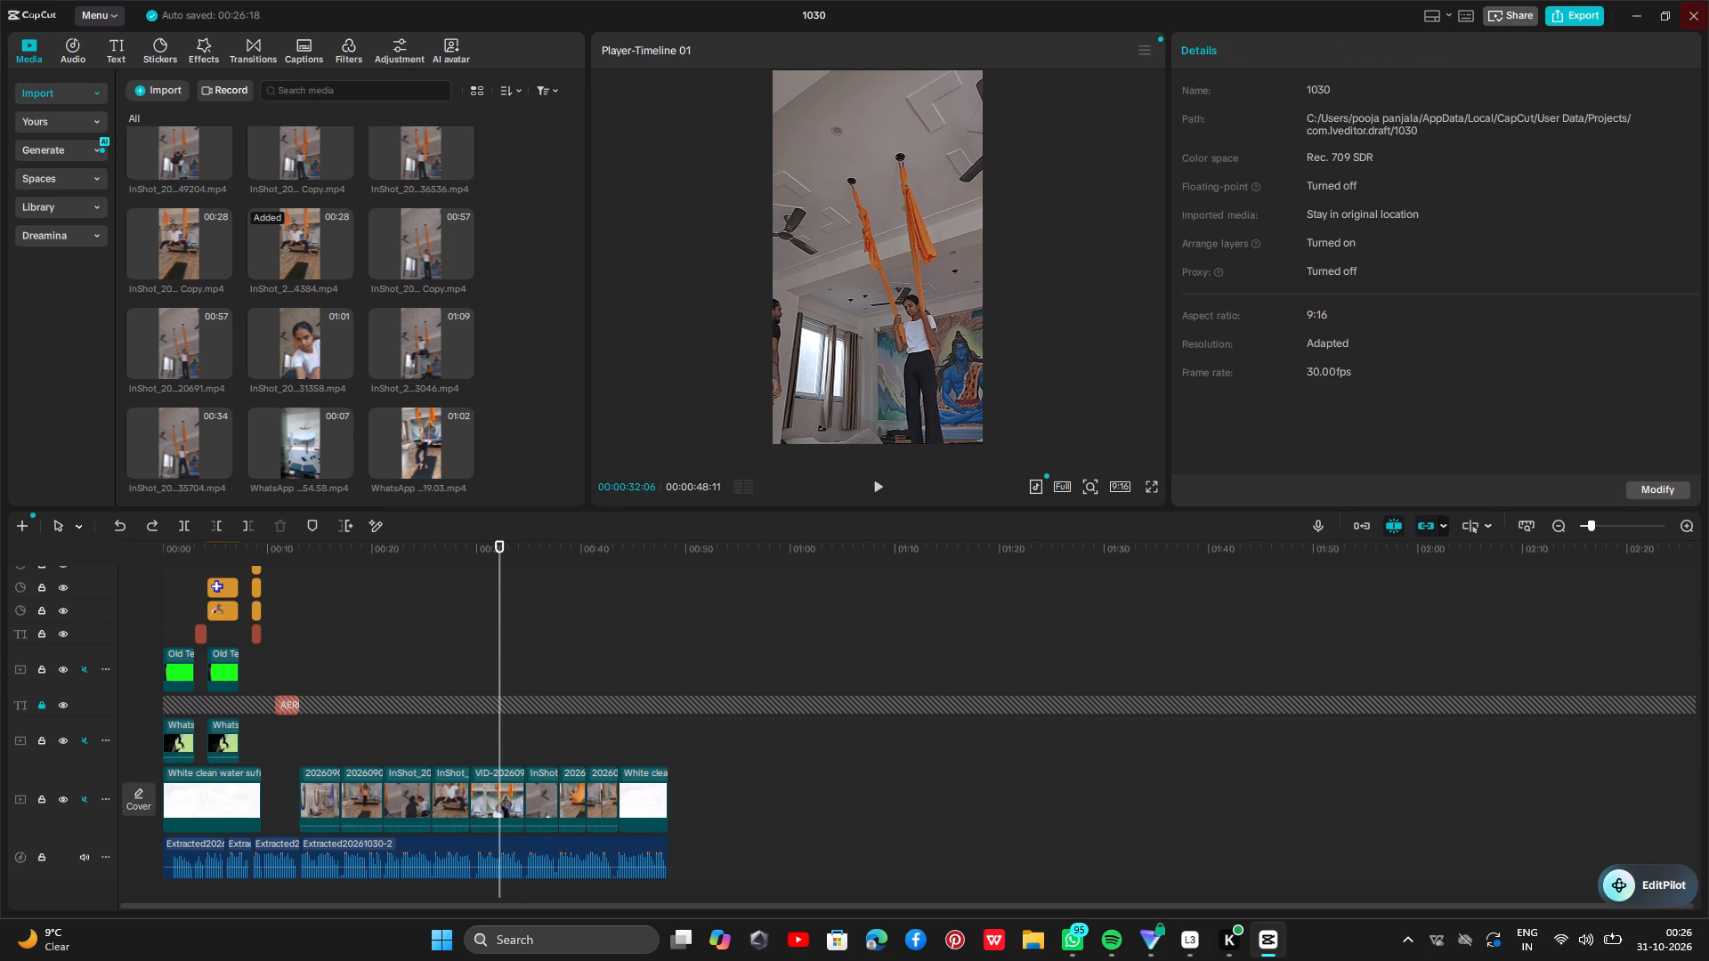
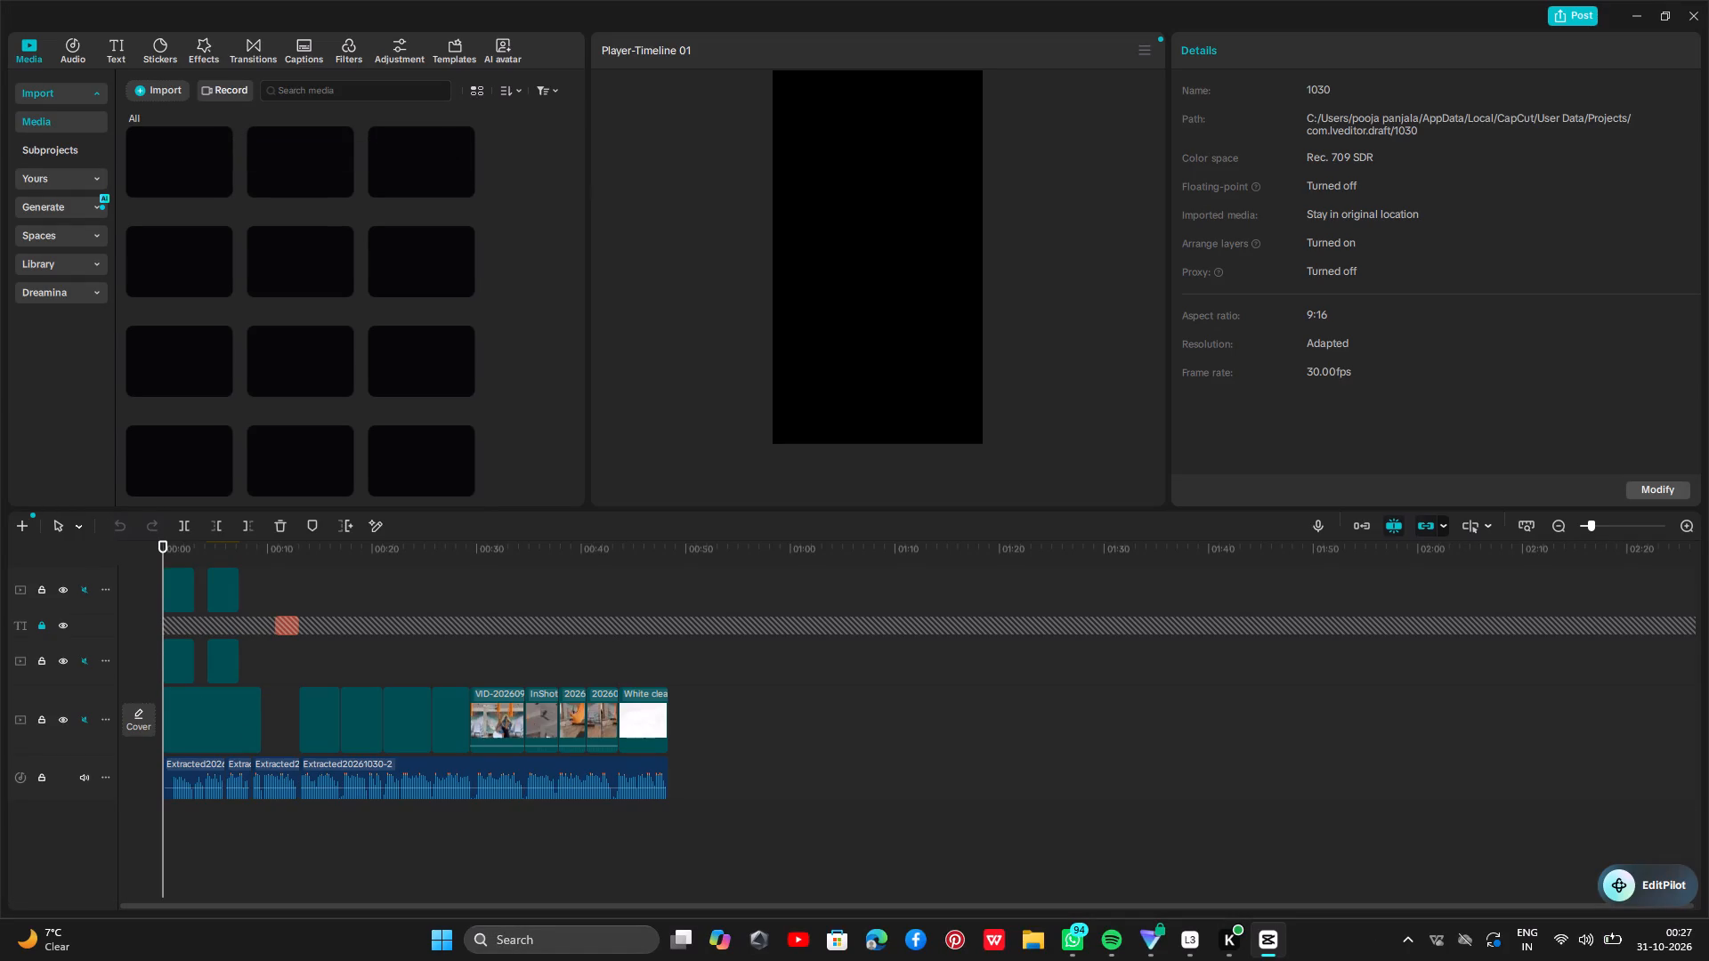
Check the reopened project by playing the opening of the timeline and previewing the 7-second WhatsApp clip in the media library.
key("space")
key("space")
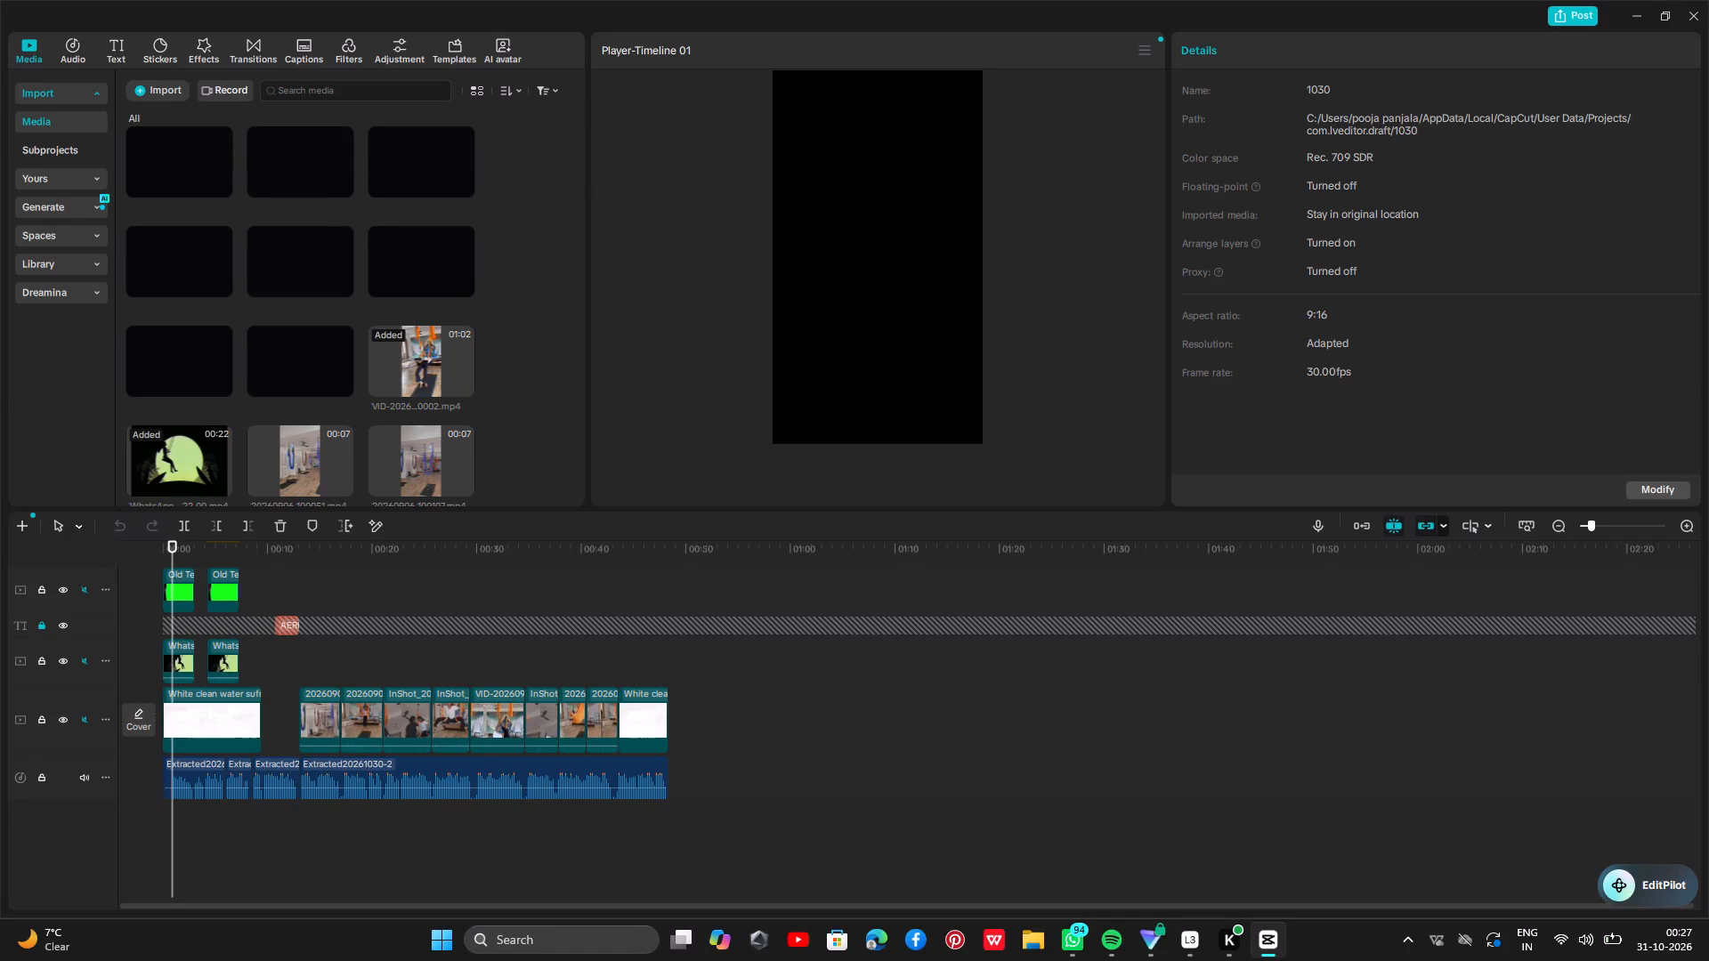
left_click_drag(172, 548, 103, 551)
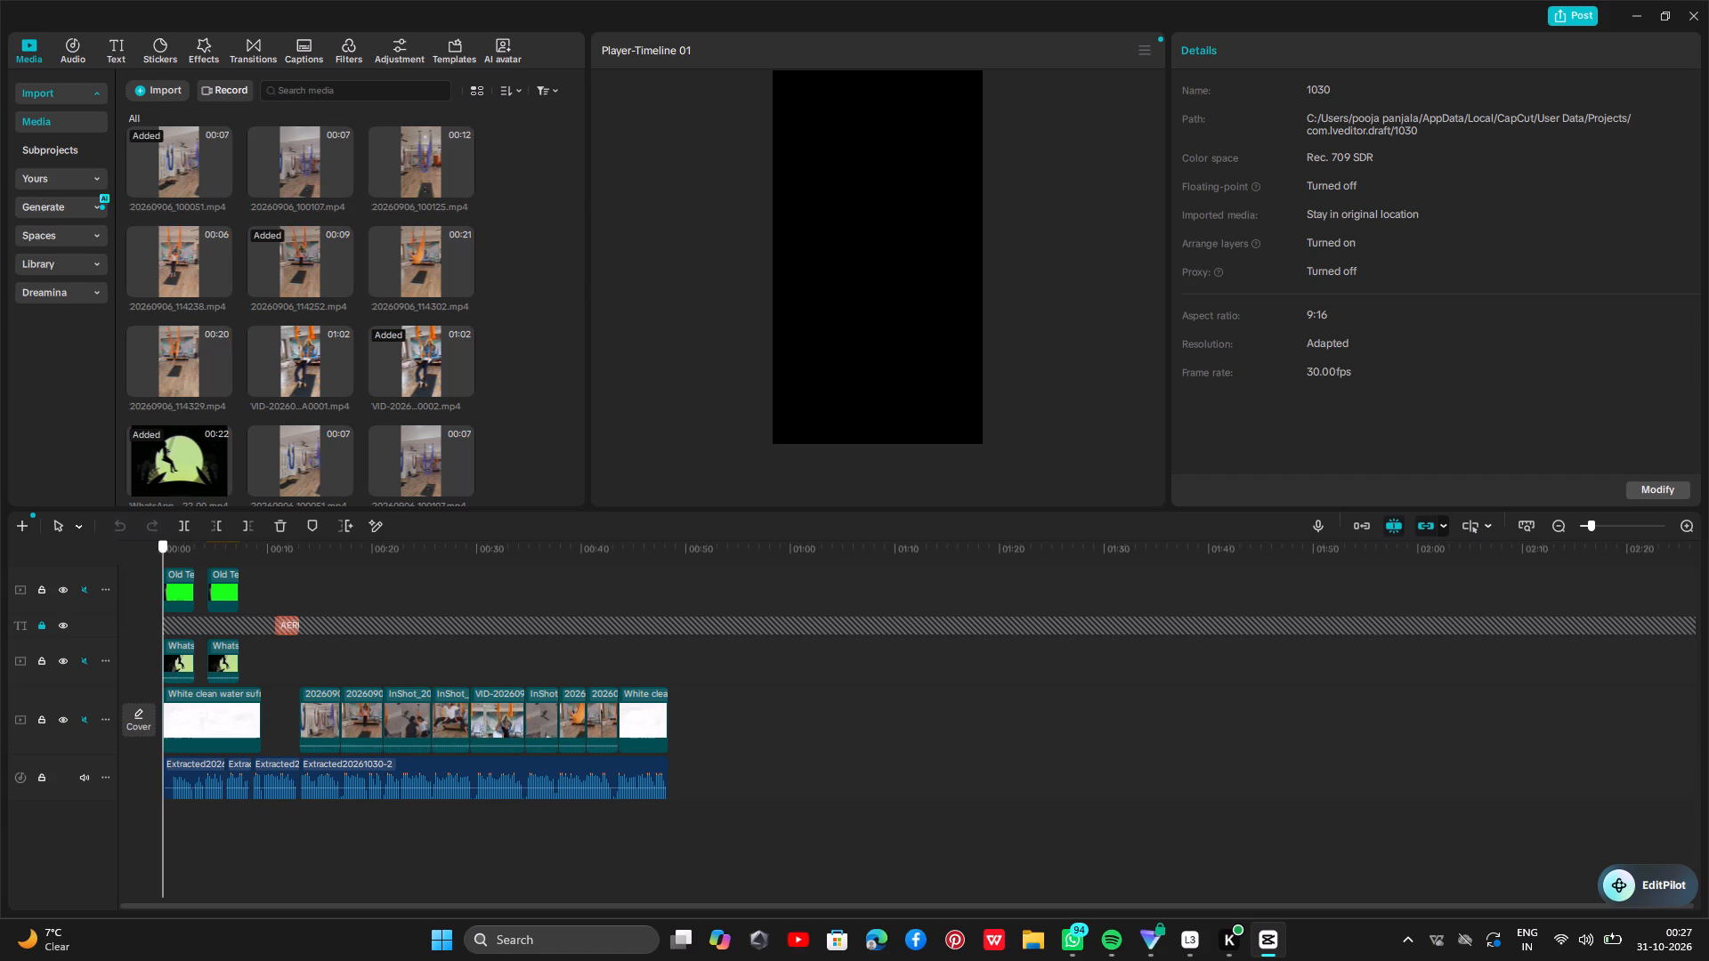
scroll(350, 166, "down", 10)
scroll(336, 400, "down", 9)
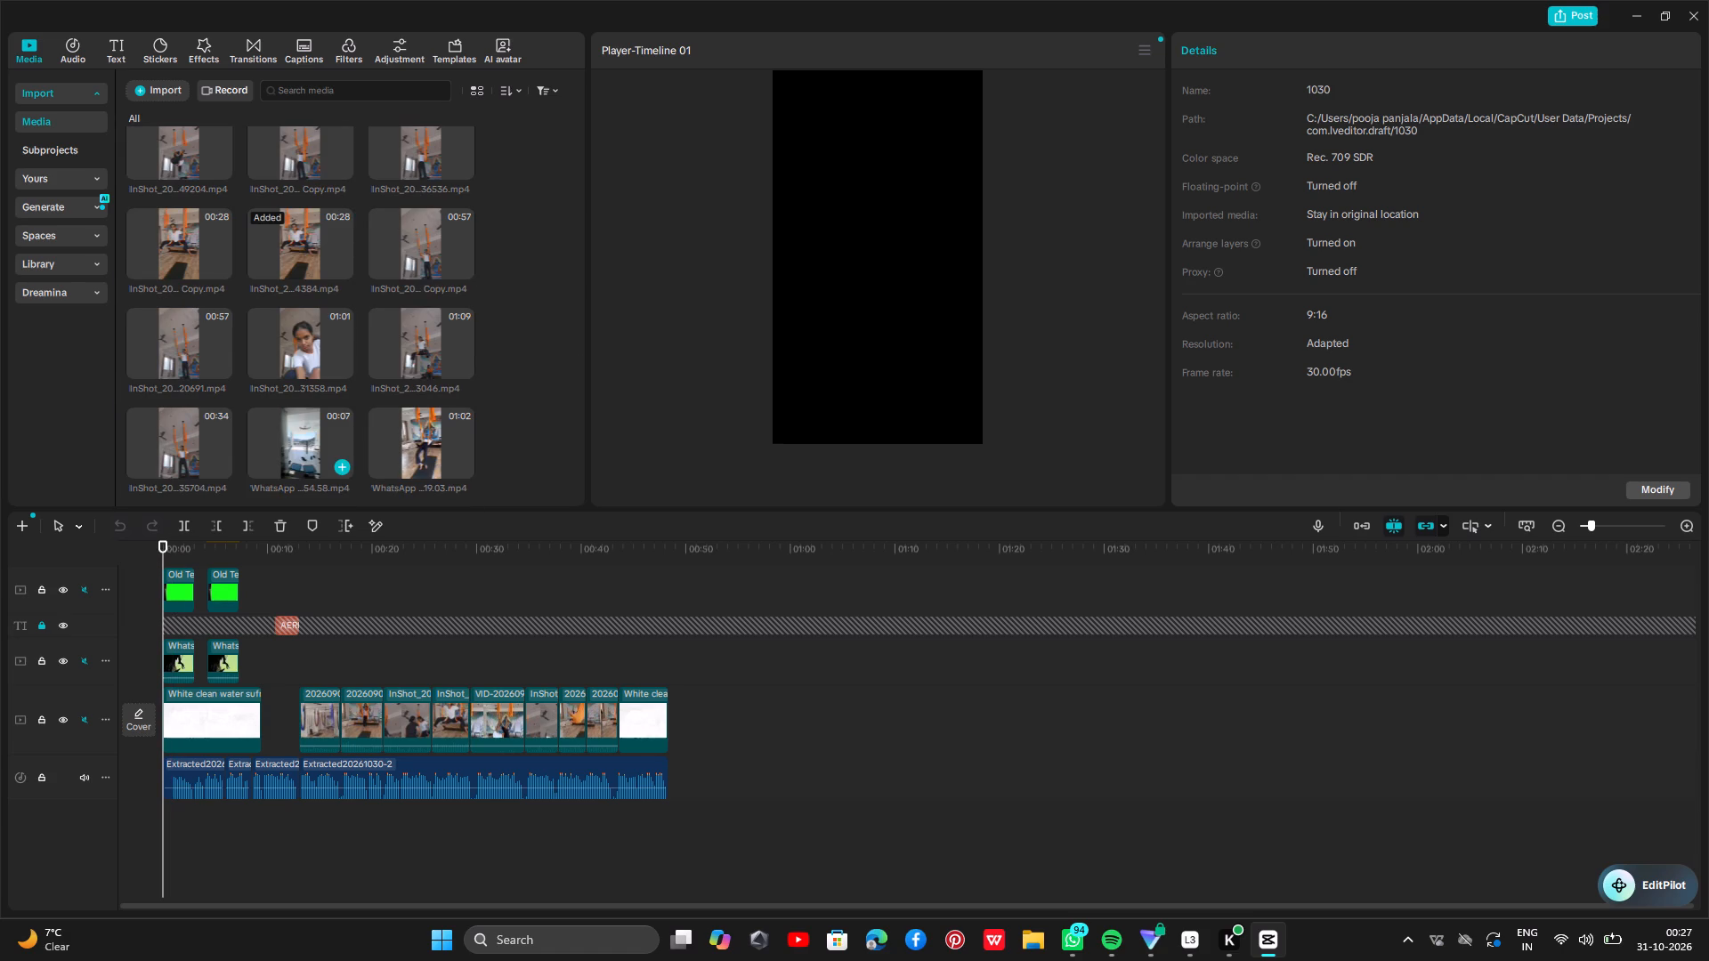
left_click(302, 432)
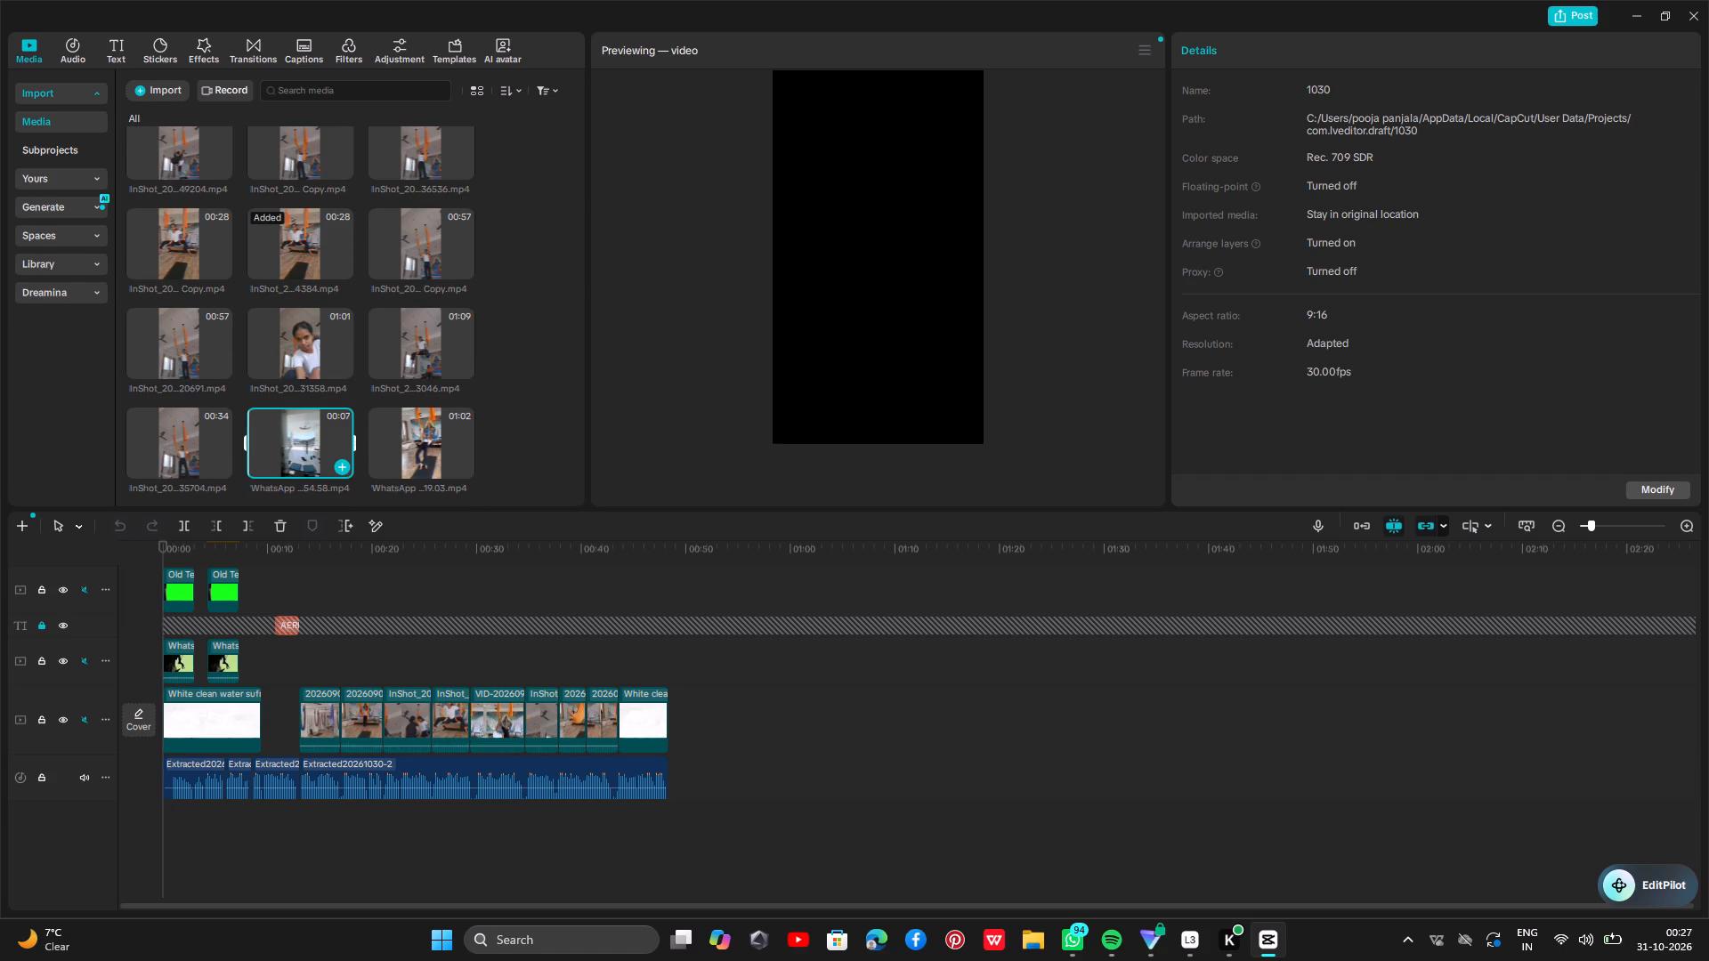
left_click(270, 594)
left_click_drag(270, 594, 144, 618)
left_click(144, 618)
key("space")
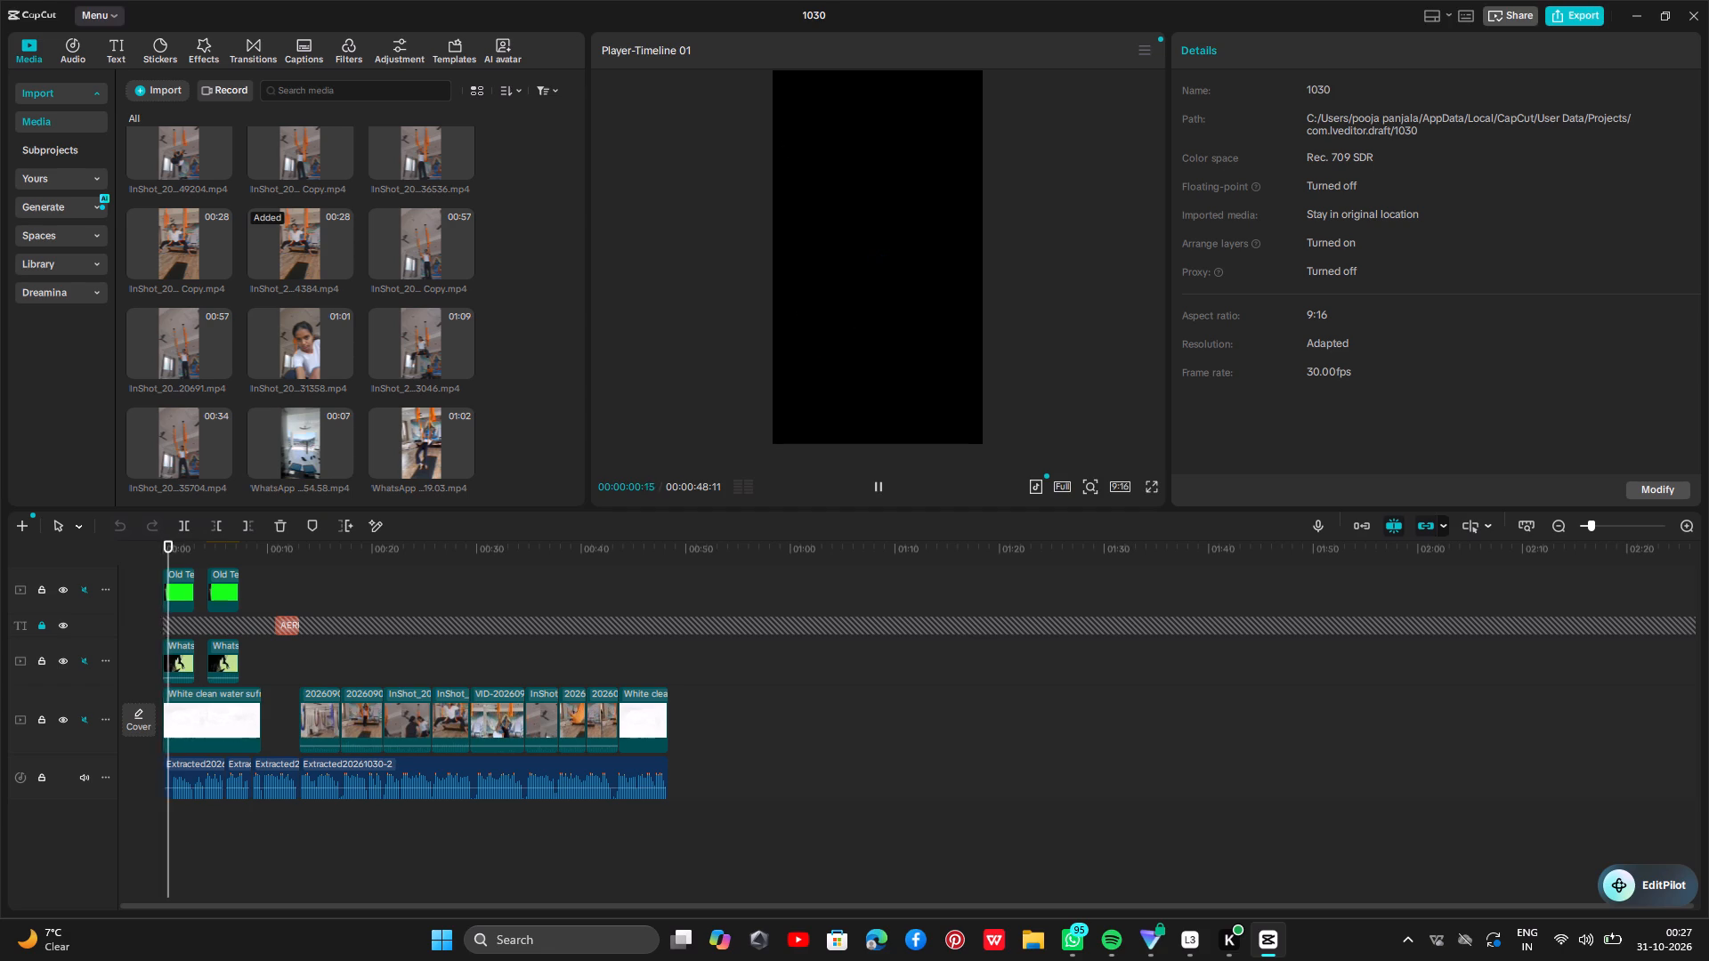
left_click(311, 571)
left_click_drag(311, 571, 113, 610)
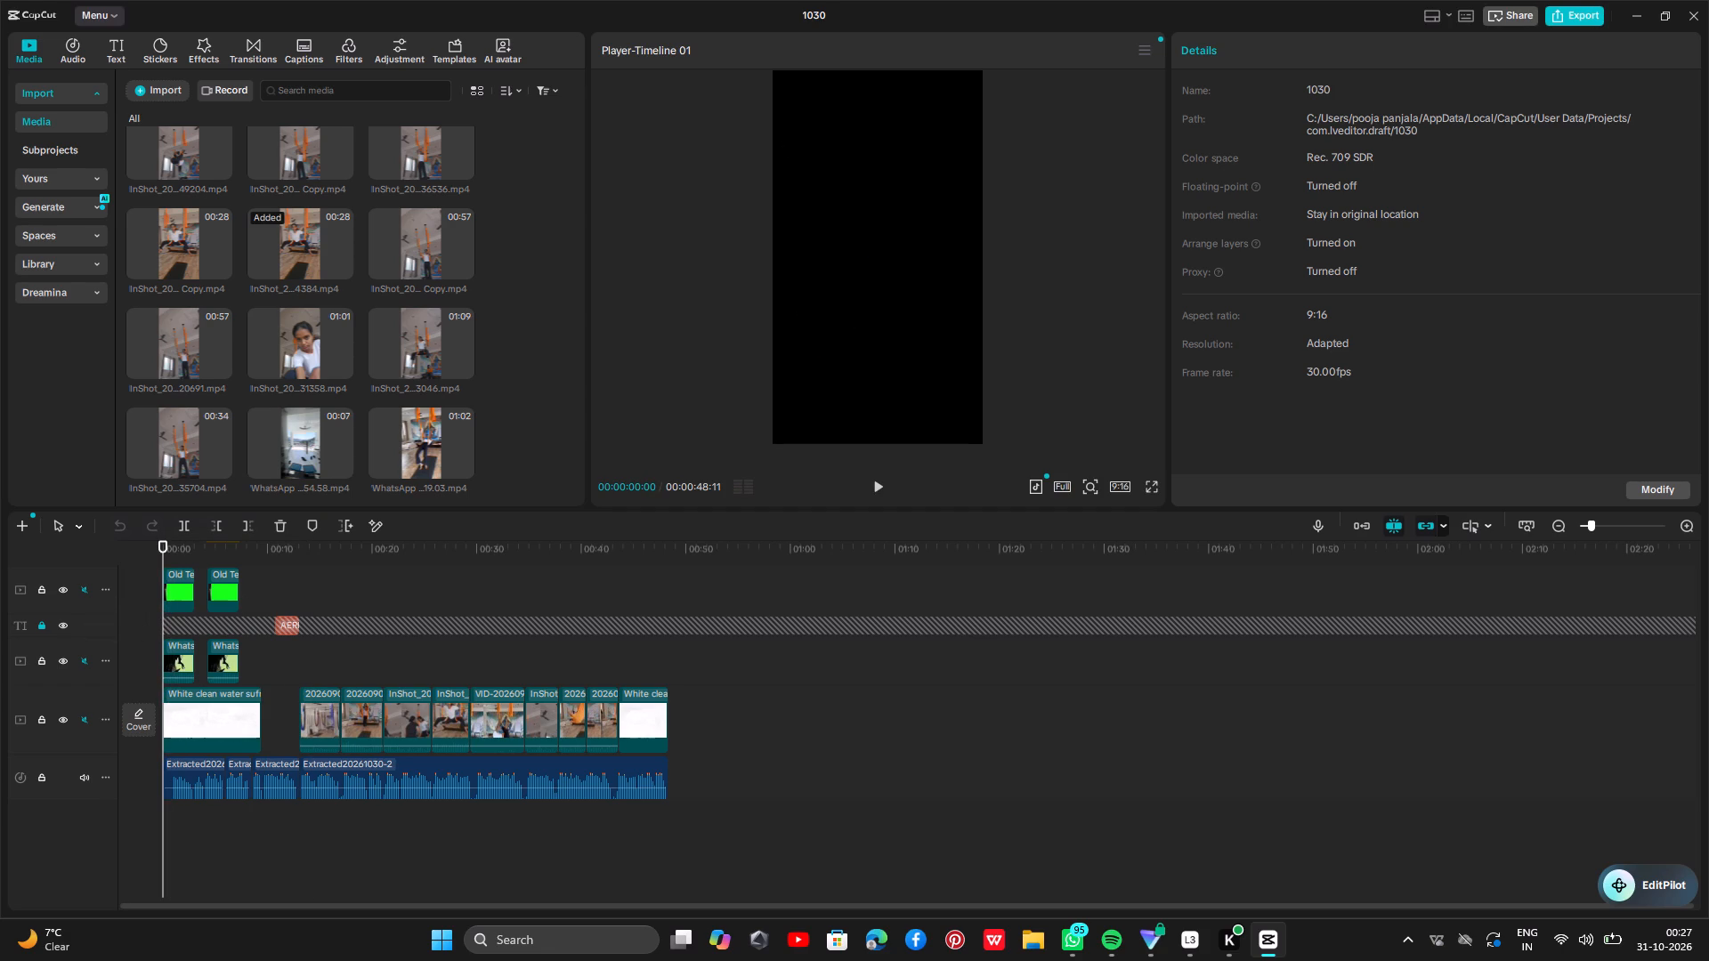
Review the timeline's upper tracks and play from the beginning to check the background, overlays and stickers in the preview.
scroll(1216, 808, "down", 7)
scroll(593, 690, "up", 2)
scroll(270, 787, "up", 9)
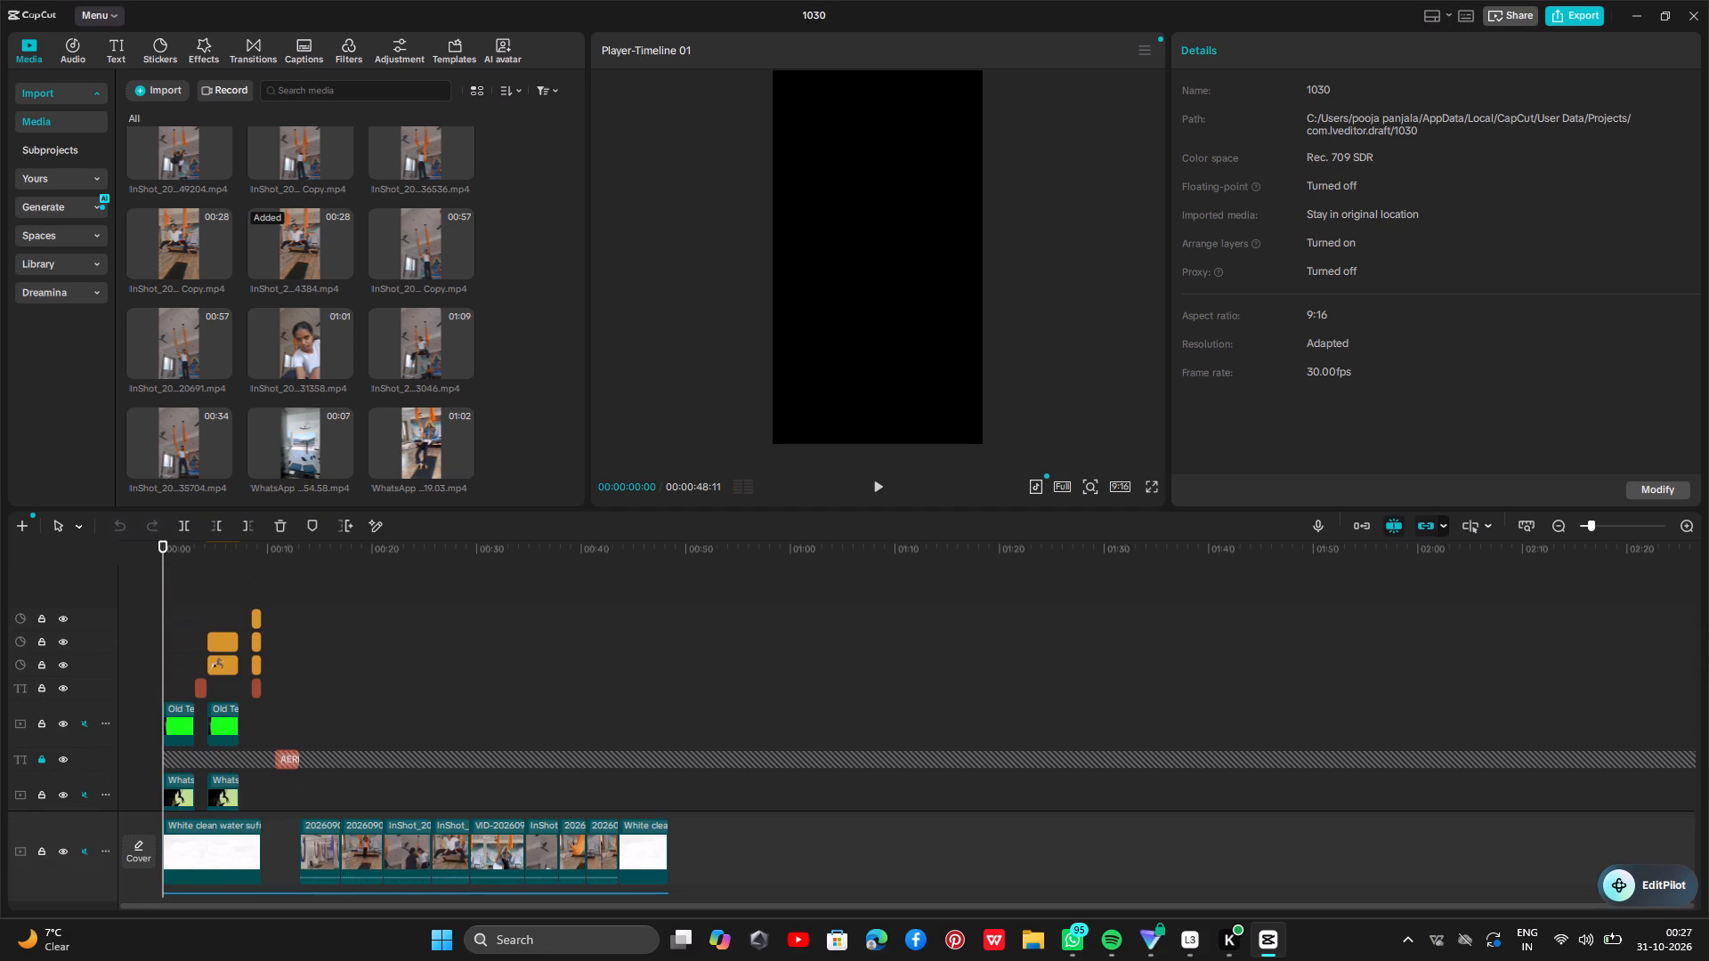
scroll(269, 748, "up", 5)
scroll(269, 743, "down", 2)
key("space")
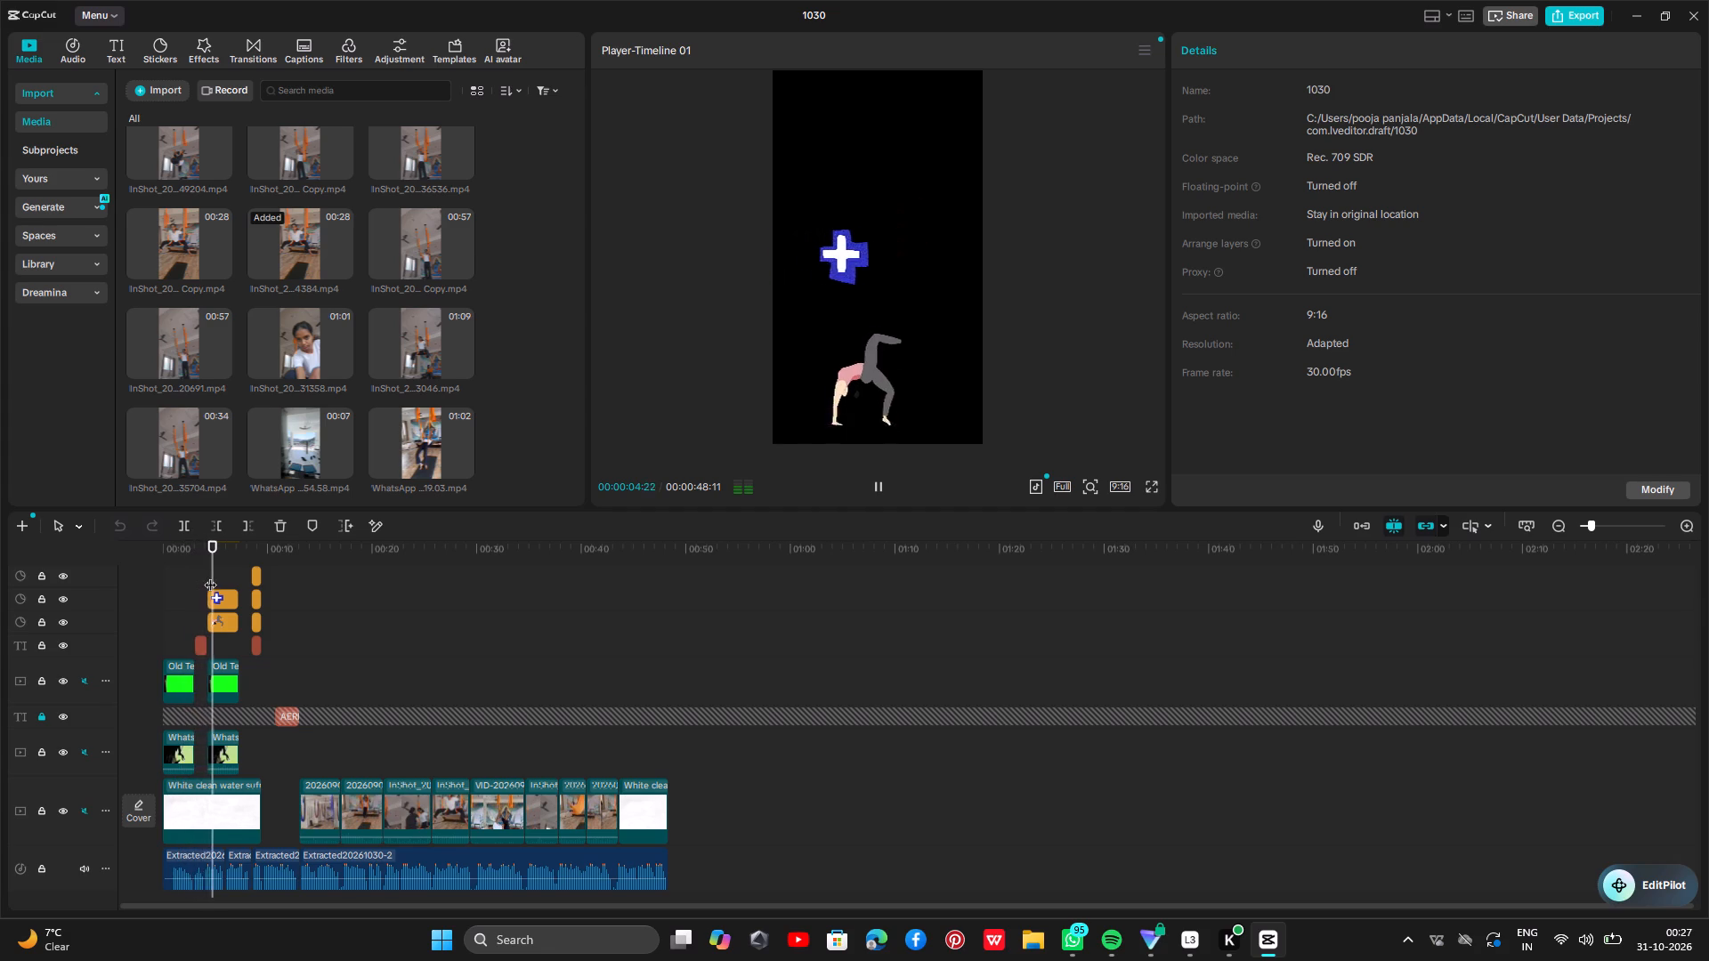
scroll(306, 769, "down", 2)
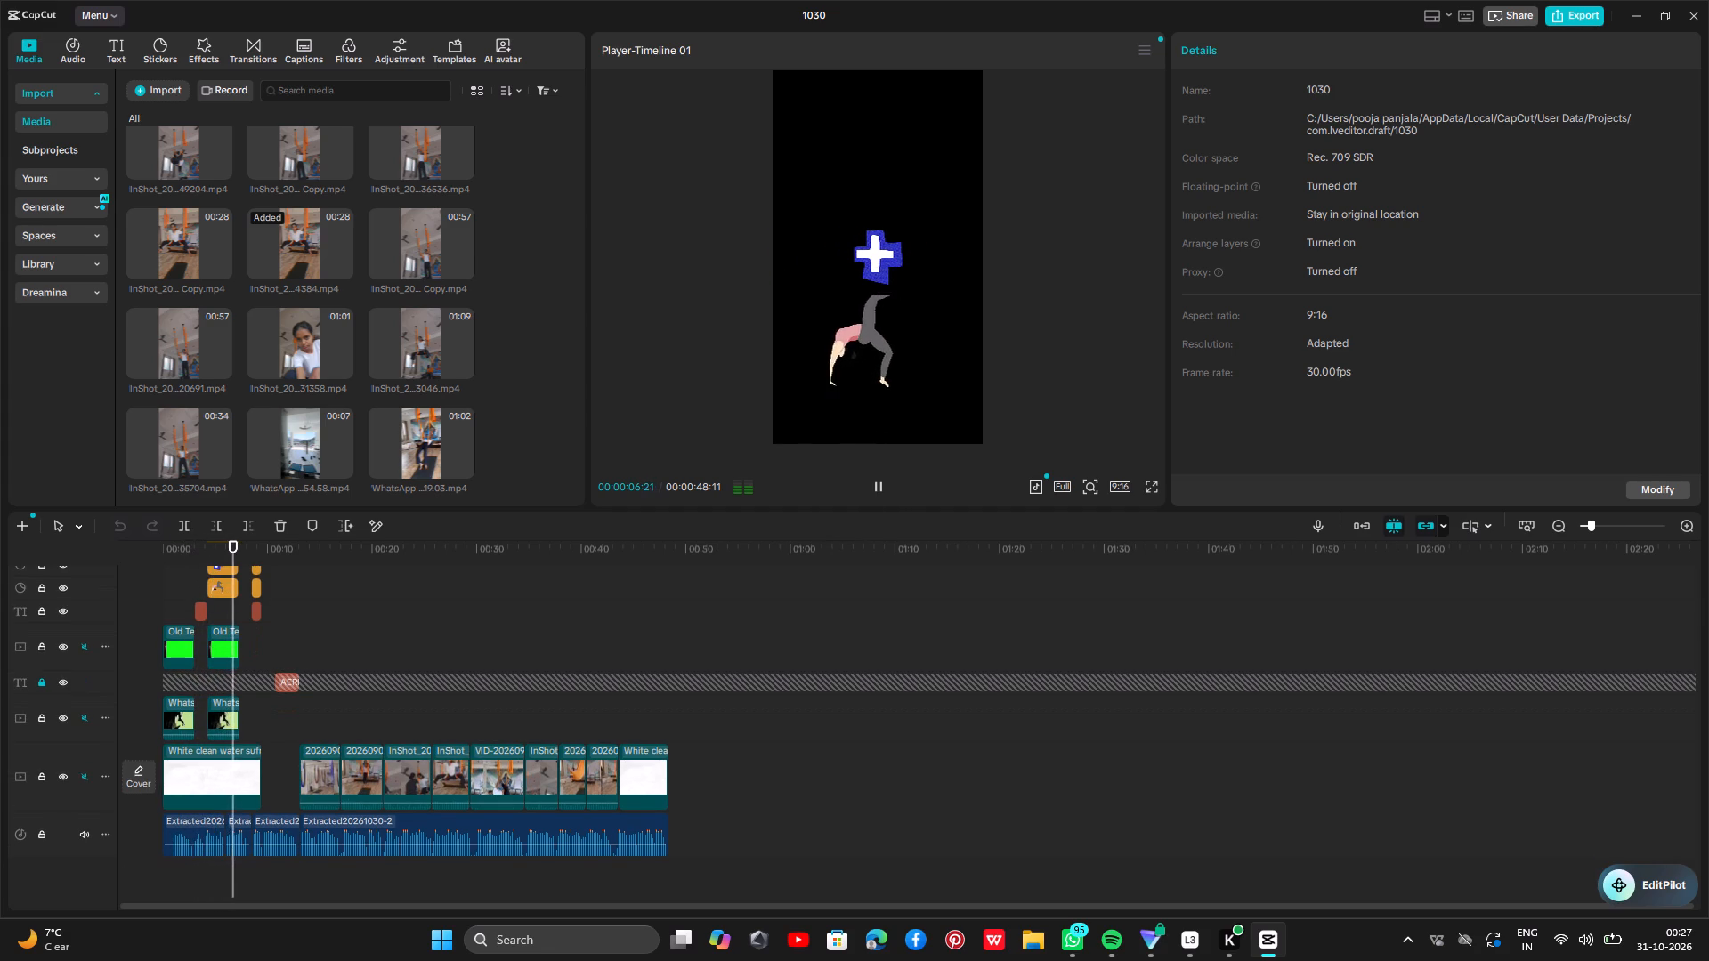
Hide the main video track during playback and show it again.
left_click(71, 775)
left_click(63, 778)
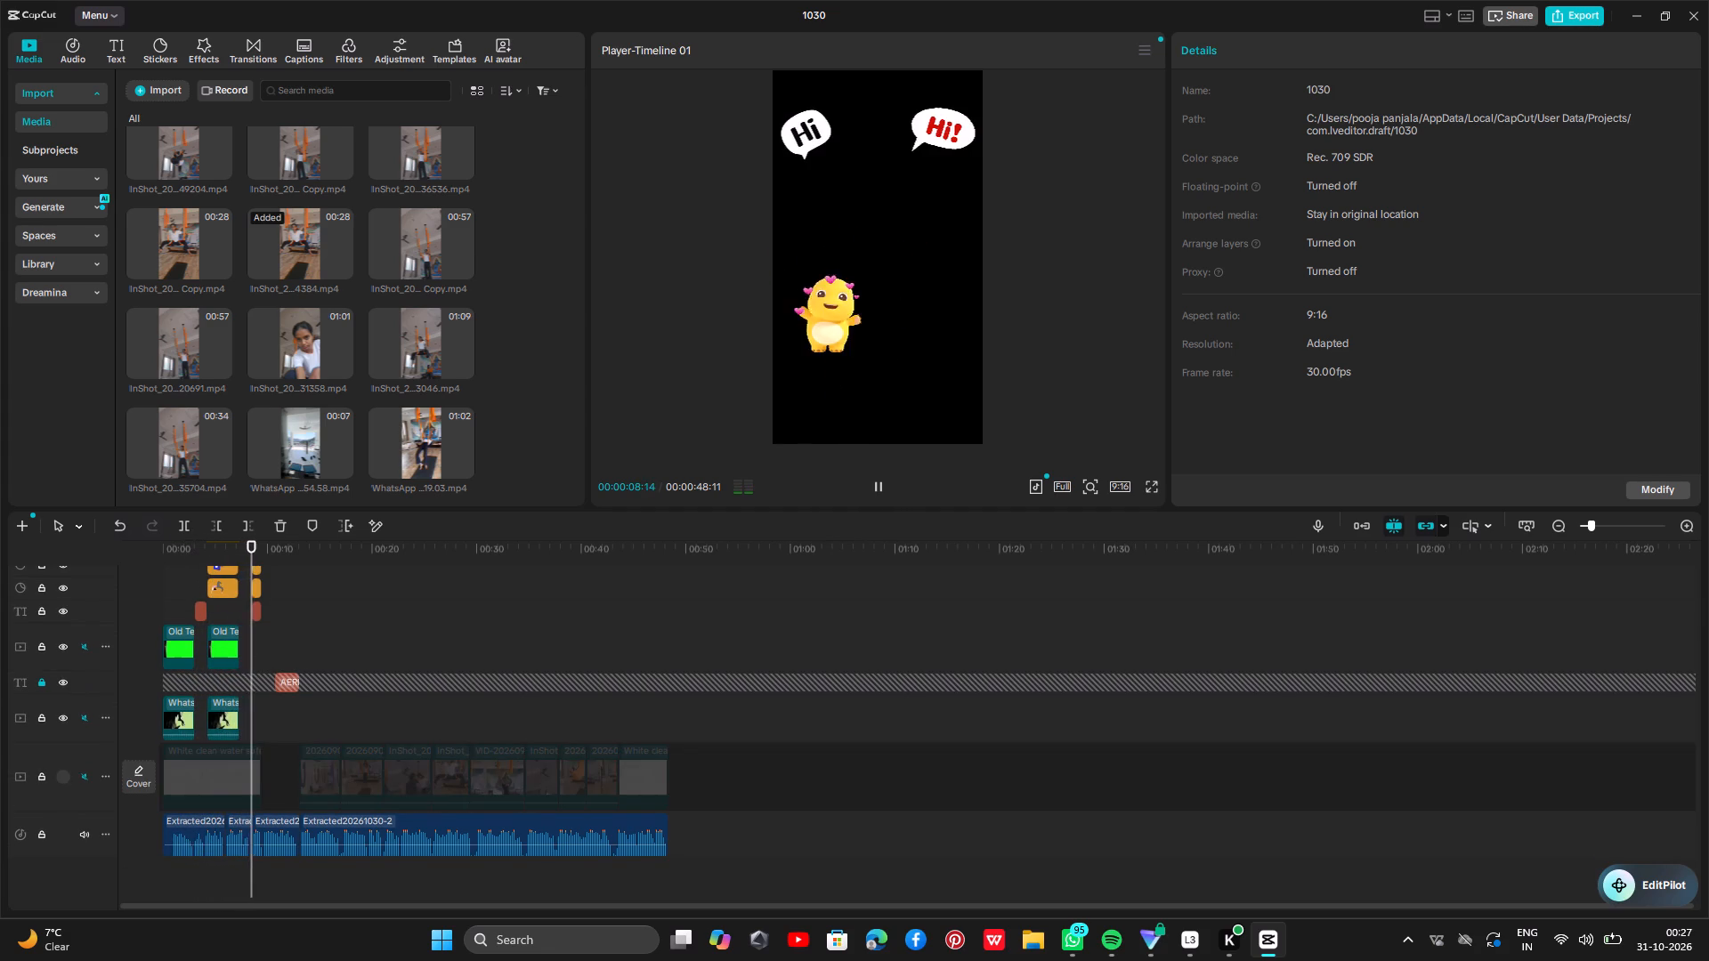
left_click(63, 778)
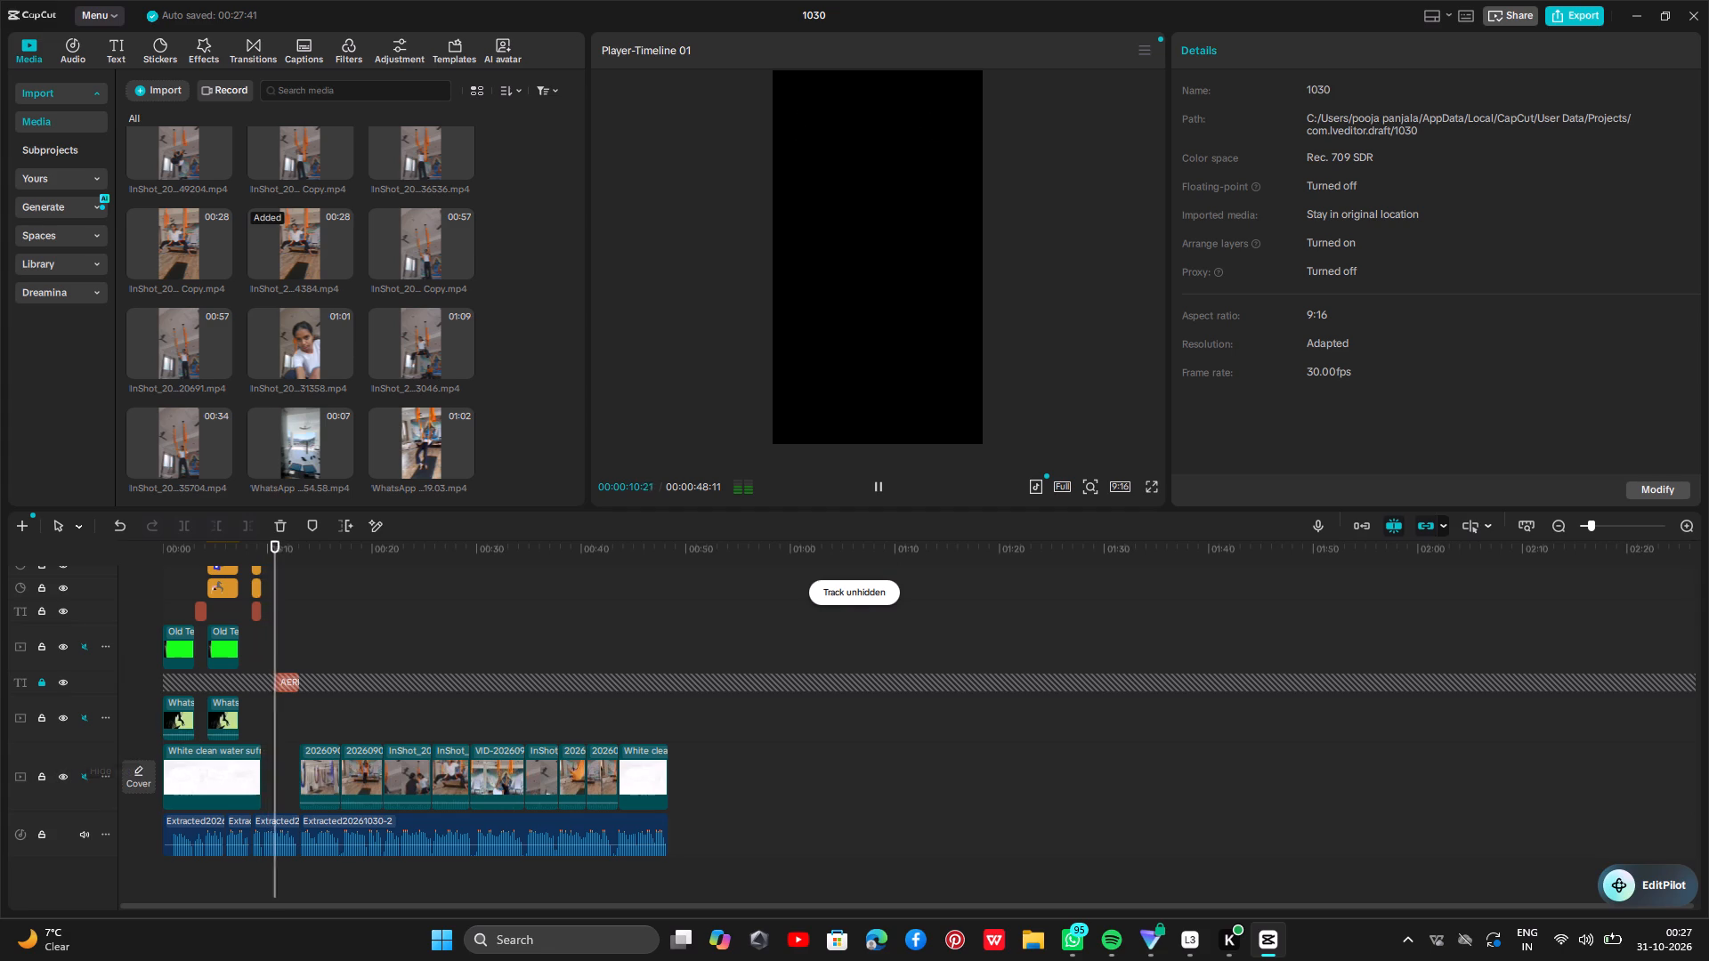
Unlock the text track holding the AERIAL YOGA title.
left_click(46, 687)
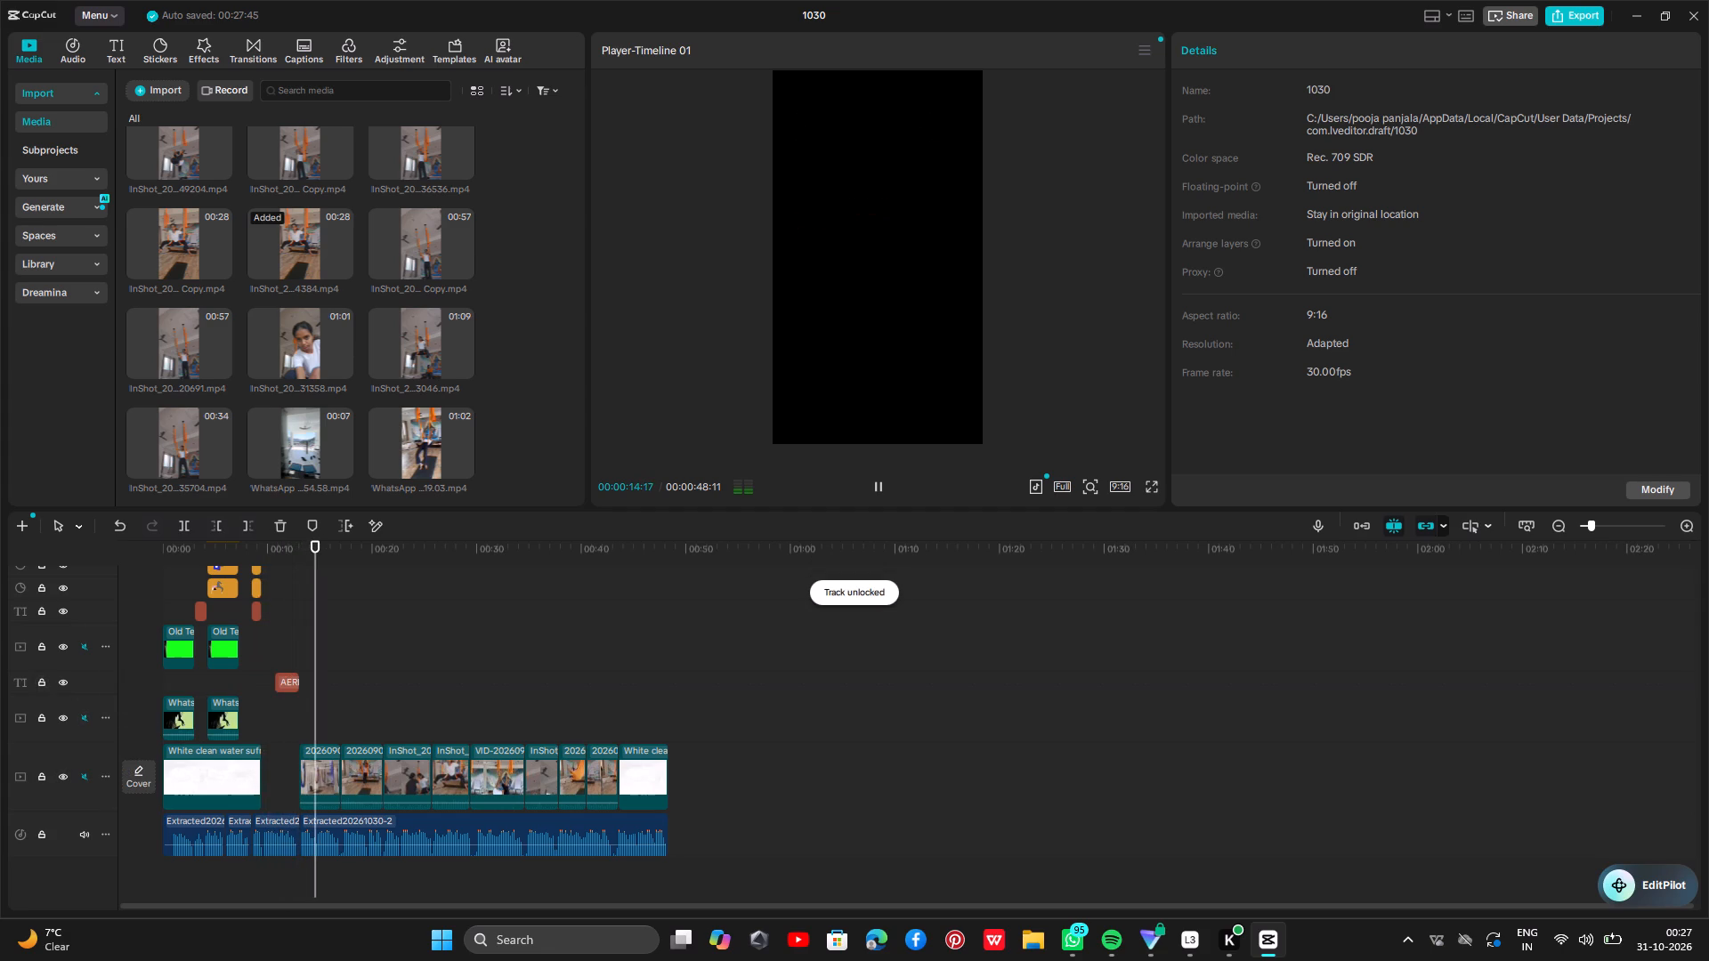
Return the playhead to the start of the timeline and replay it to check the white background in the preview.
left_click(463, 653)
left_click_drag(460, 565, 226, 630)
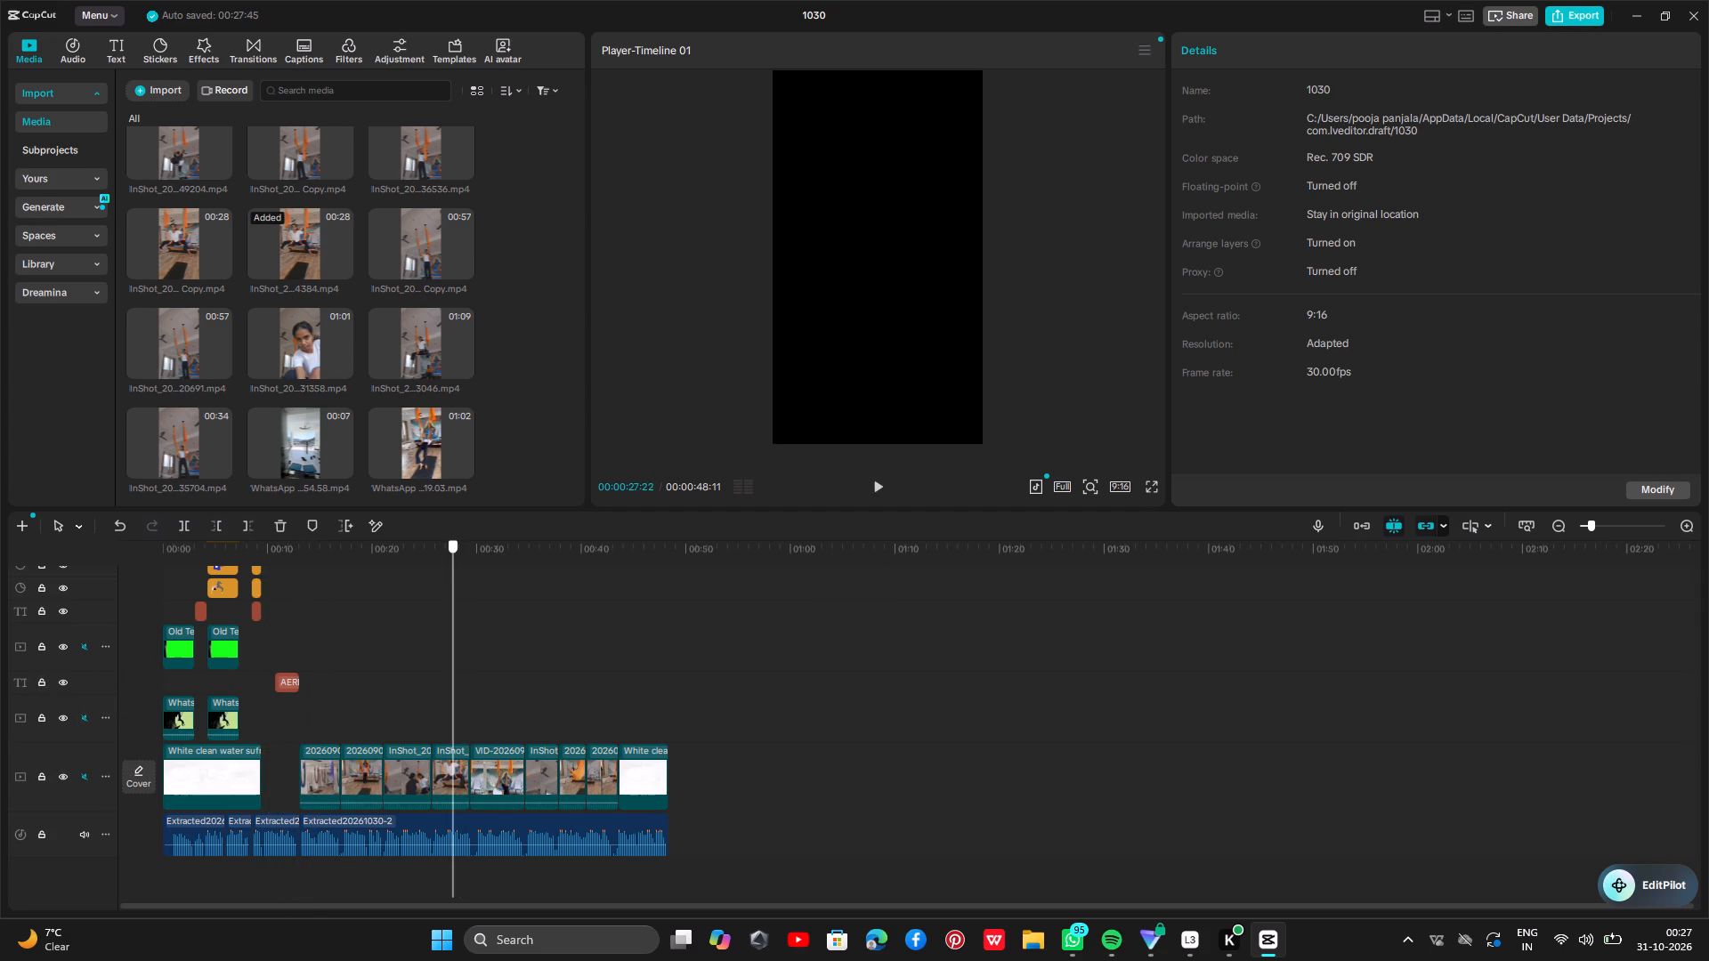
left_click_drag(226, 630, 0, 752)
left_click(0, 752)
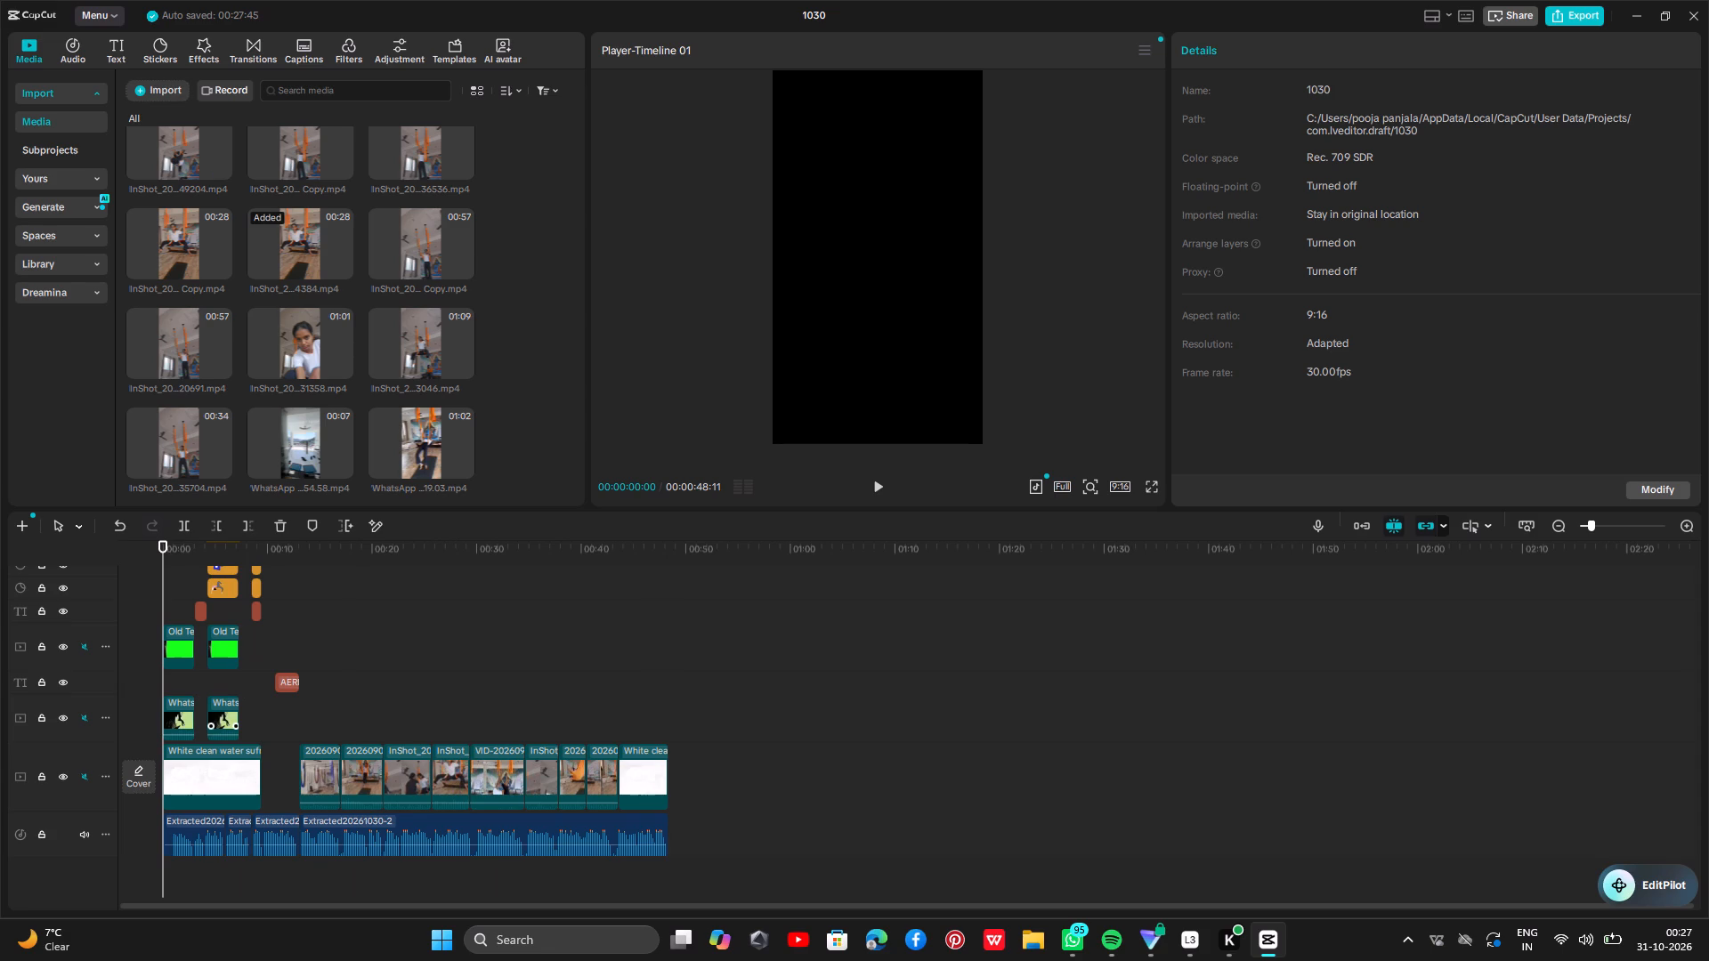
scroll(349, 695, "down", 2)
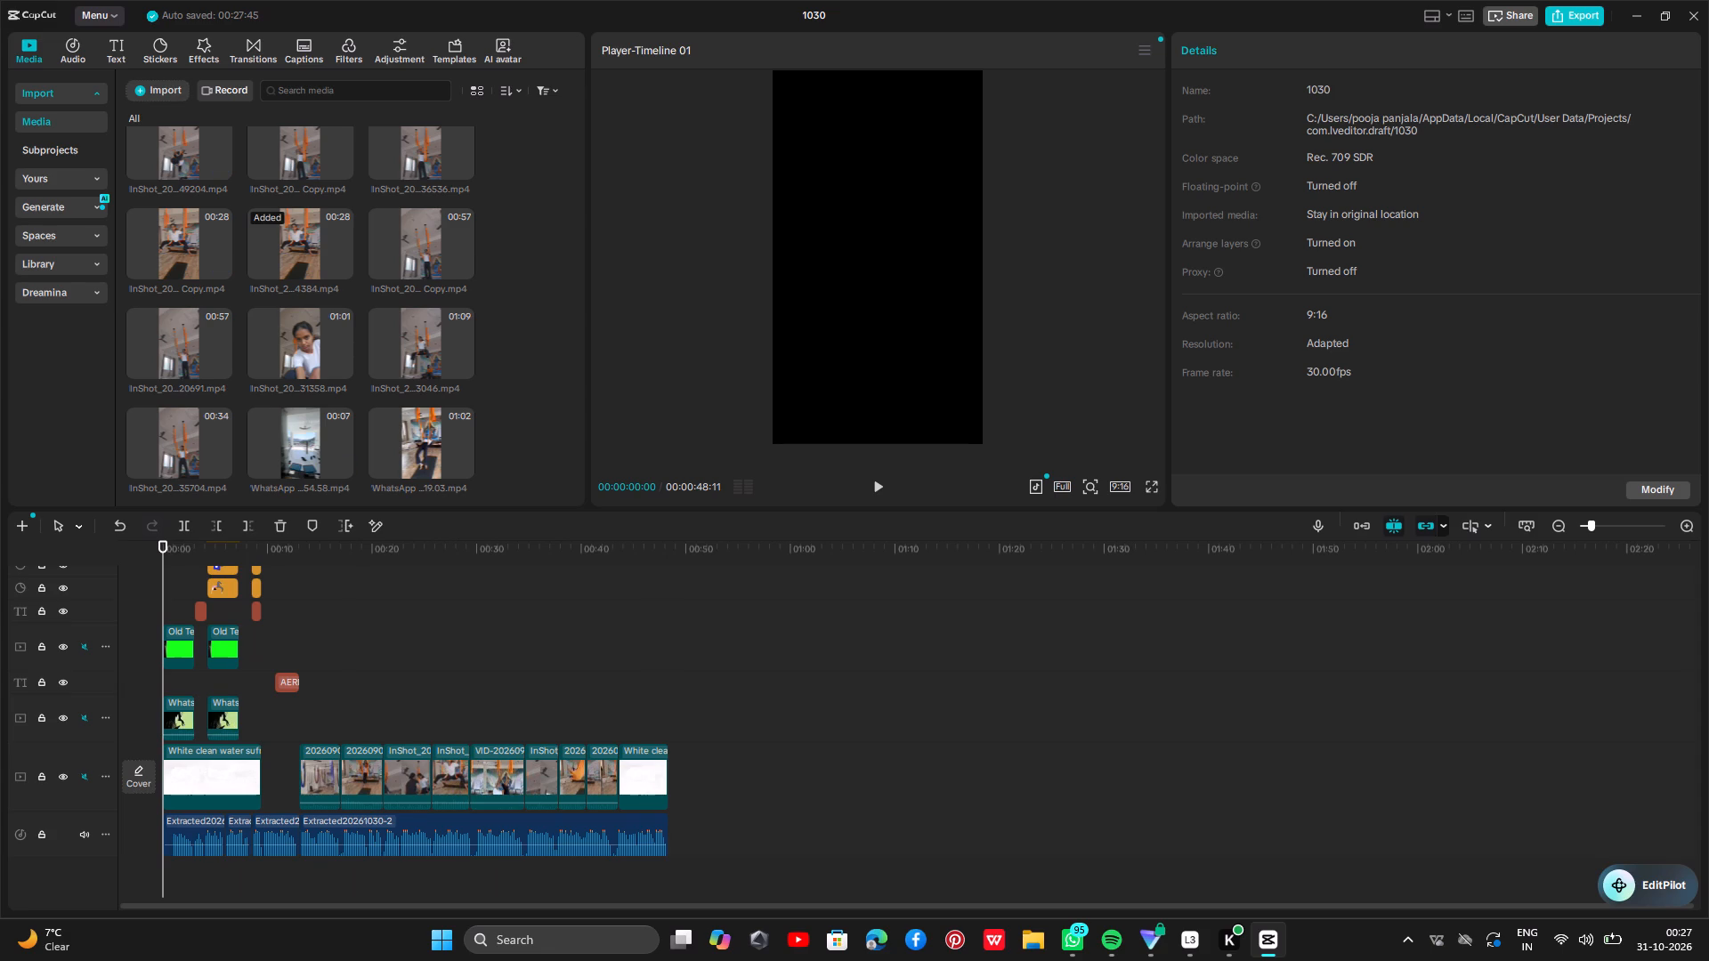
left_click(174, 10)
left_click(320, 623)
left_click_drag(322, 623, 66, 668)
key("space")
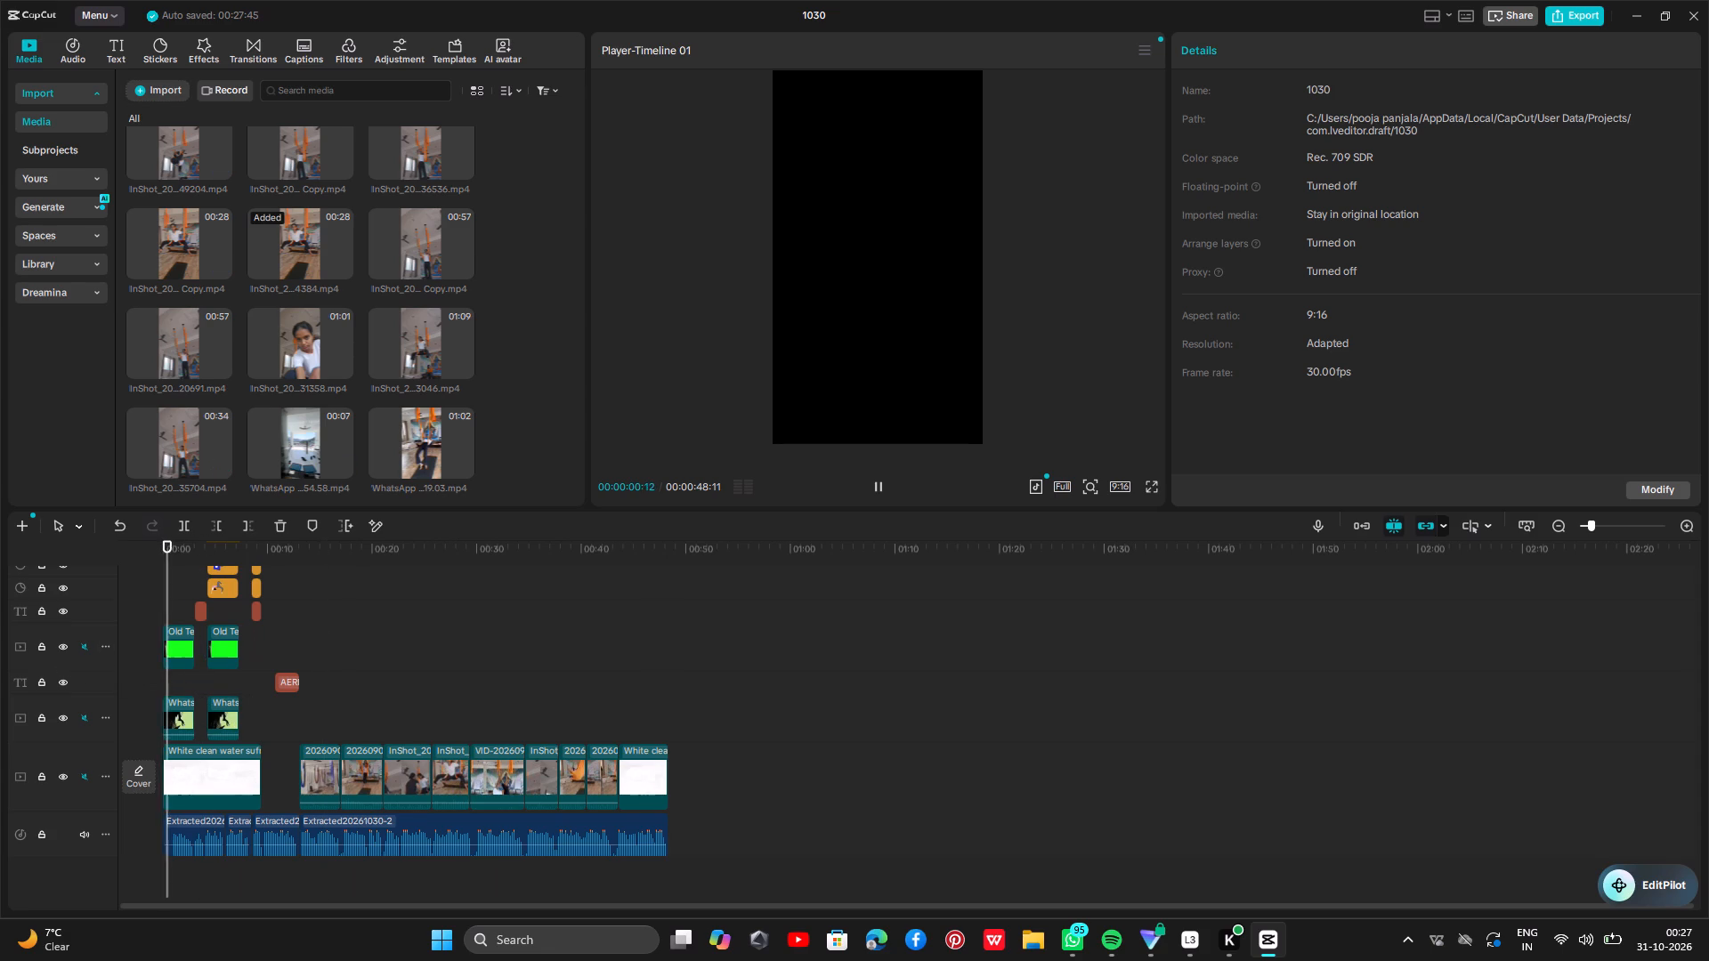
Select the InShot and VID clips along the main track one after another to inspect them, and resume playback.
left_click(382, 786)
left_click(400, 784)
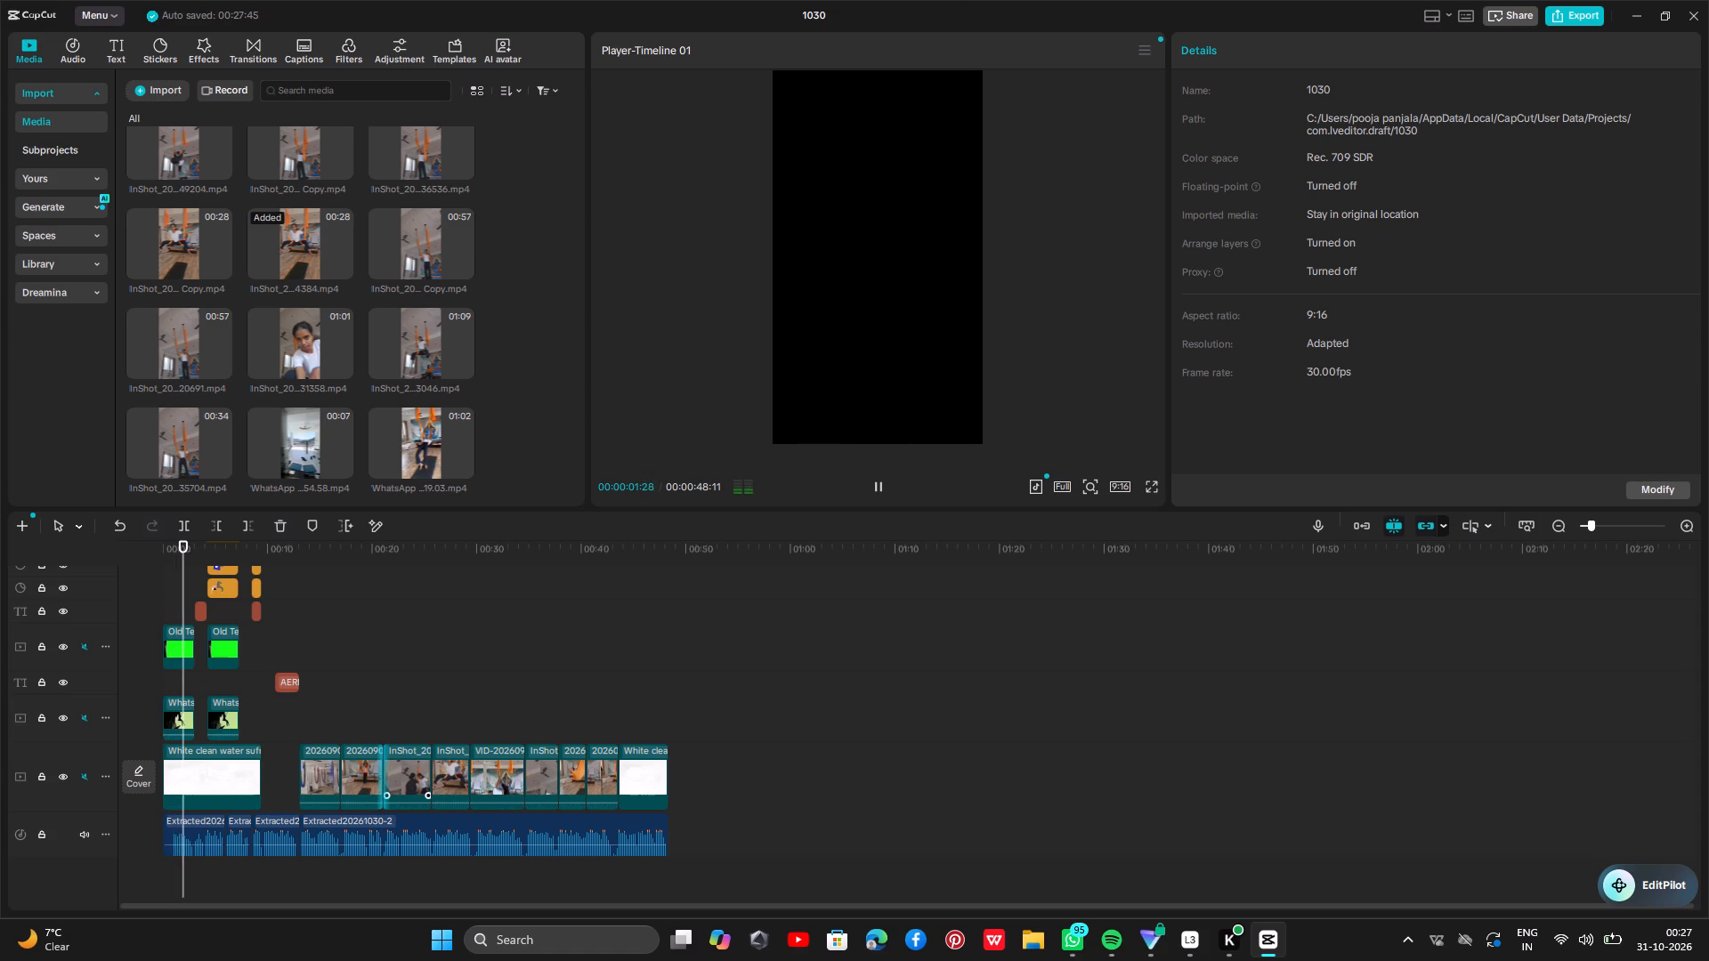
left_click(427, 779)
left_click(458, 777)
left_click(467, 775)
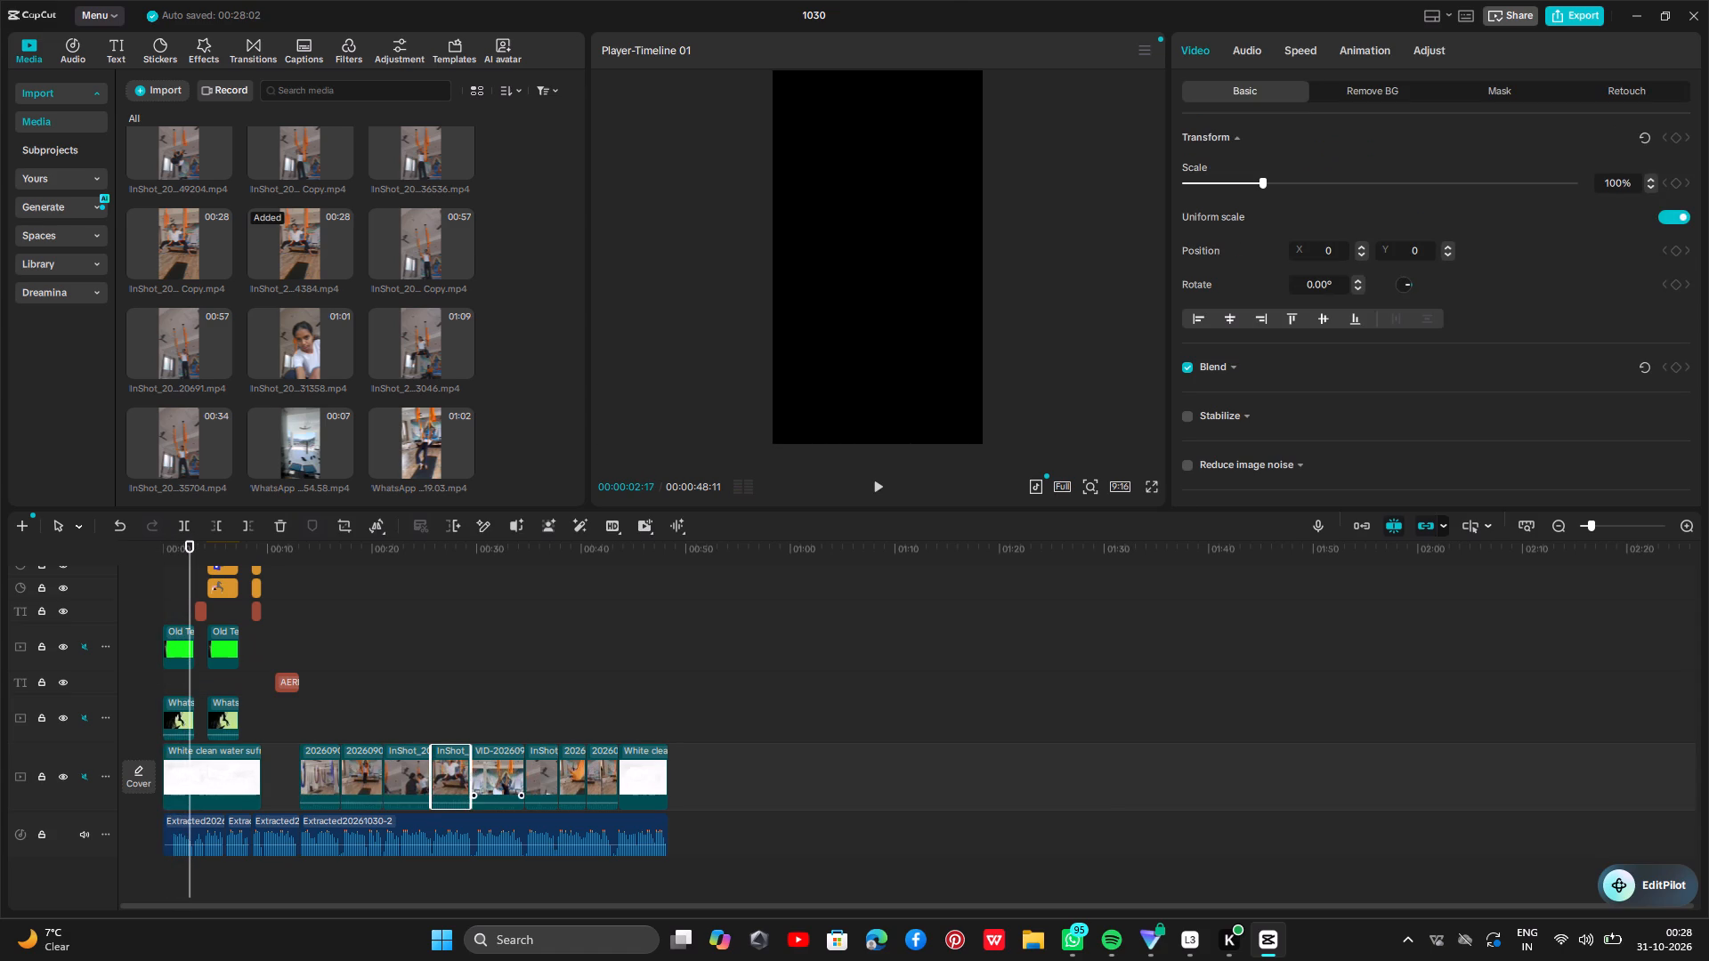
left_click(506, 774)
left_click(535, 773)
key("space")
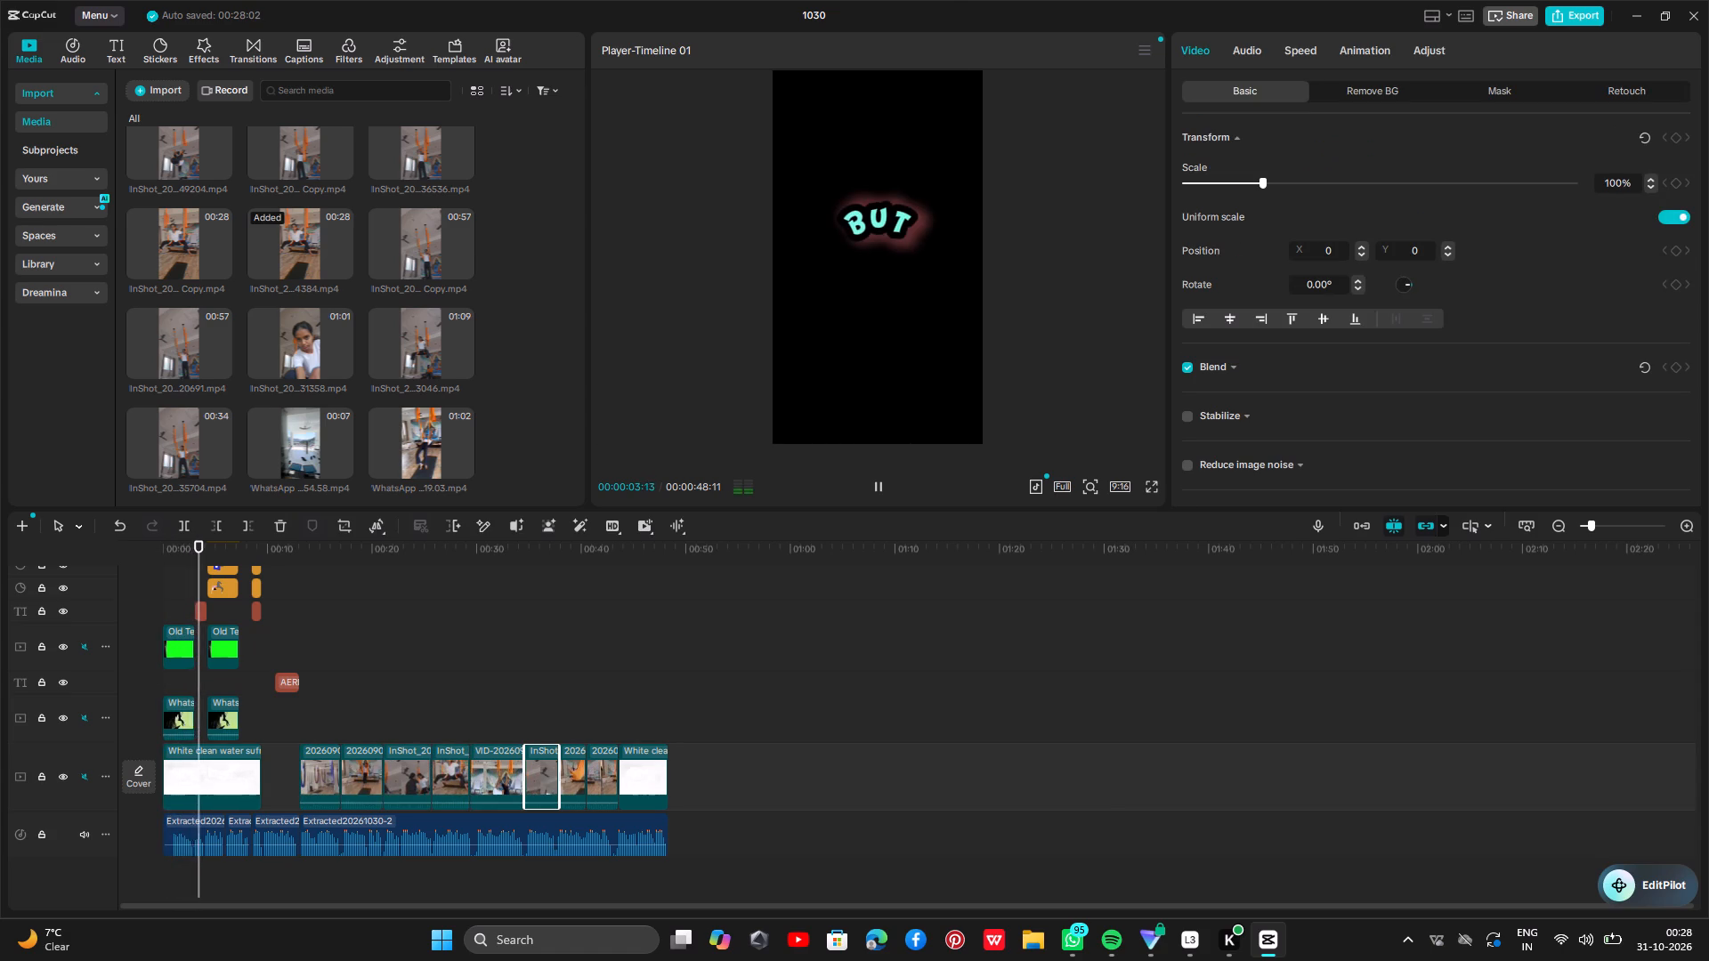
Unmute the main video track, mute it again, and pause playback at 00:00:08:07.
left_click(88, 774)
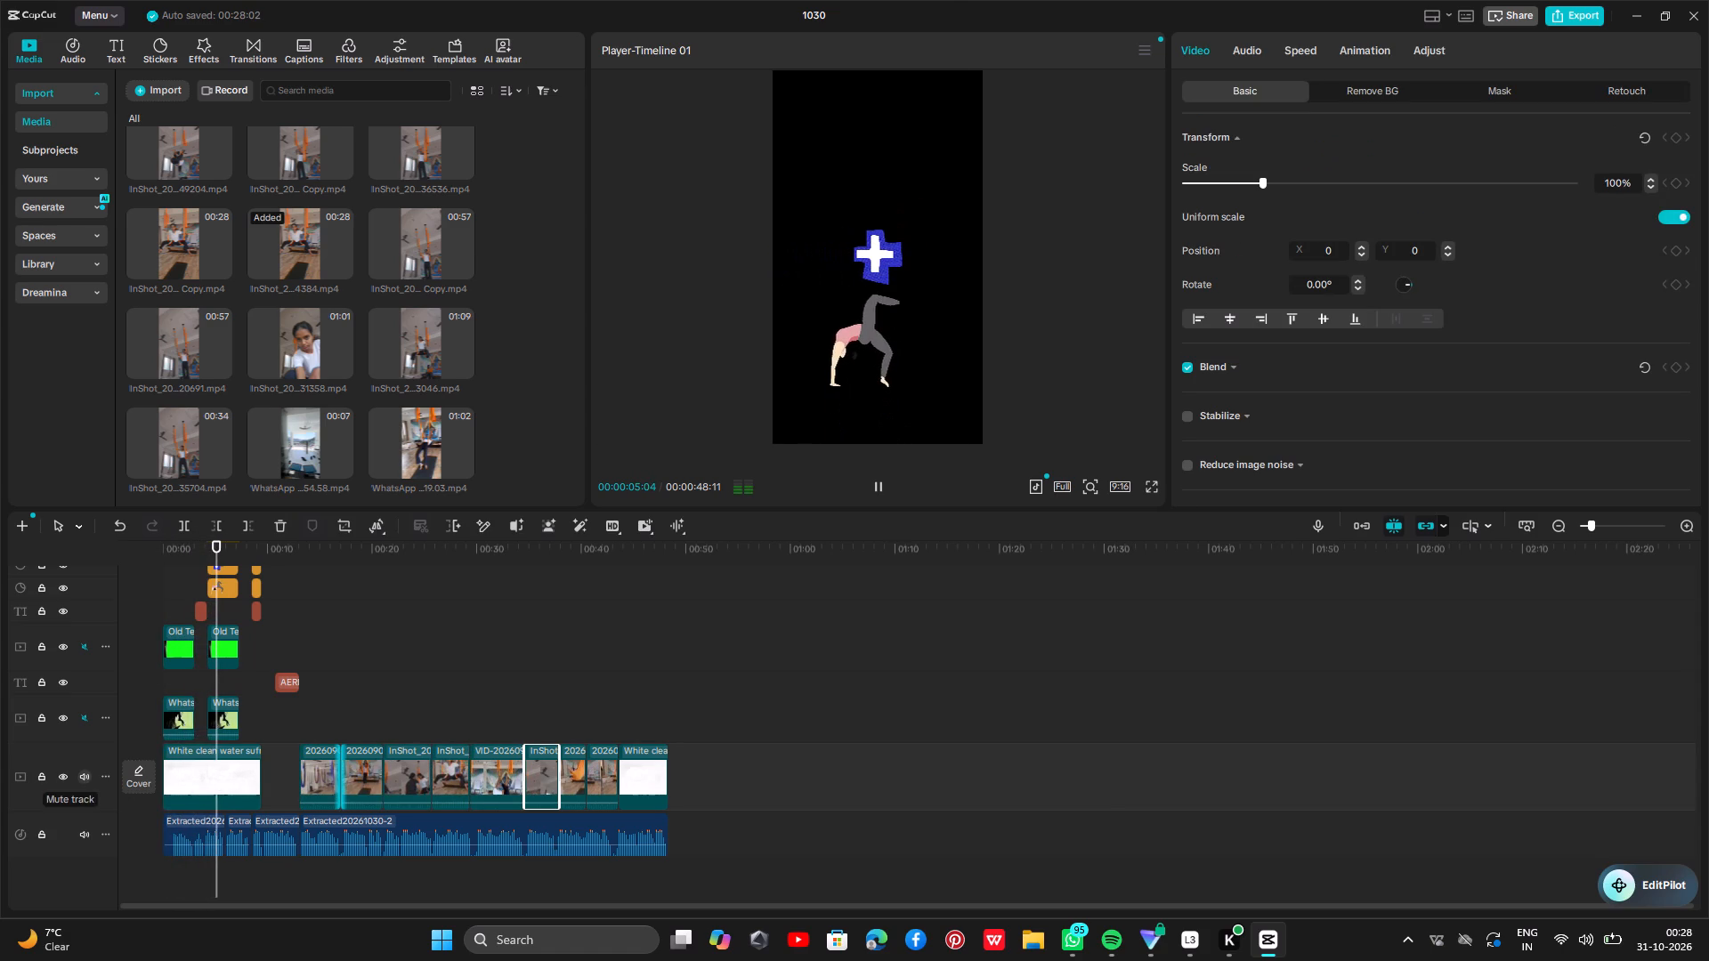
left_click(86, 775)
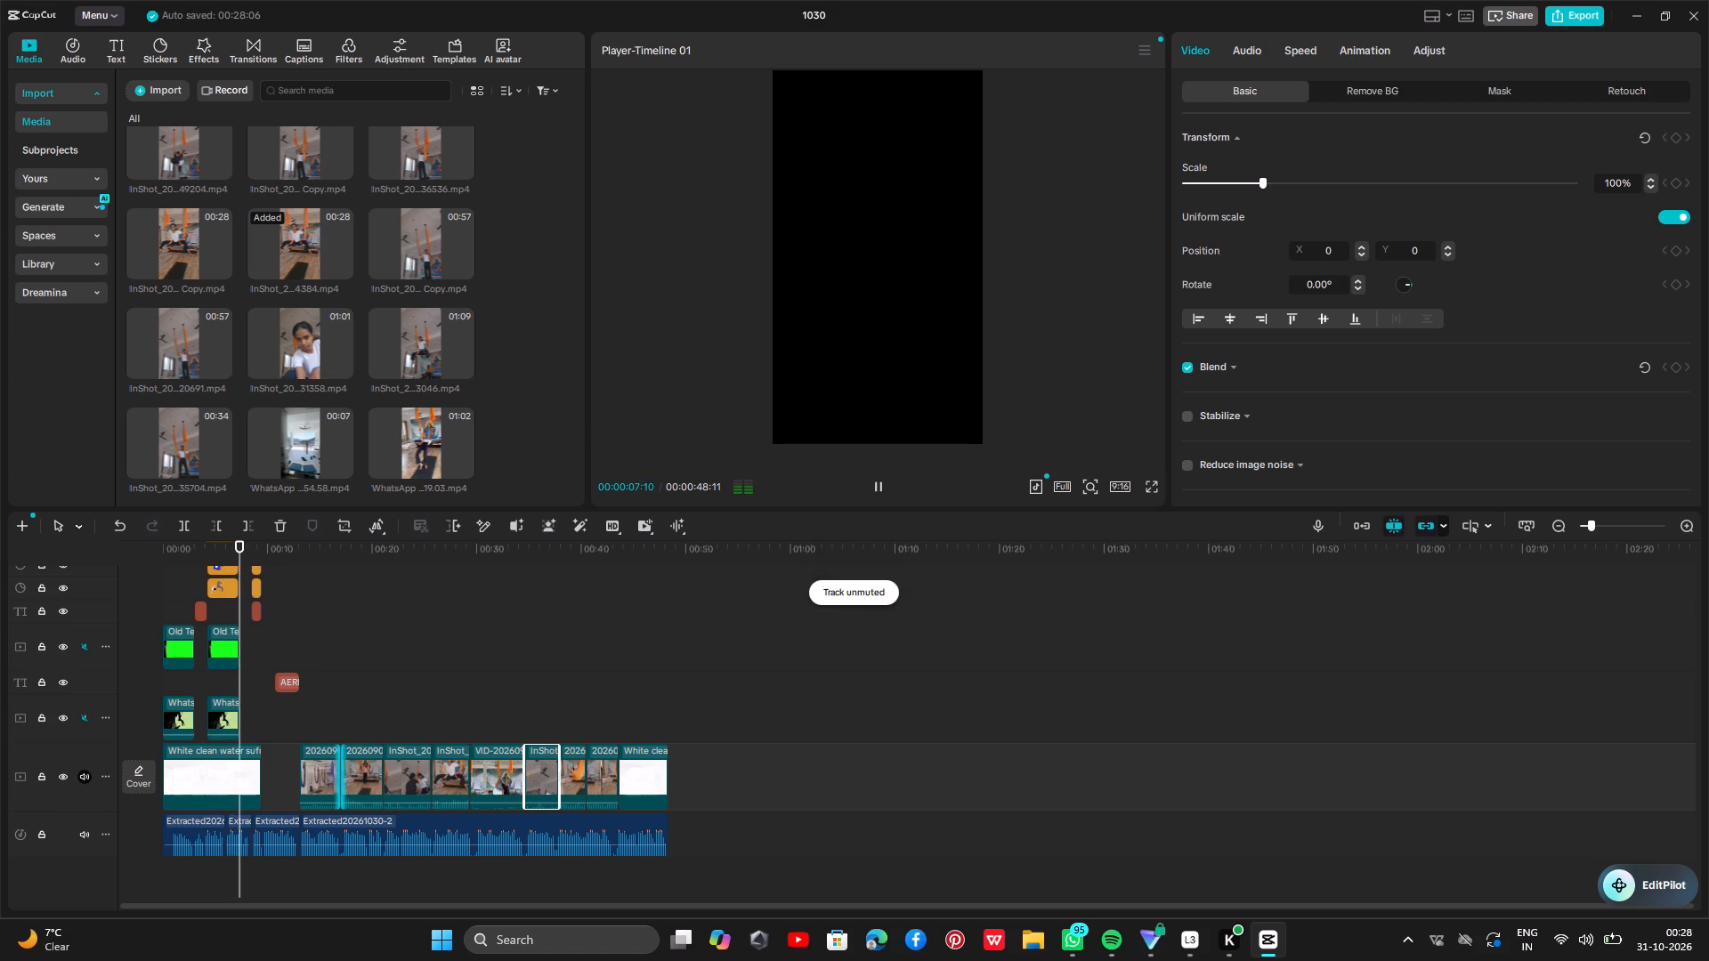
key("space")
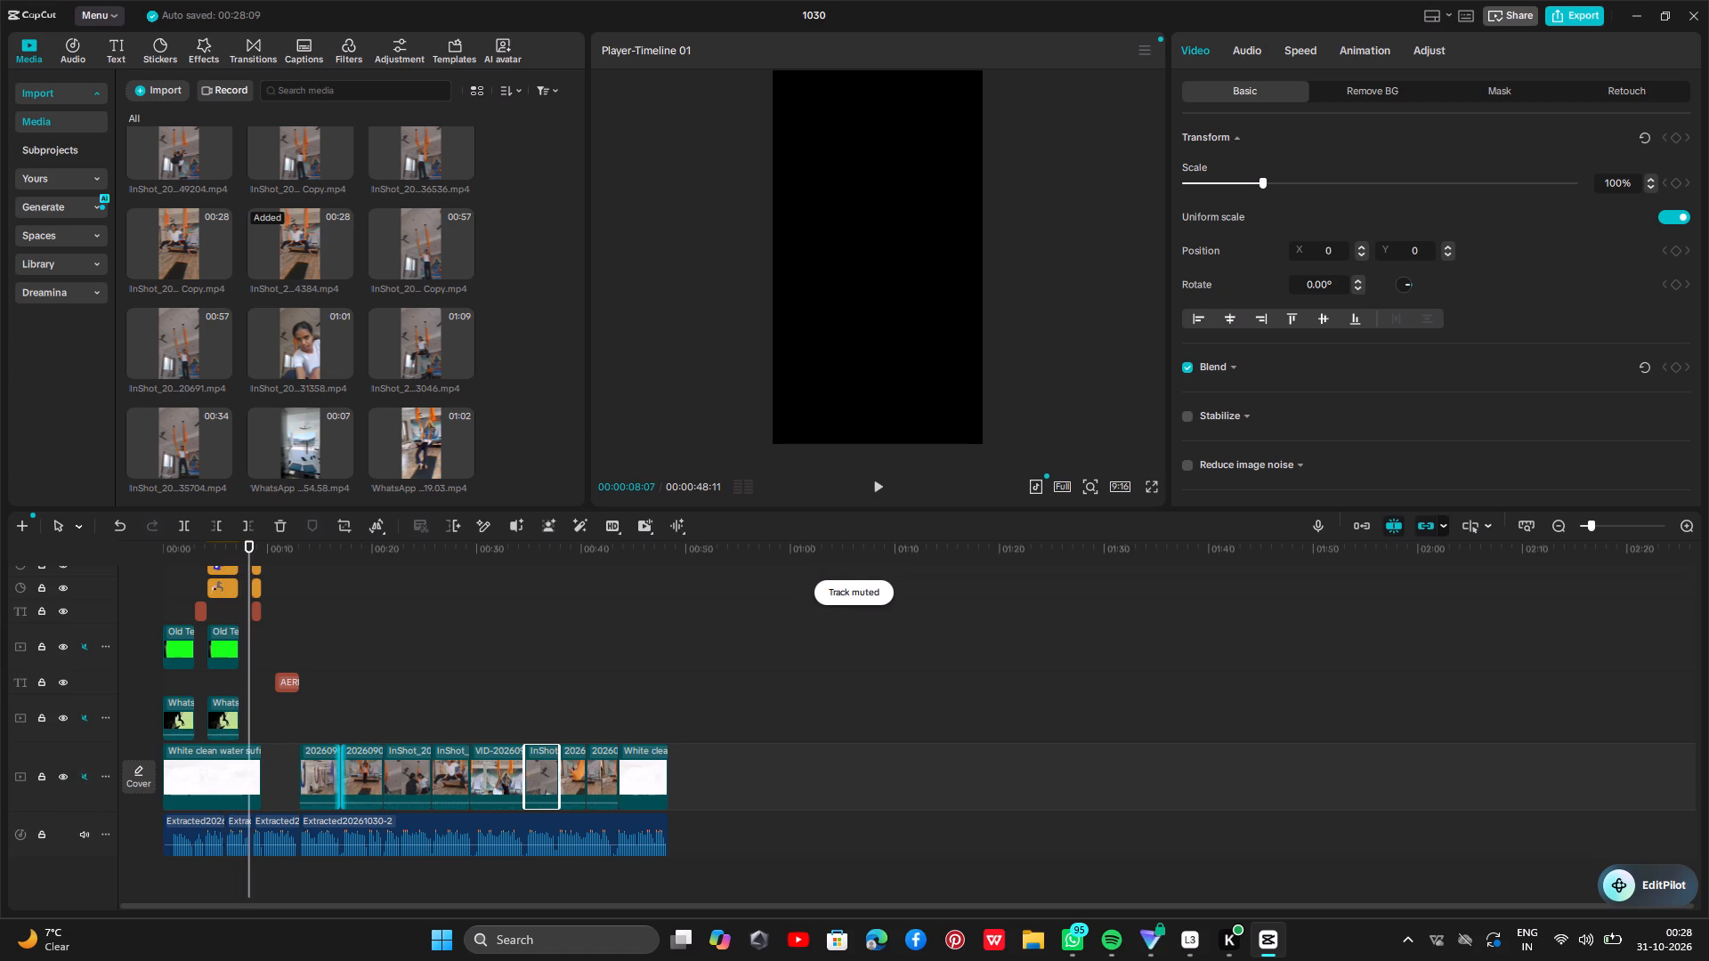
Leave project 1030 and go back to the home page.
left_click(85, 5)
left_click(86, 12)
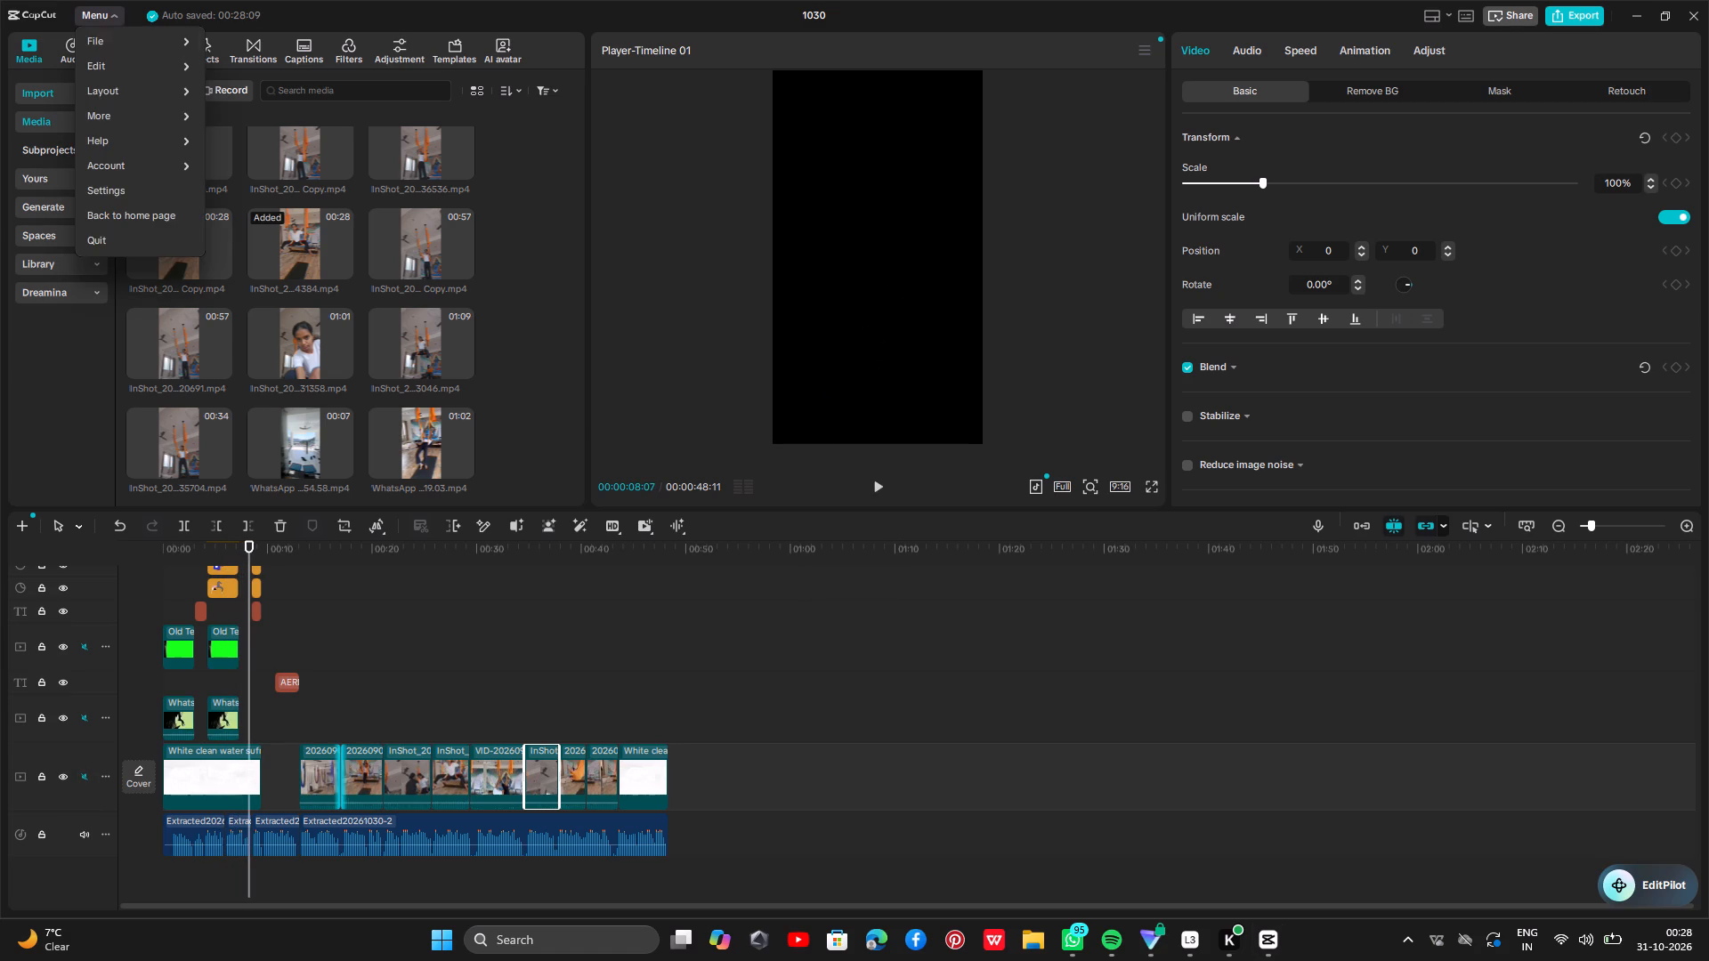
left_click(117, 214)
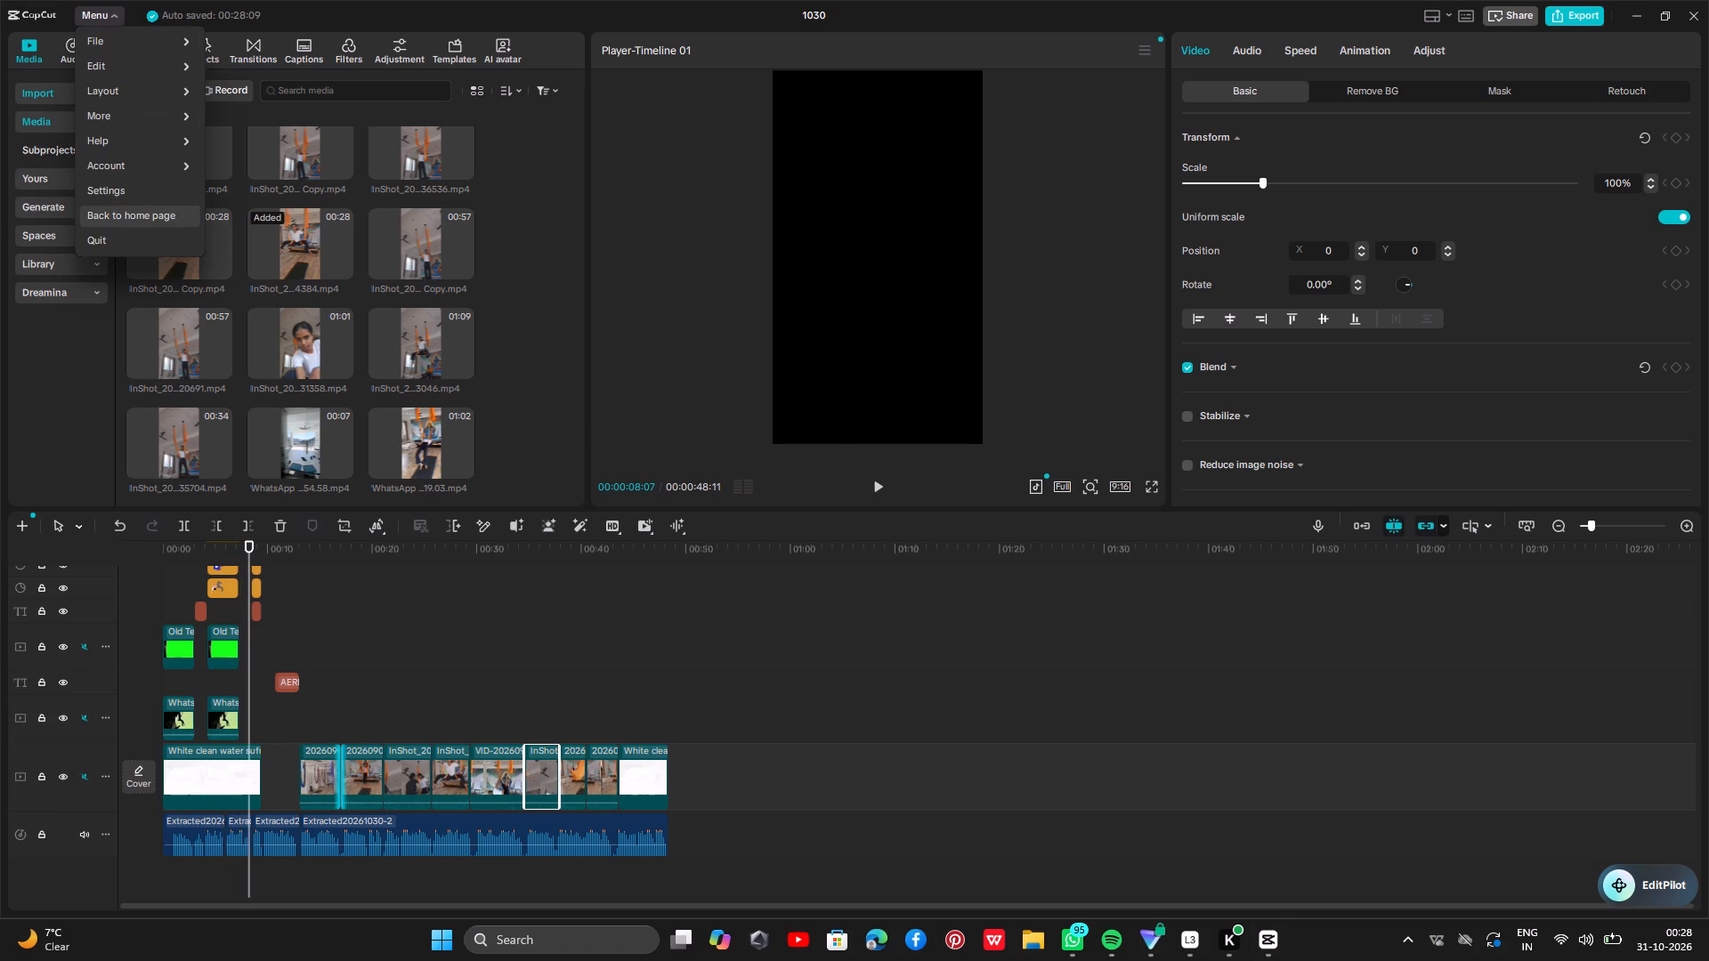
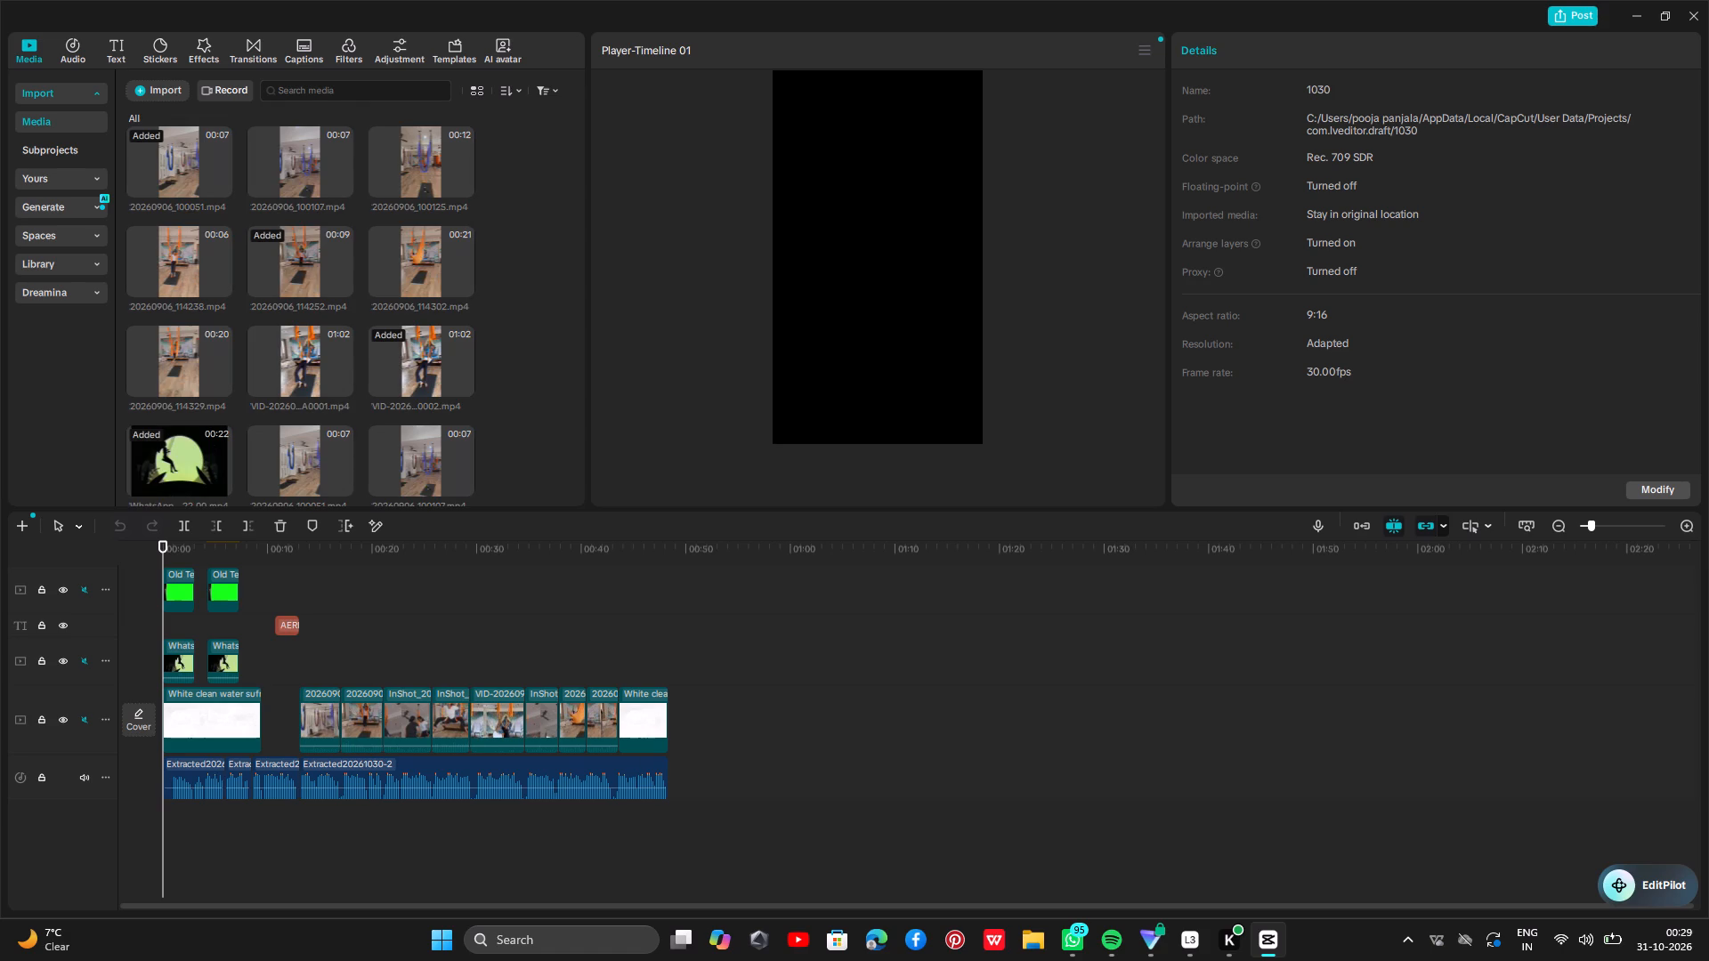
Select the opening white background clip, scrub the timeline, and play from the start to 00:00:17:12 to check the preview.
left_click(166, 554)
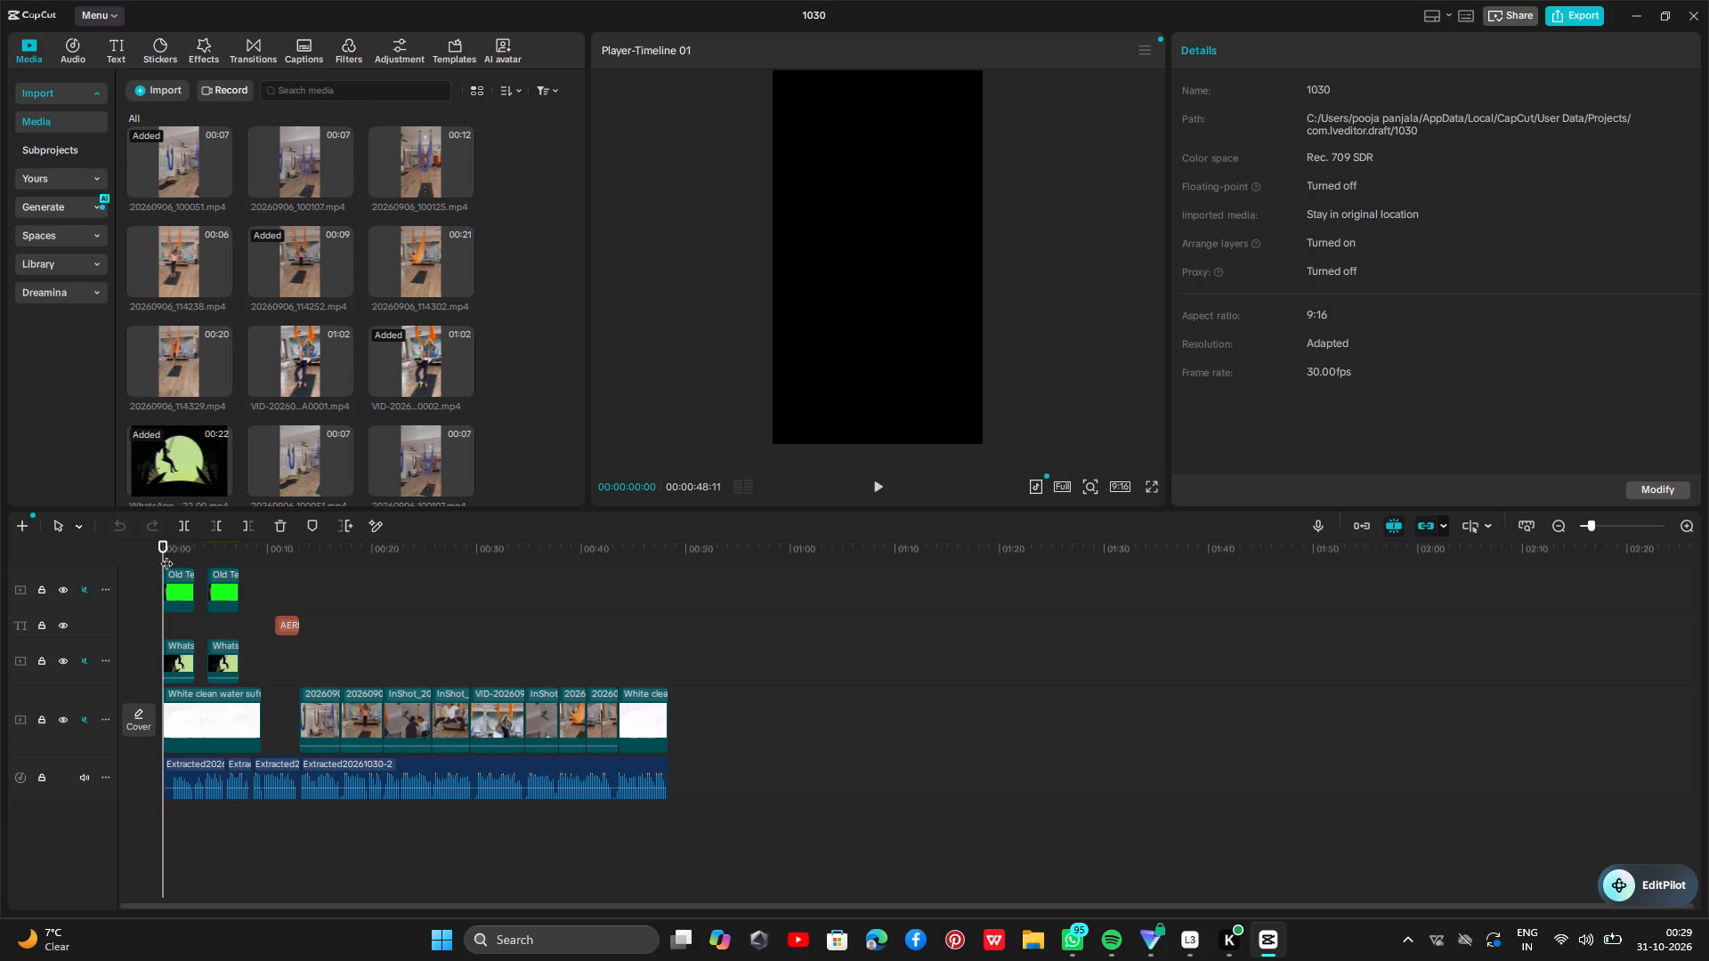
left_click(880, 356)
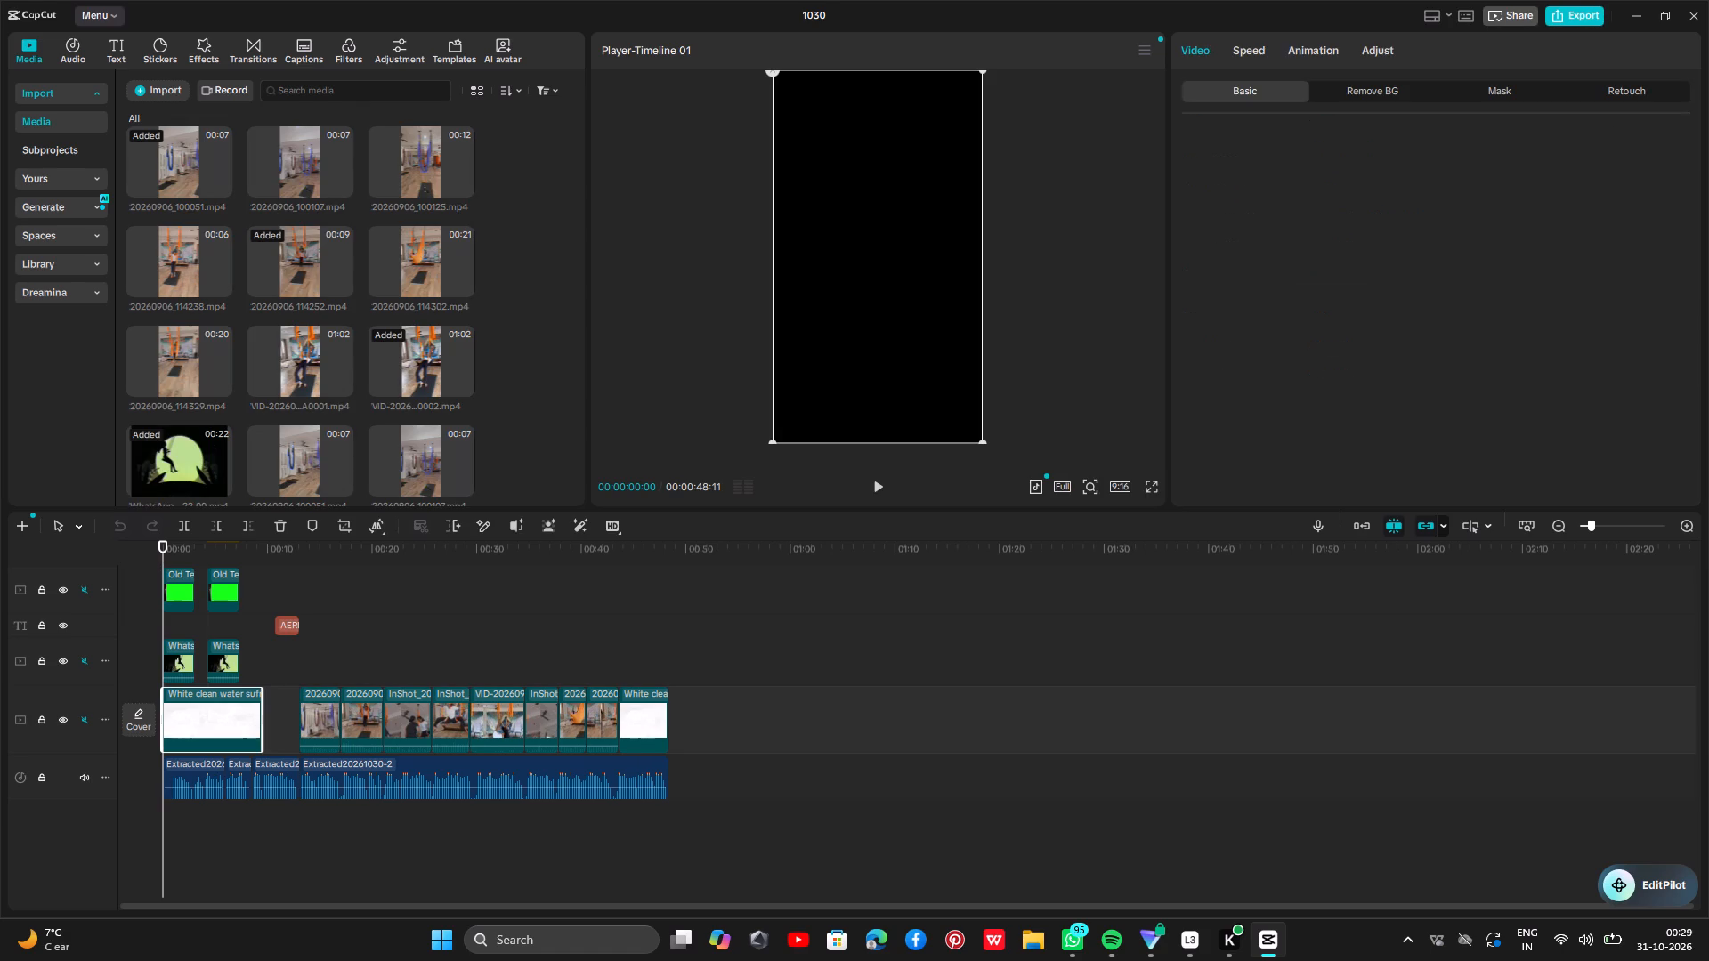
scroll(880, 356, "up", 1)
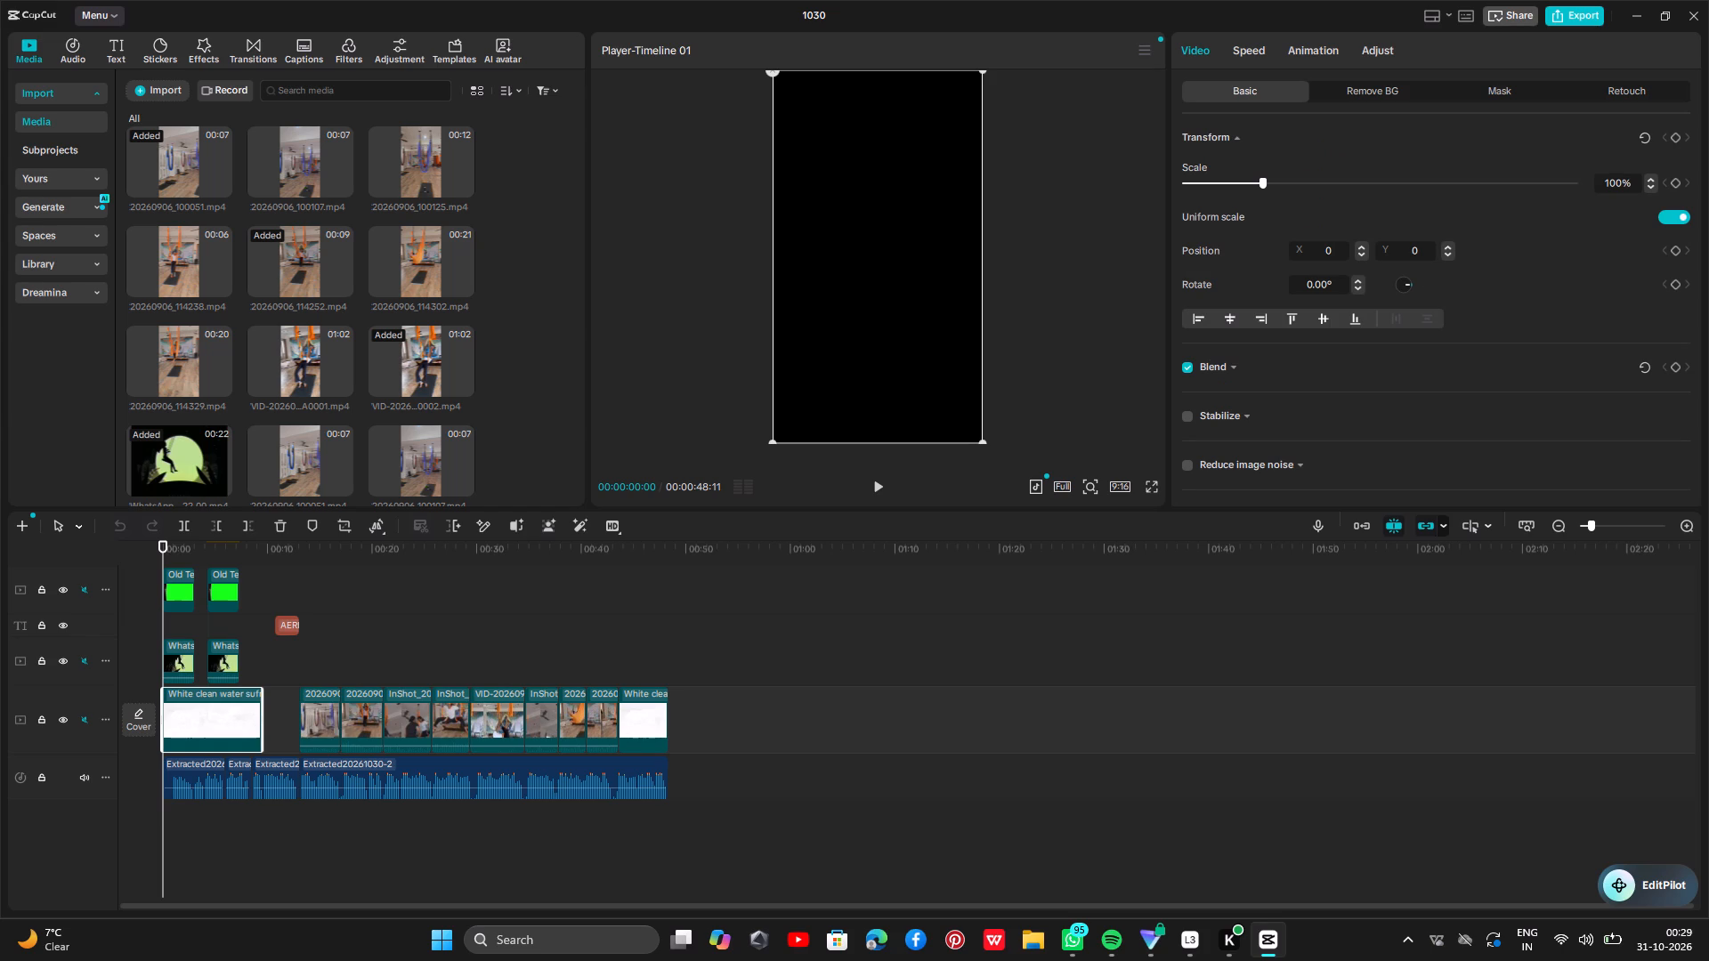
left_click(371, 583)
left_click_drag(371, 583, 362, 582)
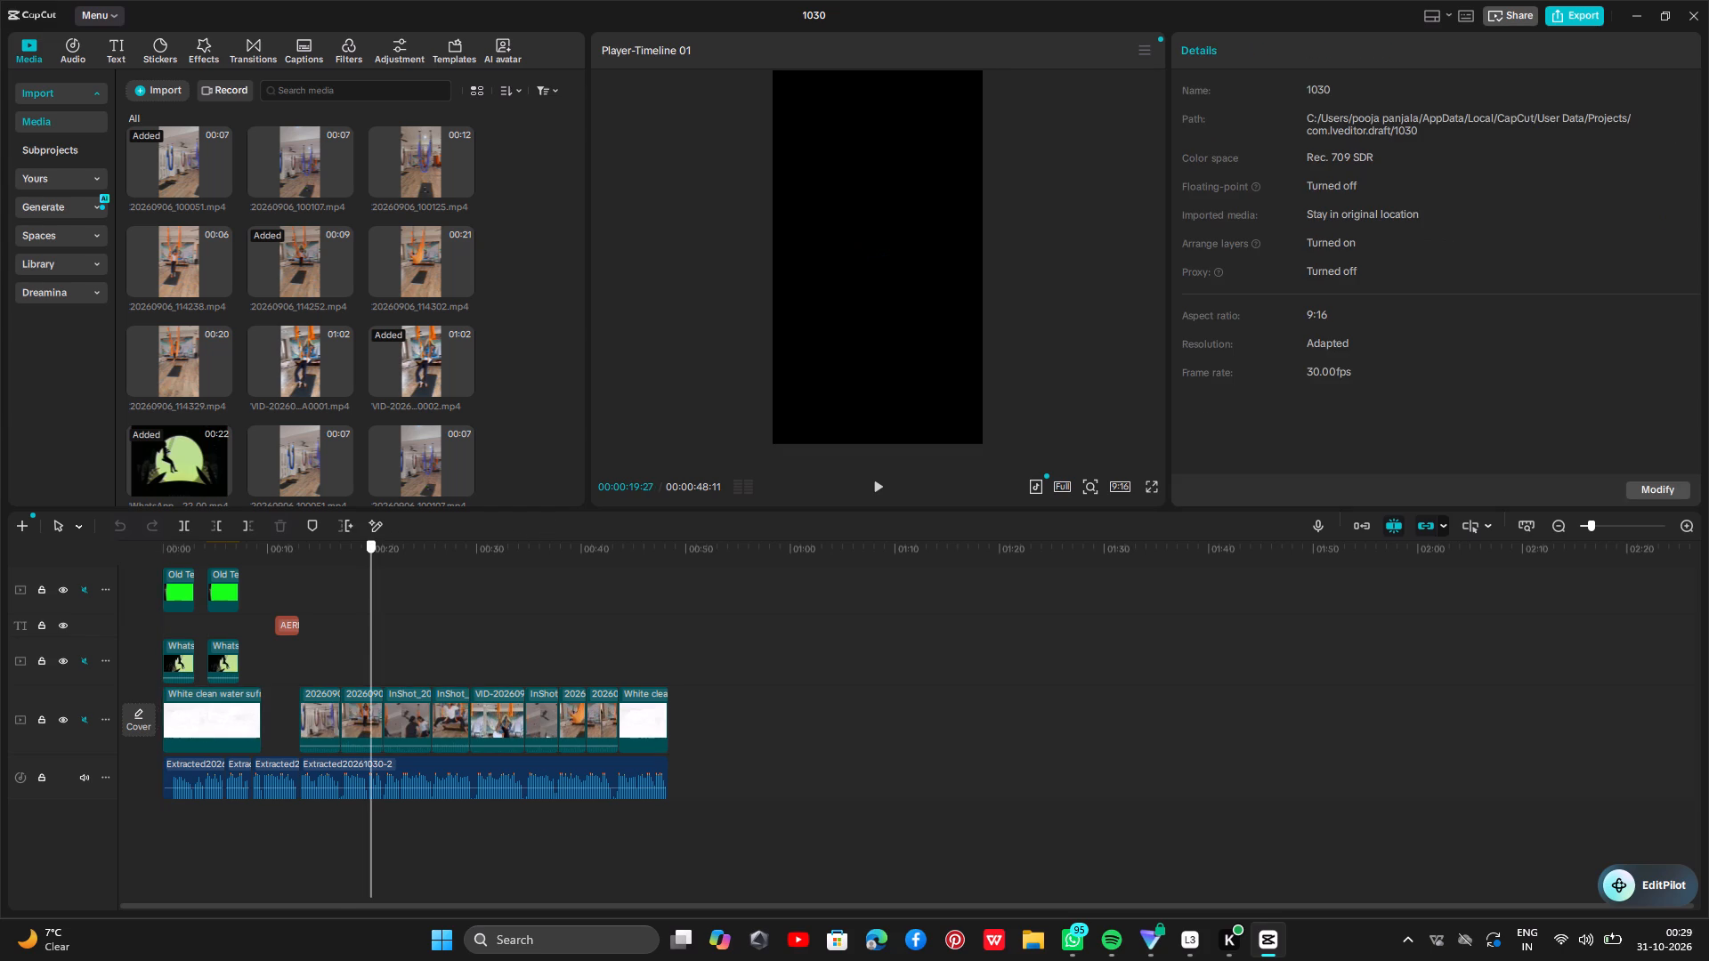
left_click_drag(362, 582, 225, 582)
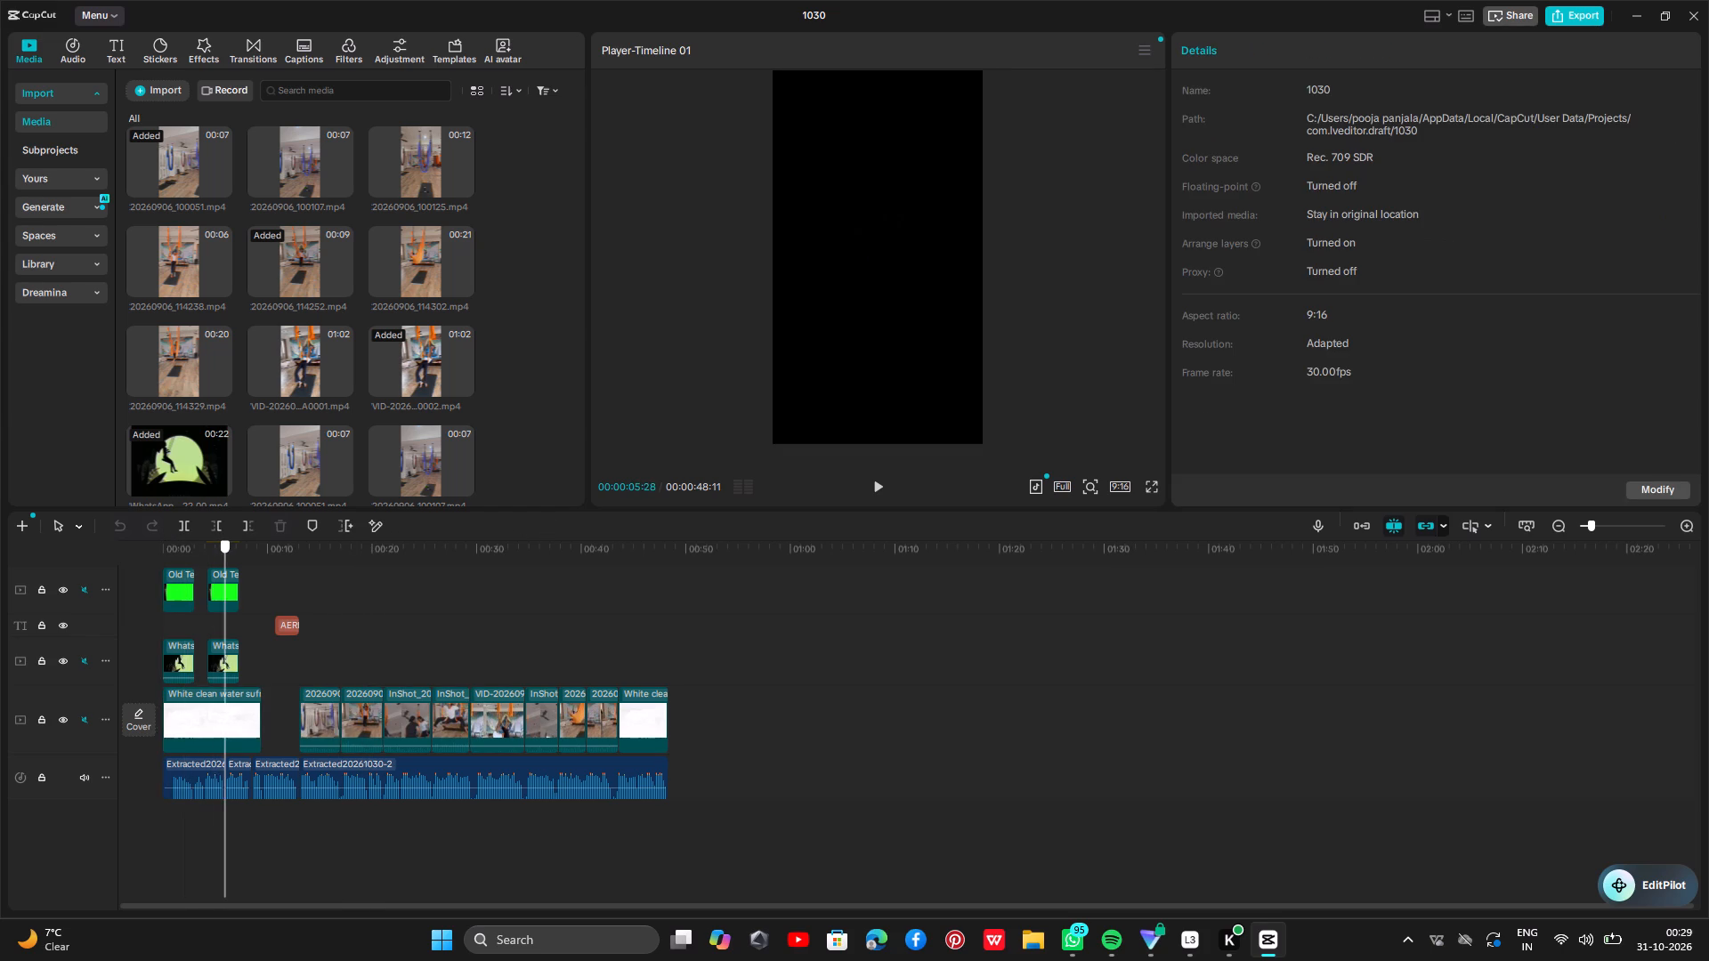
left_click_drag(225, 582, 1, 608)
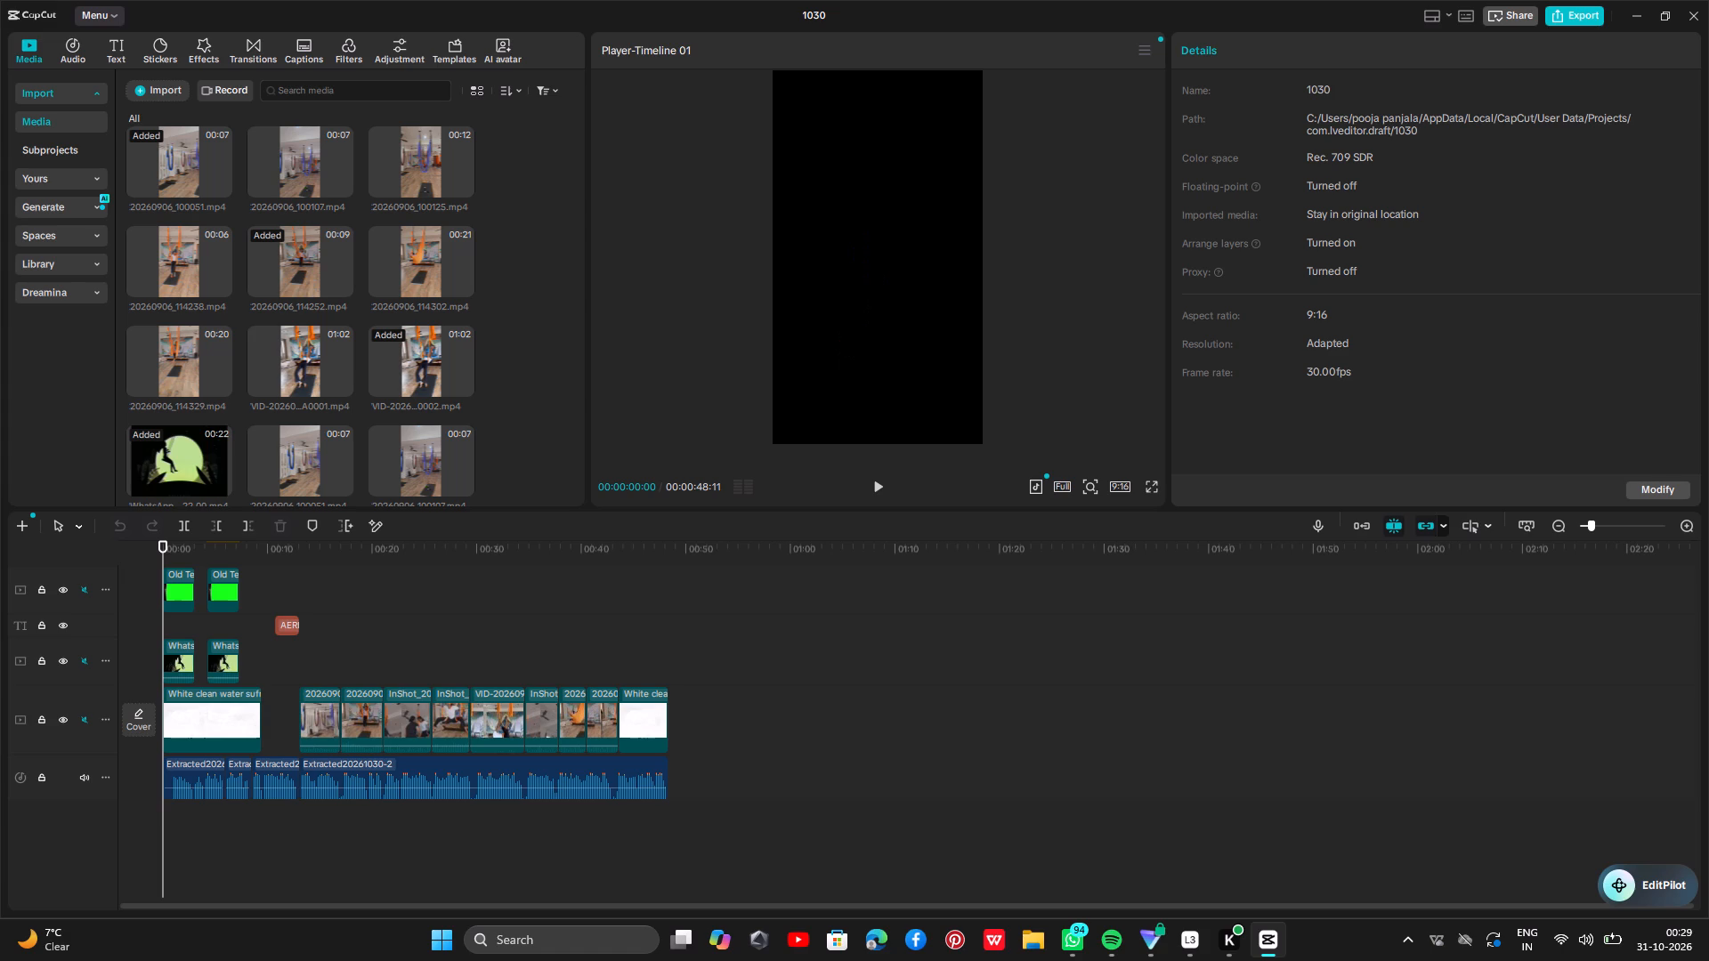
key("space")
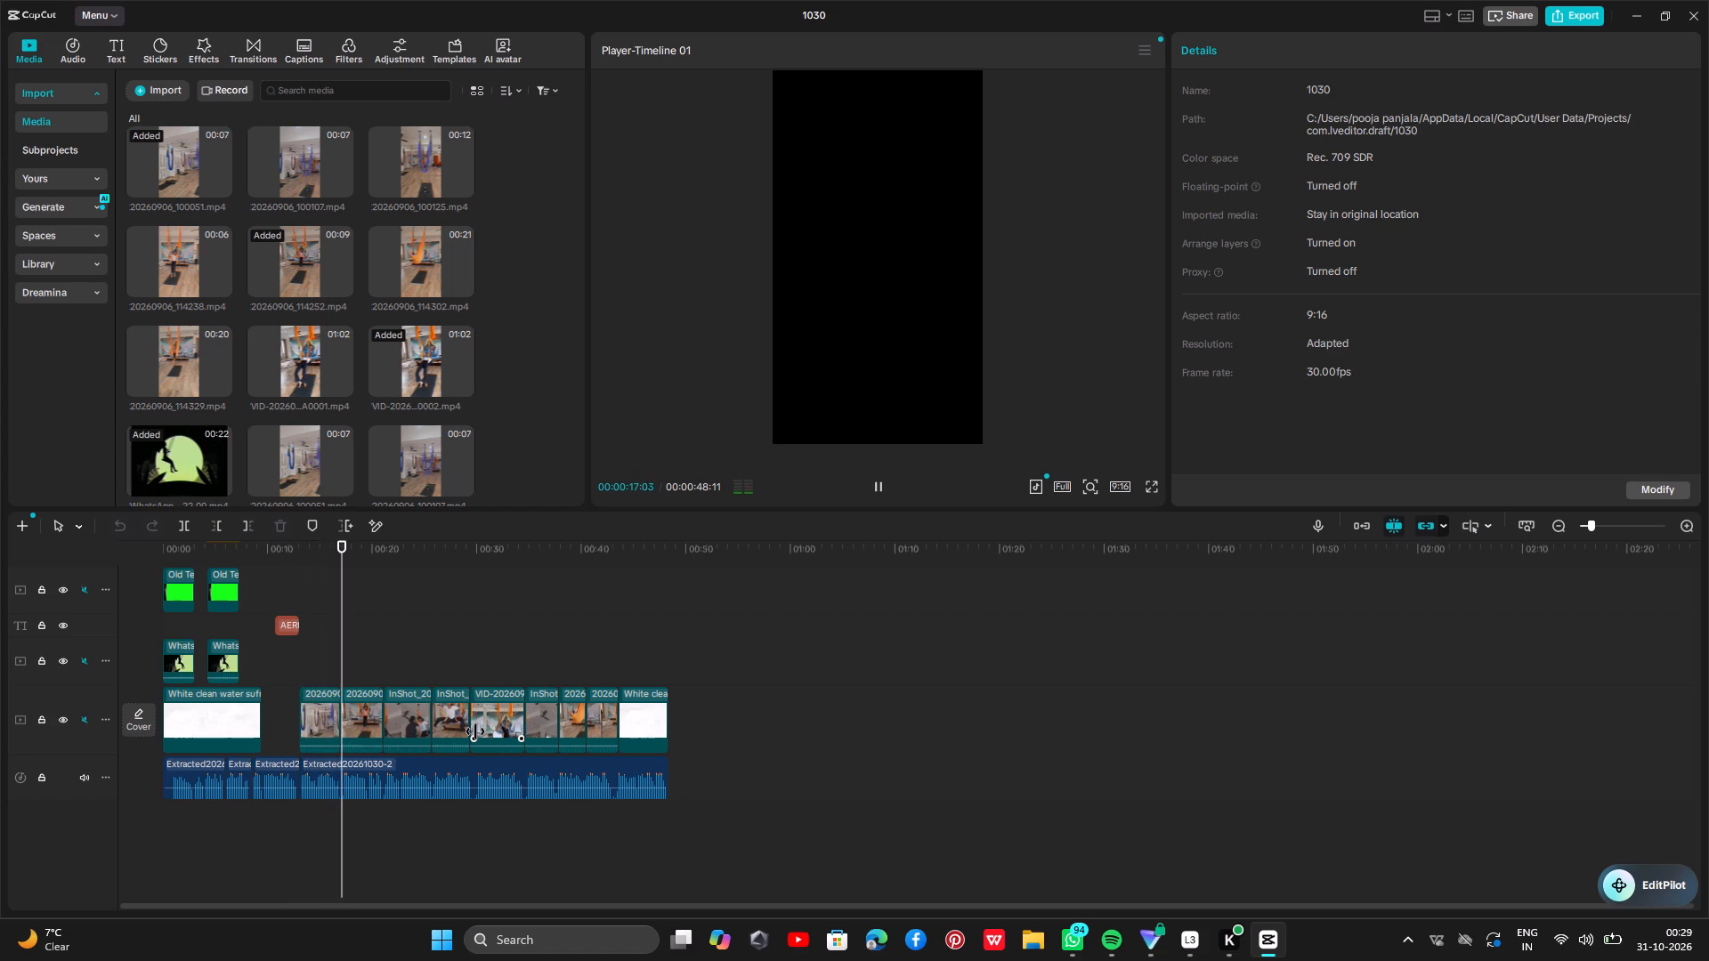
key("space")
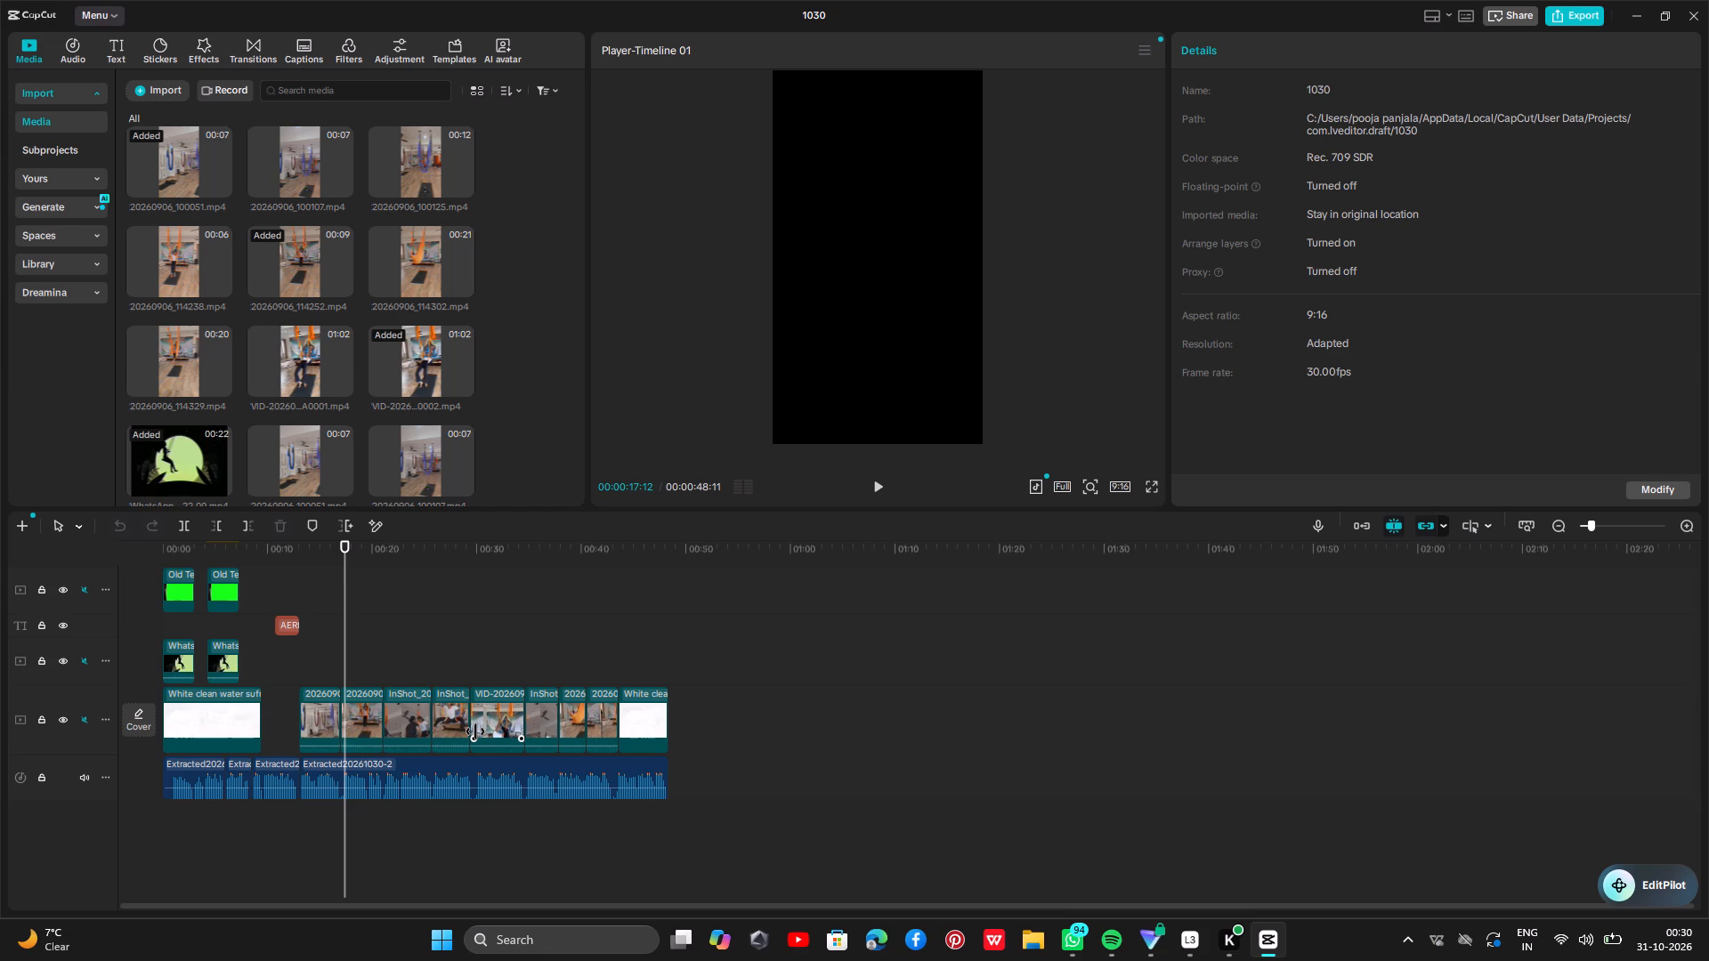
Return the playhead to the start and select the opening white background clip to inspect it.
left_click(409, 659)
left_click_drag(407, 660, 101, 711)
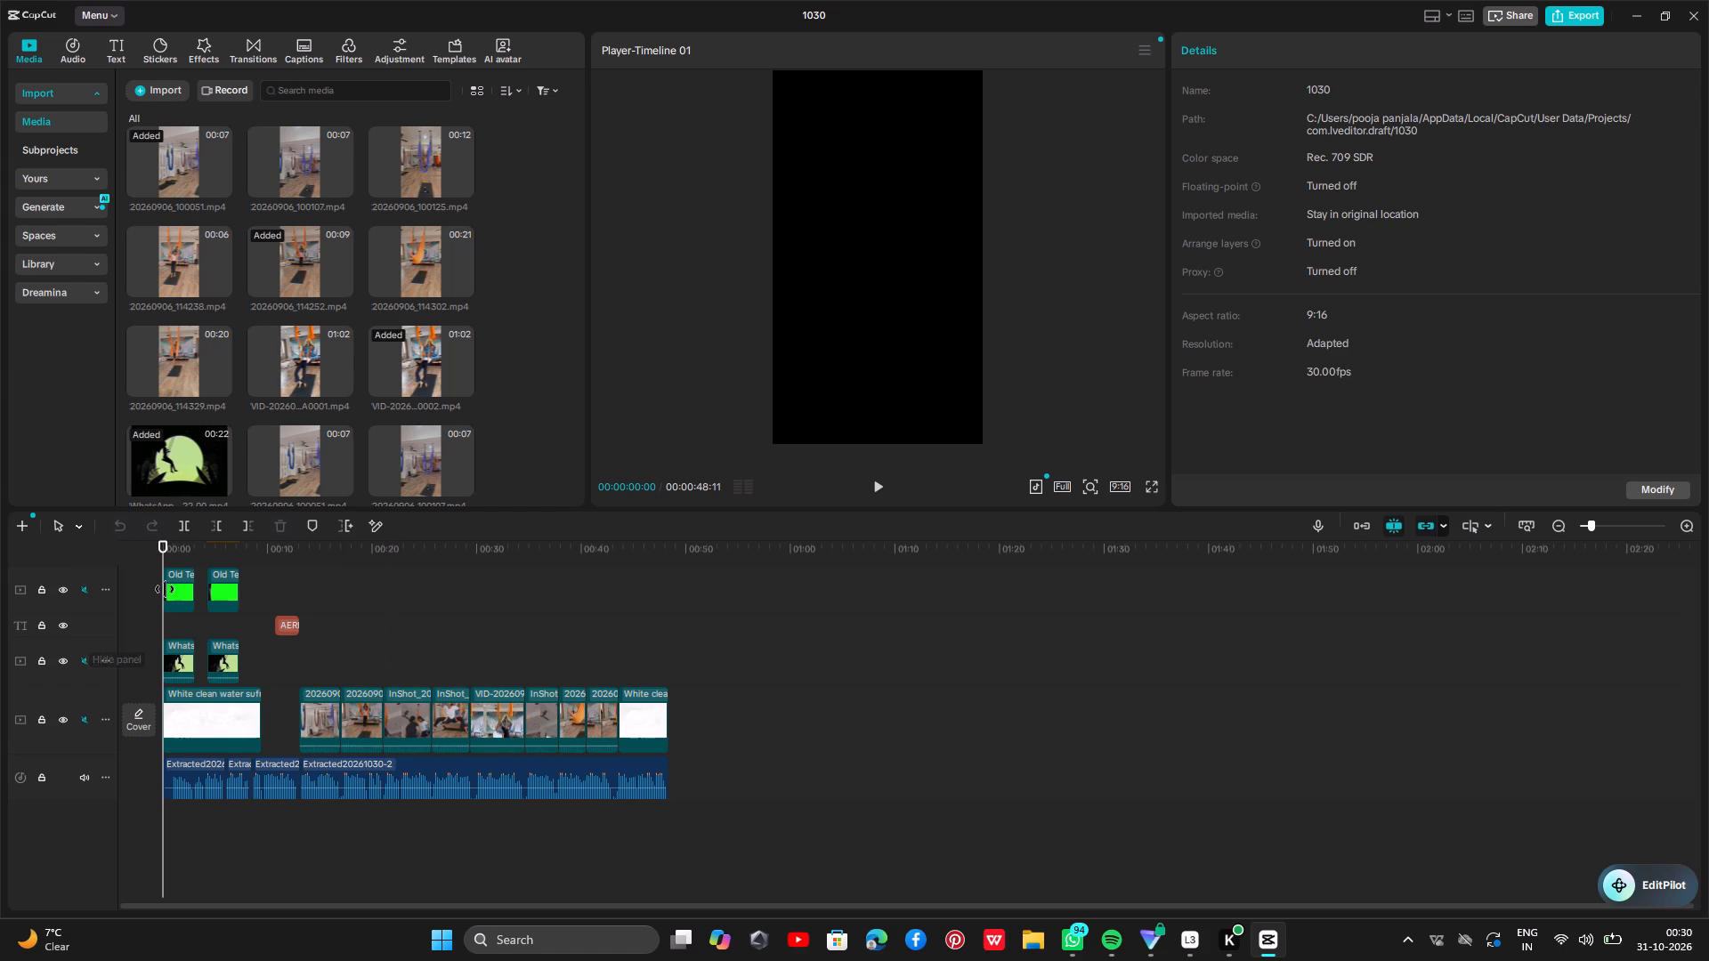
left_click(241, 731)
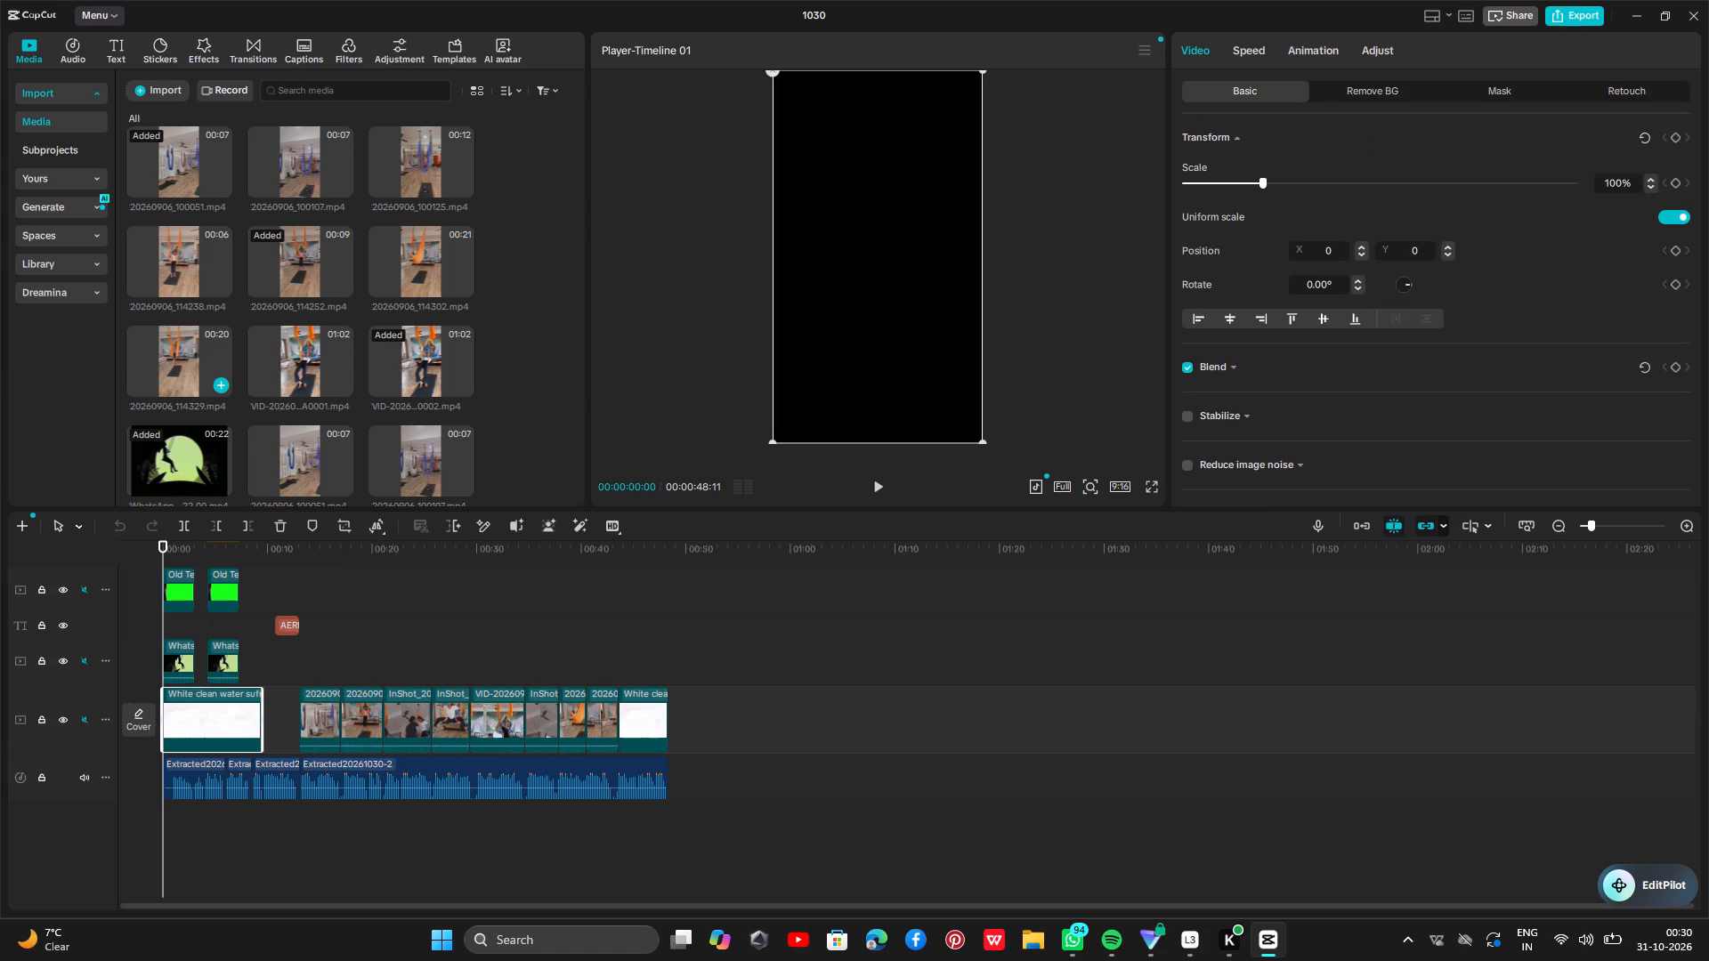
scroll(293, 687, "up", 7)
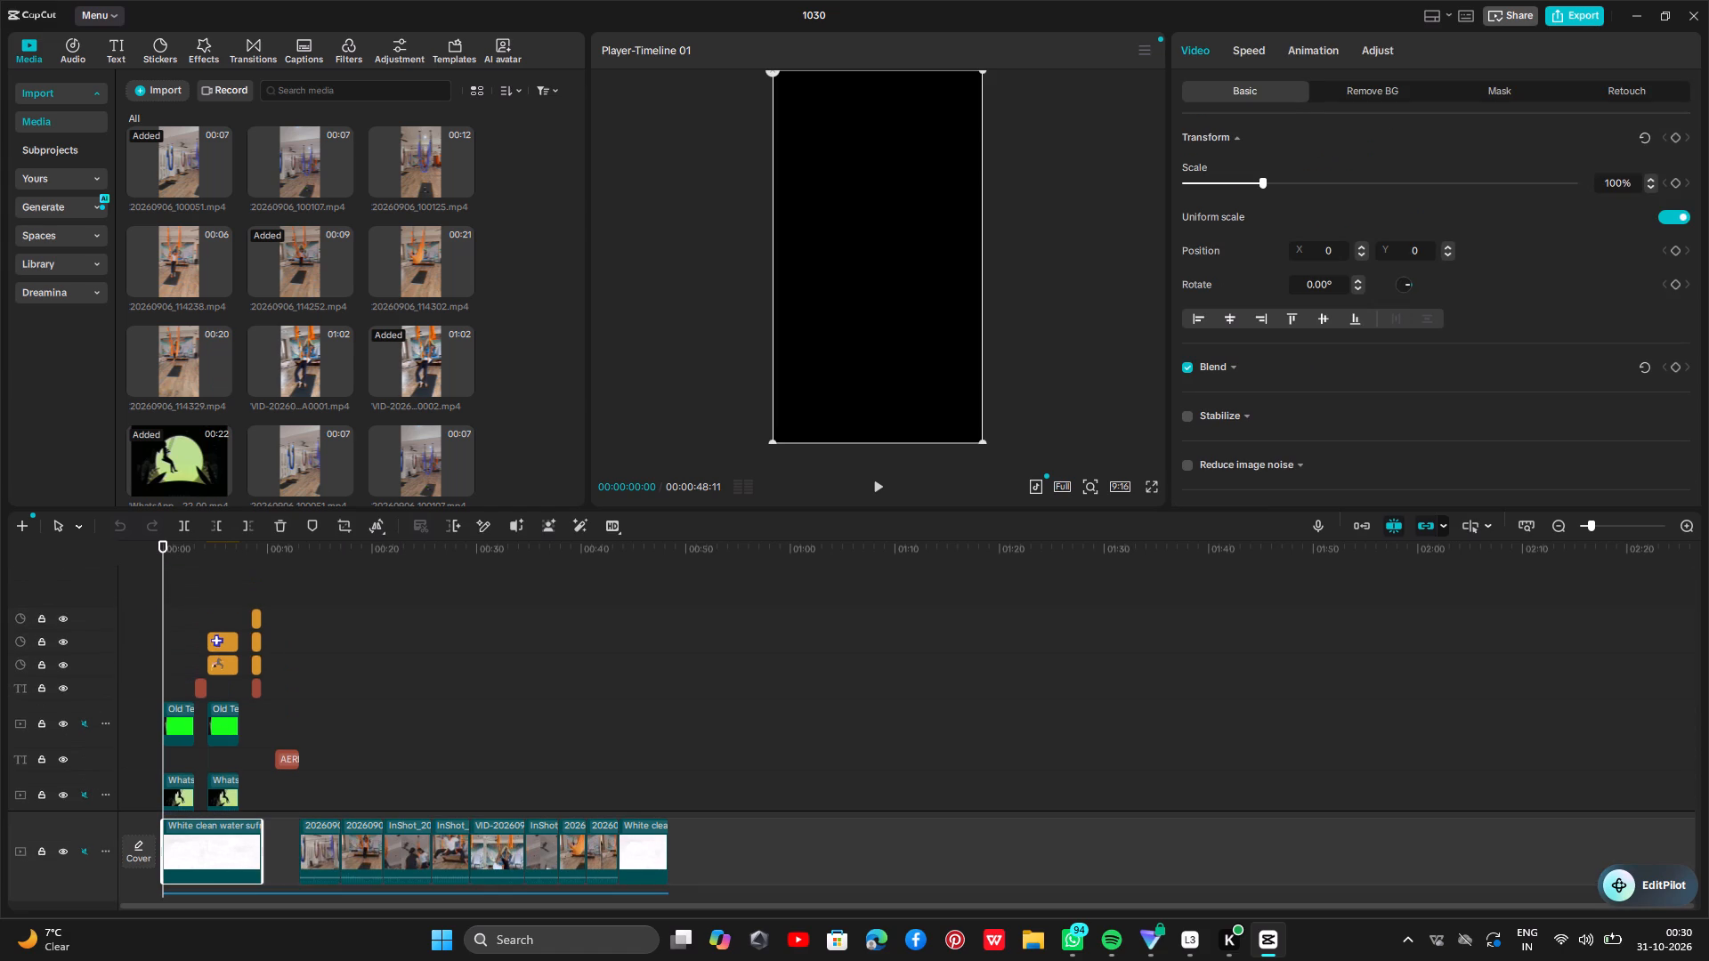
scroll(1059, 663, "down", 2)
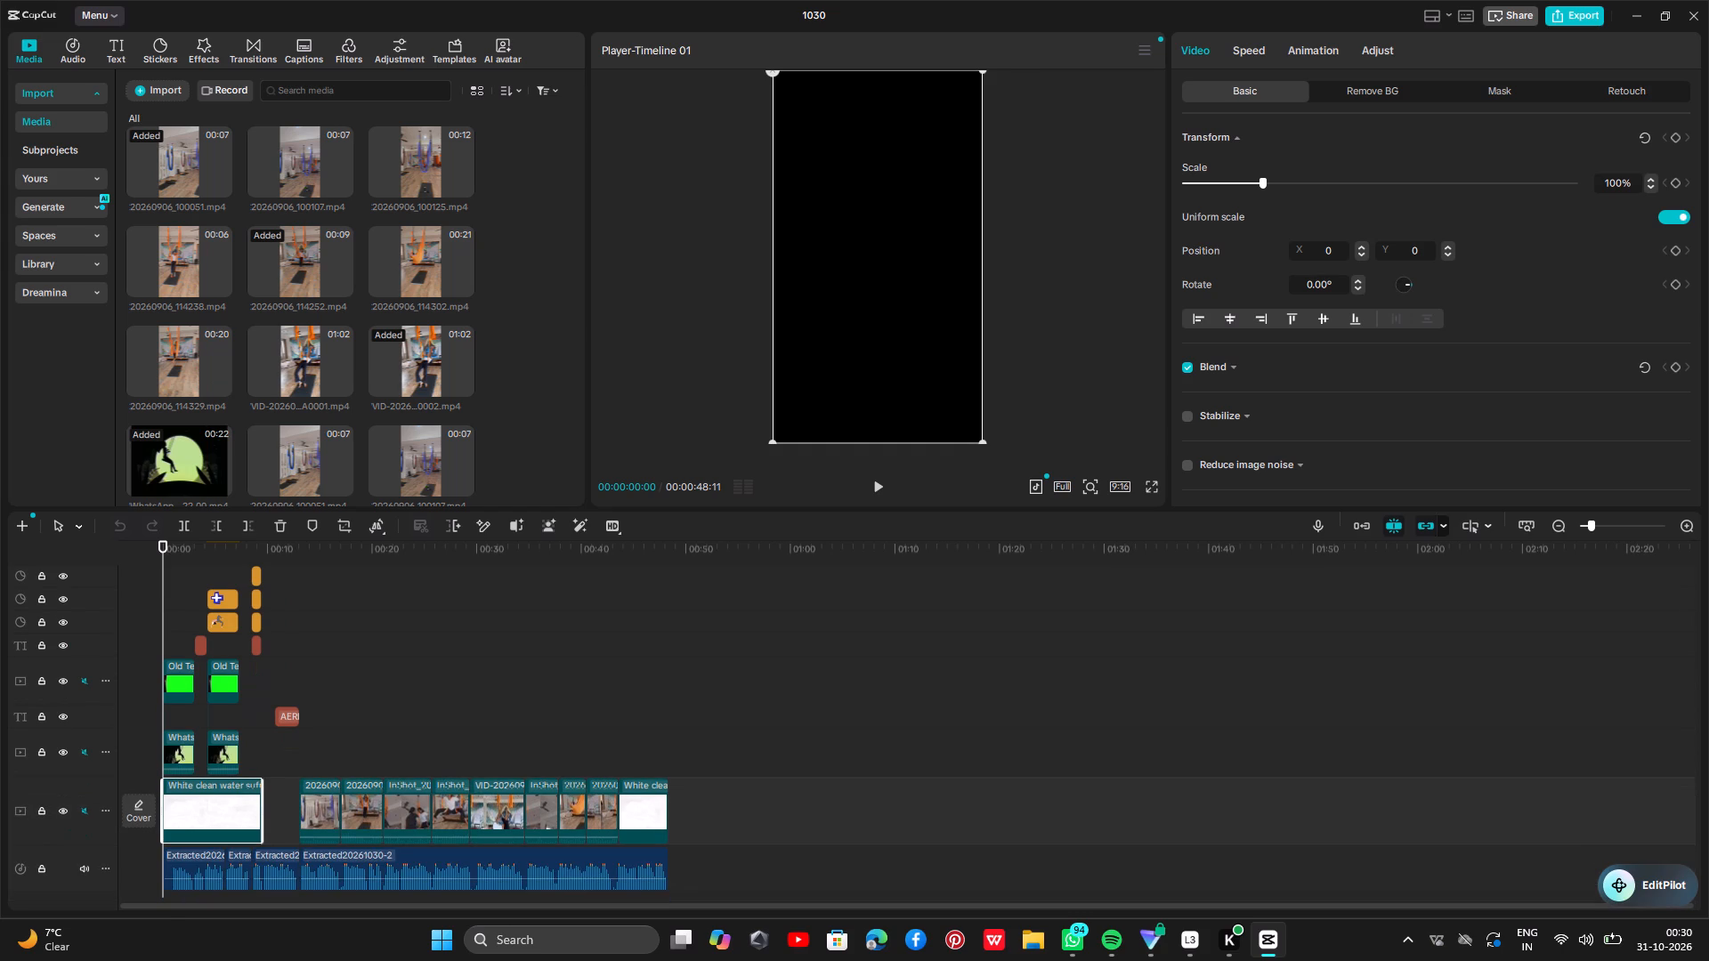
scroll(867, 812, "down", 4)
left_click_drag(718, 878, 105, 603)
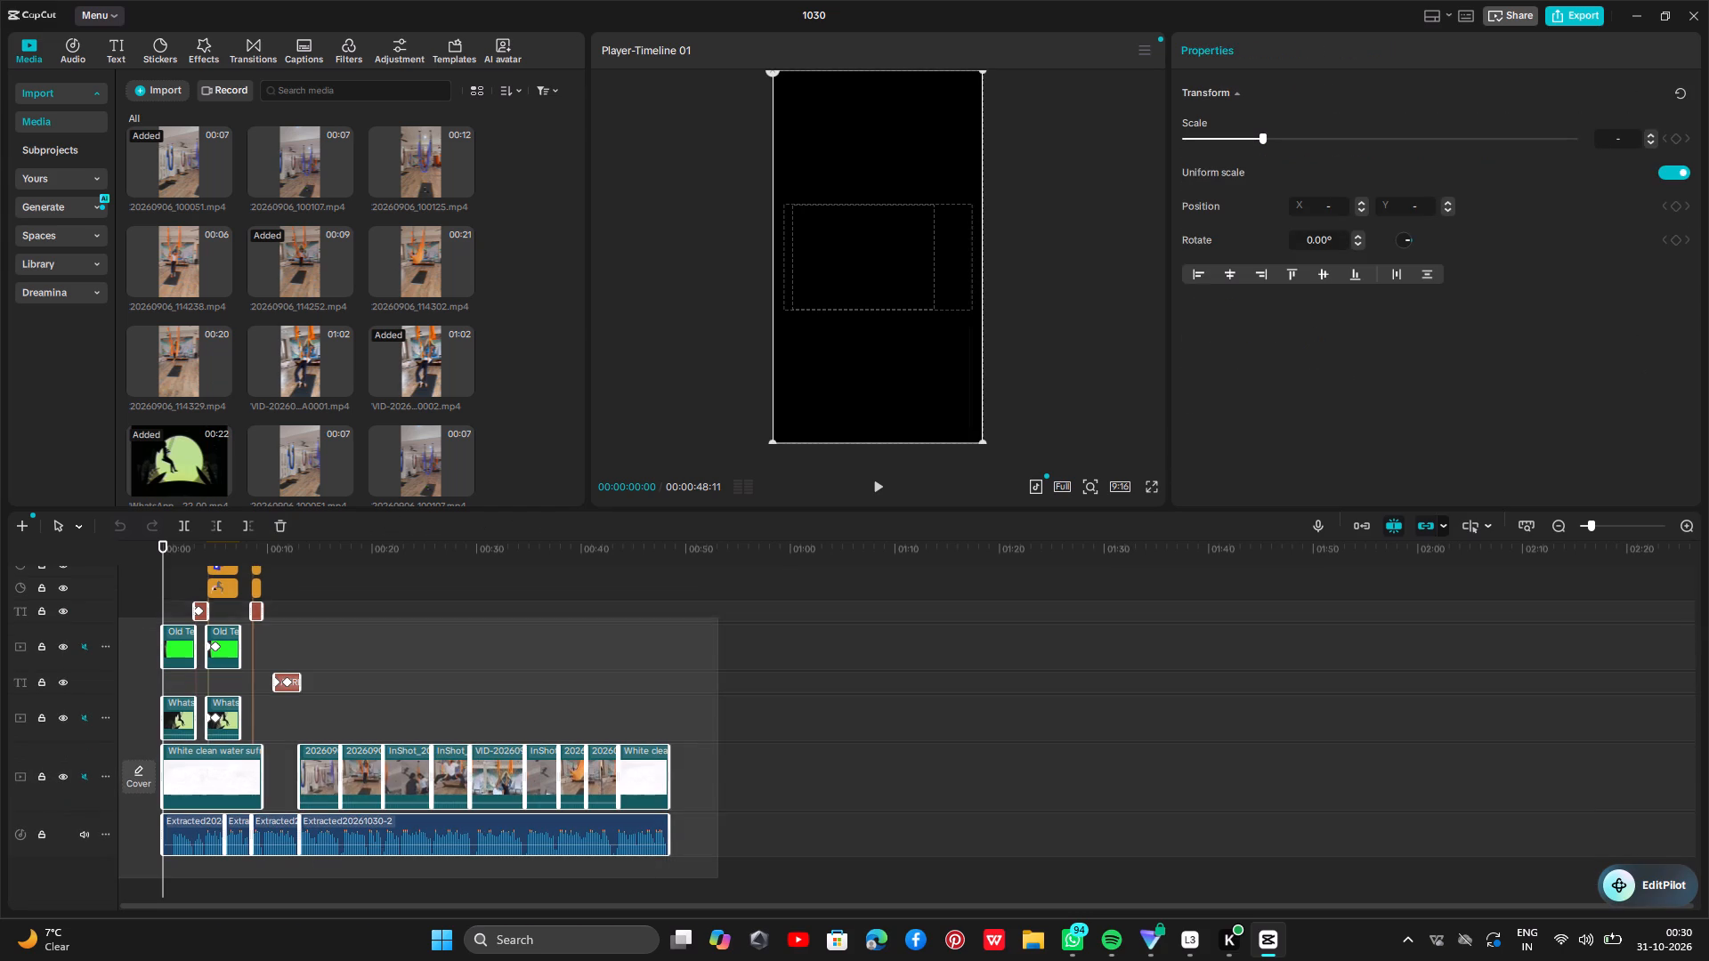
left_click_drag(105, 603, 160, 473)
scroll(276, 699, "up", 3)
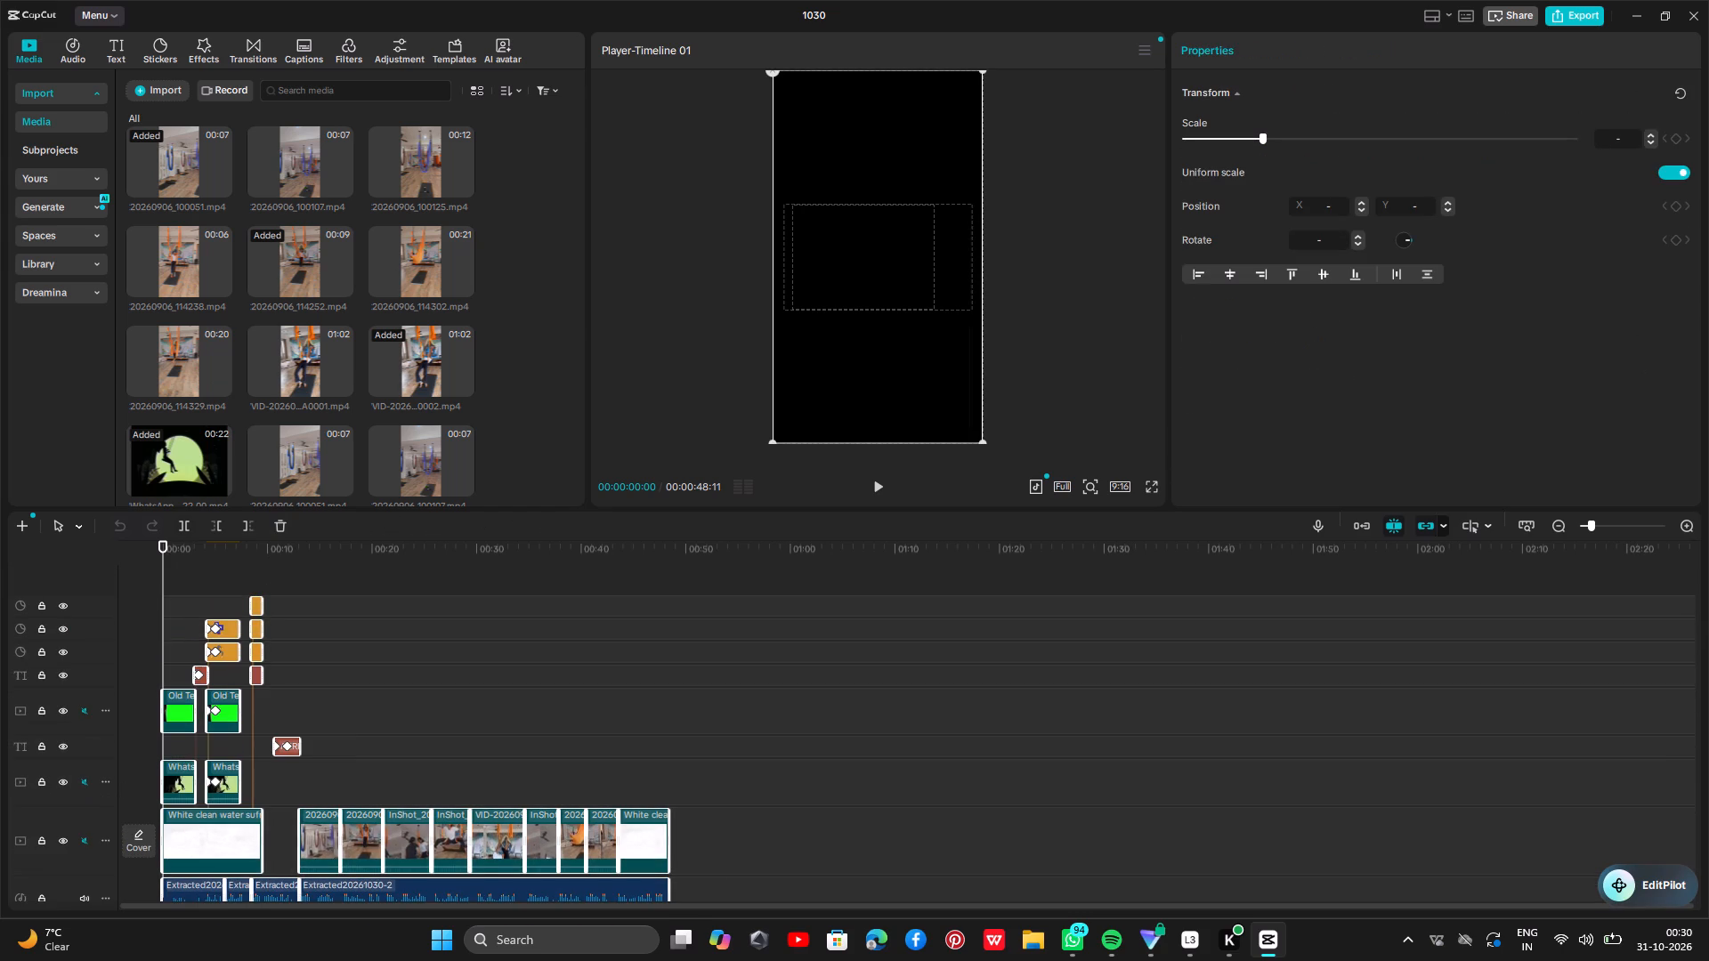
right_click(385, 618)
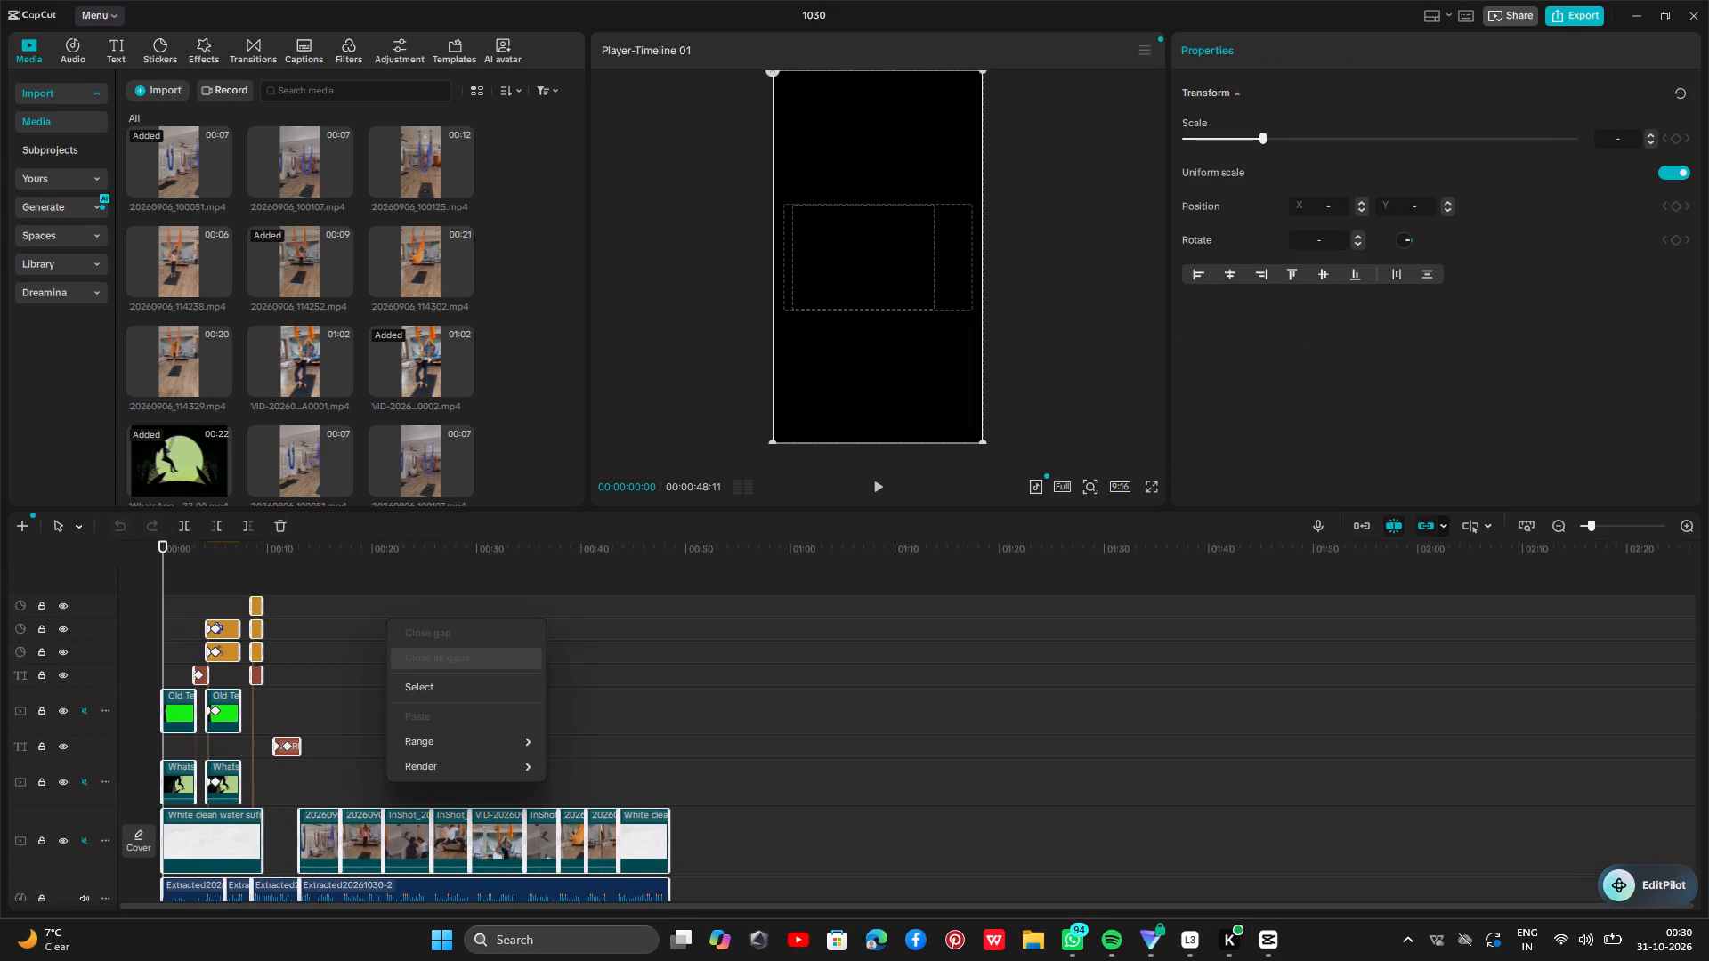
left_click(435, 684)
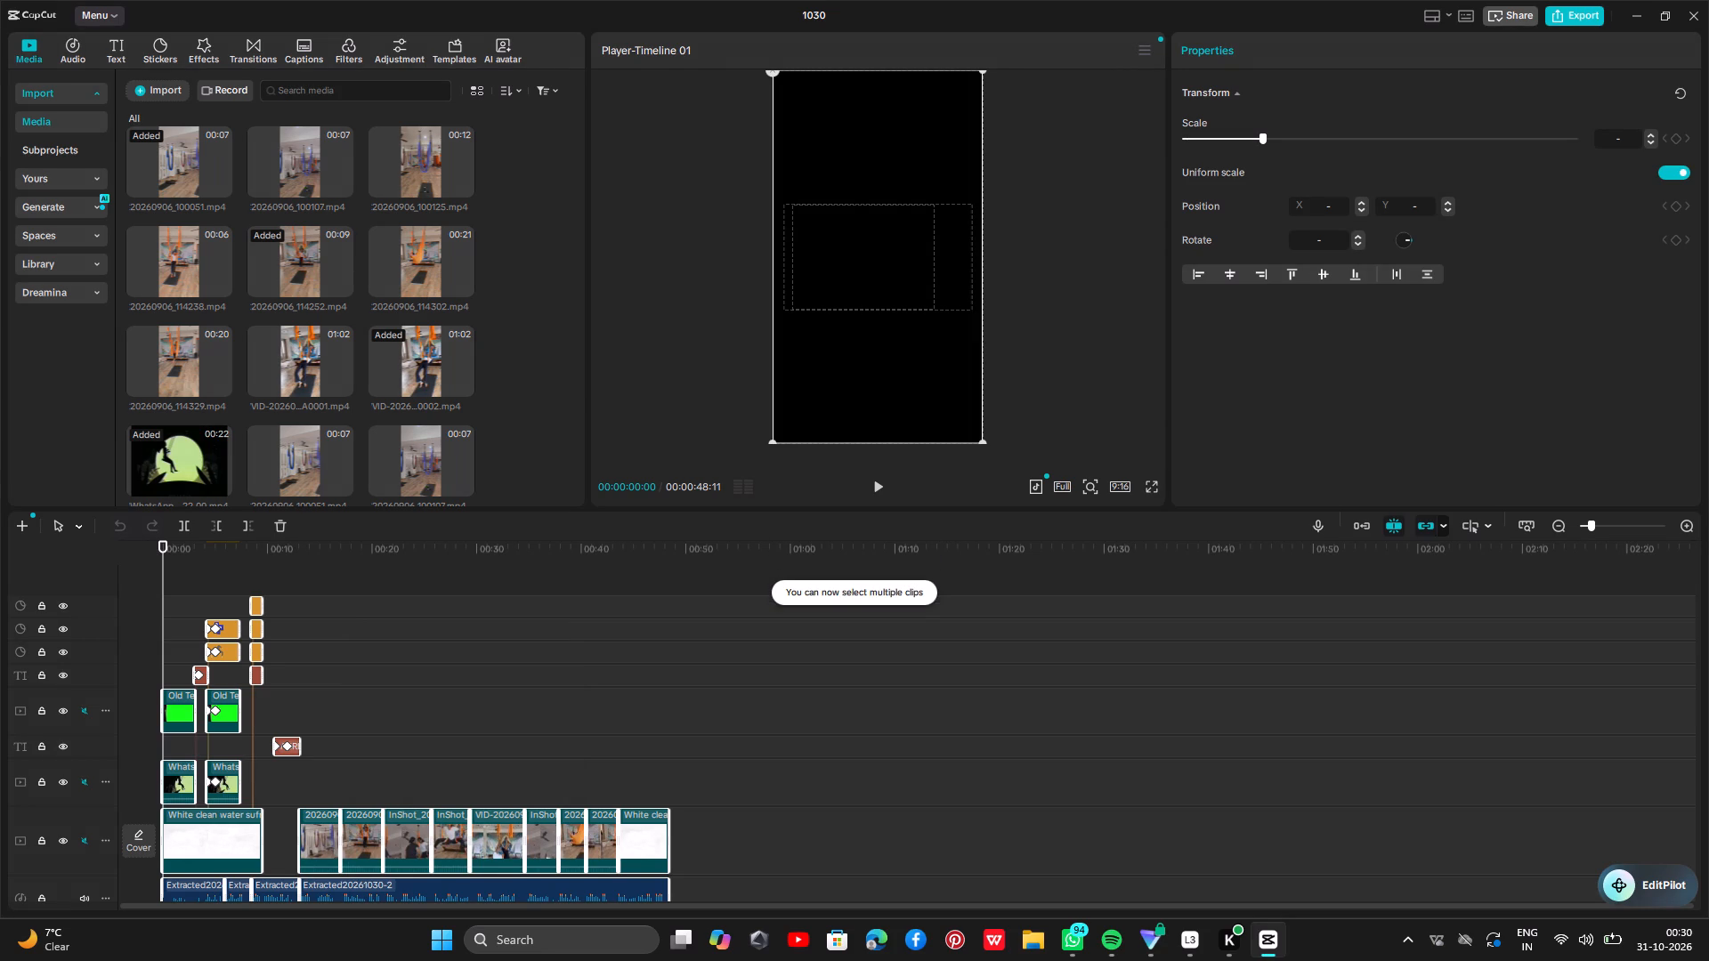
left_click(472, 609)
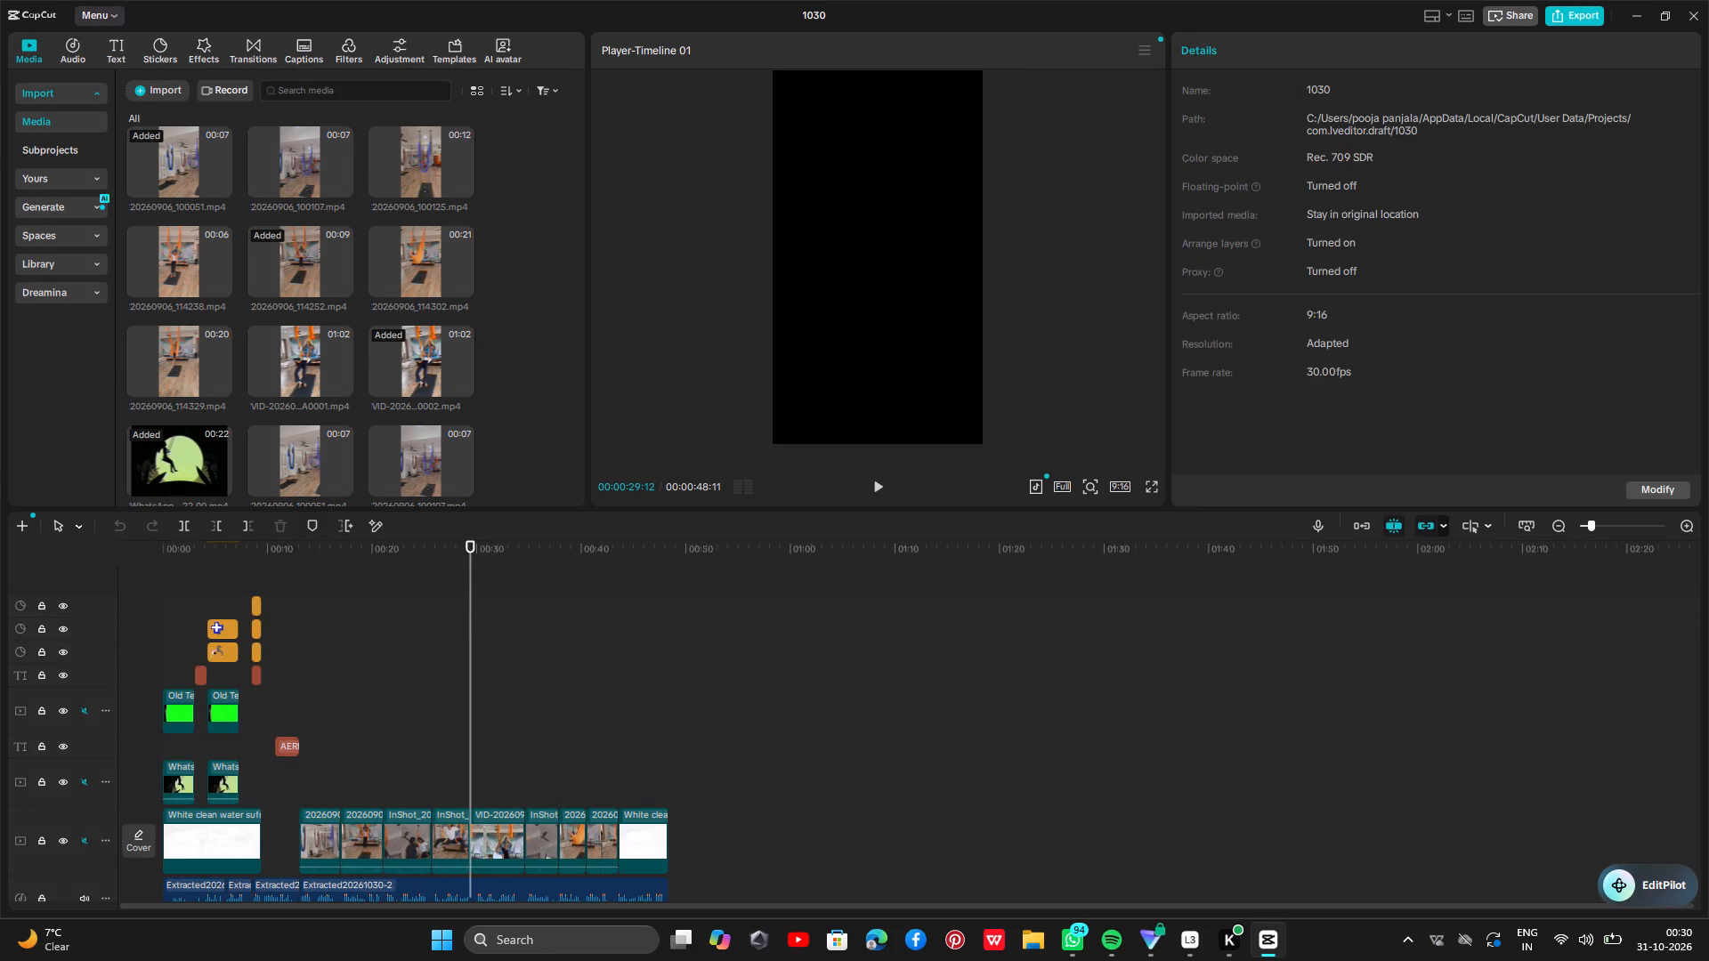
Select all video, text, effect and audio clips across the timeline and copy them.
left_click_drag(173, 590, 852, 960)
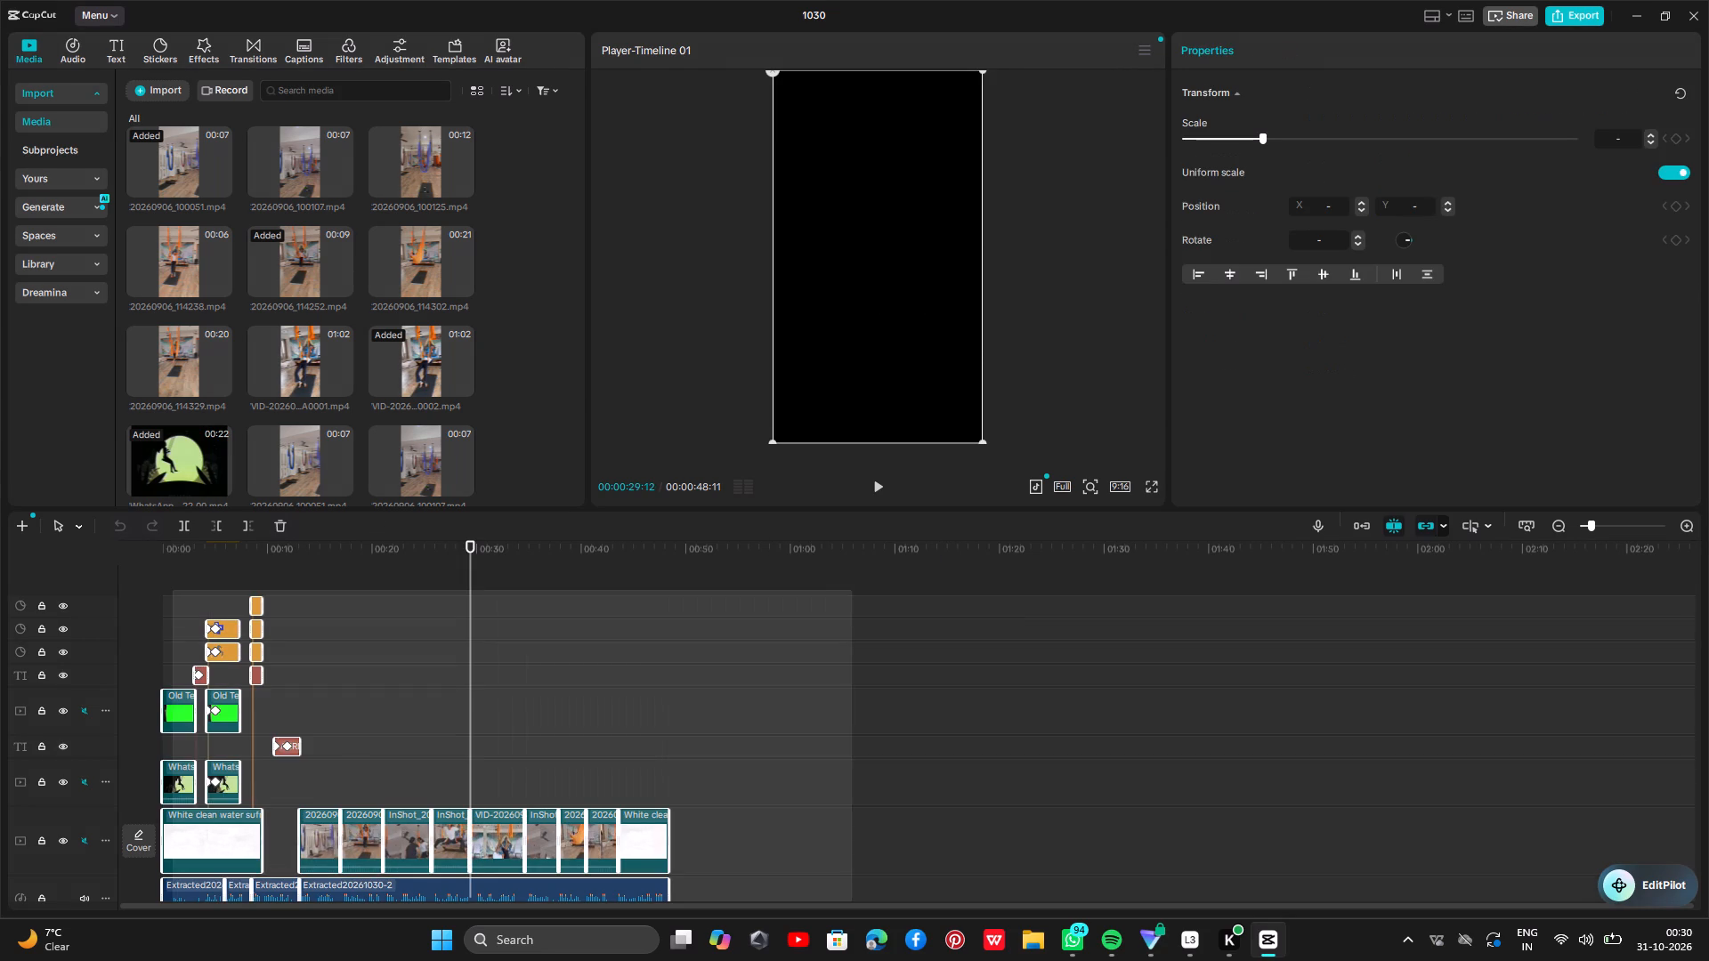
left_click_drag(852, 960, 856, 960)
scroll(828, 851, "down", 4)
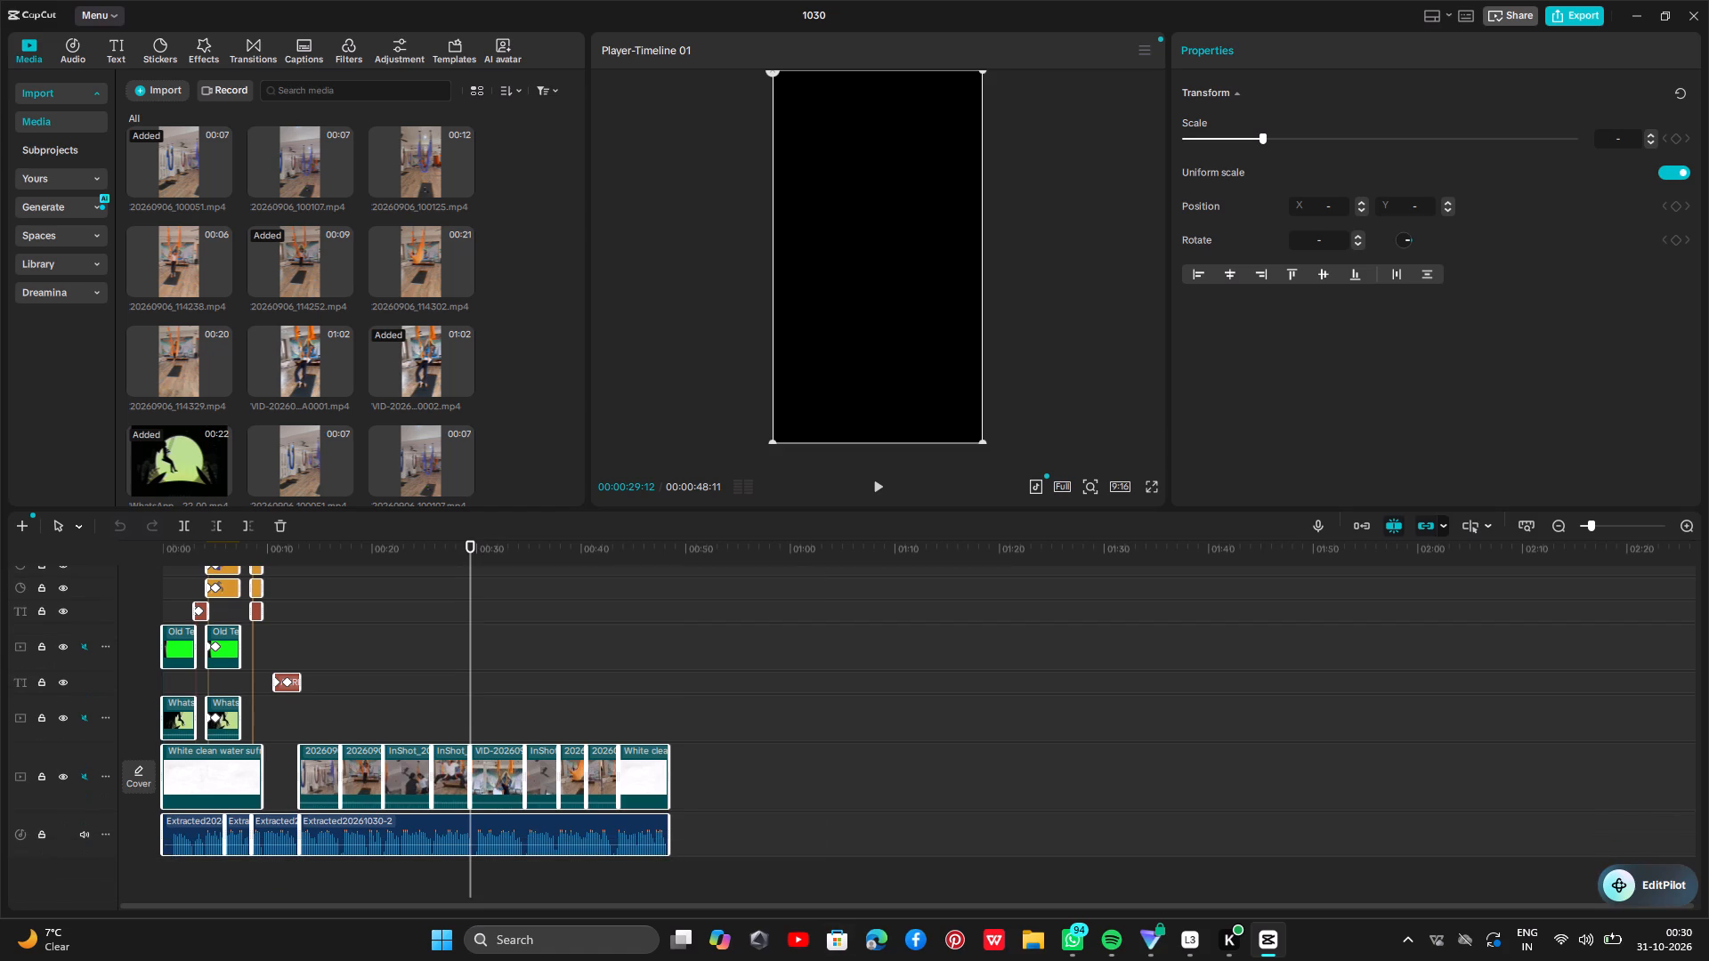
key("ctrl+c")
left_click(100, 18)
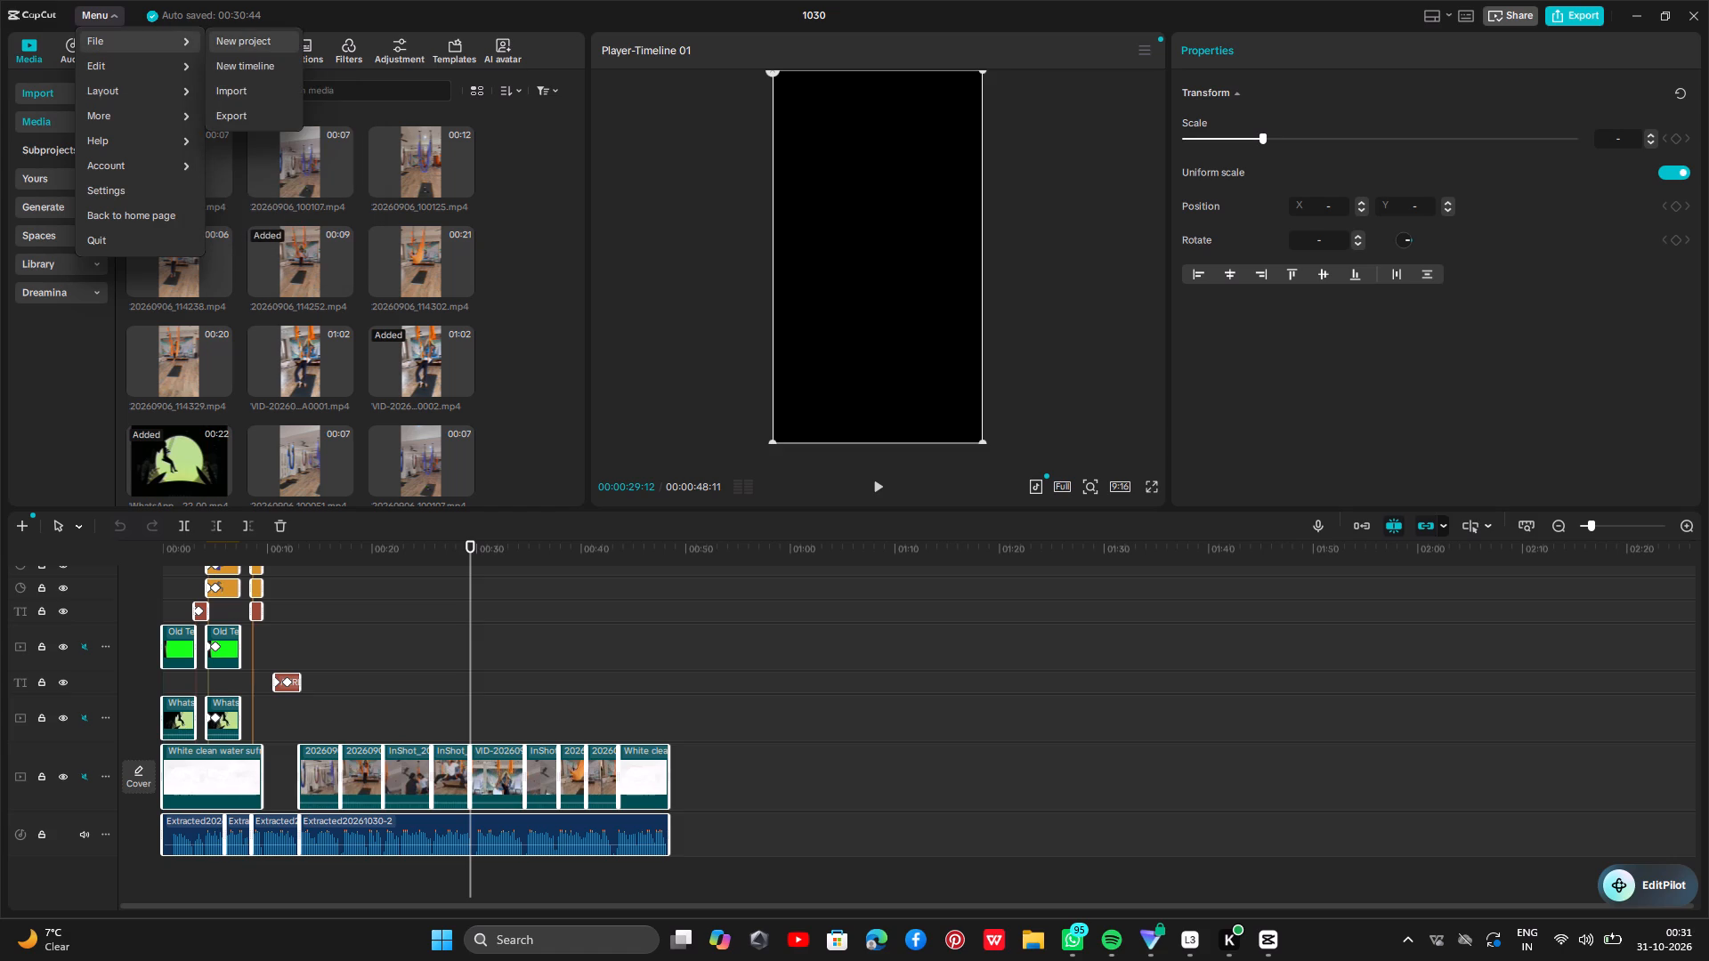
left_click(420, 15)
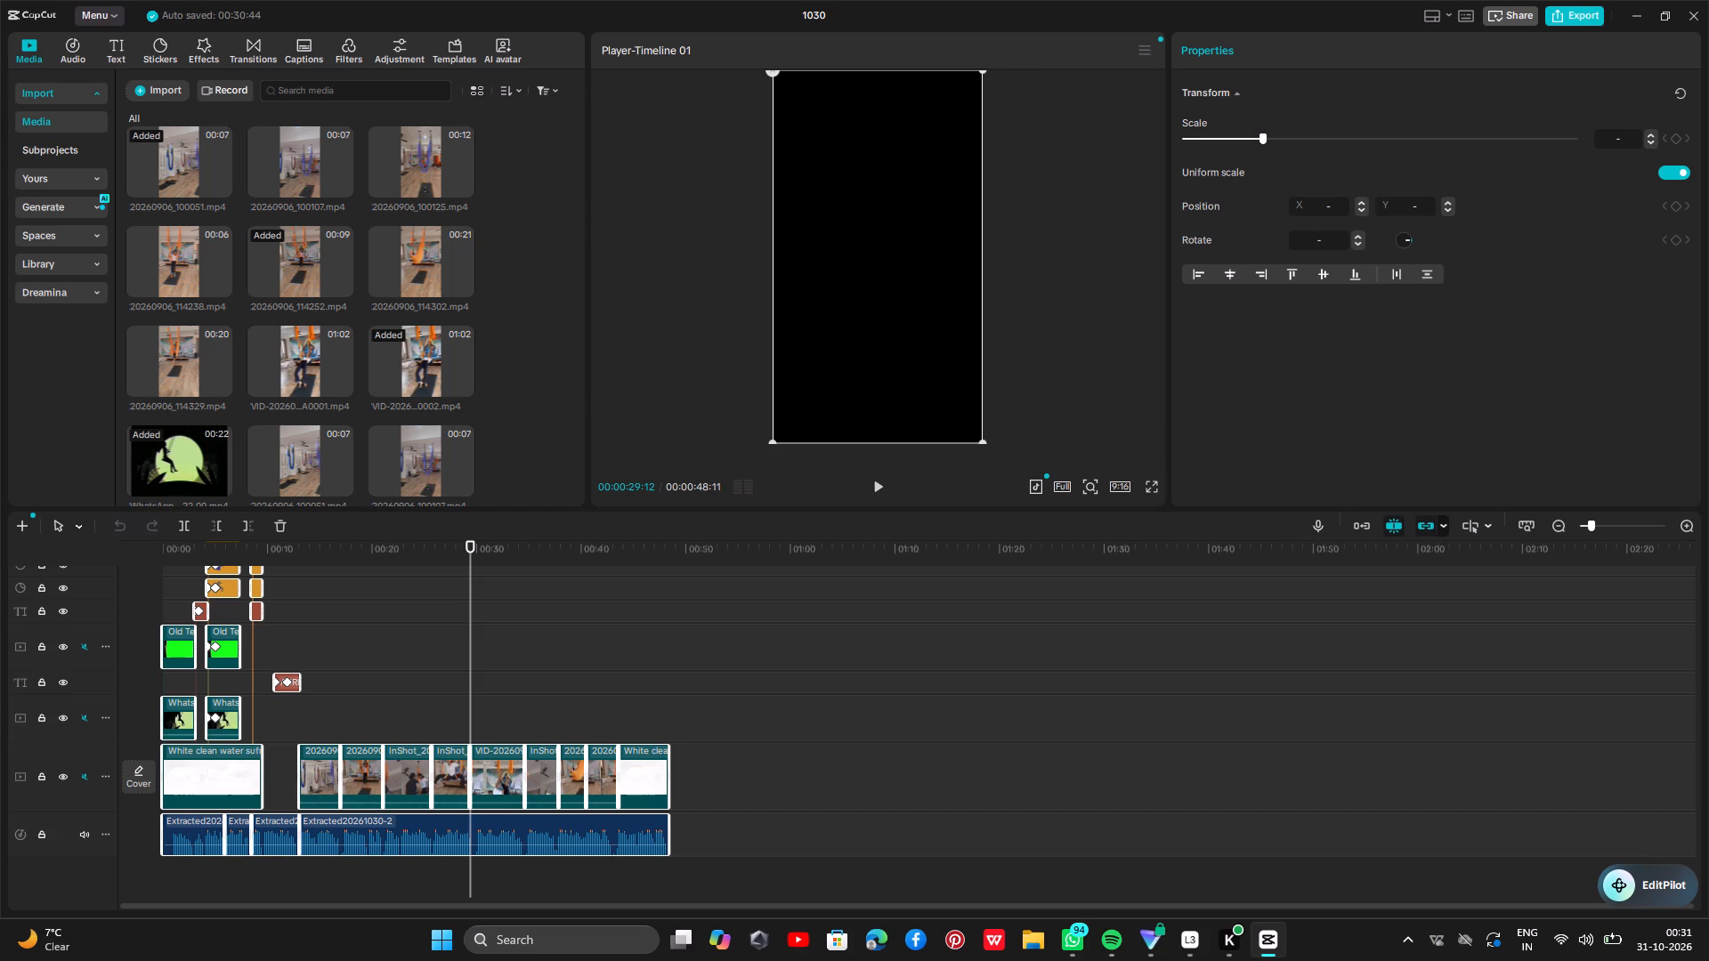
Scrub along the timeline and select the last yoga clip and the closing white background clip to inspect them.
left_click(377, 669)
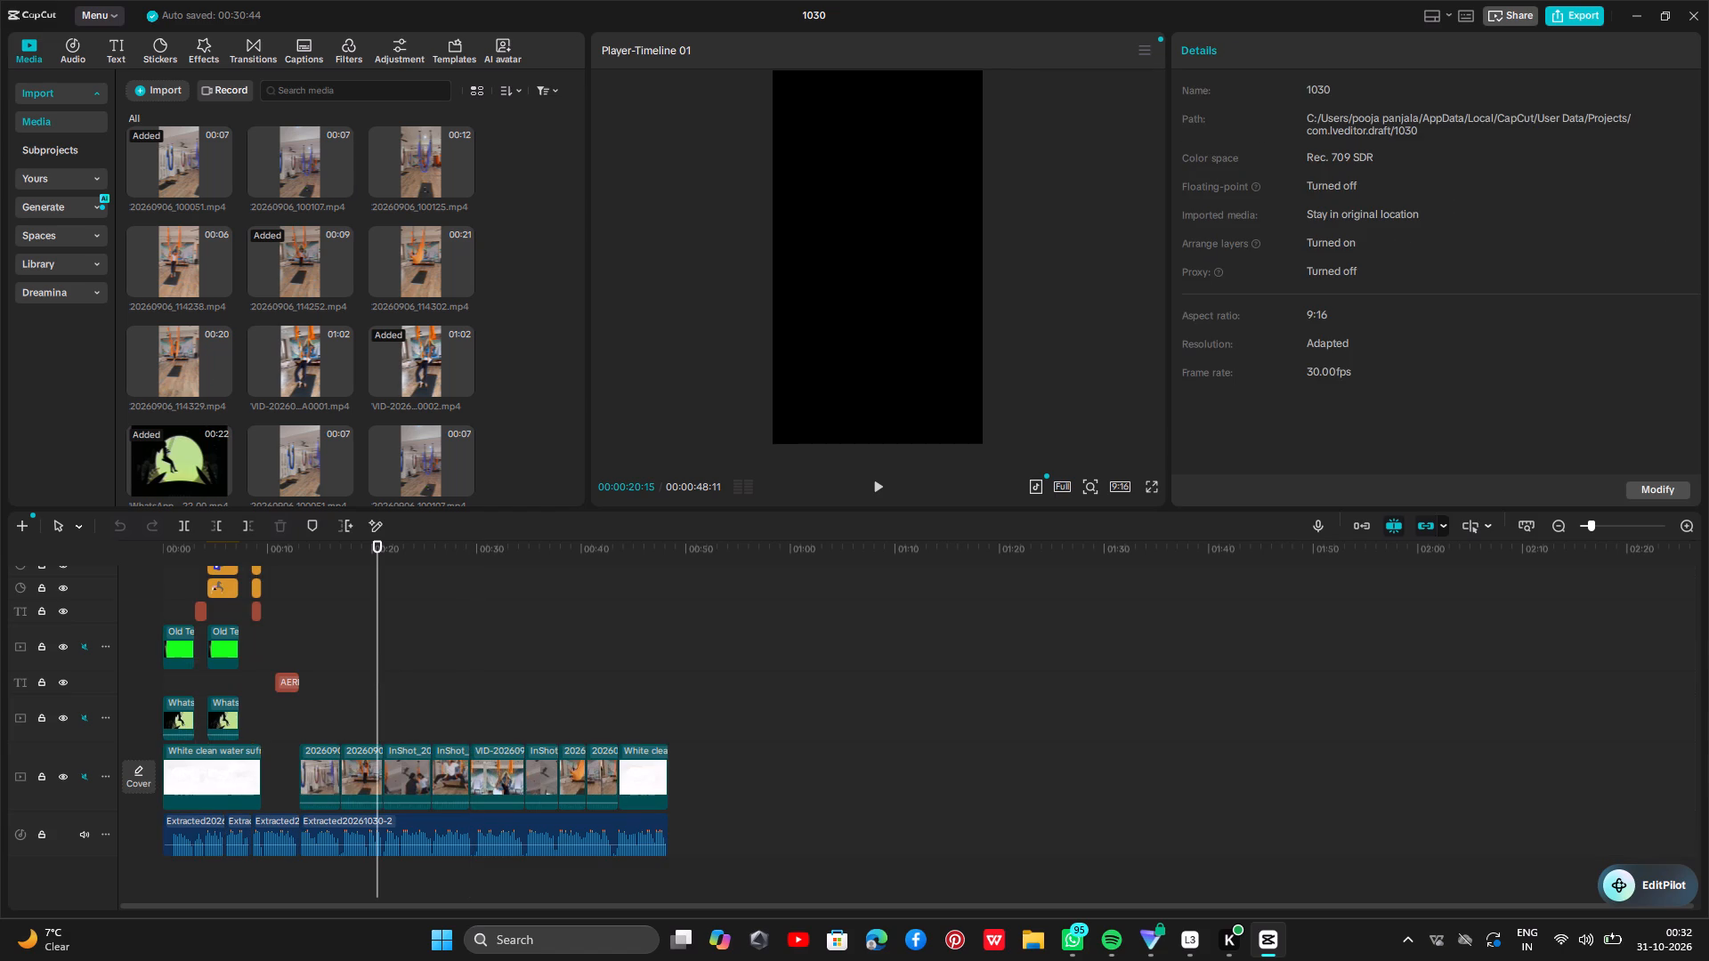
left_click_drag(383, 545, 342, 620)
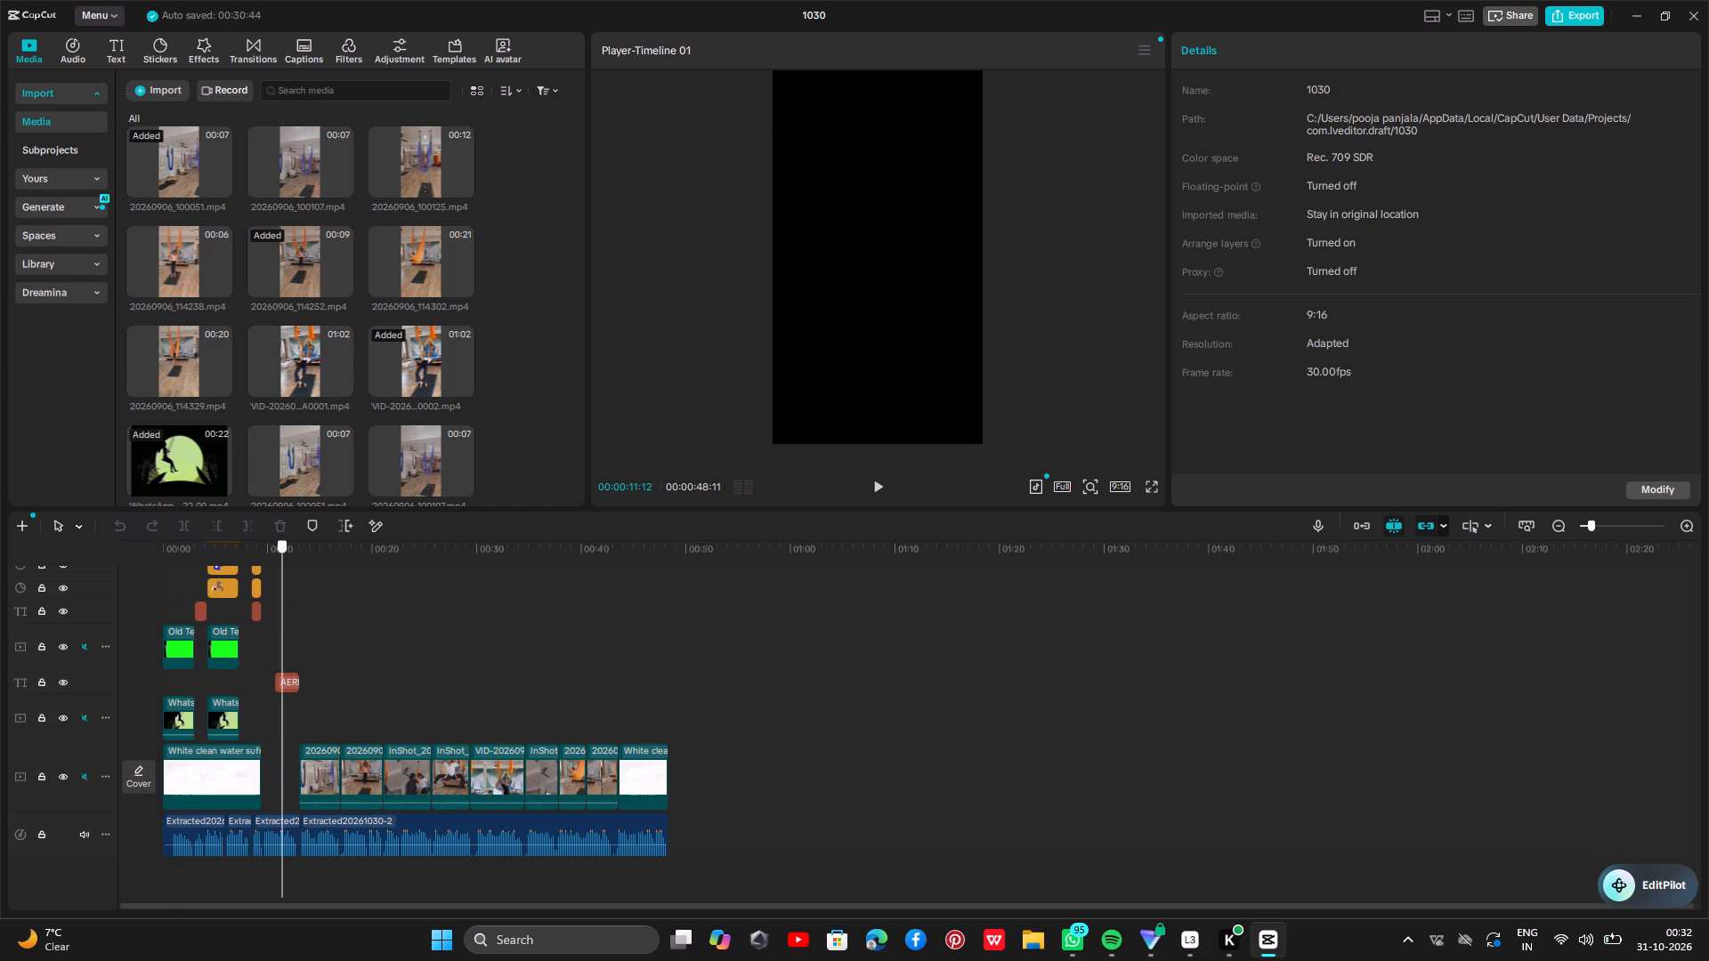
left_click_drag(342, 620, 624, 632)
left_click(591, 781)
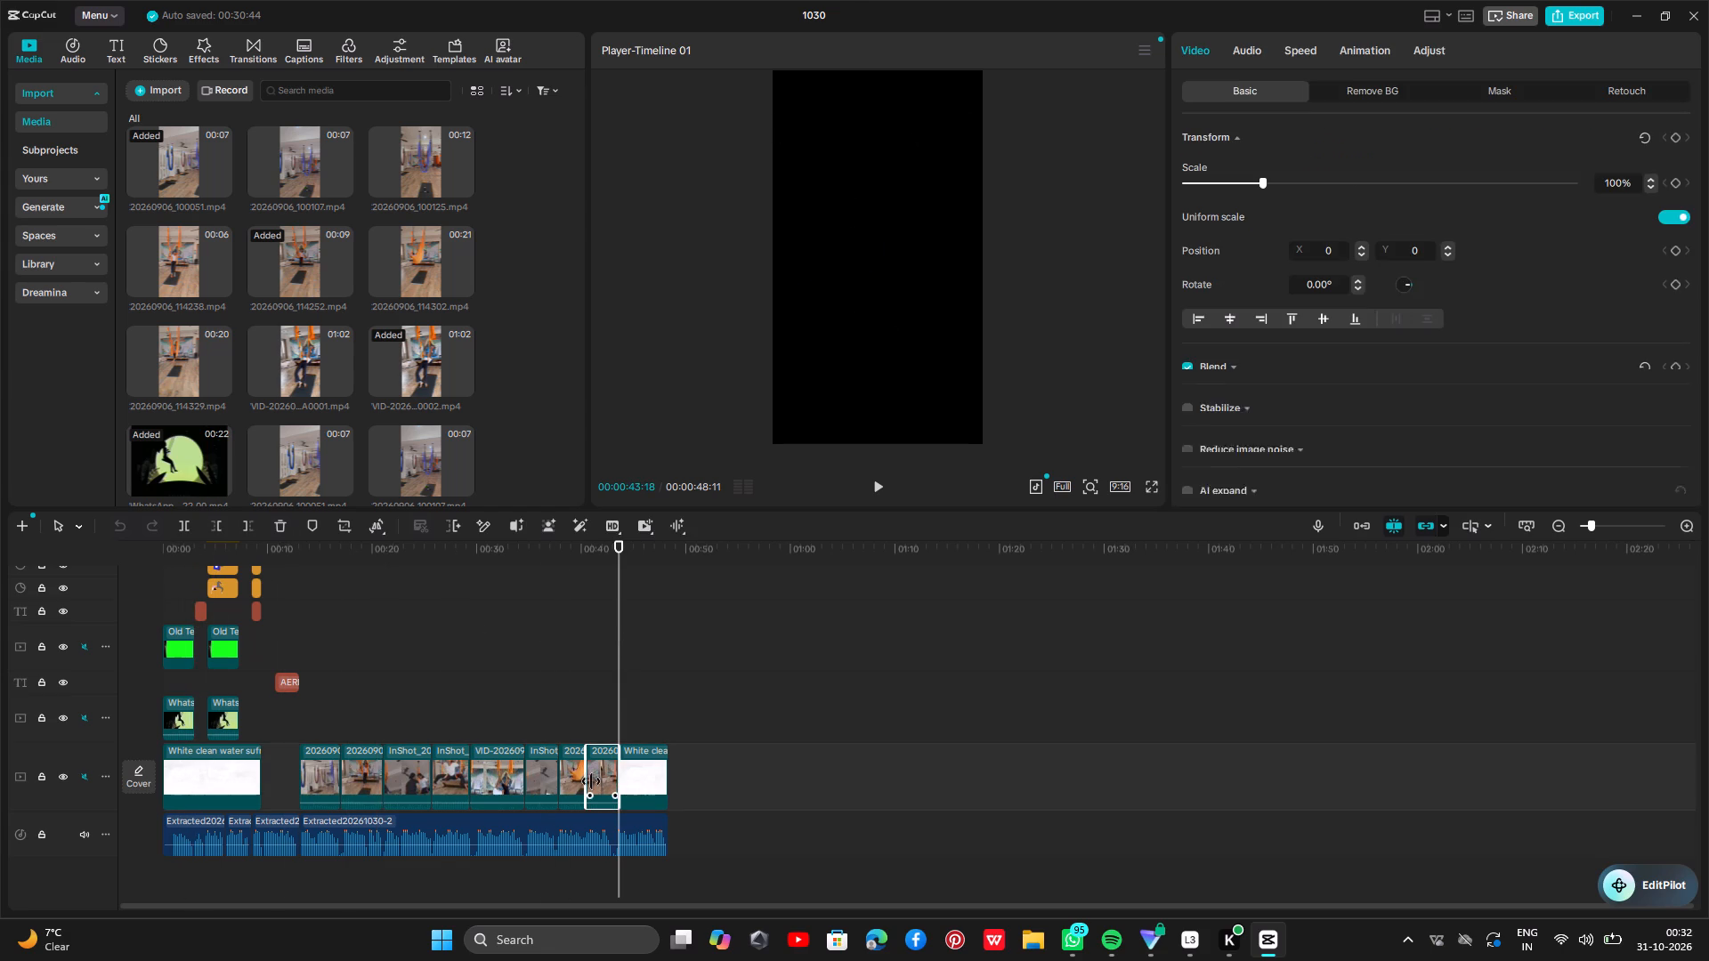
left_click(600, 770)
left_click(625, 768)
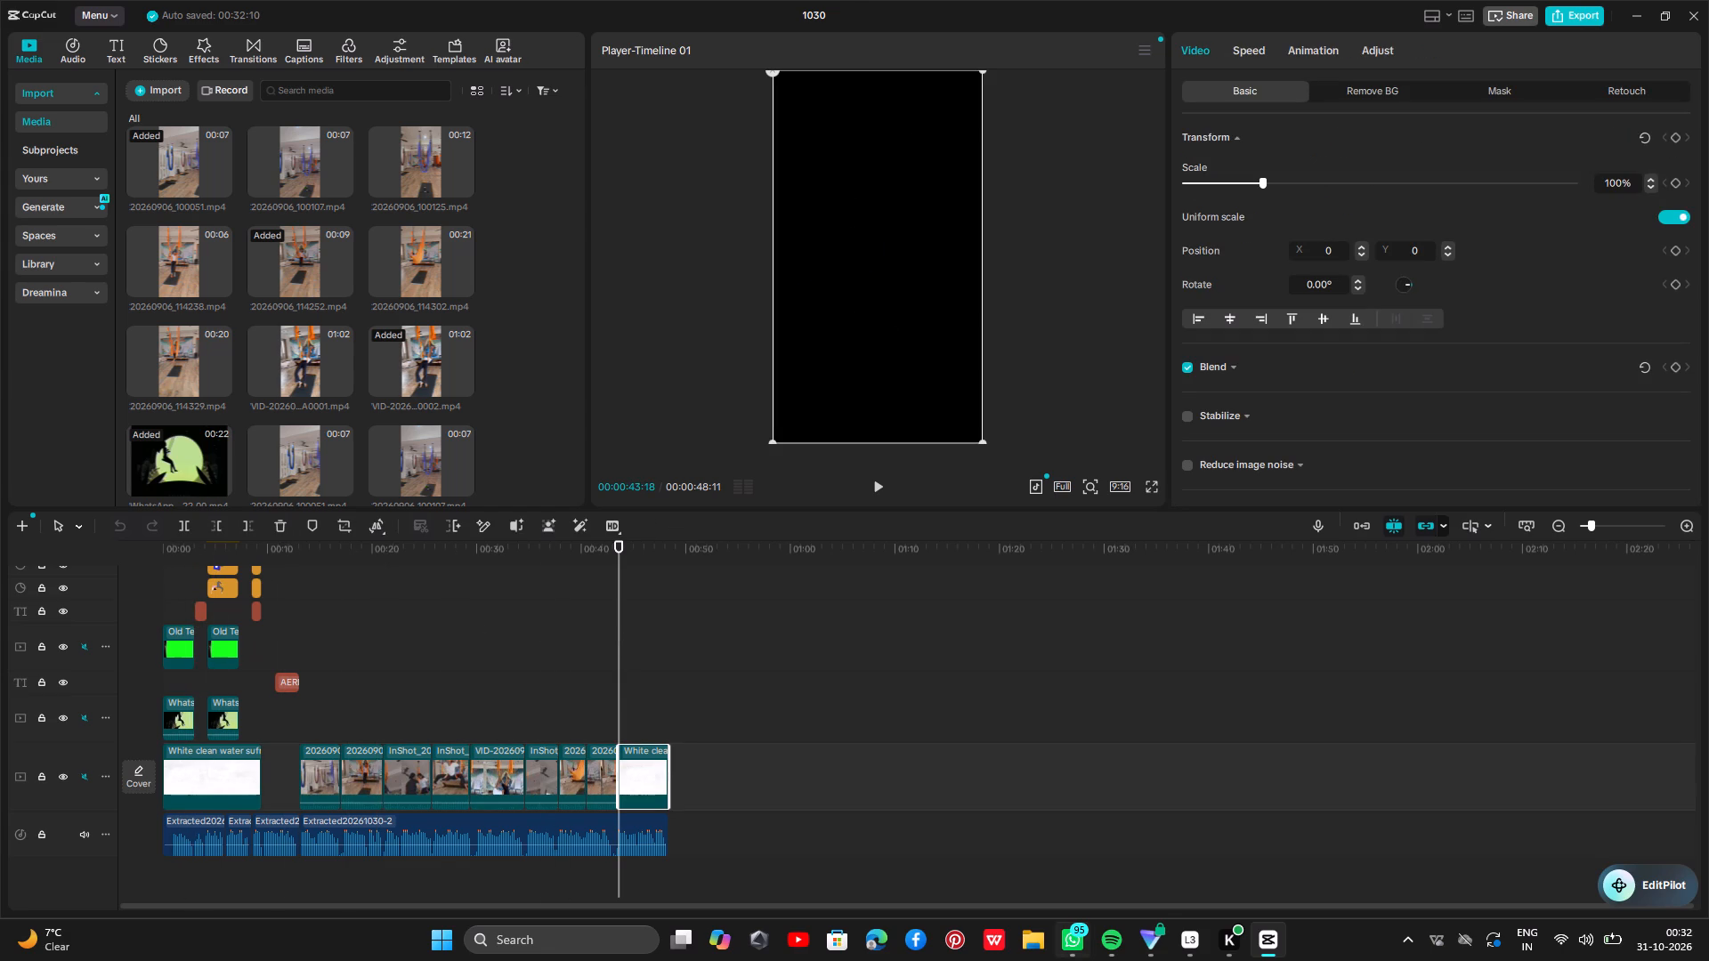
Switch to Proton VPN, disconnect from the Netherlands server, and close its window.
left_click(1162, 943)
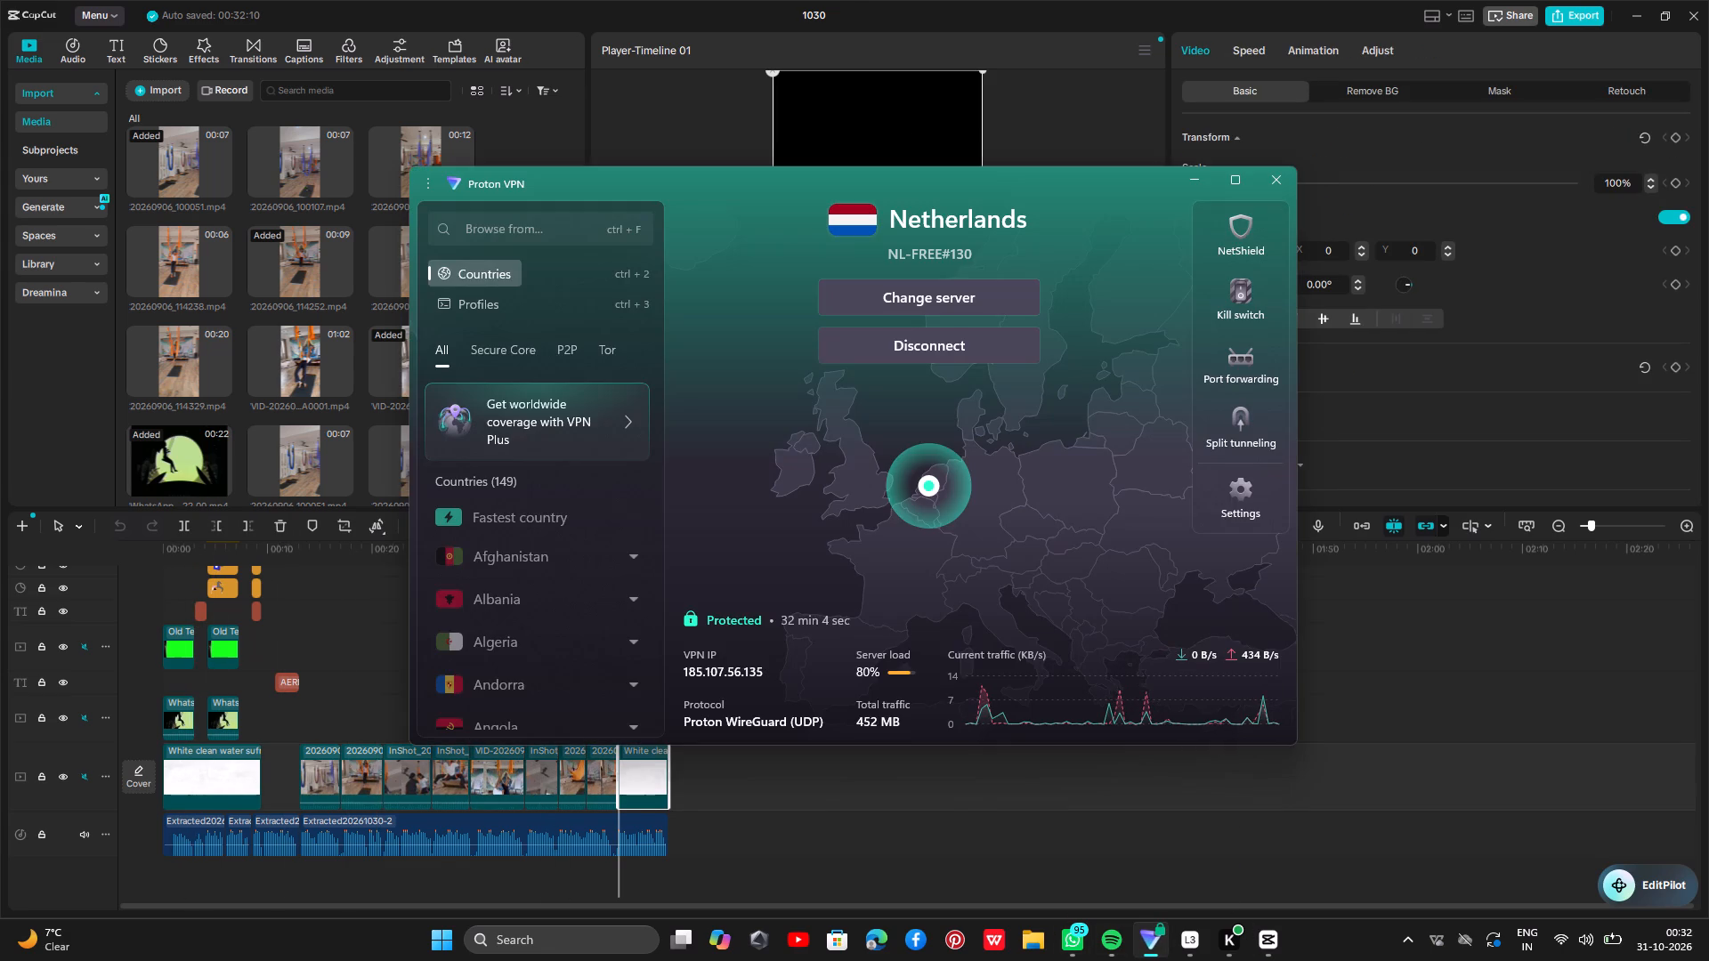
left_click(908, 352)
left_click(1284, 190)
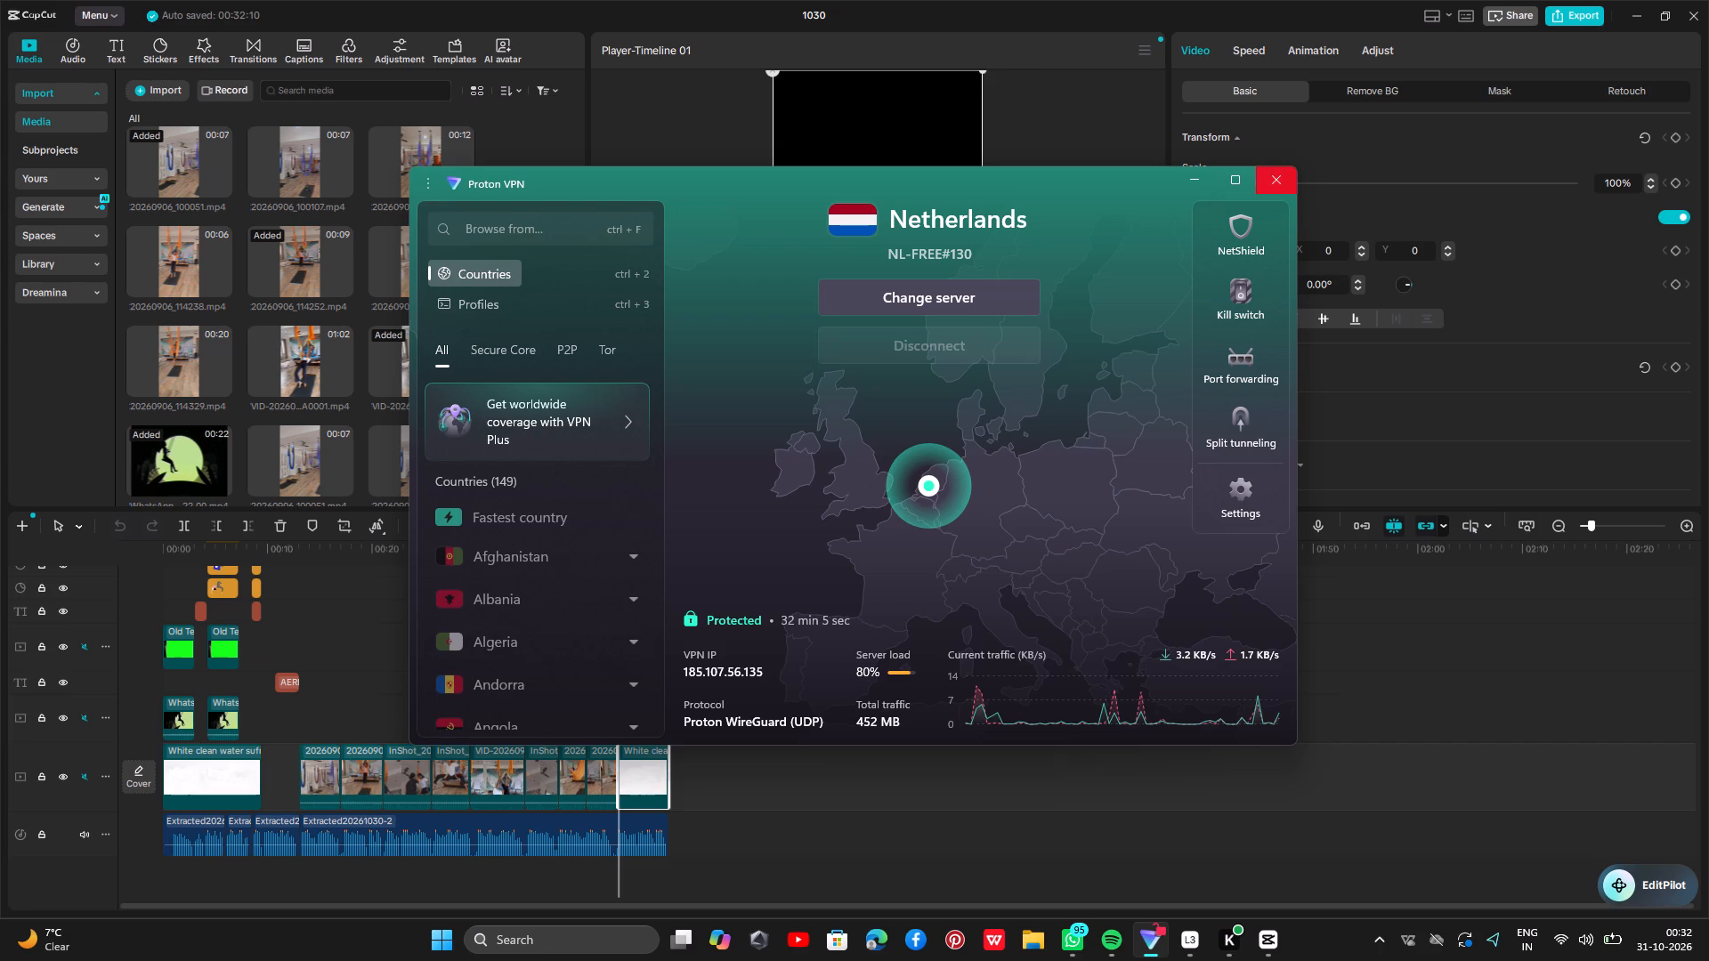
Scrub the playhead back to the start of the timeline to check the main track in the preview.
left_click(609, 657)
left_click_drag(609, 657, 589, 683)
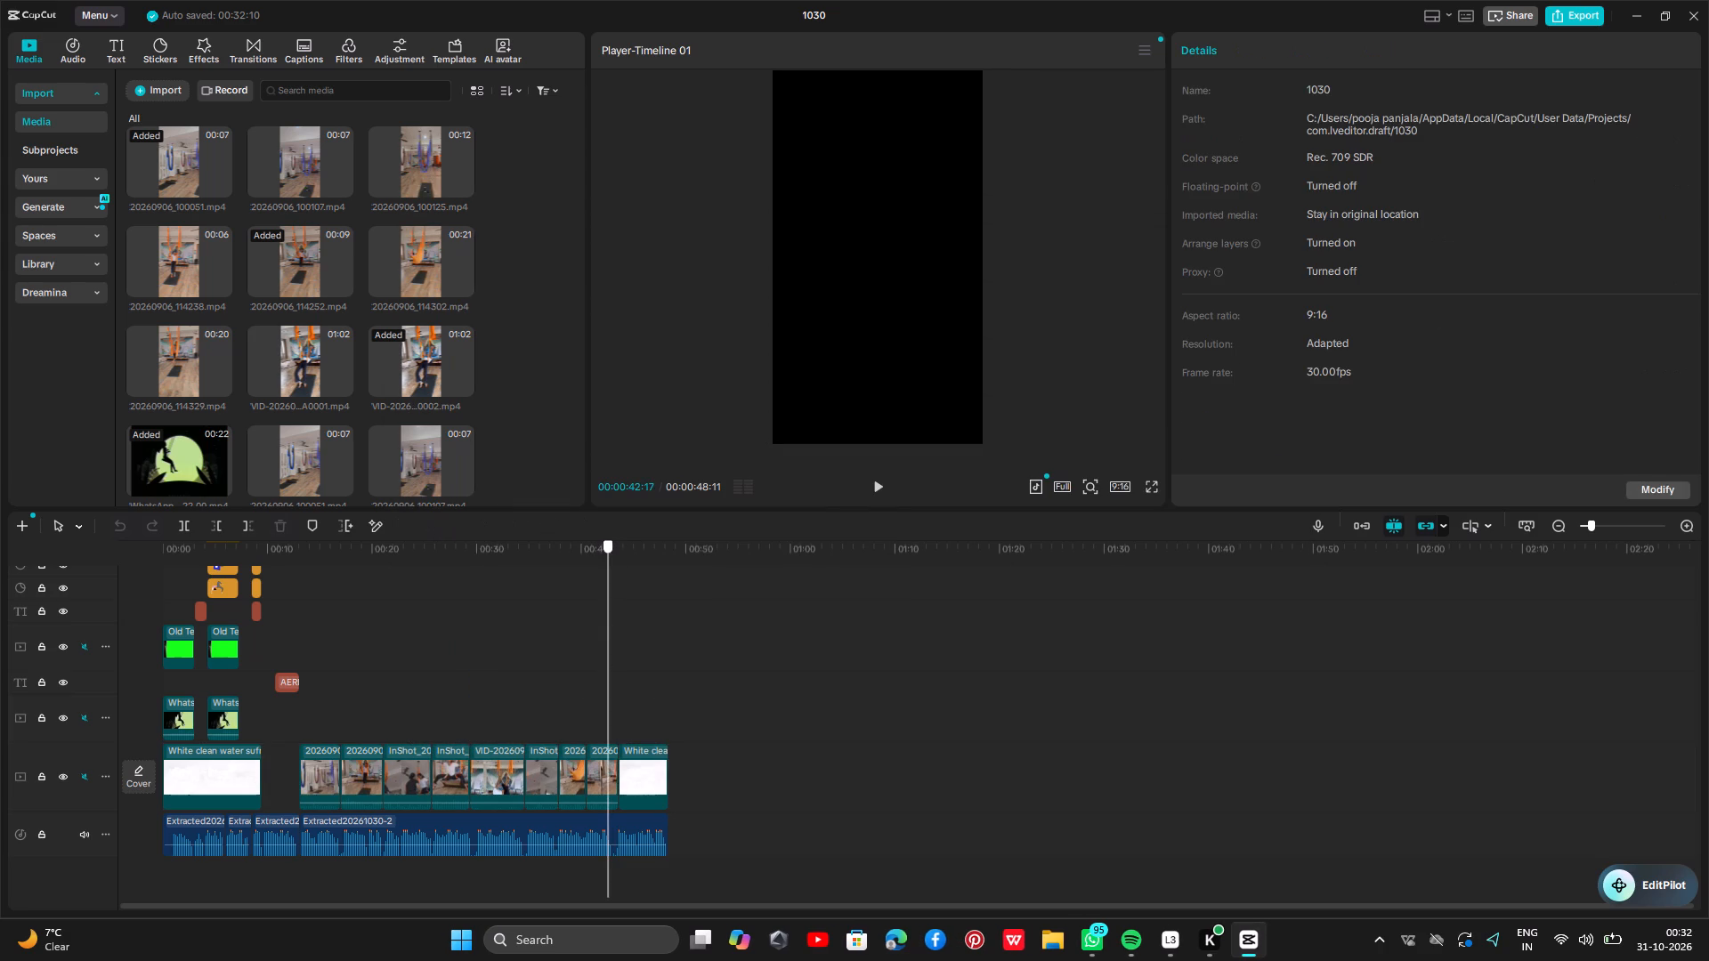
left_click_drag(589, 683, 13, 832)
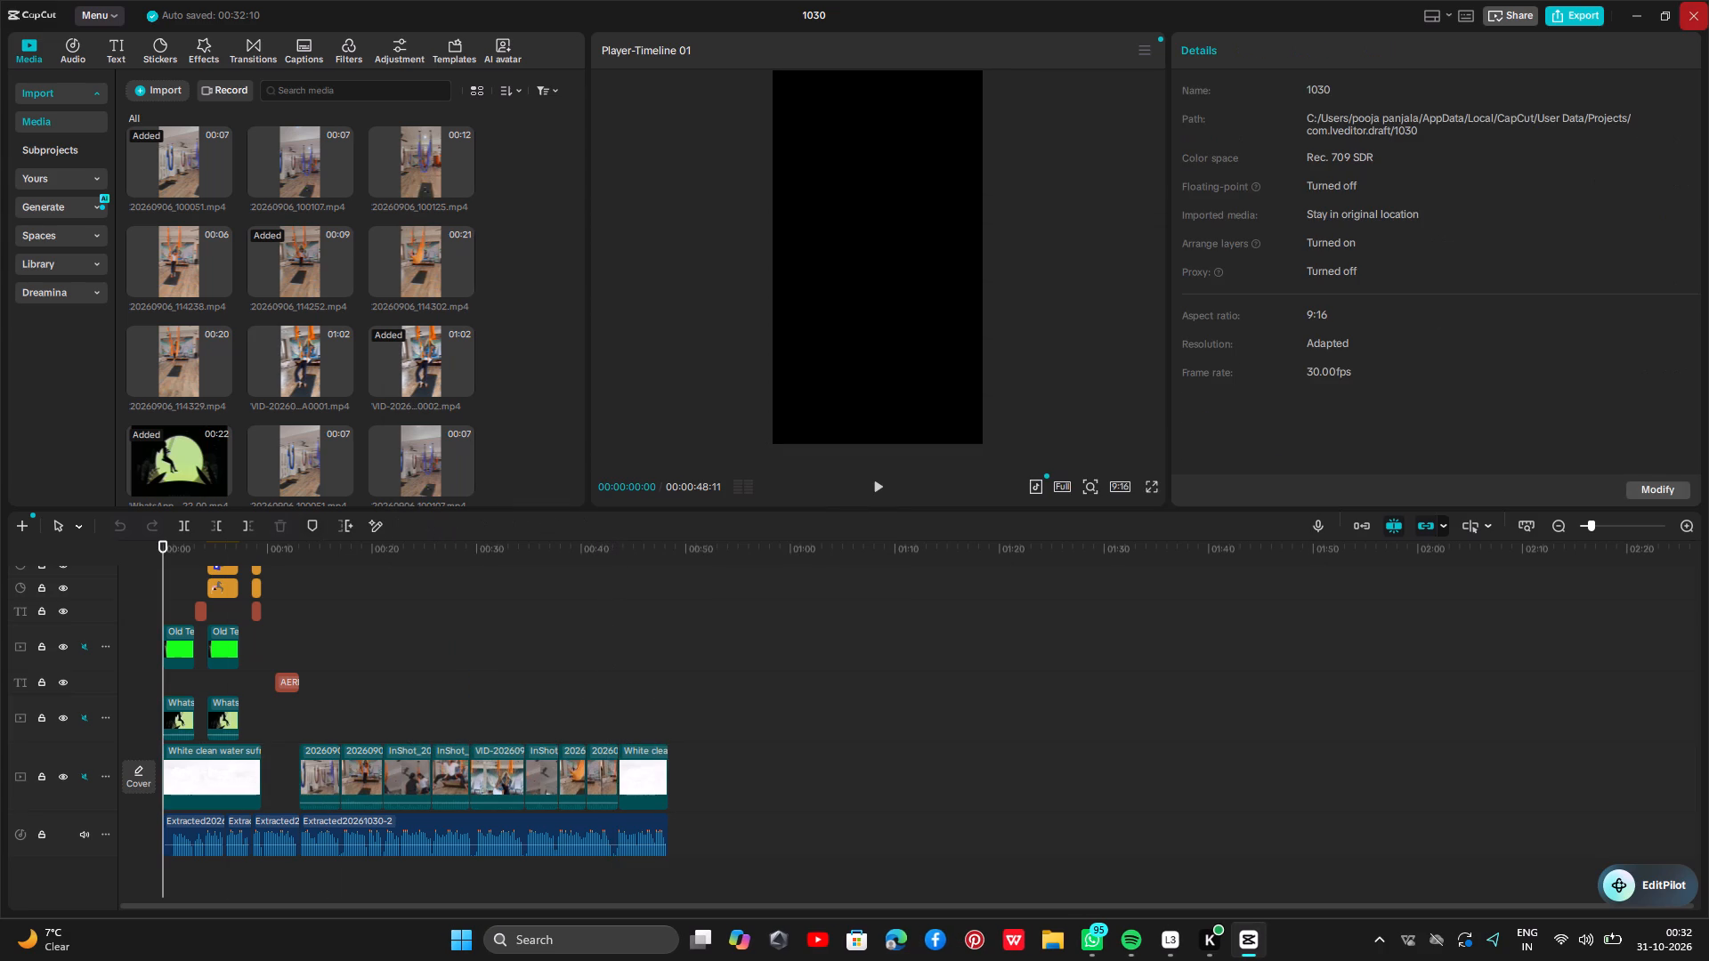
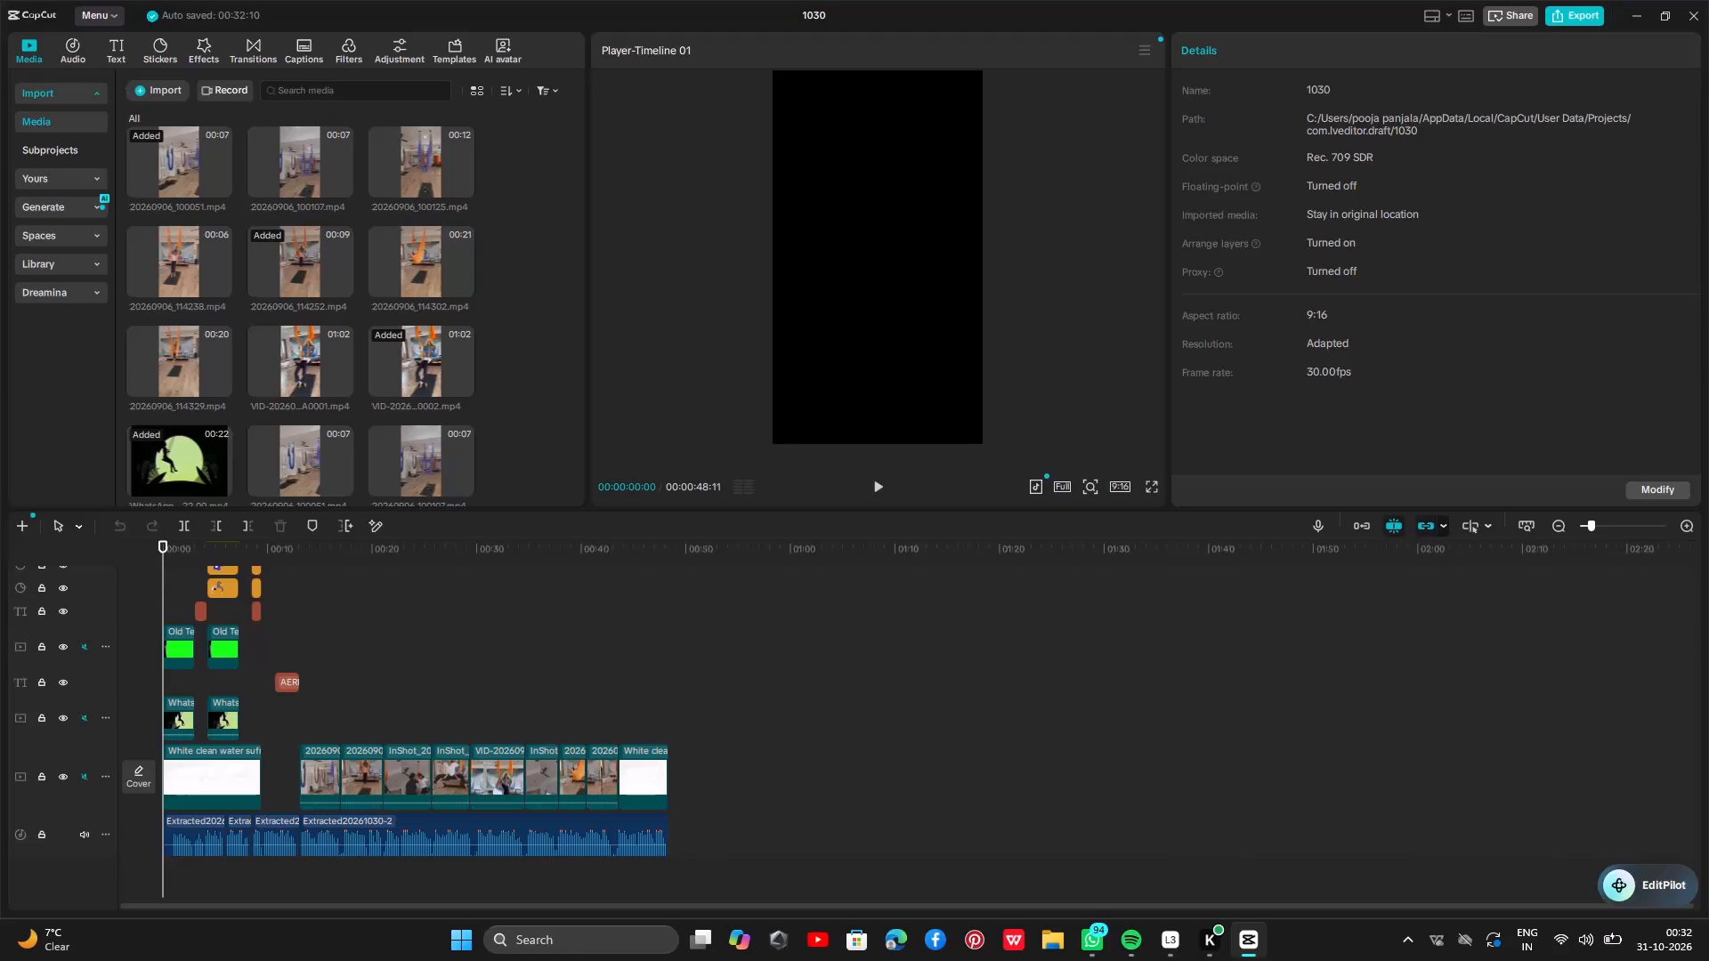
Export the timeline as a video named aerialyoga, keeping the preset video settings.
left_click(1556, 17)
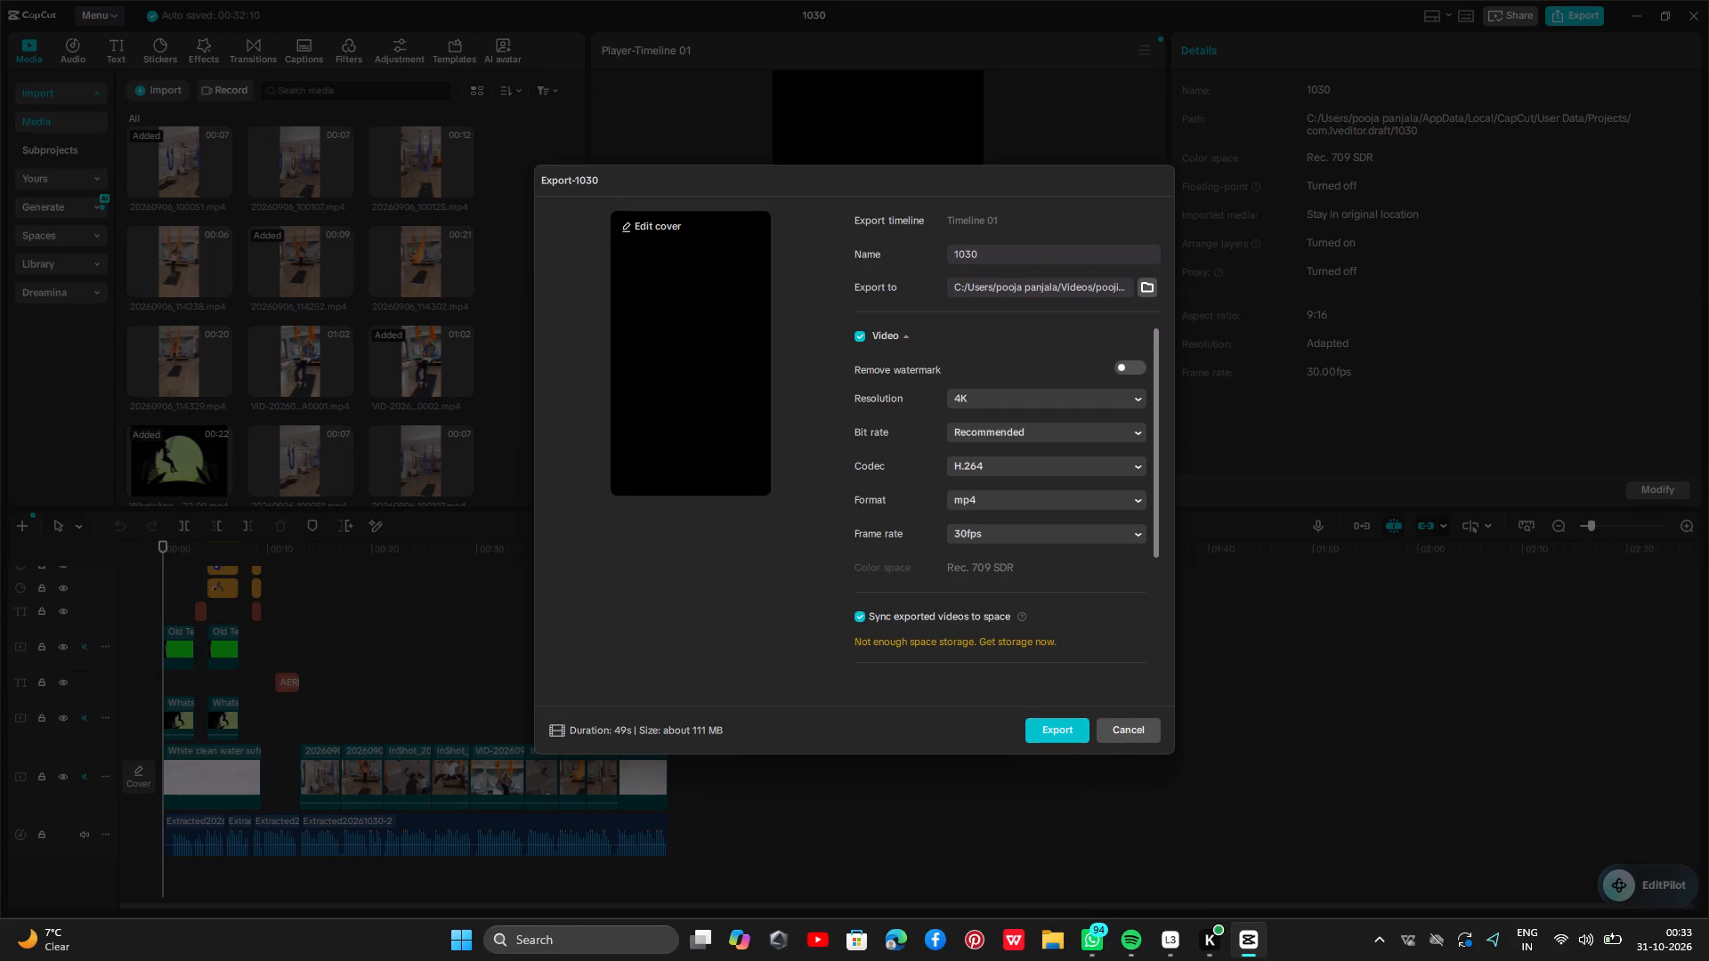
left_click(1047, 261)
key("BackSpace")
key("BackSpace")
key("BackSpace")
key("BackSpace")
key("BackSpace")
key("BackSpace")
key("BackSpace")
key("BackSpace")
key("BackSpace")
key("BackSpace")
type("aere")
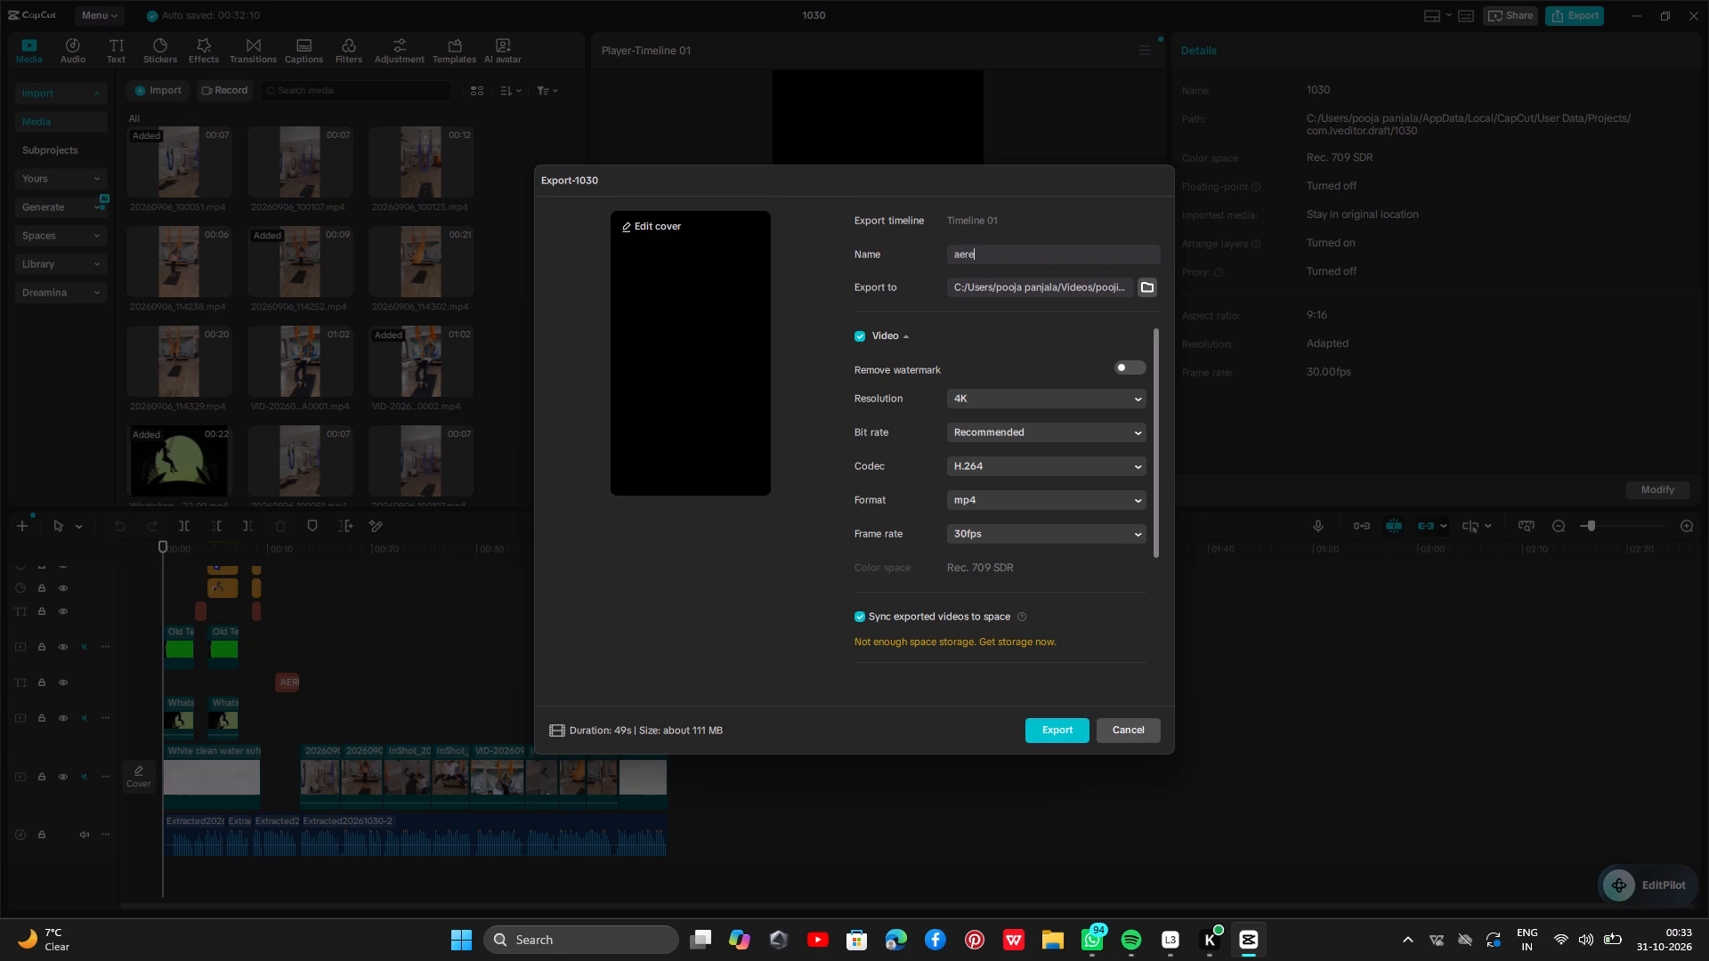
key("BackSpace")
type("iea")
key("BackSpace")
key("BackSpace")
key("a")
type("lyofa")
key("BackSpace")
key("BackSpace")
type("ga")
left_click(1063, 720)
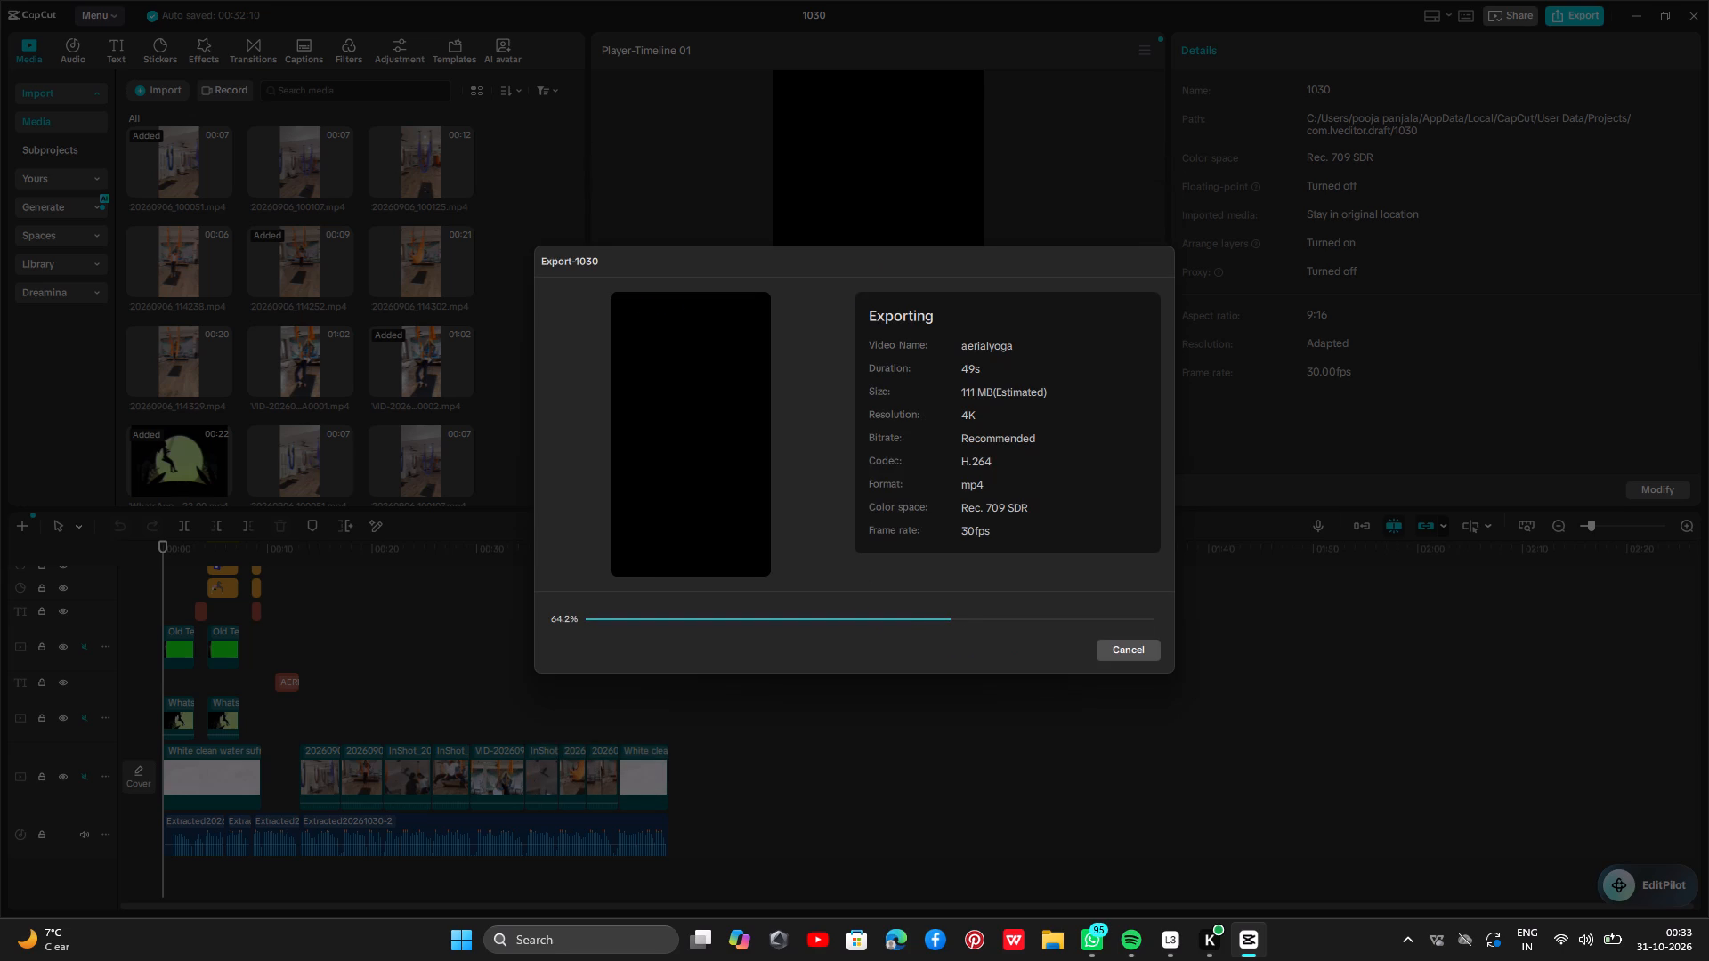
Switch to File Explorer, go to the pooji export folder in Videos and open the exported aerialyoga video.
left_click(1054, 947)
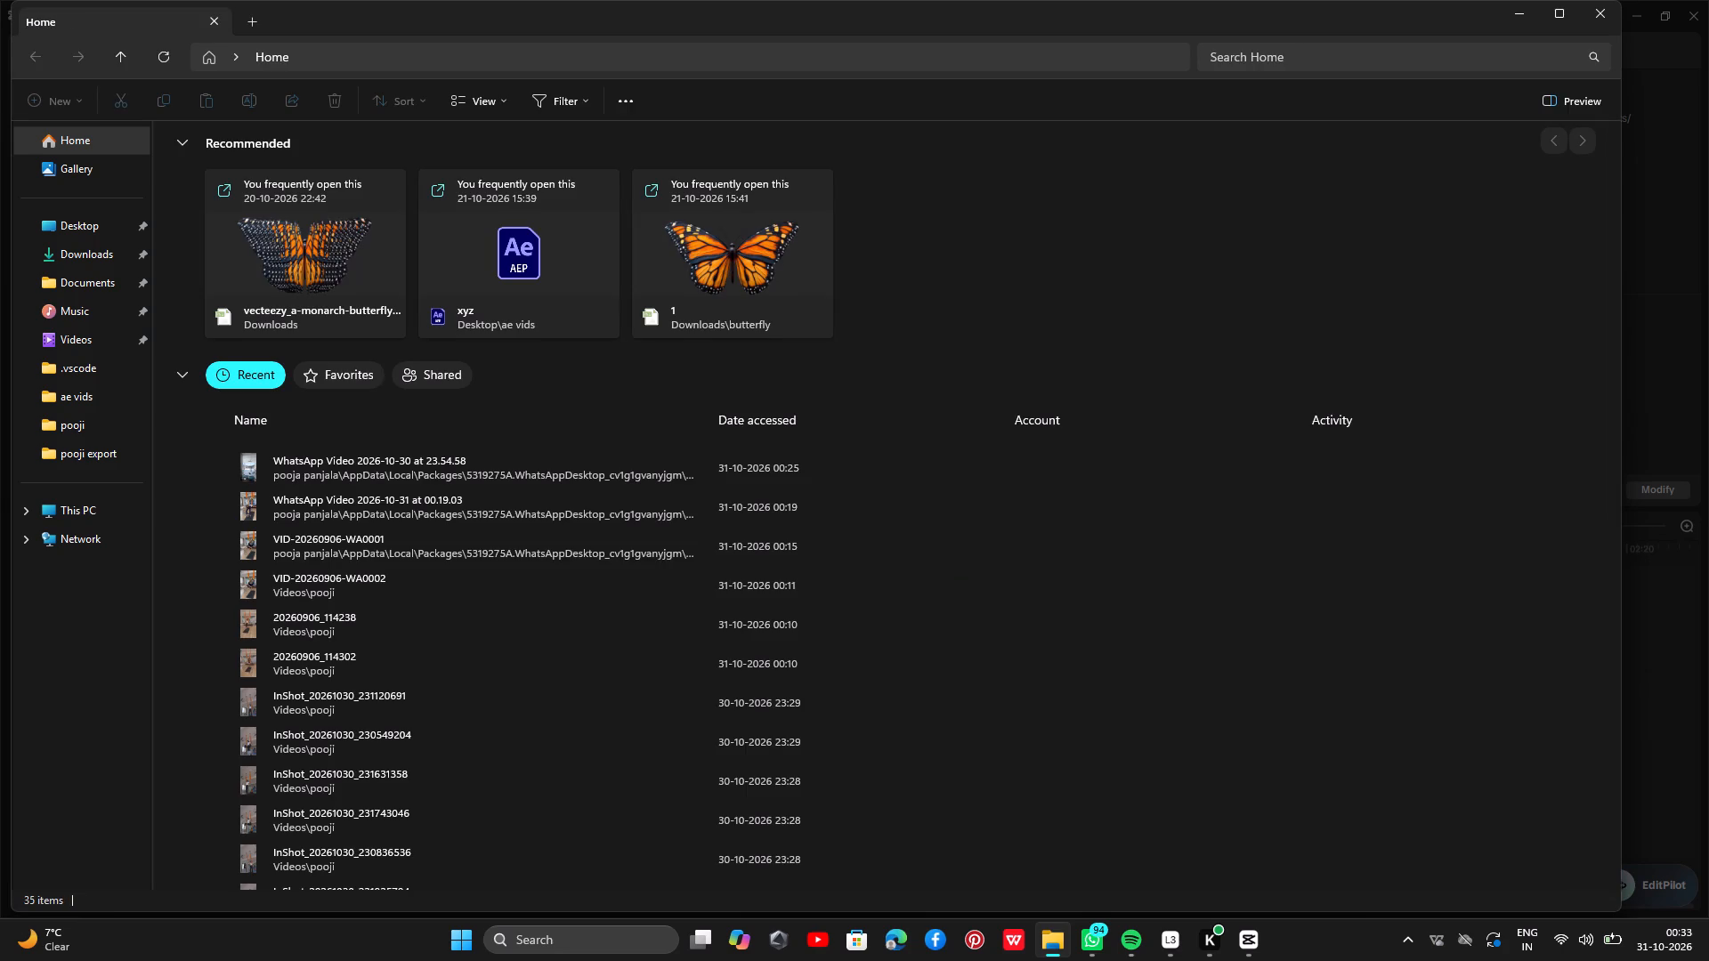
left_click_drag(93, 339, 93, 349)
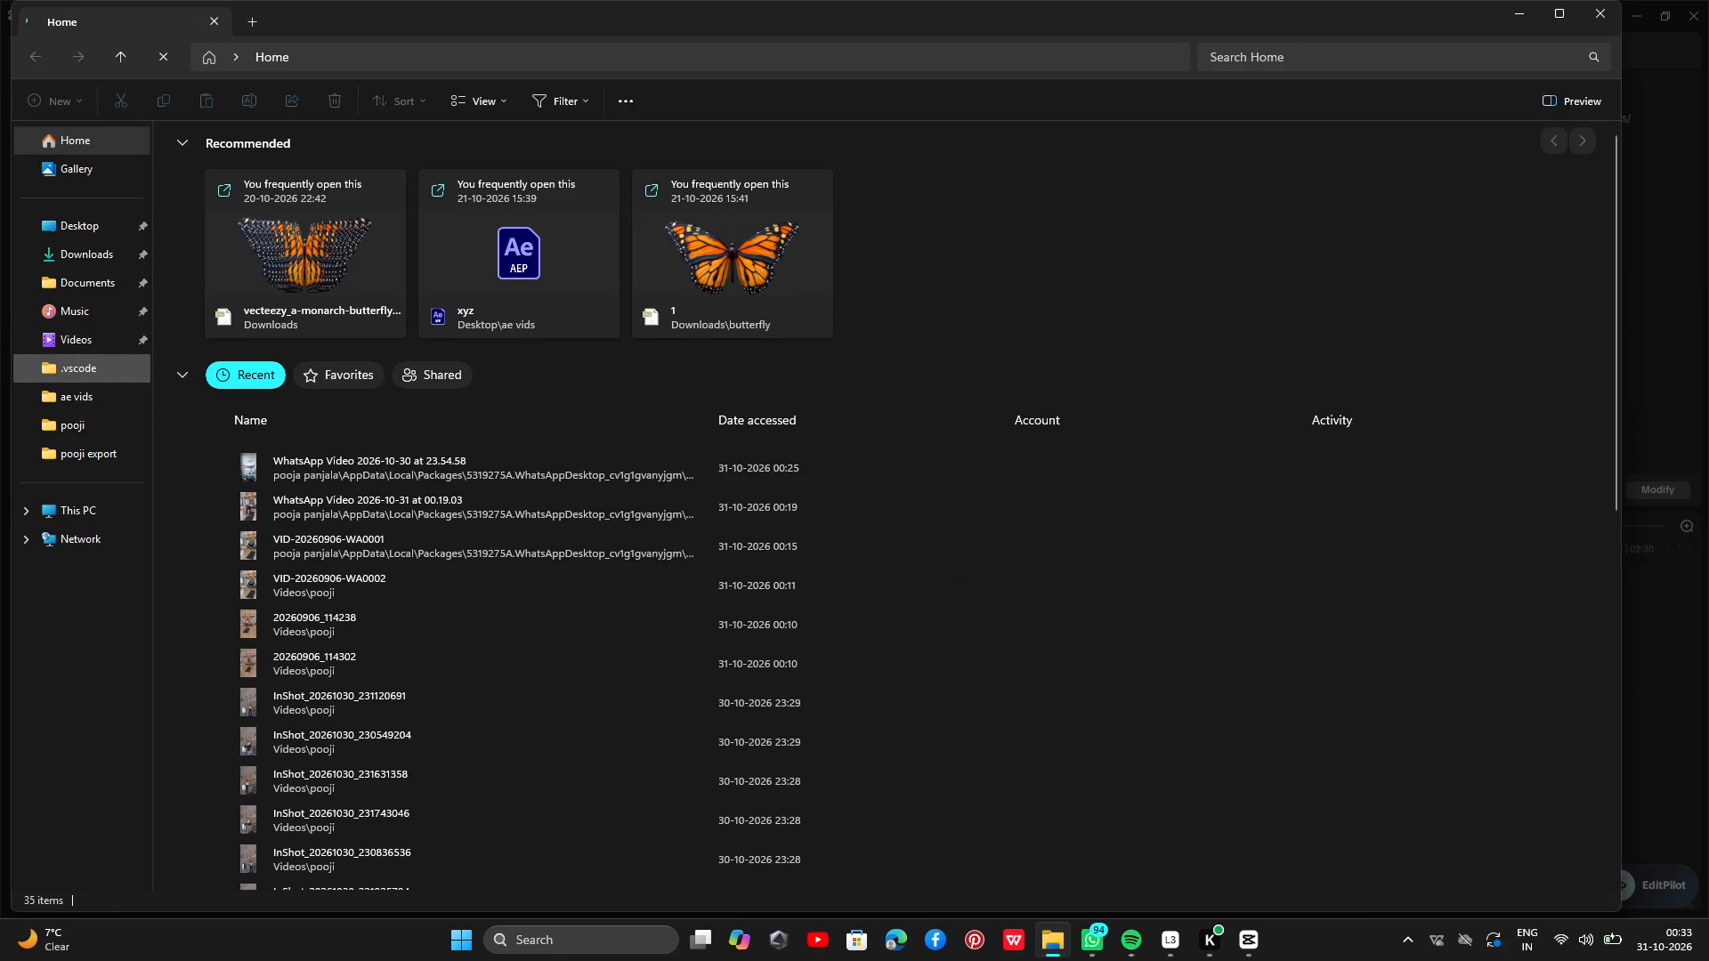
double_click(91, 354)
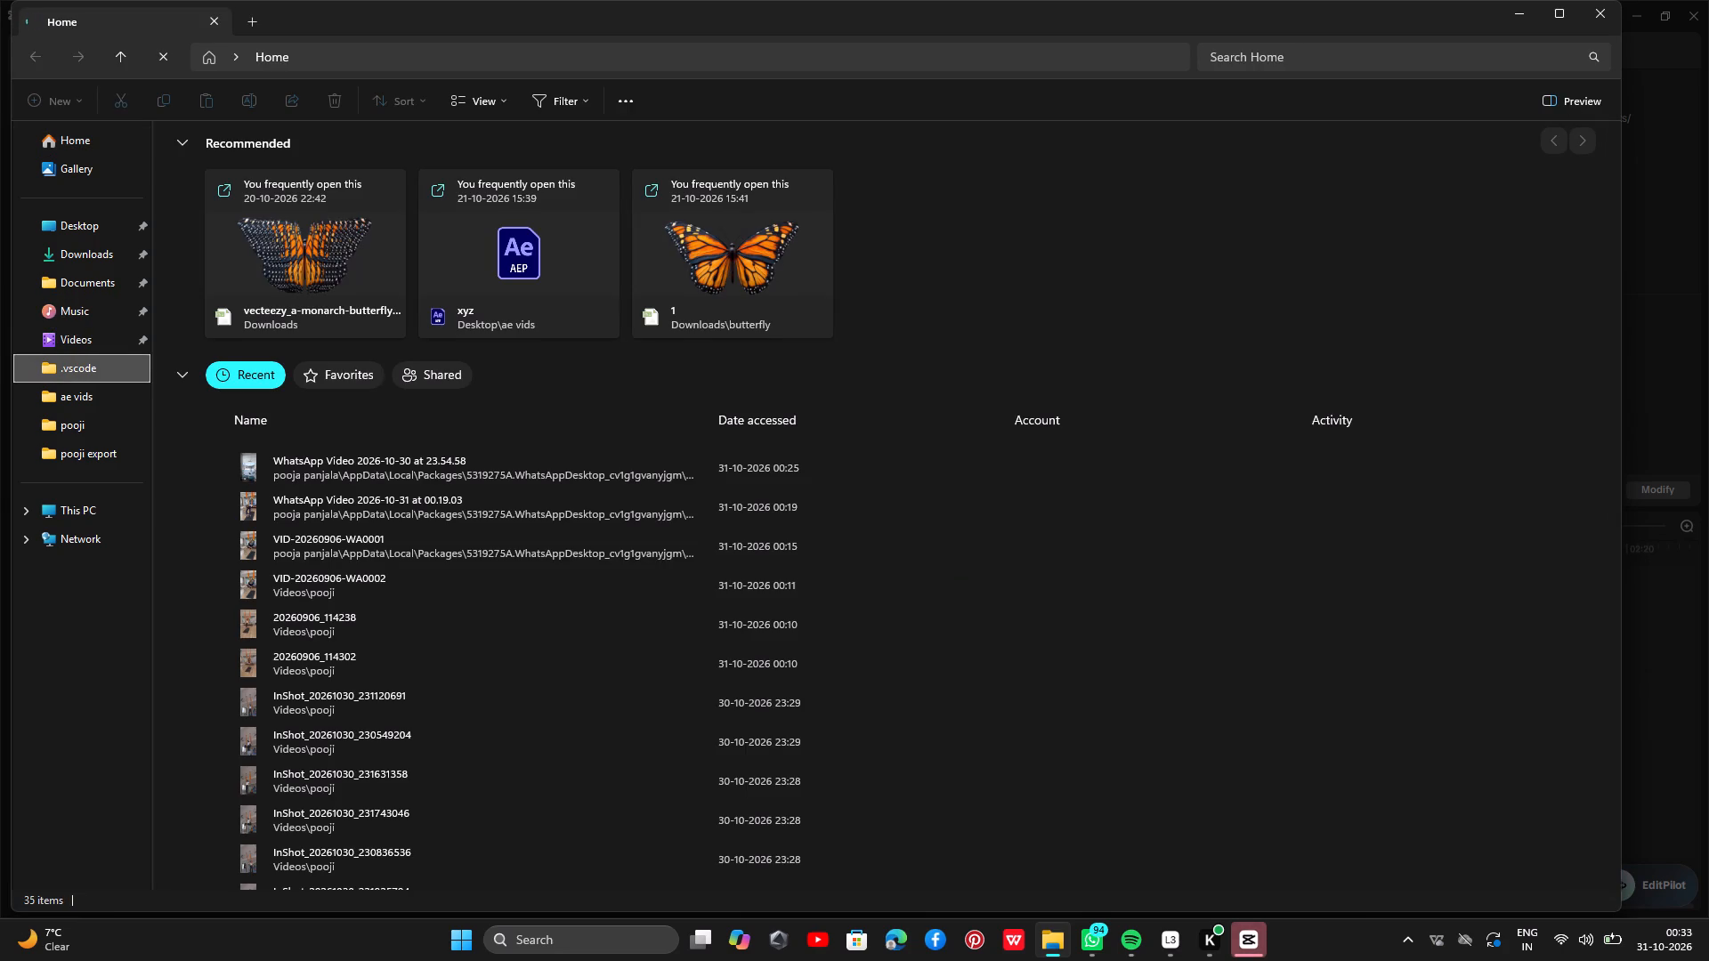
triple_click(91, 346)
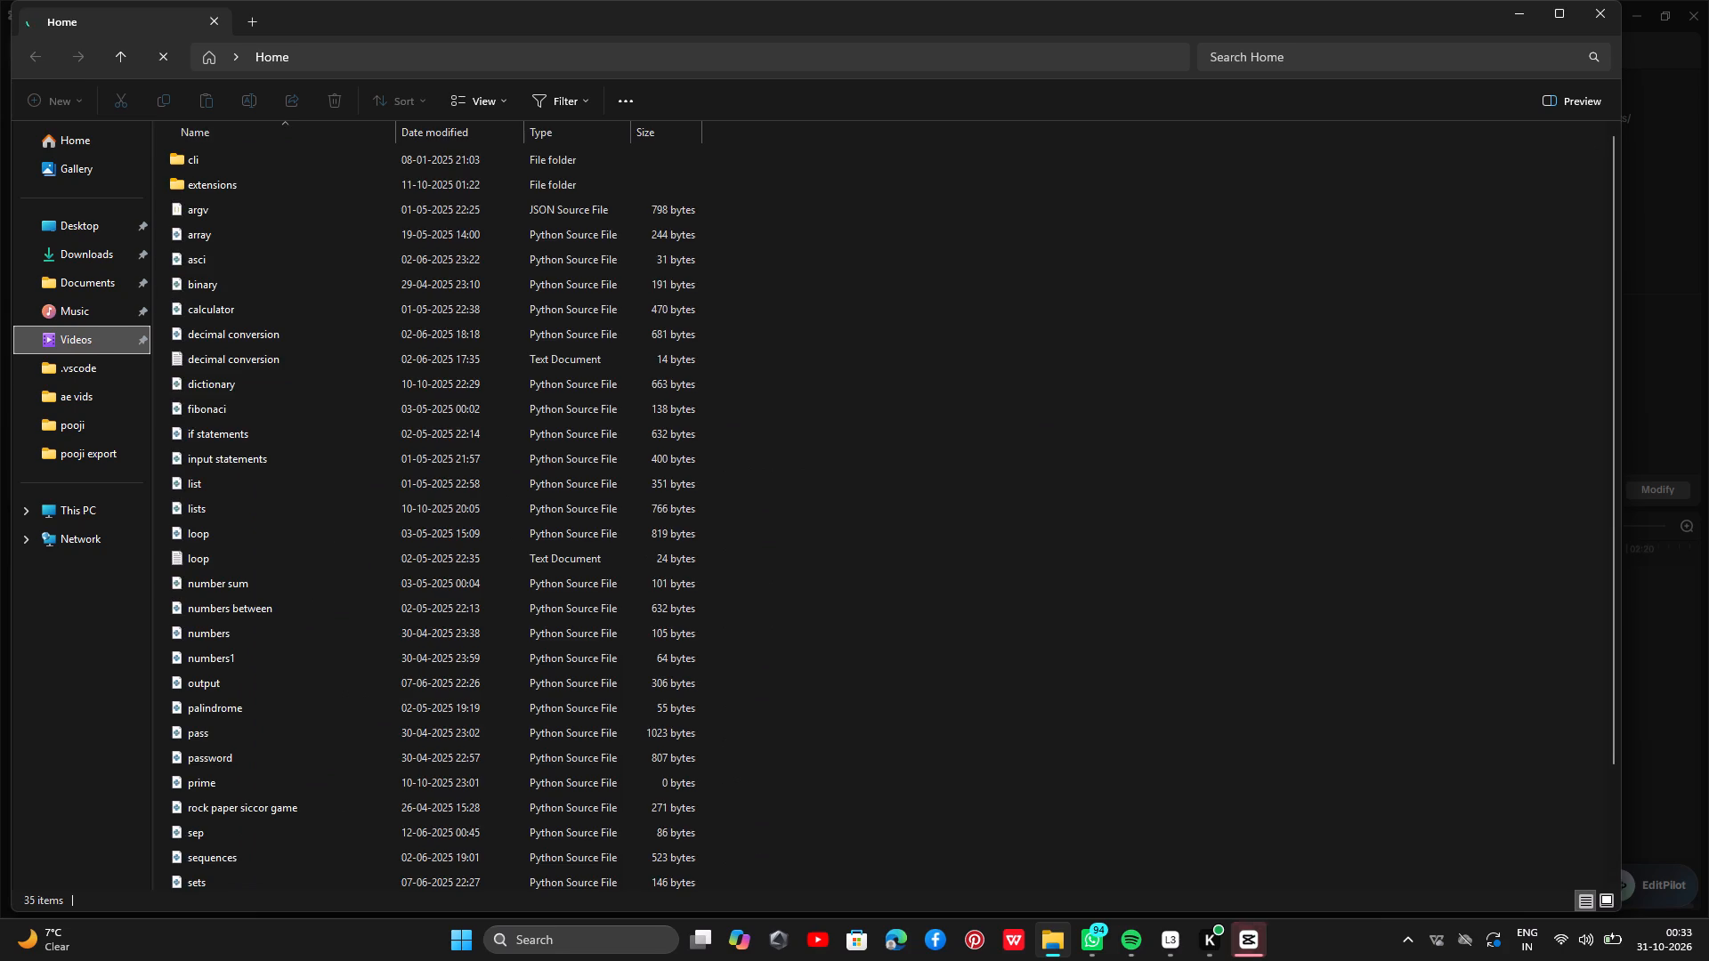
double_click(101, 337)
double_click(514, 196)
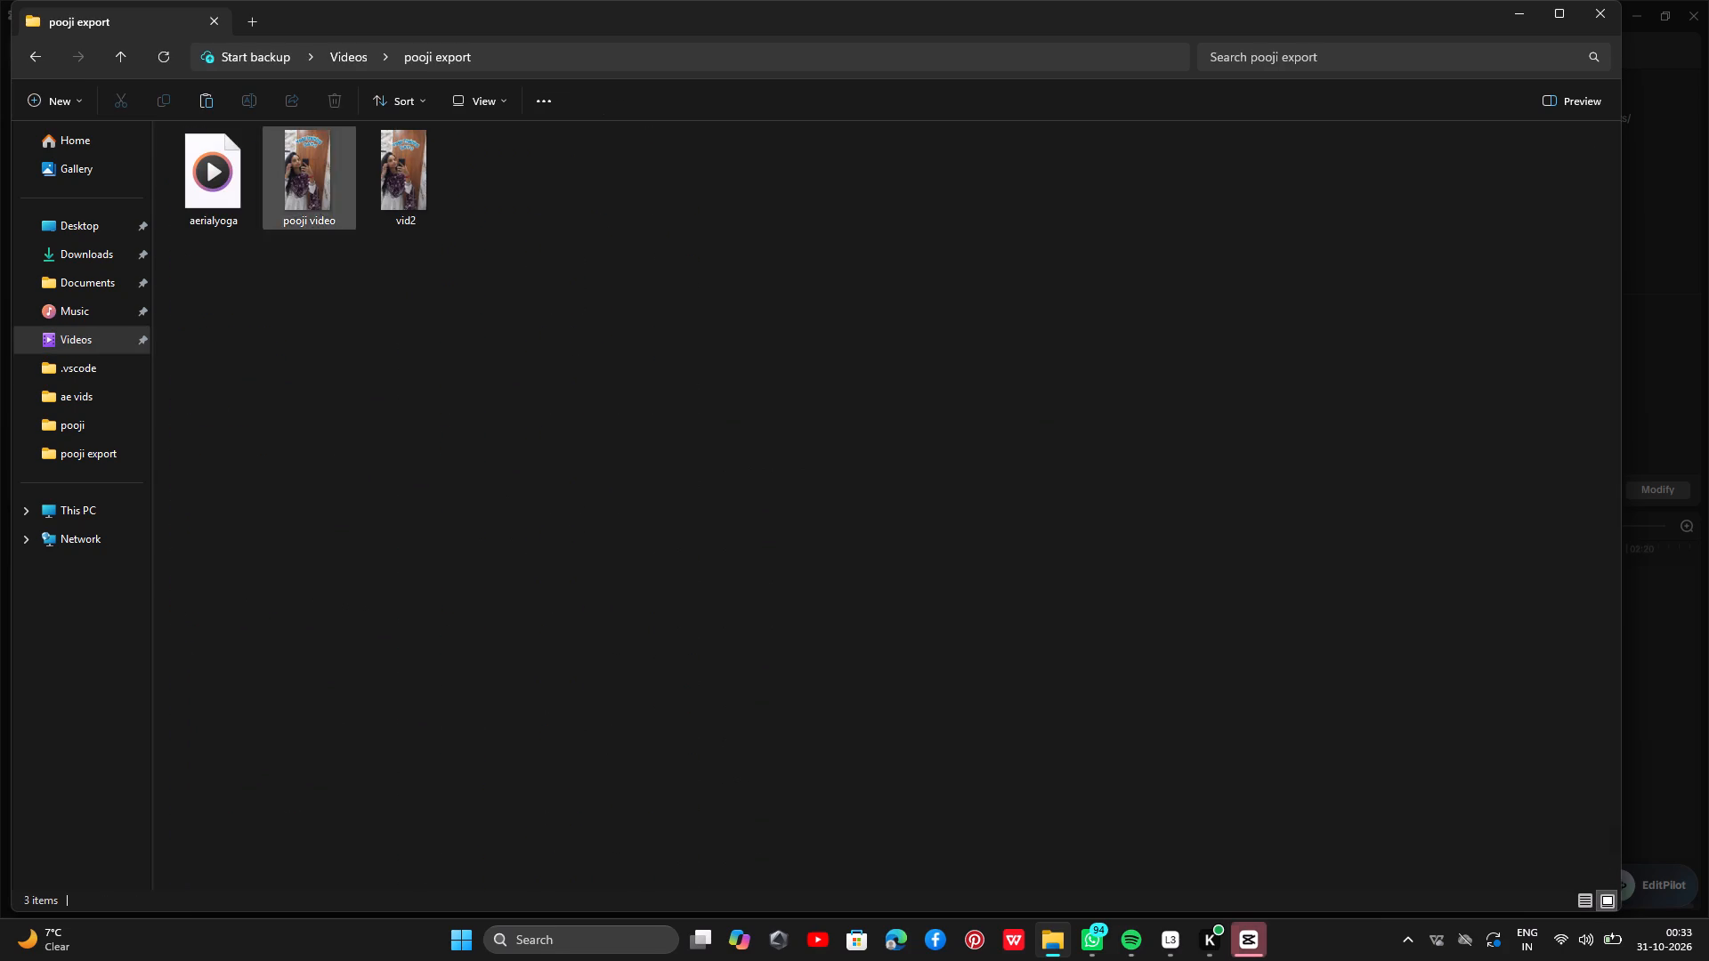
double_click(215, 198)
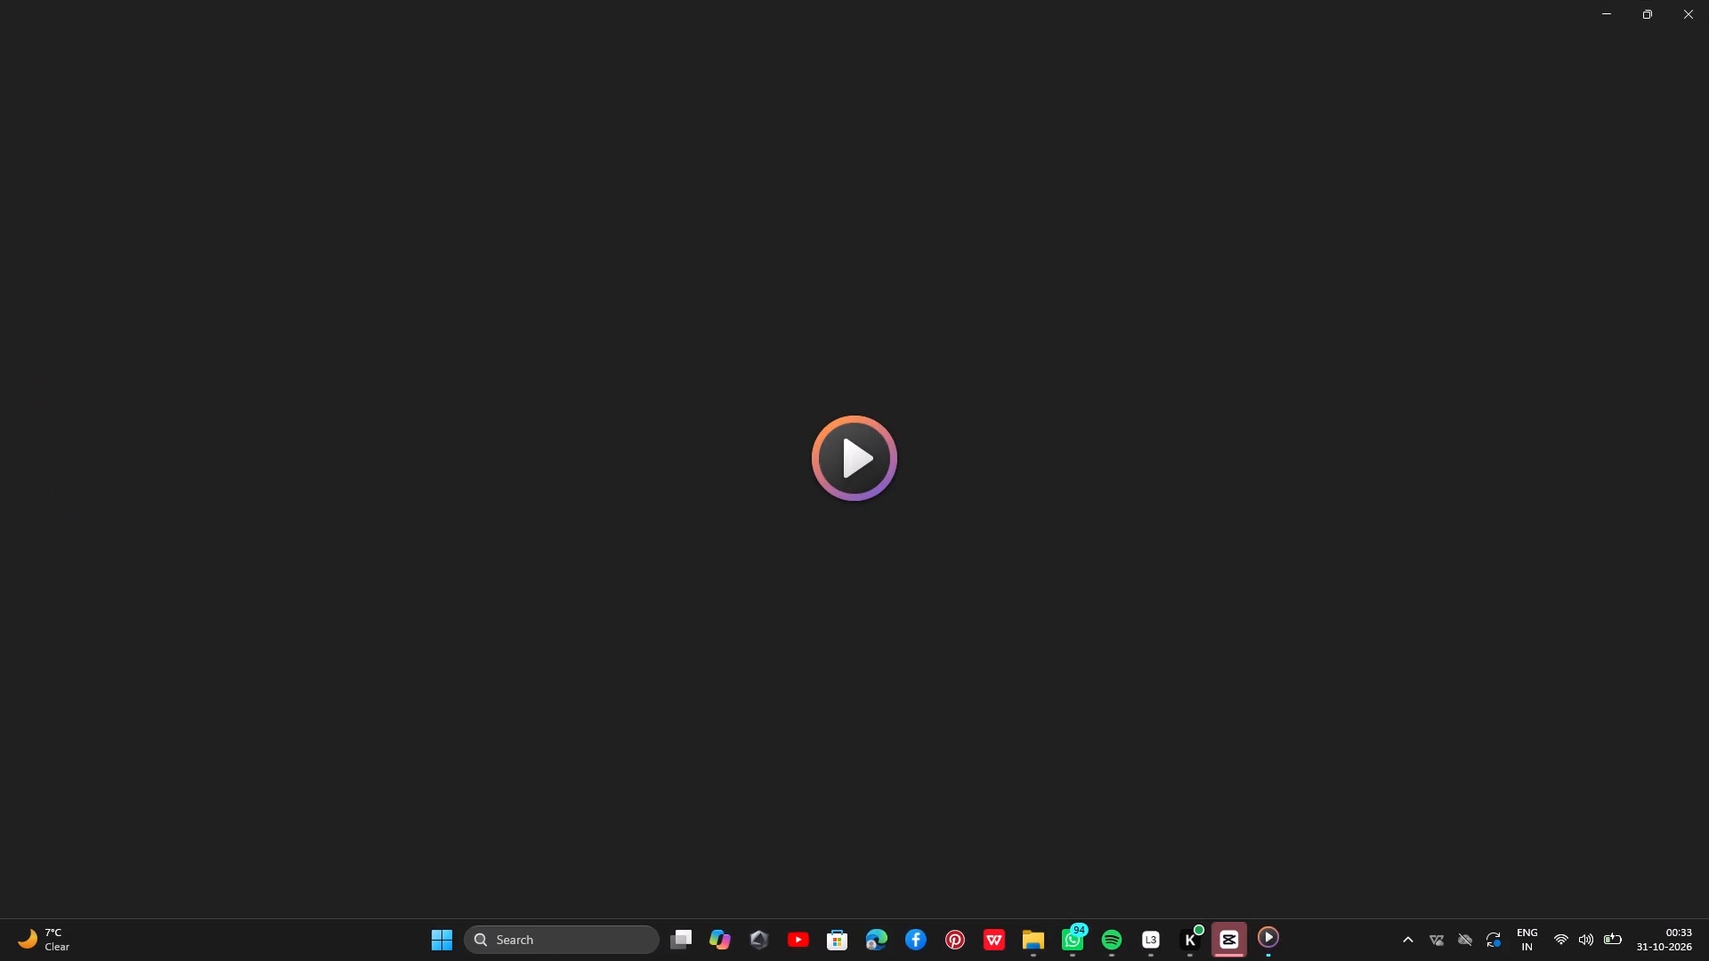
Return to CapCut and close the finished export's sharing dialog without sharing the video.
left_click(1232, 839)
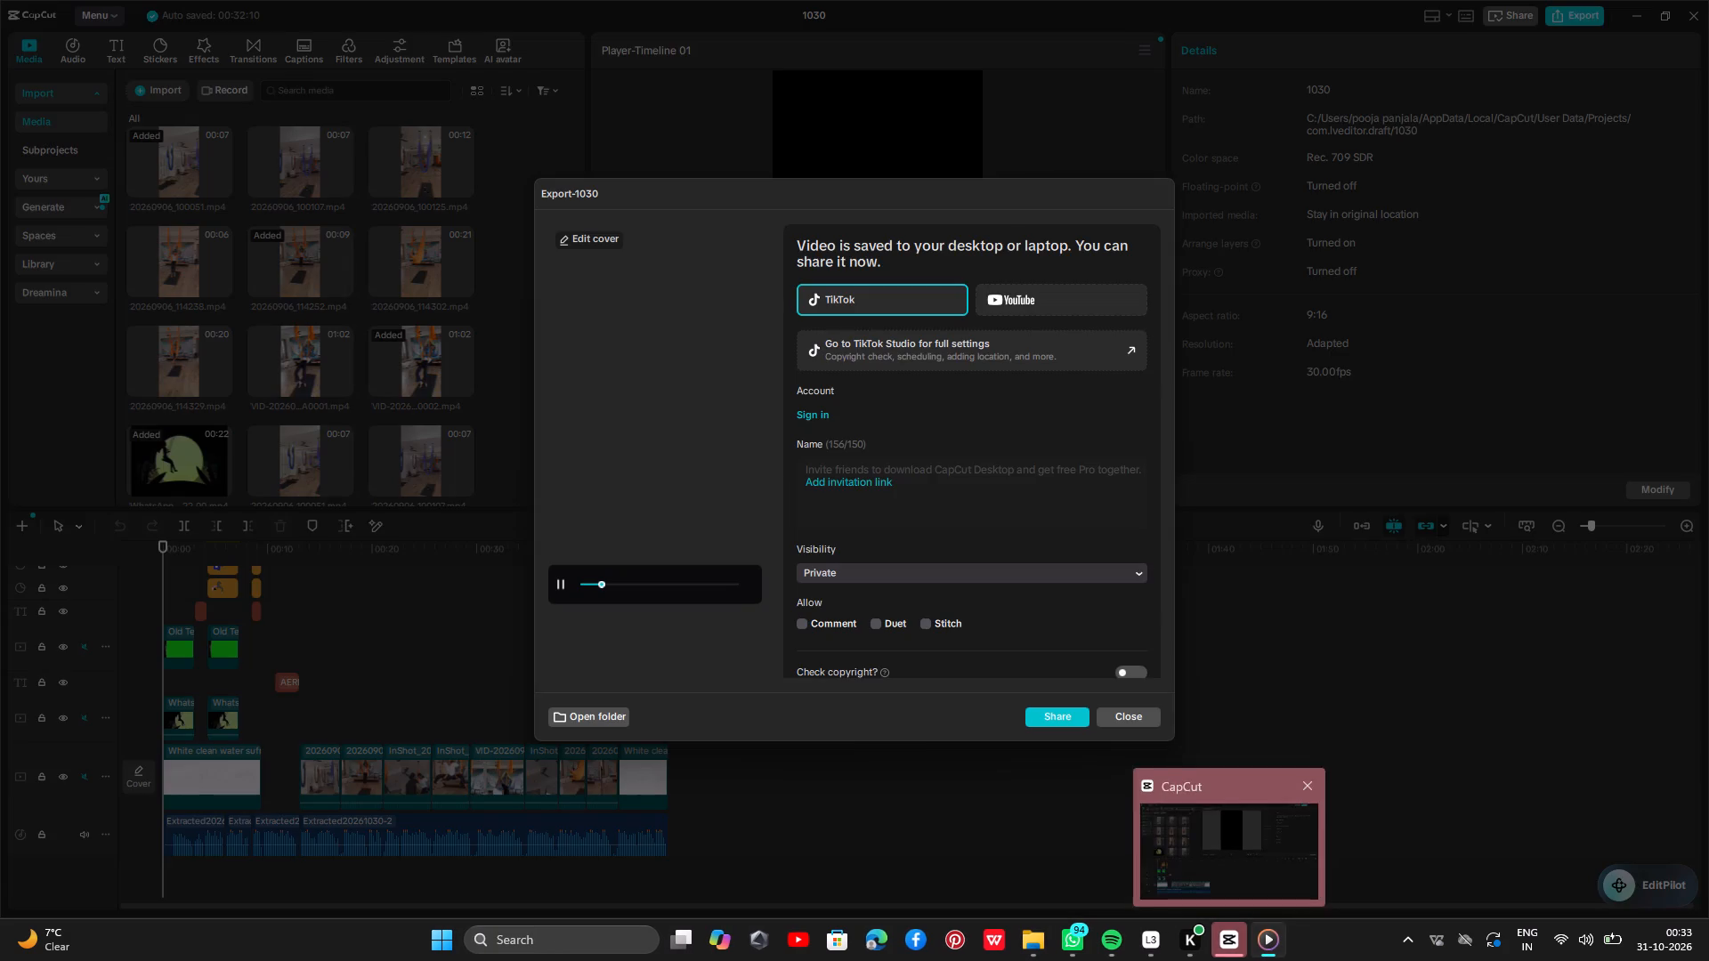
left_click(1127, 720)
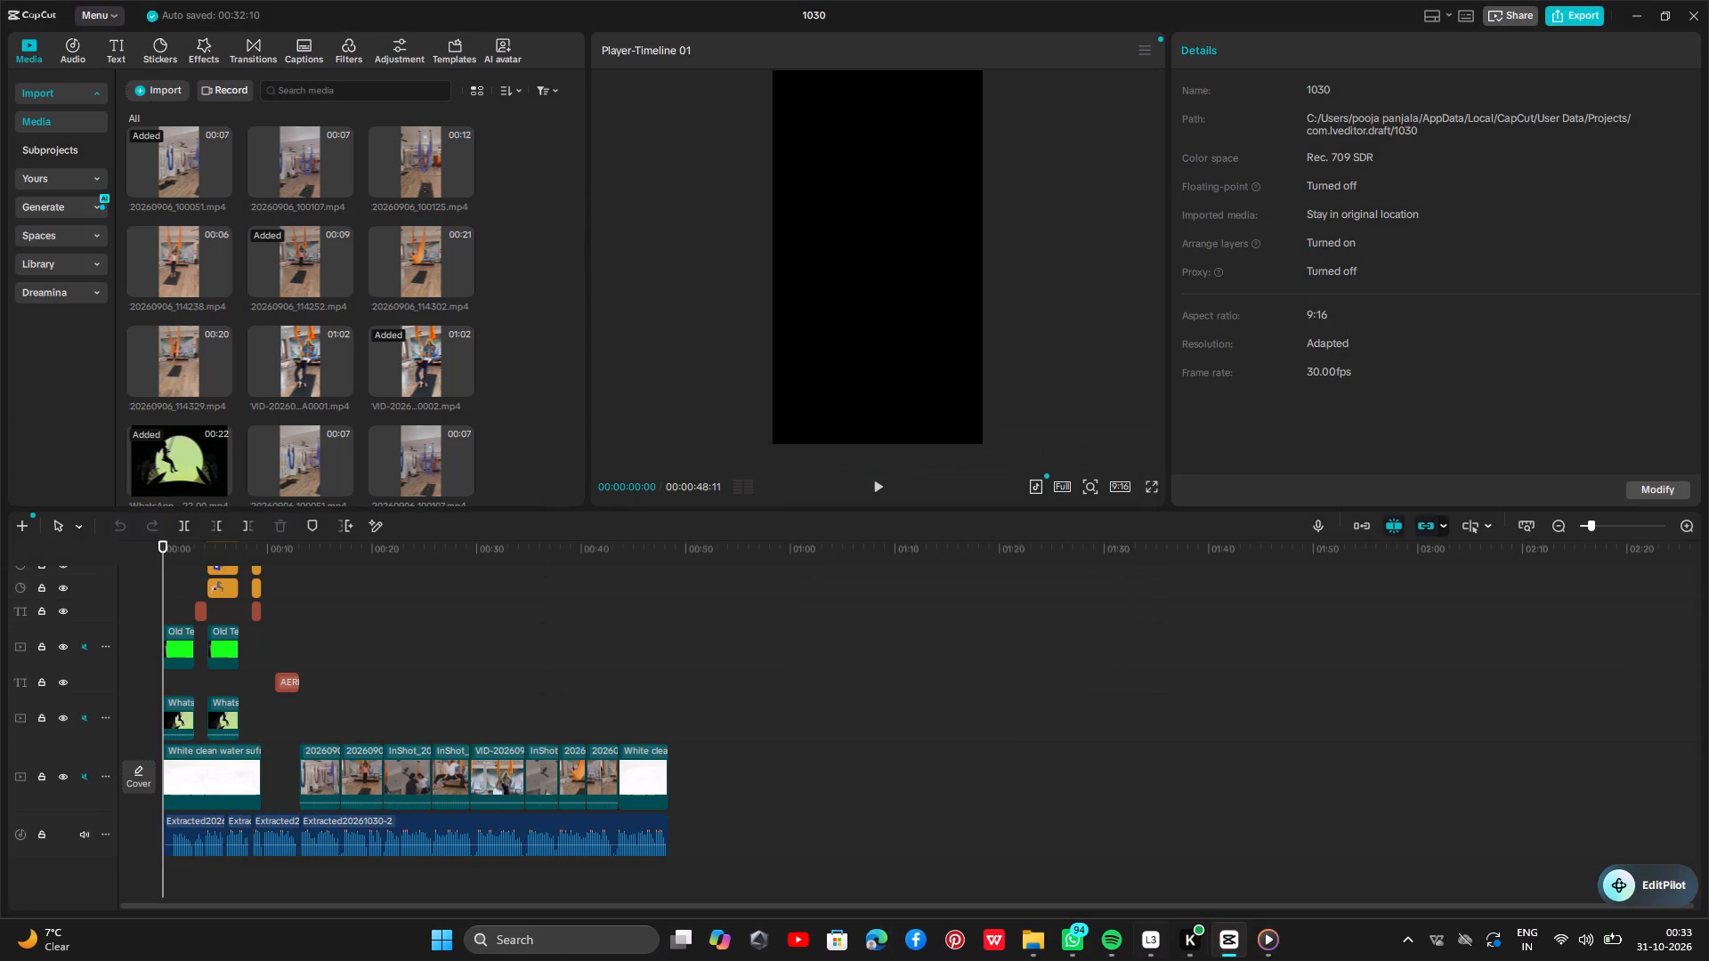
Switch to Media Player, watch the opening seconds of aerialyoga to check the main-track footage, and close the player.
left_click(1270, 868)
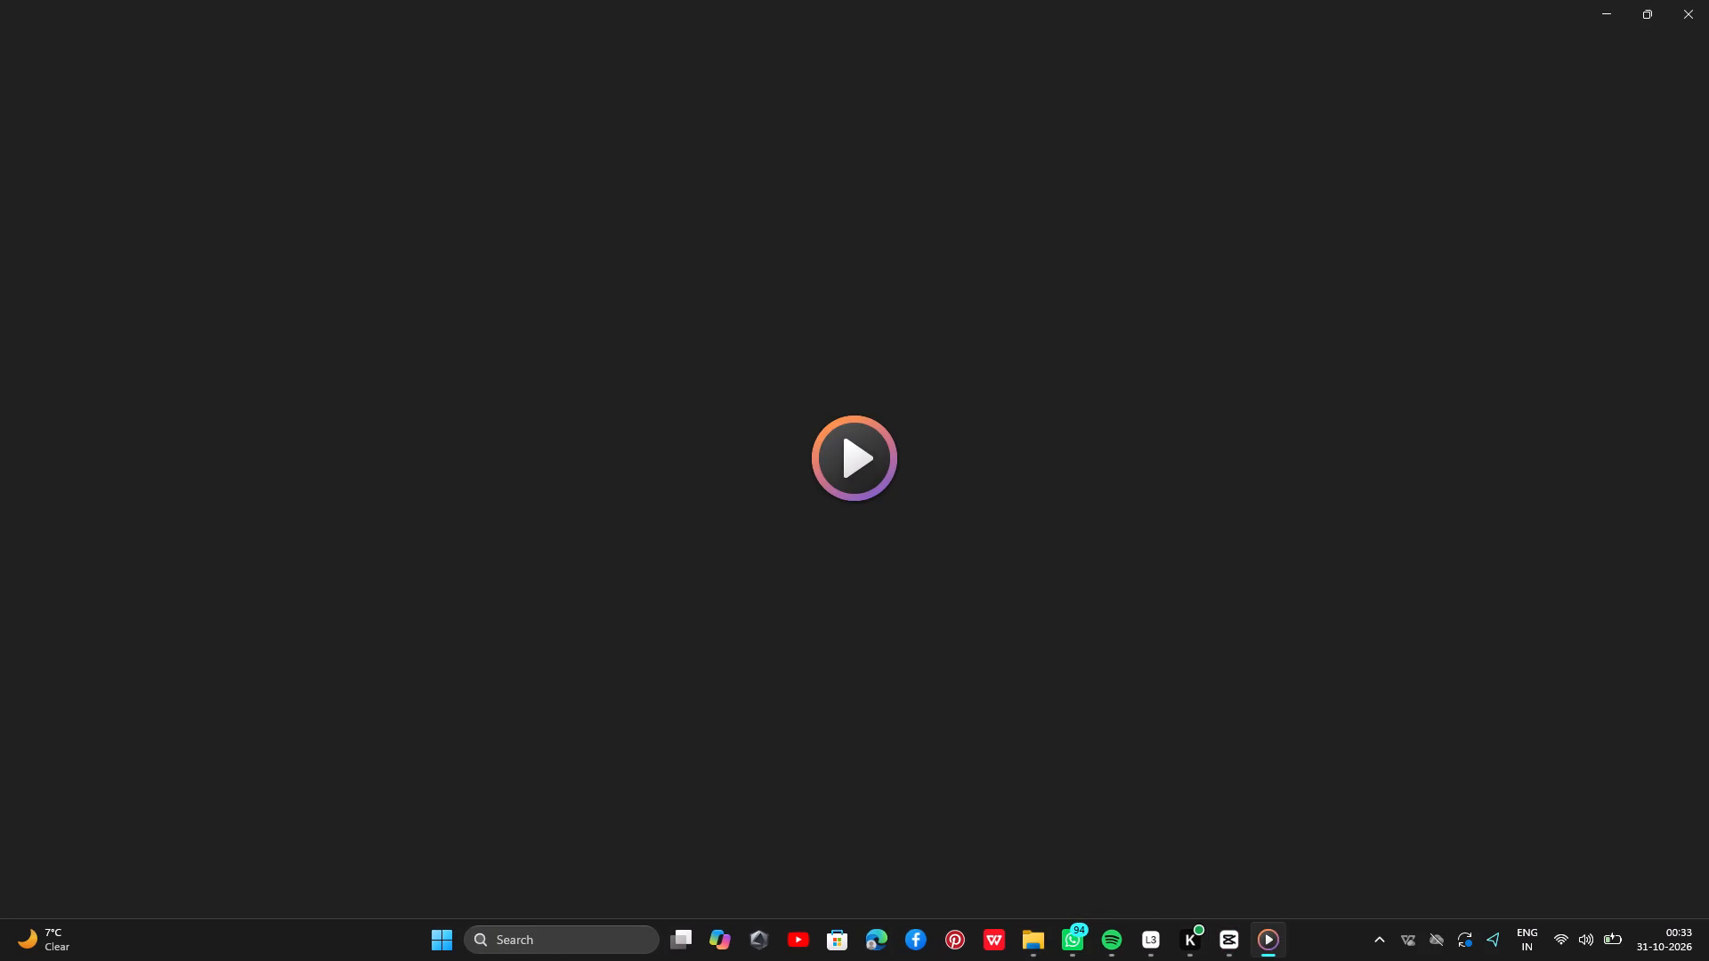
left_click(870, 479)
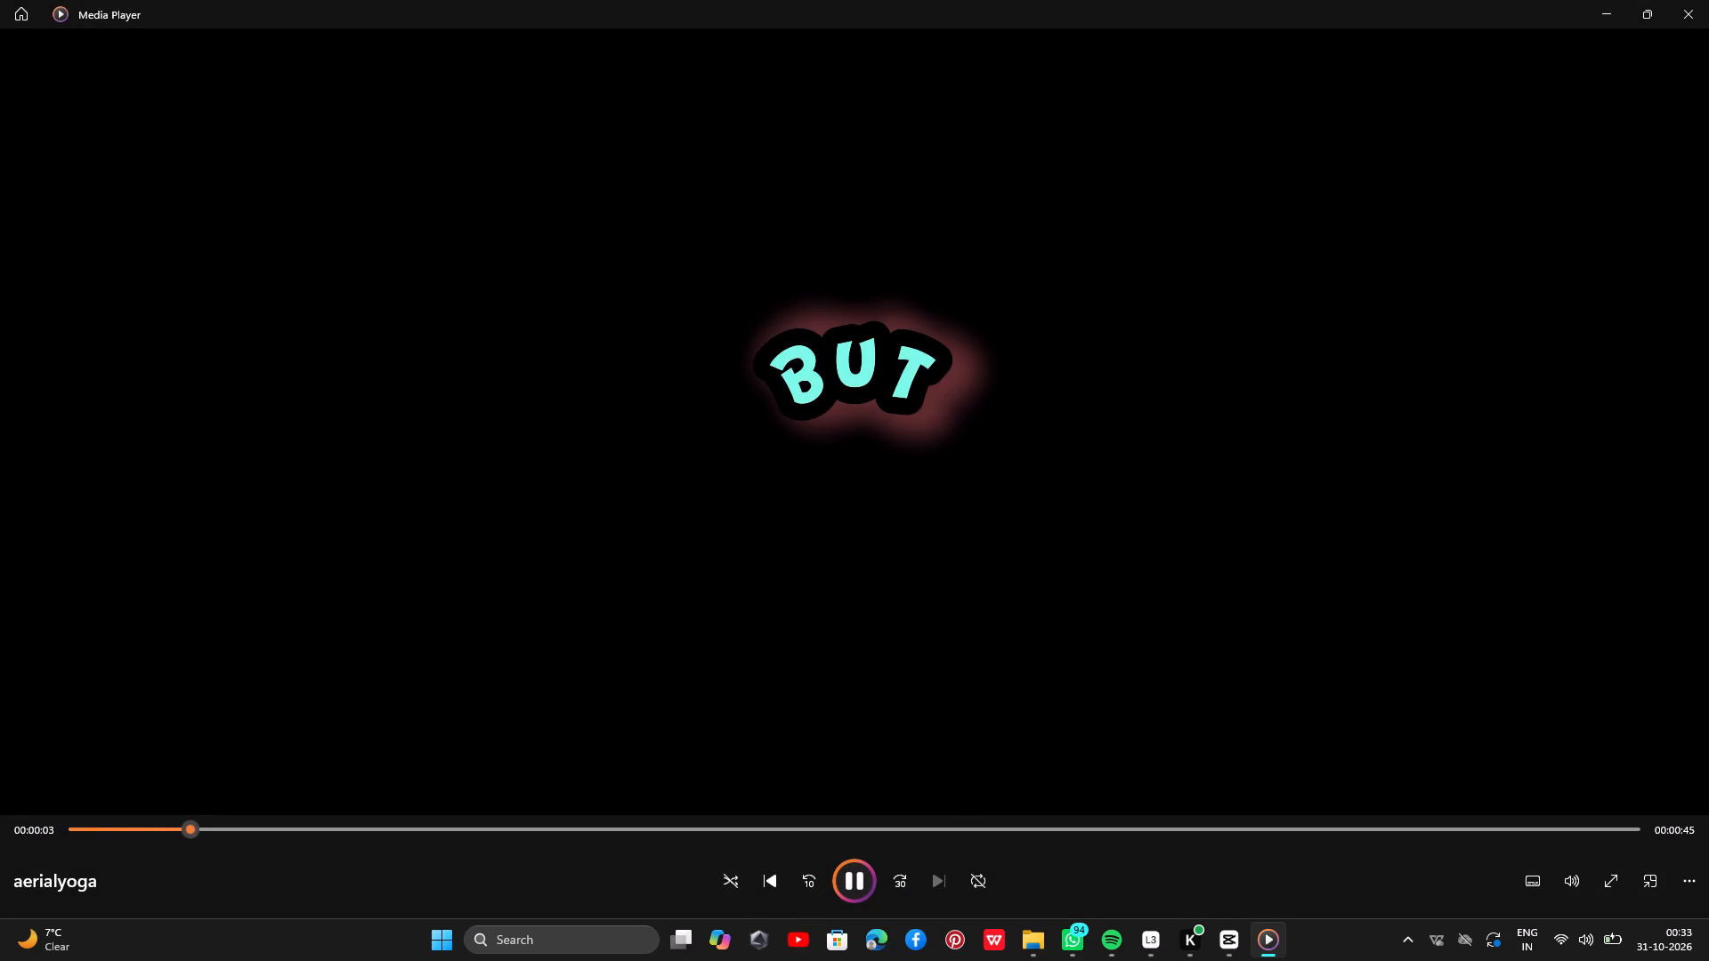
left_click(1708, 0)
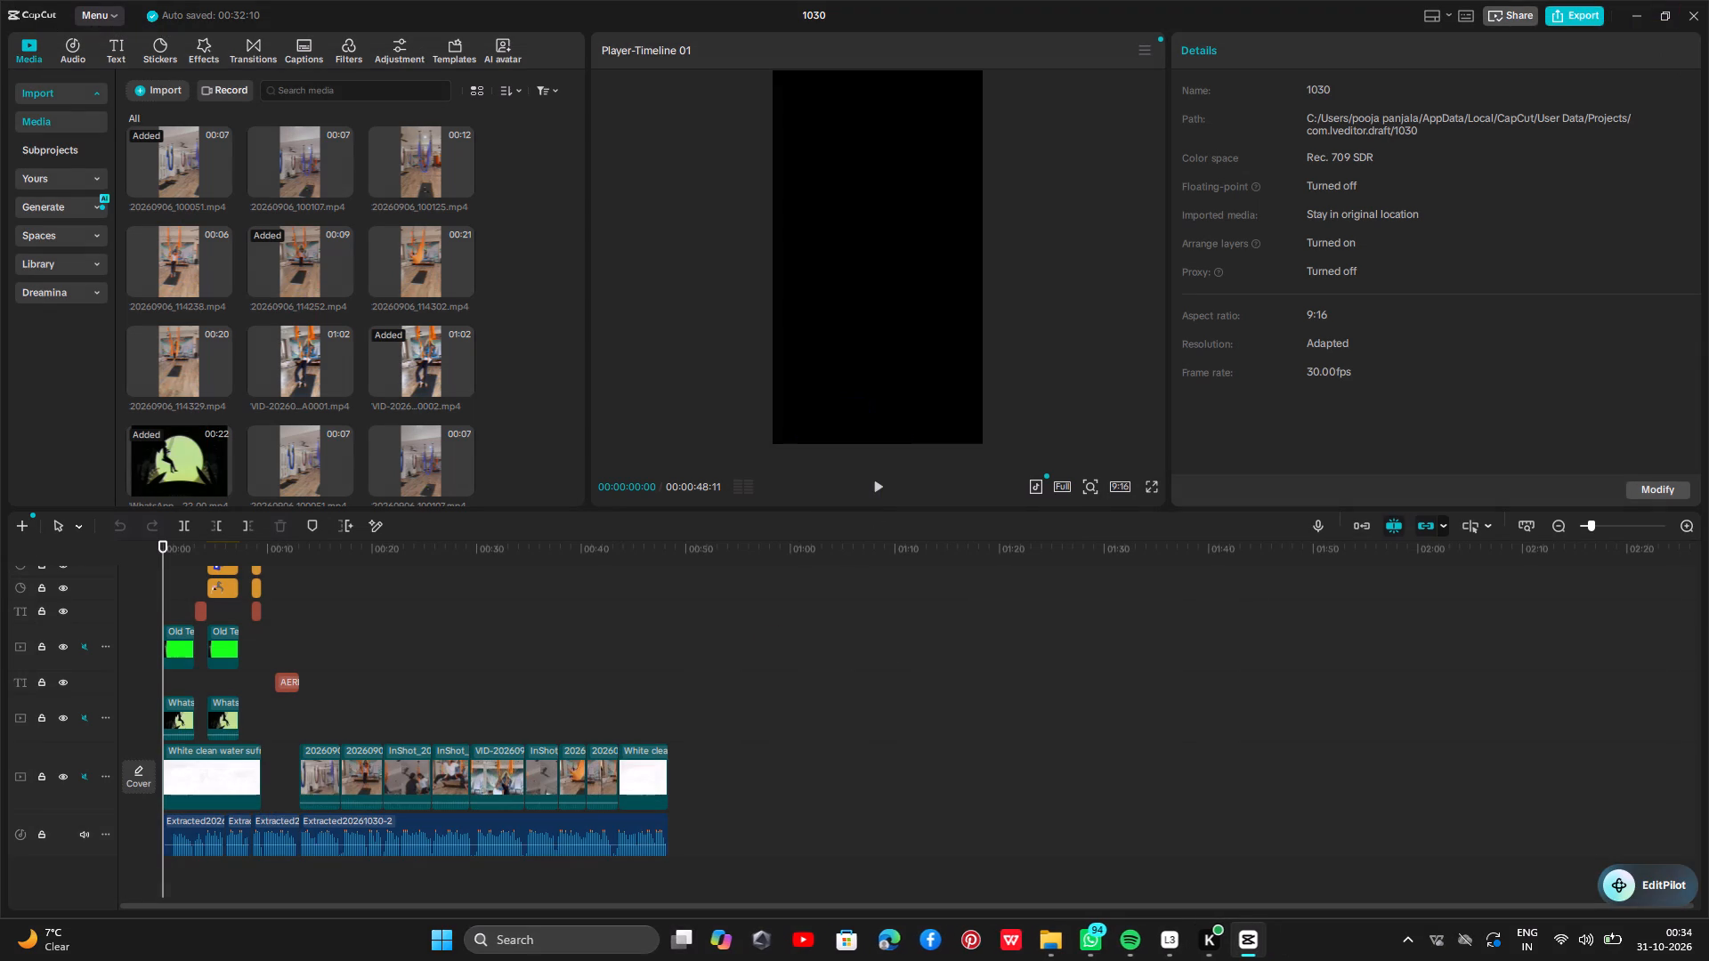
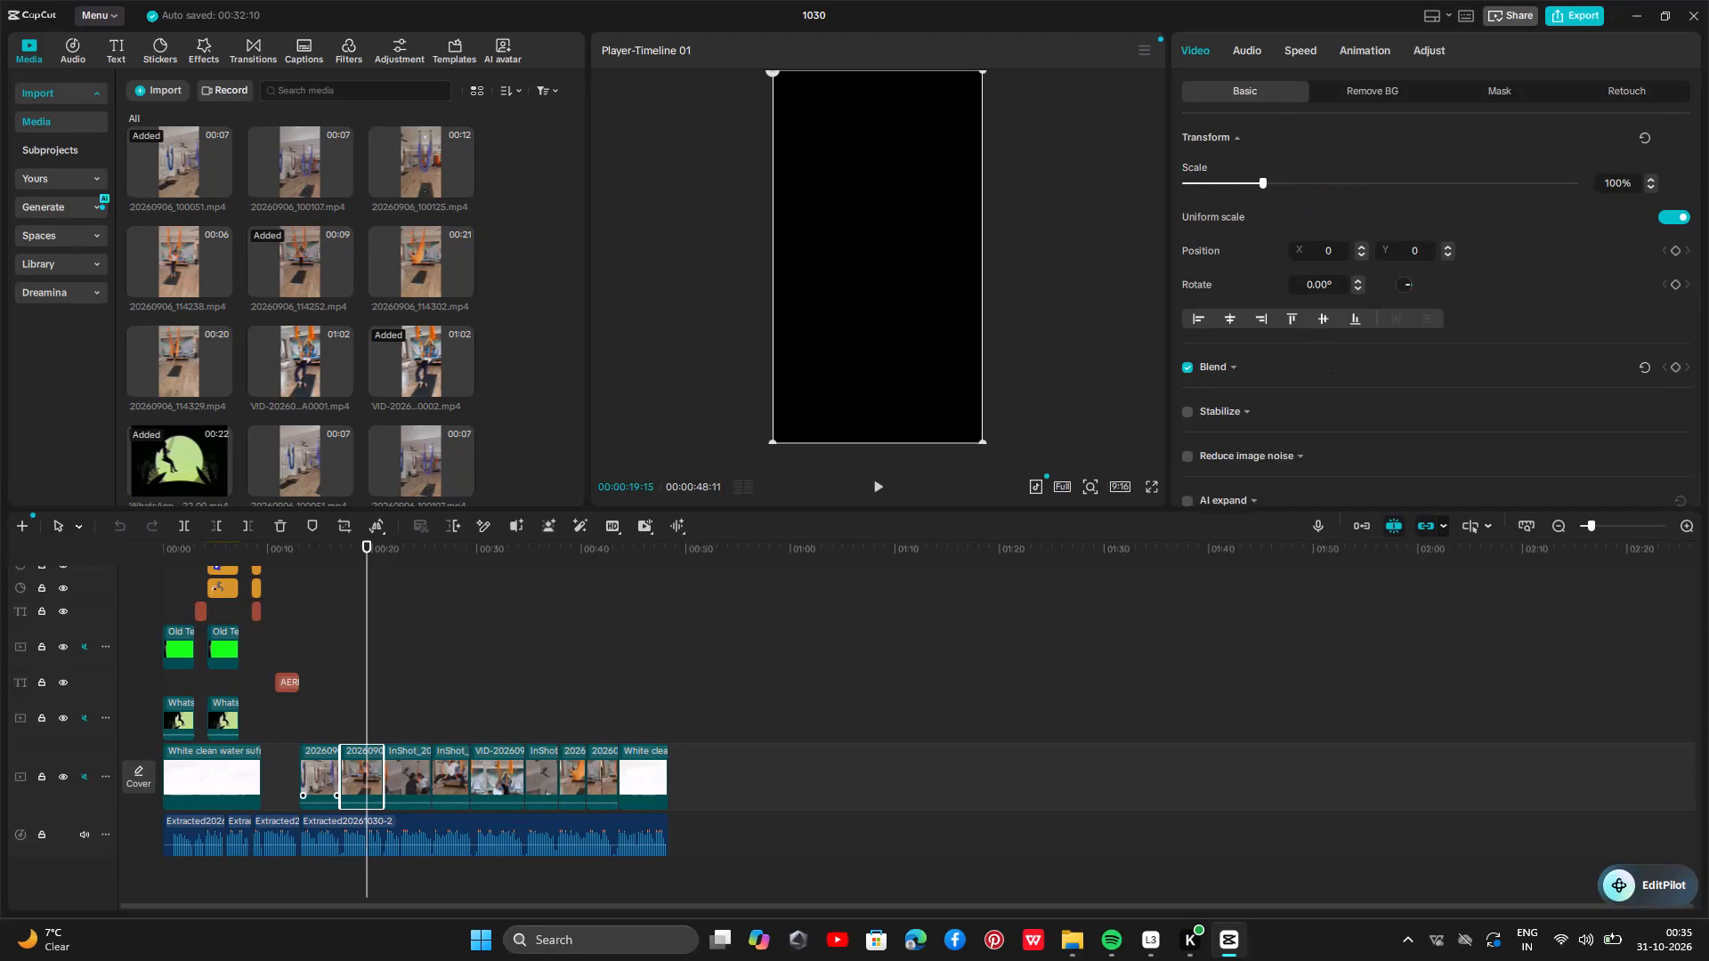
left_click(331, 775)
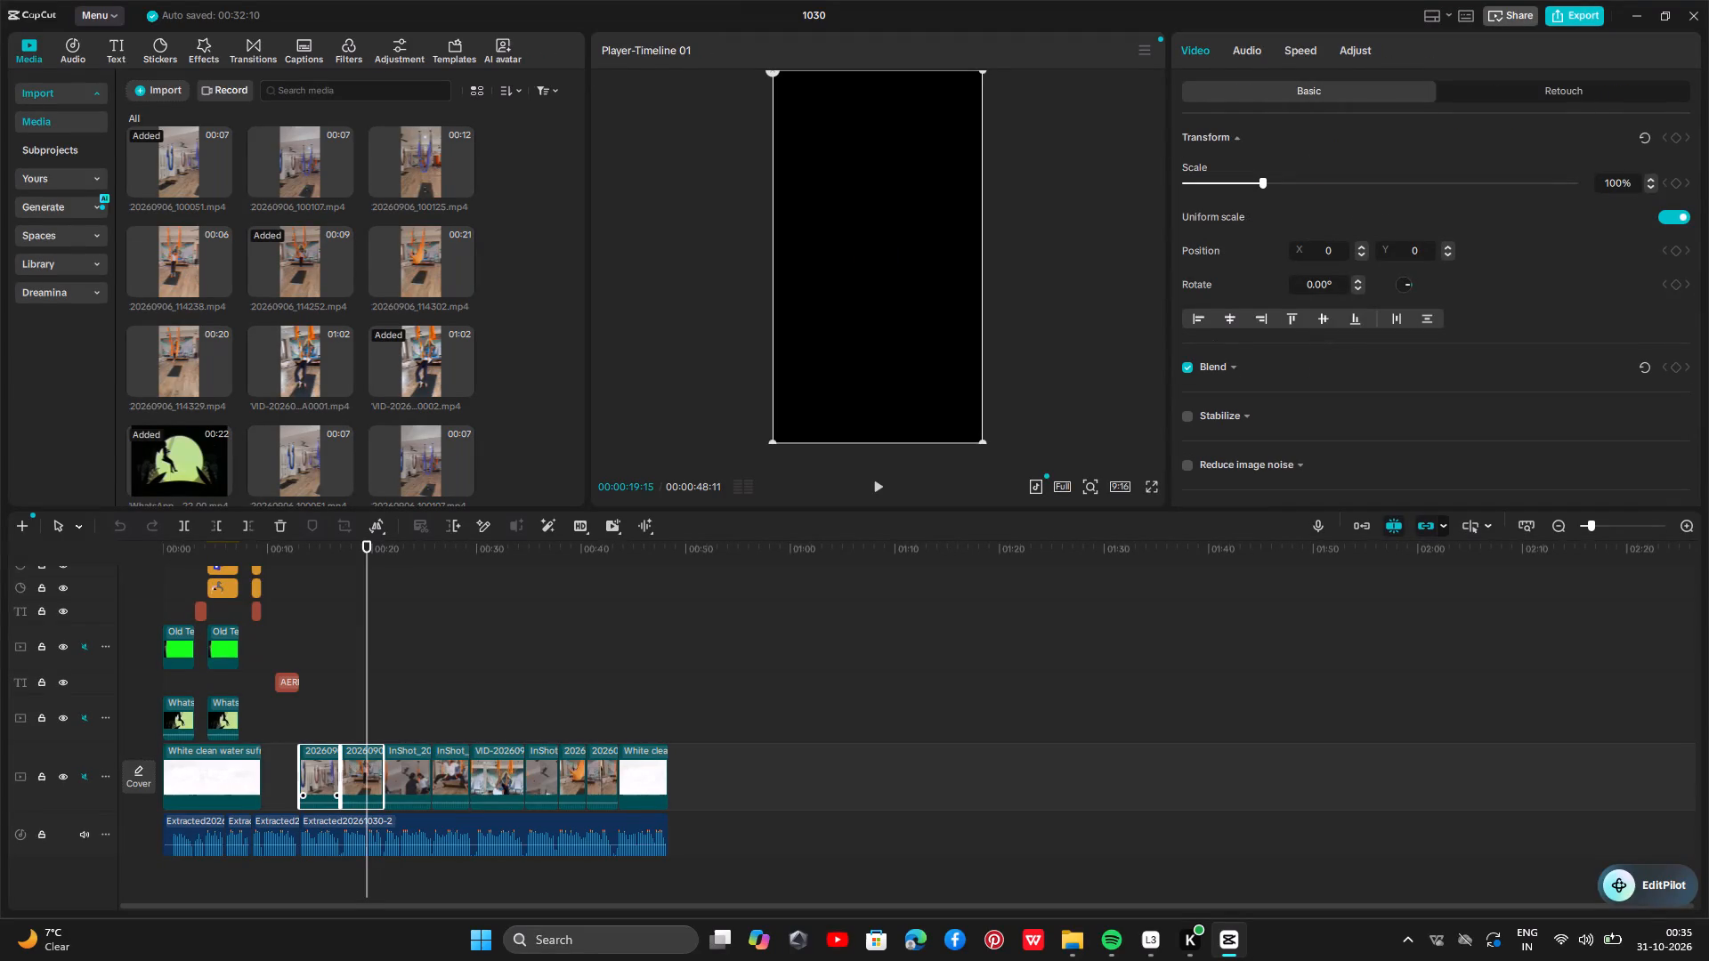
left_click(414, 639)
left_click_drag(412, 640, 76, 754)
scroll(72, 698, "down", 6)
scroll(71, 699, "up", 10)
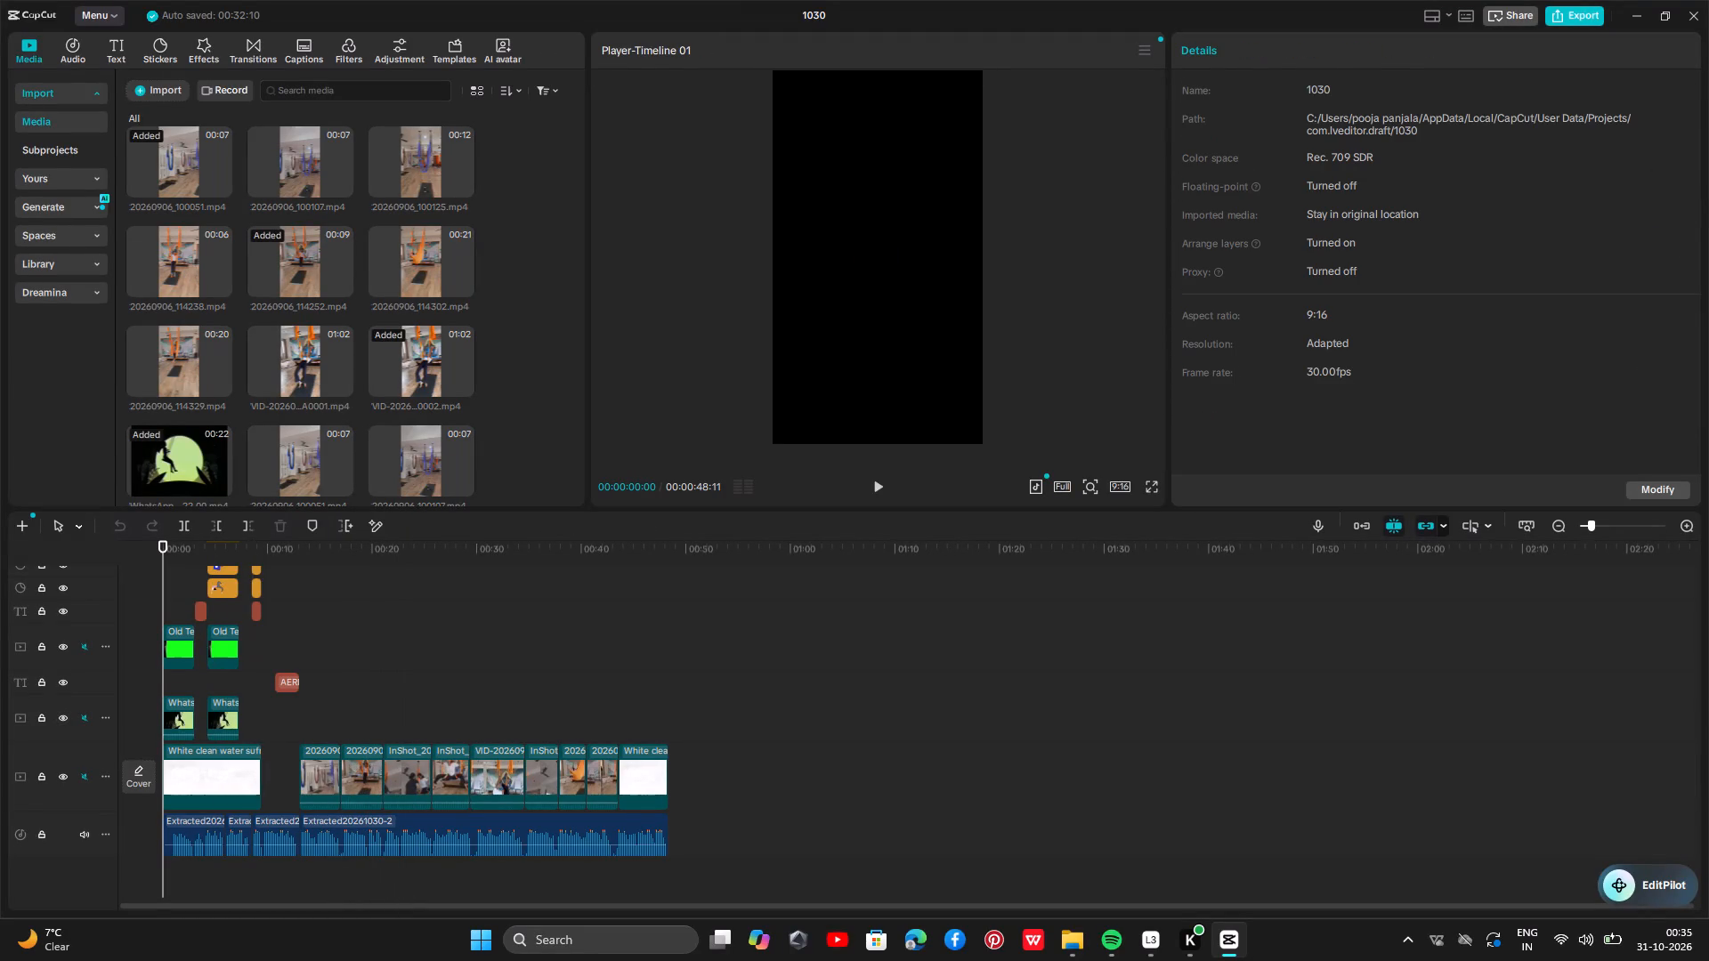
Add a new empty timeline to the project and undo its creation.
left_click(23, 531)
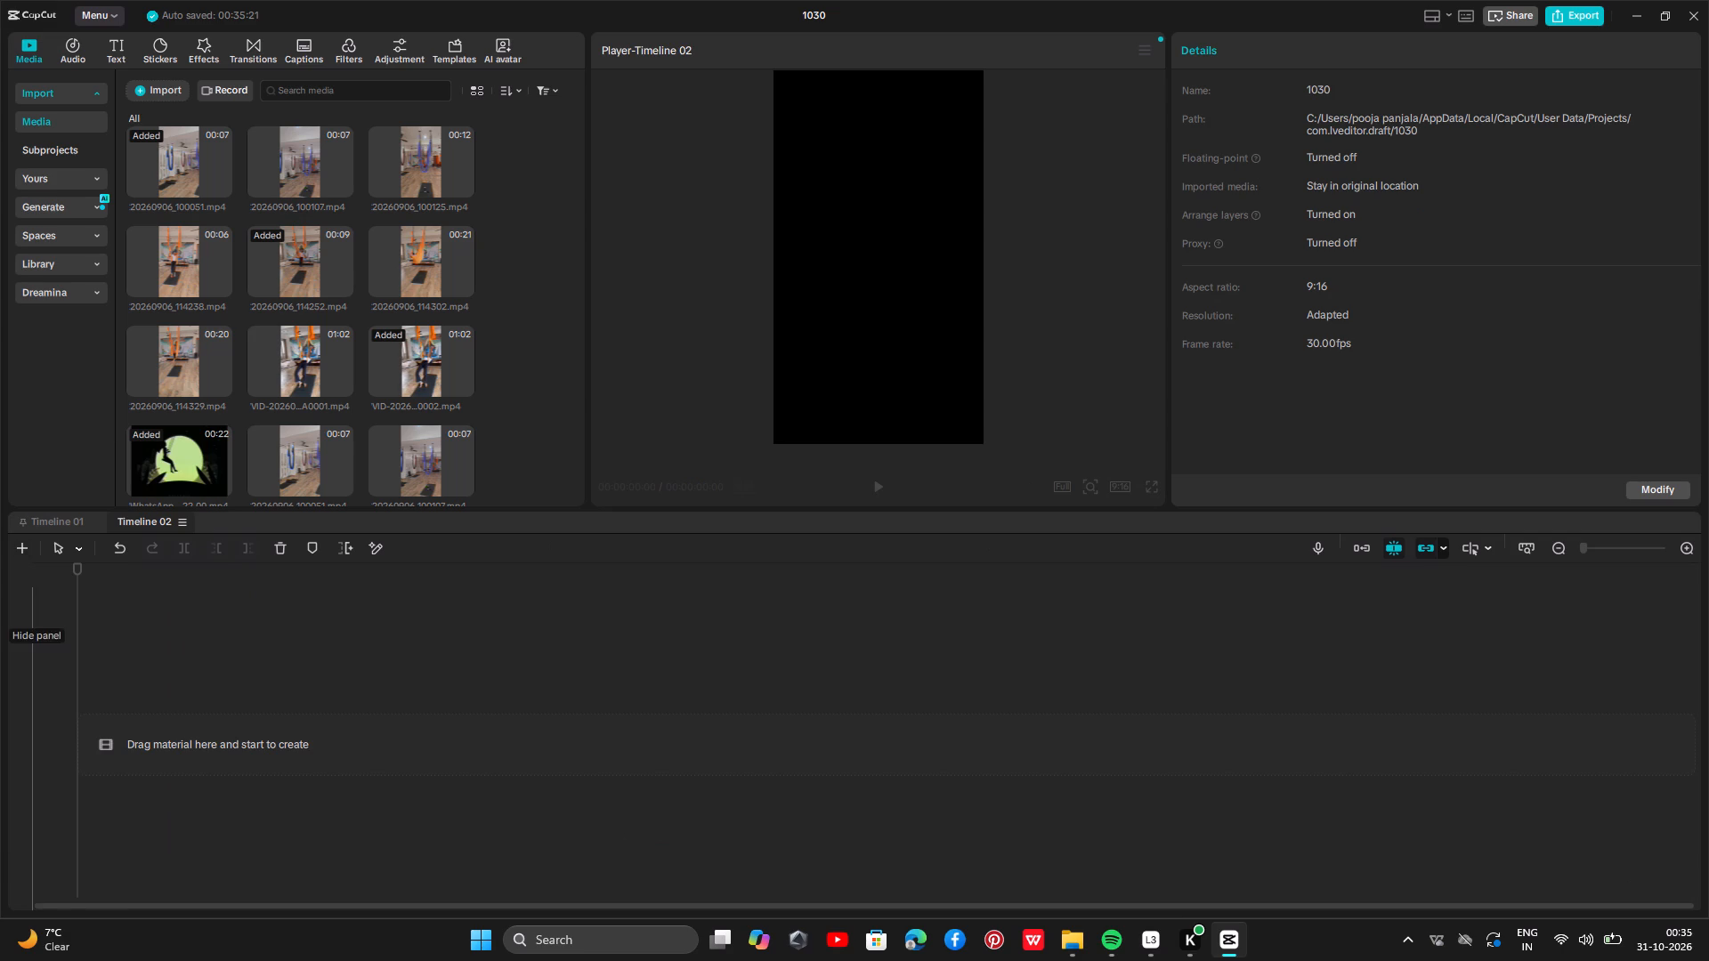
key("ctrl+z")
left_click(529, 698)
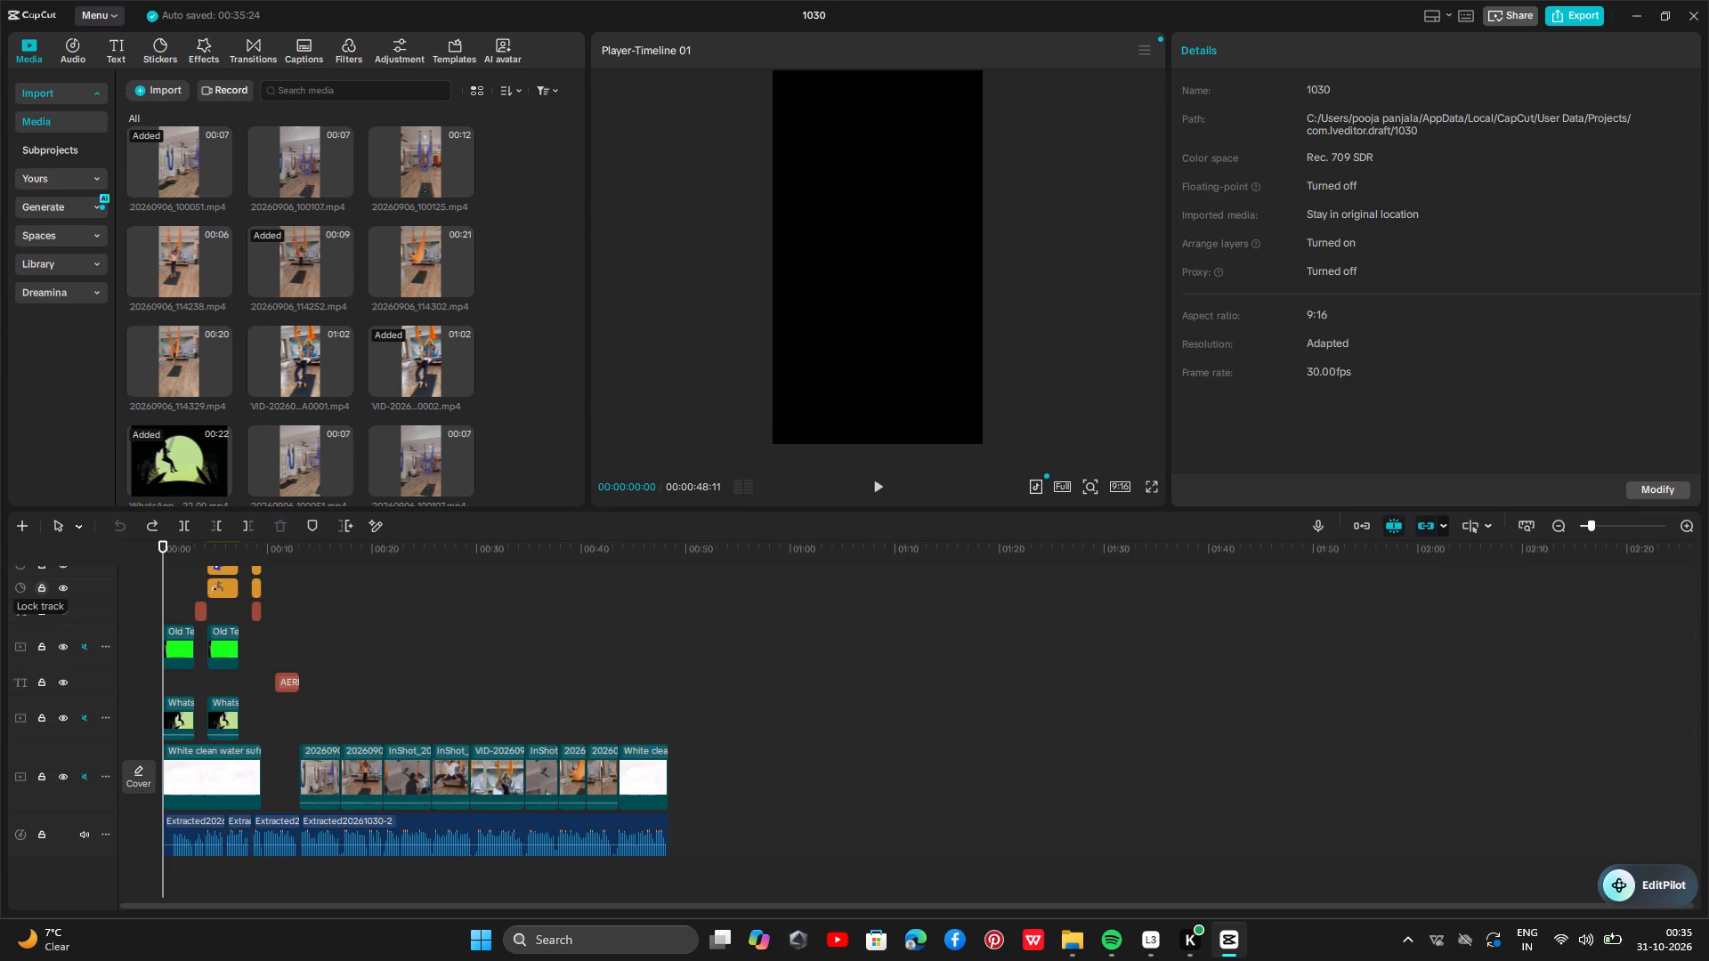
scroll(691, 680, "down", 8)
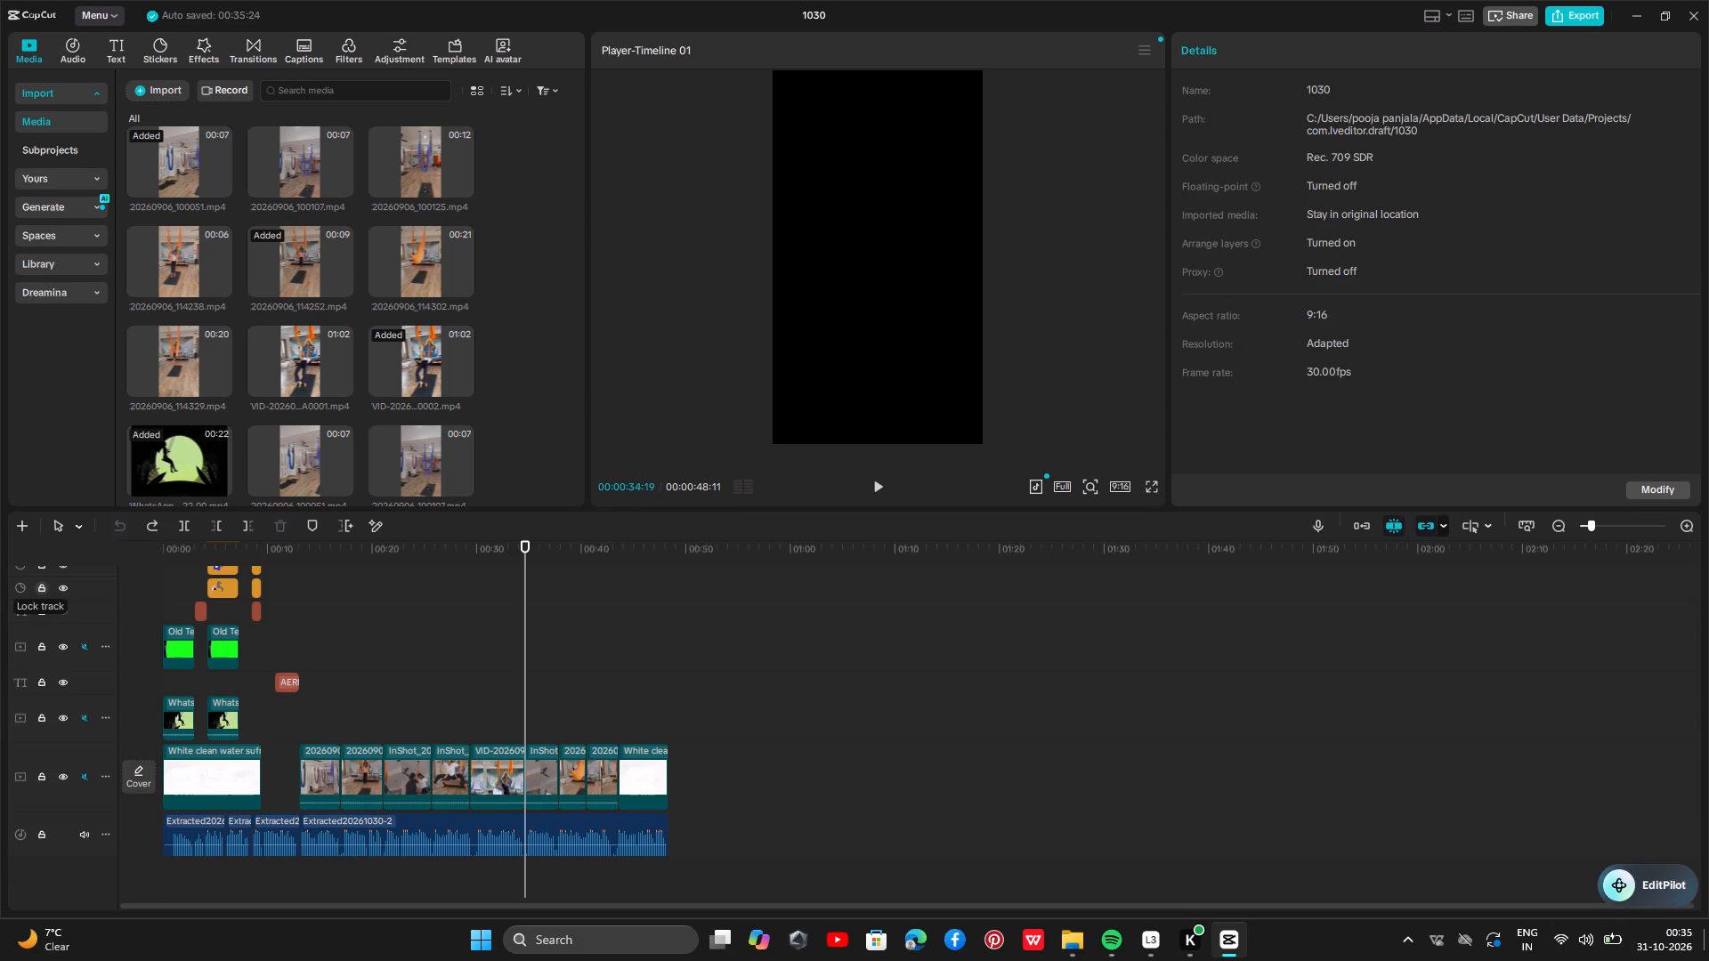
Open the EditPilot assistant and send the message "the video was not appearing on screeeen it showing blank".
left_click_drag(1654, 887, 1646, 884)
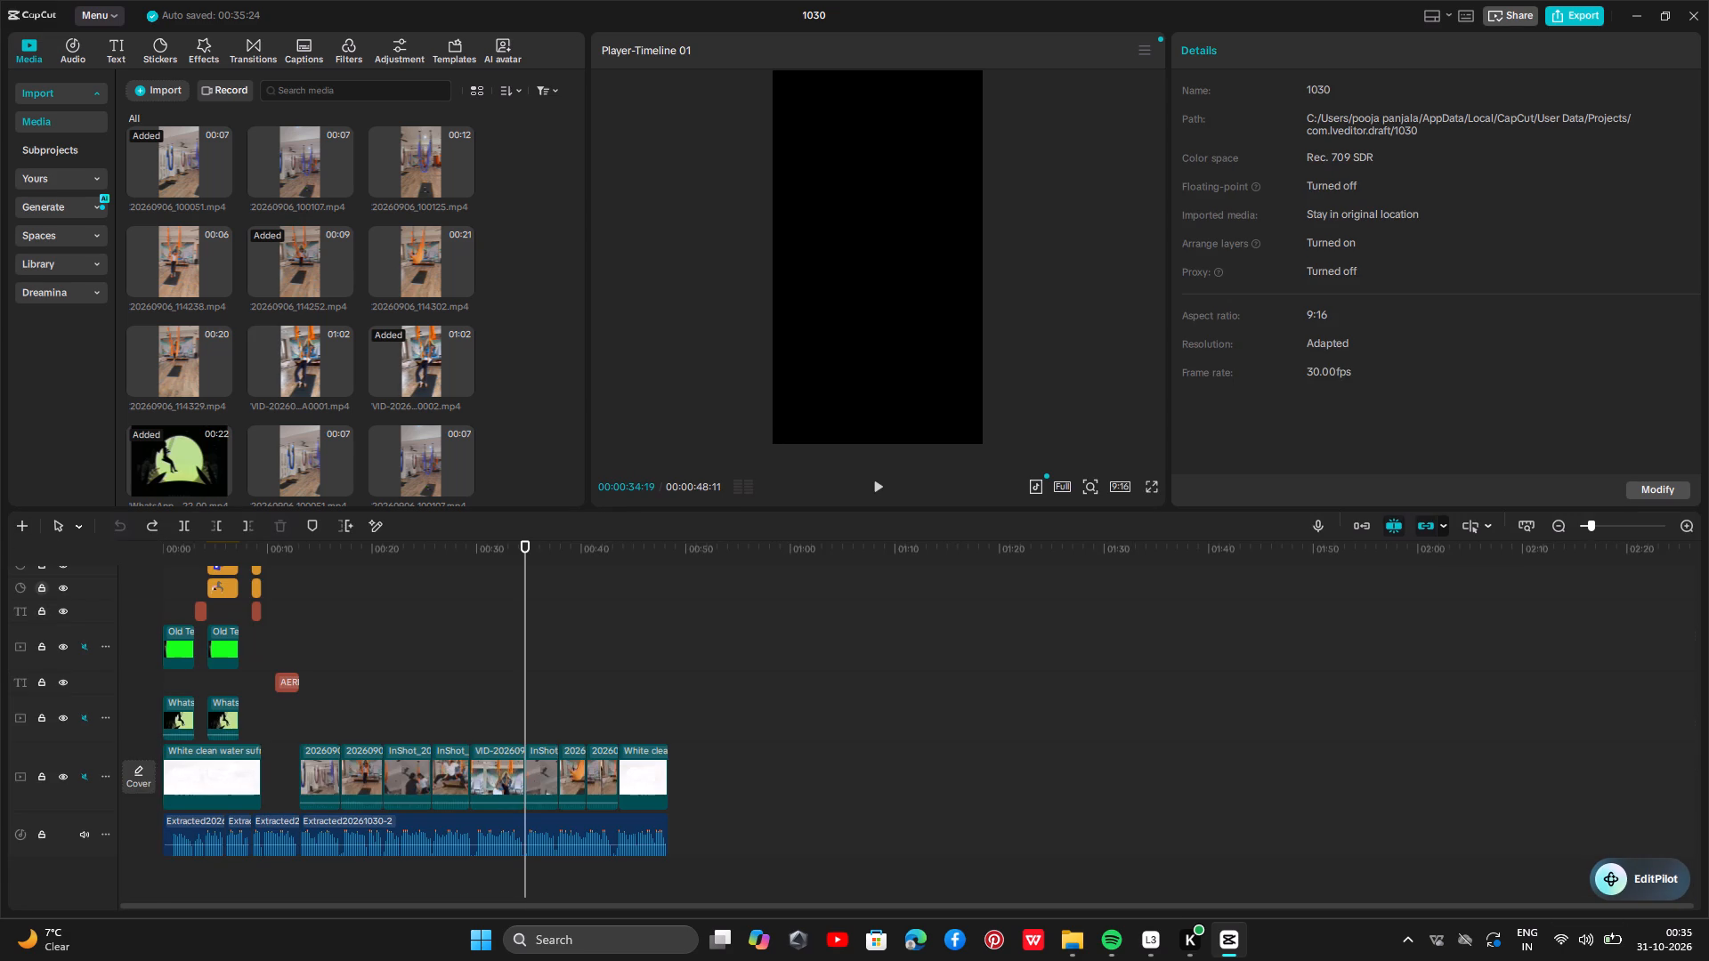
left_click(1623, 888)
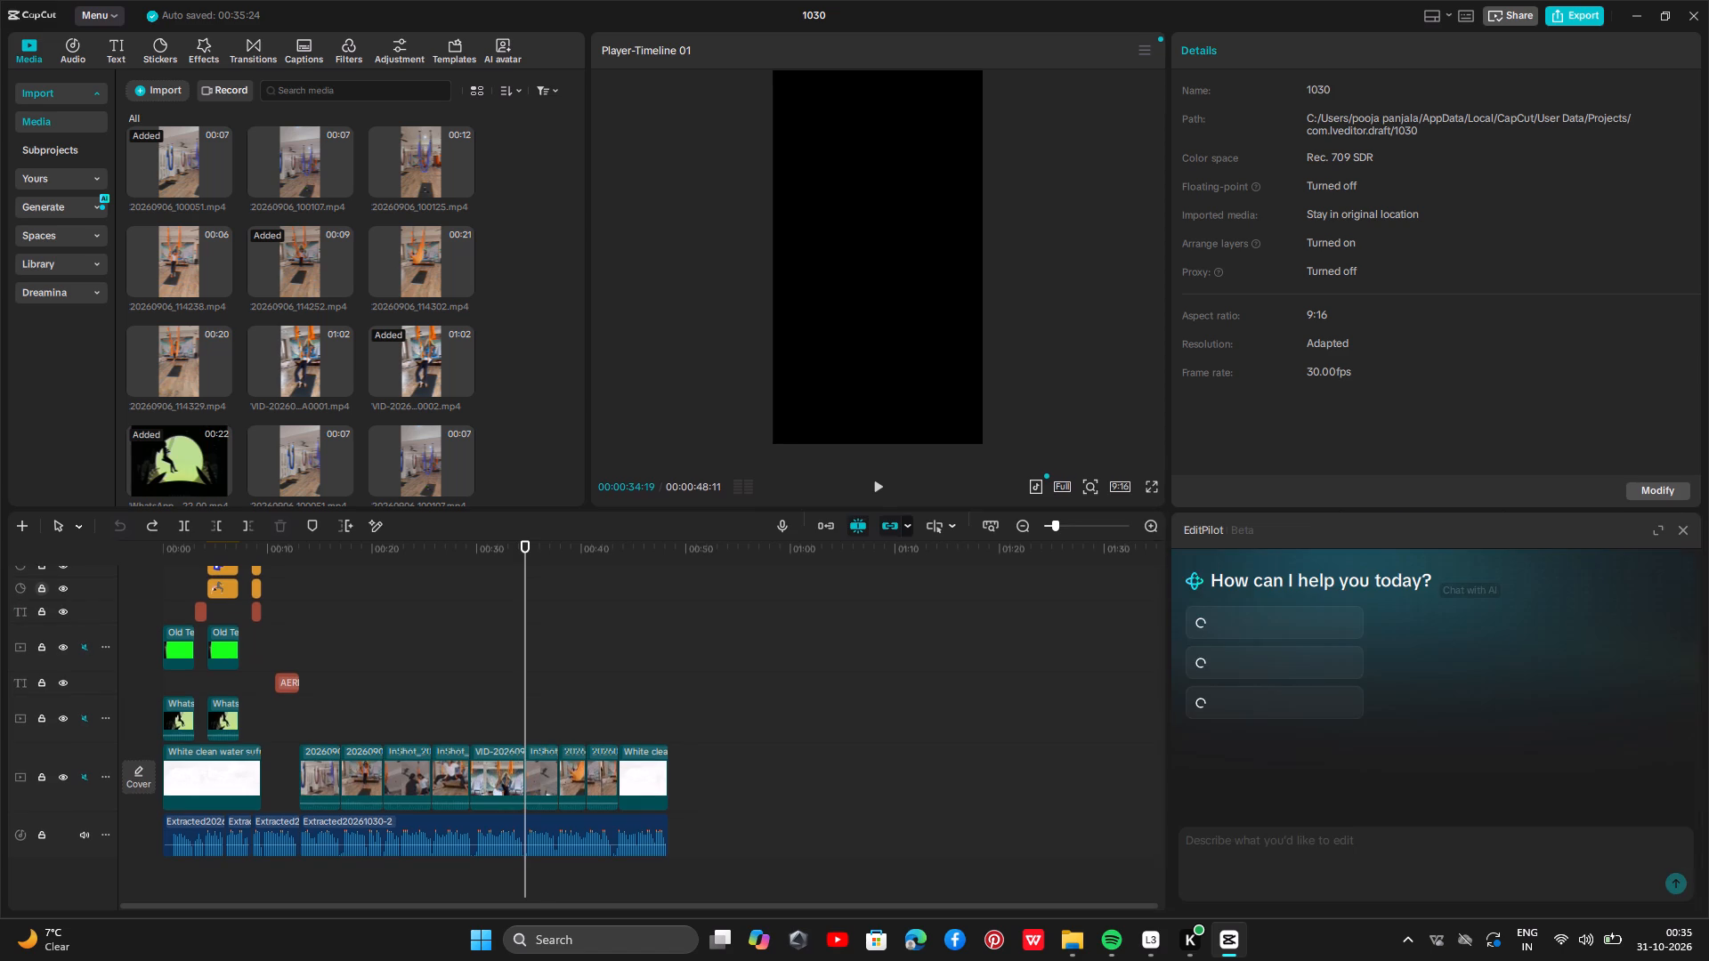
left_click(1326, 844)
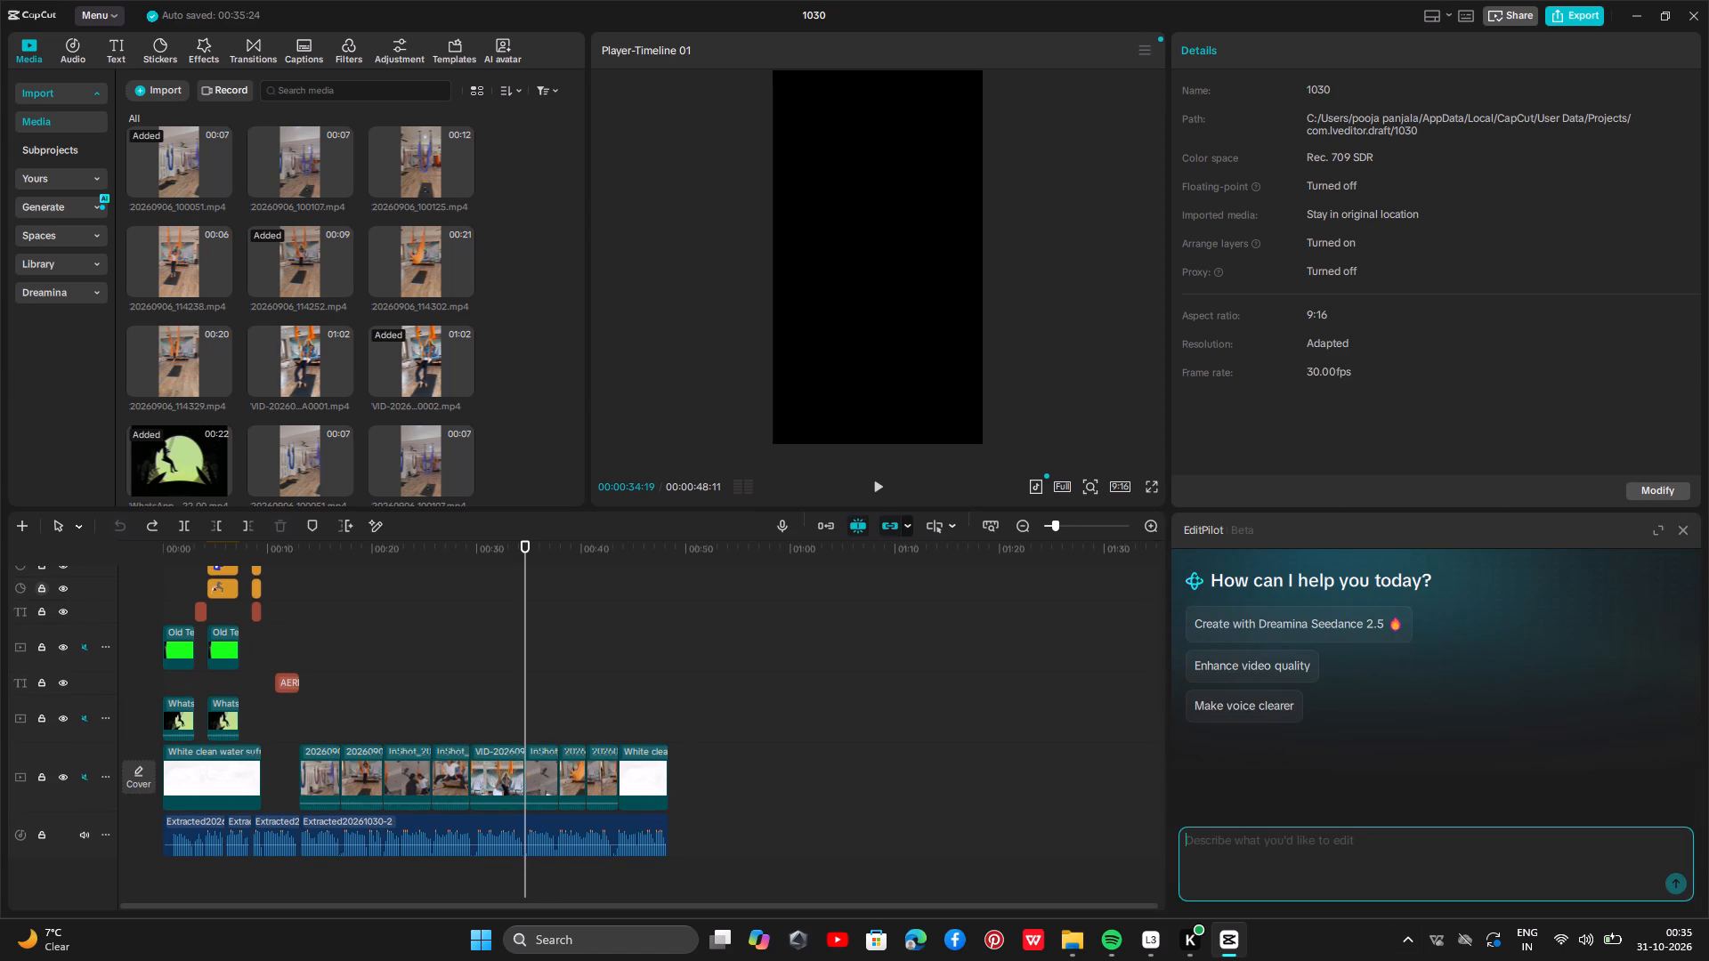
type("the video was not appearing on screeeen it")
key("space")
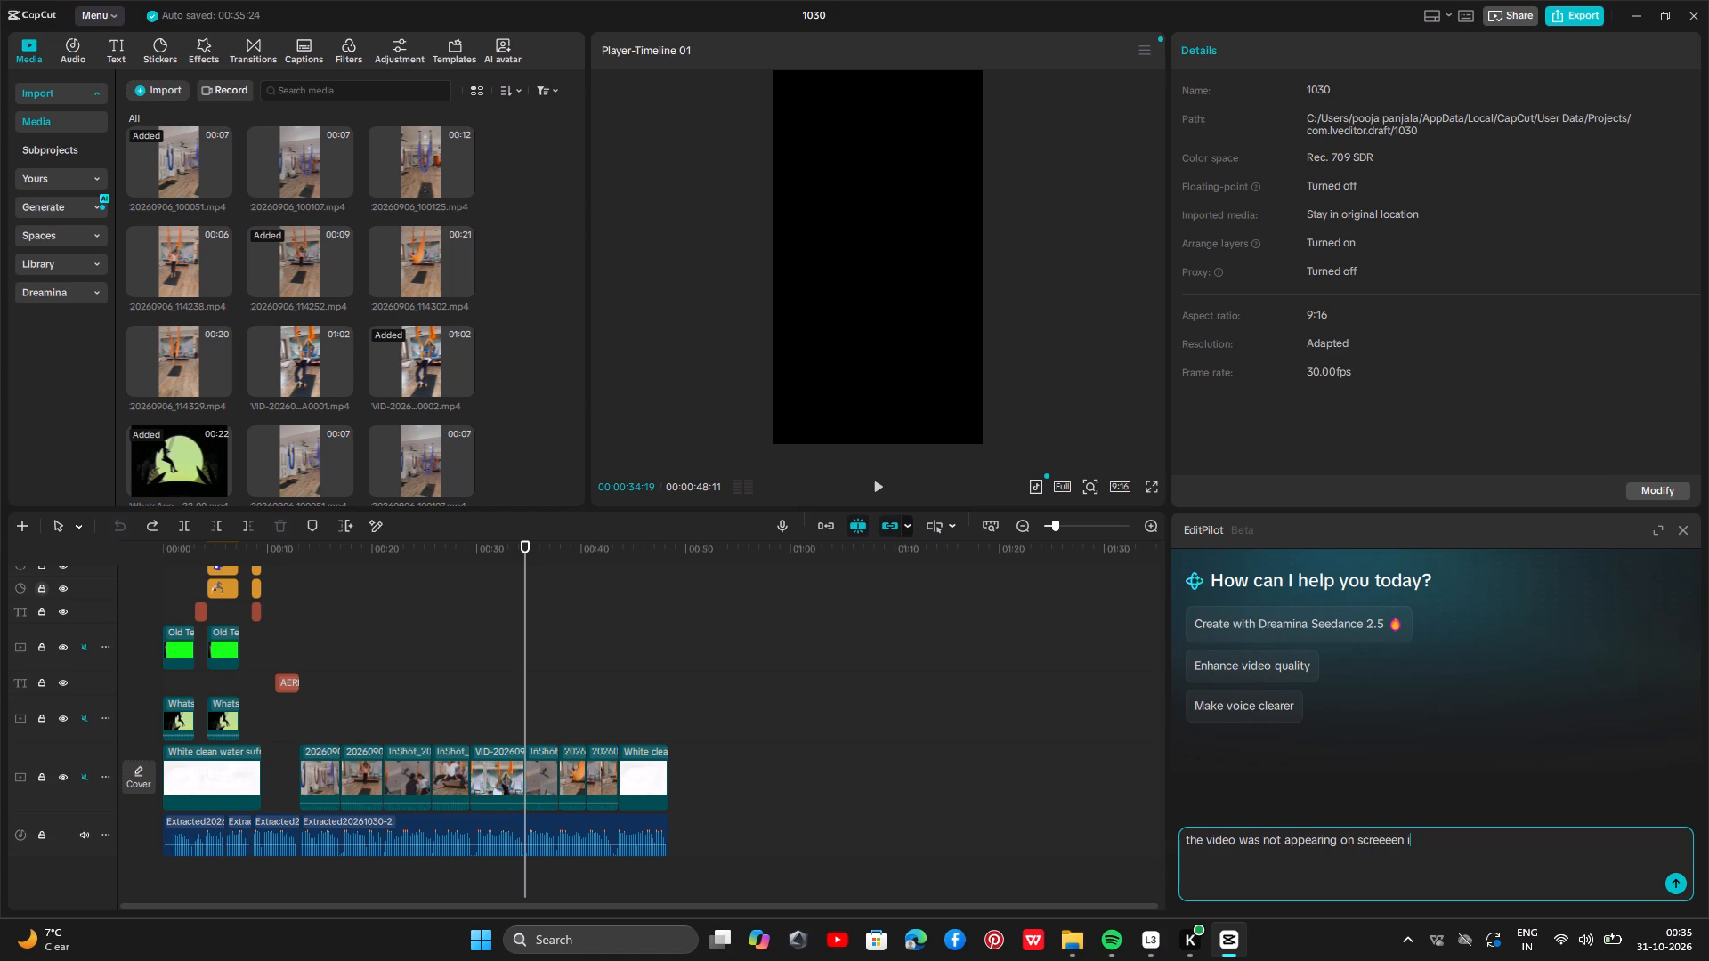
type("showing blanl")
key("BackSpace")
key("k")
key("Return")
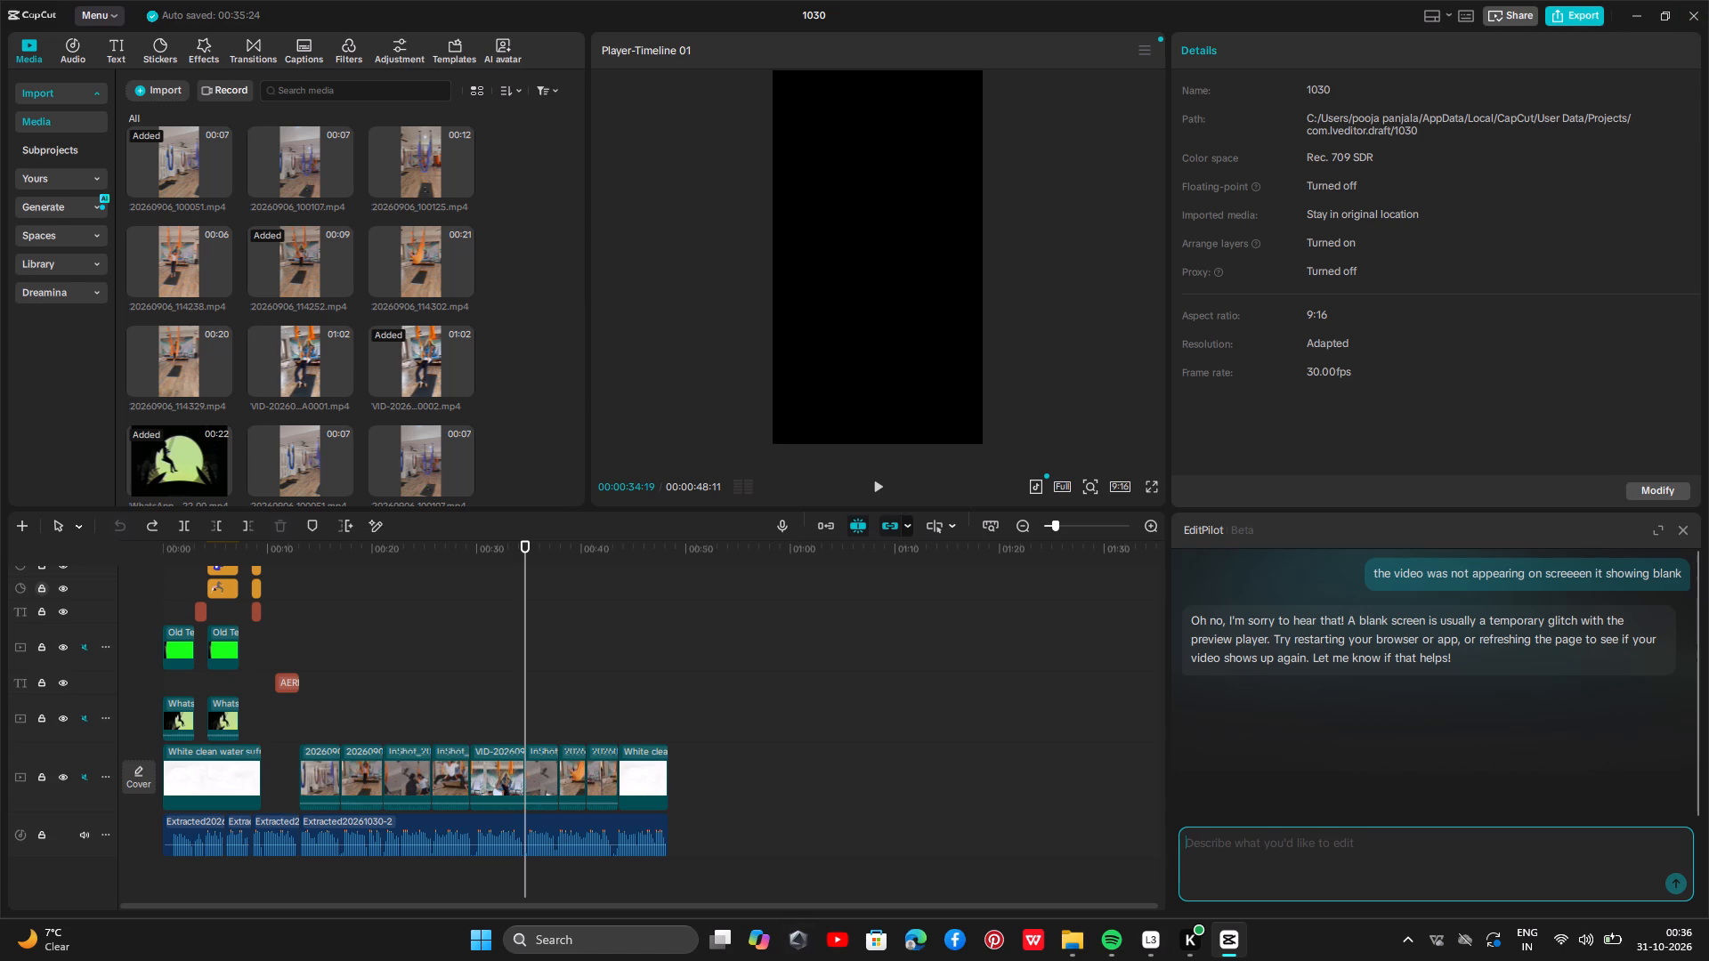
Close the project 1030 editor window along with its EditPilot chat.
left_click(204, 13)
left_click(148, 15)
left_click(1708, 0)
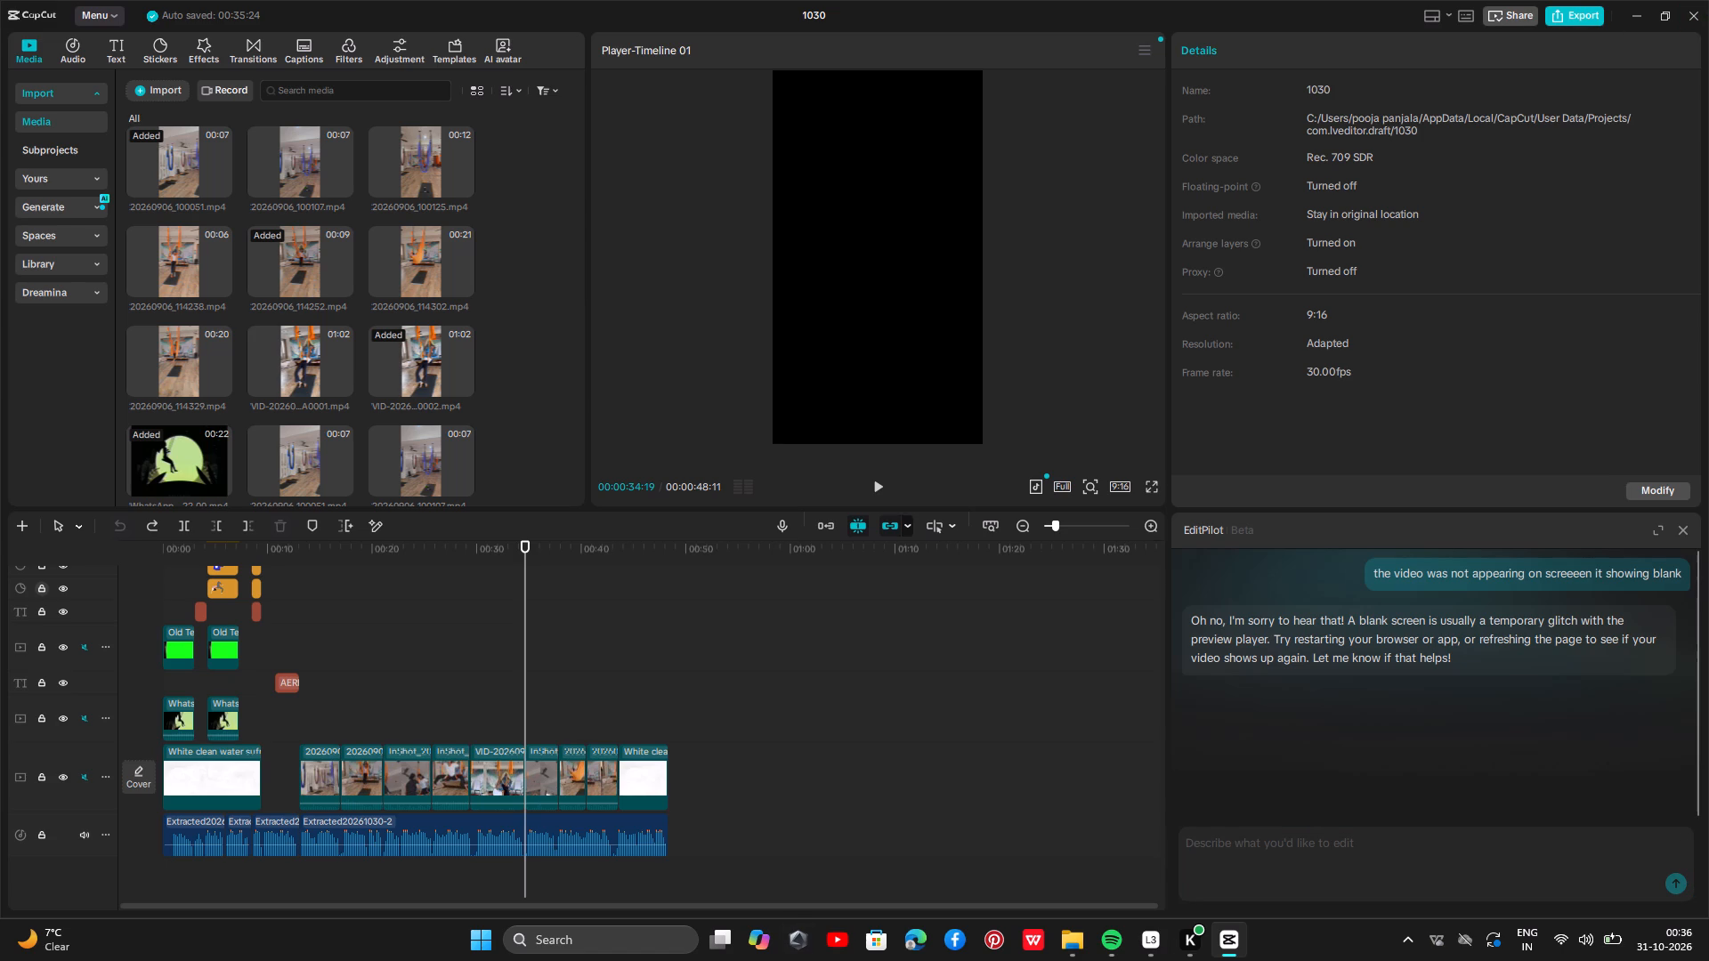
left_click(1682, 22)
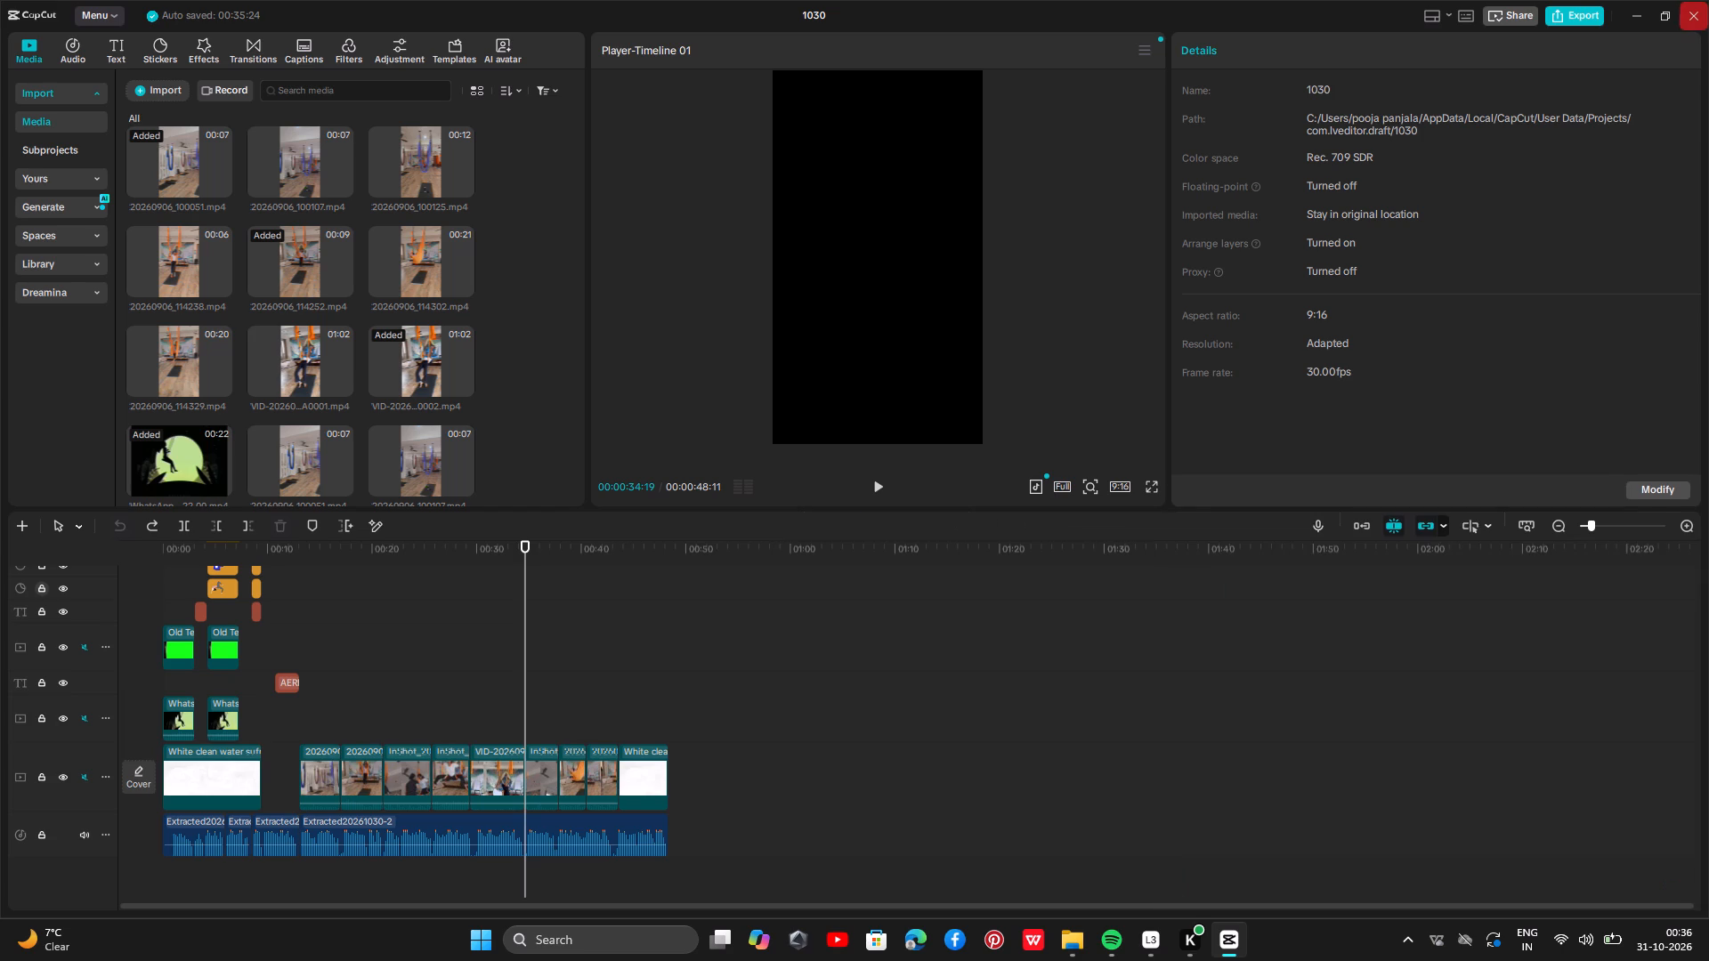
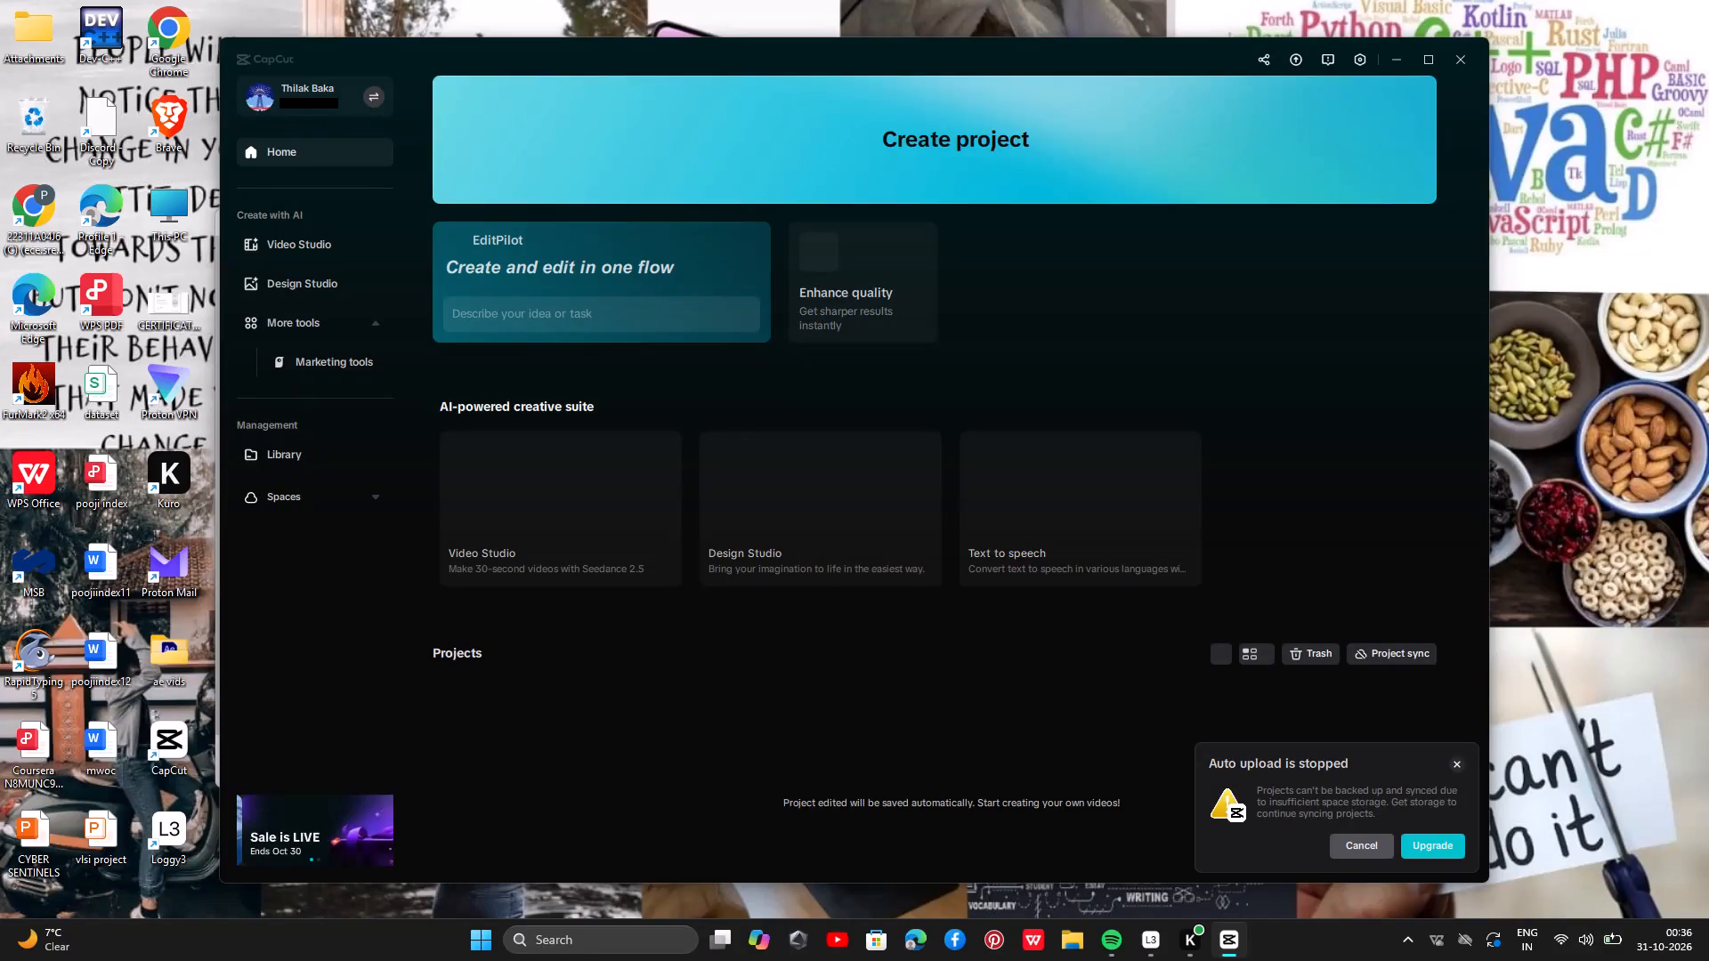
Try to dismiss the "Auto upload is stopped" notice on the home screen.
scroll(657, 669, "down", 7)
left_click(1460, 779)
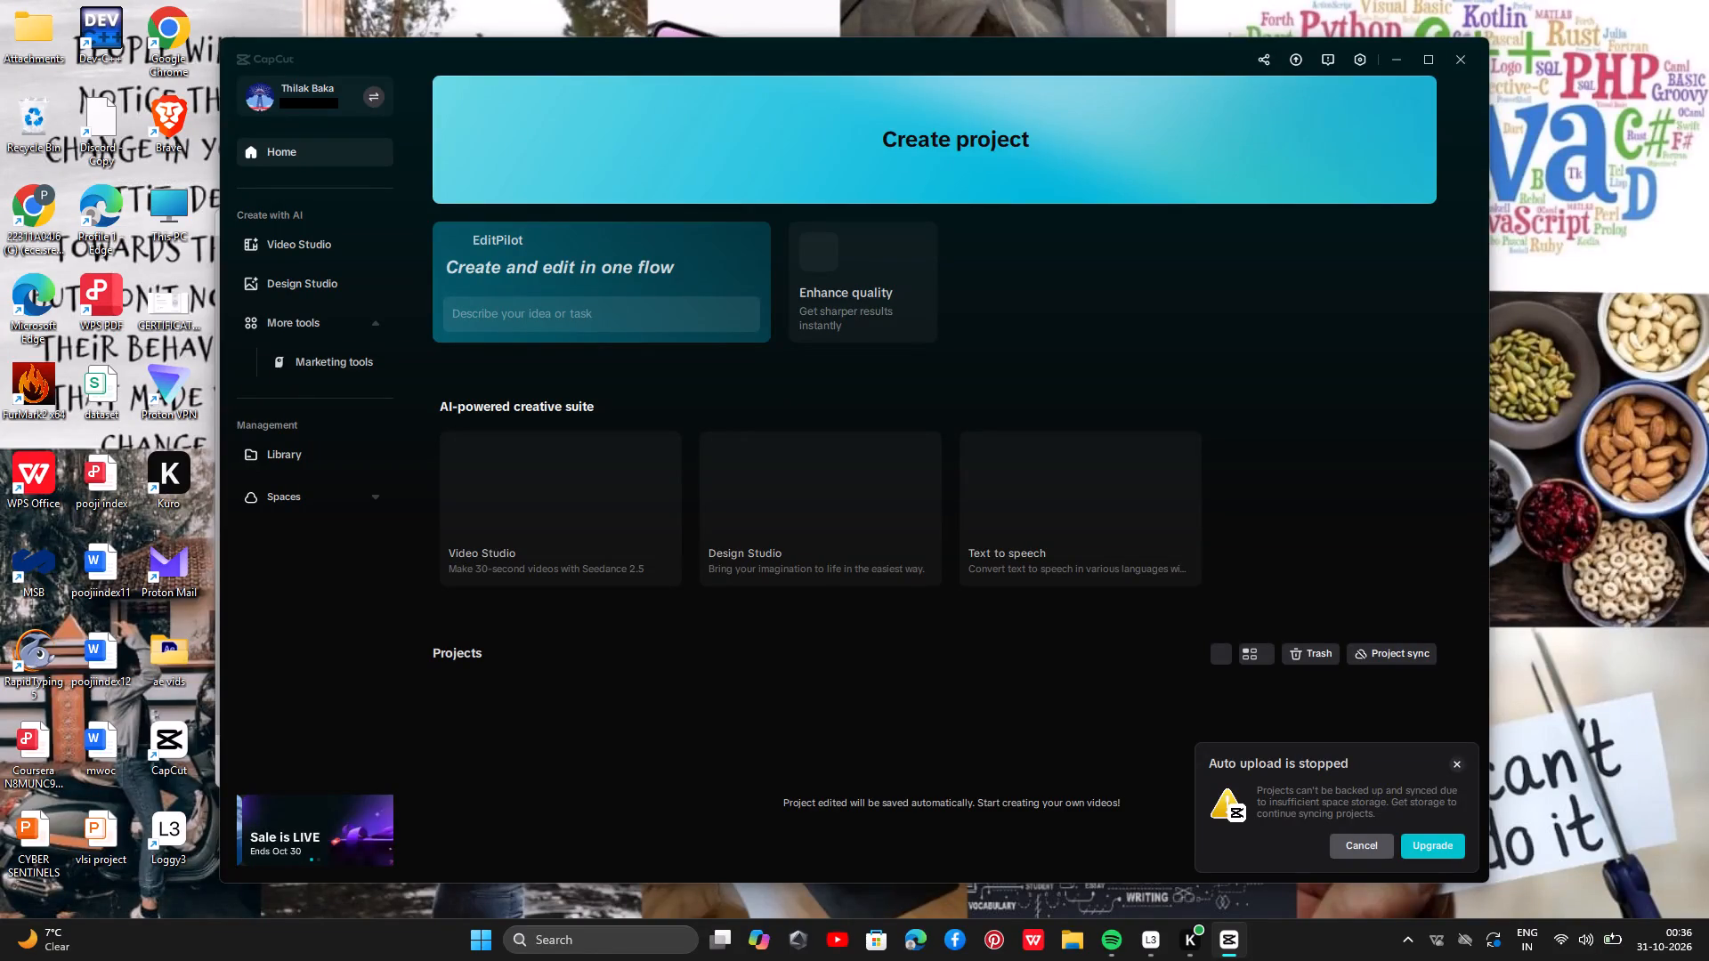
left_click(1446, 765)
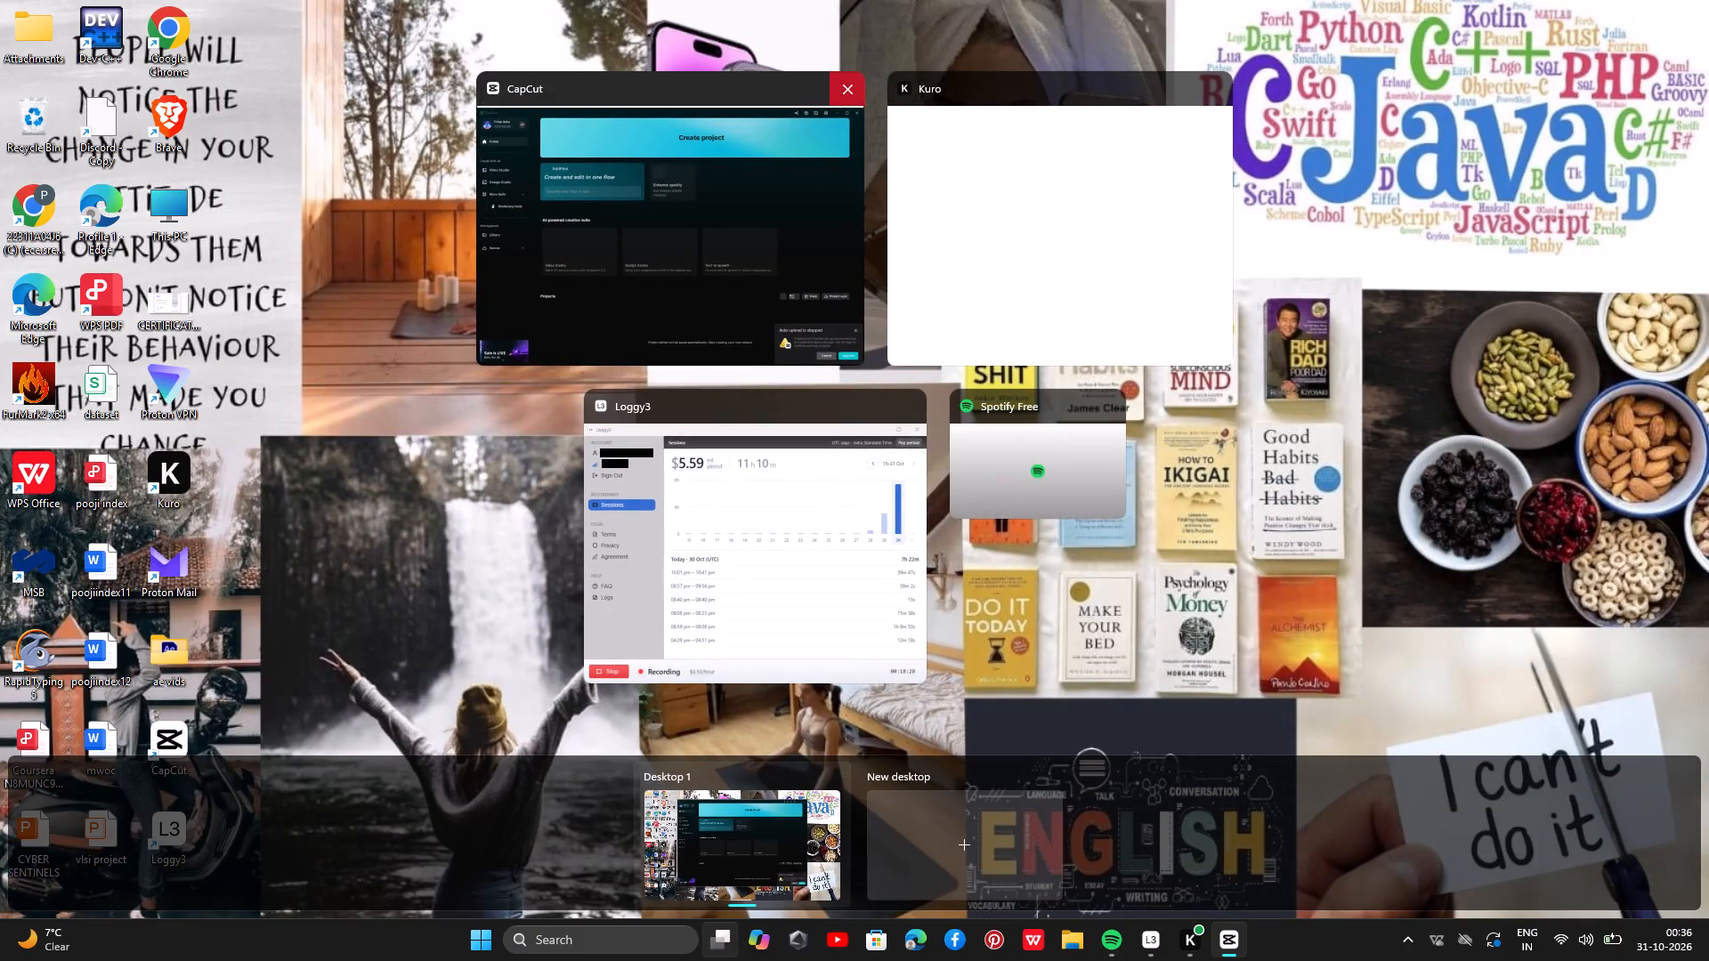
Close the CapCut home window from the overview of open windows.
left_click(852, 90)
triple_click(851, 90)
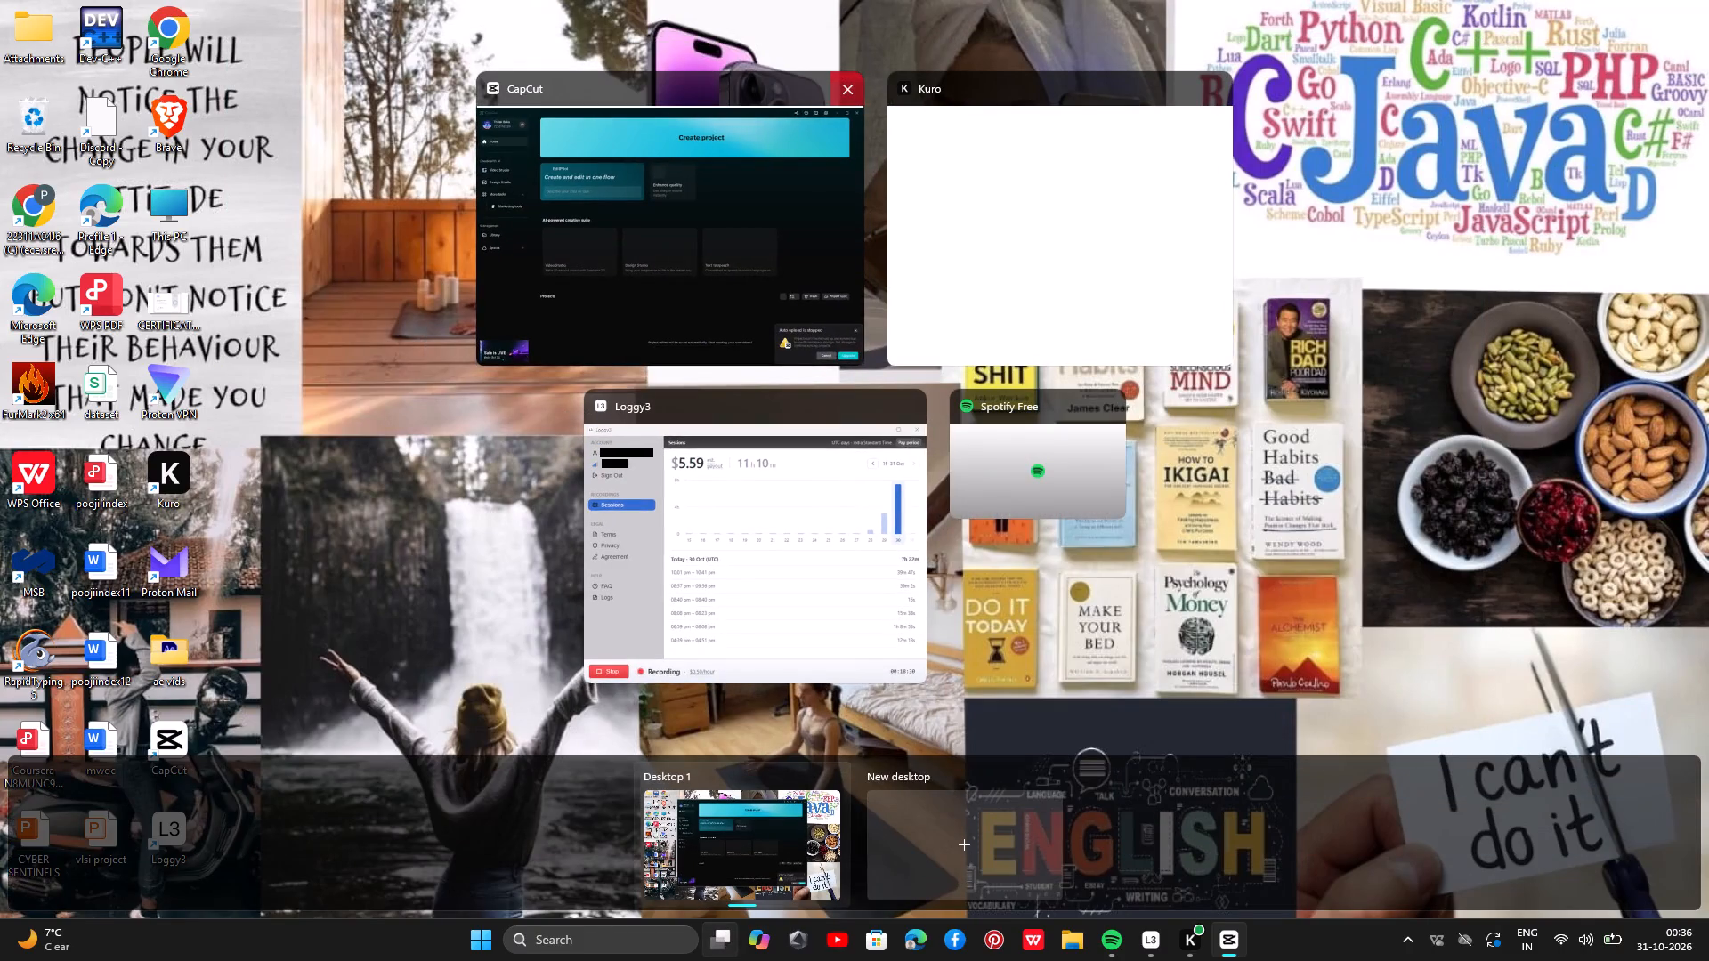
left_click(851, 90)
triple_click(847, 85)
triple_click(847, 84)
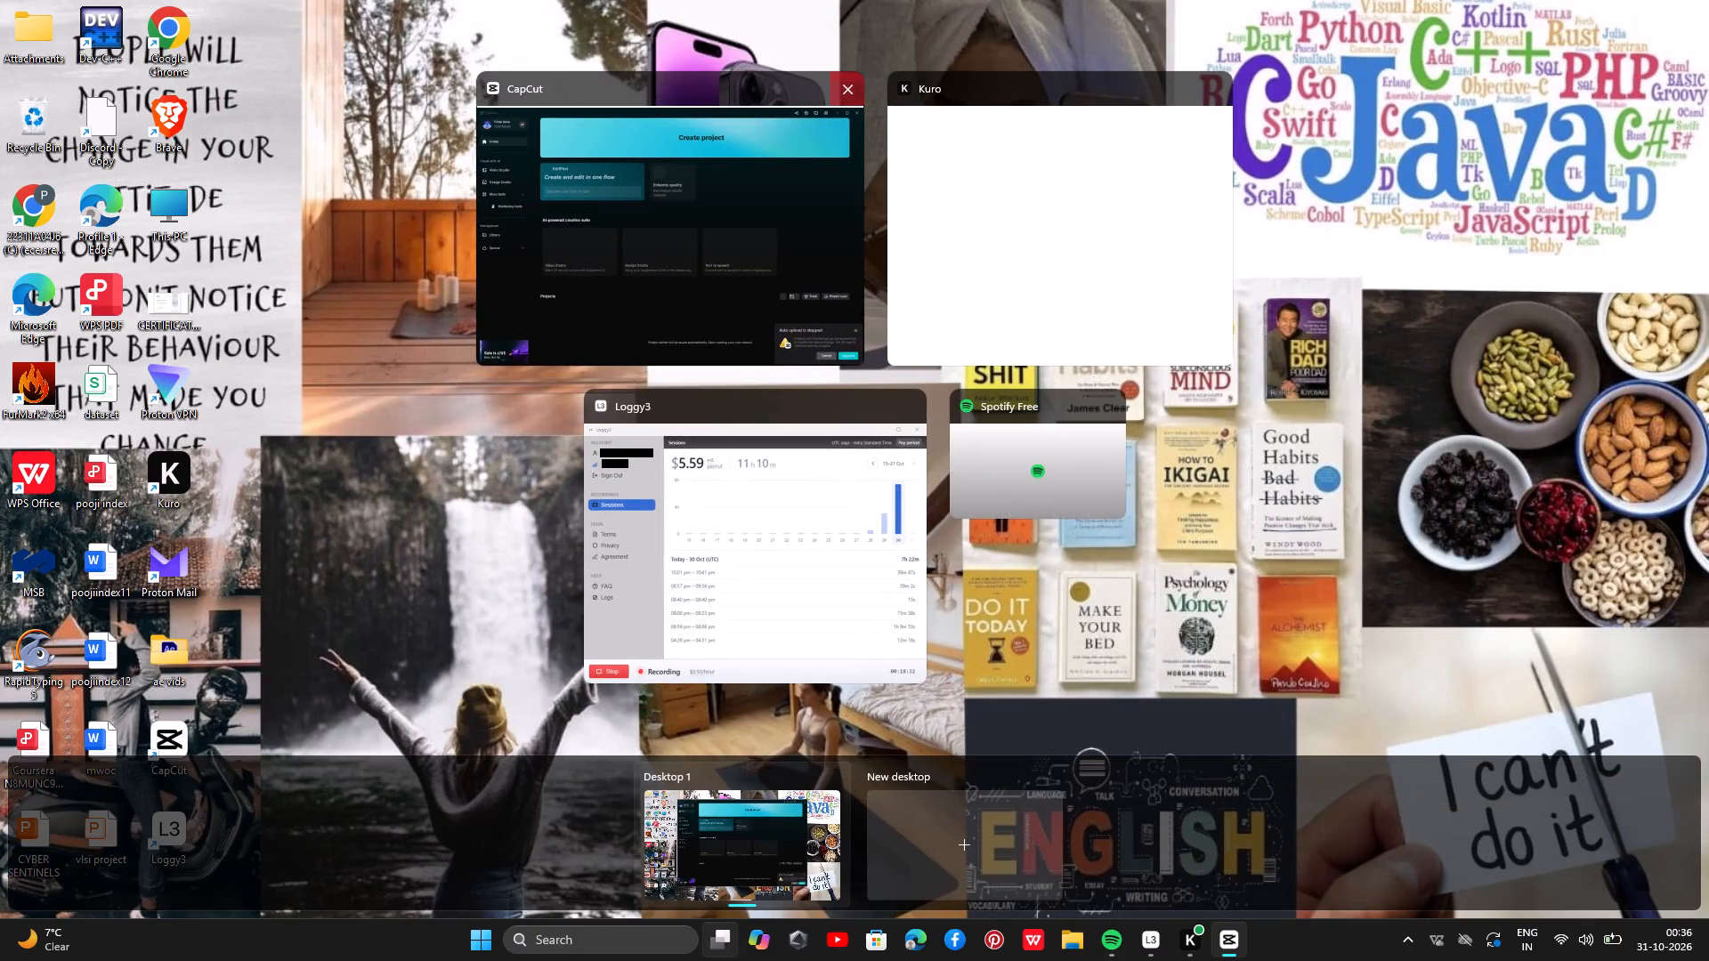
double_click(847, 84)
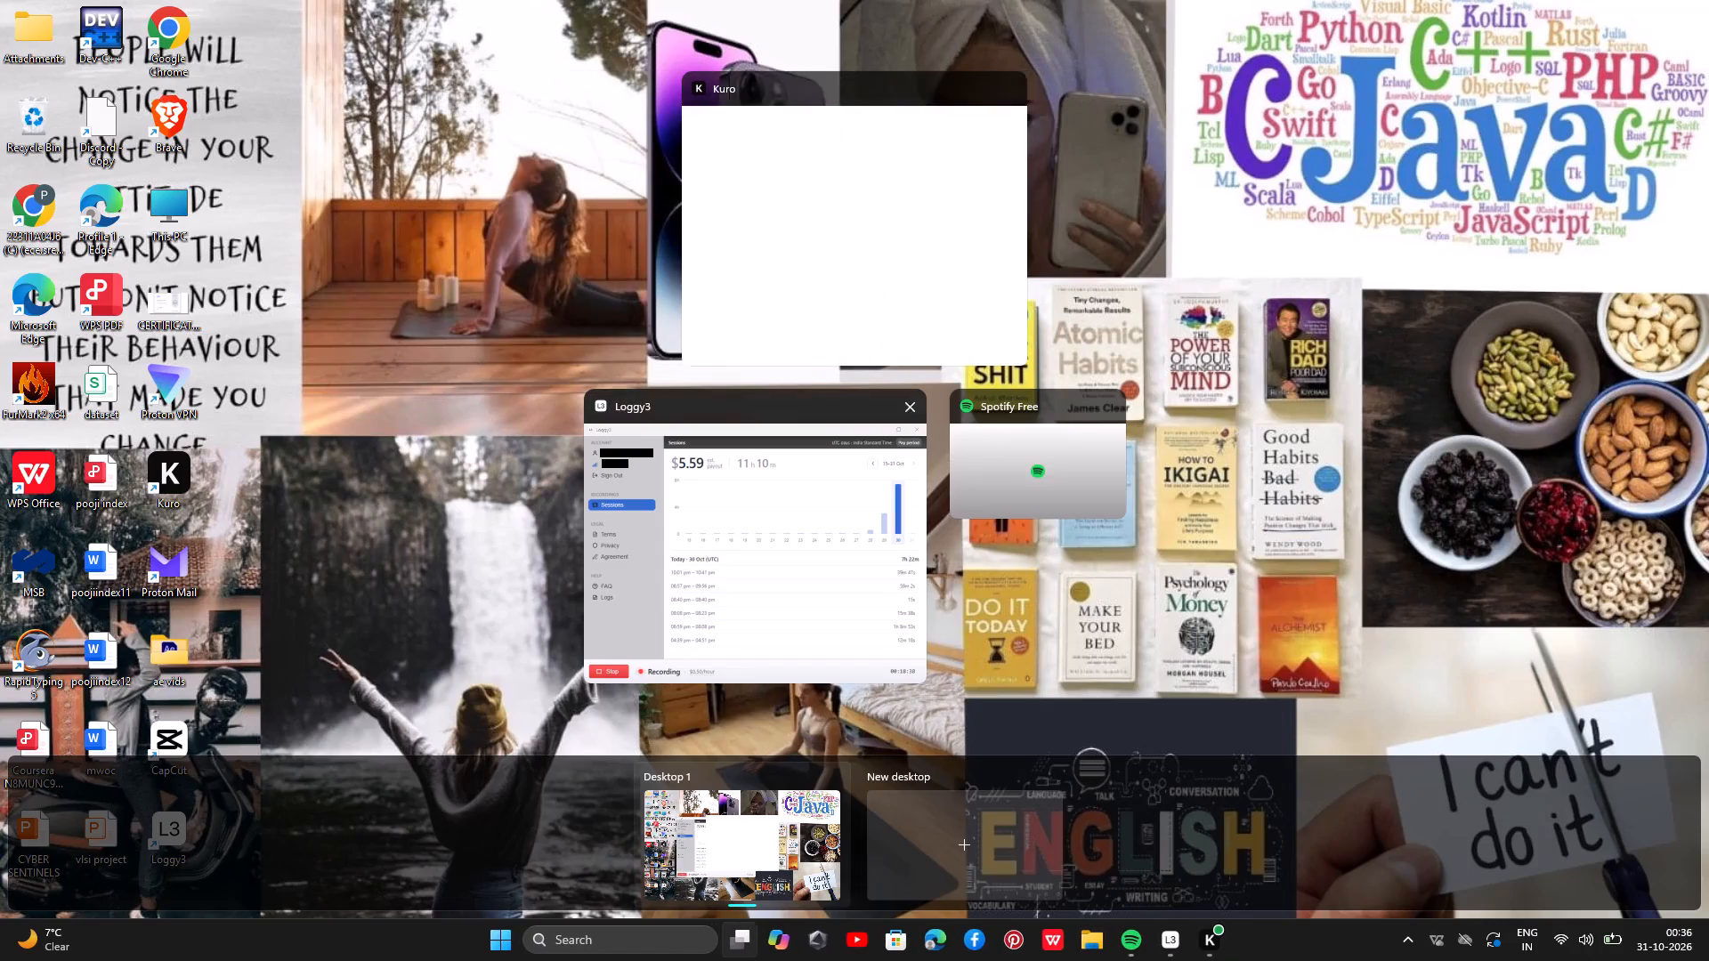
Switch to Loggy3 and stop the running session recording.
left_click(810, 565)
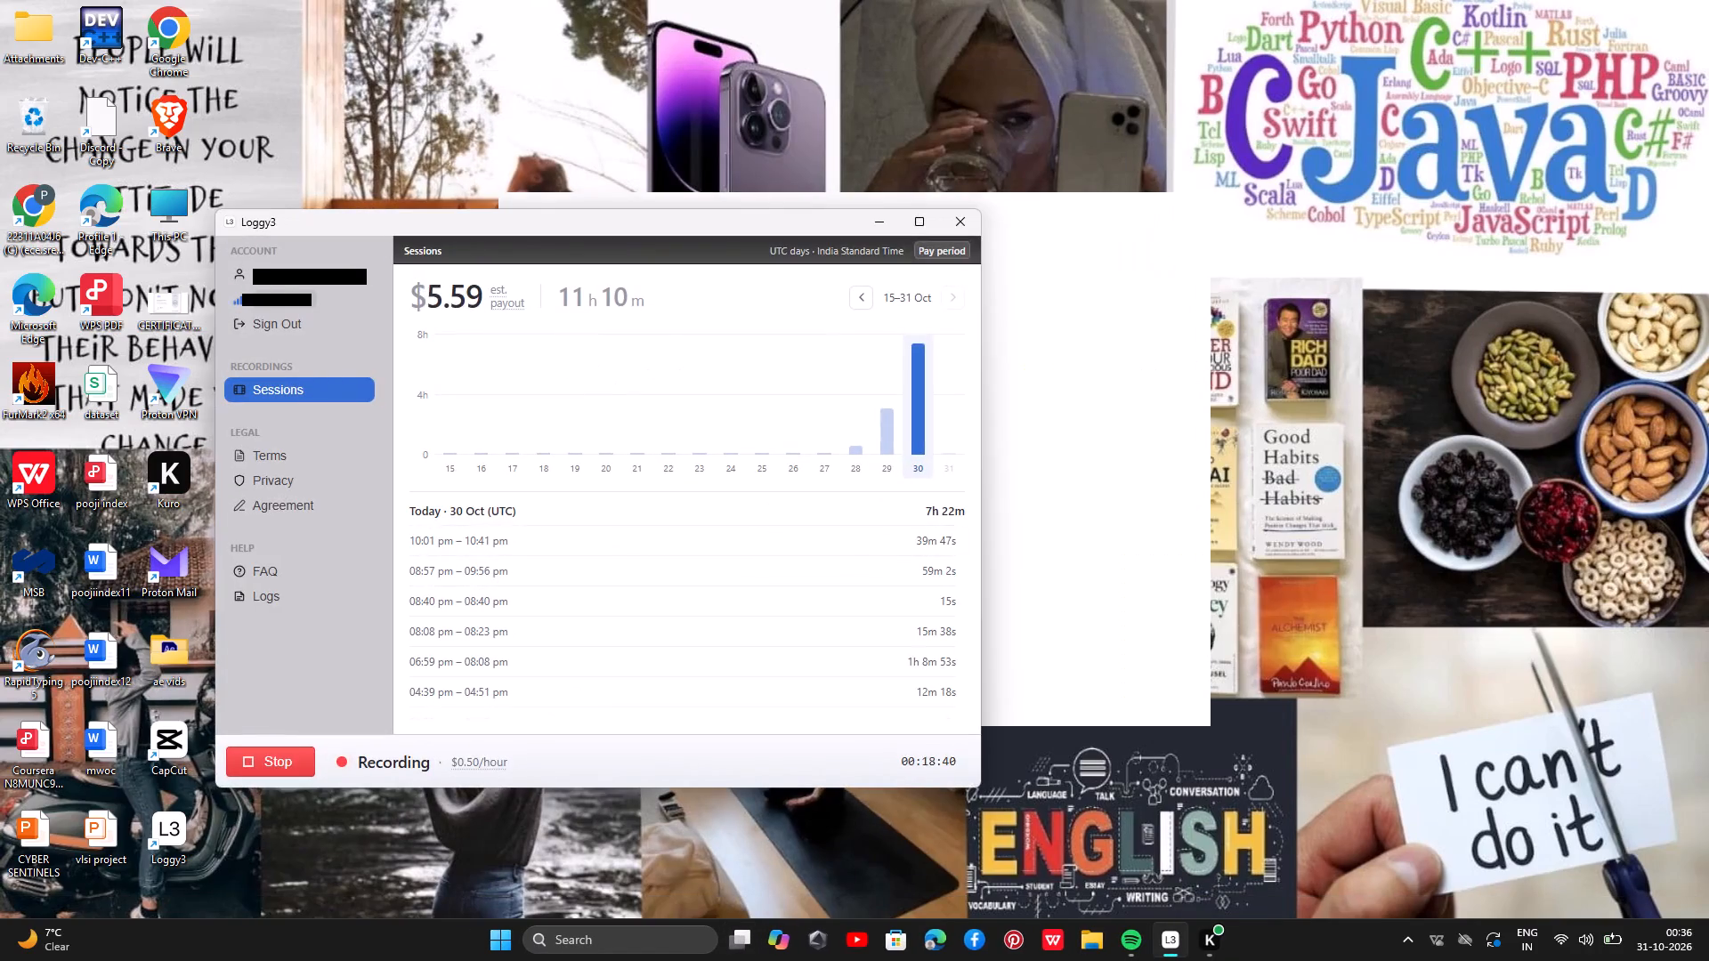
left_click(265, 762)
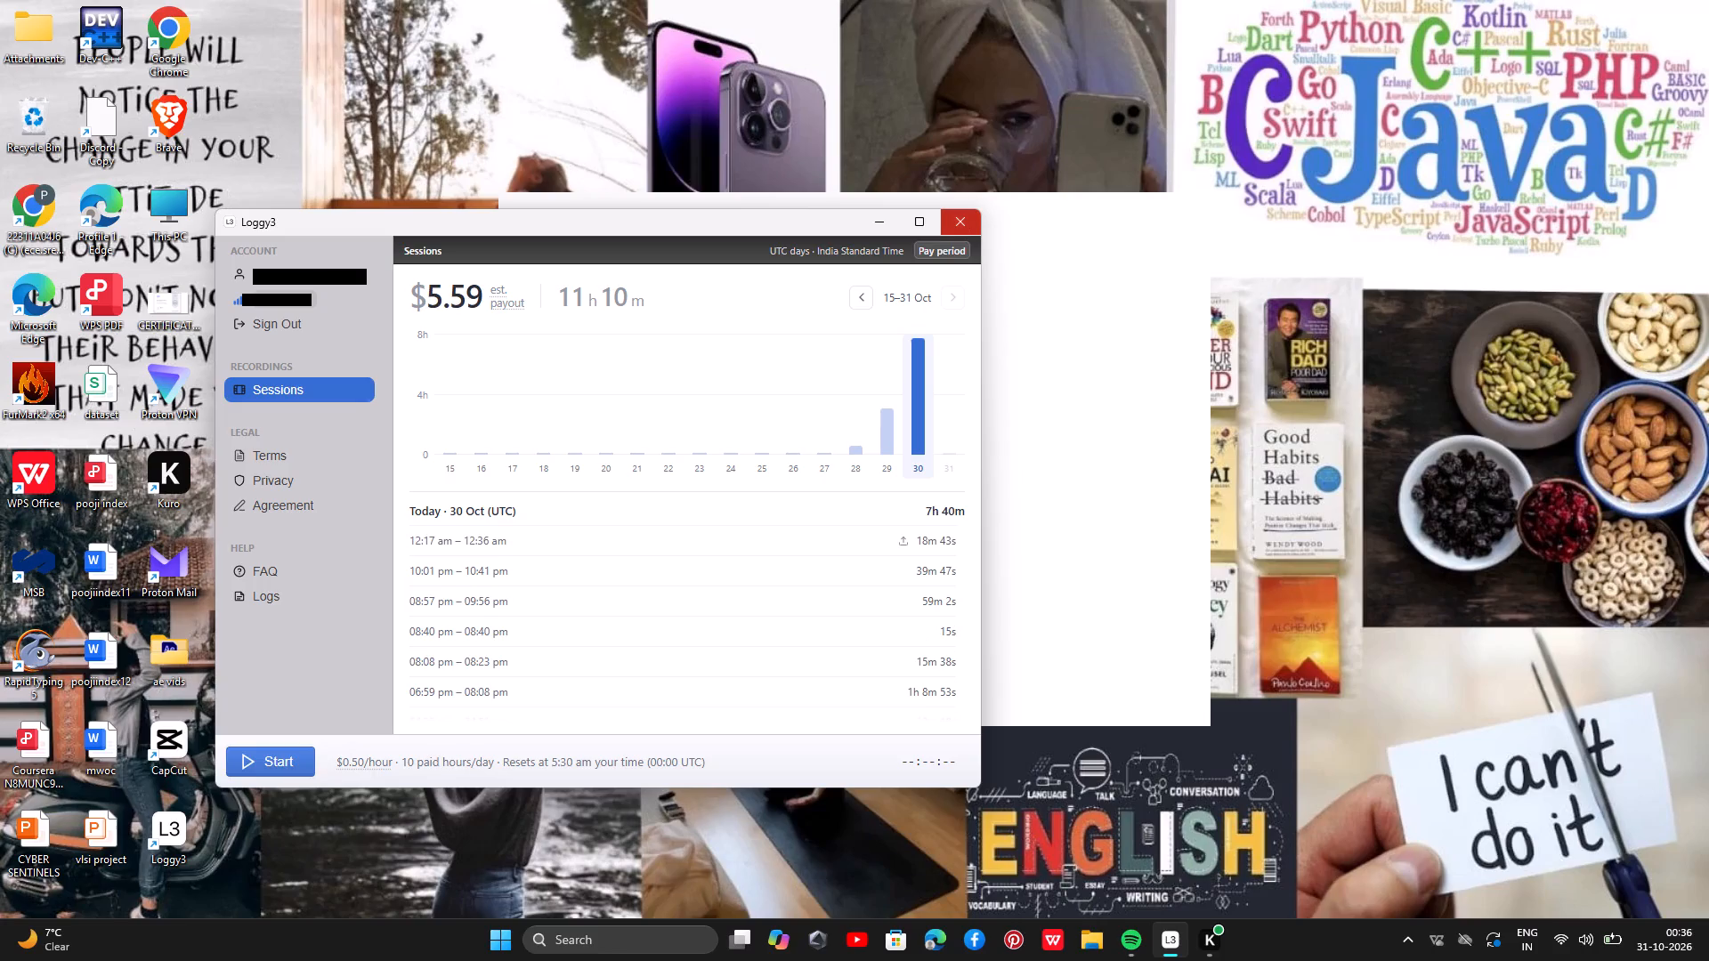
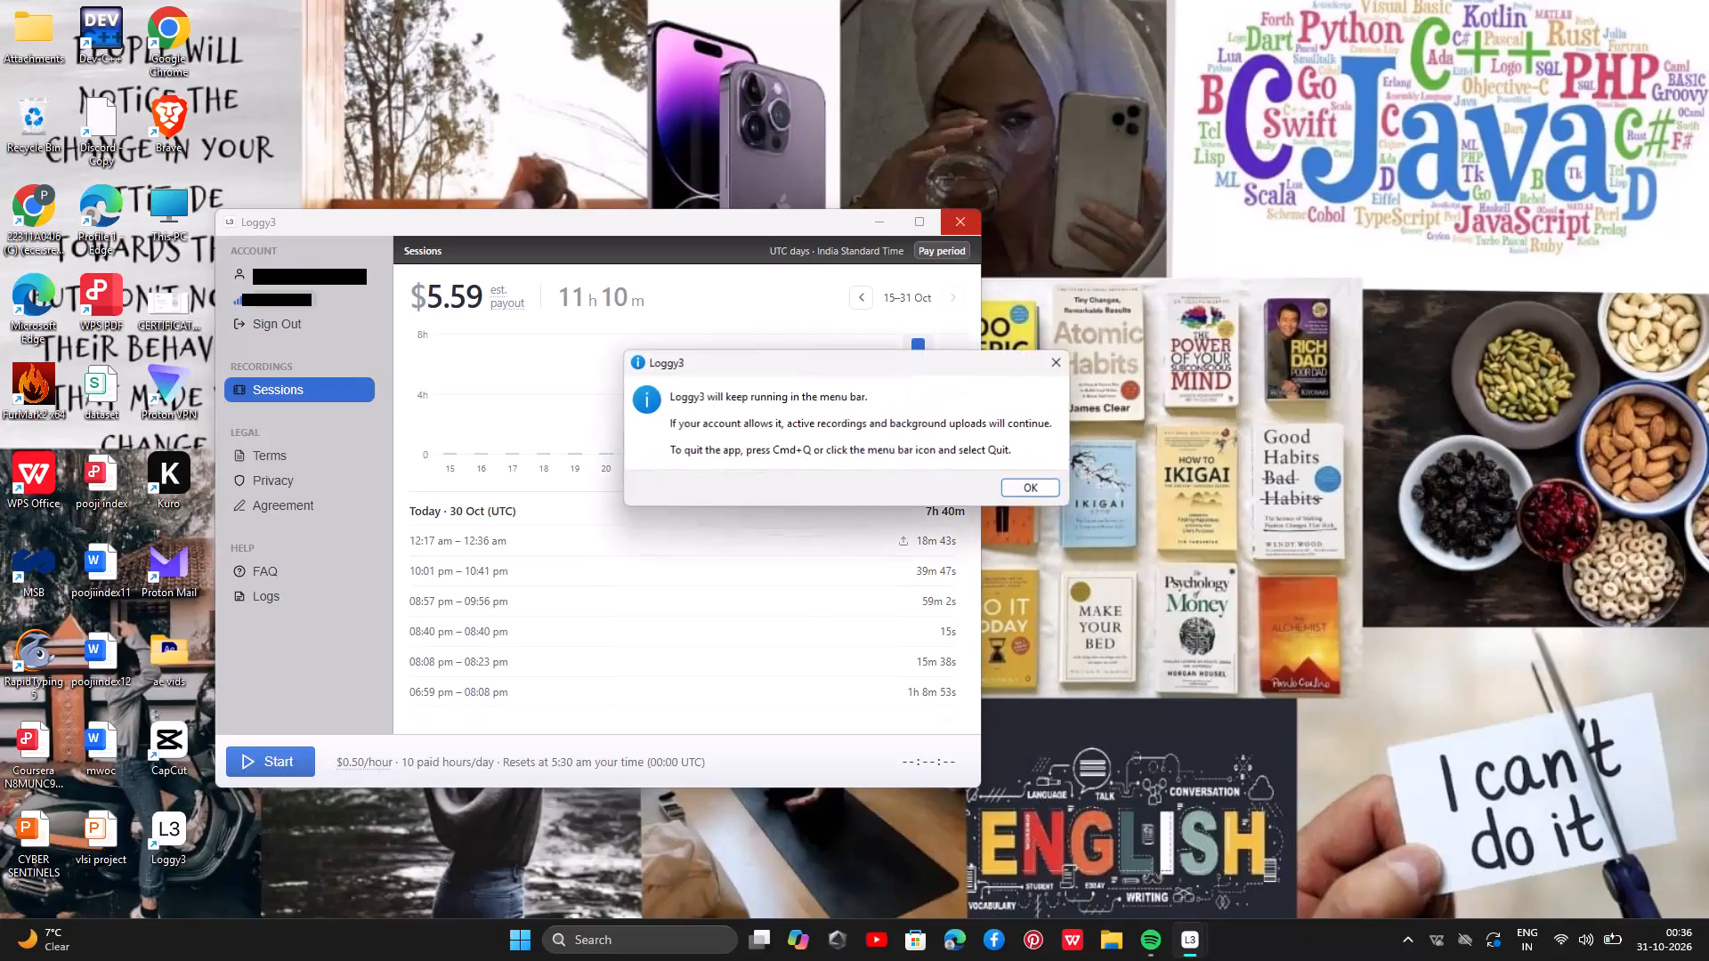
Acknowledge the Loggy3 background-running notice to finish closing its window.
left_click(1009, 488)
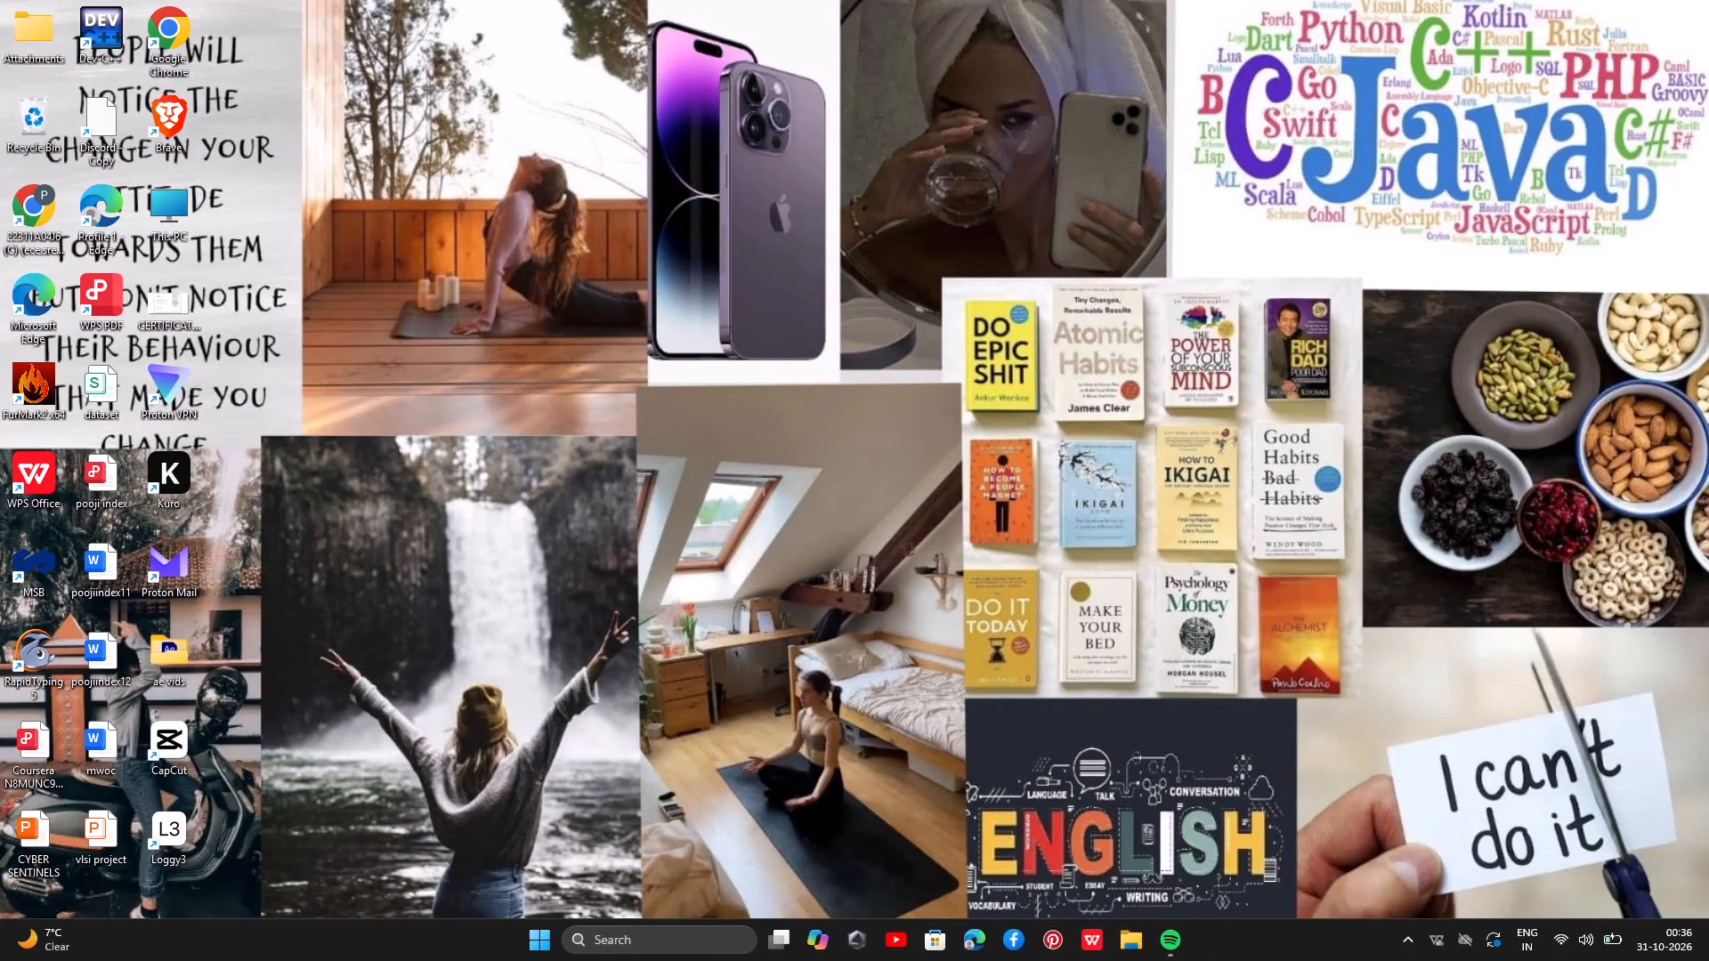
Refresh the Windows desktop.
right_click(1058, 456)
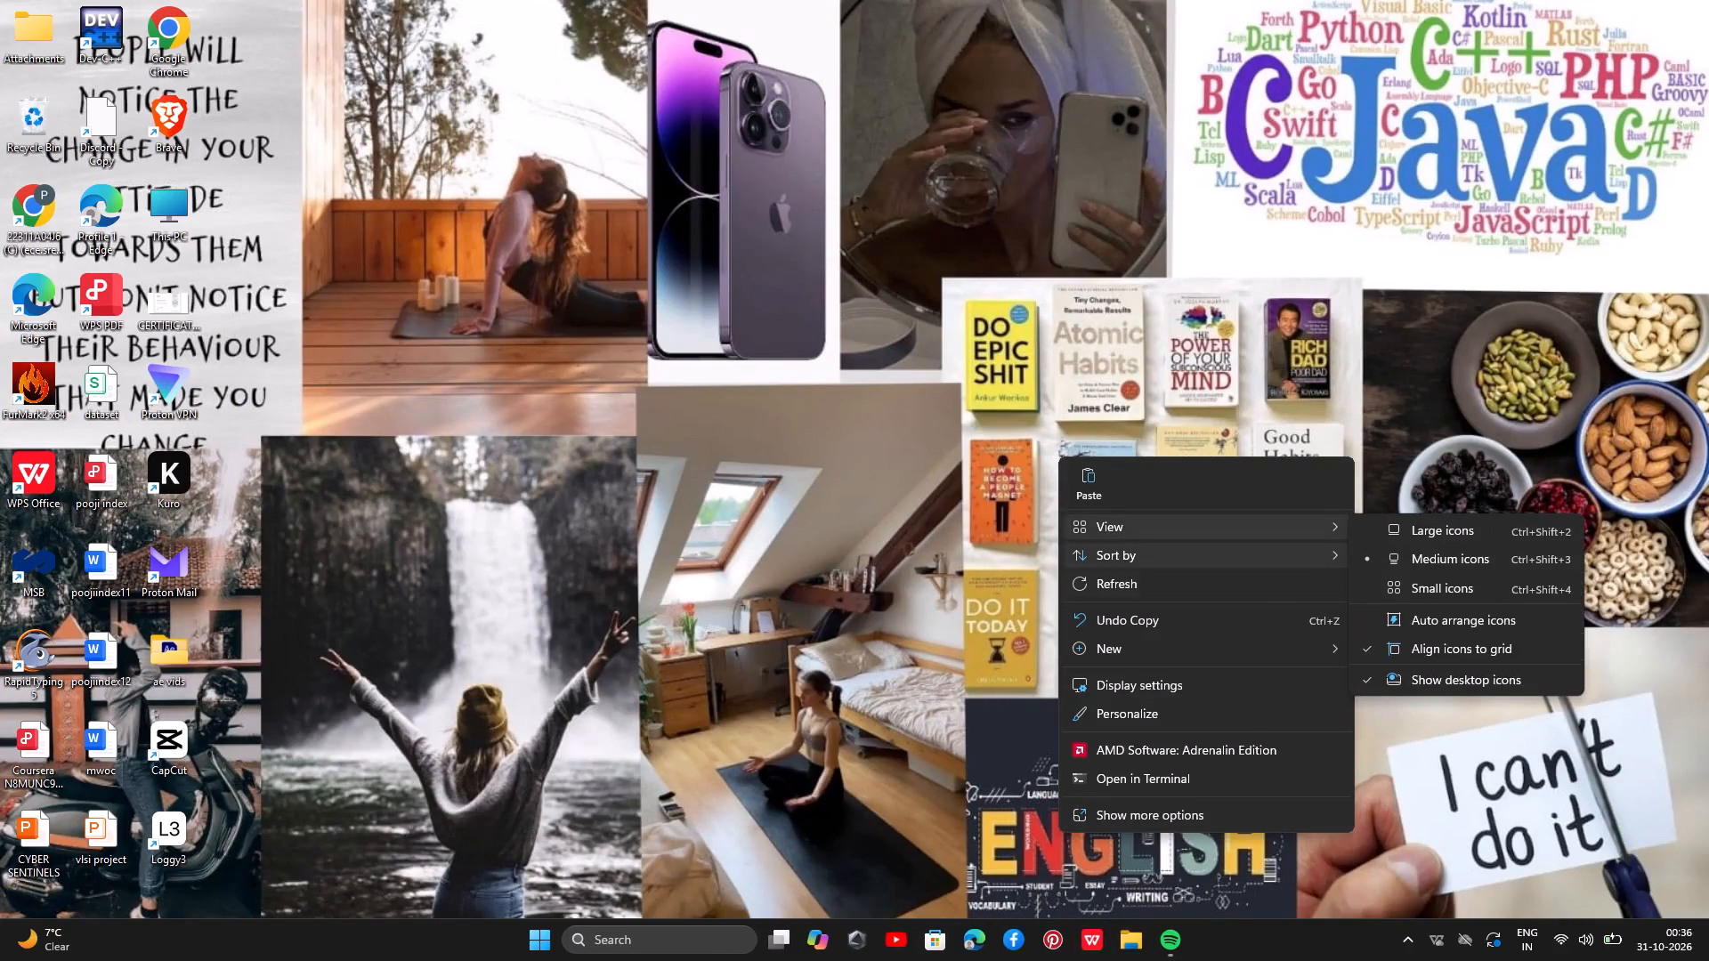
left_click(1115, 582)
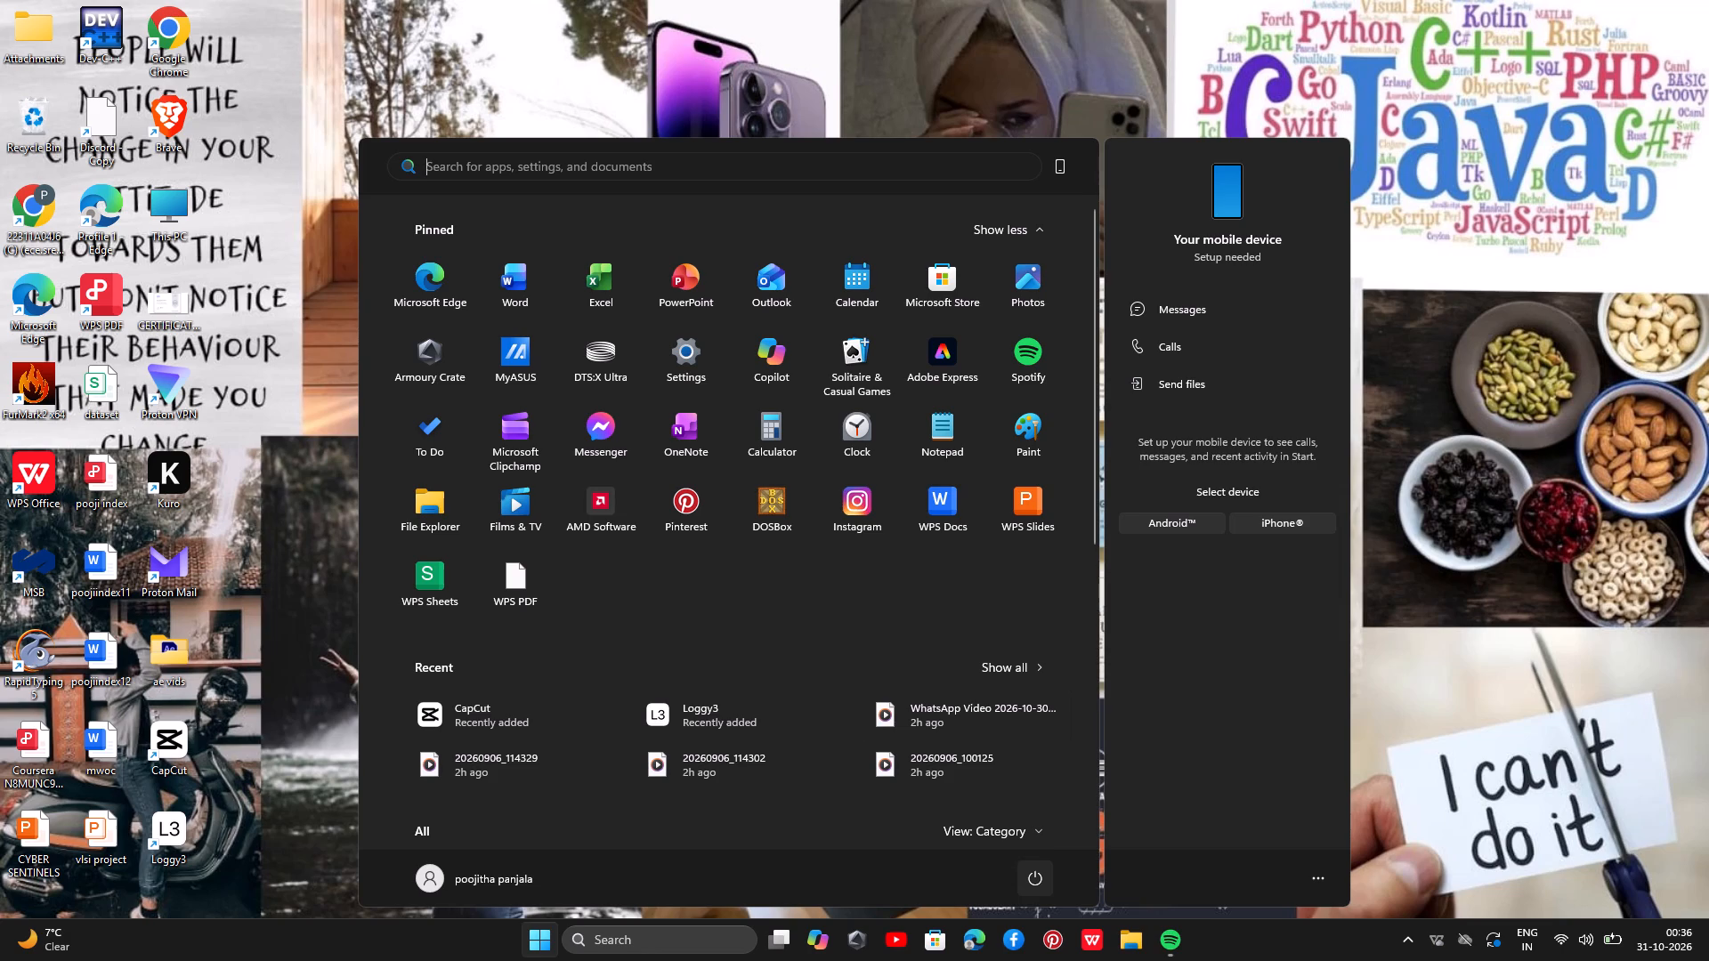
Restart the computer from the Windows power options.
left_click(1030, 887)
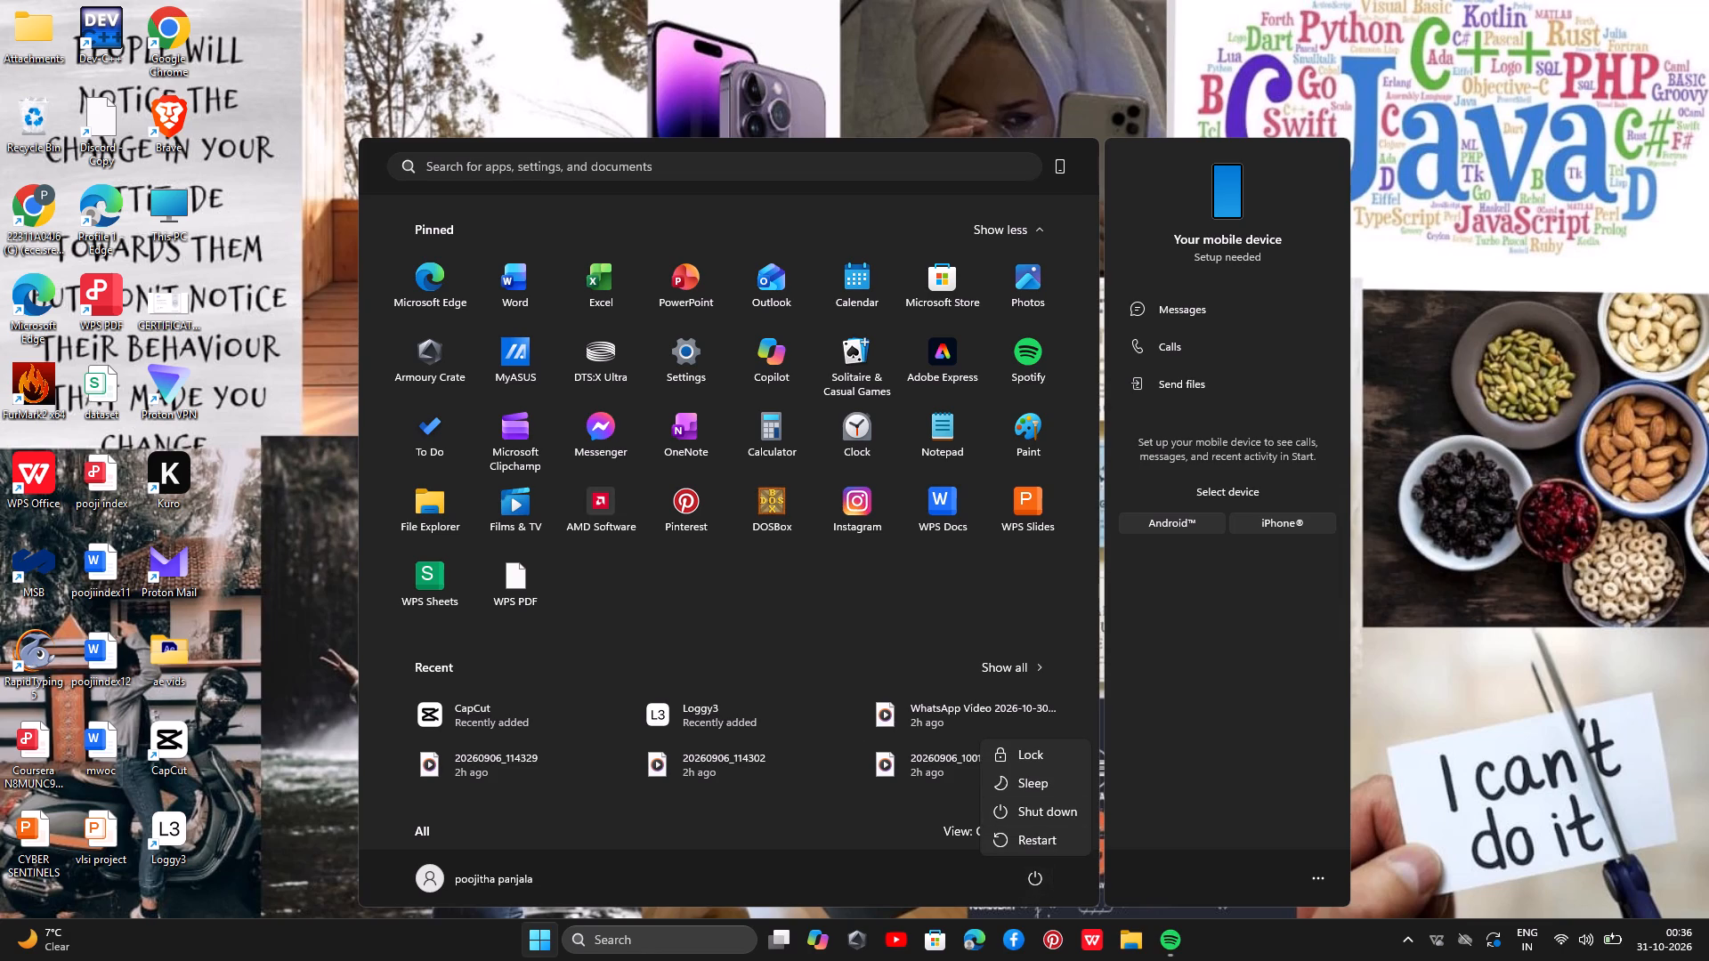
left_click(1050, 836)
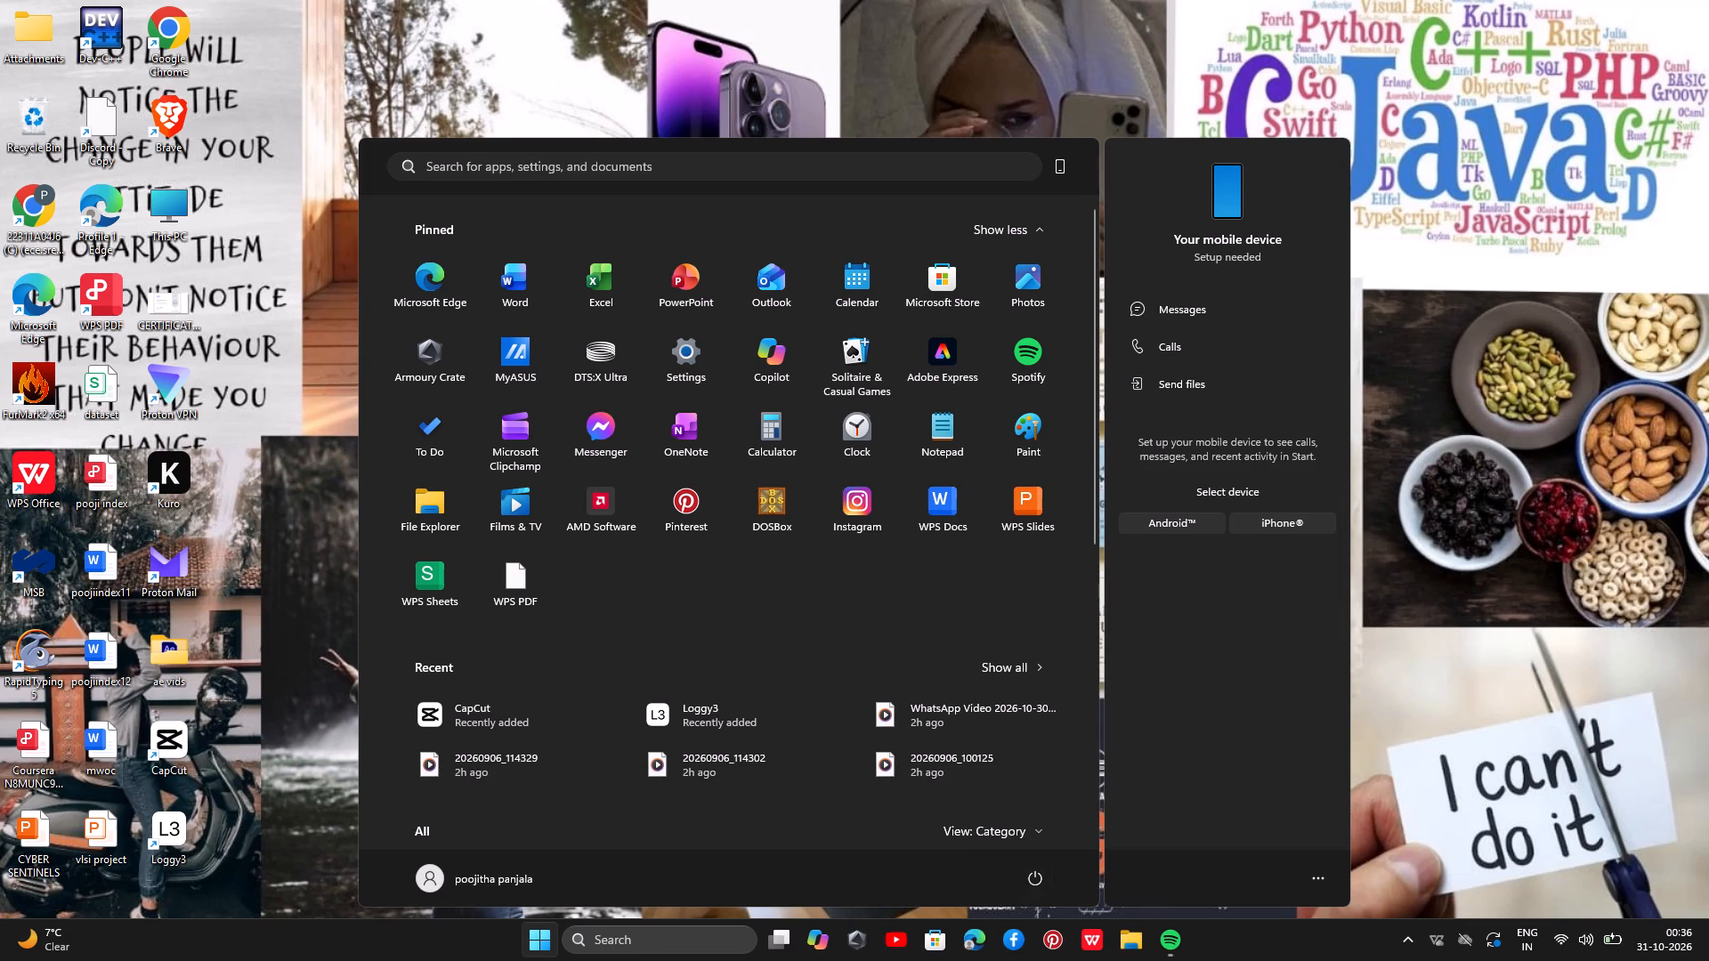